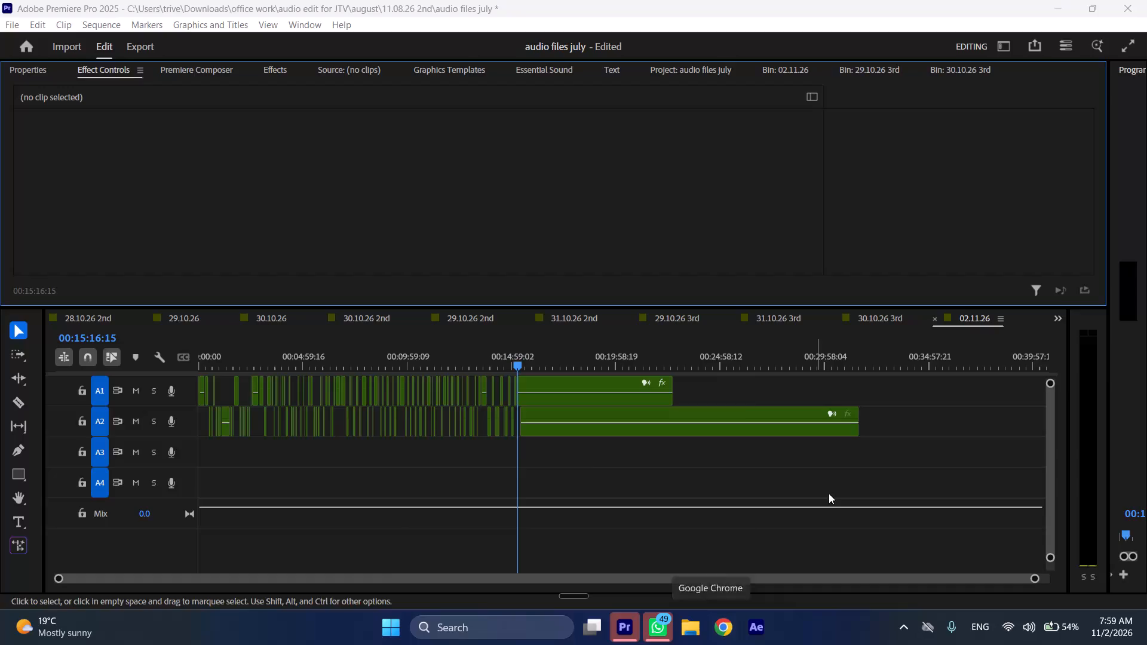
Move the uncut Standard recording 1792 clip on track A2 to about 00:24:30, clear of the long clip on A1.
click(520, 360)
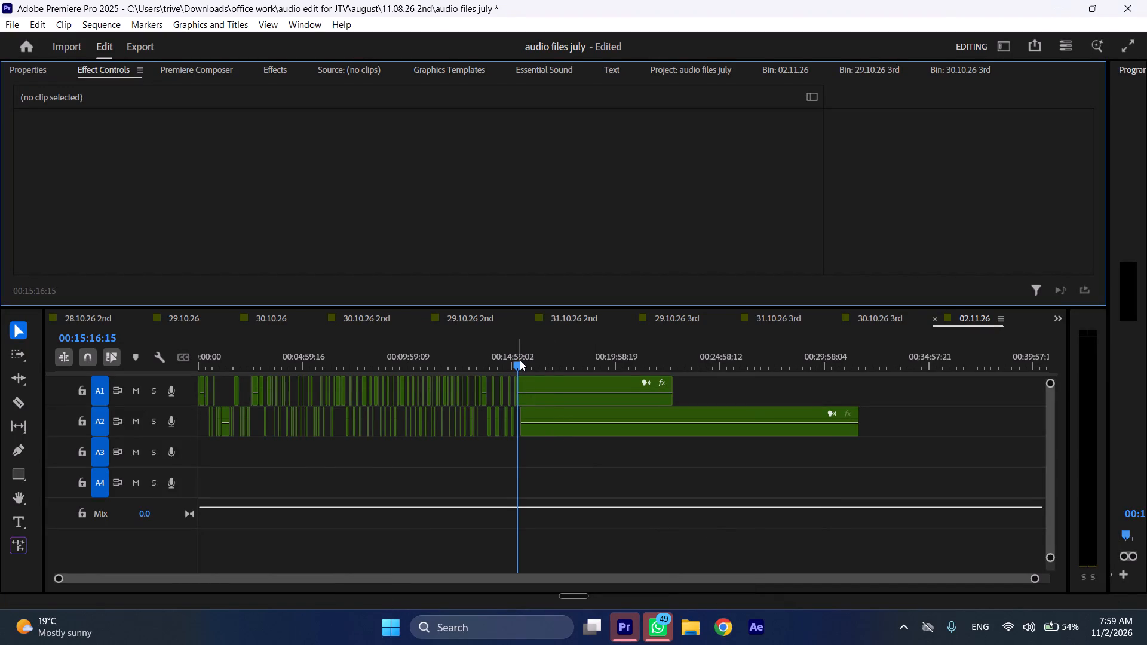
key(ctrl+shift+c)
key(ctrl+shift+c)
key(ctrl+shift+c)
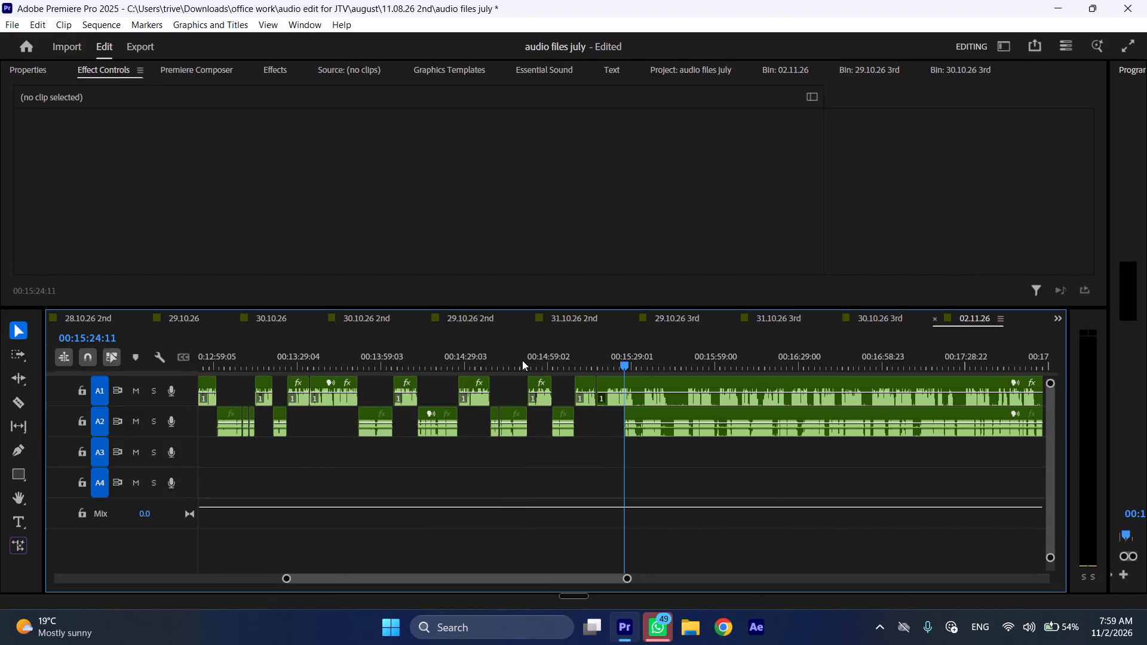
key(ctrl+shift+x)
key(ctrl+shift+x)
key(ctrl+shift+x)
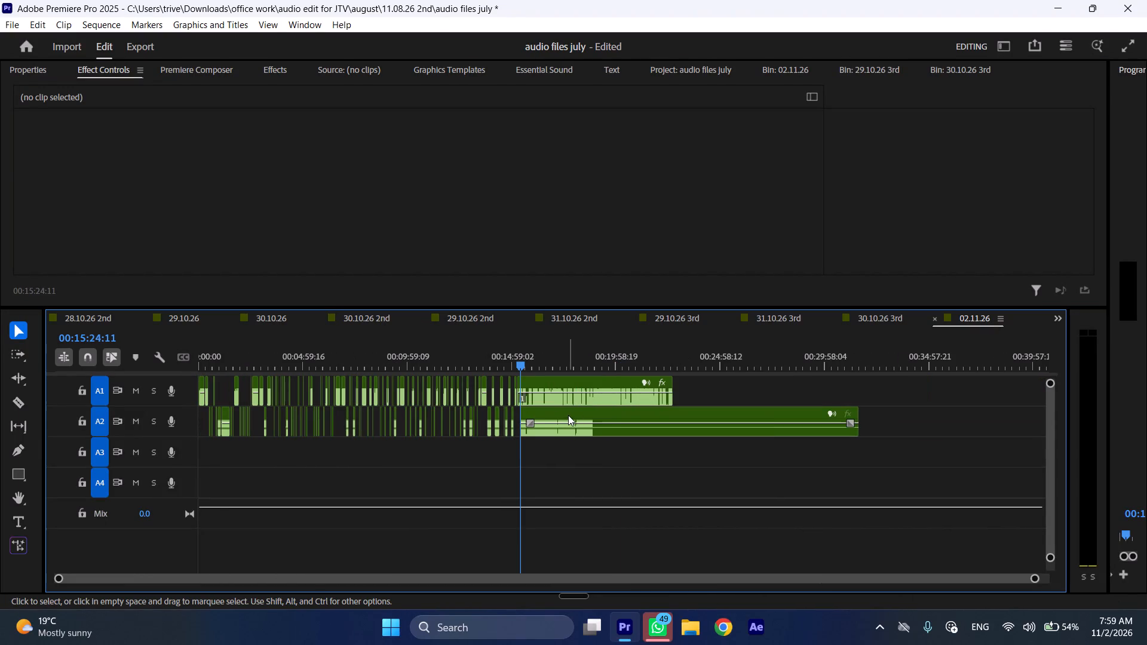
drag(568, 415, 755, 424)
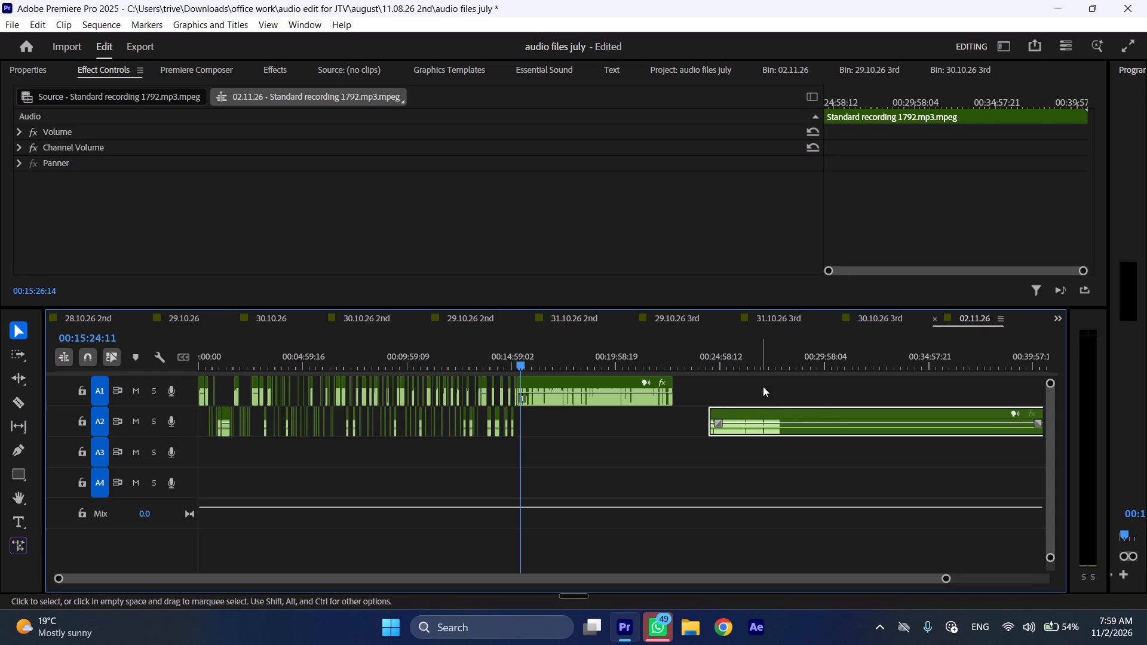
Mark the moved Standard recording 1792 clip as the sequence's in/out range.
click(757, 362)
key(space)
key(space)
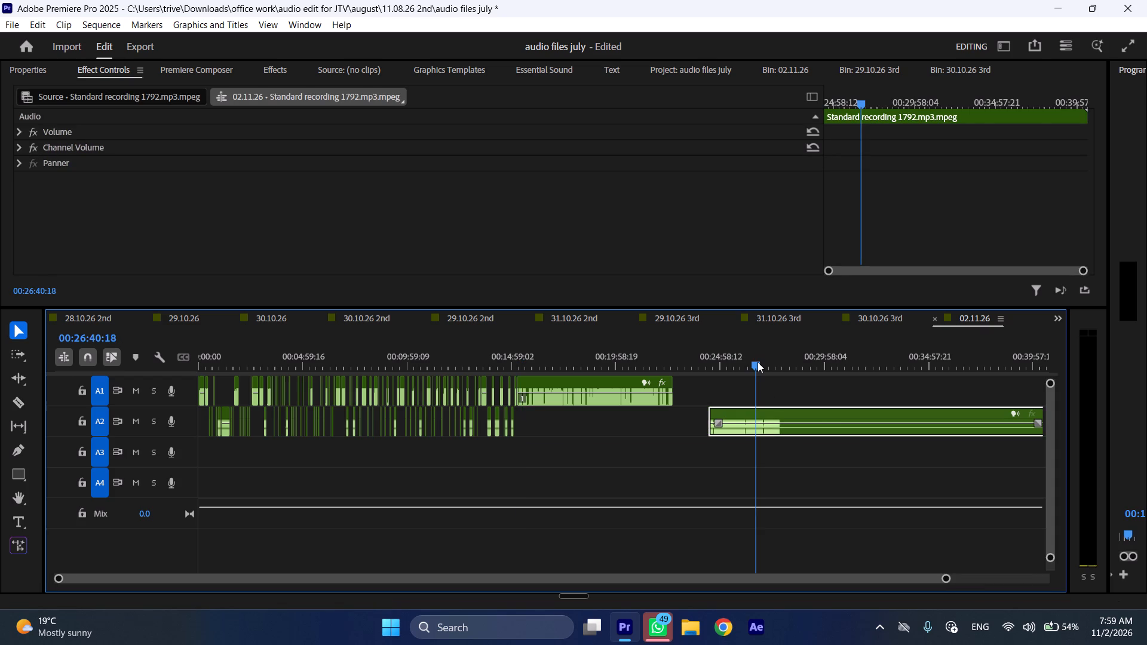
key(slash)
Export the marked range as MP3 file 02.11 into Downloads > office work > audio edit for JTV > november > 02.11.26.
key(ctrl+m)
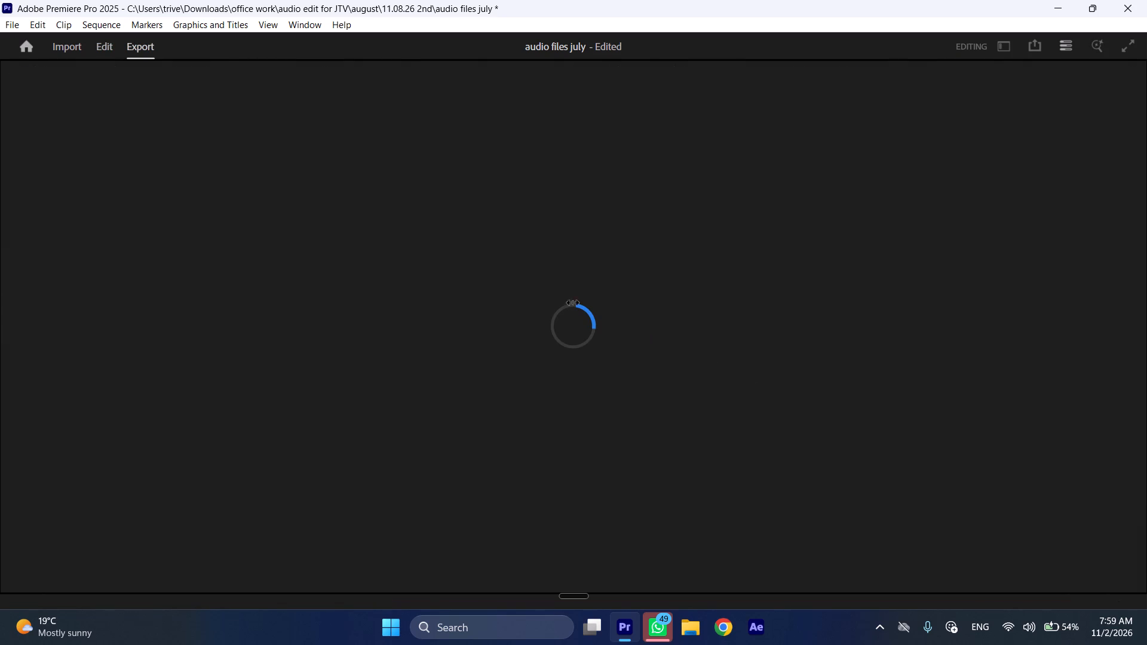
click(395, 153)
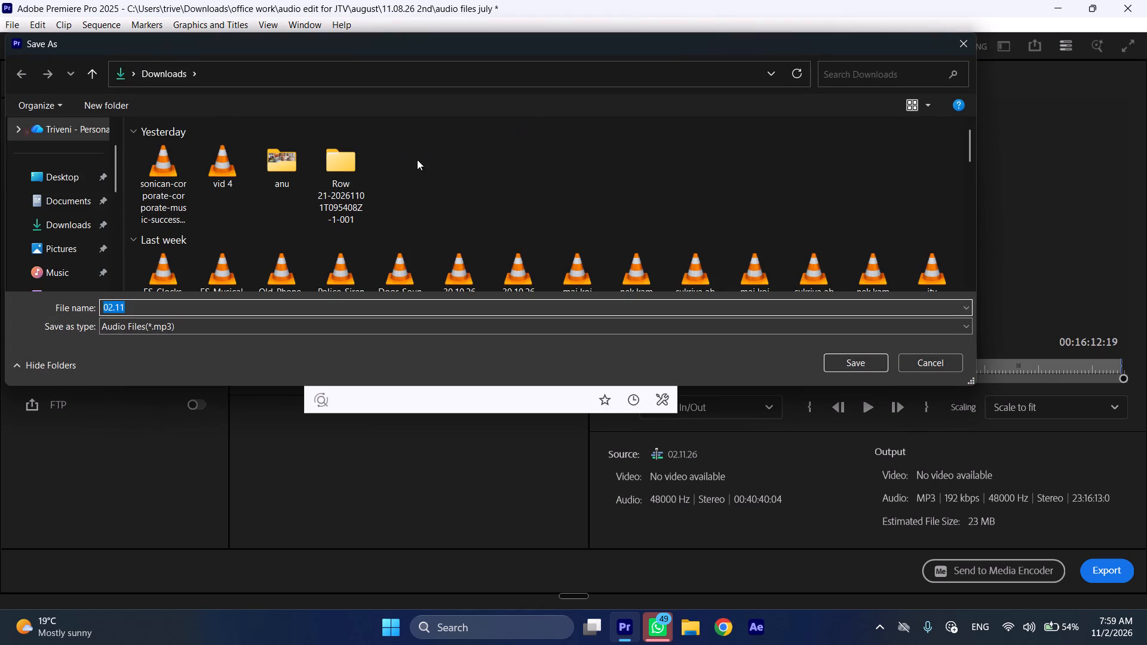
scroll(330, 183, down, 16)
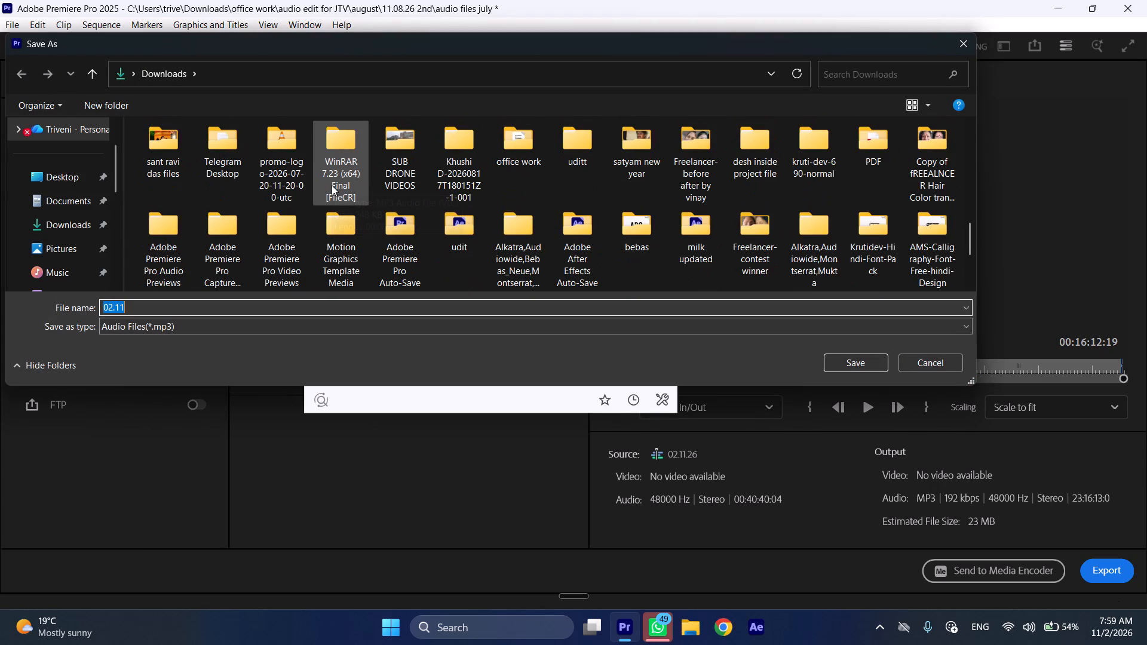
double_click(522, 131)
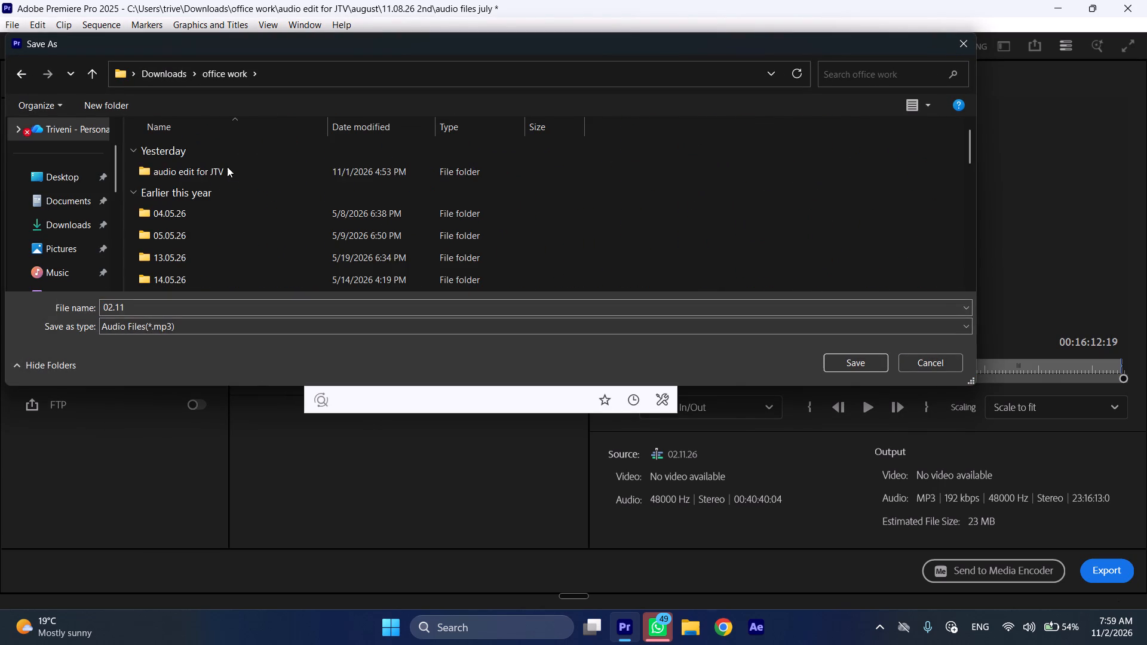
double_click(227, 167)
double_click(227, 167)
double_click(227, 167)
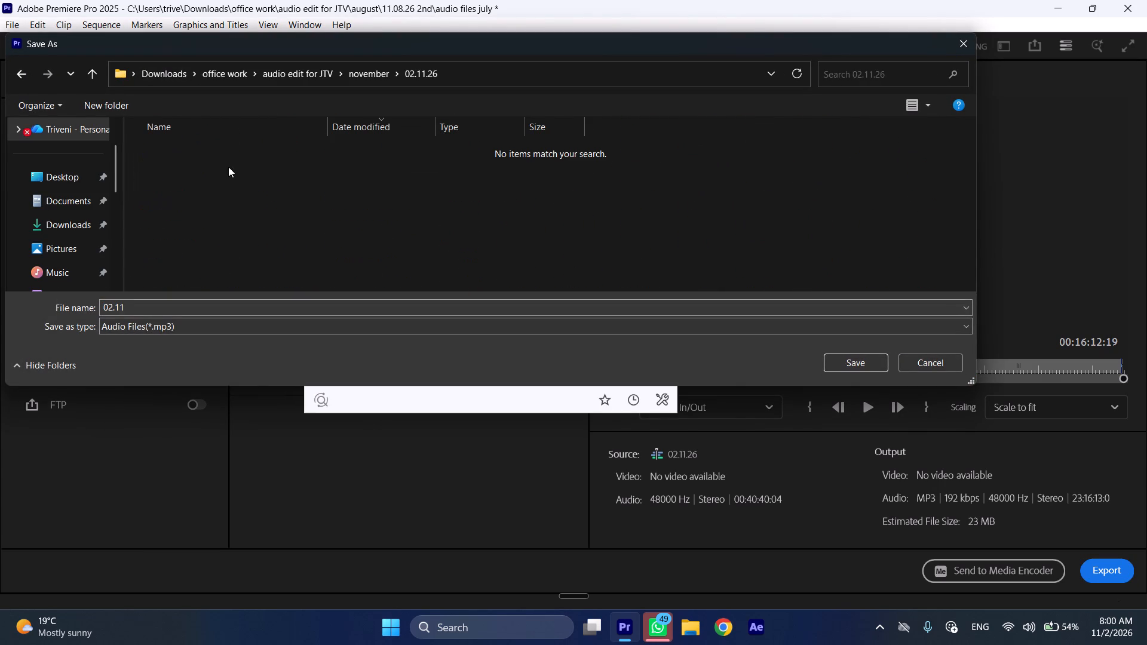
click(842, 371)
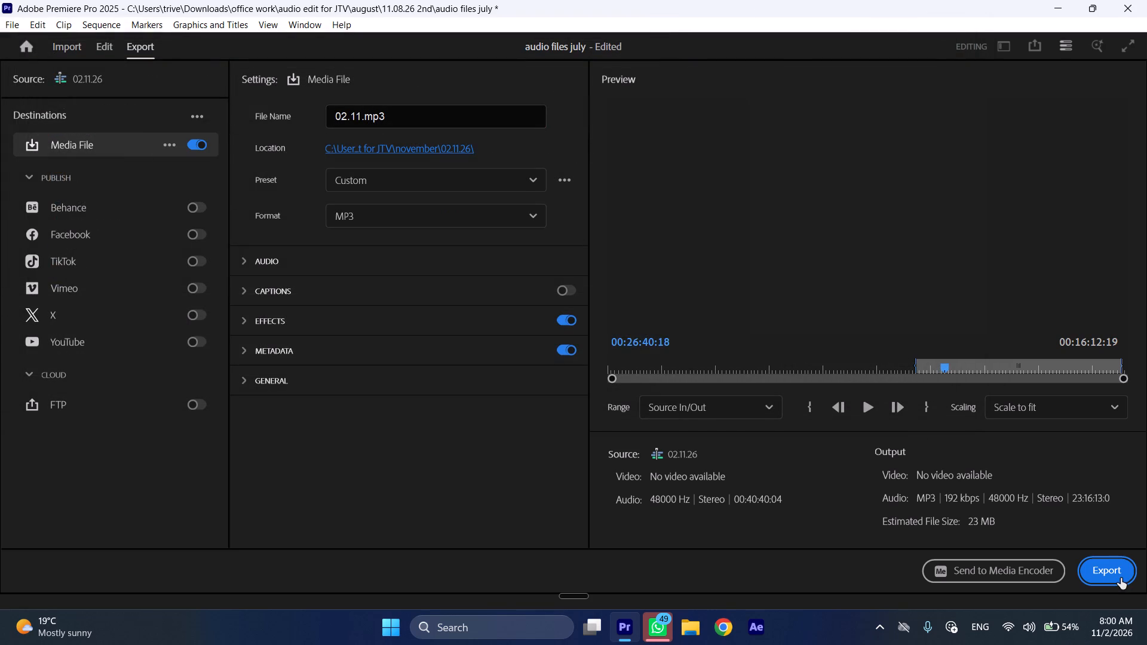
click(1121, 578)
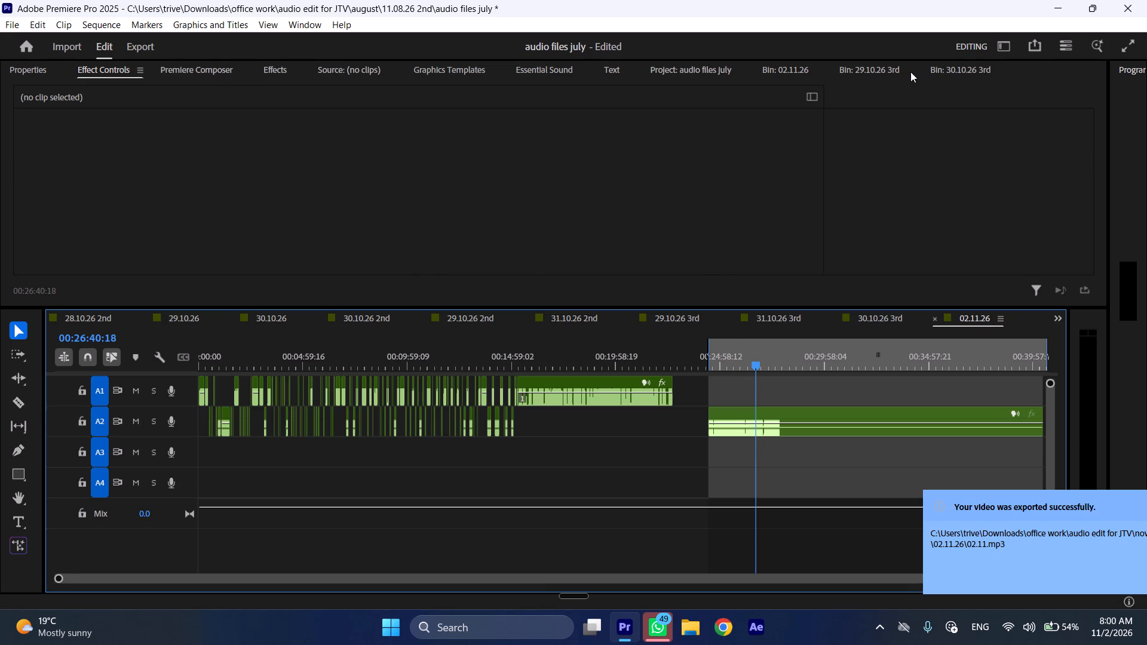
Import the exported 02.11 MP3 file into the 02.11.26 bin.
click(794, 71)
double_click(539, 201)
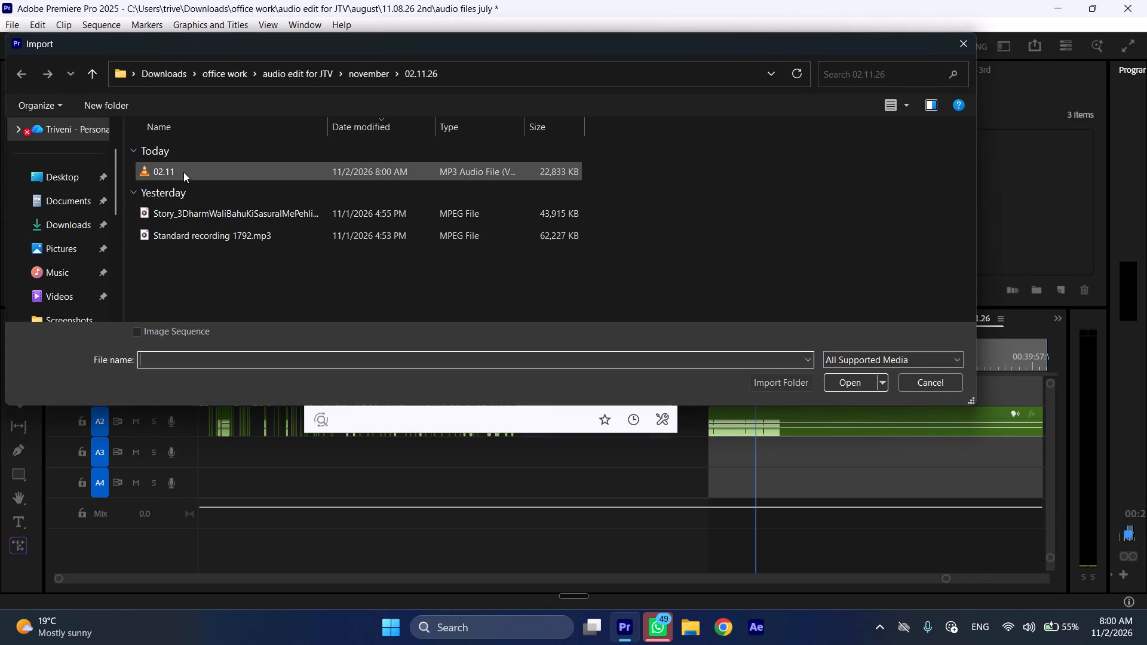
double_click(183, 172)
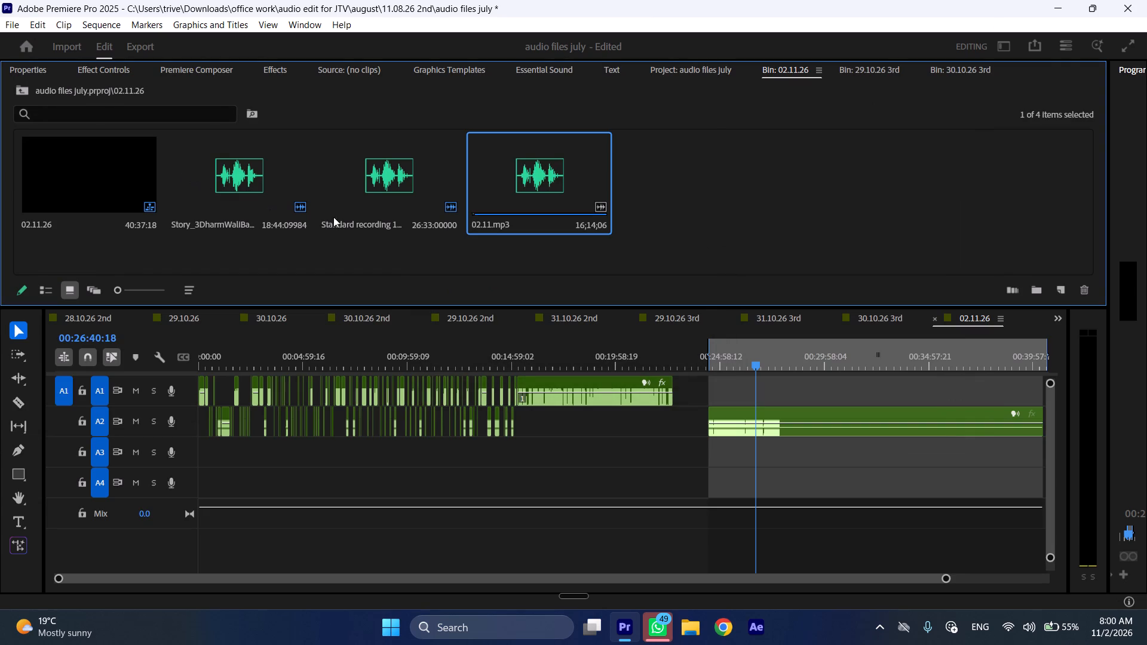
Place the audio of 02.11.mp3 on track A3, starting at about 00:19:30.
double_click(551, 177)
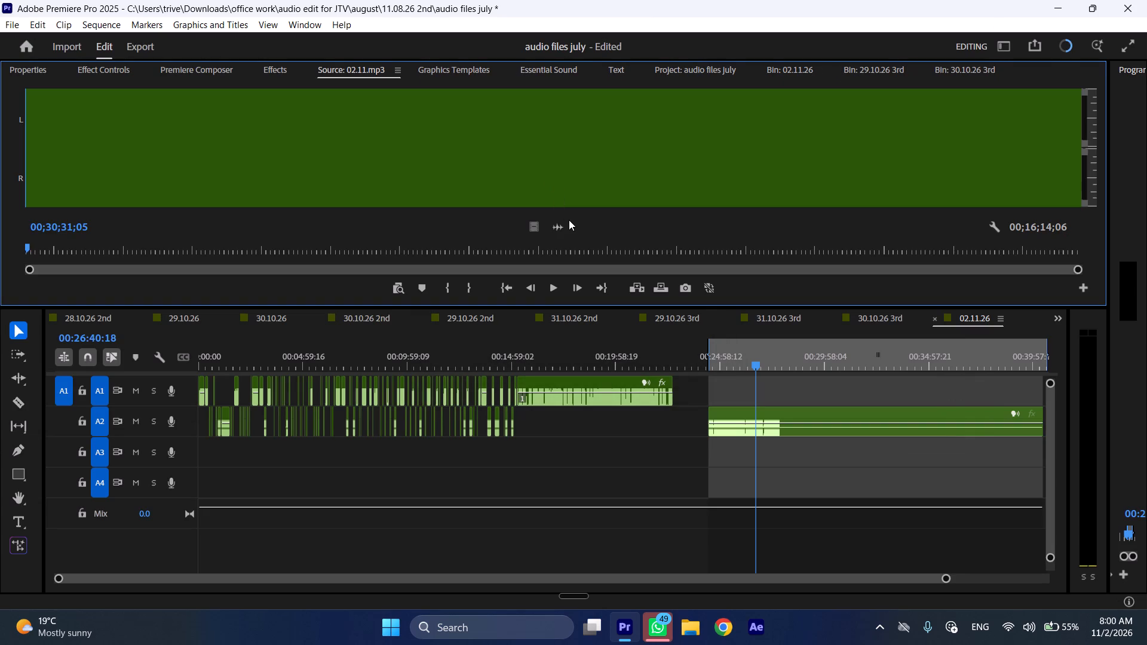
drag(557, 227, 714, 455)
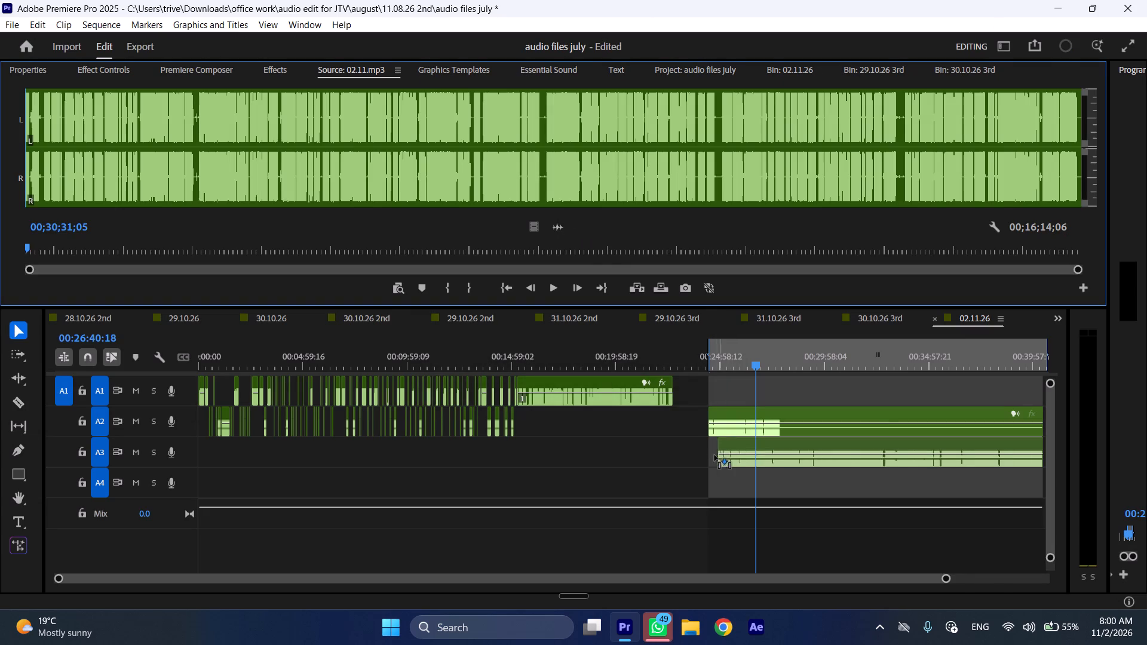
drag(714, 455, 606, 460)
Clear the in and out points of the 02.11.26 sequence.
click(743, 367)
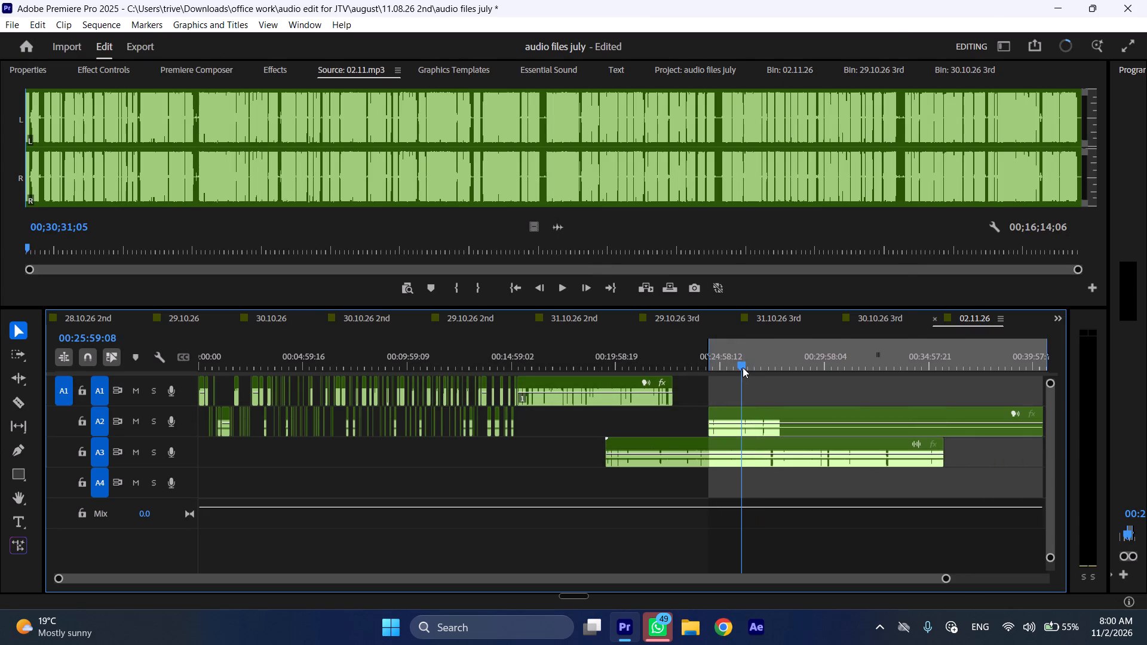
right_click(743, 367)
click(808, 170)
Replace the long original recording on A2 with the 02.11.mp3 clip from A3, starting at about 00:15:16 after the cut pieces.
click(780, 419)
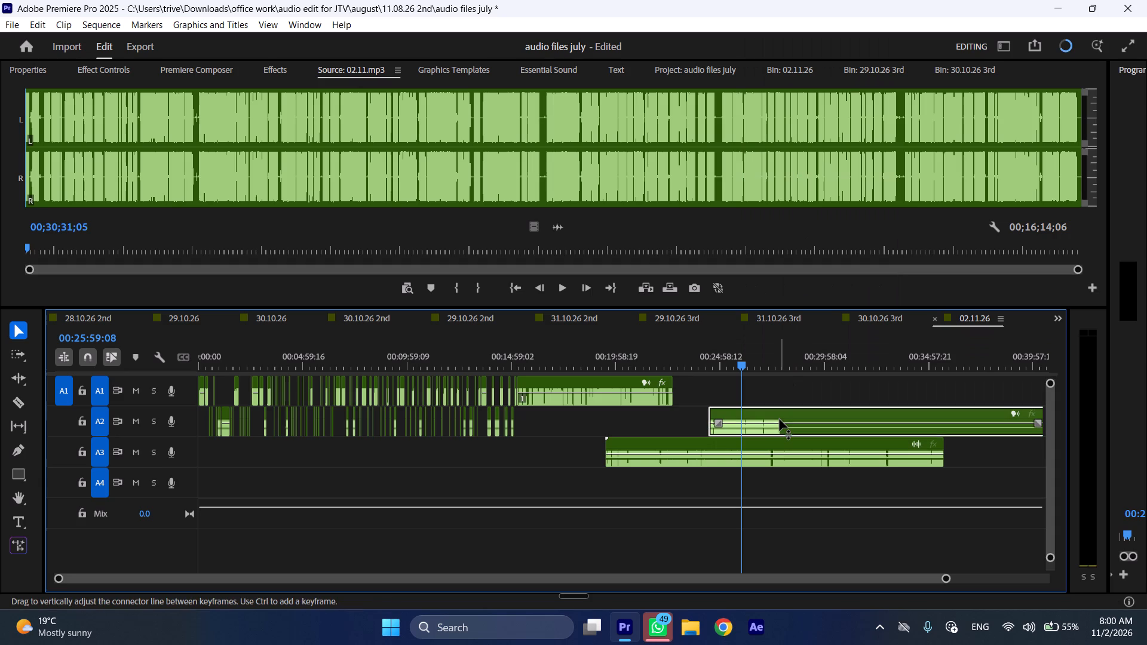
key(BackSpace)
drag(635, 443, 595, 432)
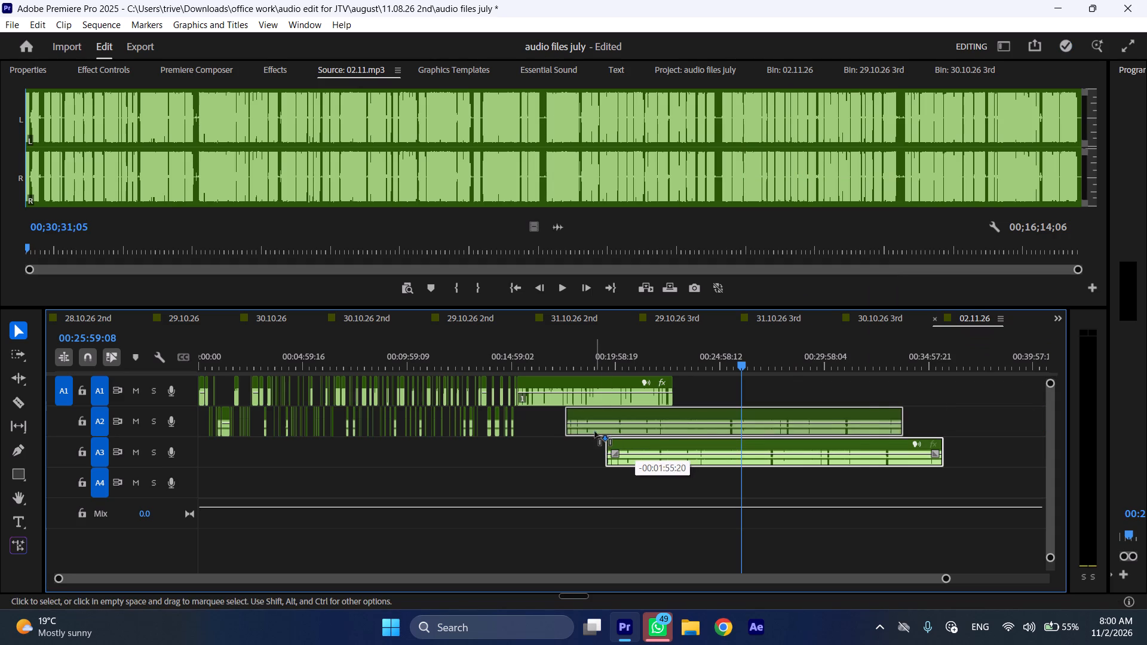
drag(595, 432, 554, 428)
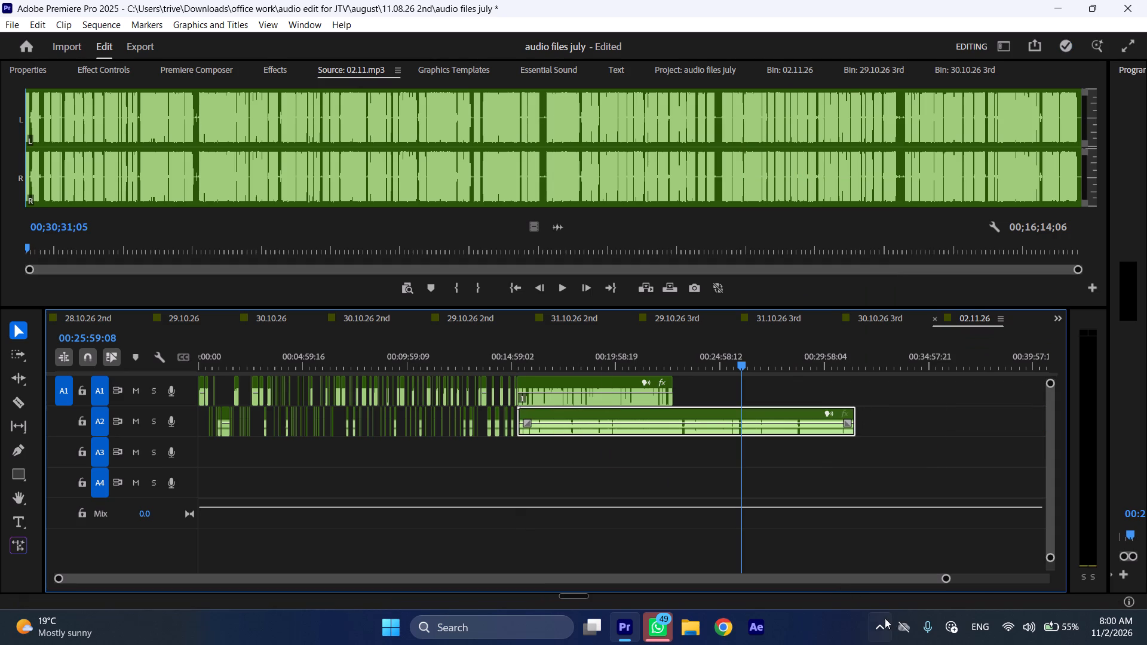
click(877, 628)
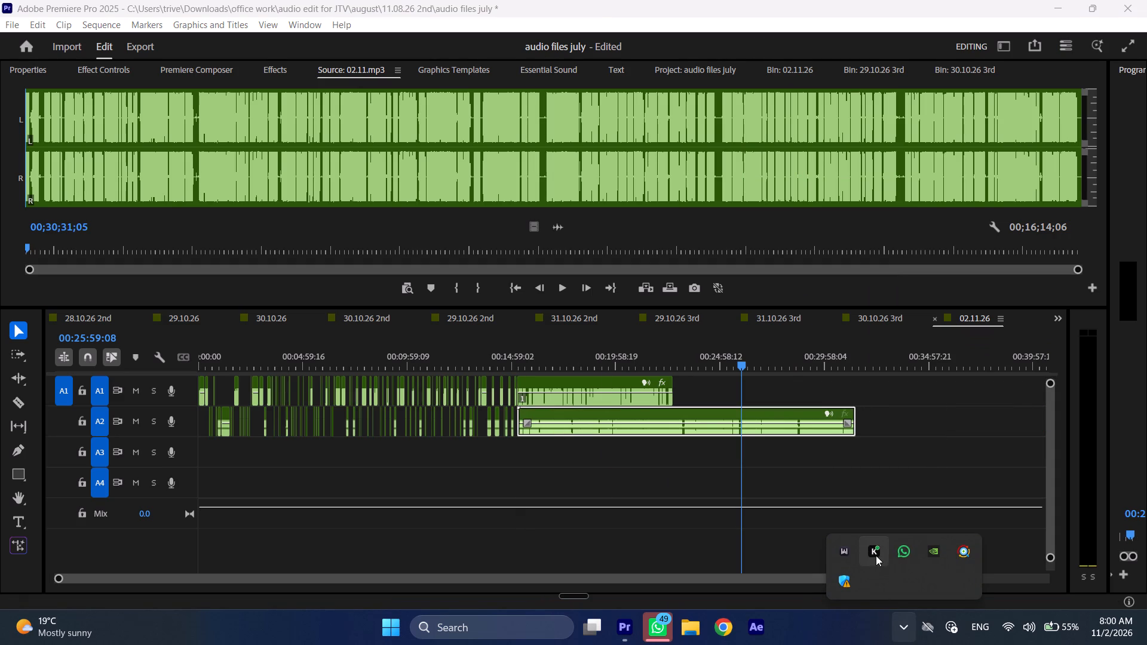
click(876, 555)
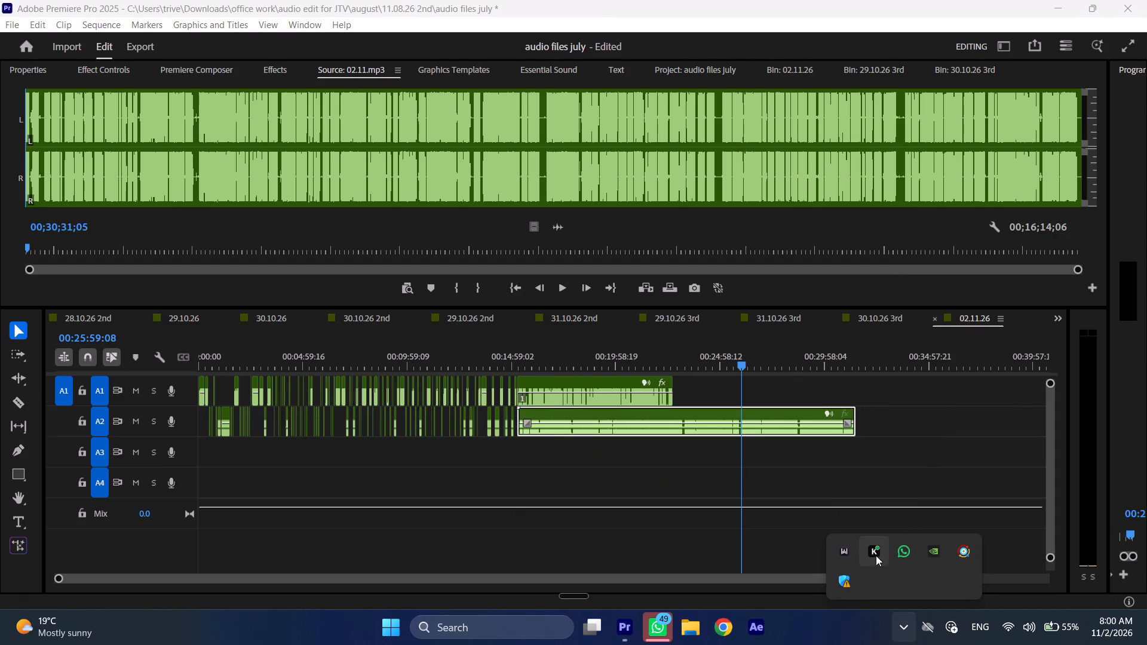
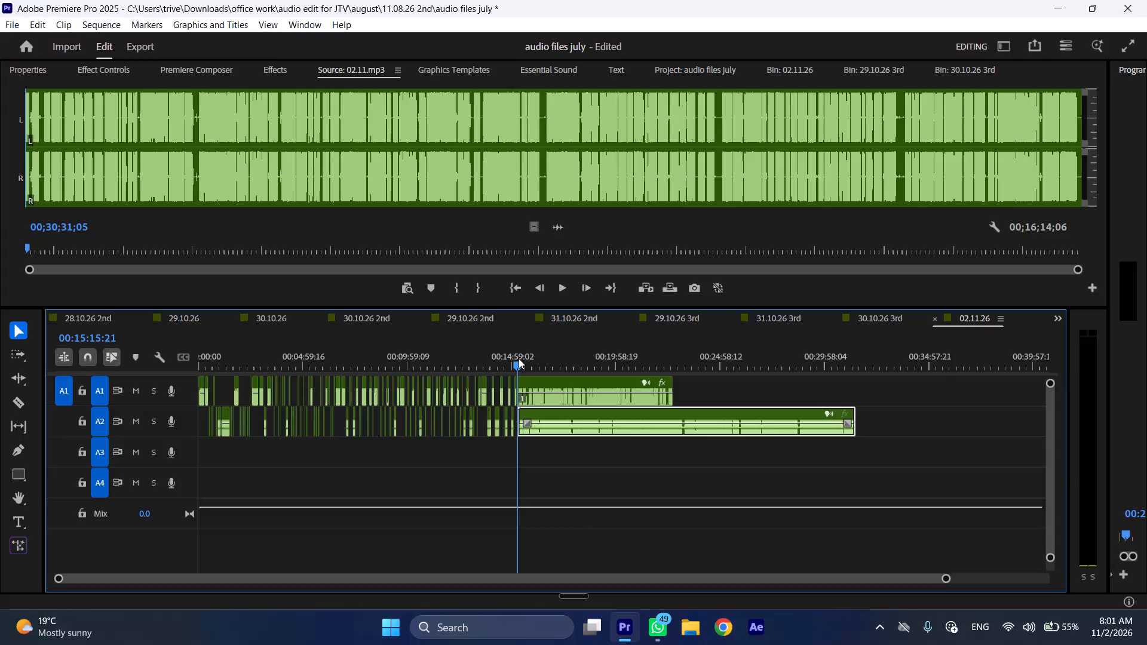
Play the sequence from about 00:15:05 to check the transition from the cut pieces into the replaced 02.11.mp3 clip on A2.
key(ctrl+shift+c)
key(ctrl+shift+c)
key(ctrl+shift+c)
key(ctrl+shift+c)
key(ctrl+shift+c)
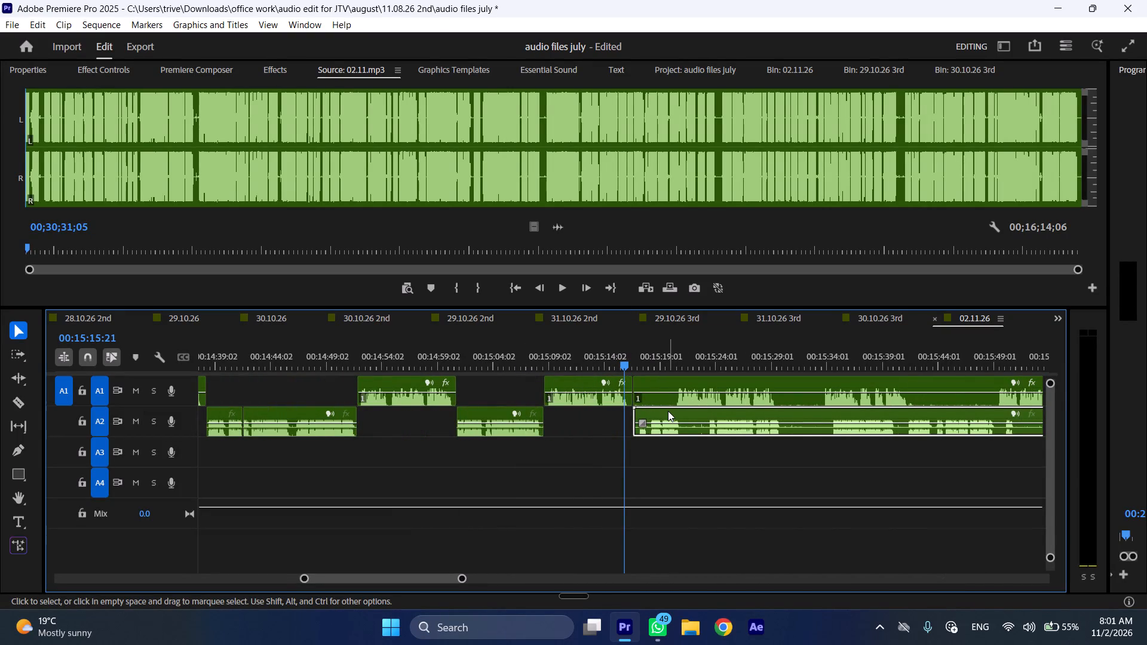
click(505, 352)
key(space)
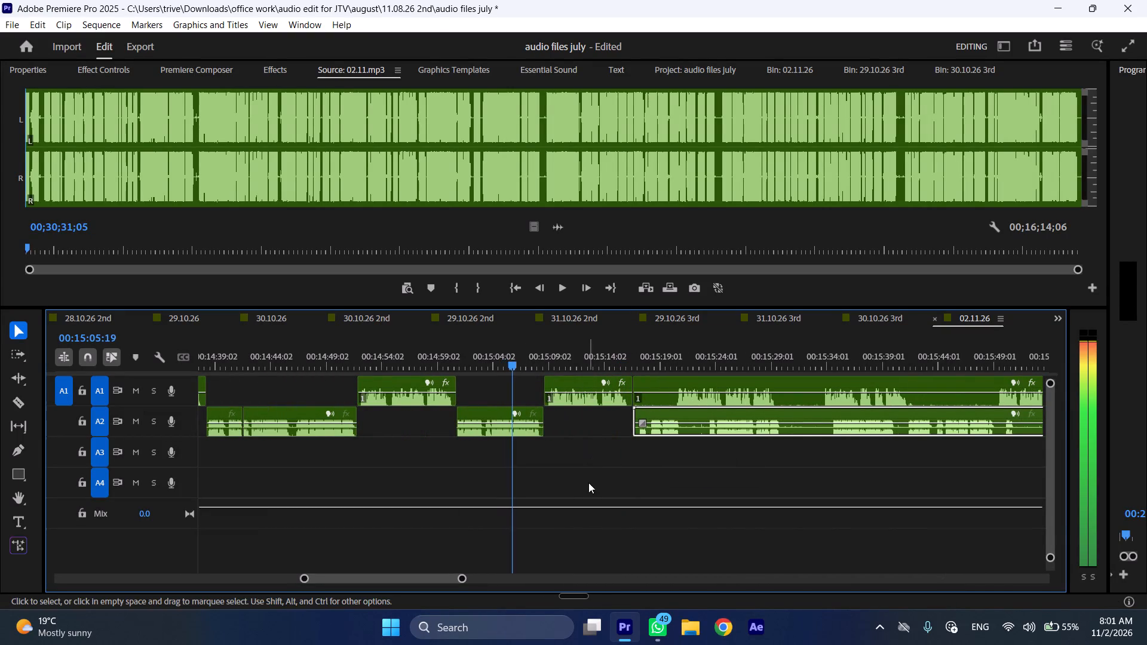
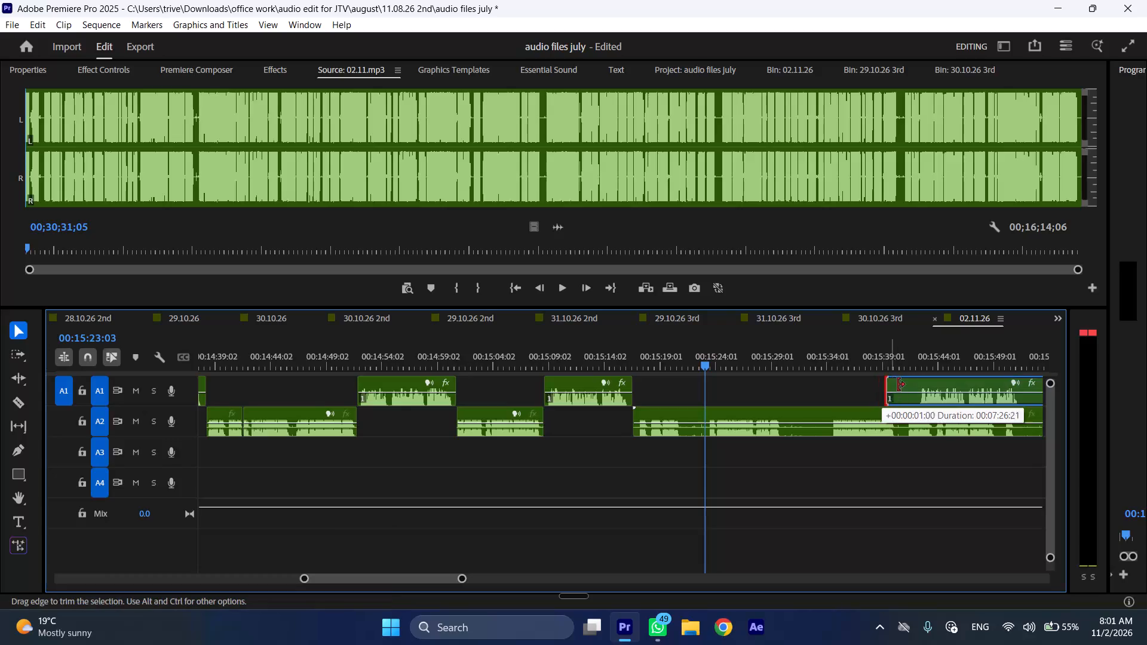
Cut the 02.11.mp3 clip on A2 at 00:15:23:07 and ripple-delete the section from its start up to that point.
key(space)
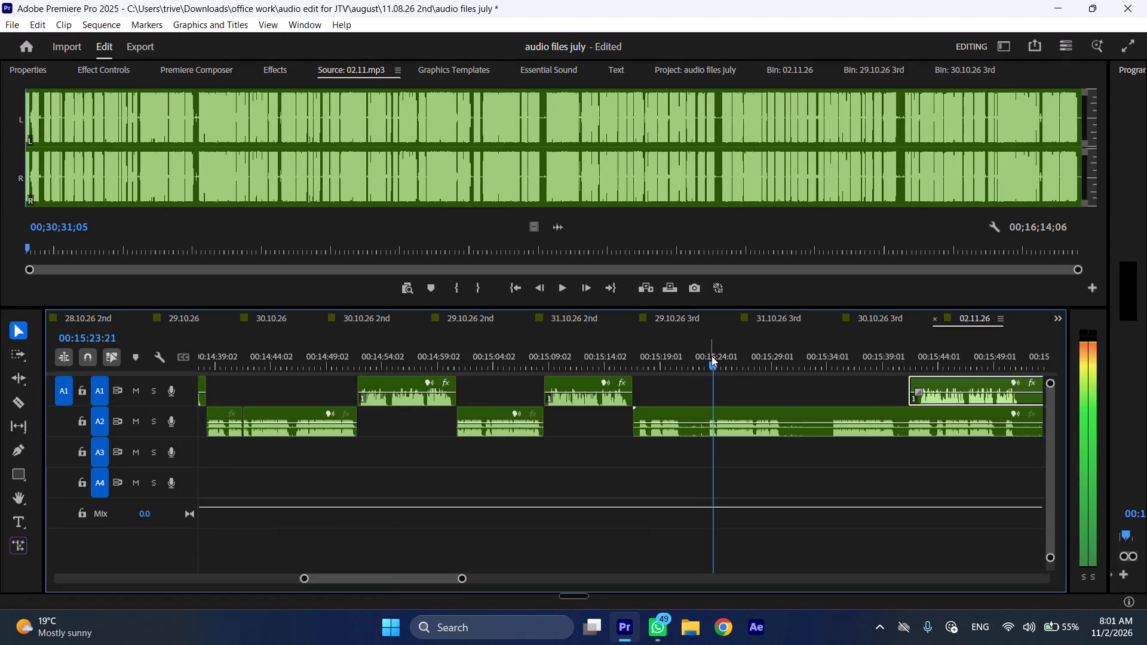
click(711, 356)
click(749, 441)
click(747, 423)
key(shift+c)
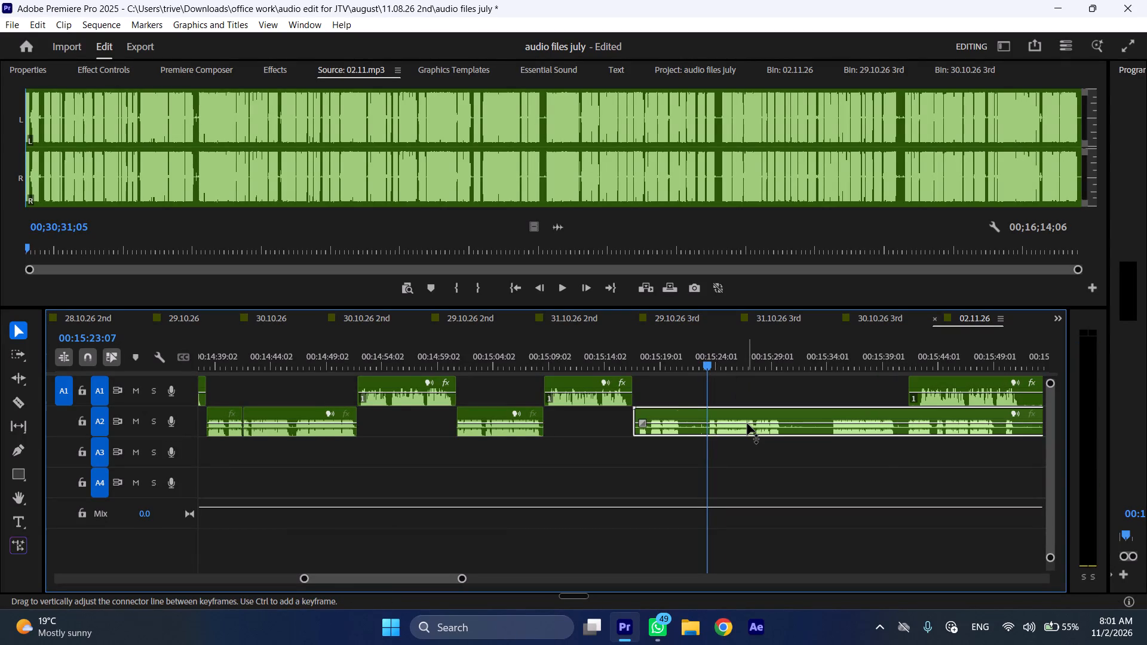
key(ctrl+shift+d)
Play on through the following speech and split the A2 clip at 00:15:23:12, in the pause after it.
key(space)
text(l)
scroll(561, 452, down, 10)
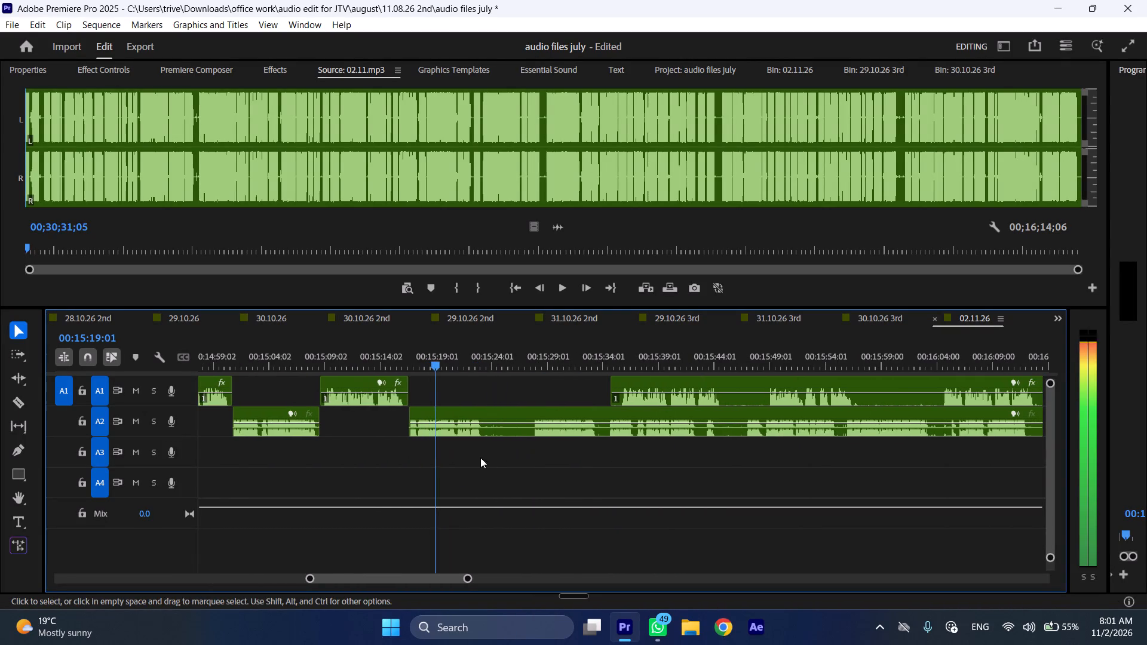
scroll(505, 441, down, 2)
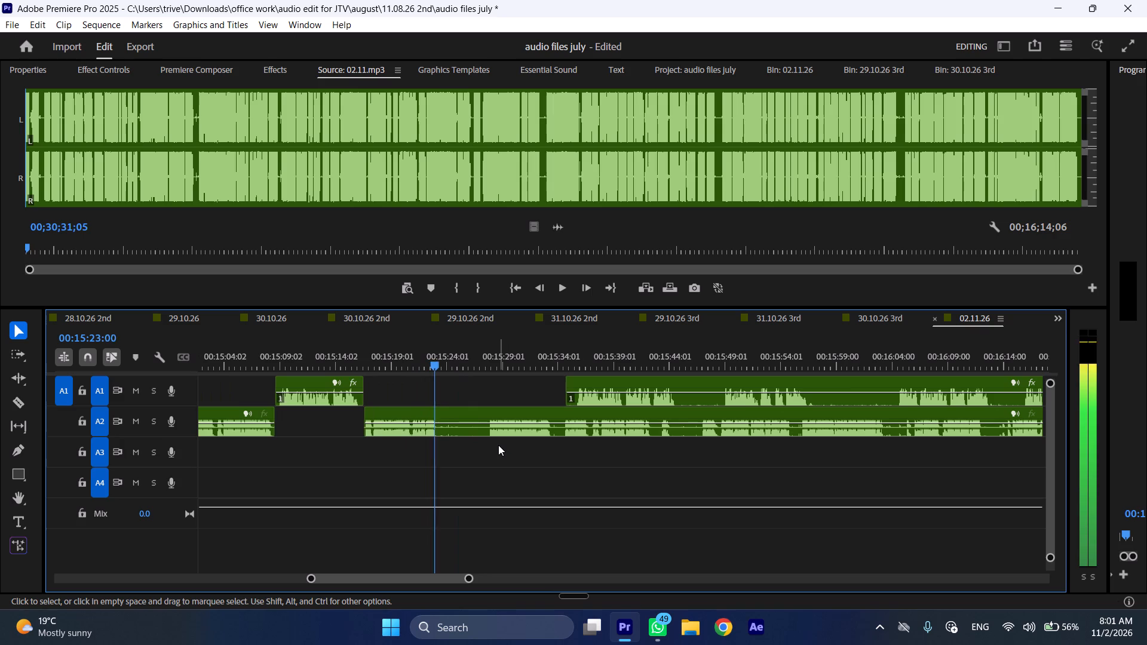
key(space)
text(C)
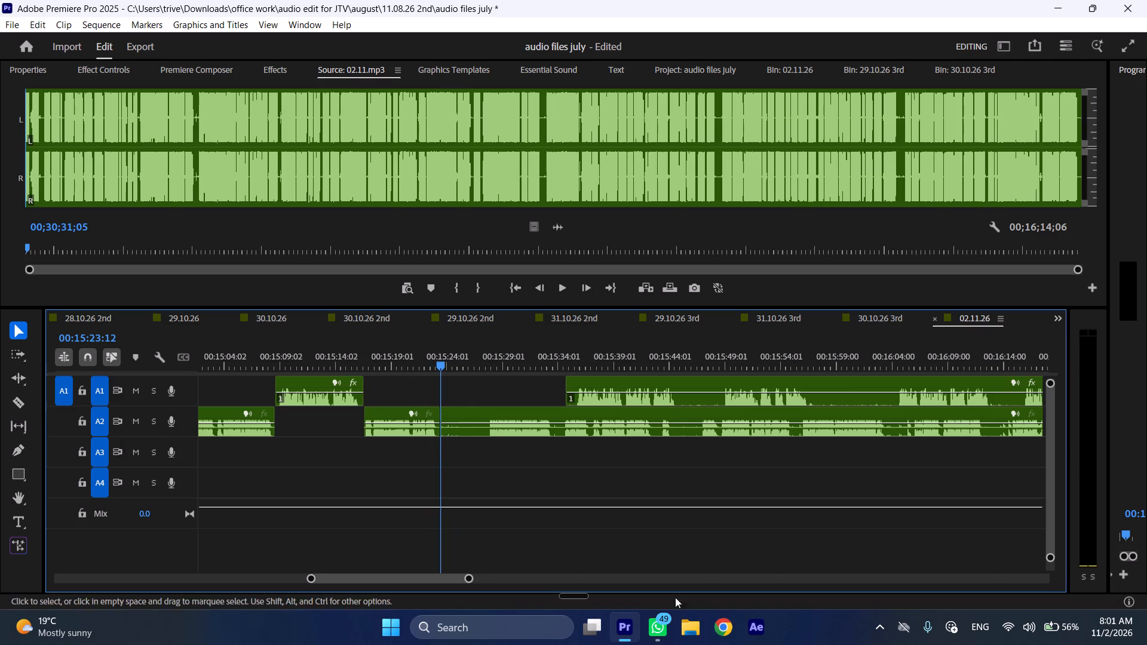
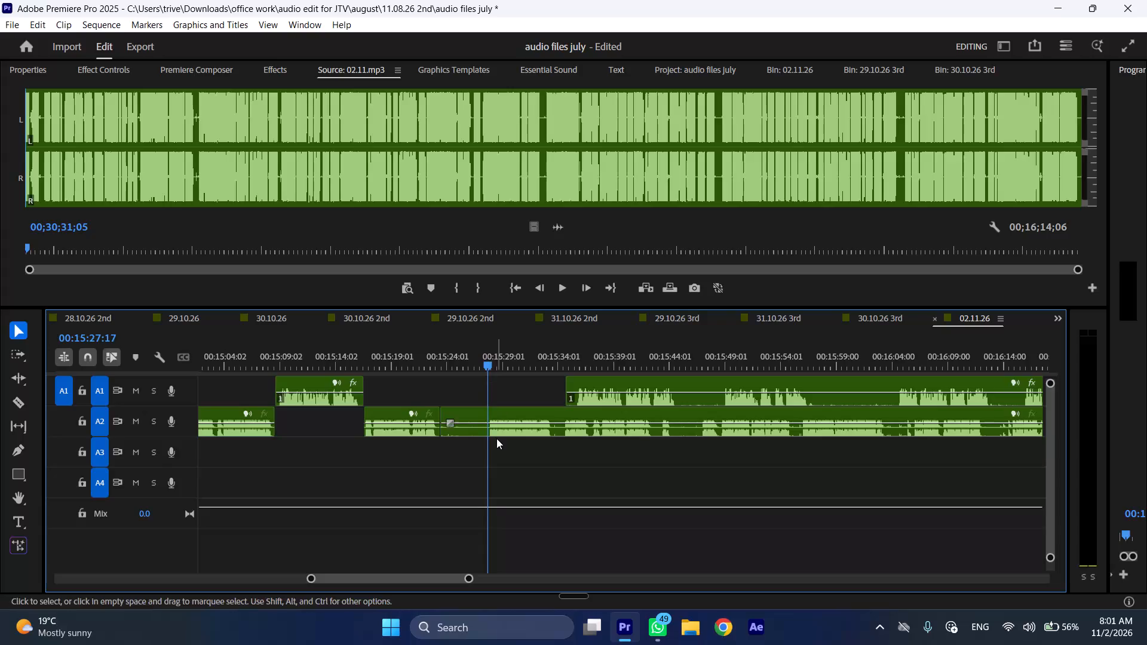
Cut the 02.11.mp3 clip on A2 at 00:15:27:17 and ripple-delete the section from its start up to that point.
click(502, 428)
key(shift+c)
key(ctrl+shift+d)
Play on through the following speech and split the A2 clip at 00:15:29:12, in the pause after it.
key(space)
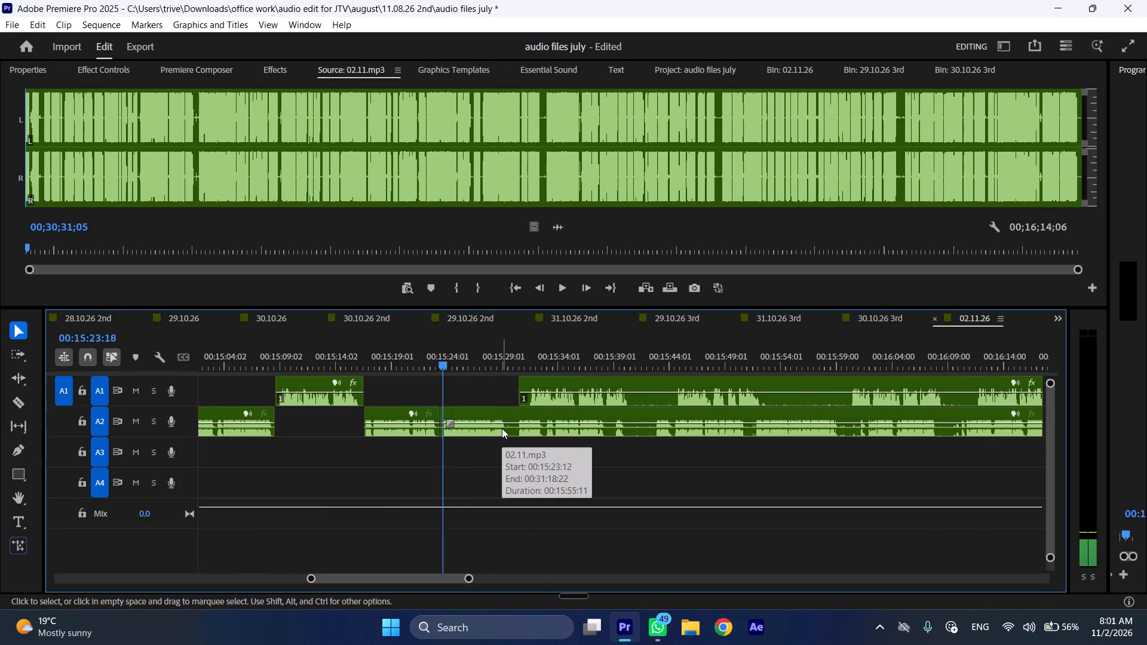
text(l)
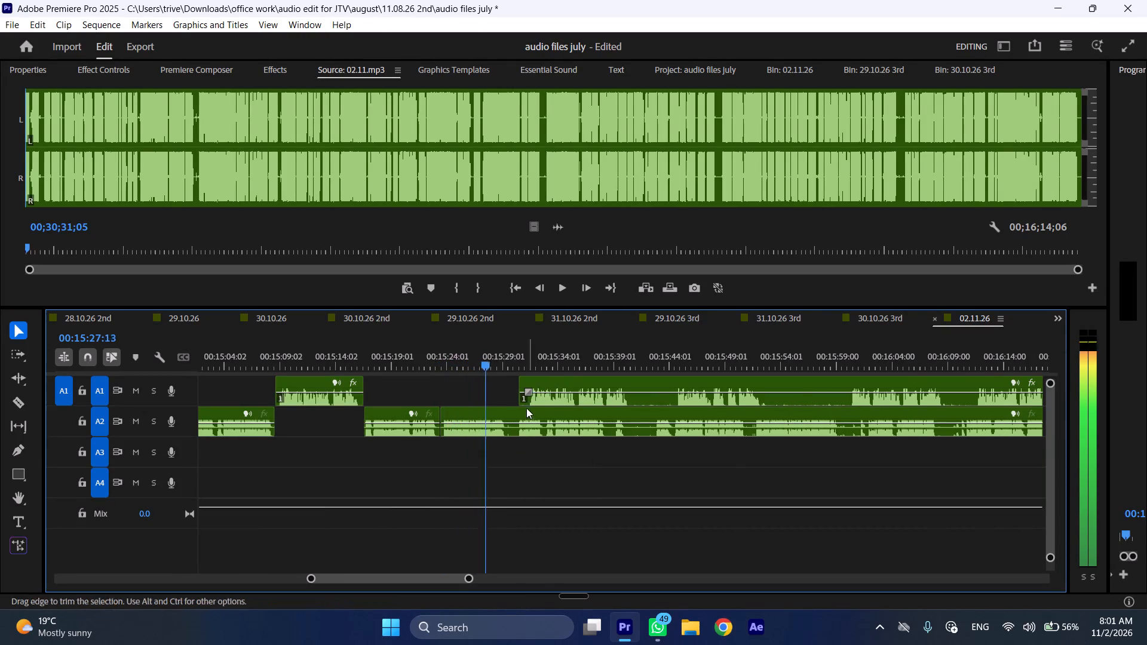
key(space)
click(519, 429)
key(shift+c)
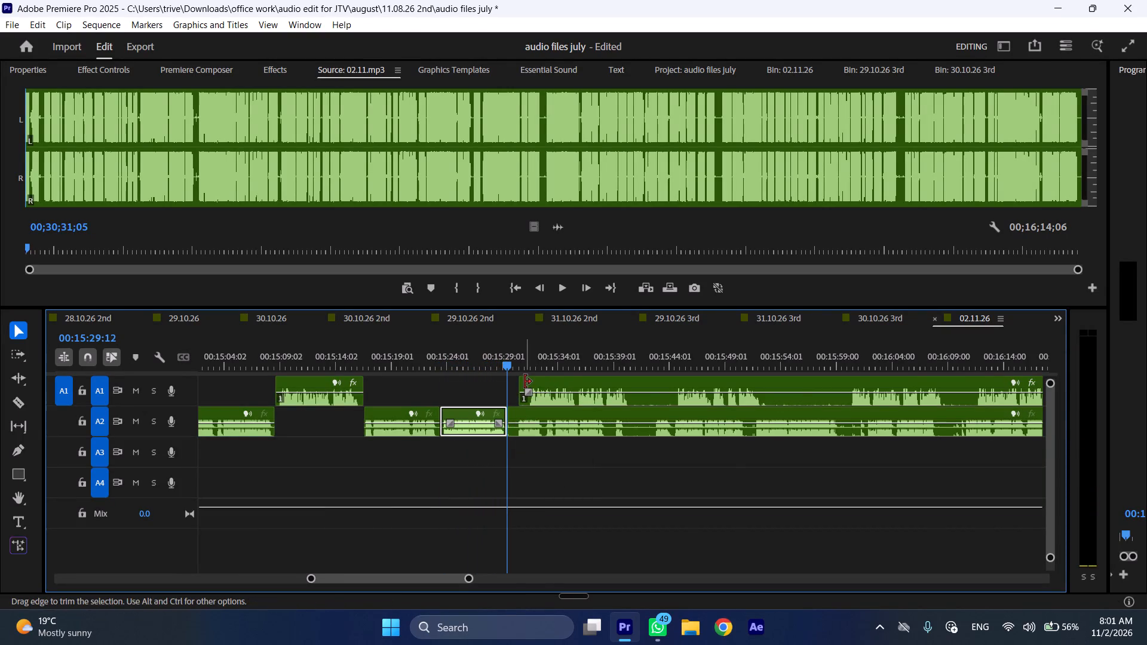
Trim a little off the start of the next A1 clip and move the clip earlier to start at the 00:15:29:12 cut.
drag(525, 382, 532, 381)
drag(544, 382, 527, 386)
Move the remaining A2 clip about 14 seconds later, leaving a gap under the start of the A1 clip.
drag(529, 410, 688, 411)
Play on through the A1 clip from the 00:15:29:12 cut to listen for its next edit point.
key(space)
text(l)
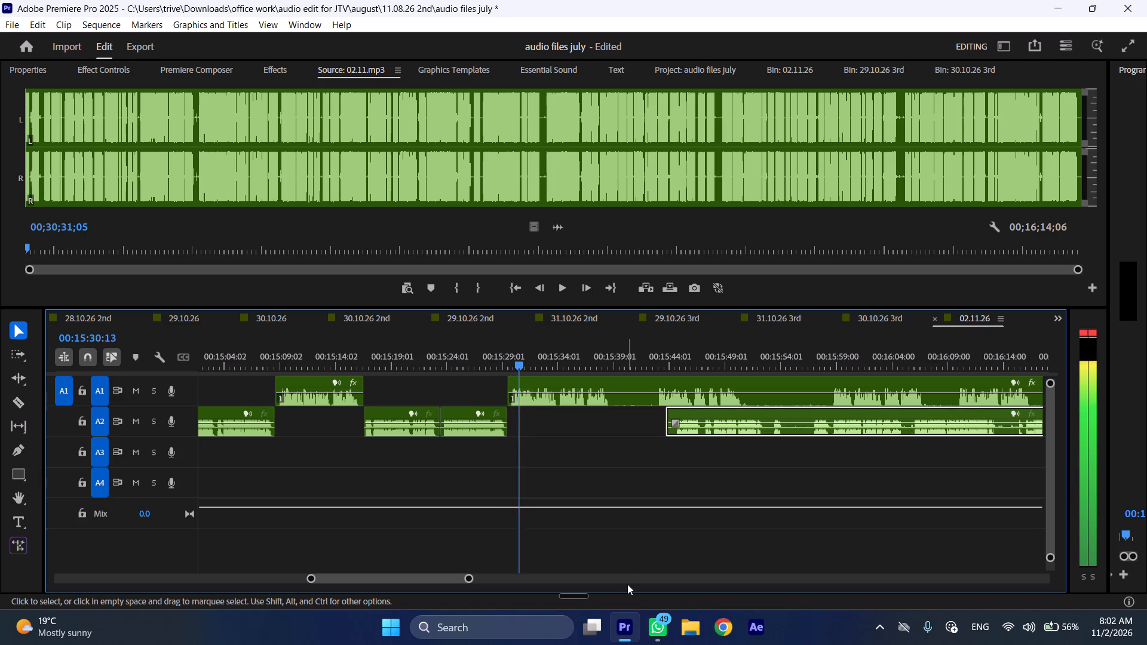
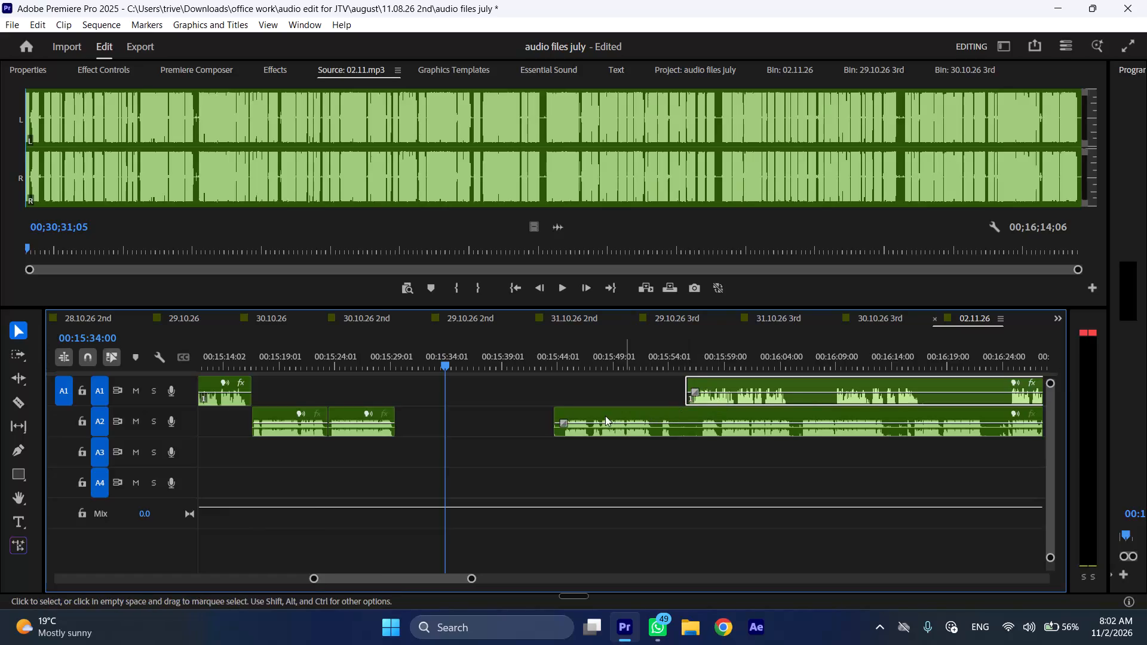
Trim a little off the start of the remaining A2 clip and move it earlier to meet the 00:15:29:12 cut.
drag(551, 415, 560, 415)
drag(597, 411, 447, 419)
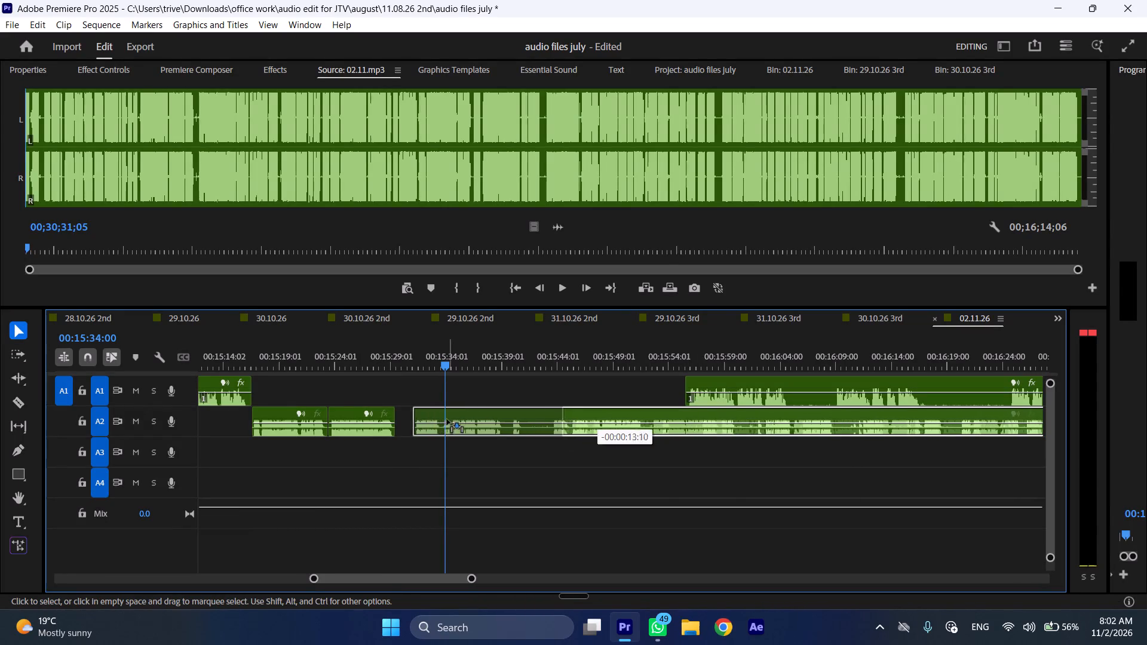
drag(447, 419, 440, 419)
drag(418, 413, 407, 412)
Play the moved A2 clip's opening and ripple-trim its start up to about 00:15:32, shifting the later A1 and A2 audio earlier.
click(398, 351)
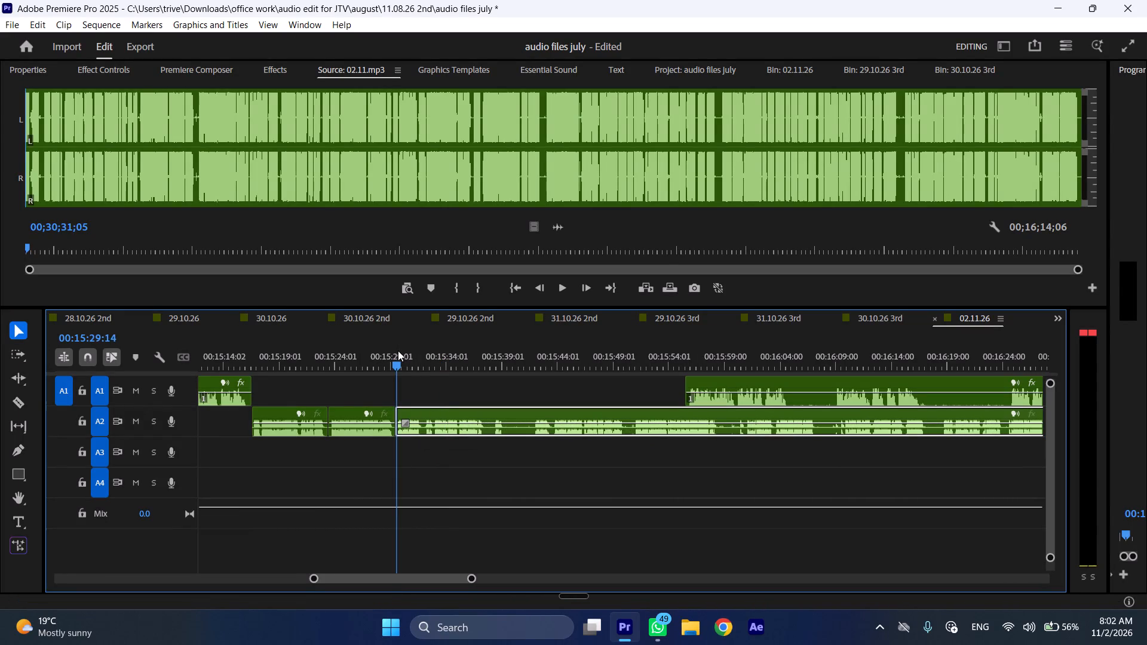
key(space)
key(l)
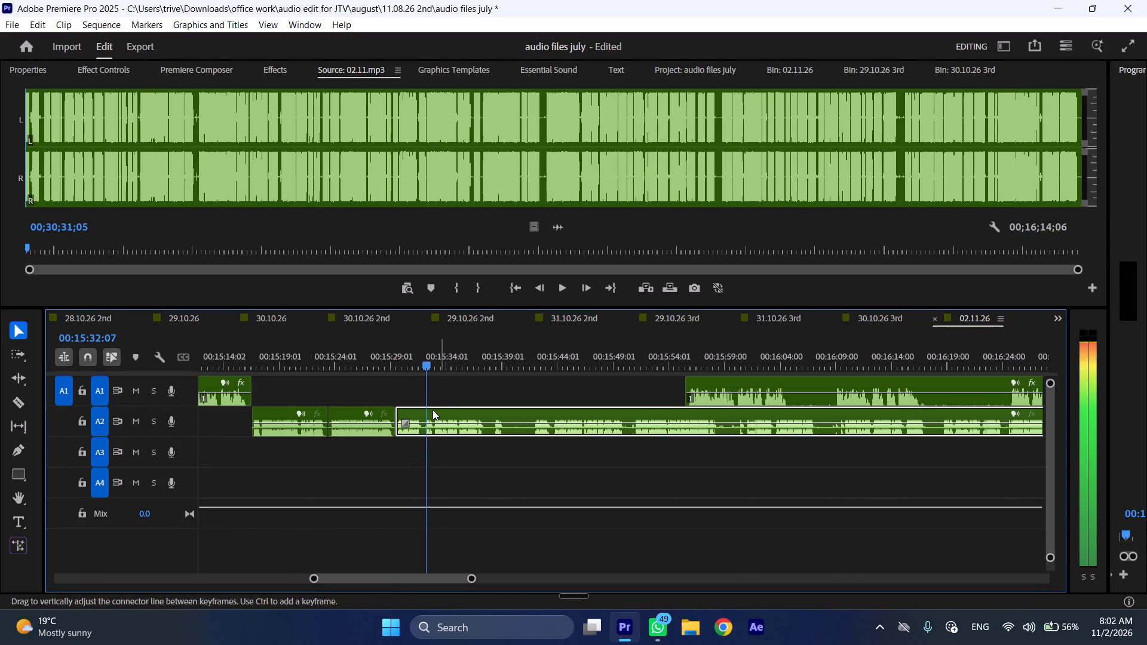
click(425, 361)
key(shift+c)
key(ctrl+shift+d)
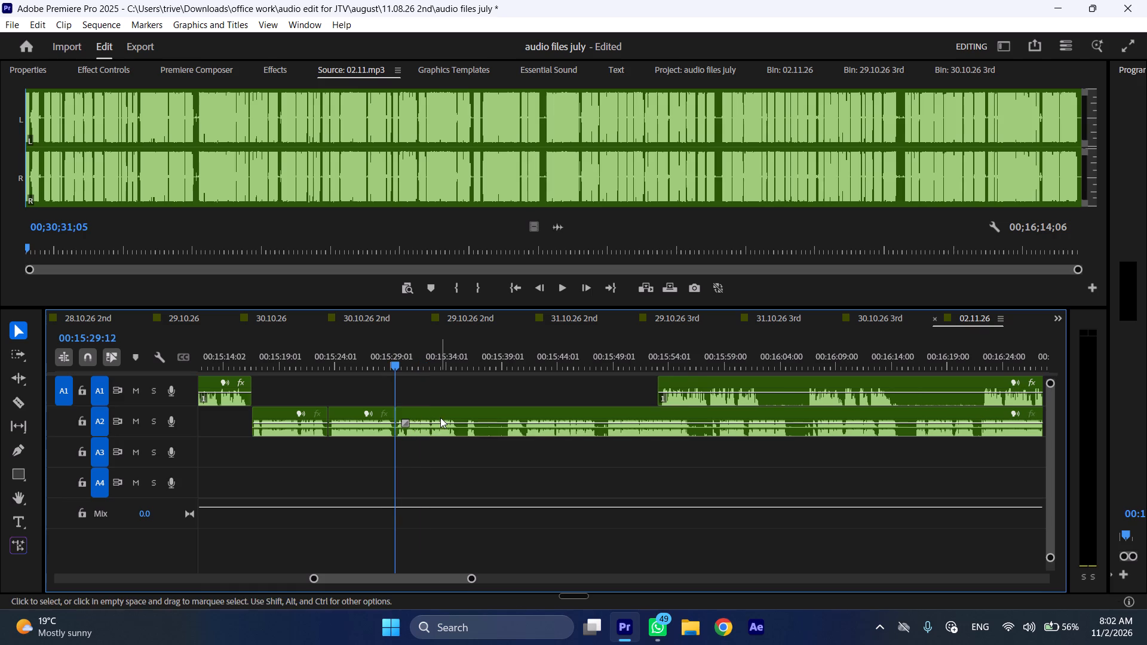
Play on from the 00:15:29:12 cut to listen to the new A2 join.
key(space)
key(l)
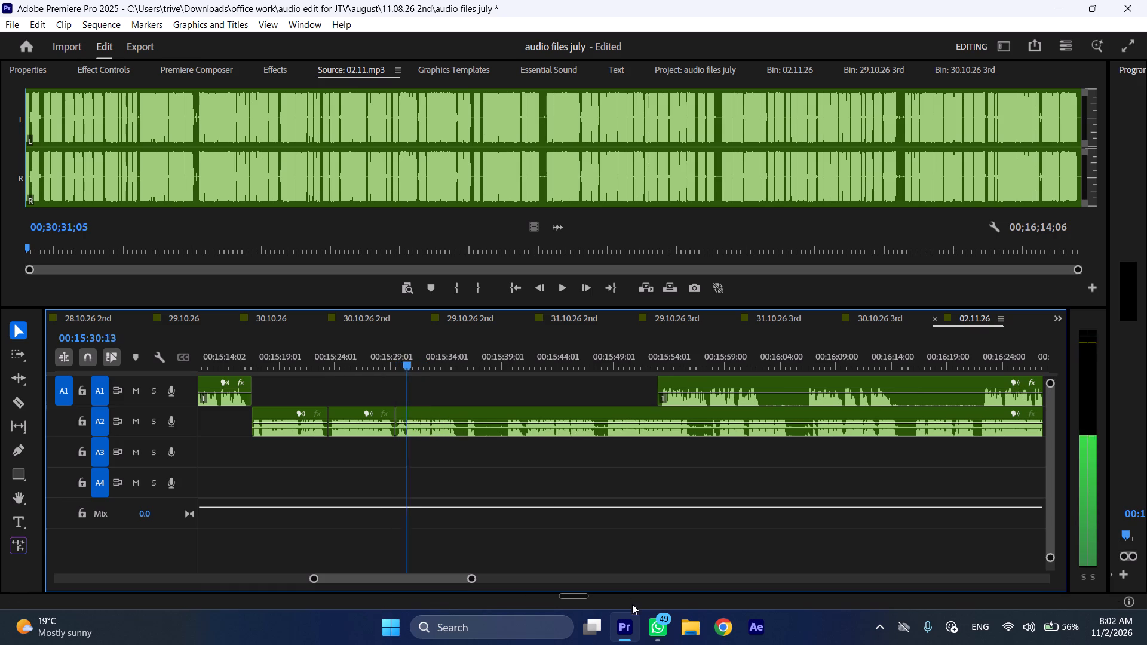
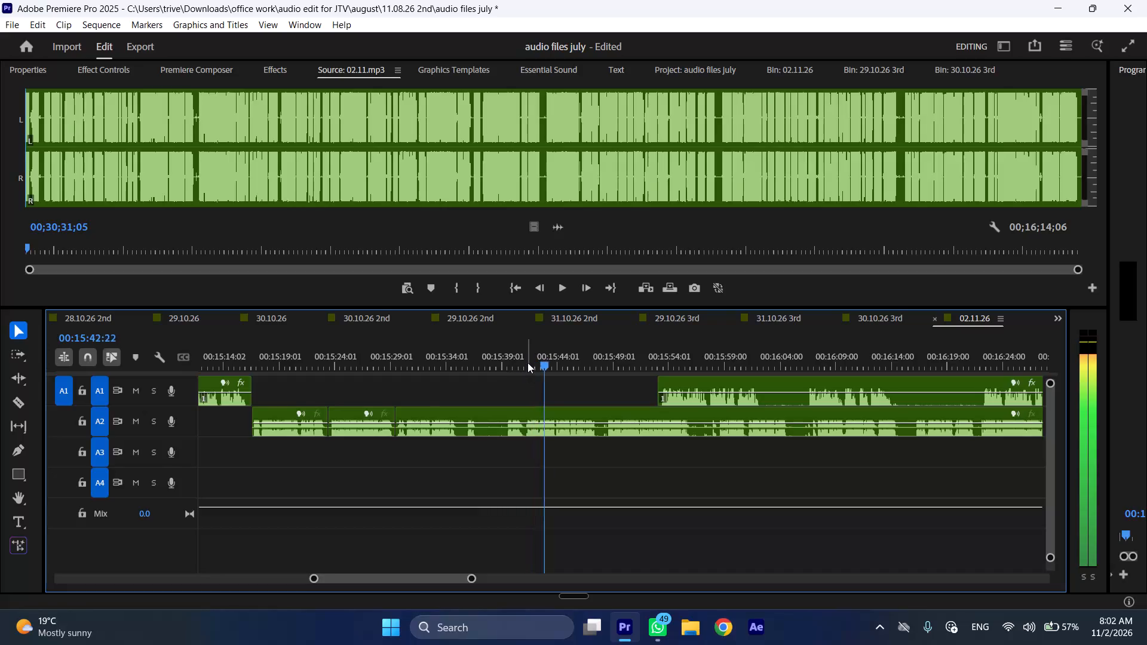
Ripple-trim the start of the A2 clip after the 00:15:29:12 cut up to about 00:15:41, shifting the later A1 and A2 audio earlier.
click(528, 363)
click(562, 423)
key(shift+c)
key(ctrl+shift+d)
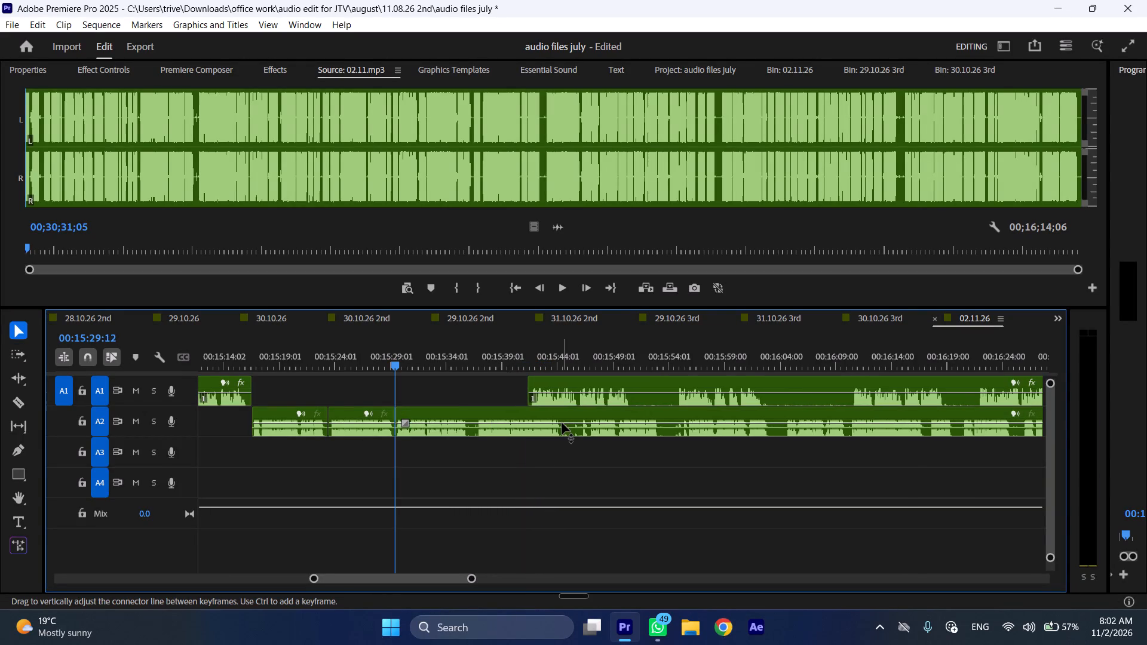
Play on from the 00:15:29:12 cut at a faster speed to listen to the newly trimmed A2 audio.
key(space)
text(l)
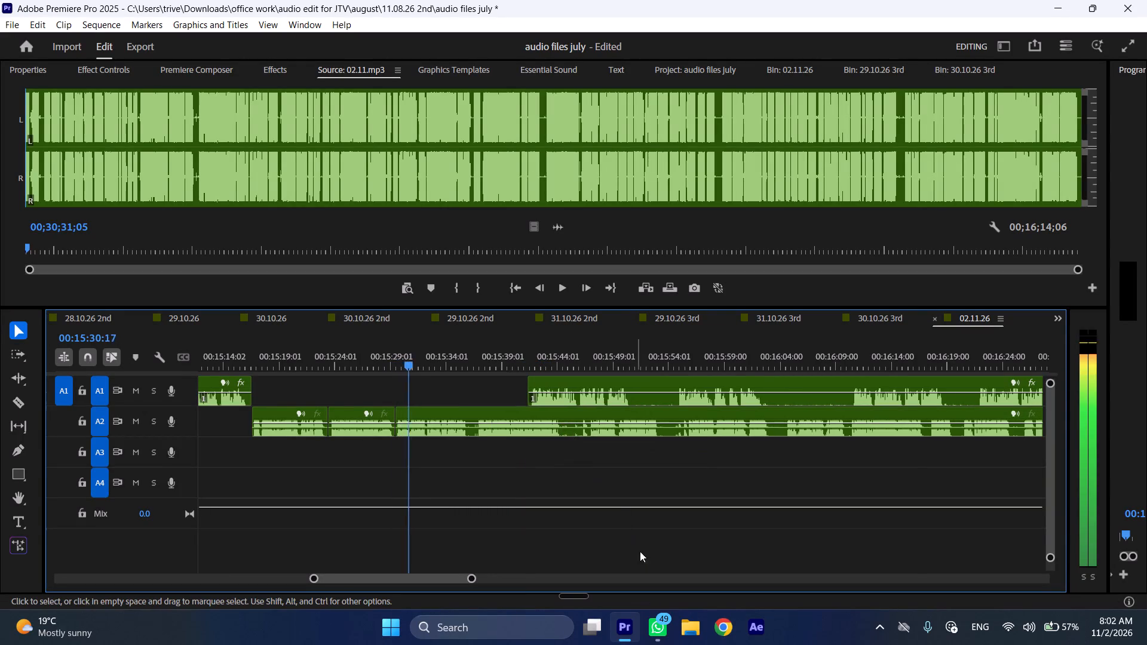
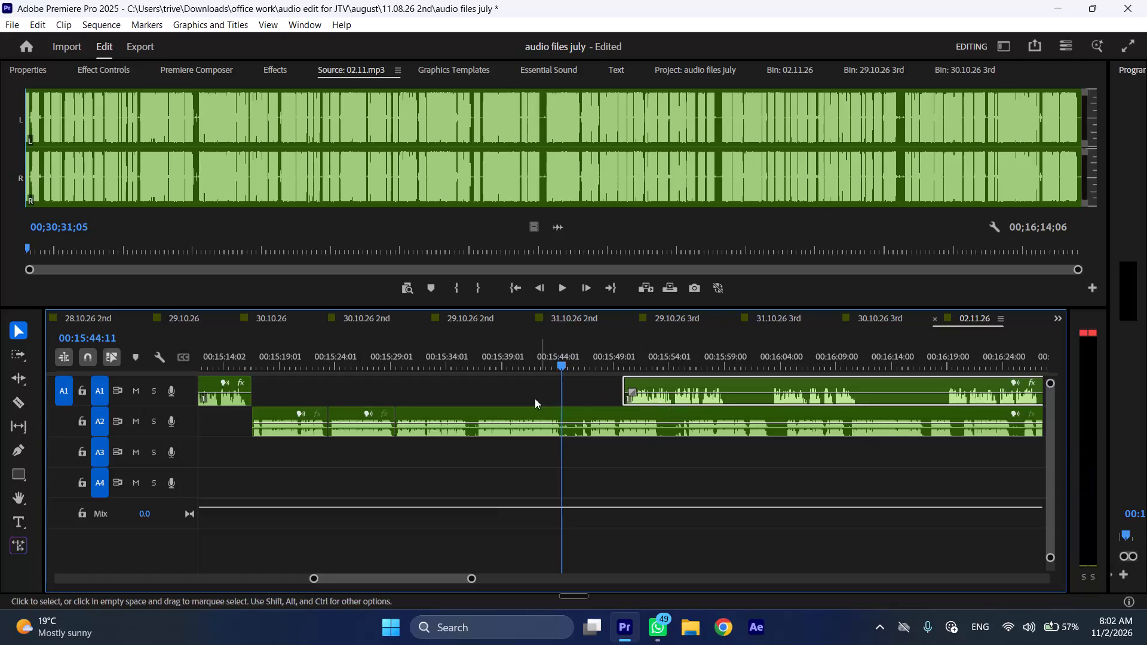
Cut the A2 clip at 00:15:36:02 and 00:15:36:20, and ripple-remove the short section between the cuts.
click(464, 355)
click(471, 355)
key(shift+c)
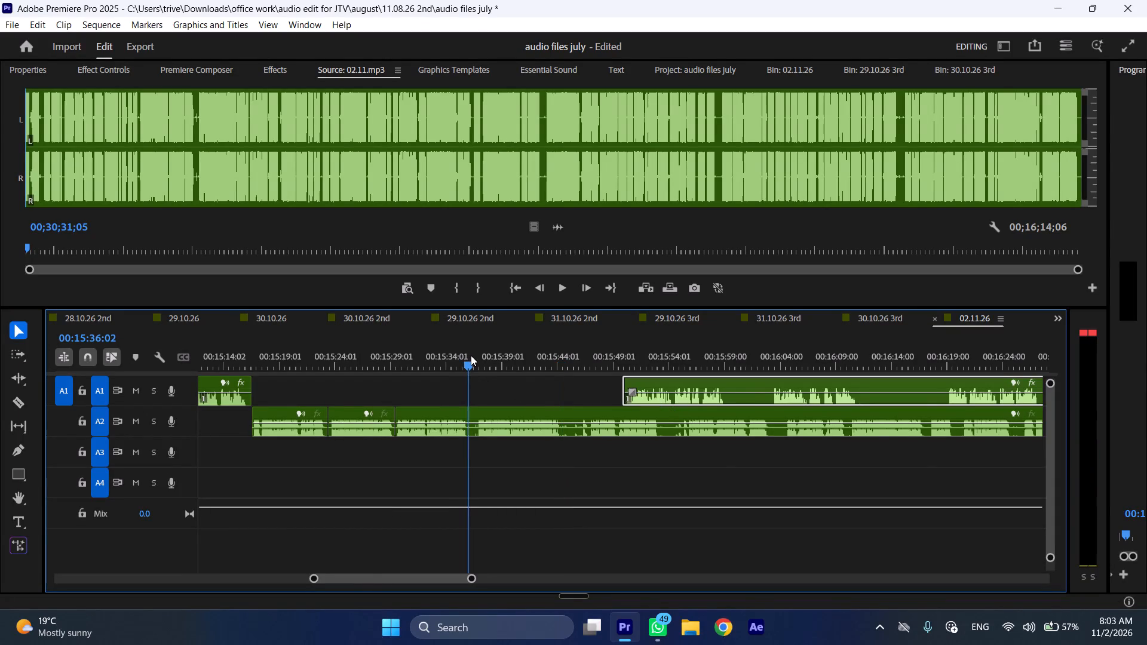
click(479, 355)
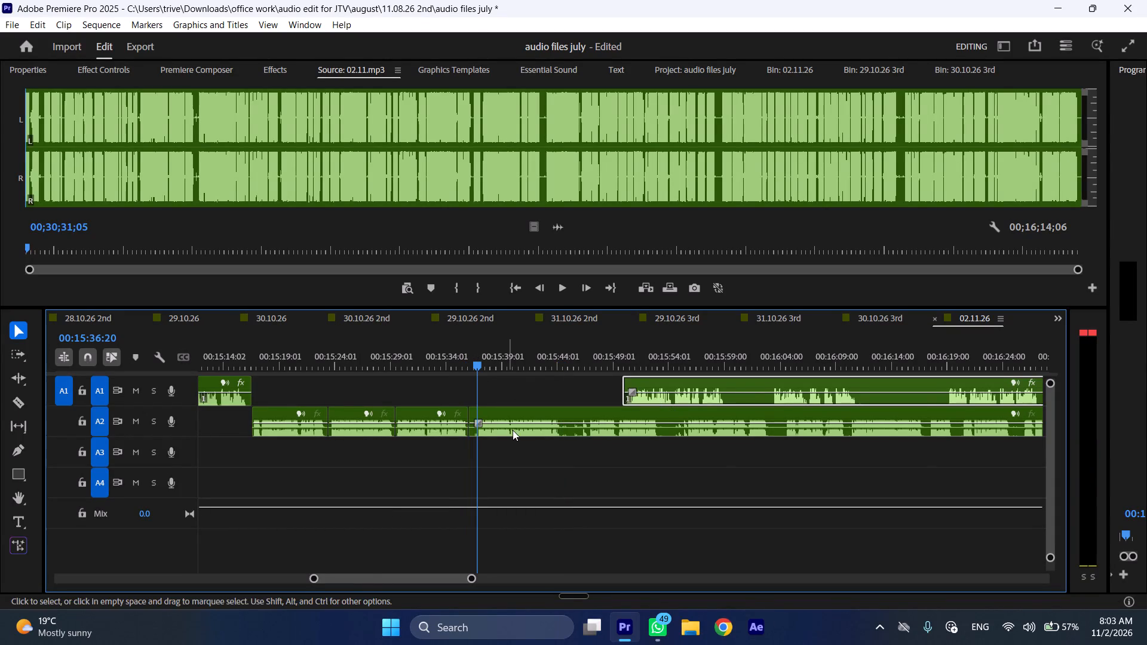
click(513, 430)
key(shift+c)
key(ctrl+shift+d)
Play the following audio and cut the A2 clip at 00:15:43:14.
key(space)
drag(568, 359, 554, 356)
click(569, 417)
key(shift+c)
Move the A1 clip earlier to start at the 00:15:43:14 cut and the remaining A2 clip later to about 00:15:58.
drag(664, 380, 612, 380)
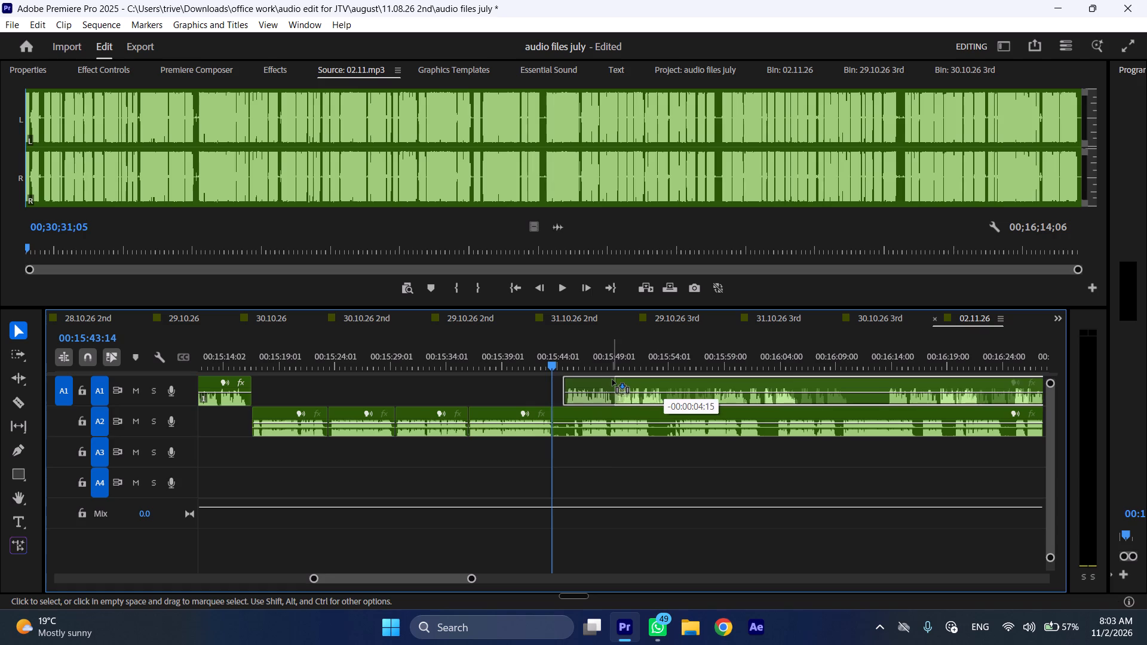
drag(612, 380, 604, 380)
drag(577, 416, 742, 416)
Play on from the 00:15:43:14 cut at a faster speed to listen to the repositioned A1 audio.
key(space)
key(l)
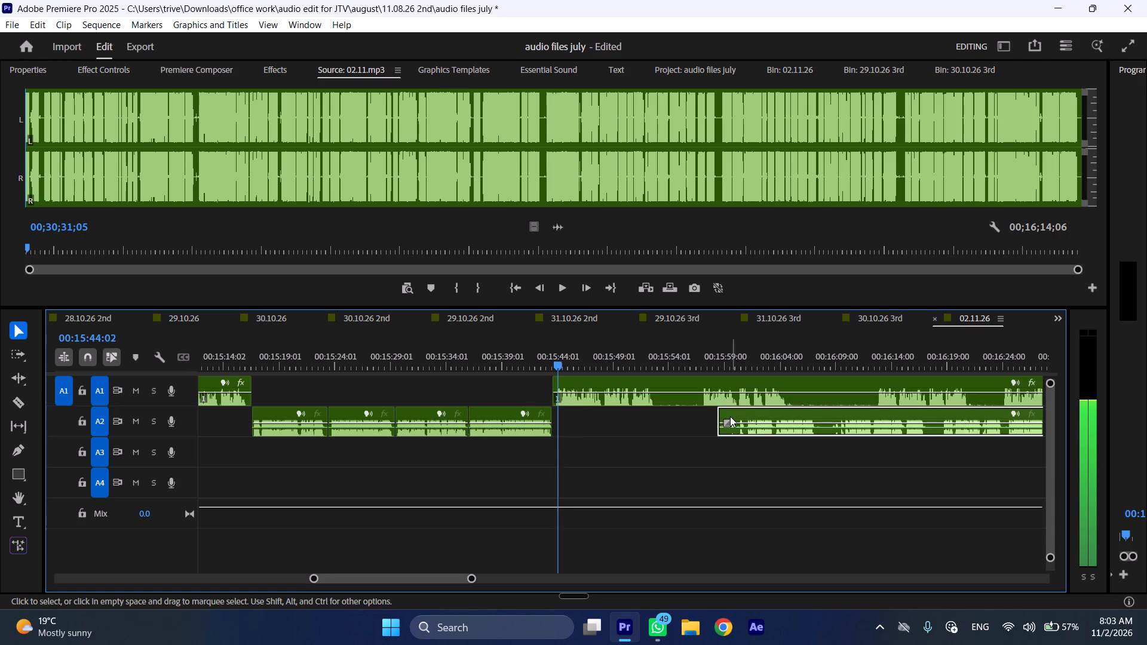
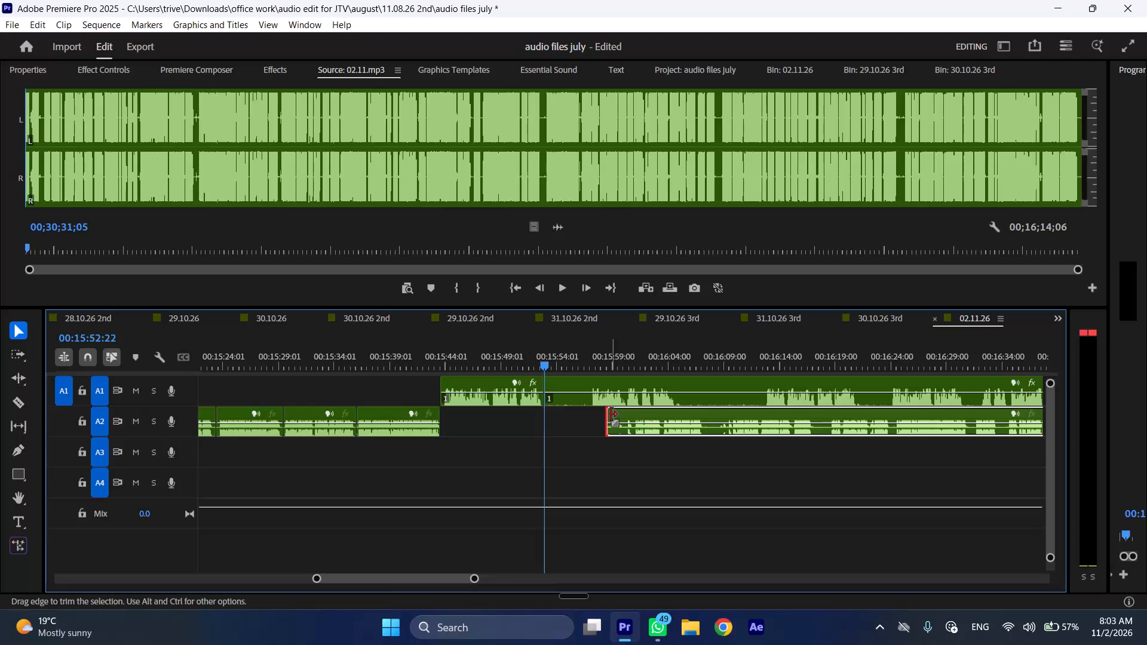
Move the remaining A2 clip earlier to start at 00:15:52:22 and the following A1 clip later to about 00:16:28.
click(631, 414)
drag(651, 410, 581, 411)
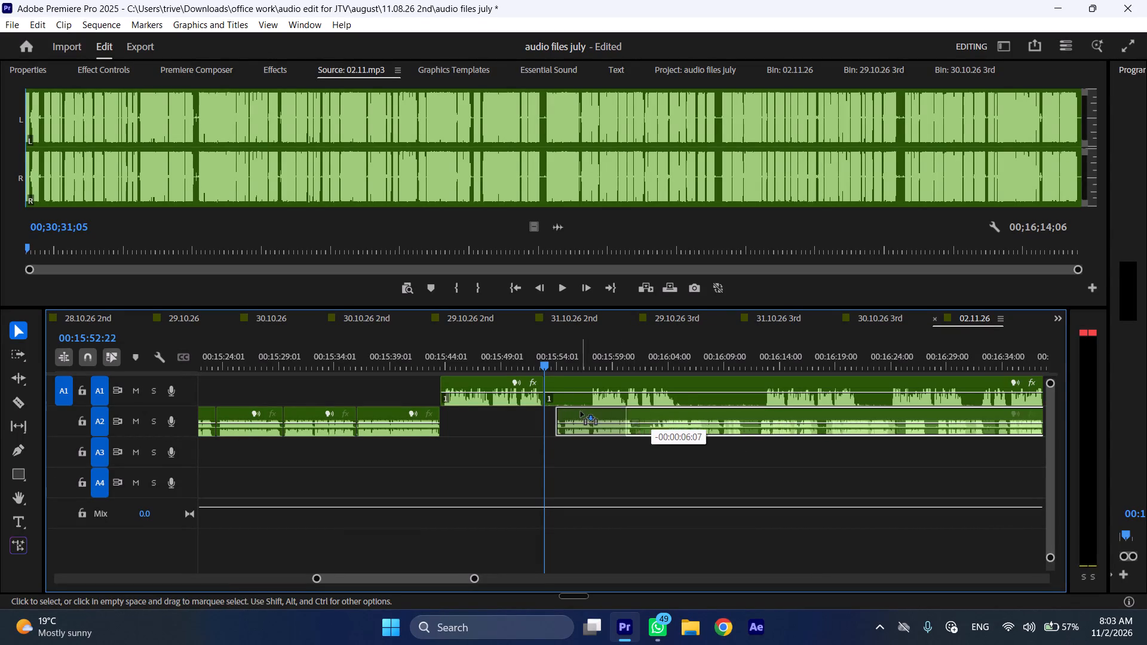
drag(581, 411, 571, 413)
drag(567, 376, 955, 379)
Play on from 00:15:52:22 at a faster speed to listen to the repositioned A2 audio.
key(space)
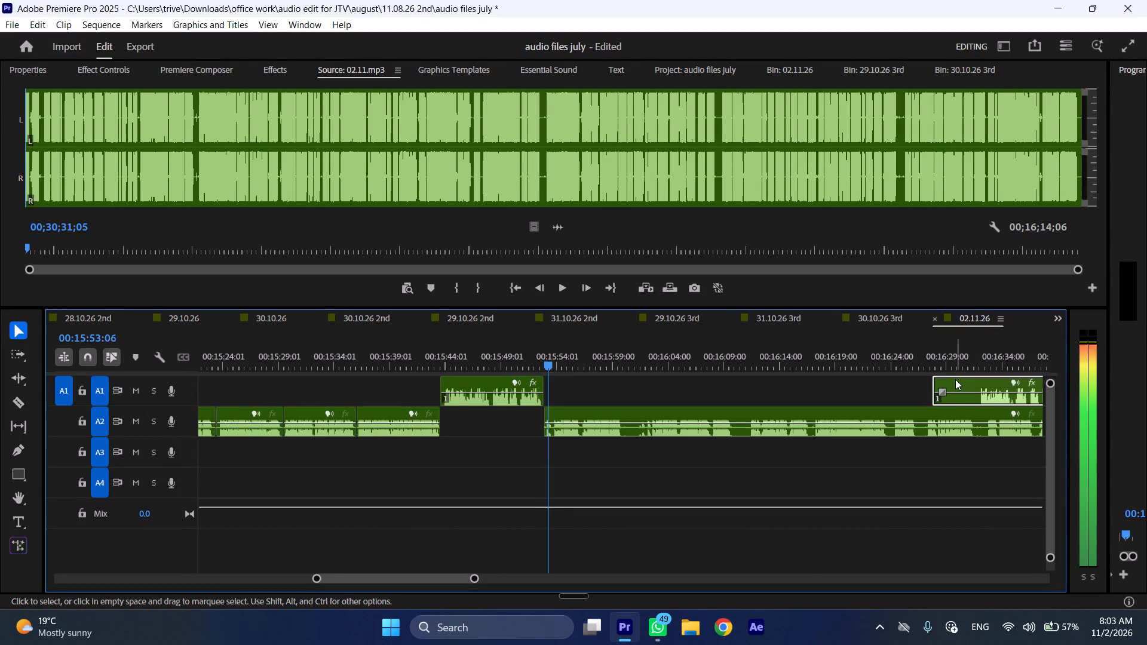
text(l)
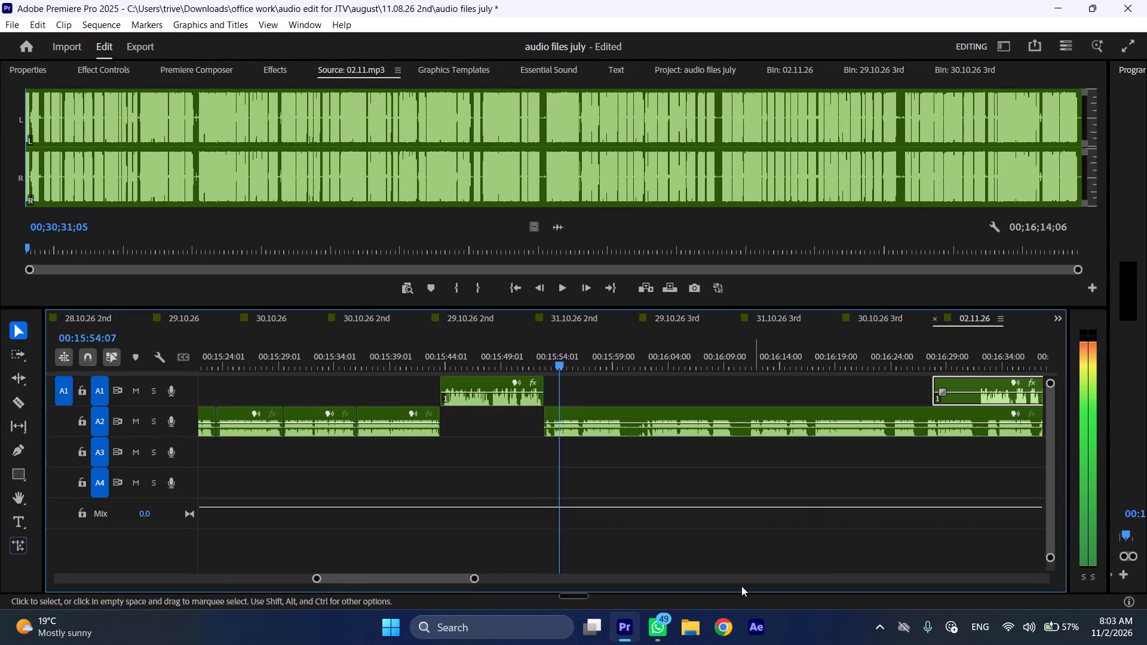
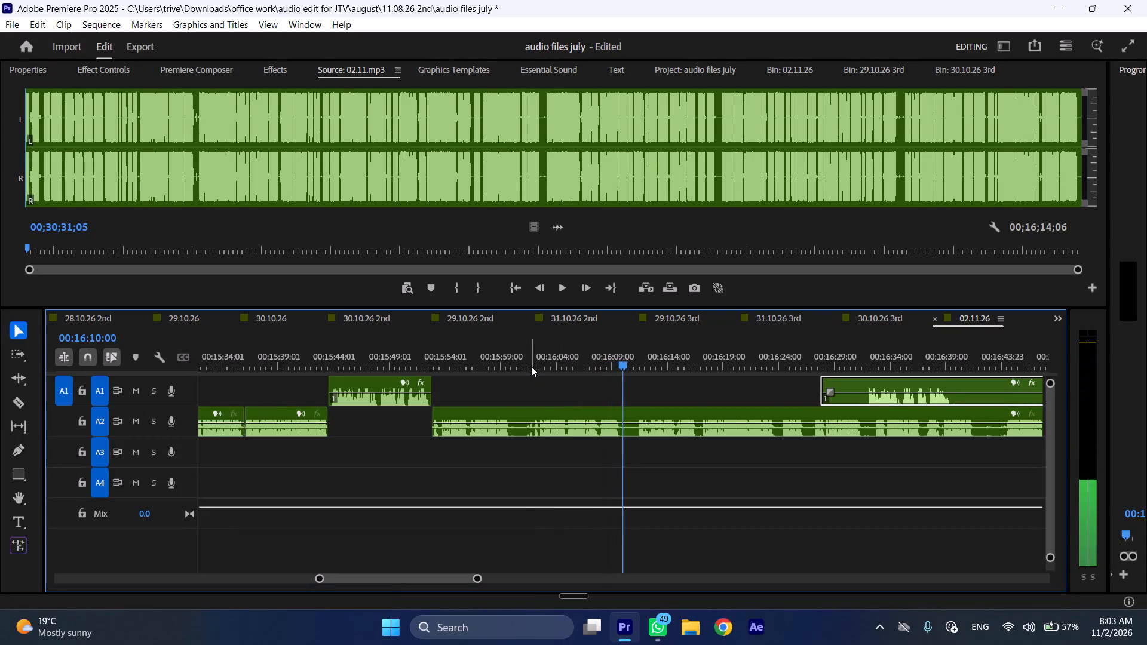
Cut the A2 clip at about 00:16:02 and ripple-delete the part before it, back to 00:15:52:22.
click(531, 361)
click(545, 419)
key(shift+c)
key(ctrl+shift+d)
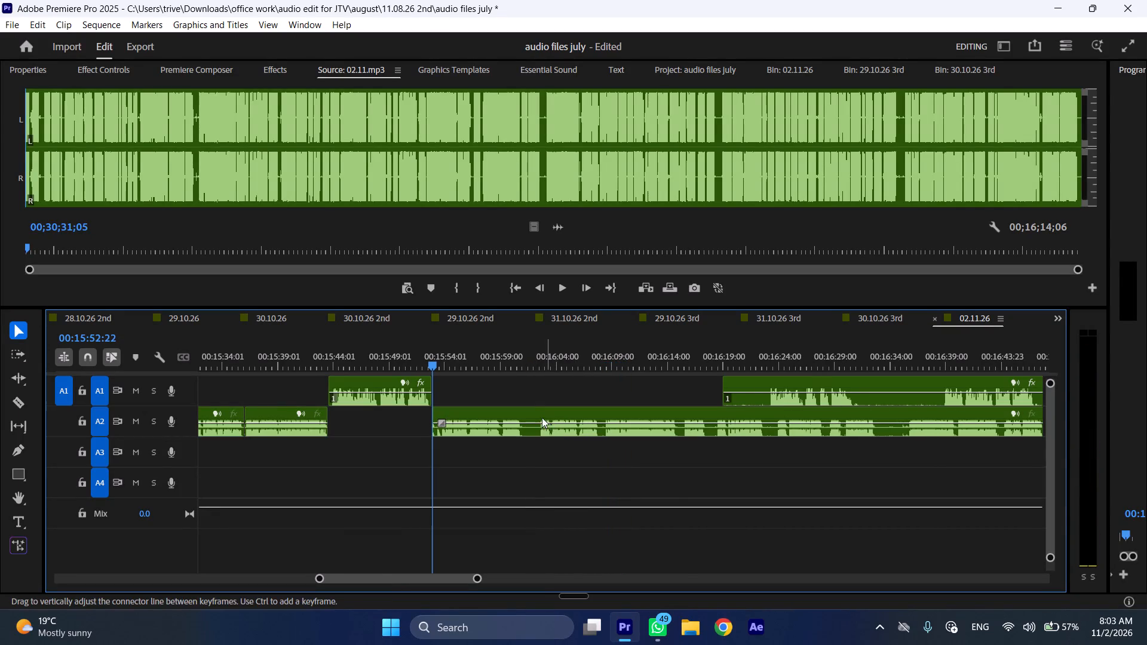
Cut out a short A2 section of just over one second at about 00:16:01 and close the gap.
drag(519, 350, 542, 348)
key(shift+c)
click(569, 406)
click(571, 419)
key(shift+c)
key(ctrl+shift+d)
Play on from the new A2 cut at a faster speed to listen to the trimmed recording.
key(space)
text(l)
Move the following A1 clip later on its track to start at about 00:16:45.
scroll(604, 447, down, 6)
drag(596, 382, 859, 382)
drag(842, 382, 884, 382)
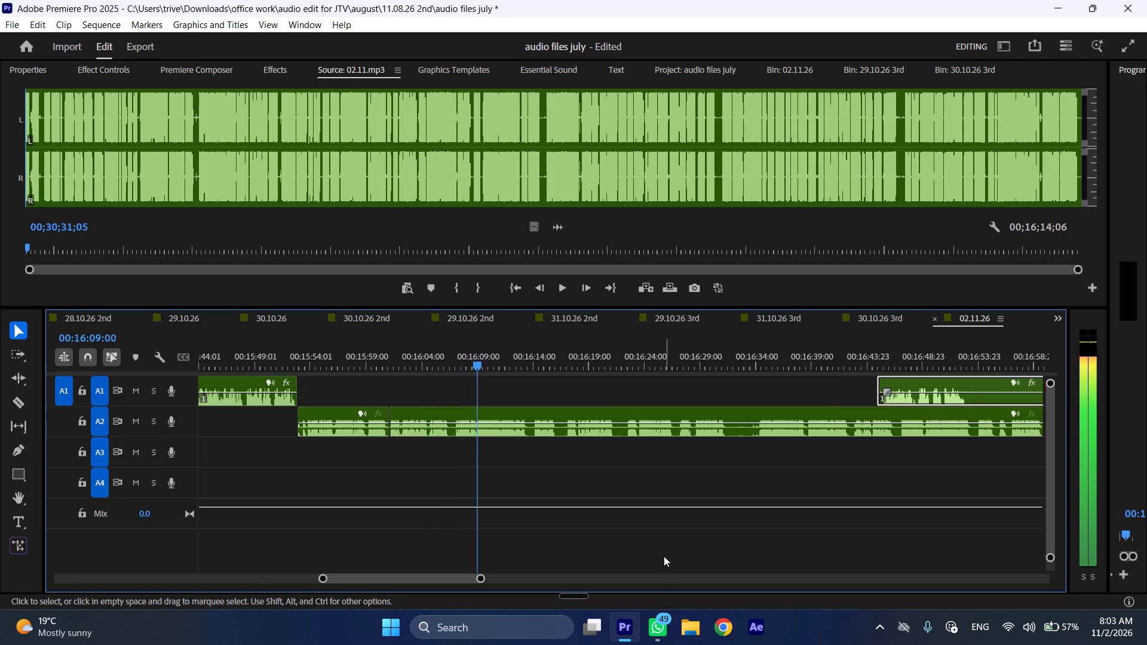
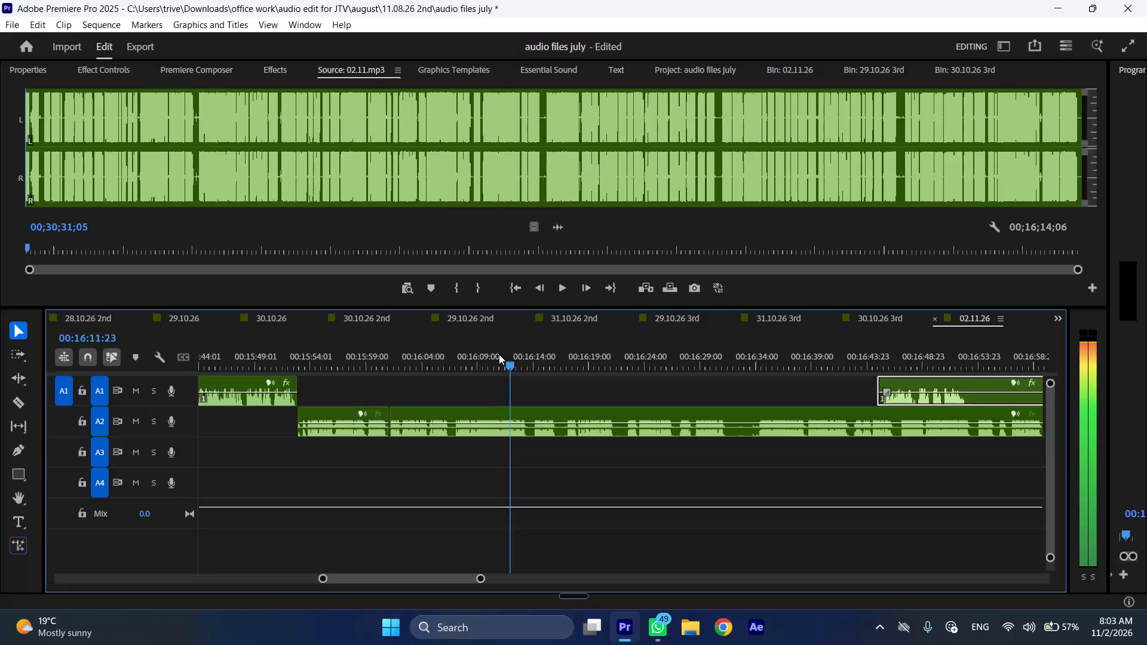
Cut the A2 clip at 00:16:11:17 and 00:16:13:23 and ripple-delete the section between the cuts.
click(499, 354)
key(space)
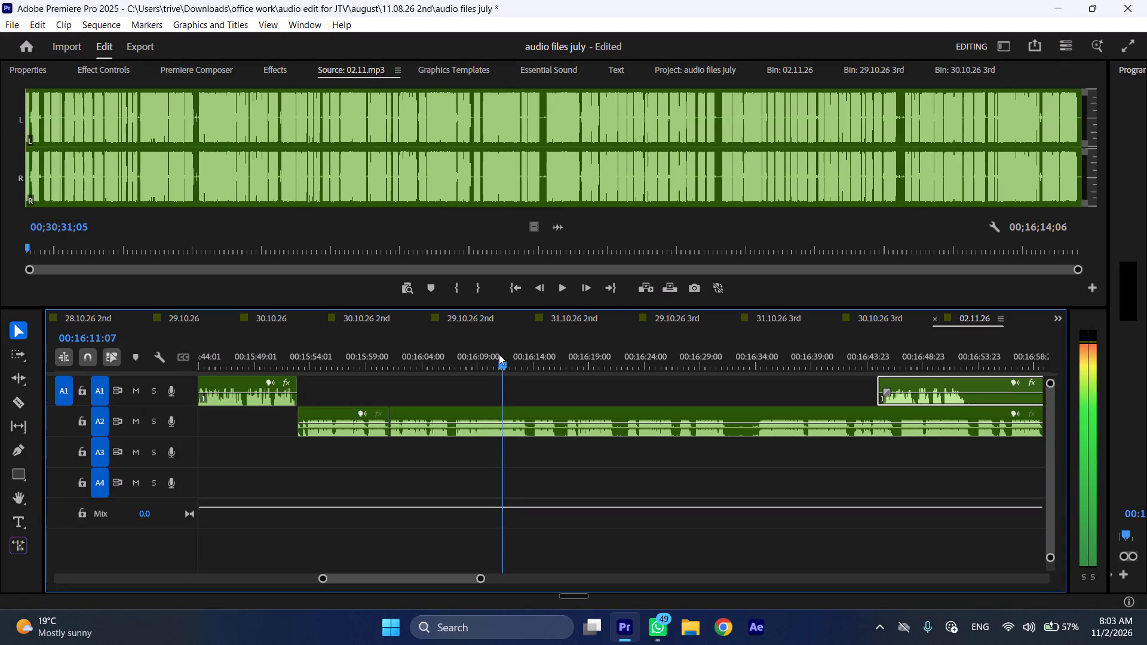
key(space)
text(C)
click(533, 348)
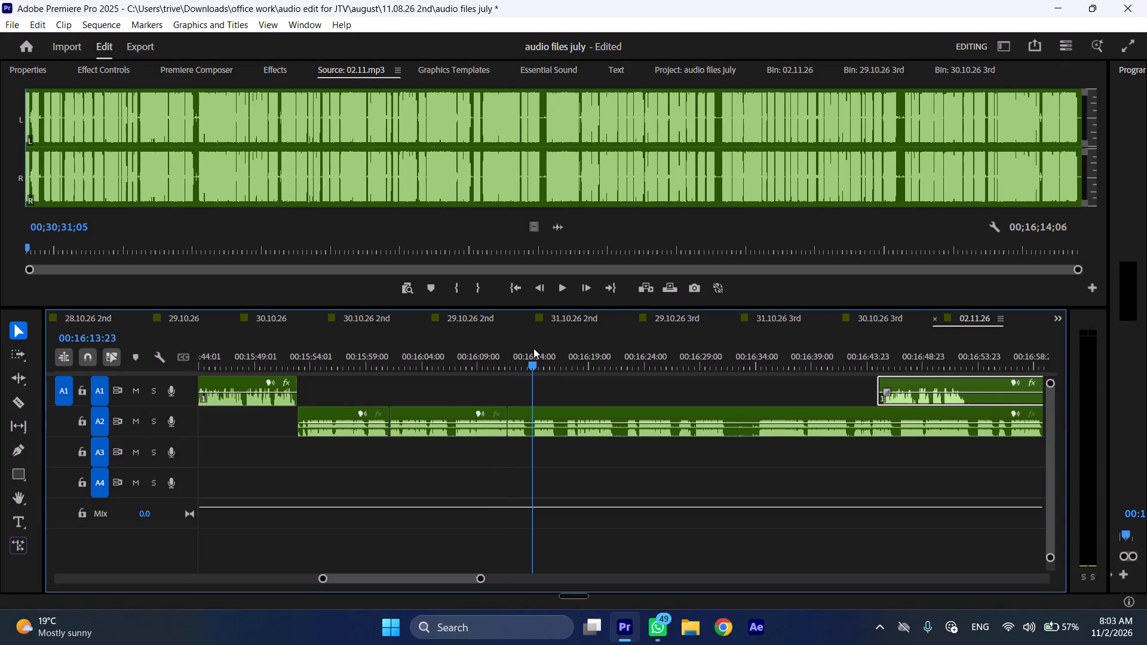
click(546, 412)
key(shift+c)
key(ctrl+shift+d)
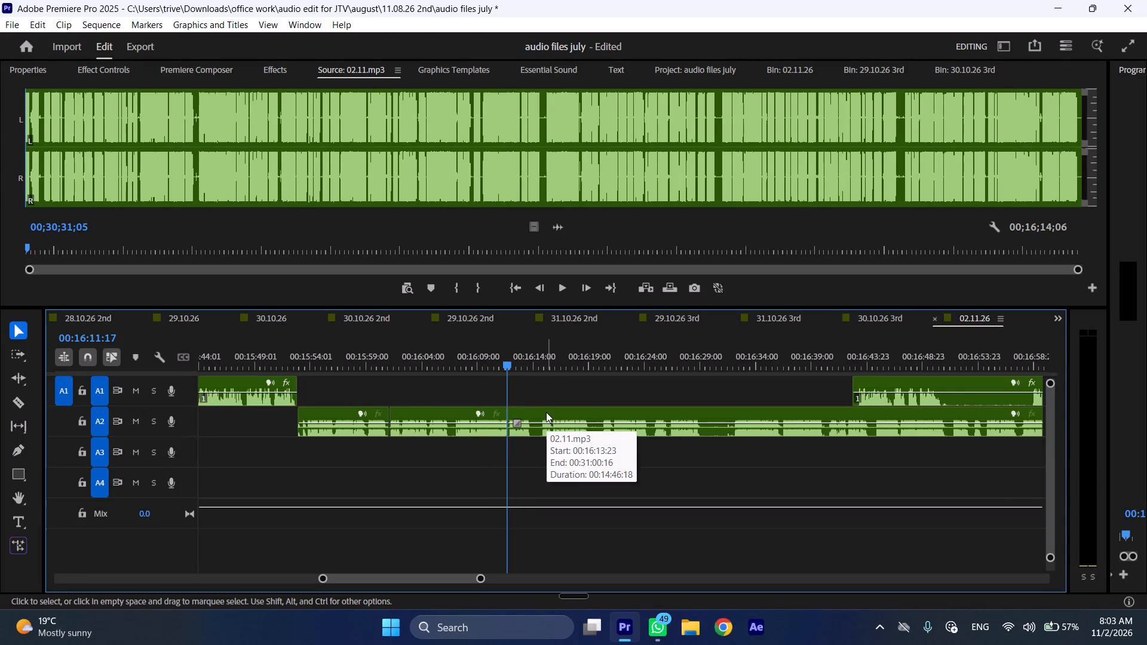
Cut out a short A2 section of about half a second starting at 00:16:06:11 and close the gap.
key(space)
drag(444, 360, 457, 360)
key(shift+c)
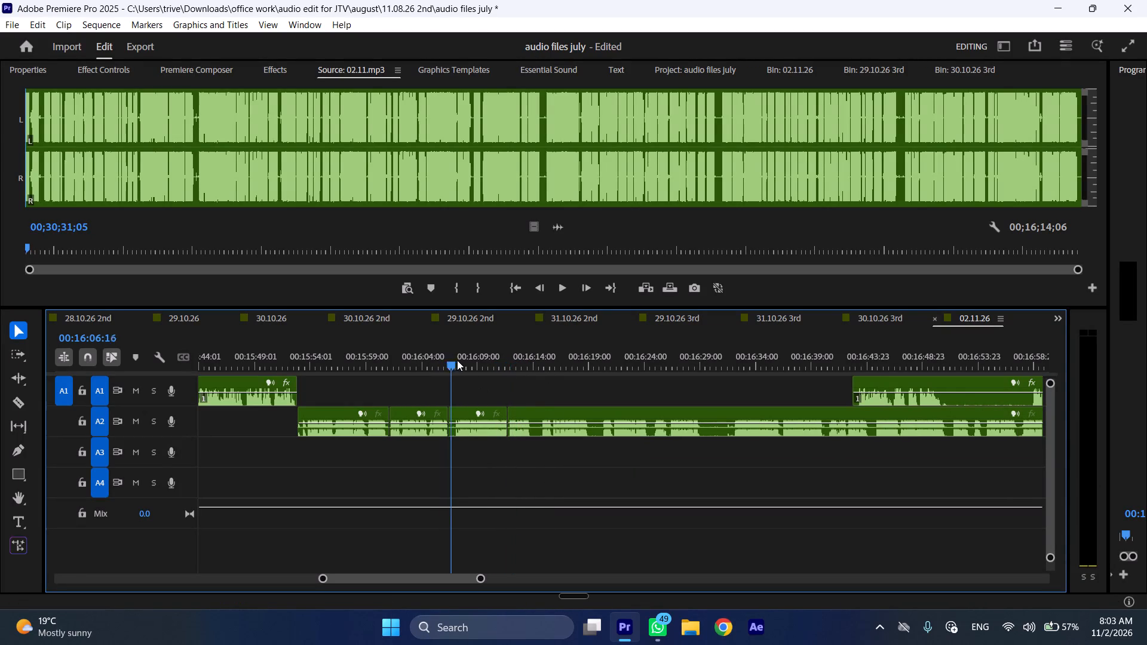
drag(457, 360, 455, 360)
click(467, 422)
key(shift+c)
key(ctrl+shift+d)
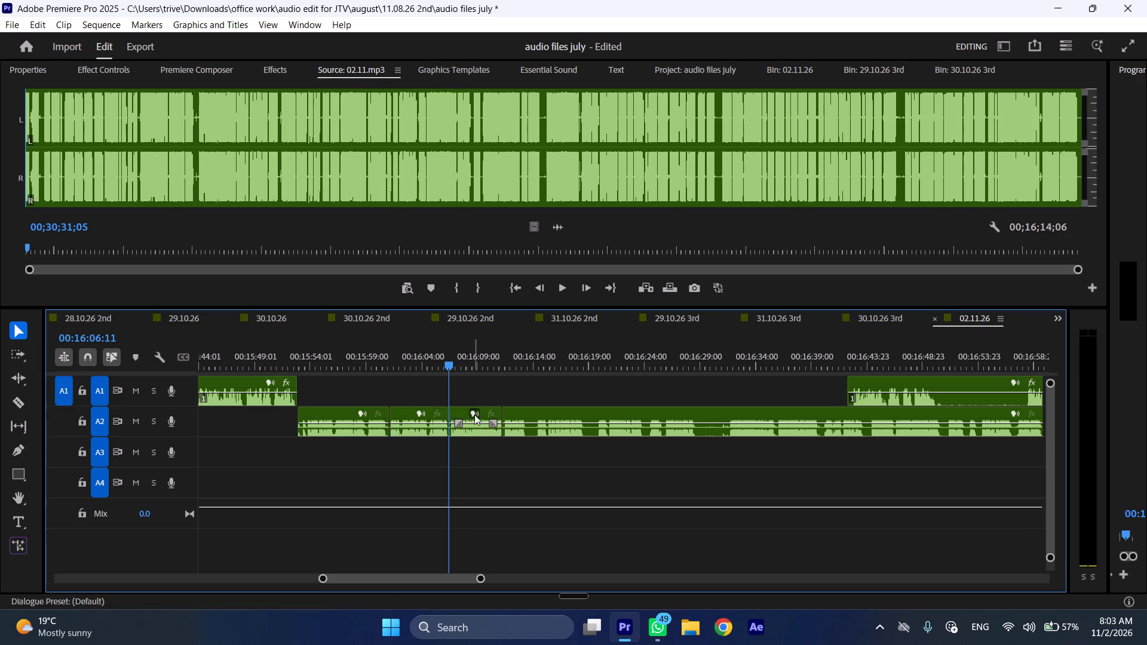
Cut out a short A2 section of under one second starting at 00:16:13:13 and close the gap.
drag(516, 350, 540, 349)
key(shift+c)
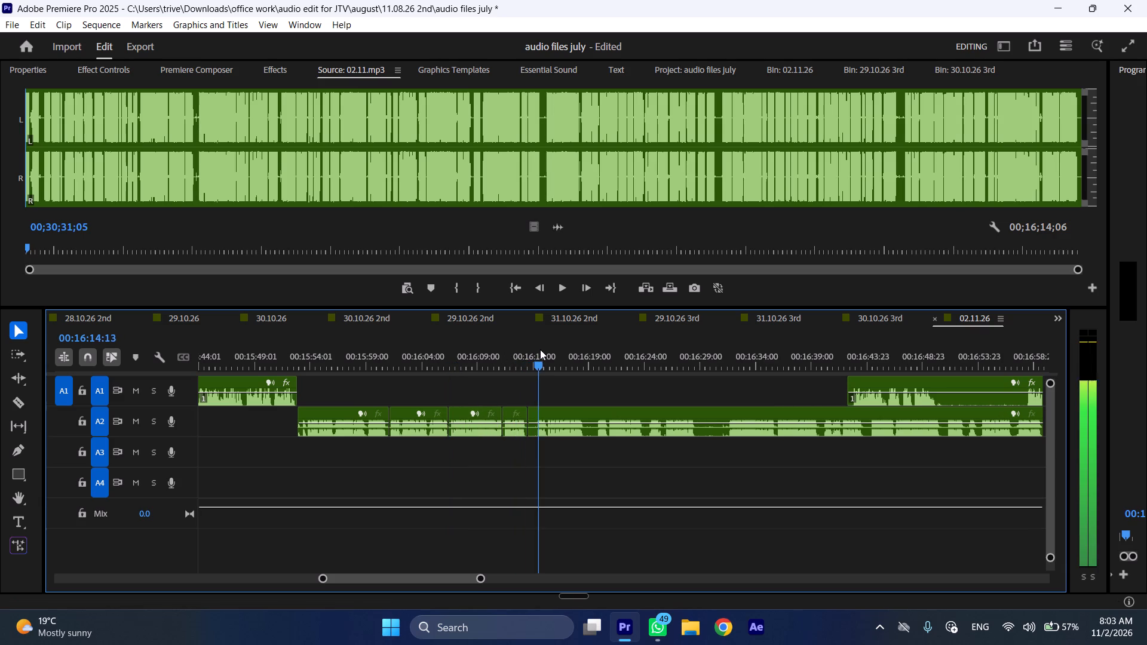
drag(540, 349, 537, 348)
click(542, 432)
key(shift+c)
key(ctrl+shift+d)
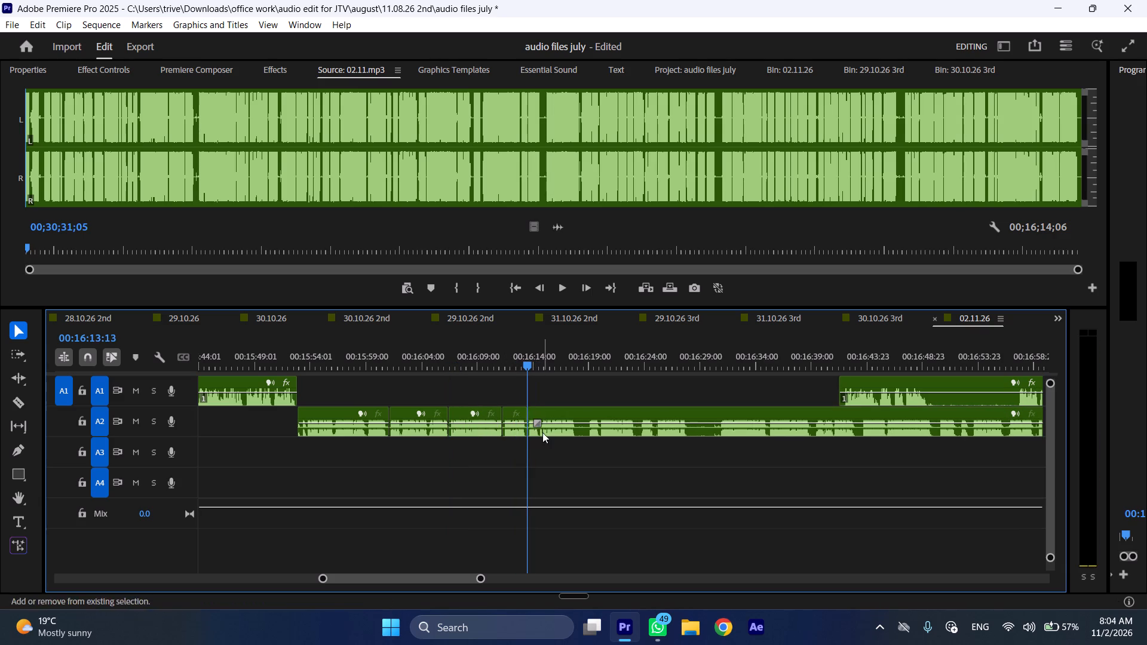
Cut A2 at about 00:16:18 and at 00:16:19:01, and ripple-delete the roughly one-second piece between.
drag(575, 351, 590, 349)
key(shift+c)
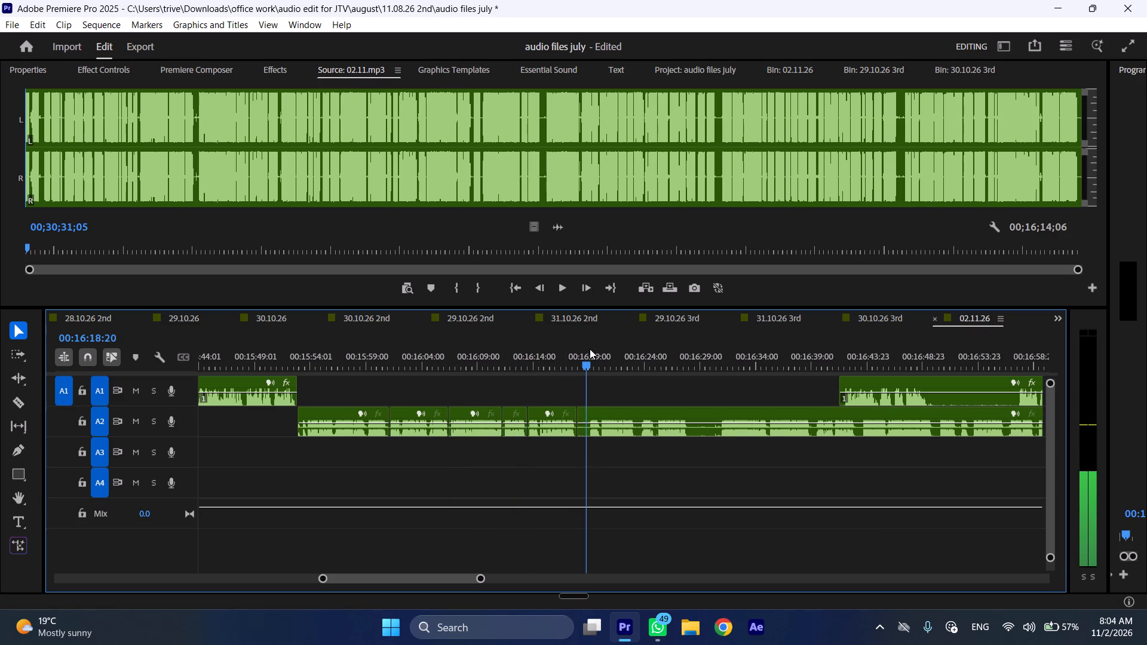
drag(590, 349, 591, 349)
click(590, 415)
text(CD)
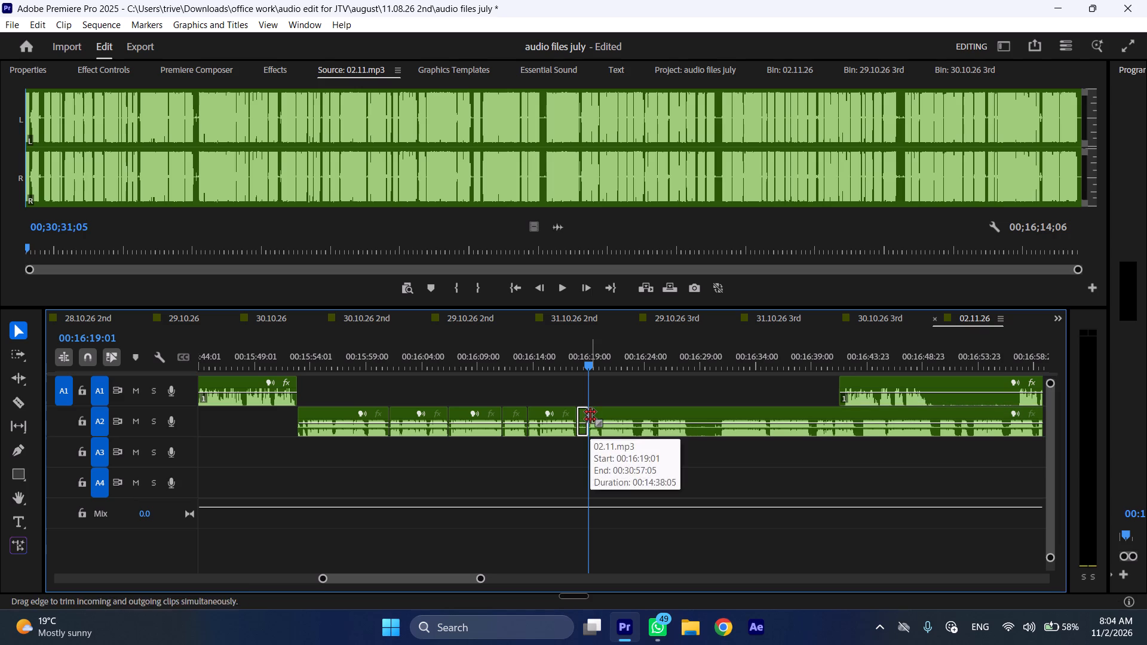
key(ctrl+shift+d)
Play the sequence at a faster speed from just before the 00:16:13:13 cut to listen to the trimmed A2 recording.
click(517, 344)
key(space)
key(l)
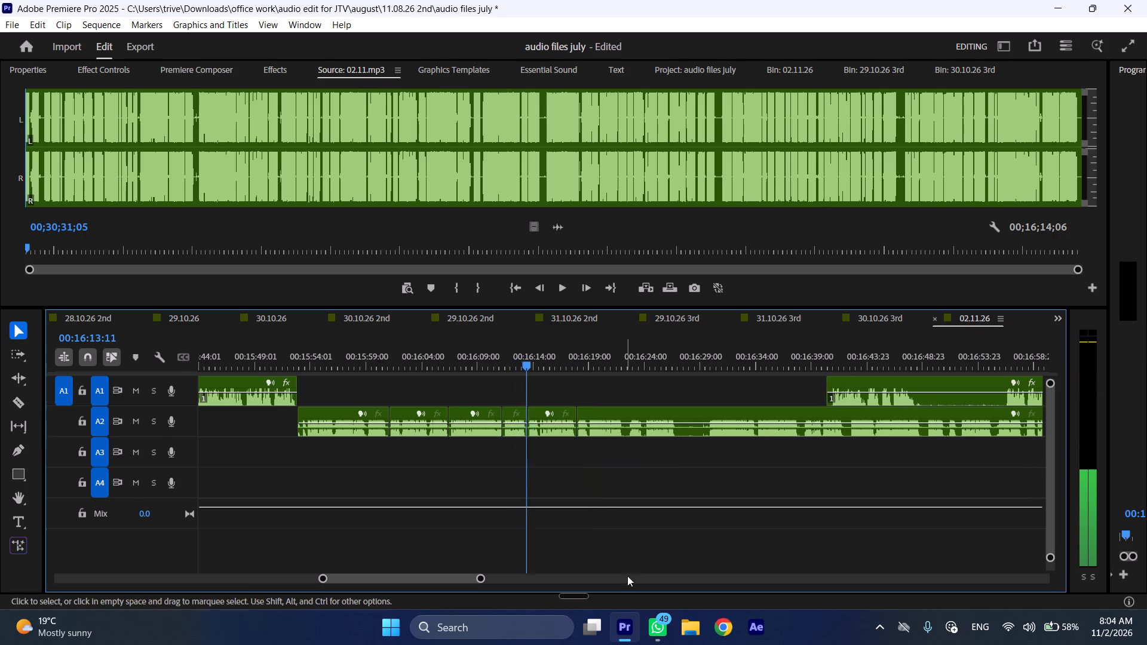
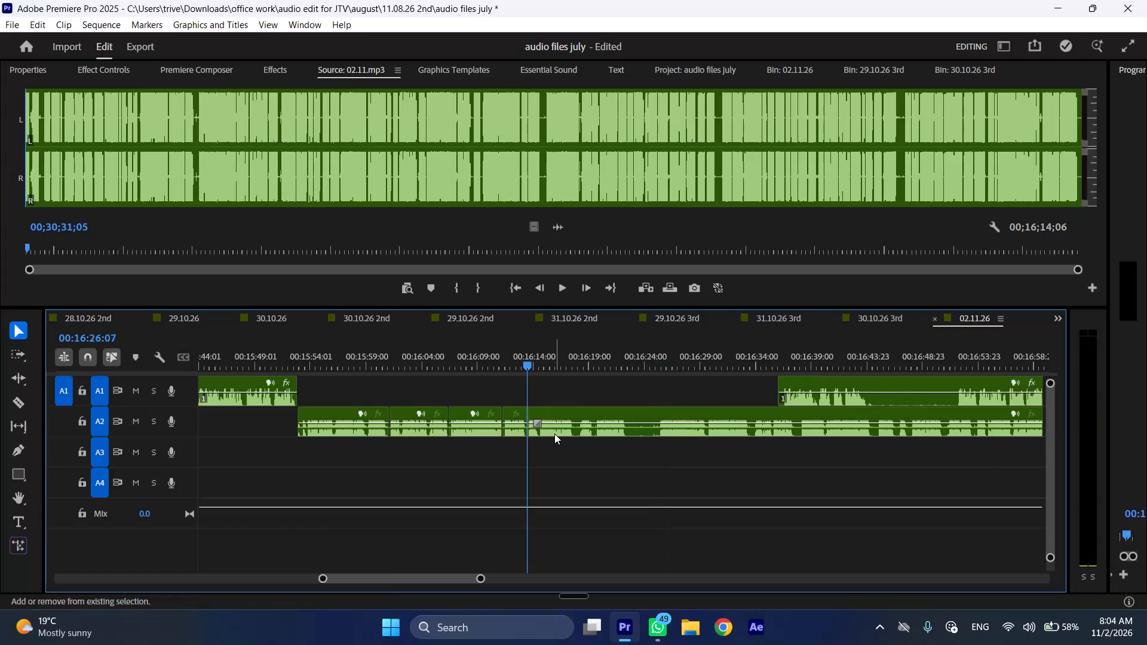
Cut A2 at 00:16:17:19 and about 00:16:18:03, and ripple-delete the short piece between the cuts.
click(576, 355)
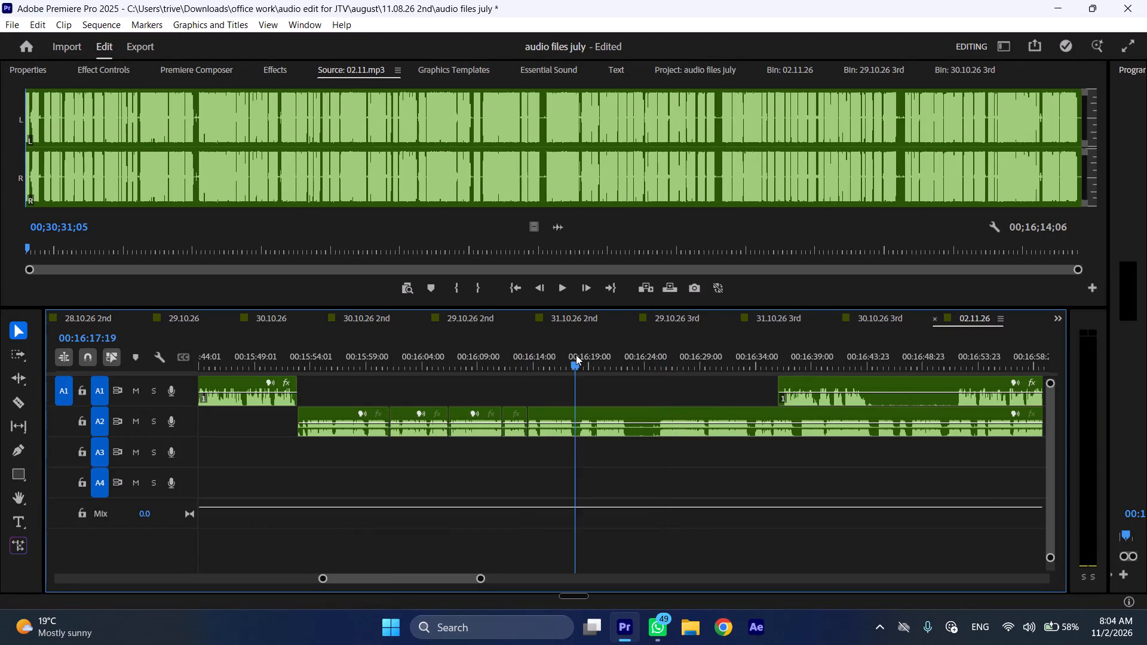
key(shift+c)
click(588, 423)
key(shift+c)
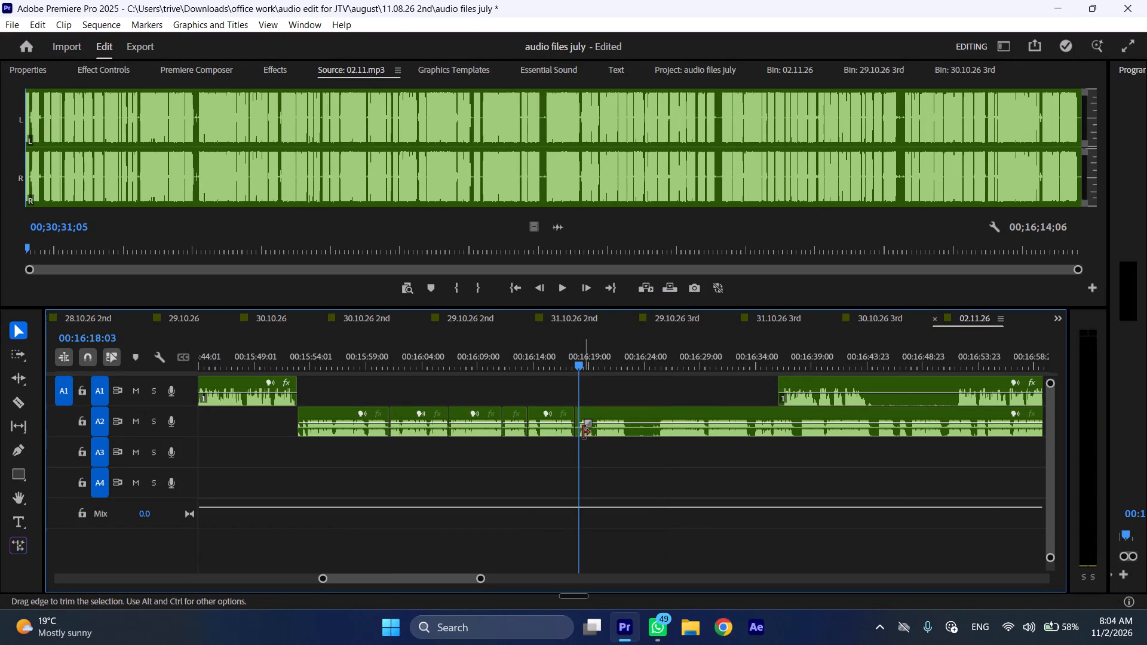
click(576, 432)
key(ctrl+shift+d)
Play the sequence at a faster speed from the new A2 cut to listen to the recording that follows.
key(space)
key(l)
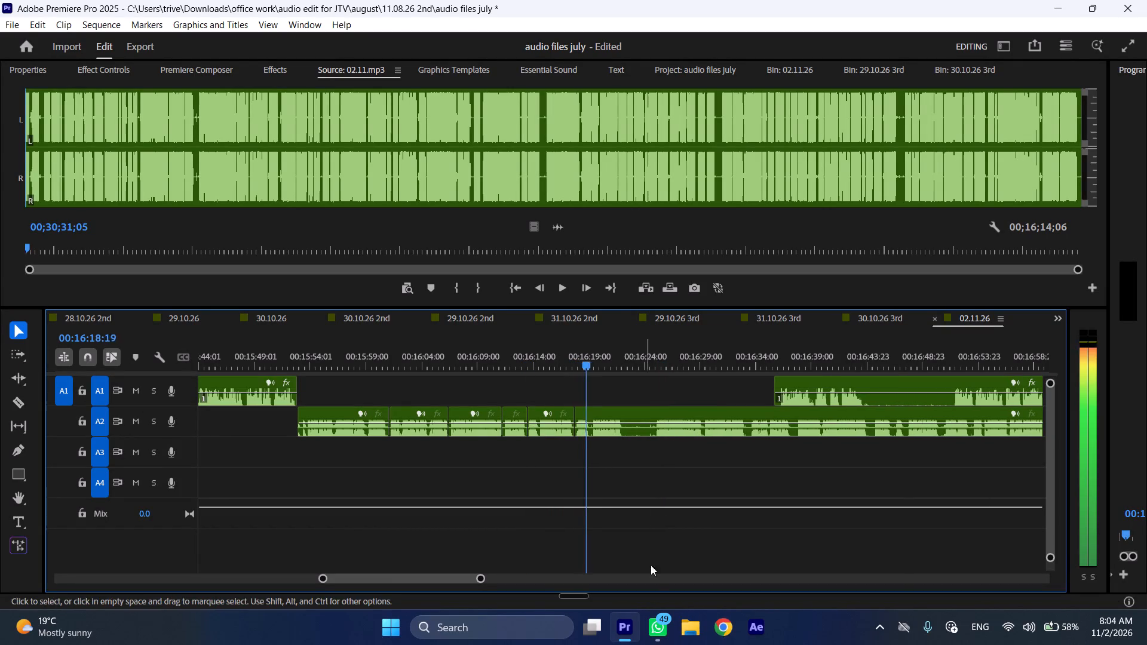
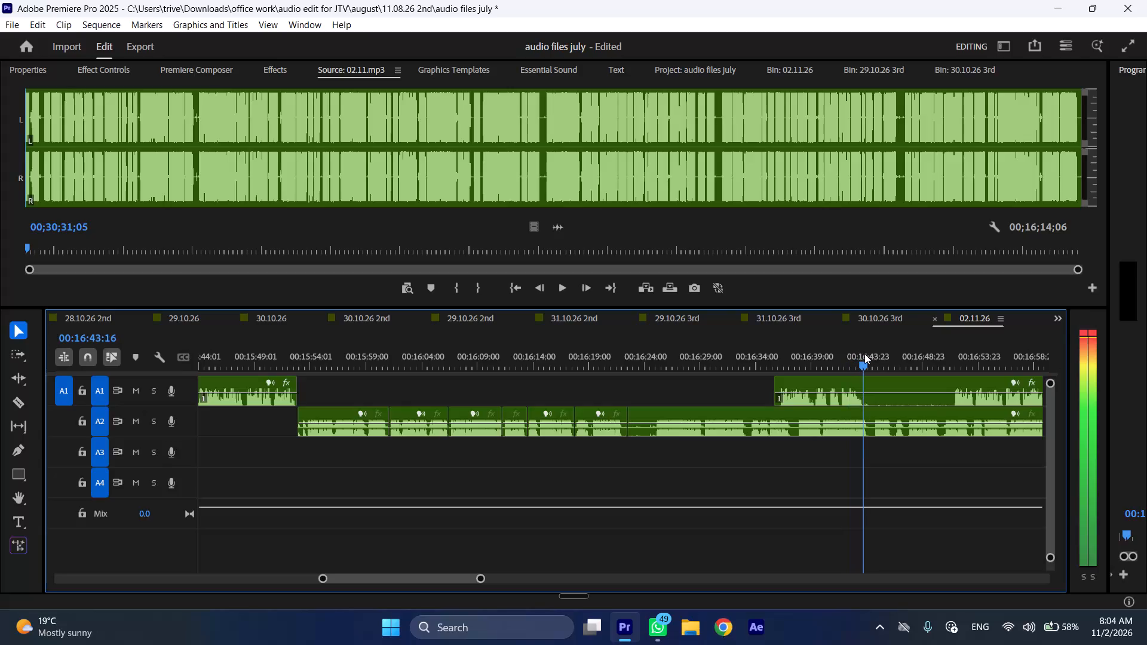
Cut the A1 clip at 00:16:43:19 and move the piece before the cut back to the A2 cut at about 00:16:22:12.
click(882, 388)
key(shift+c)
drag(798, 379, 686, 379)
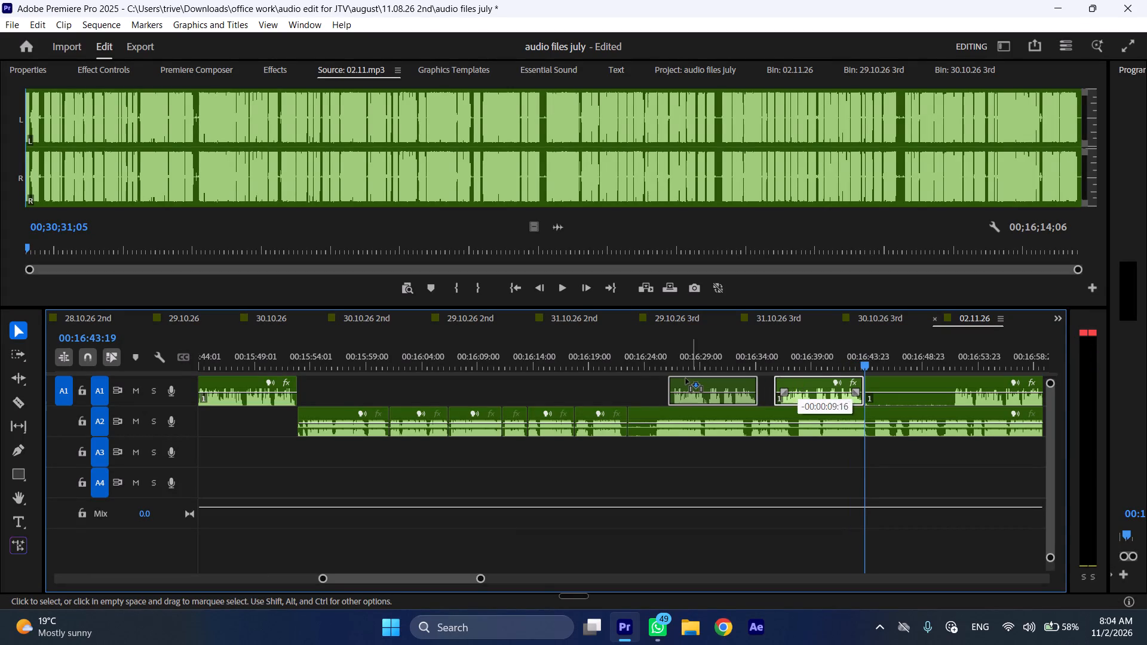
drag(686, 379, 651, 385)
Trim the quiet opening off the long A2 clip and shift the clip to start where the moved A1 piece ends.
drag(635, 411, 660, 411)
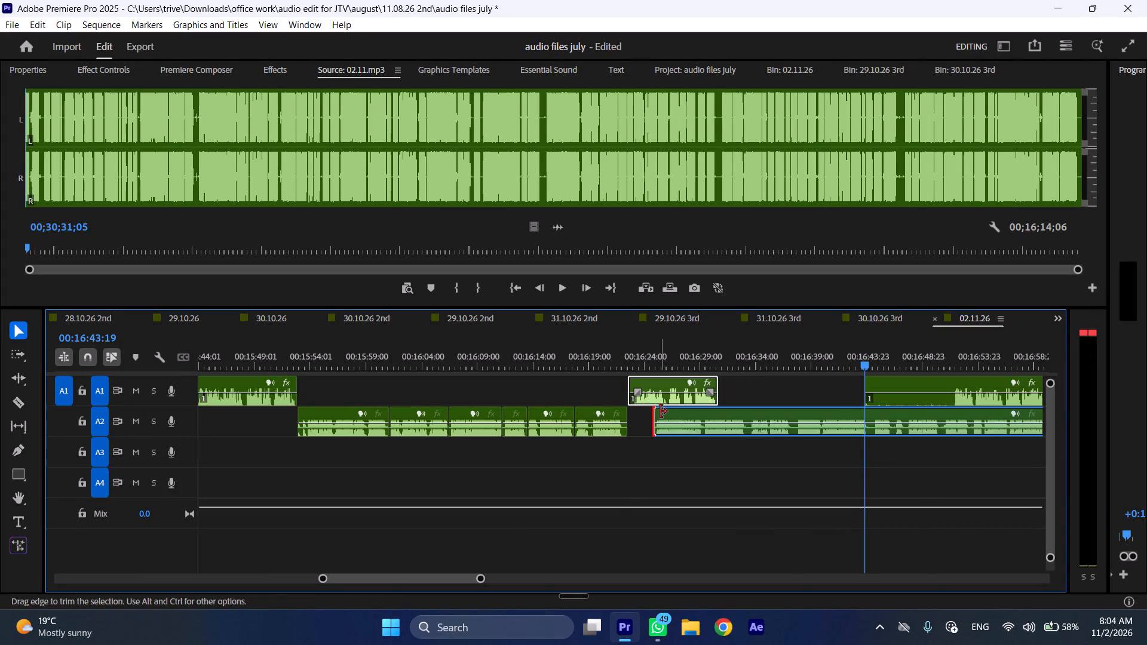
drag(682, 414, 749, 410)
Play the sequence at a faster speed from 00:16:21:19 to check the join between A2 and the moved A1 piece.
click(618, 351)
key(space)
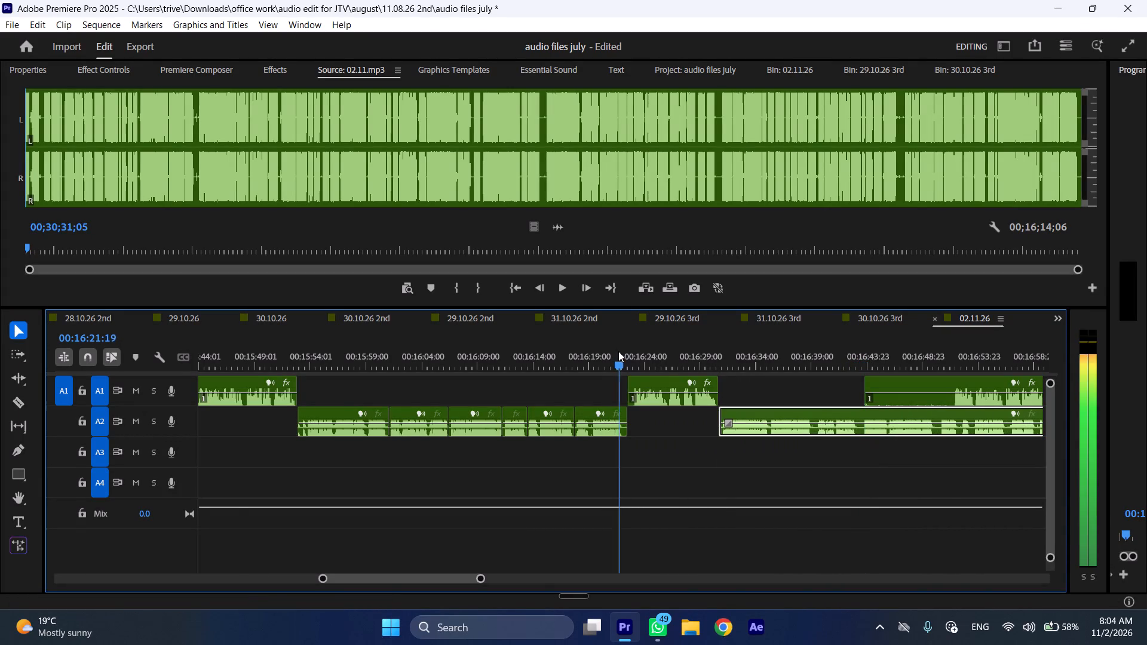
text(l)
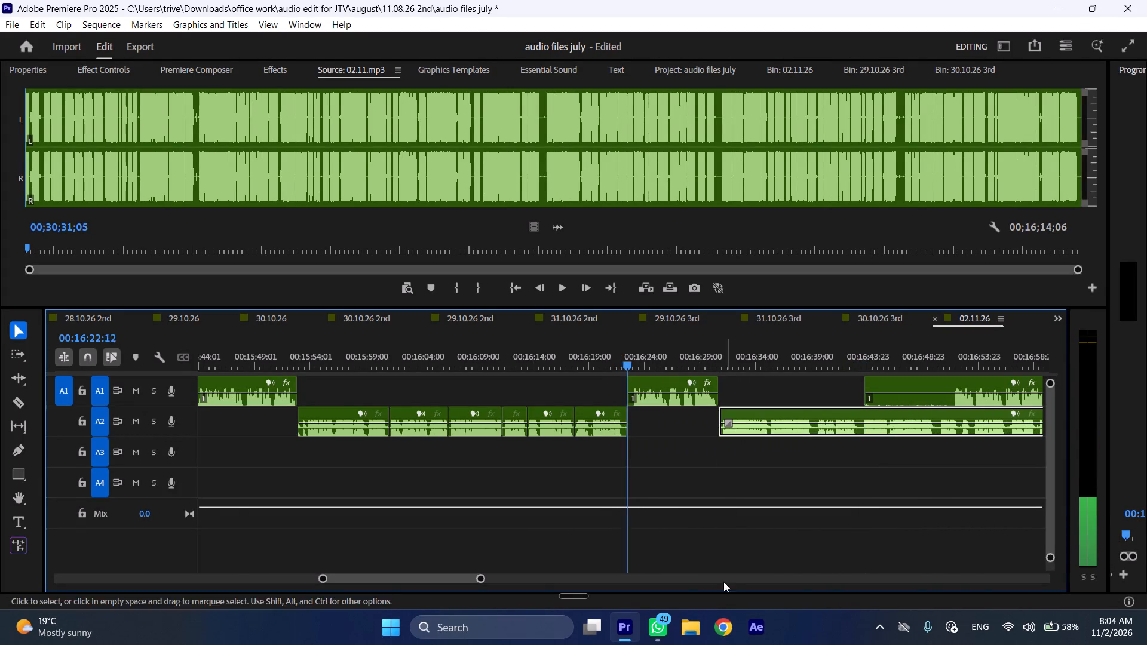
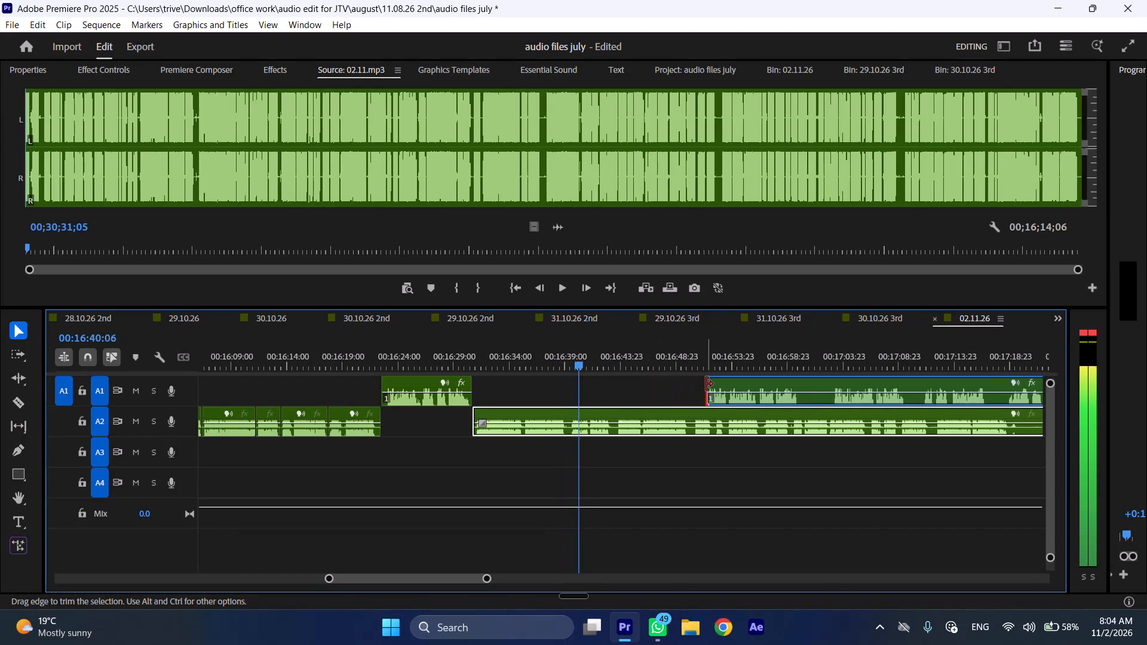
Move the remaining A1 clip about 19 seconds later, so it starts at about 00:17:10.
drag(723, 383, 931, 383)
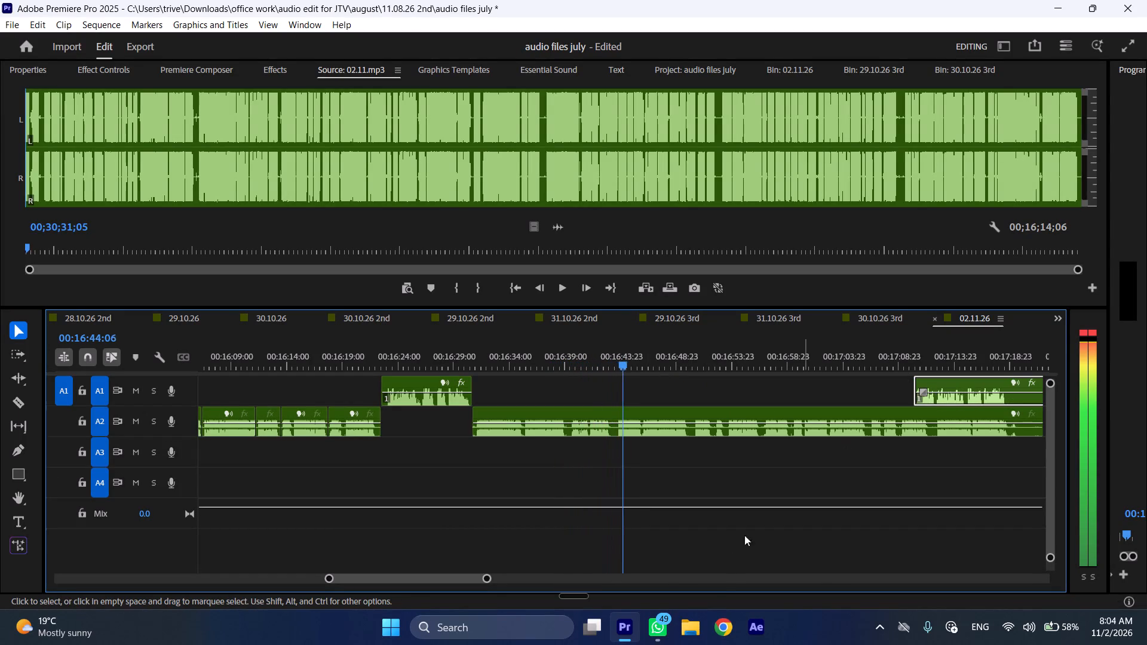
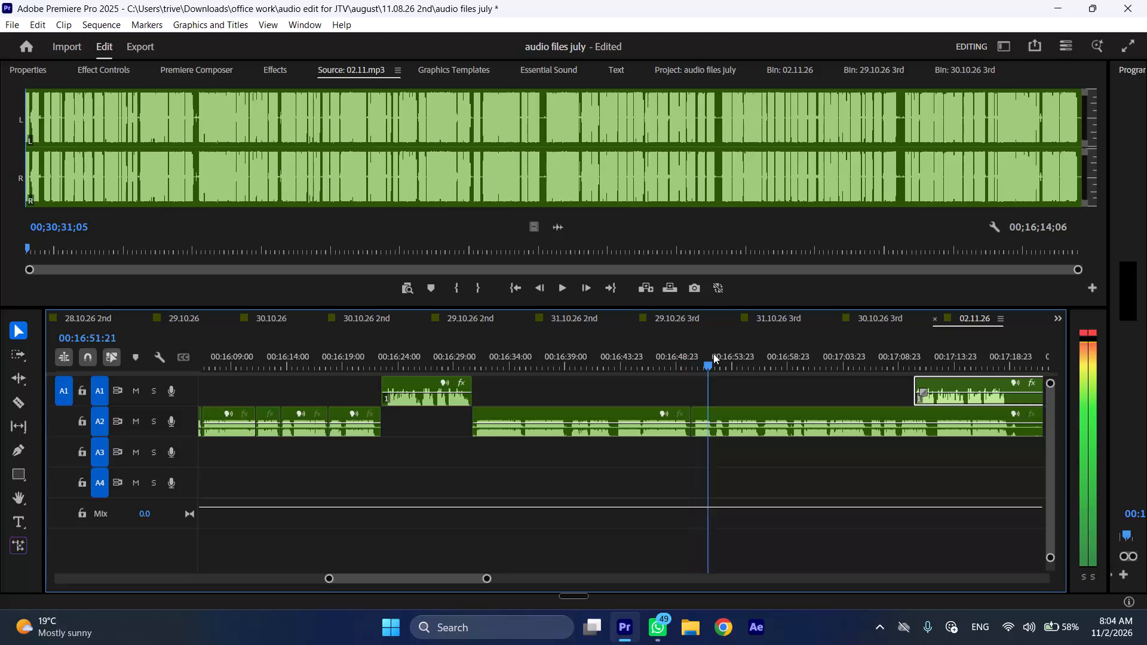
Cut the A2 clip at 00:16:53:14, ripple-delete its opening section from about 00:16:50:07, and play on from the cut.
click(742, 432)
key(shift+c)
key(ctrl+shift+d)
key(space)
text(l)
scroll(734, 449, down, 6)
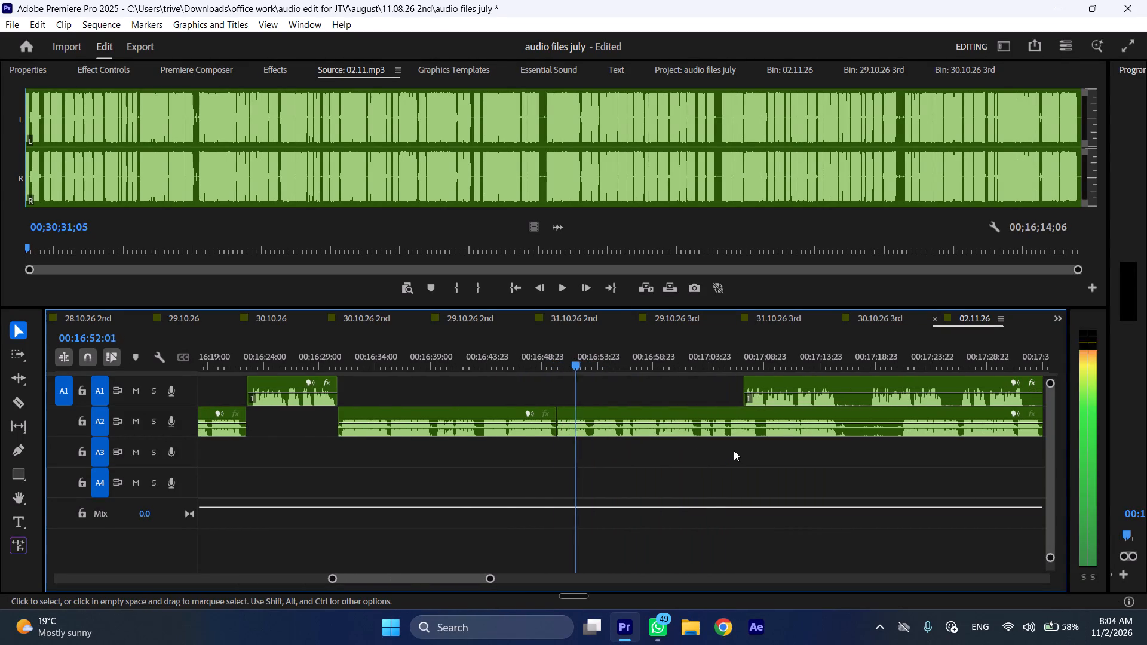
Move the remaining A1 clip about 9.5 seconds later, so it starts at about 00:17:16.
drag(769, 381, 873, 382)
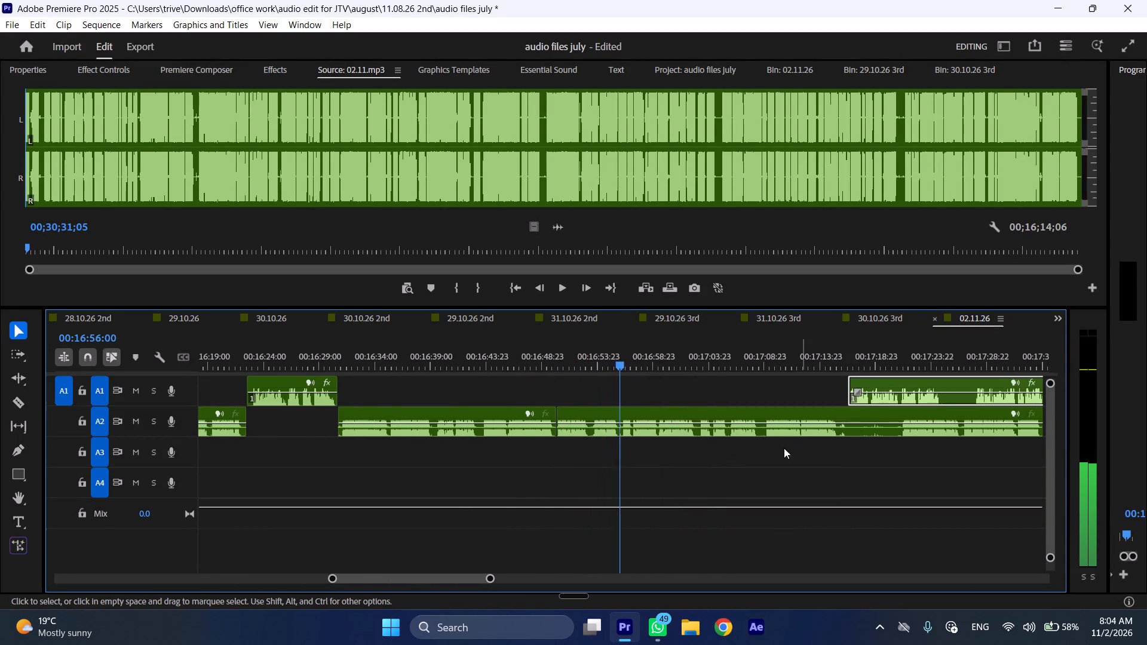
Cut A2 at 00:16:53:06 and 00:16:56:06, ripple-delete the section between the cuts, and play on from there.
drag(589, 356, 591, 355)
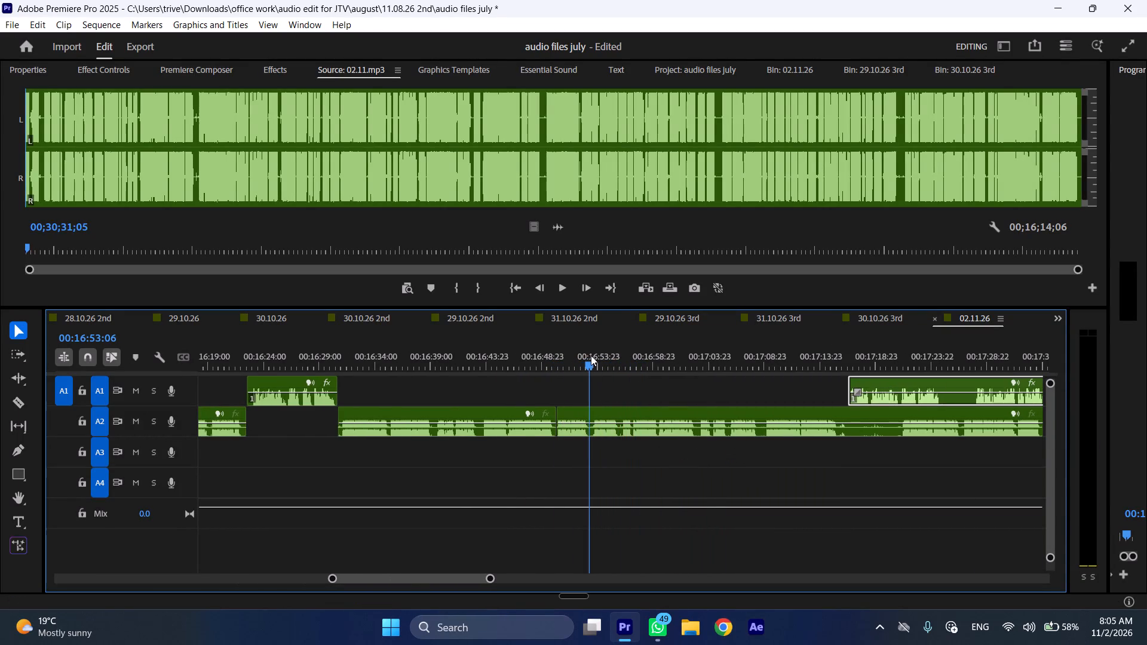
drag(591, 355, 625, 354)
key(shift+c)
click(639, 415)
key(shift+c)
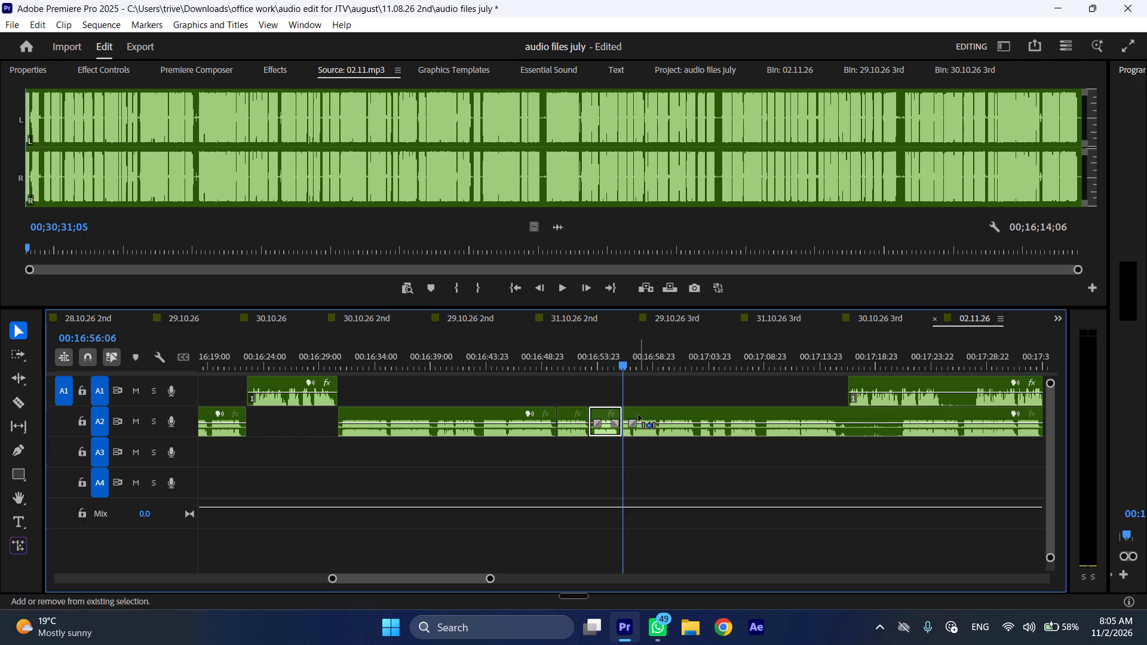
key(ctrl+shift+d)
key(space)
text(l)
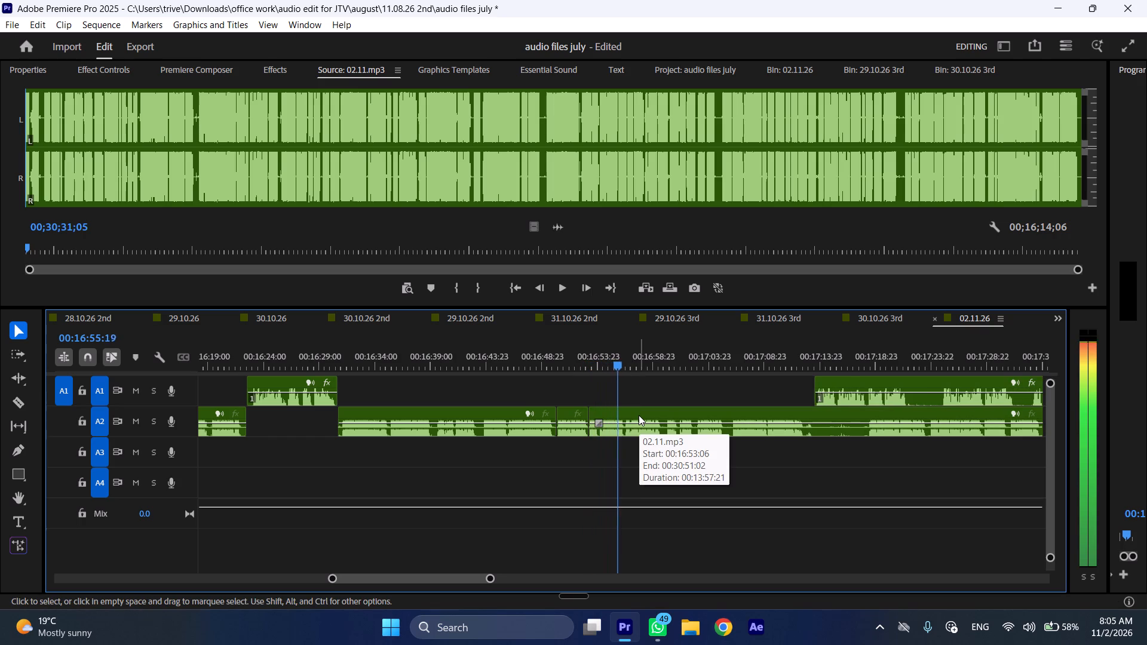
scroll(659, 433, down, 2)
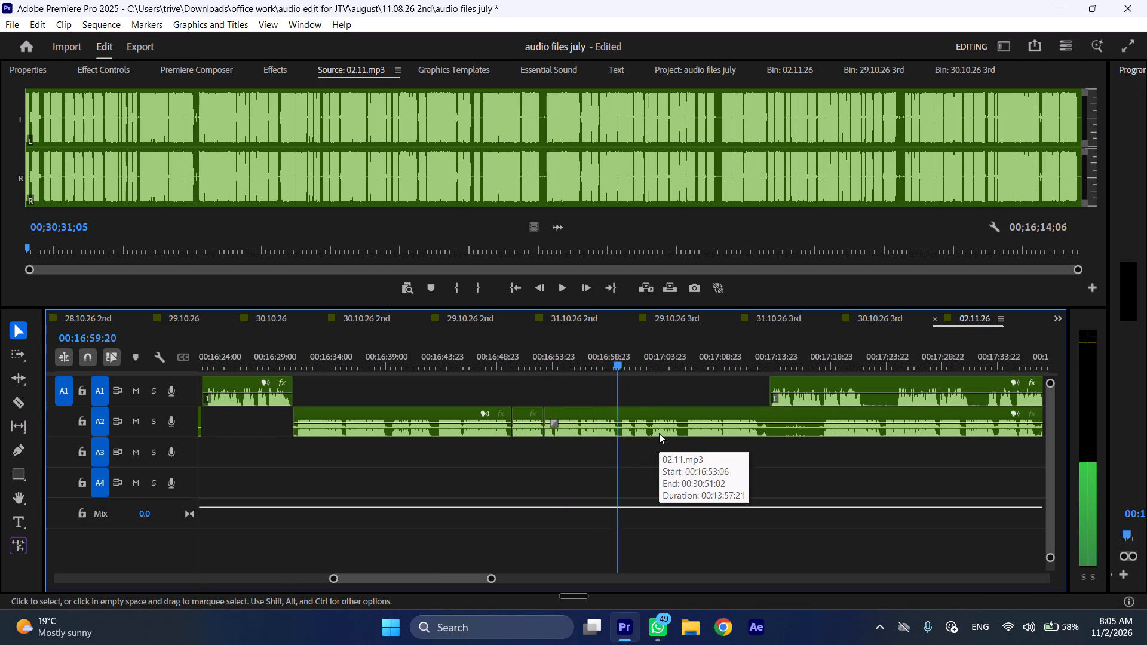
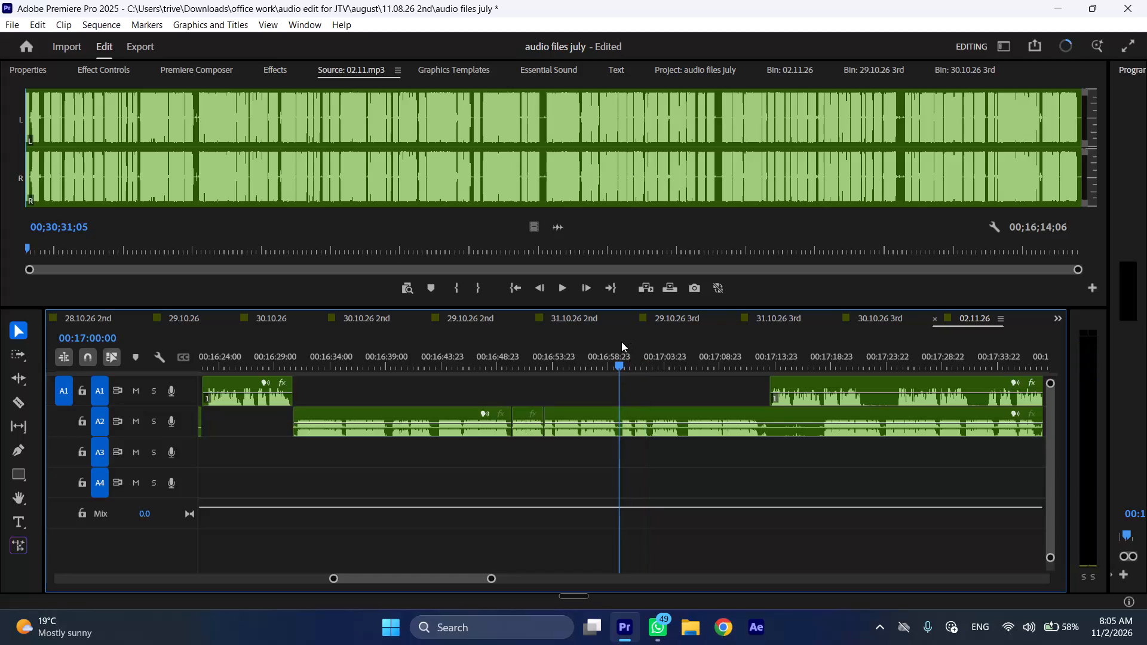
Cut A2 at 00:17:00:00 and 00:17:02:16, ripple-delete the section between the cuts, and play on from there.
text(C)
key(space)
drag(642, 343, 652, 343)
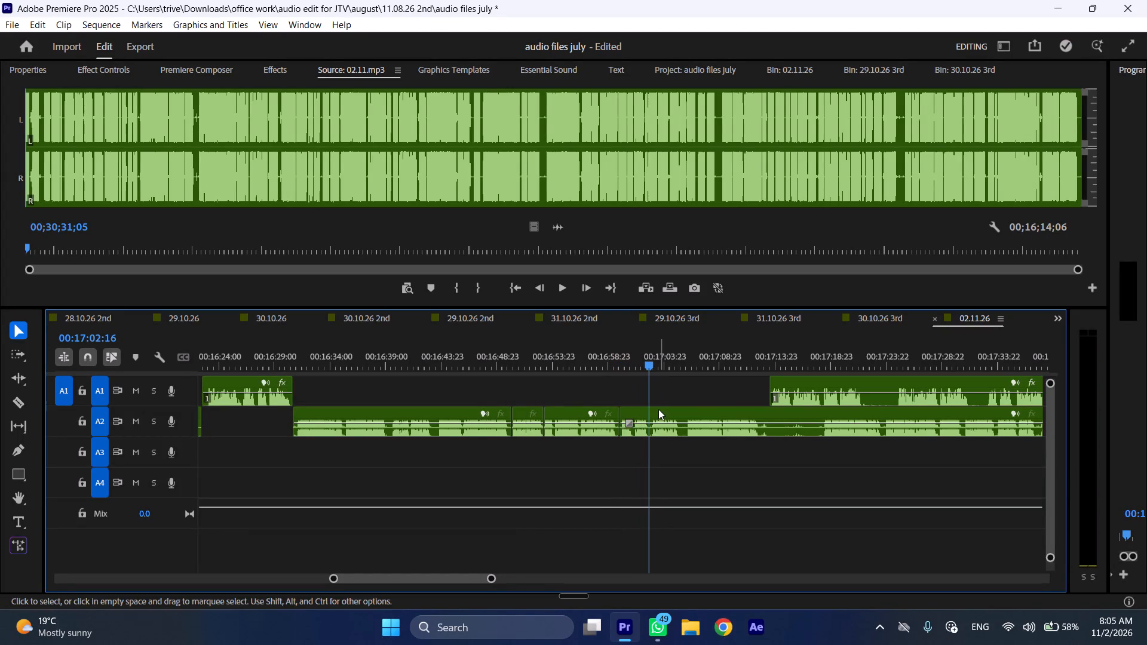
click(658, 409)
key(shift+c)
key(ctrl+shift+d)
key(space)
text(l)
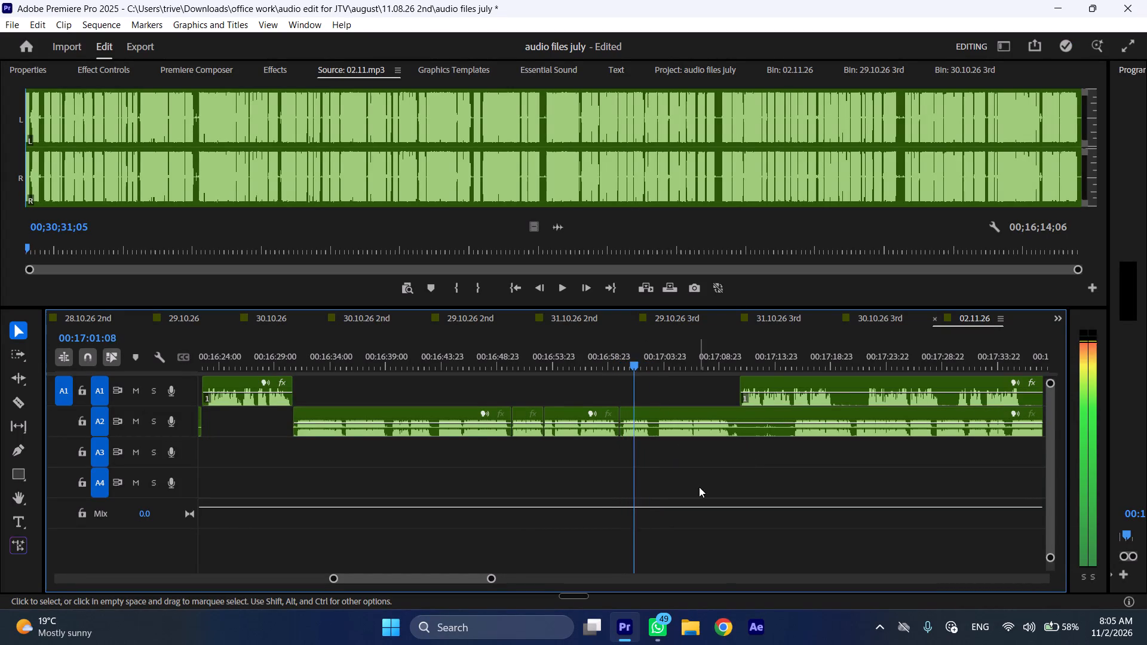
Cut A2 at about 00:17:02:18 and 00:17:03:04, ripple-delete the short section between the cuts, and play on.
key(space)
key(shift+c)
click(653, 355)
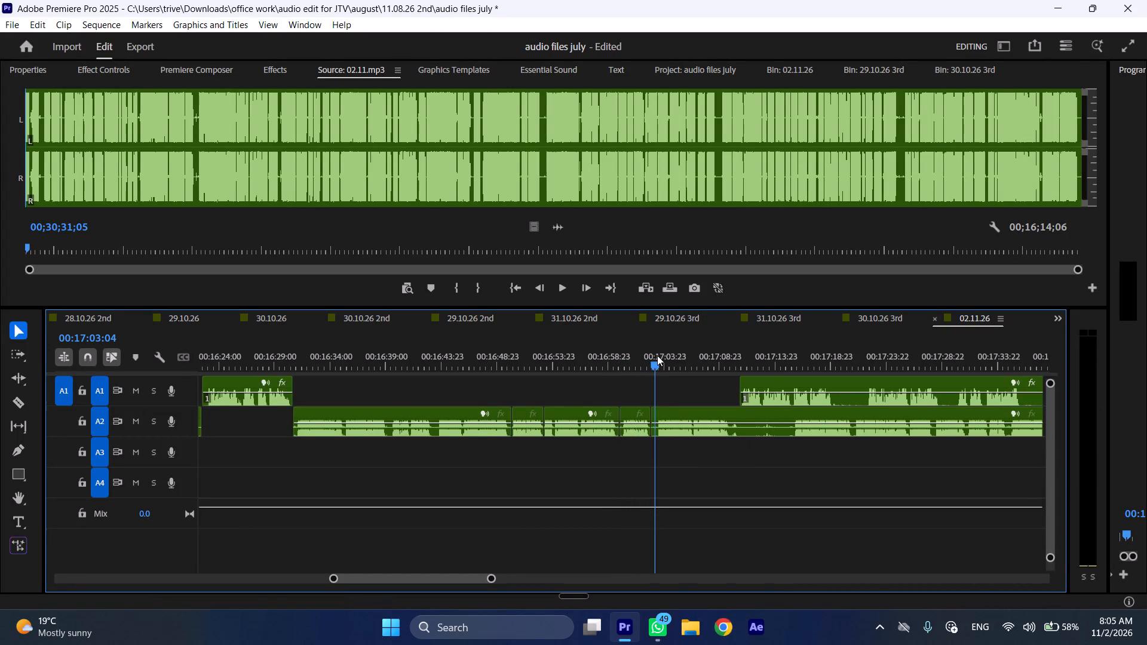
click(665, 425)
key(shift+c)
key(ctrl+shift+d)
key(space)
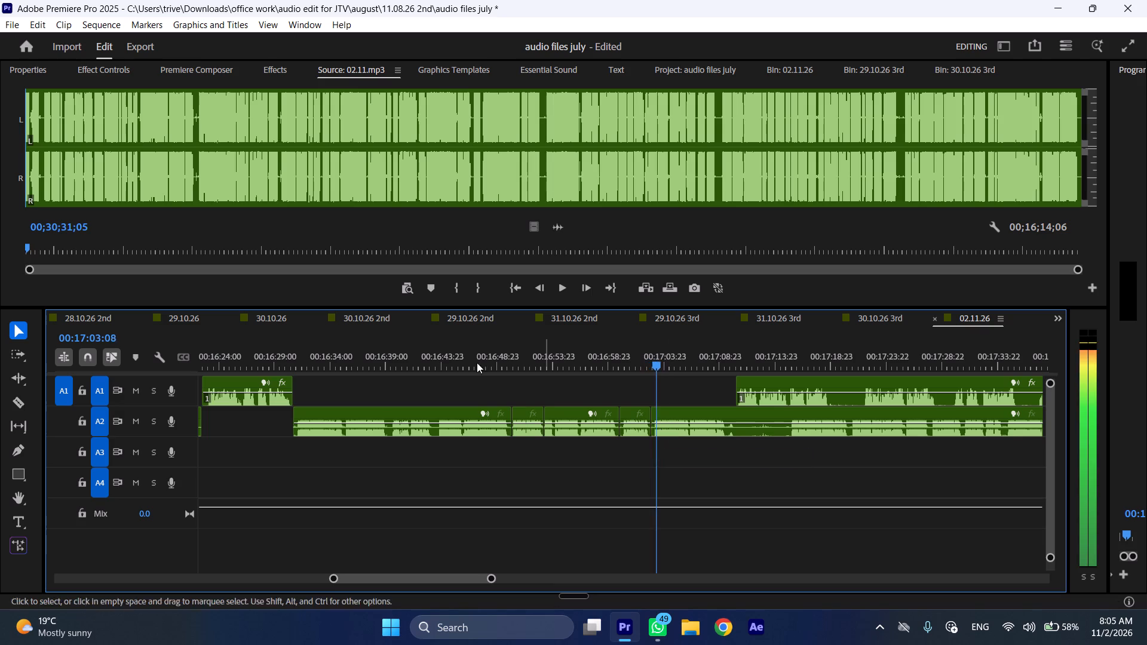
Cut A2 around 00:16:43, ripple-delete the section of about half a second there, and resume playback from about 00:17:01.
drag(432, 344, 440, 343)
key(shift+c)
click(444, 414)
key(shift+c)
key(ctrl+shift+d)
drag(614, 344, 634, 344)
key(space)
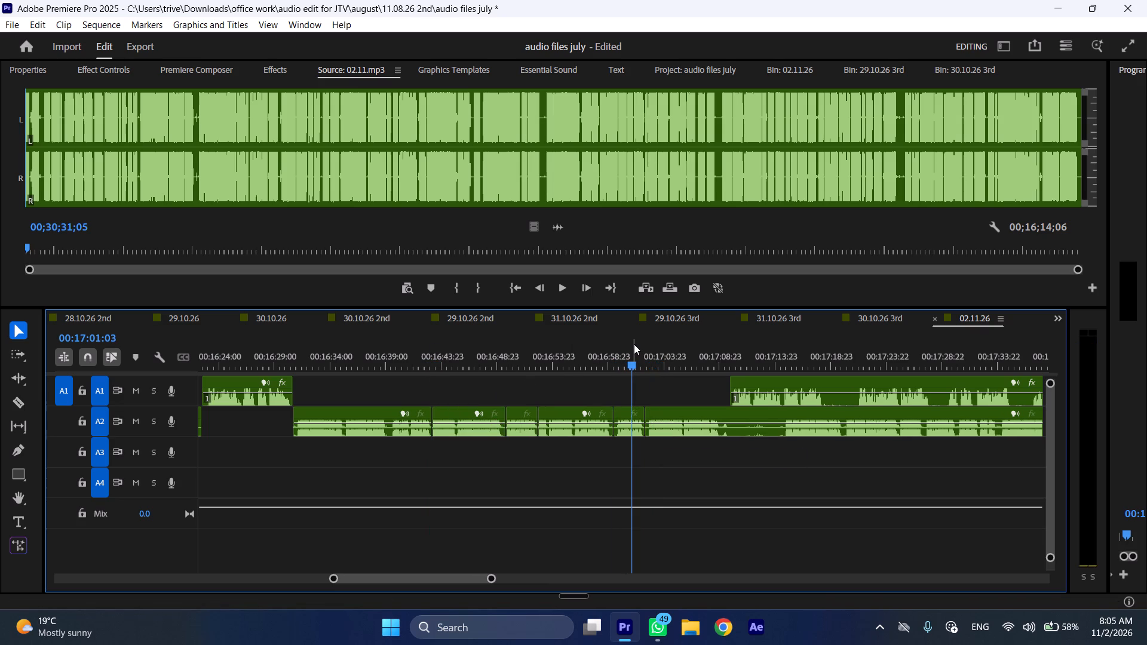
key(l)
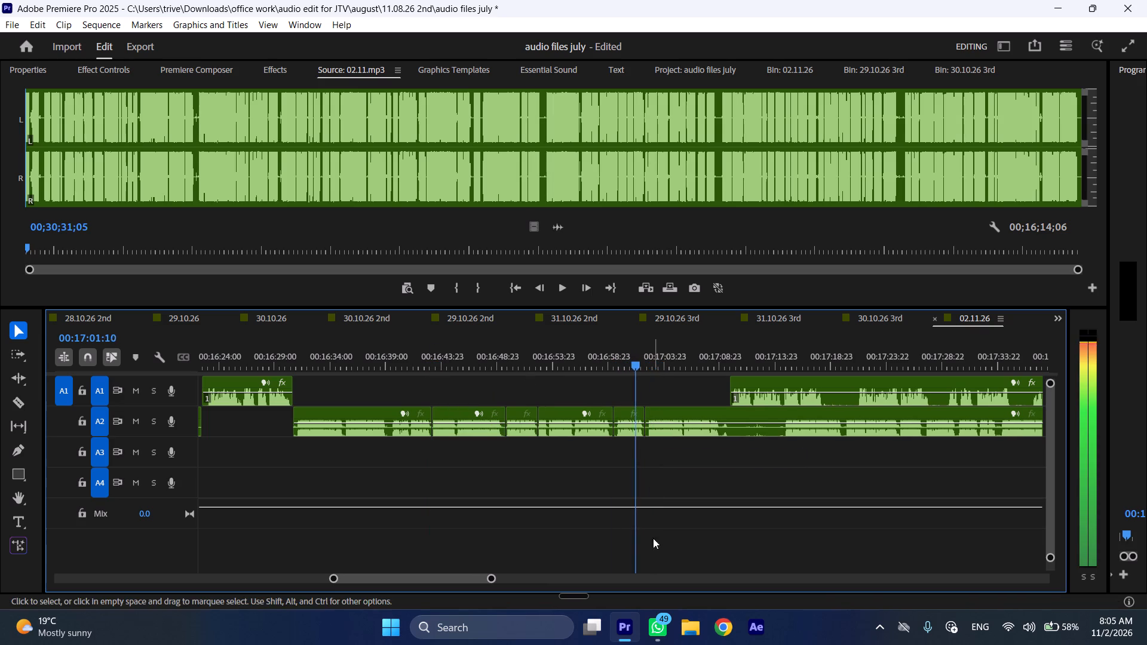
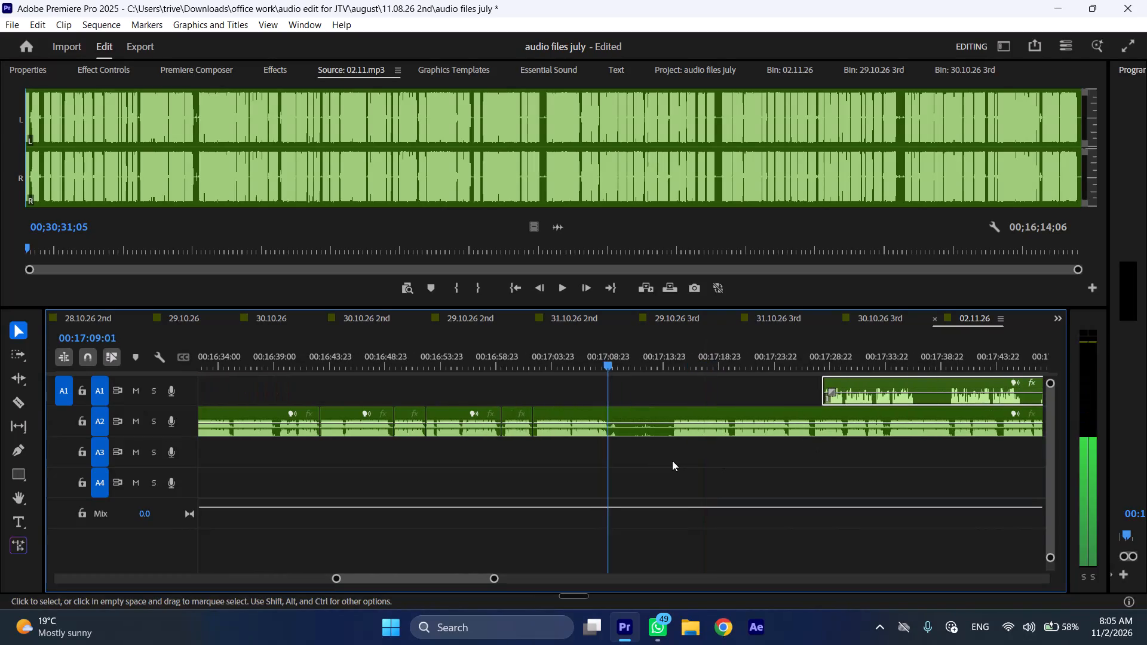
Cut A2 at about 00:17:09 and 00:17:14:20, ripple-delete the quiet section between the cuts, and resume playback.
drag(606, 357, 673, 356)
key(shift+c)
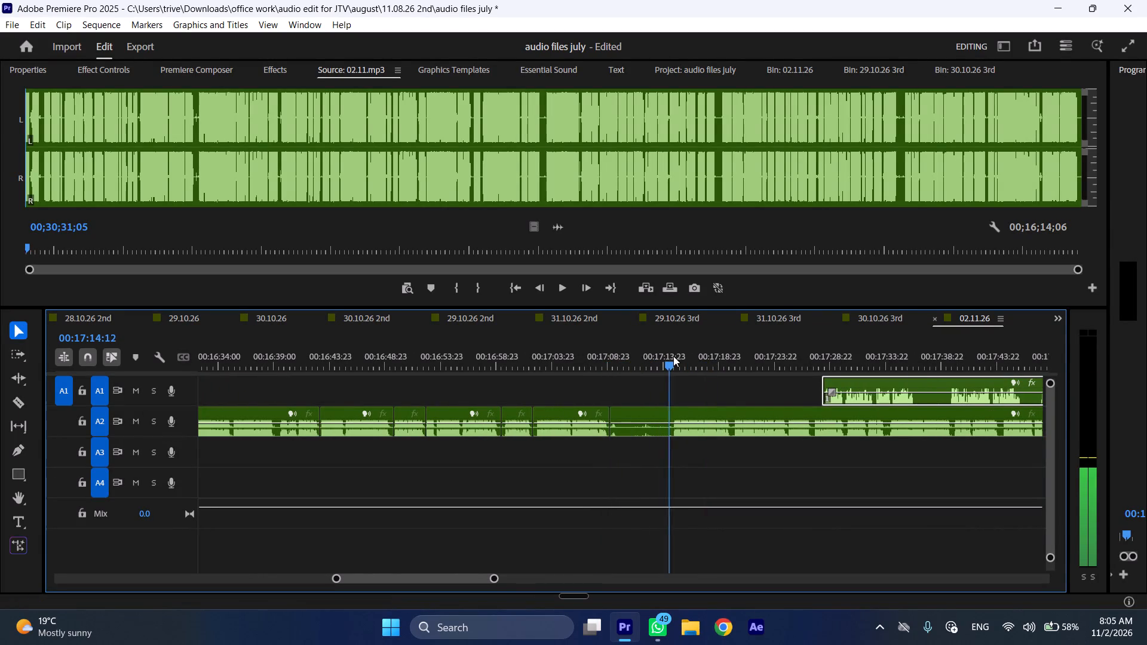
drag(673, 356, 674, 355)
click(688, 420)
key(shift+c)
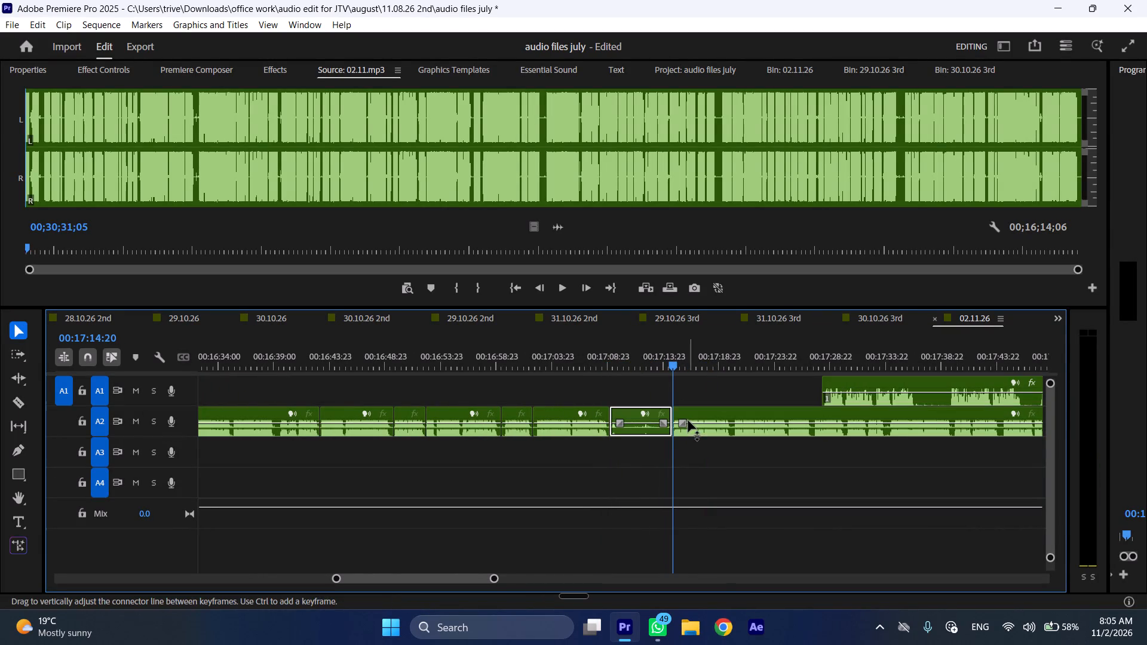
key(ctrl+shift+d)
key(space)
key(l)
Move the A1 clip about 18 seconds forward in time so it starts around 00:17:40.
scroll(592, 454, down, 6)
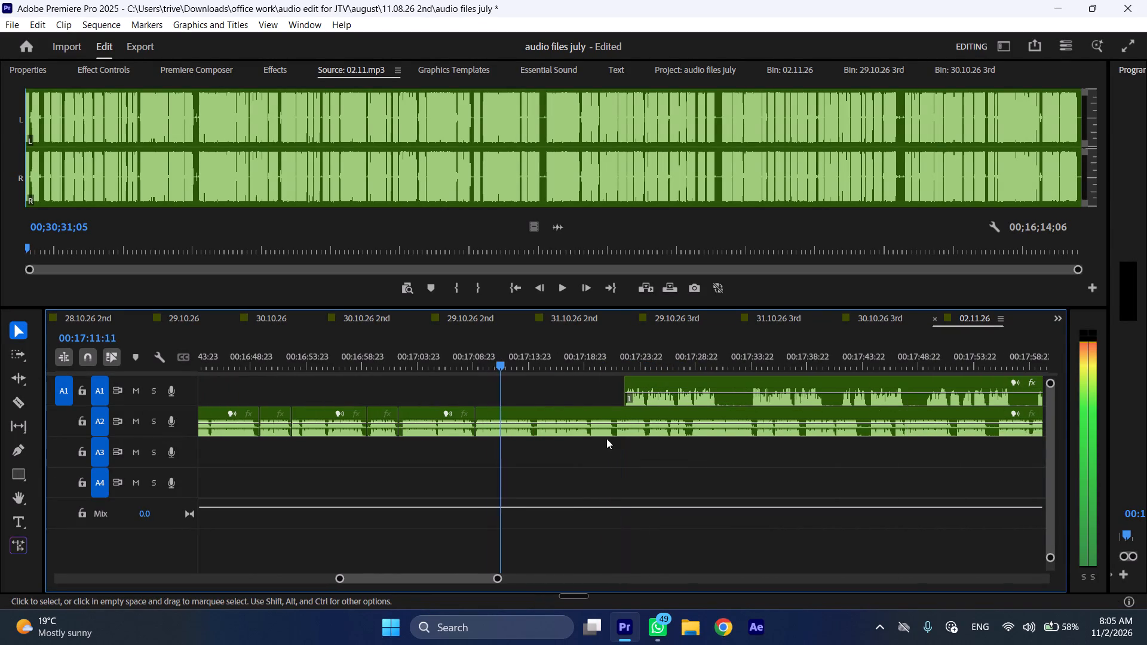
drag(642, 380, 841, 385)
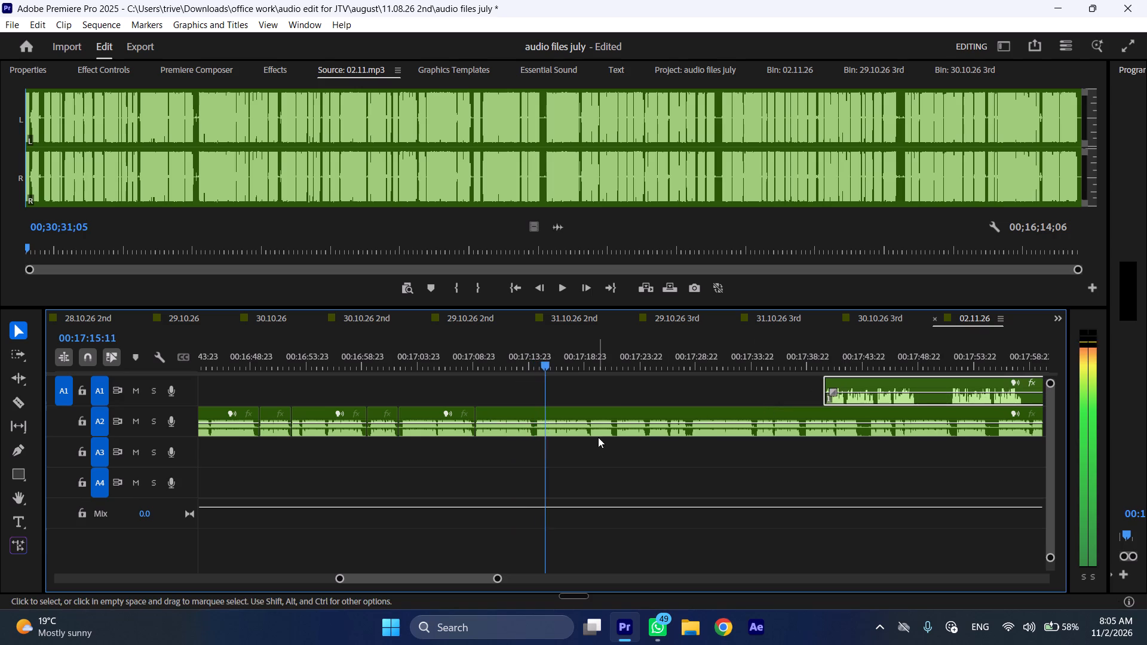
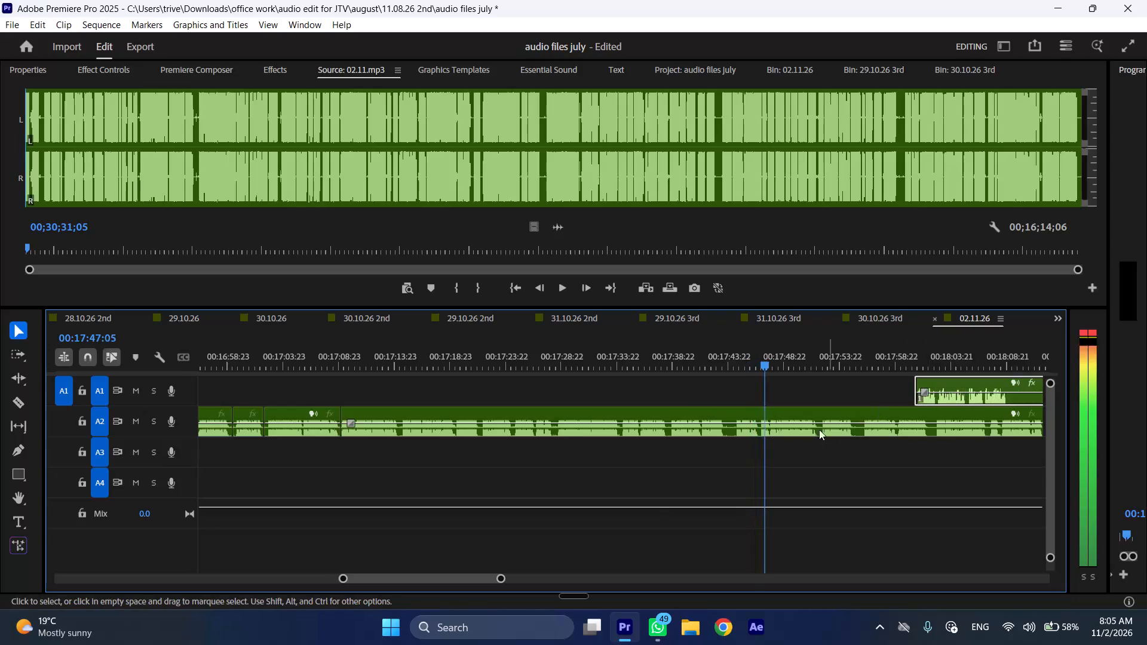
Cut A2 at about 00:17:43:17 and 00:17:46:17, ripple-delete the section between the cuts, and resume playback.
scroll(795, 436, down, 5)
drag(622, 353, 615, 353)
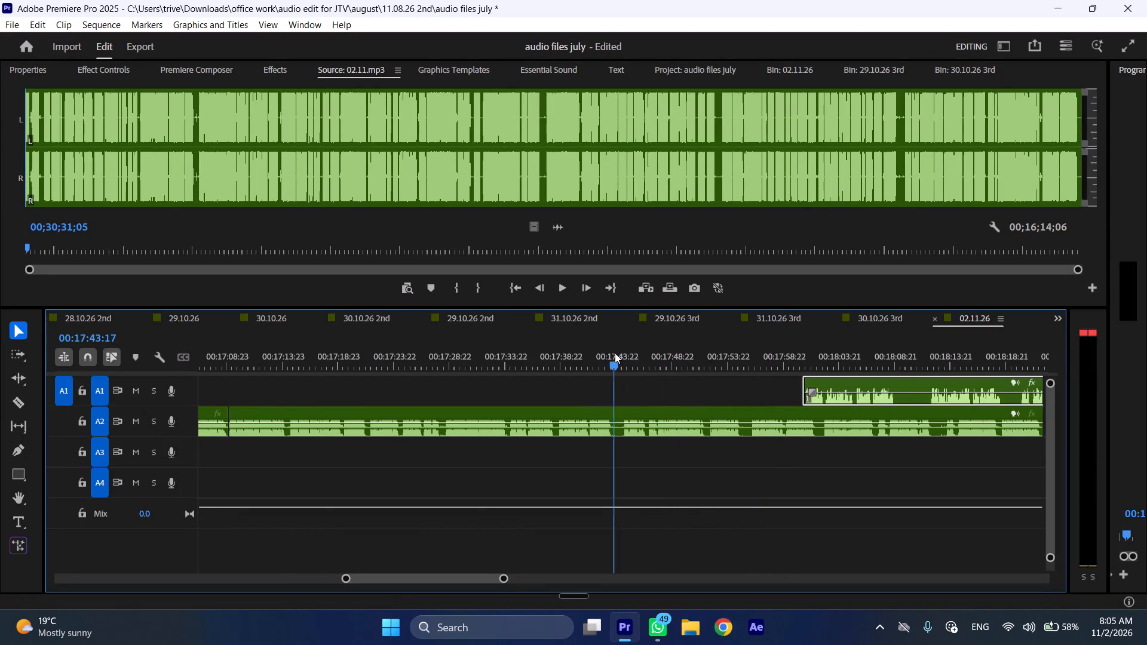
drag(615, 353, 649, 348)
key(shift+c)
click(679, 414)
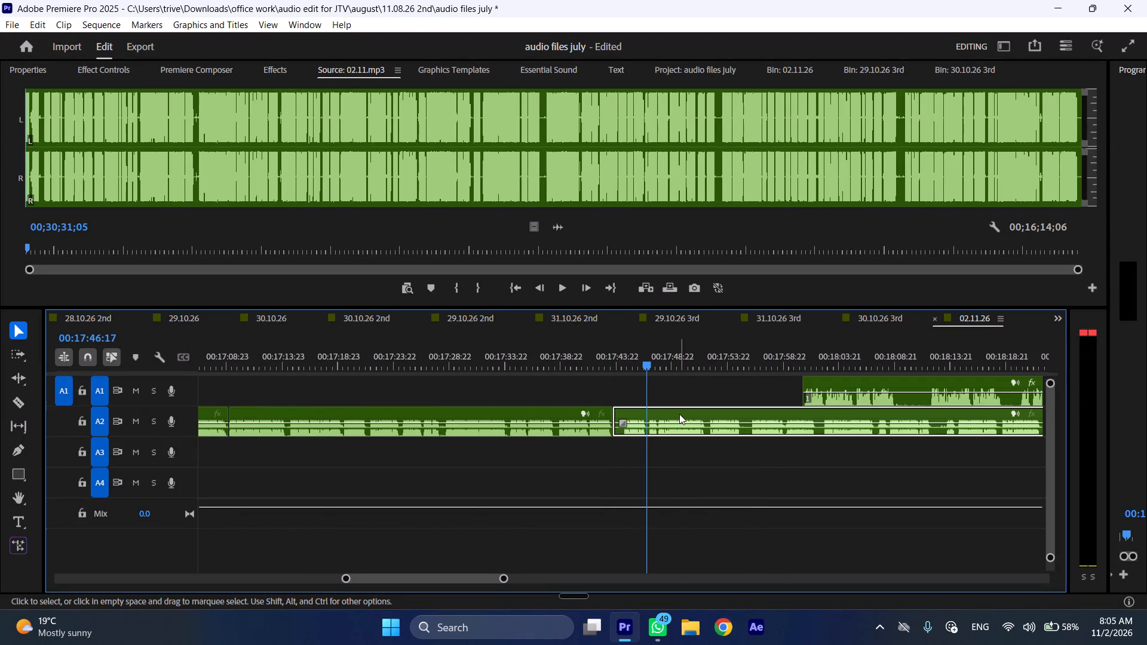
key(shift+c)
key(ctrl+shift+d)
key(space)
text(l)
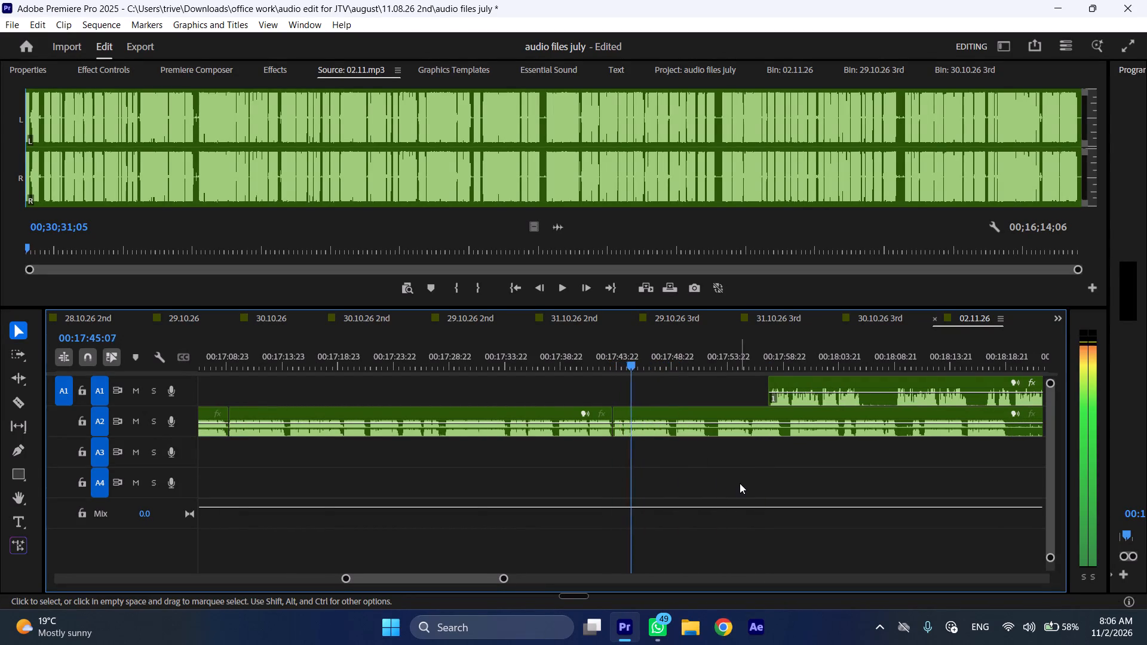
Move the A1 clip about 15 seconds forward in time so it starts around 00:18:12.
scroll(740, 483, down, 5)
drag(676, 383, 844, 387)
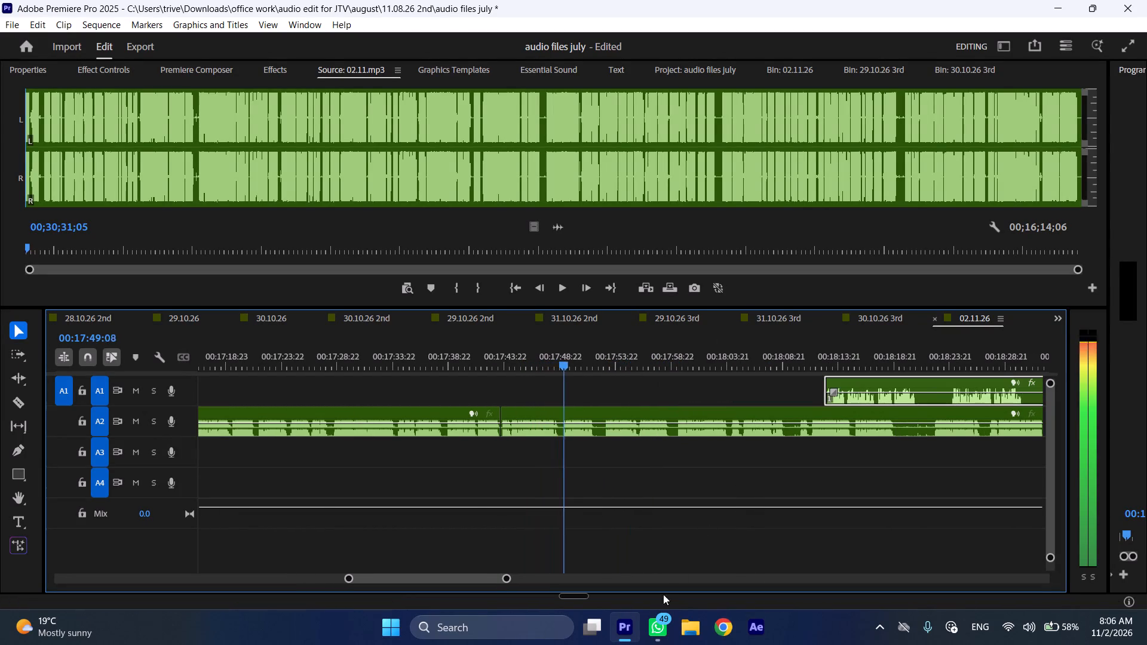
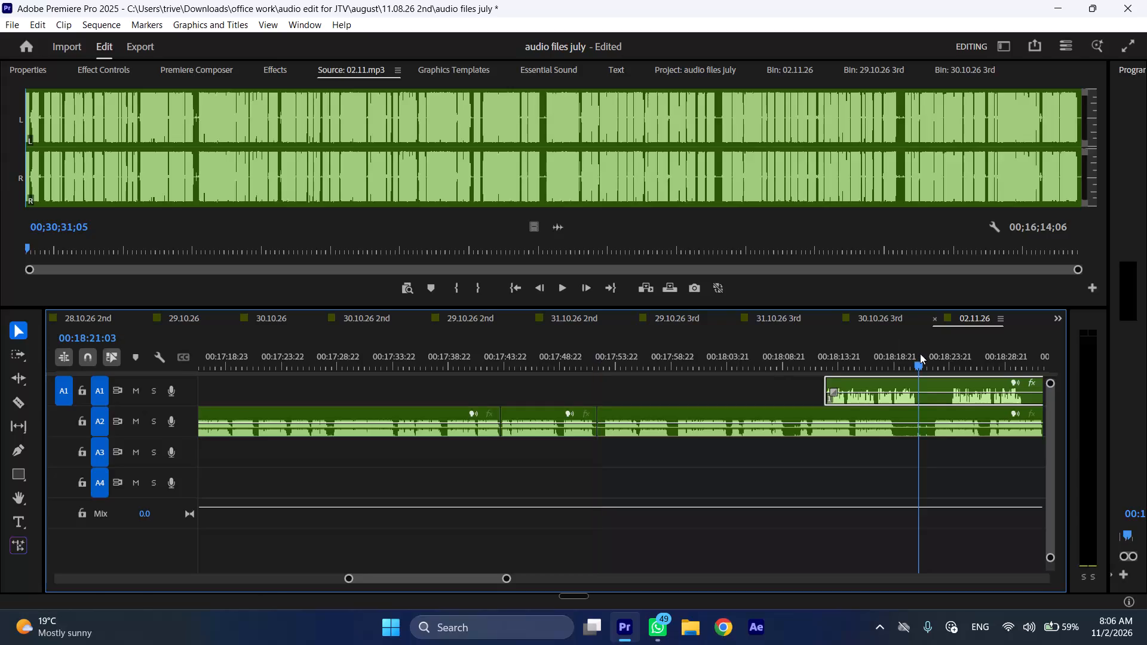
Cut A1 at 00:18:21:03 and insert the piece before the cut at the A2 edit point around 00:17:52, pushing the following clips back.
key(shift+c)
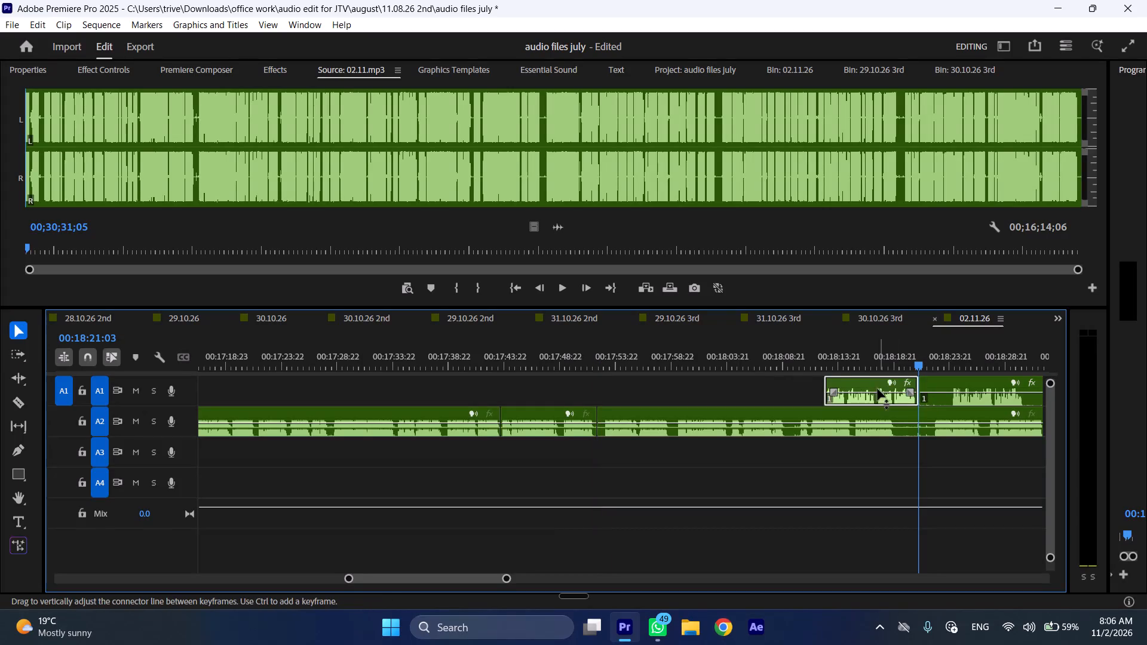
drag(860, 383, 635, 384)
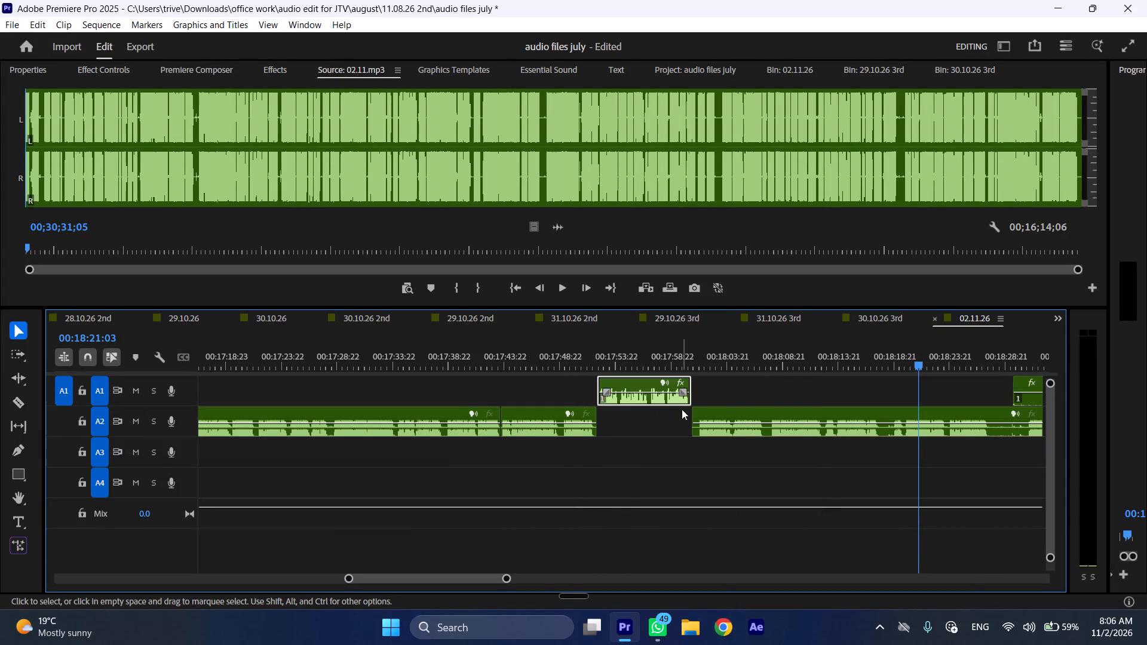
Trim about 3 seconds off the start of the A2 clip after the inserted A1 piece and move it back against that piece's end.
drag(690, 413, 699, 413)
drag(732, 413, 723, 413)
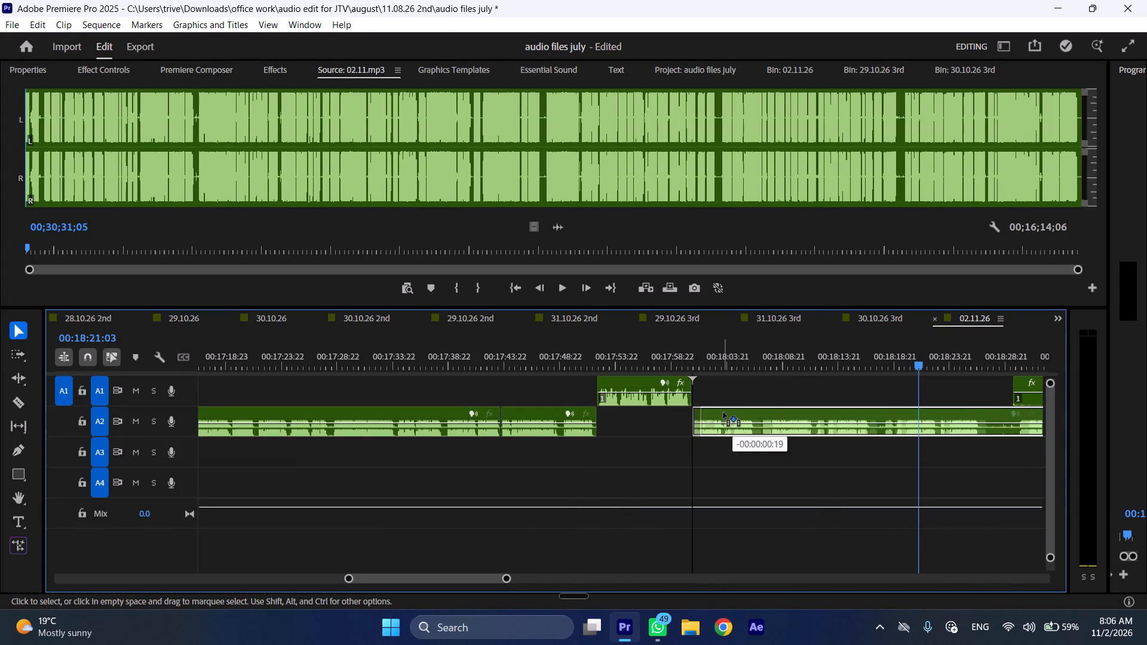
drag(723, 413, 756, 411)
drag(716, 411, 710, 411)
drag(734, 410, 711, 410)
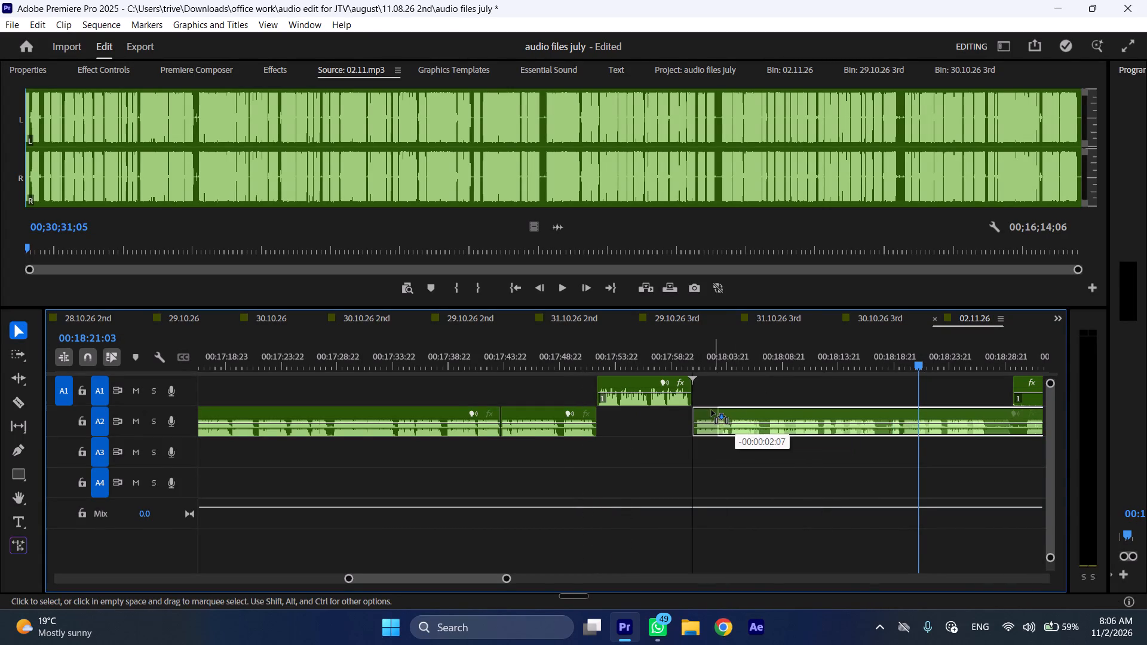
drag(711, 410, 710, 410)
Play the sequence at increased speed from about 00:17:50 to check the transition into the inserted A1 piece.
click(573, 350)
key(space)
text(l)
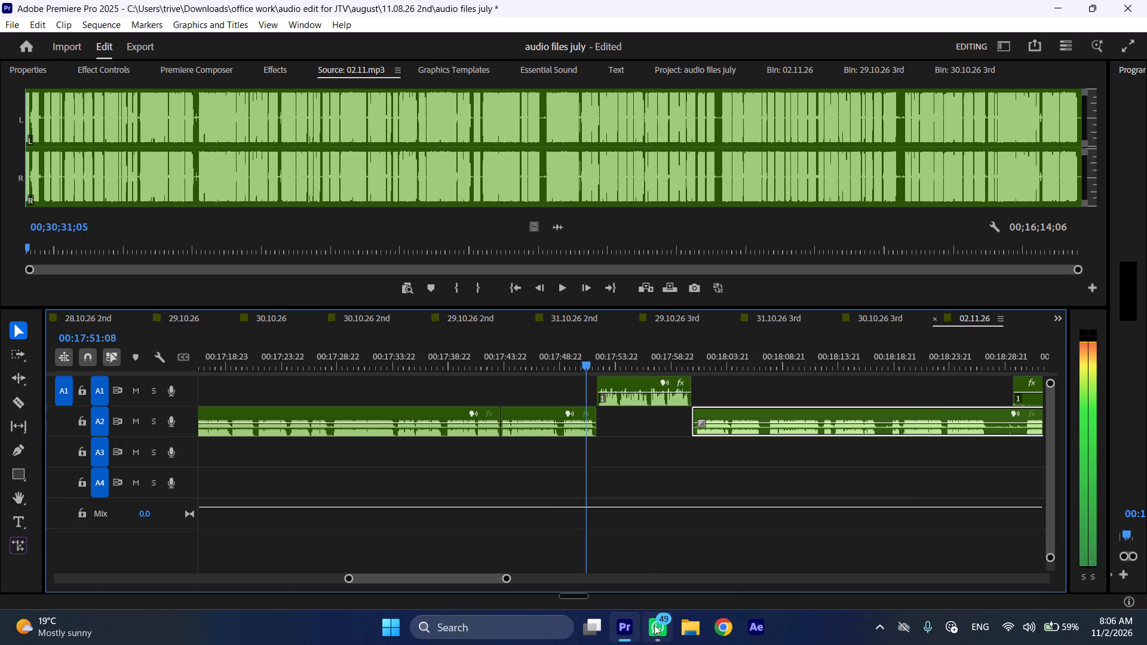
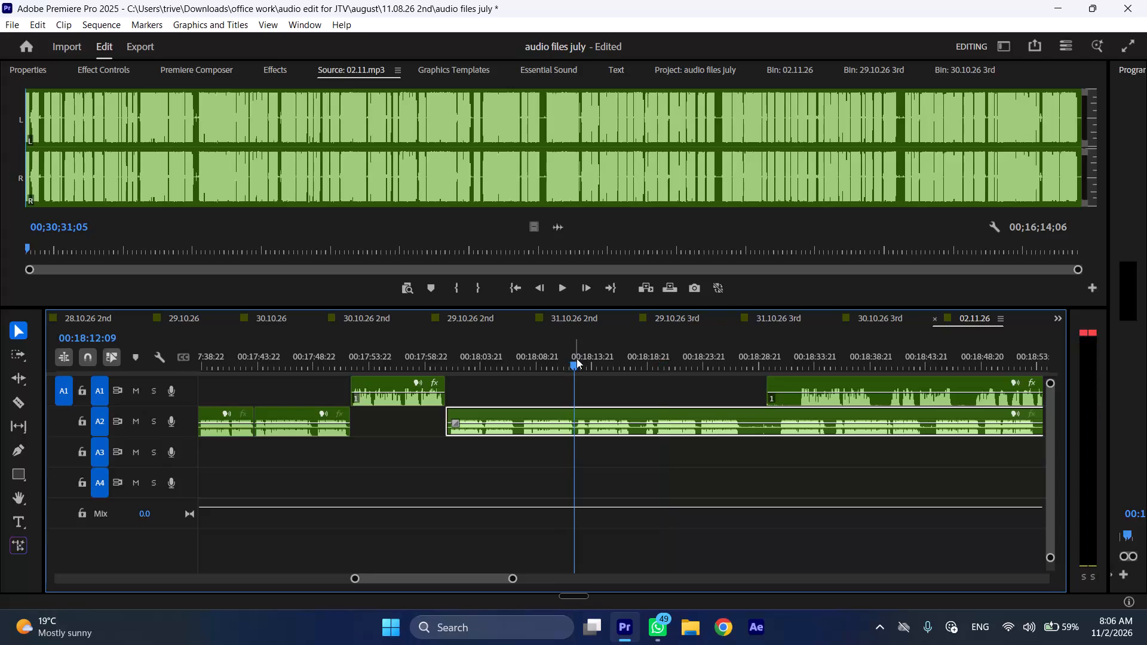
Cut about 6 seconds out of the A2 clip starting around 00:18:12 and close the gap so the following clips move up.
key(space)
drag(576, 358, 646, 358)
key(shift+c)
click(665, 417)
key(shift+c)
key(ctrl+shift+d)
Cut the A2 clip at 00:18:07:12, ahead of the edit point around 00:18:12.
drag(512, 356, 520, 357)
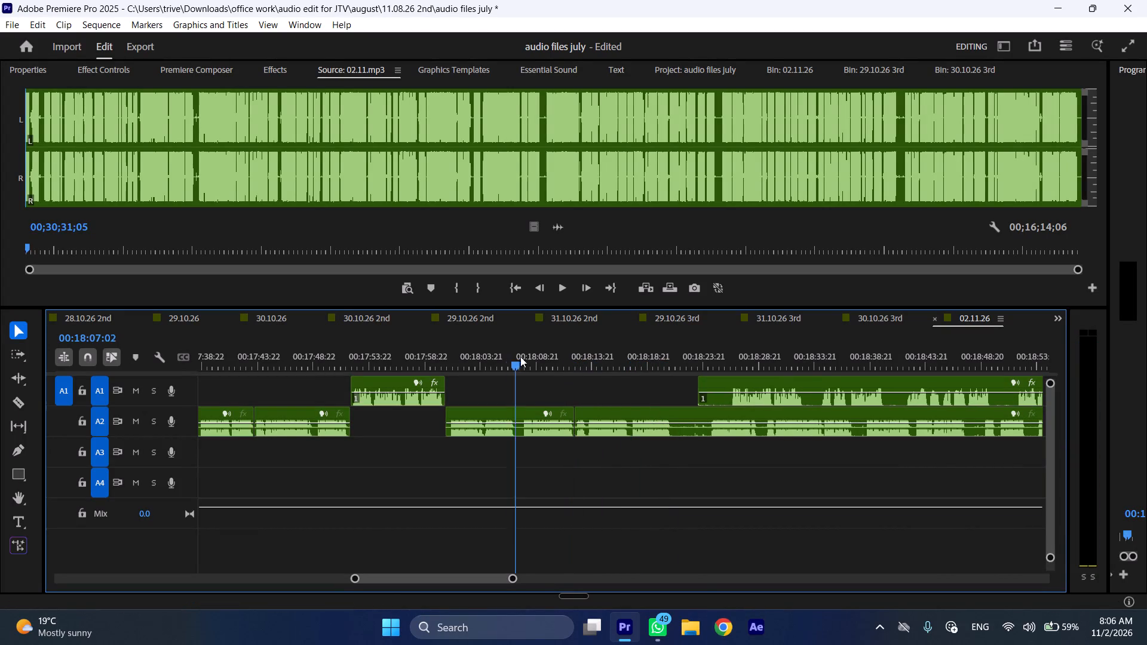
drag(520, 357, 523, 354)
key(shift+c)
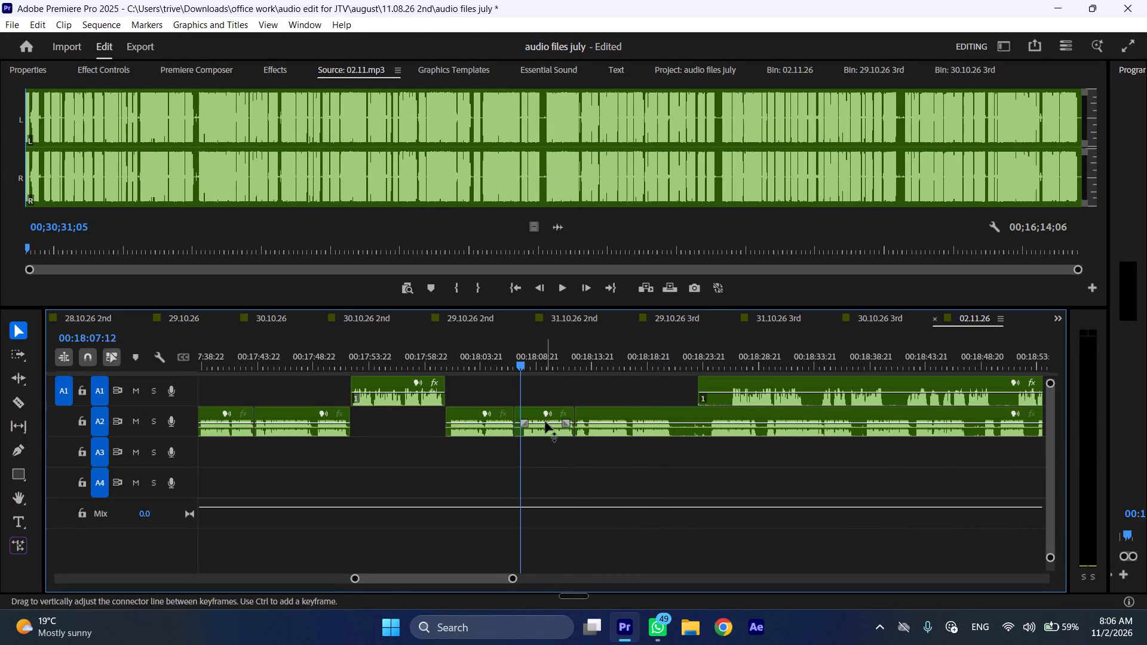
Trim a short bit of the A2 audio at 00:18:07:12 and close the gap so the following clips move up.
click(545, 427)
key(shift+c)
key(ctrl+shift+d)
While playing on at increased speed from about 00:18:12, move the next A1 clip about 30 seconds later, starting near 00:18:53.
click(583, 341)
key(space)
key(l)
scroll(608, 442, down, 11)
drag(465, 383, 771, 382)
drag(757, 382, 785, 382)
Cut about 3 seconds out of the A2 clip from 00:18:20:16 and close the gap so the following clips move up.
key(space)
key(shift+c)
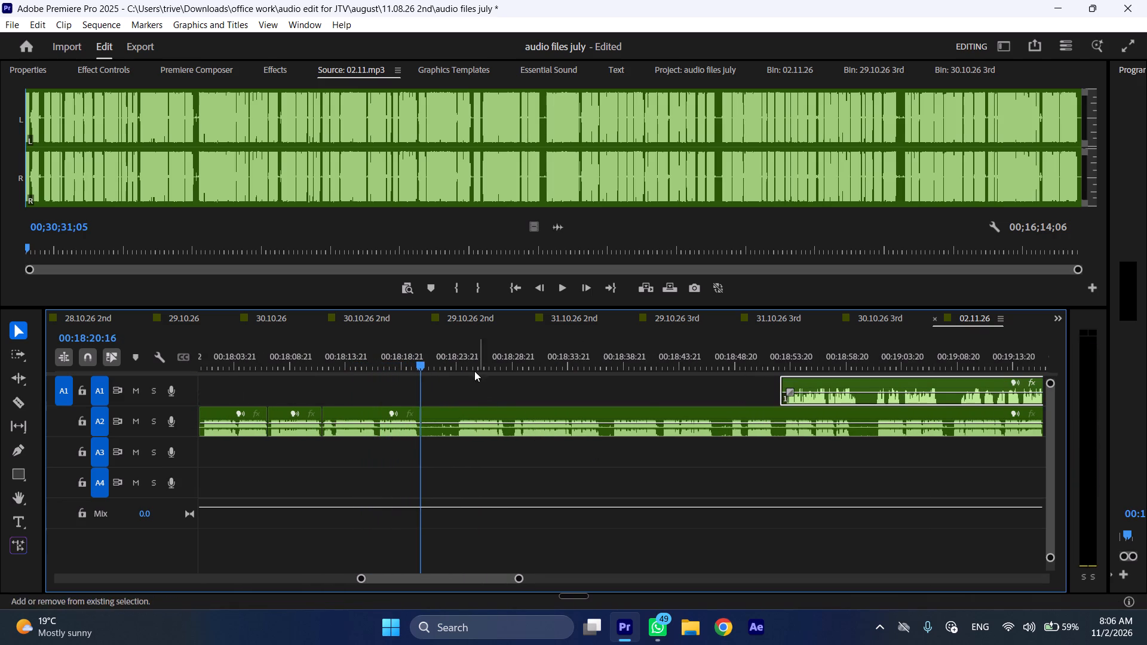
click(454, 354)
click(470, 416)
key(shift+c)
key(ctrl+shift+d)
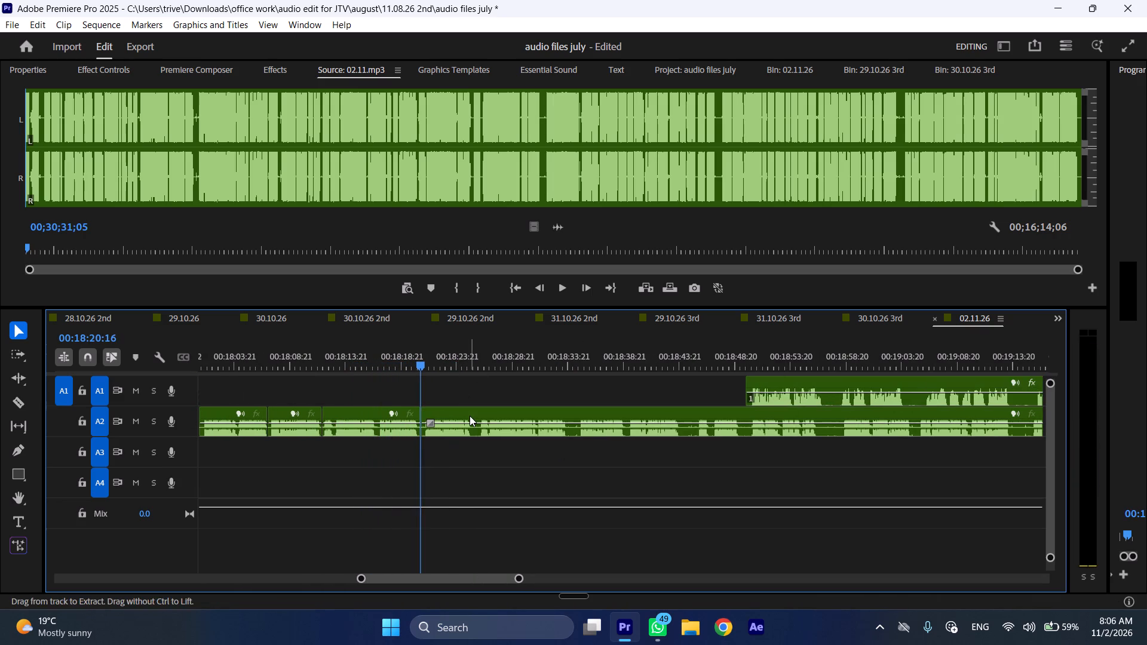
Play on from 00:18:20:16, then remove the A2 audio up to 00:18:25:16 and close the gap.
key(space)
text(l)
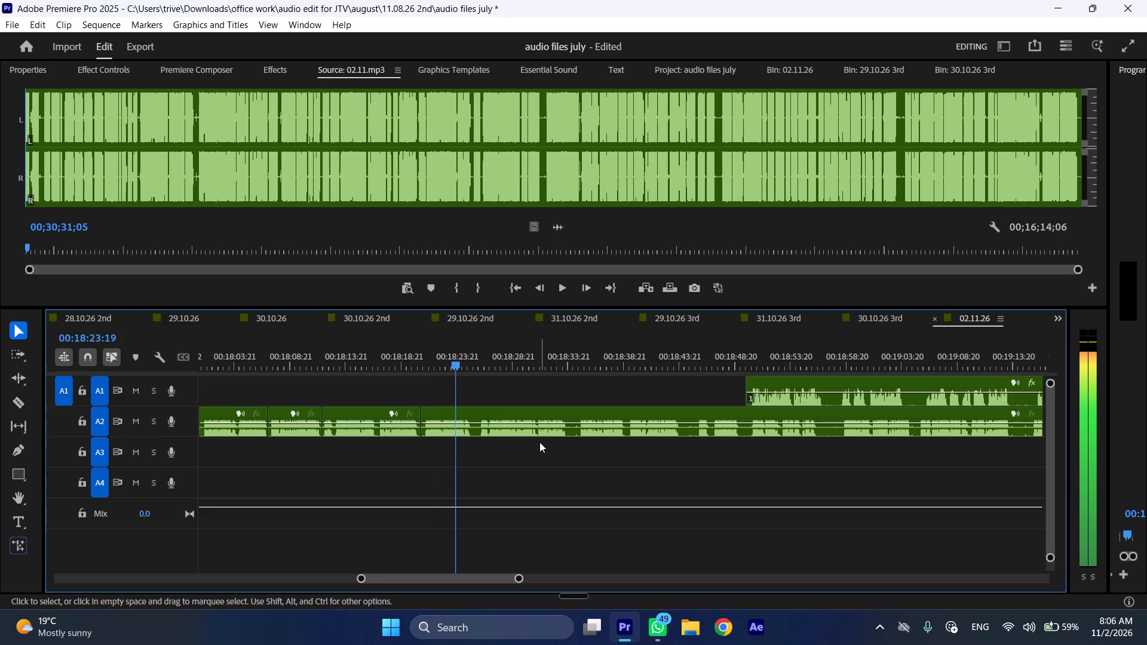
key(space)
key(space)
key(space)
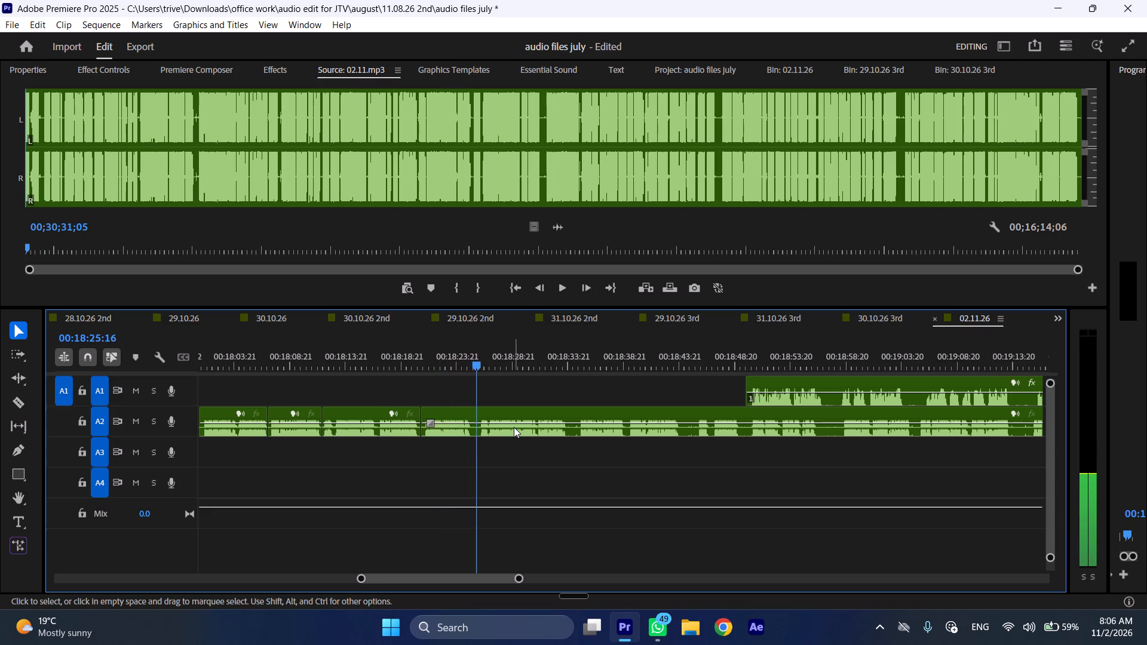
click(514, 427)
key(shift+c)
key(ctrl+shift+d)
Play the sequence at increased speed from 00:18:20:16 to check the new A2 join.
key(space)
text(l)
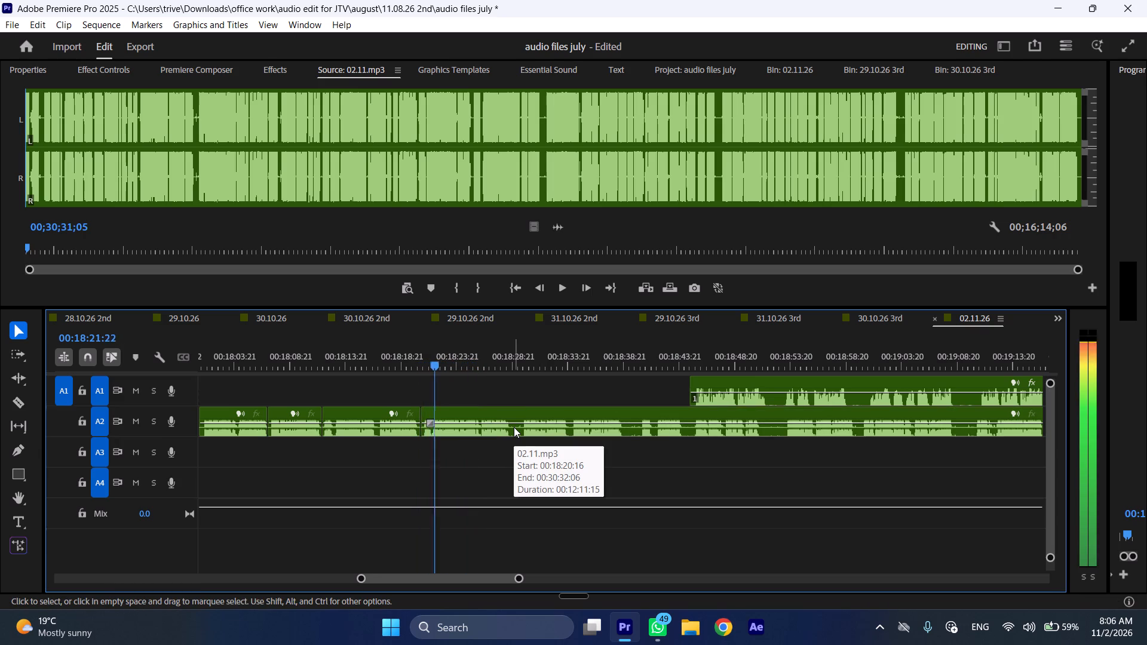
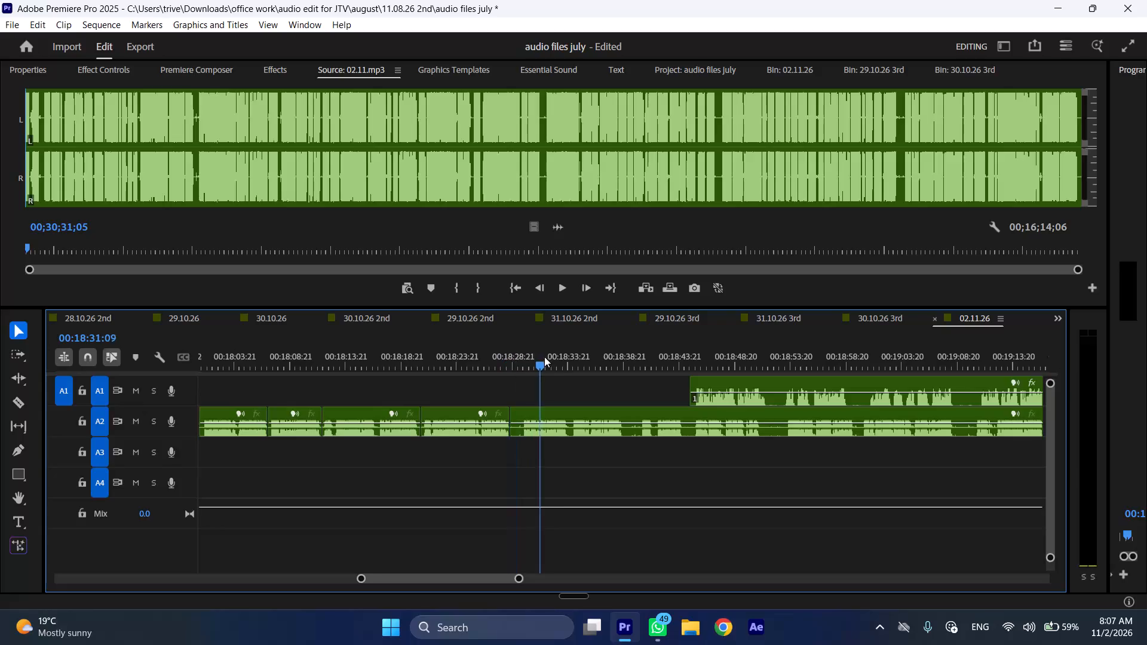
Remove about 5.5 seconds from the start of the A2 clip beginning around 00:18:28 and close the gap so following clips move up.
click(587, 428)
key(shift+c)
key(ctrl+shift+d)
Move the A1 clip about 16 seconds later during sped-up playback and cut the A2 clip at 00:18:33:11.
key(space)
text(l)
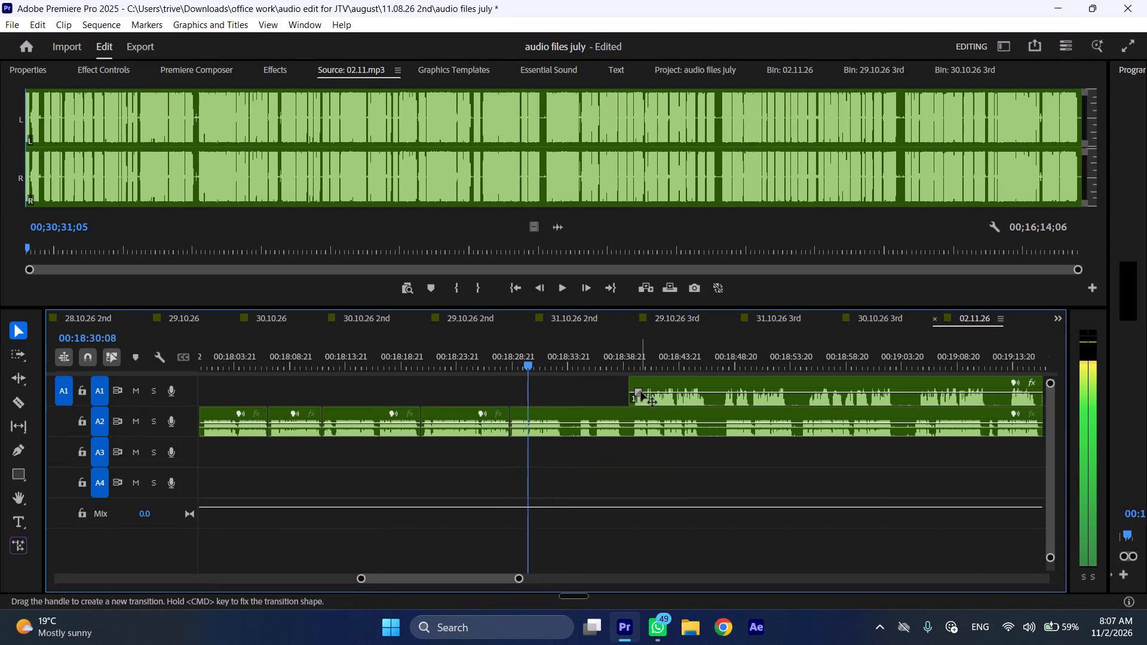
drag(644, 384, 820, 384)
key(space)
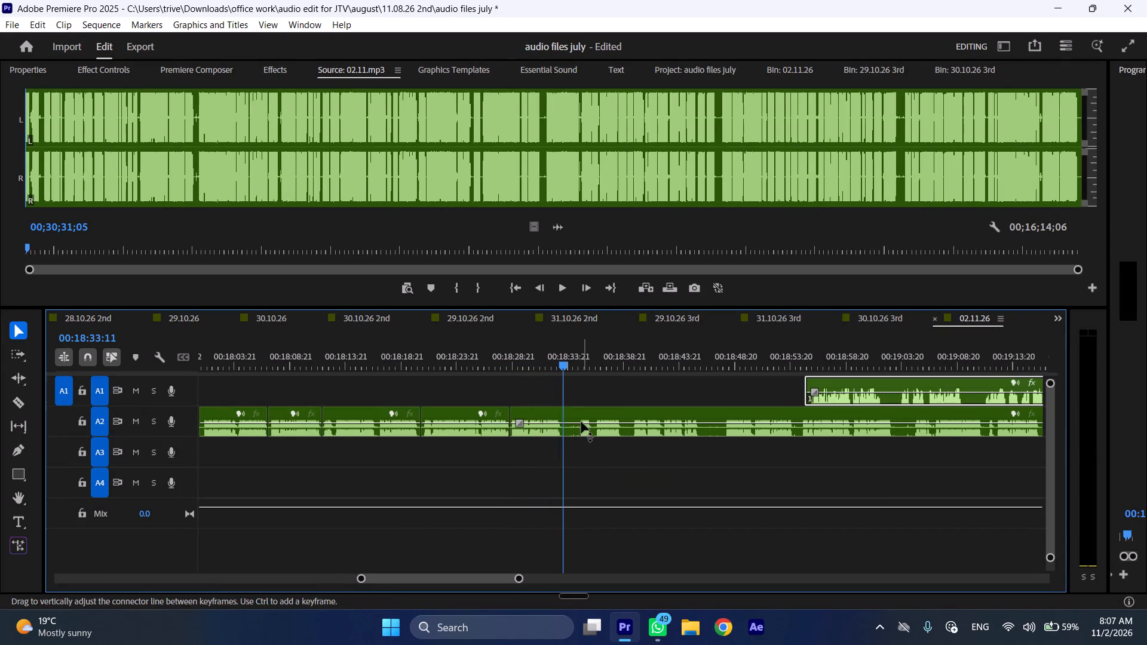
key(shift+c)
Cut the A1 clip at 00:19:02:06 and insert its first piece at the 00:18:33:11 cut, pushing the following A2 audio later.
click(581, 364)
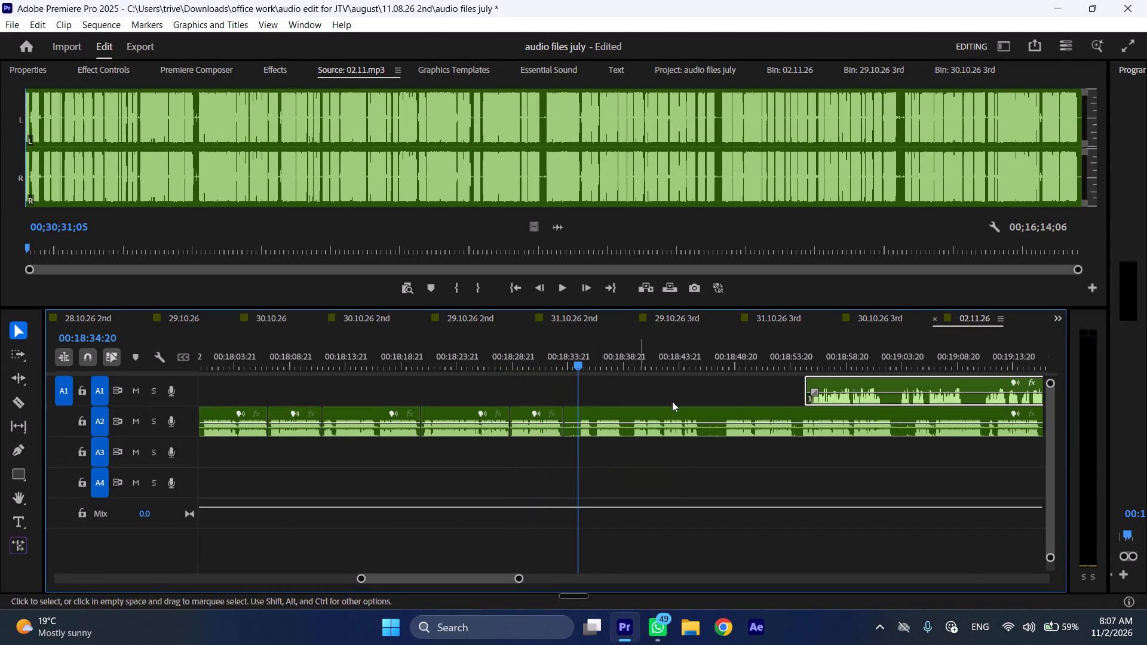
drag(879, 357, 885, 357)
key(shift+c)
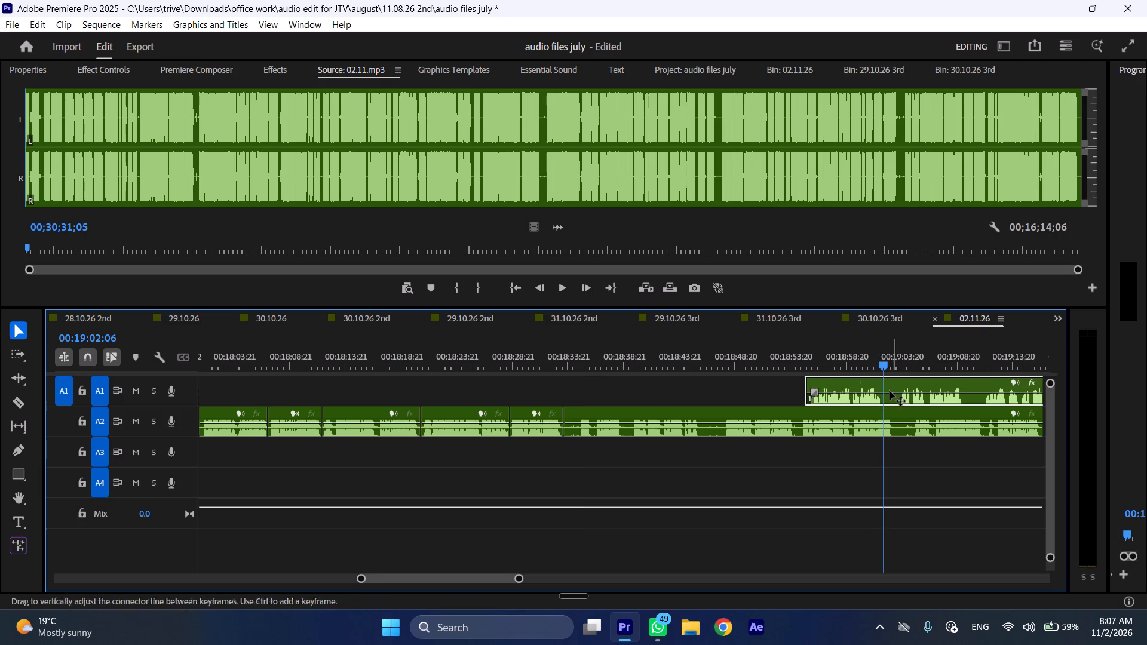
drag(835, 380, 600, 386)
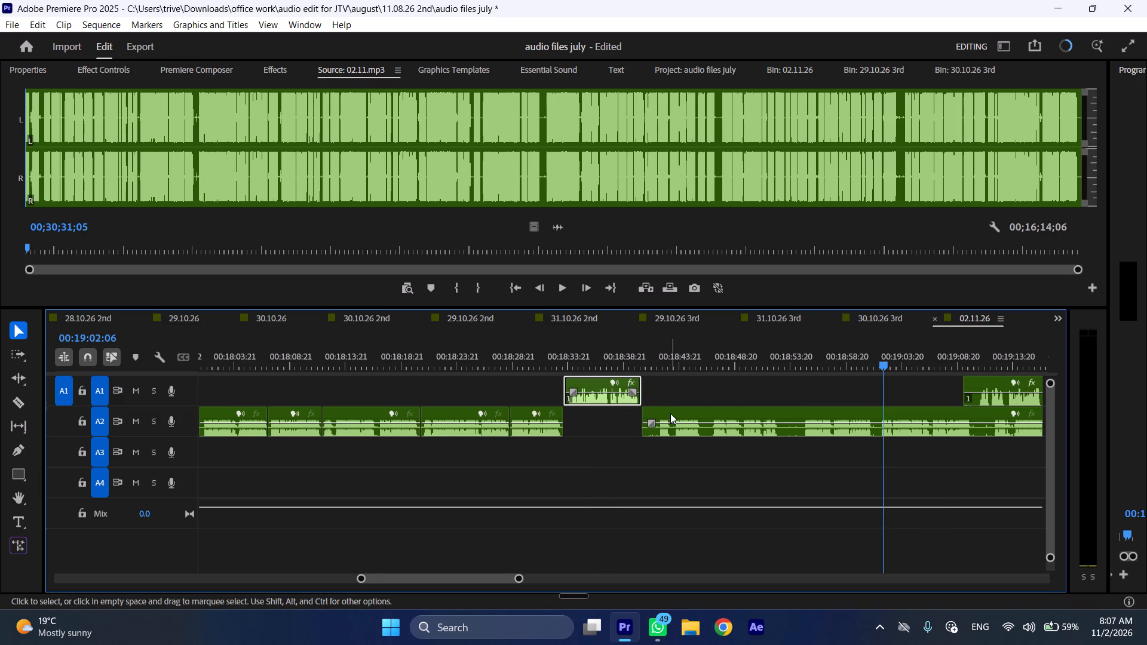
Trim about 1.5 seconds off the start of the A2 clip after the inserted A1 piece and move it back against that piece's end.
drag(645, 410, 660, 410)
drag(691, 410, 672, 410)
Play the sequence at increased speed from about 00:18:33 to check the joins around the inserted A1 piece.
click(556, 359)
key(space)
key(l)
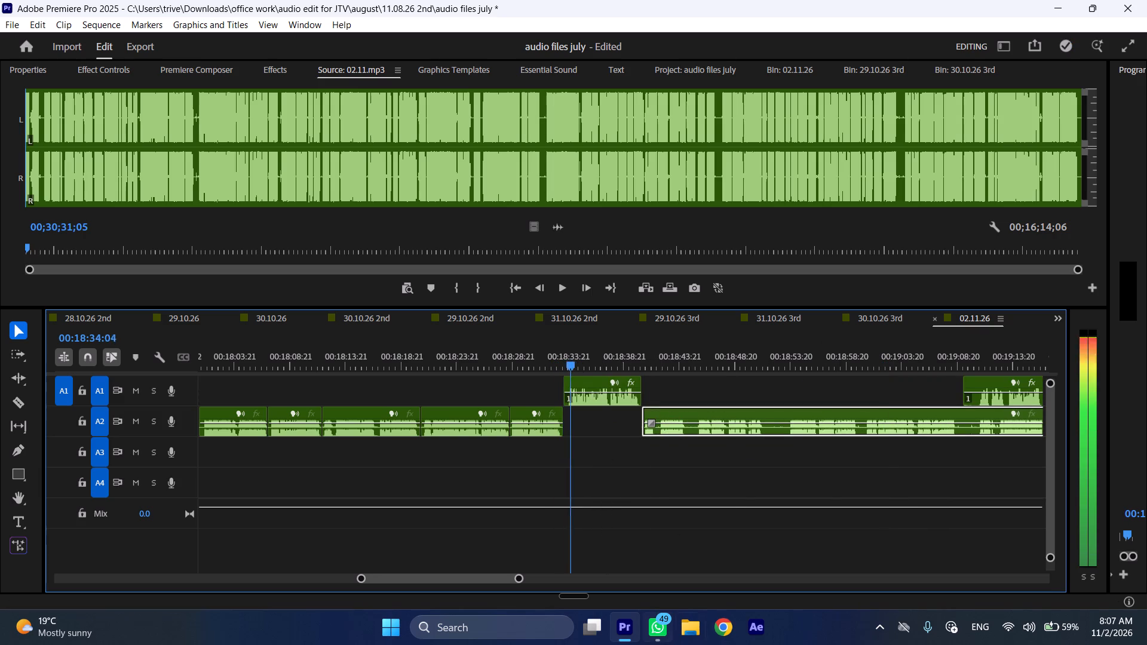
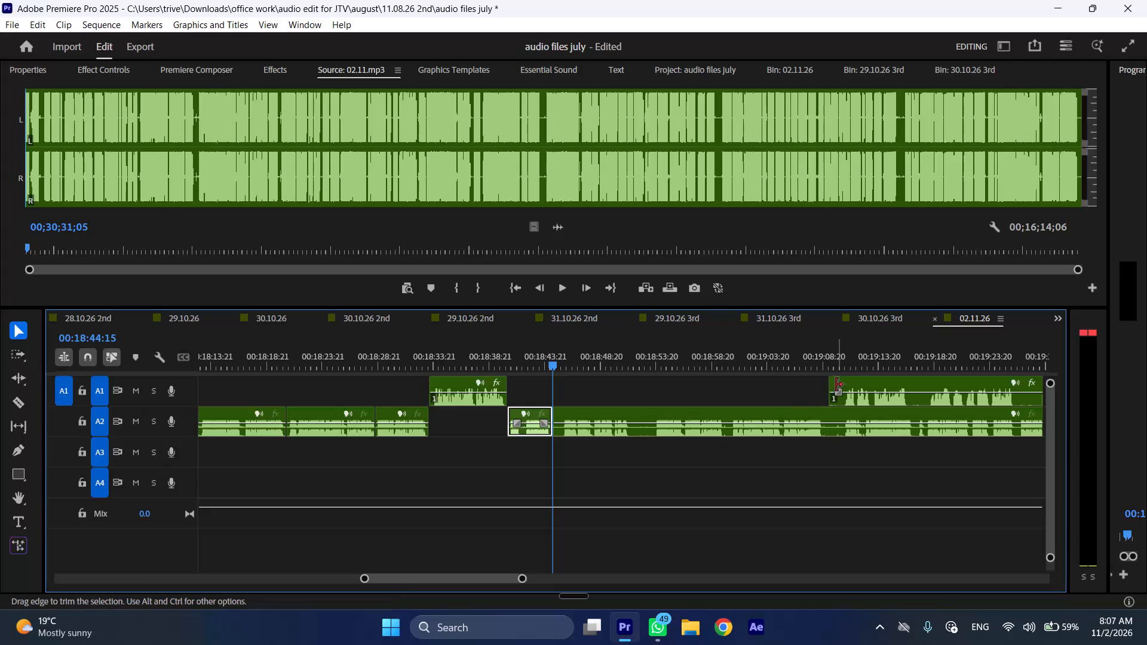
Trim about 1 second off the start of the A1 clip near 00:19:09 and cut that clip at 00:19:16:13.
drag(836, 385, 848, 385)
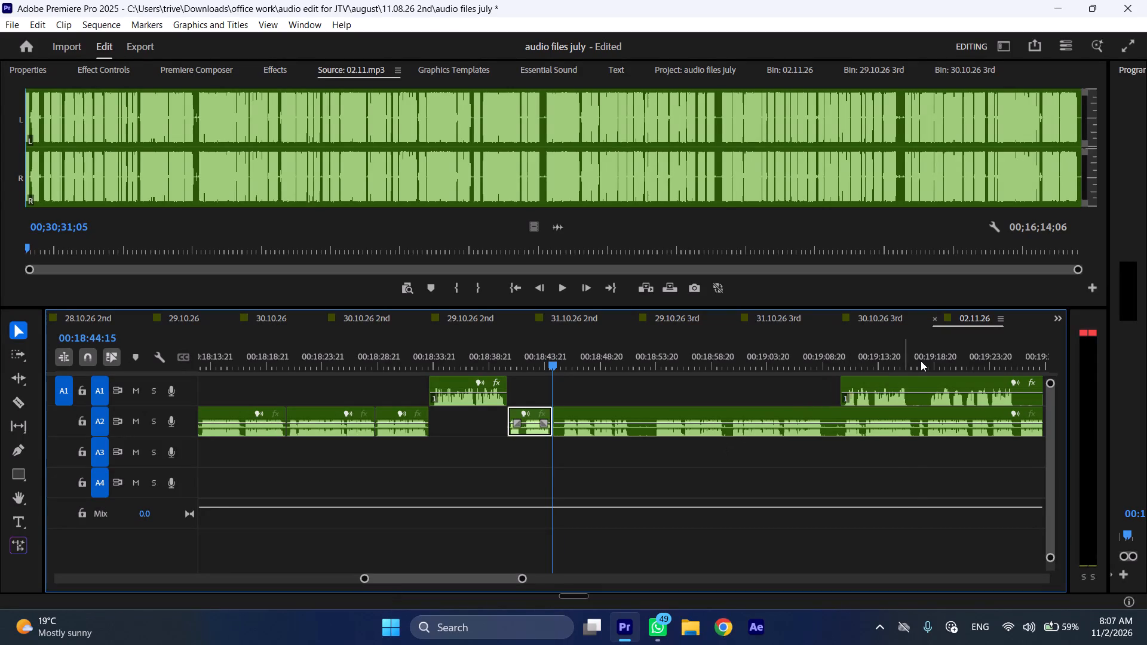
drag(921, 361, 910, 361)
click(911, 387)
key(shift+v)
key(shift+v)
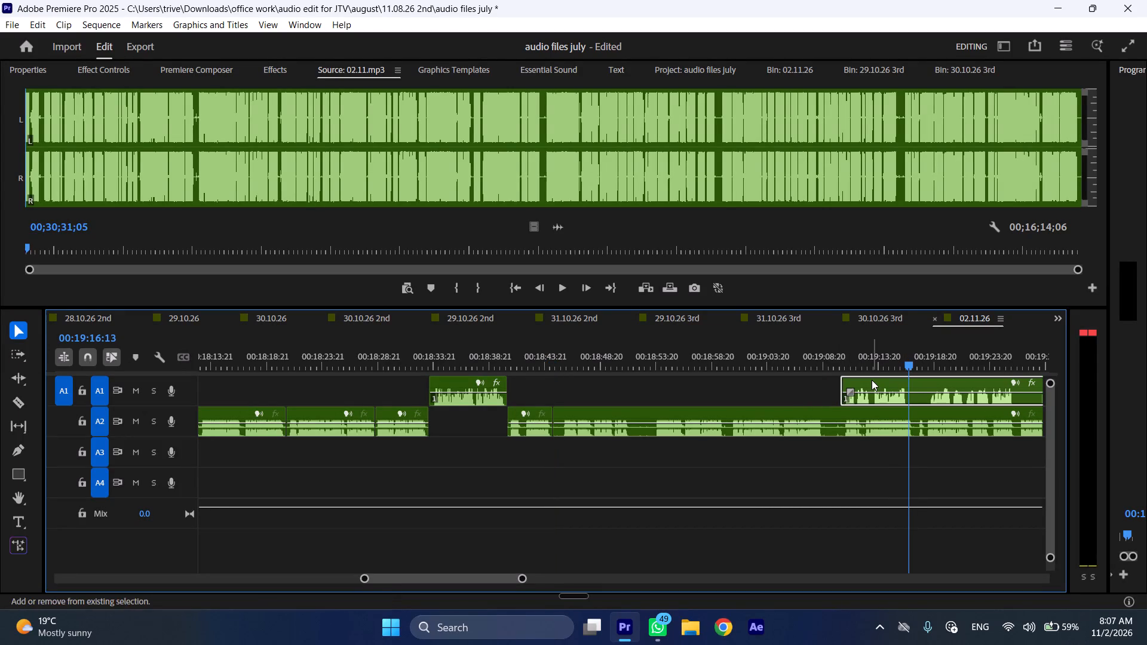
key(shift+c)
Insert the cut A1 piece, about 6 seconds long, at the A2 edit point at 00:18:44:15, pushing the following clips along.
drag(867, 382, 650, 383)
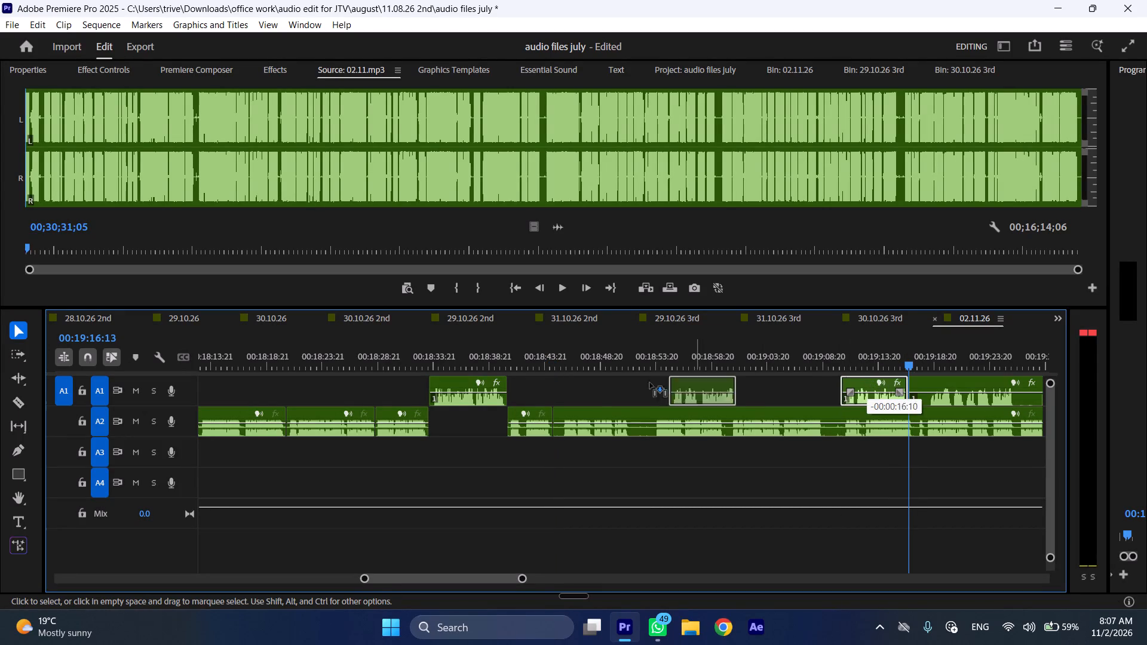
drag(650, 383, 576, 392)
Trim a fraction of a second off the start of the following A2 clip and move it back against the inserted piece's end.
drag(618, 411, 625, 411)
drag(648, 411, 638, 413)
Play the sequence at increased speed from about 00:18:43 to check the joins around the inserted A1 piece.
click(545, 345)
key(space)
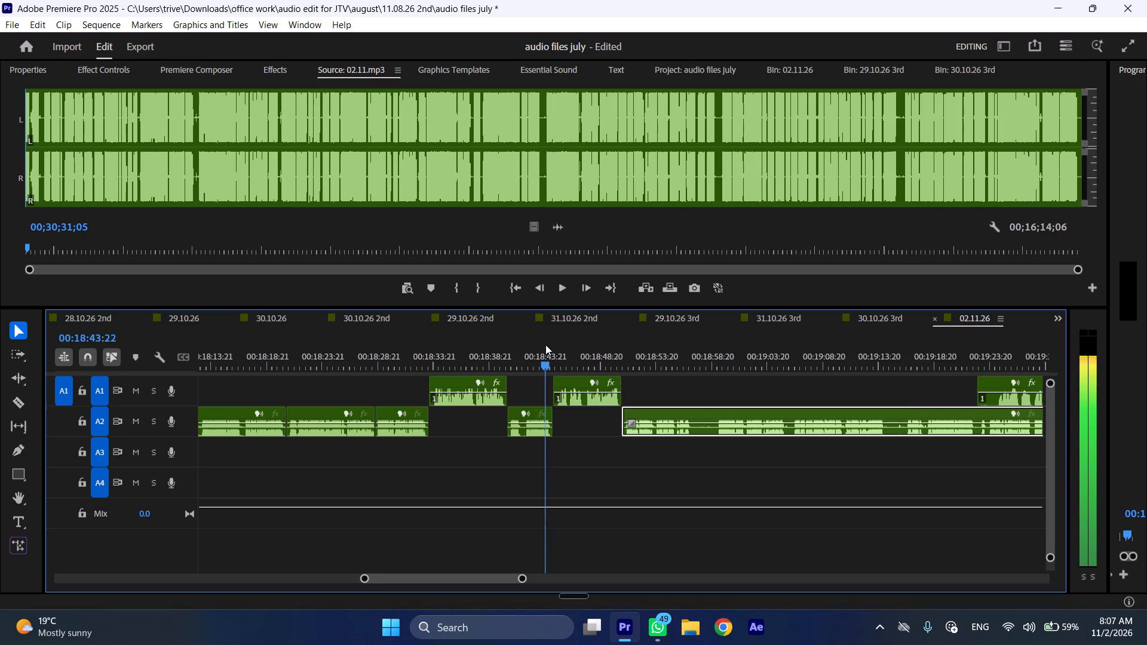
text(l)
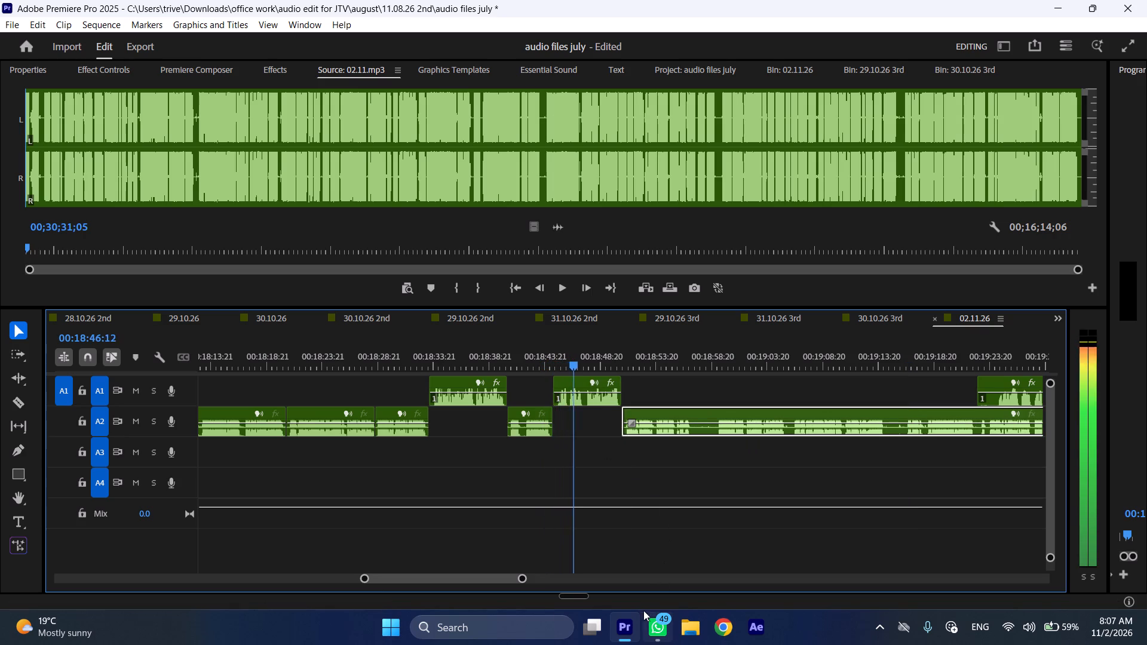
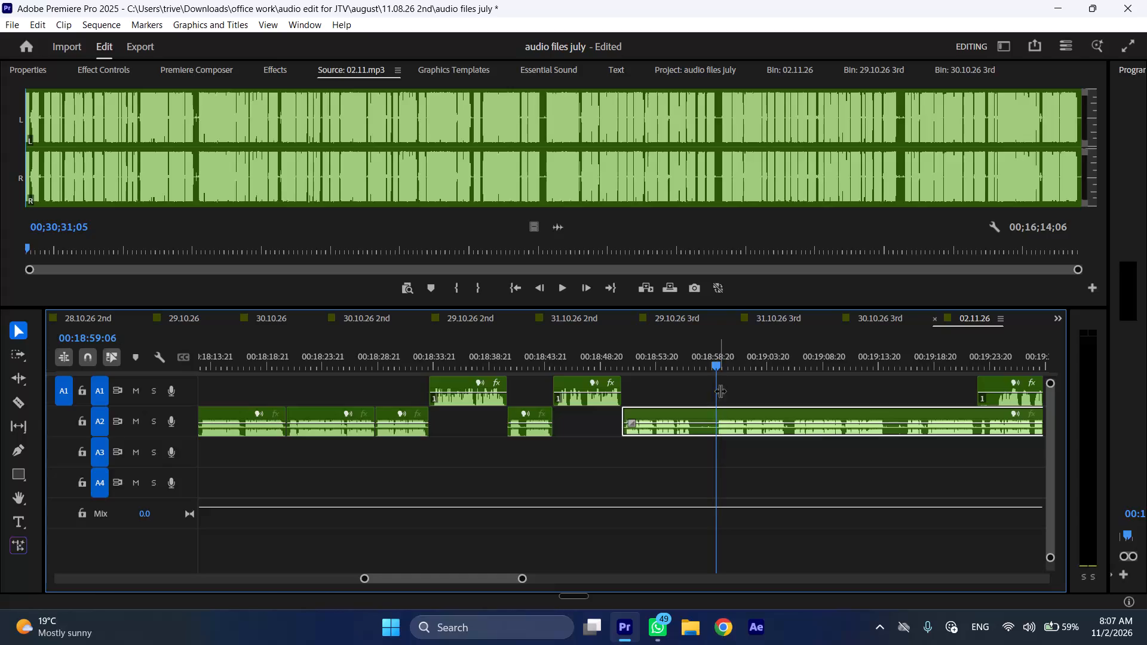
Cut the A2 clip at 00:18:59:06 and remove its portion before that point, closing the gap so the following clips move up.
click(729, 419)
key(shift+c)
key(ctrl+shift+d)
Play the shortened A2 clip from around 00:18:53 to find the edit point and cut it at 00:18:57:04.
key(space)
text(l)
scroll(729, 424, down, 4)
key(space)
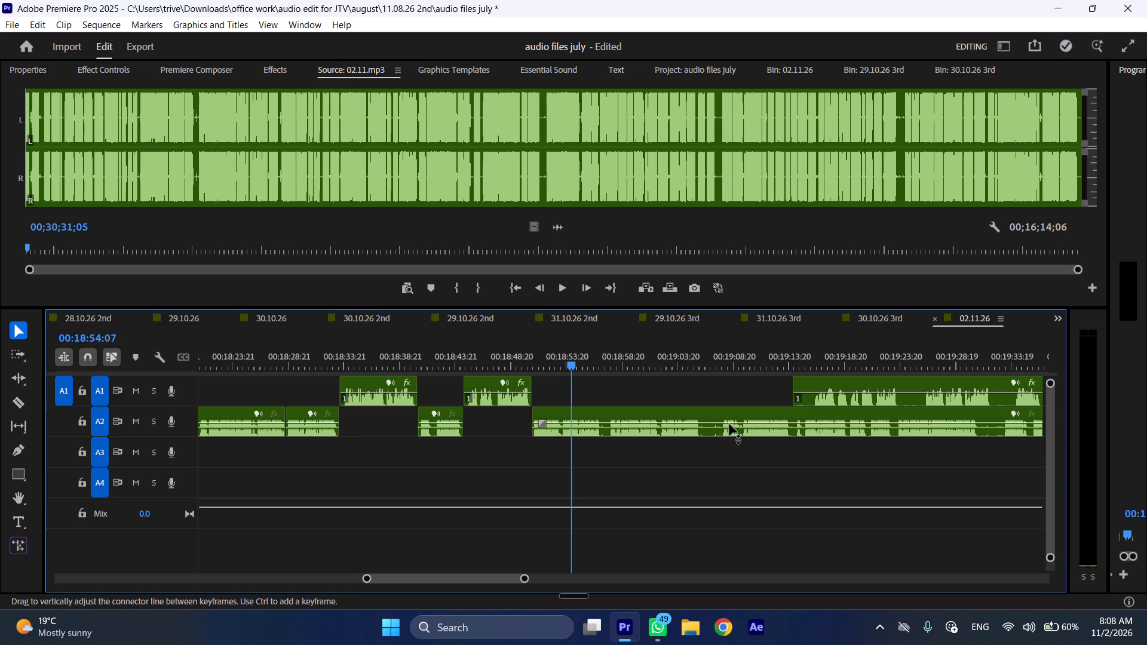
key(space)
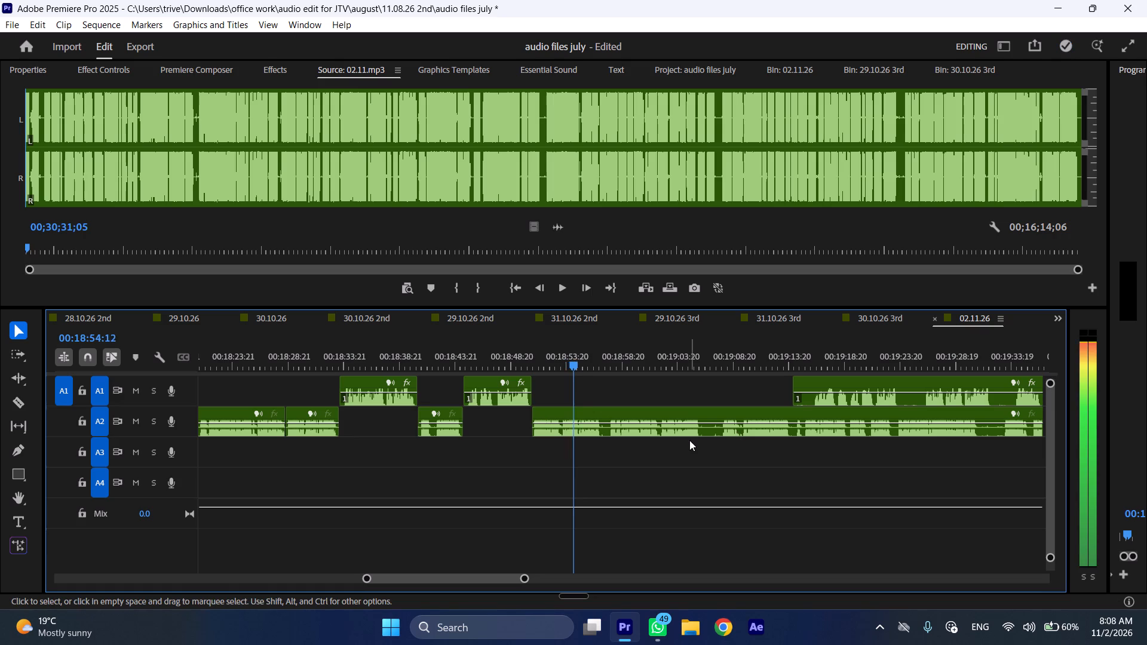
click(559, 358)
key(space)
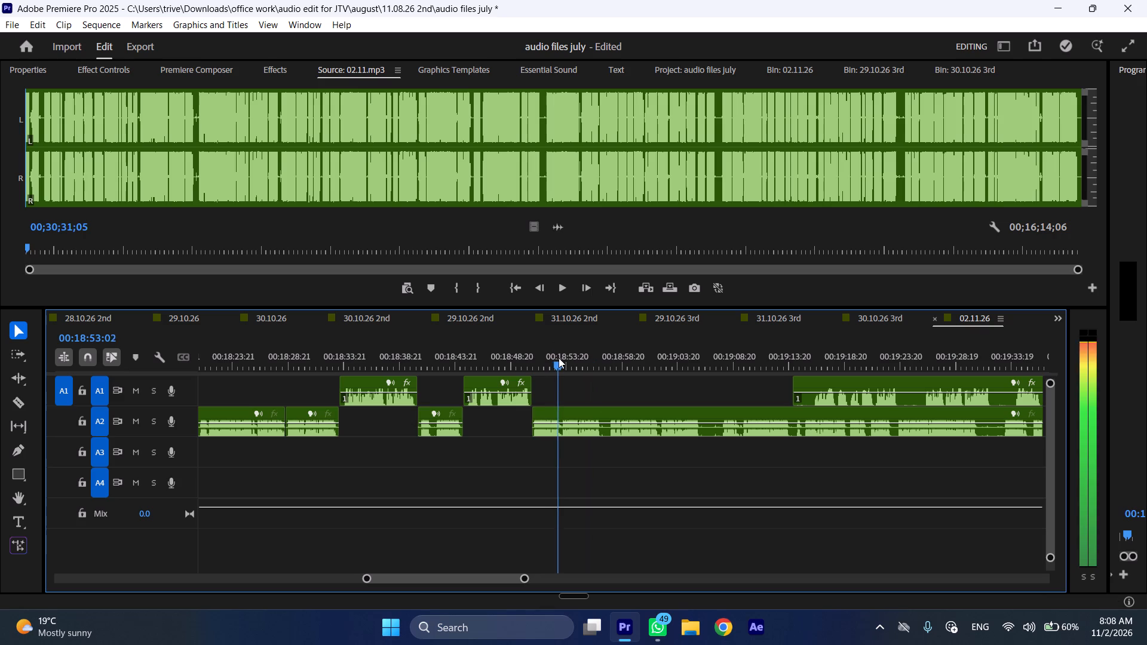
key(l)
scroll(576, 391, down, 4)
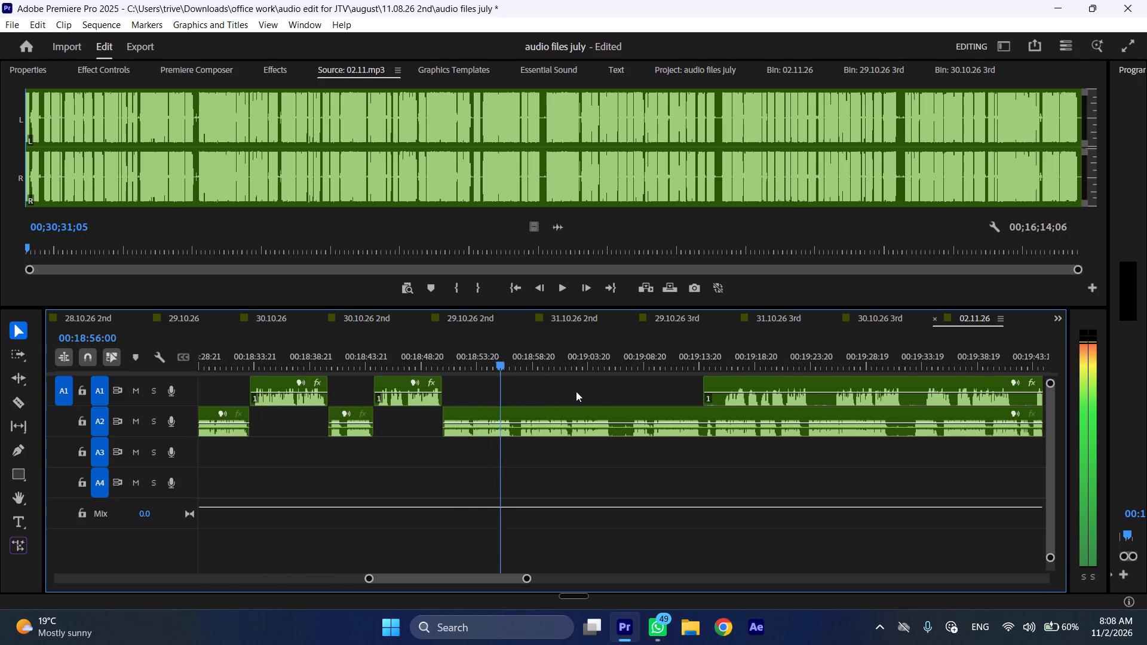
key(space)
text(C)
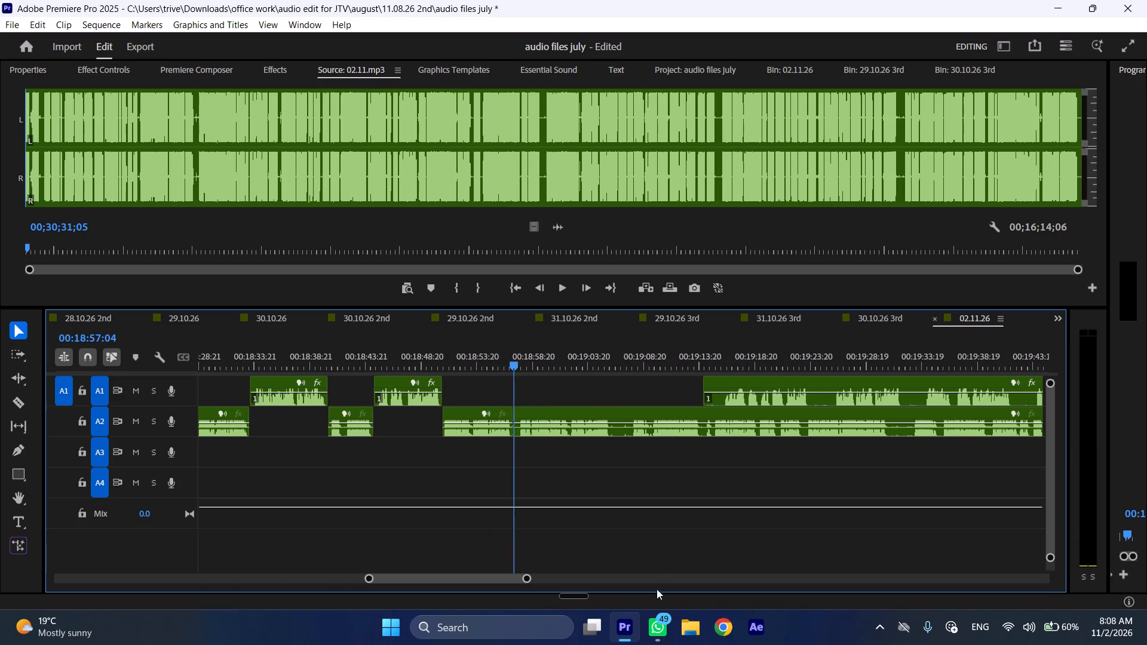
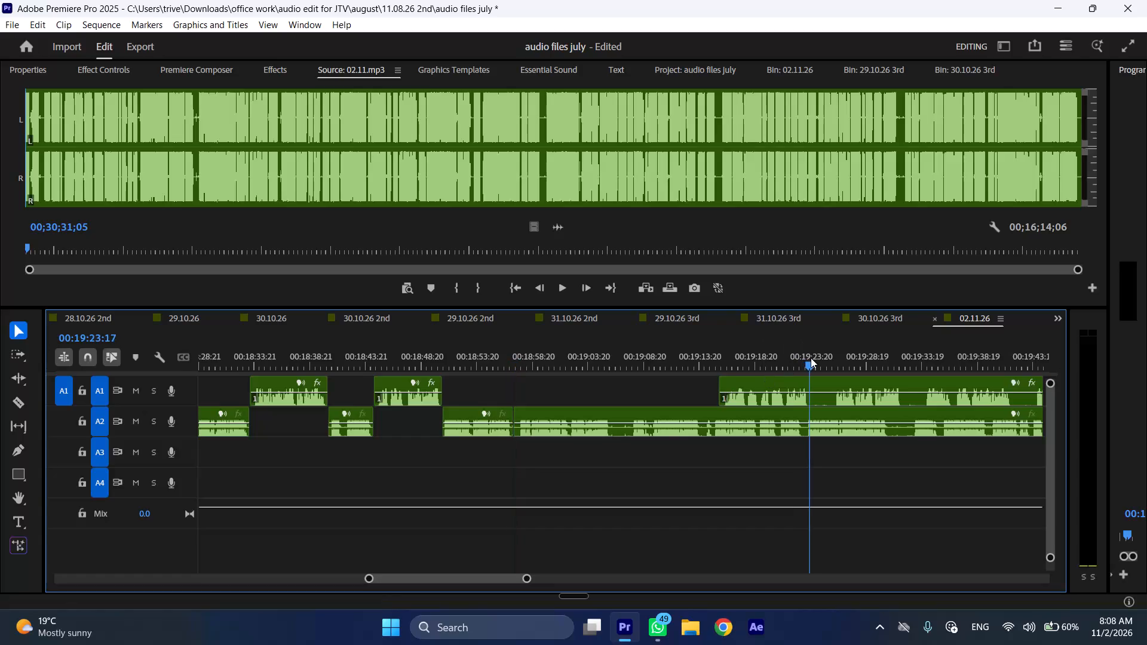
Cut the A1 clip at 00:19:23:19 and insert its first piece between the A2 clips at the 00:18:57:04 cut.
click(811, 386)
key(shift+c)
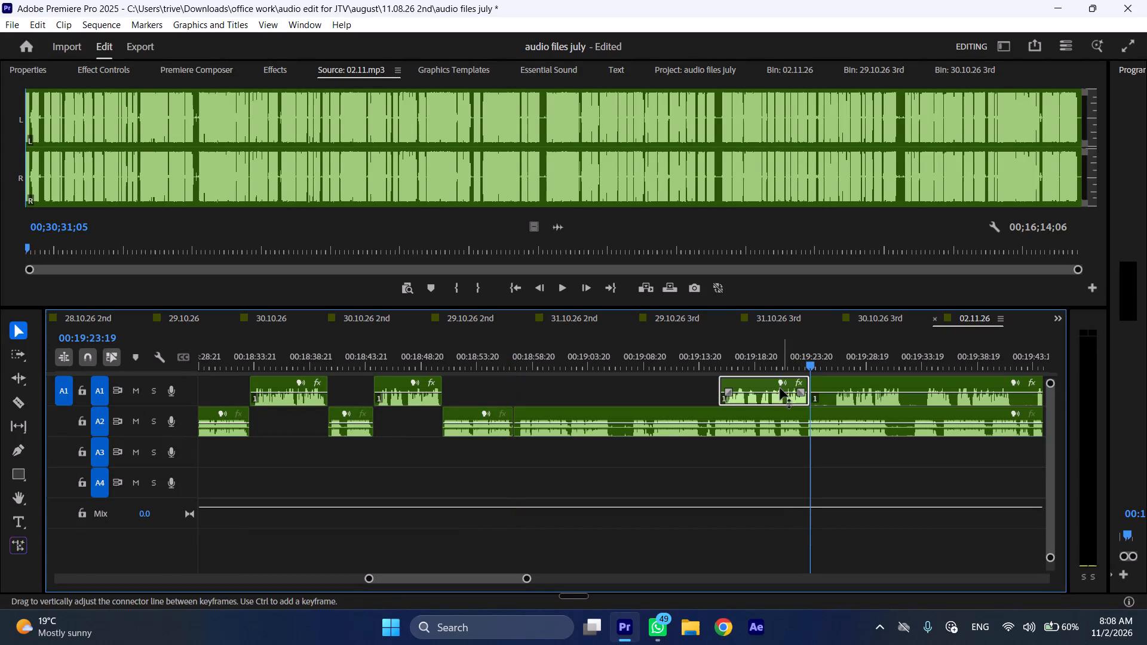
drag(759, 385, 554, 388)
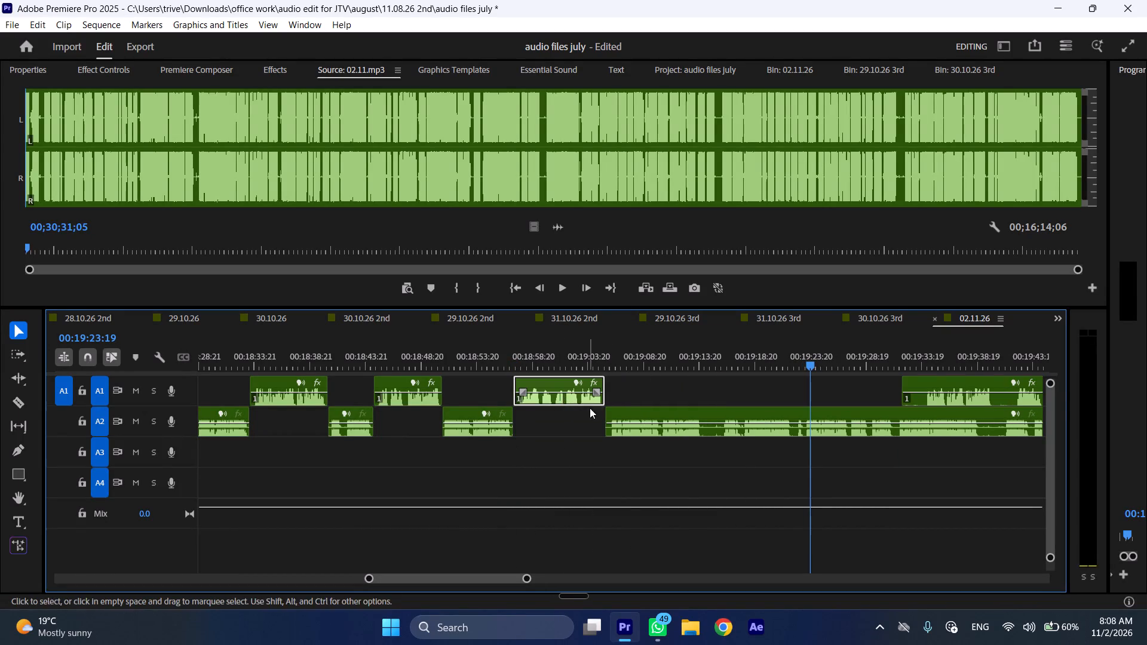
Cut the A2 clip that follows the inserted A1 piece at 00:19:13:14.
drag(612, 411, 618, 411)
drag(630, 413, 624, 413)
click(693, 360)
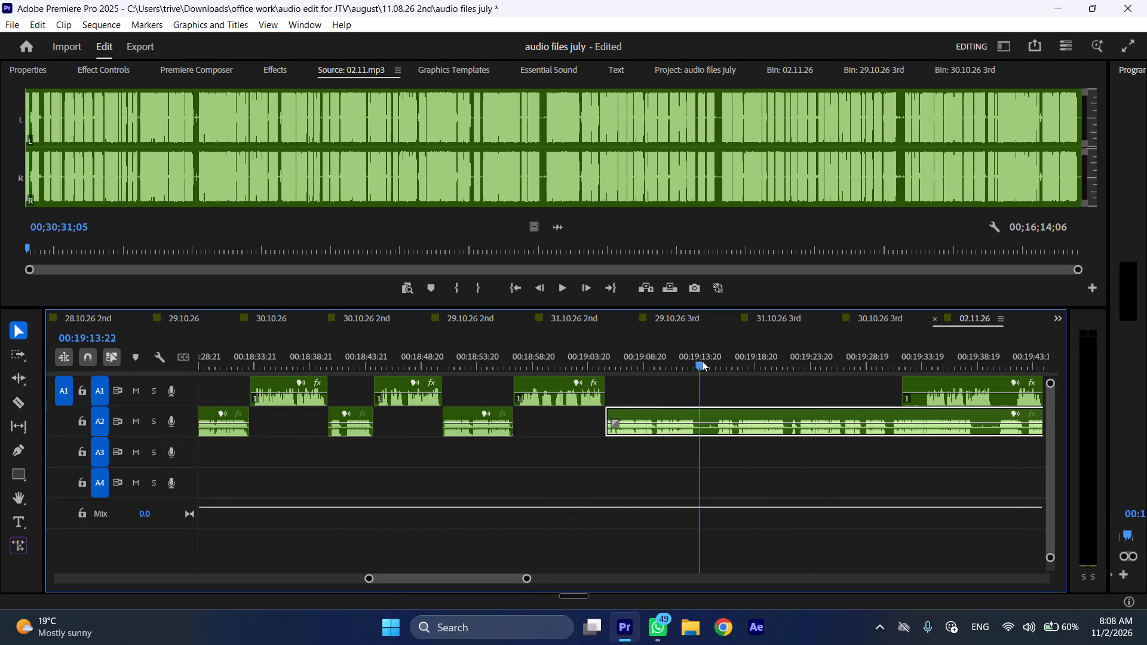
key(shift+c)
Move the remaining A1 clip back to start at 00:19:13:14 and shift the remaining A2 clip to start at about 00:19:51.
scroll(709, 373, down, 5)
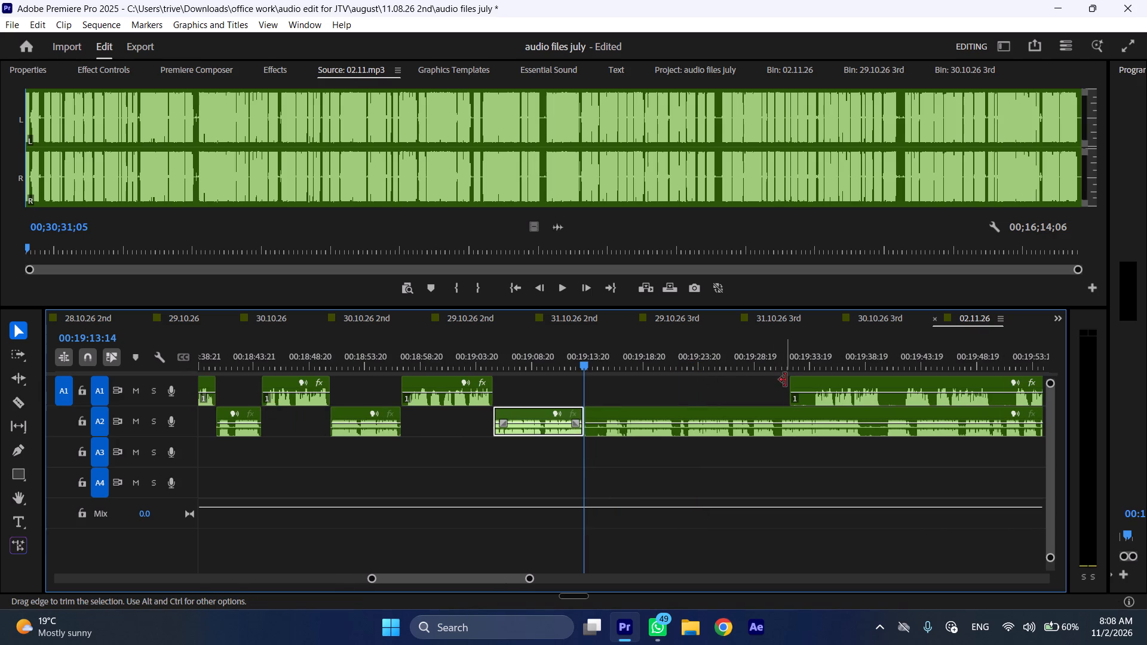
drag(787, 380, 808, 382)
drag(842, 382, 616, 388)
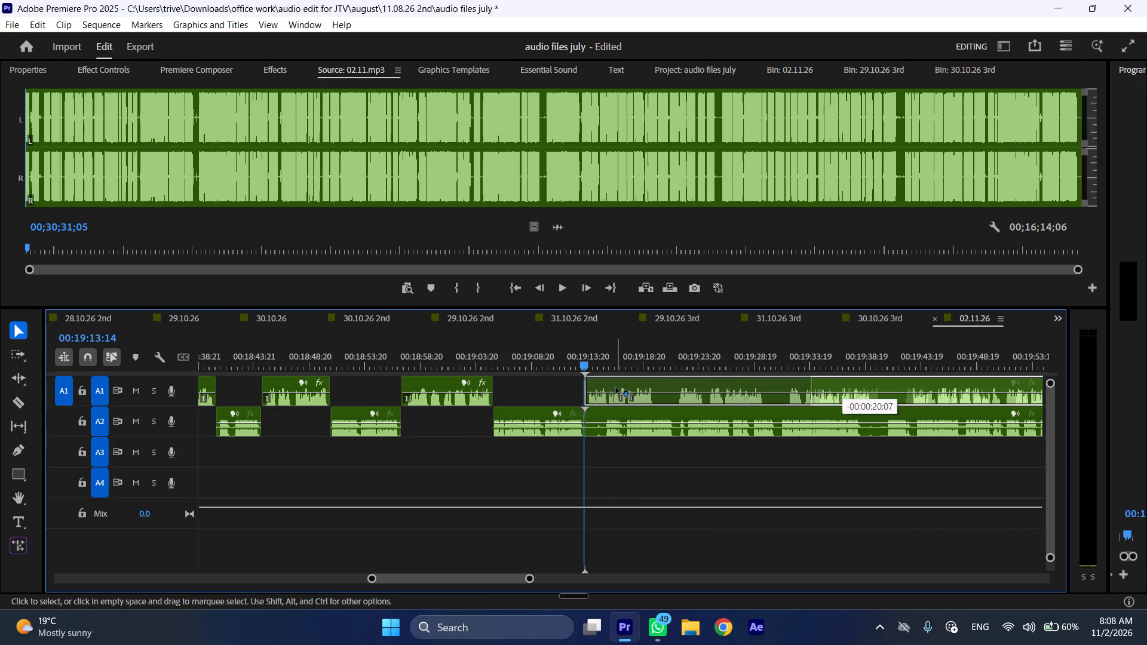
drag(616, 388, 615, 388)
drag(603, 415, 1002, 415)
drag(983, 416, 1000, 416)
Play the rearranged clips at increased speed from around 00:18:51 to review the alternating A1 and A2 pieces.
click(329, 343)
key(space)
text(l)
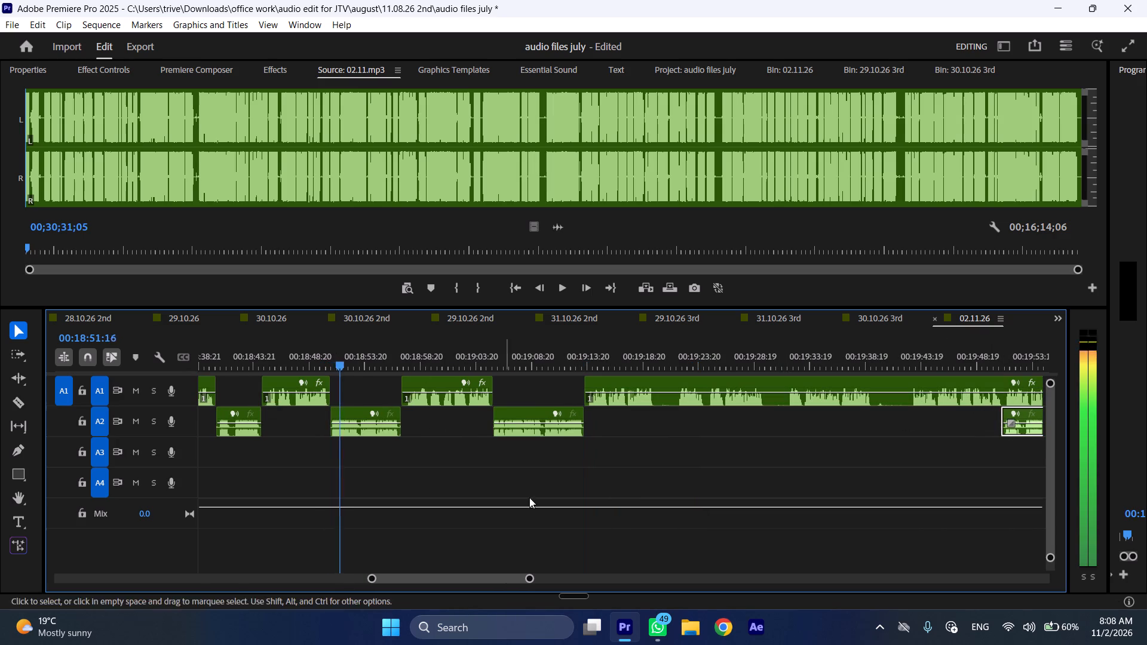
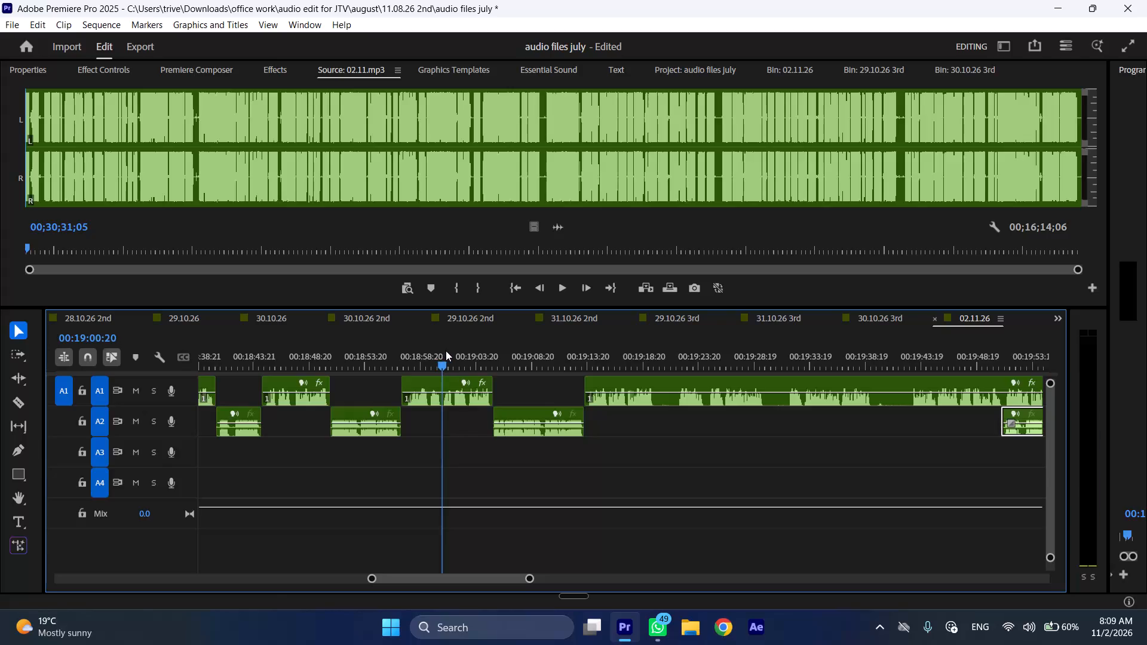
Ripple-trim the start of the A1 clip beginning at the 00:18:57:04 cut up to 00:19:00:22, and play the shortened clip at increased speed.
double_click(462, 402)
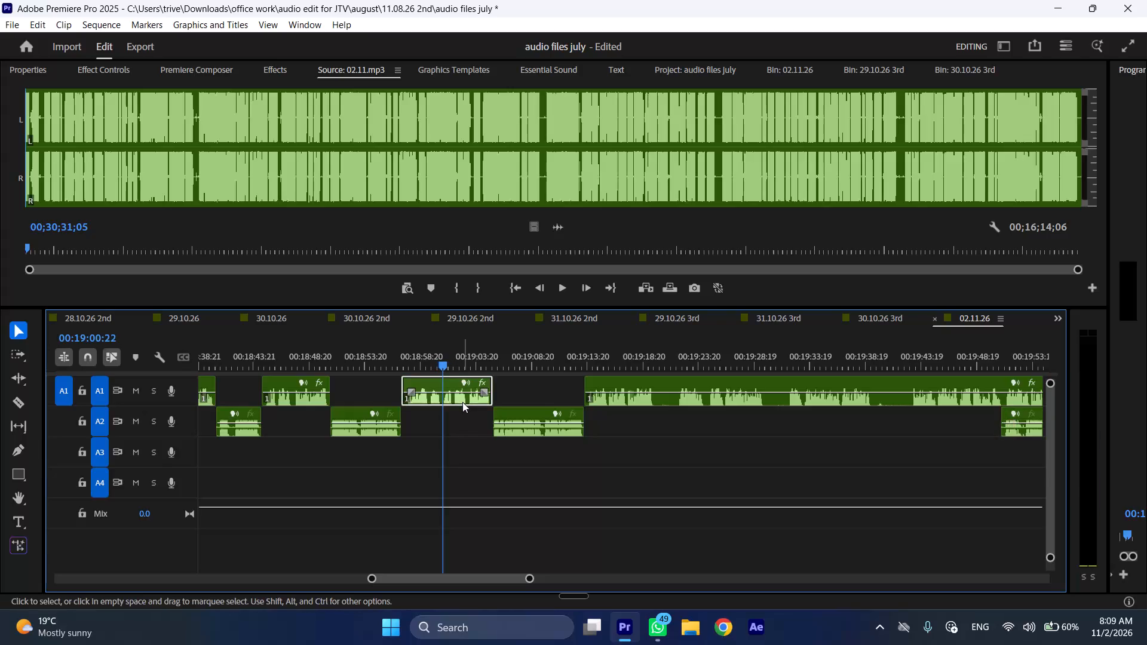
key(shift+c)
key(ctrl+shift+d)
key(space)
key(l)
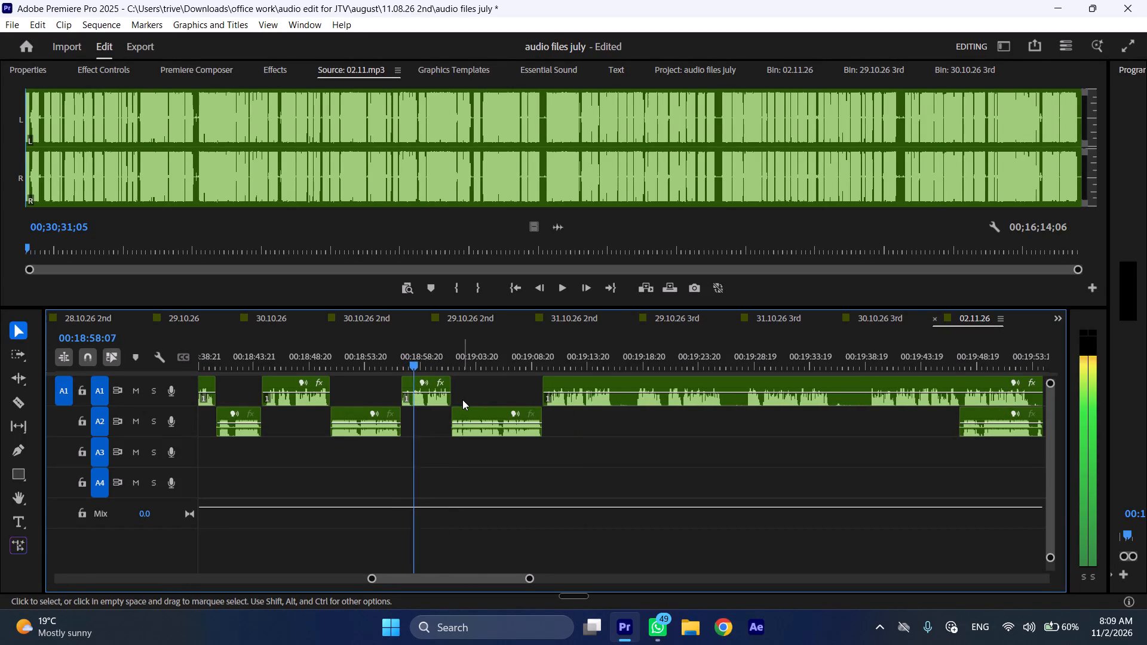
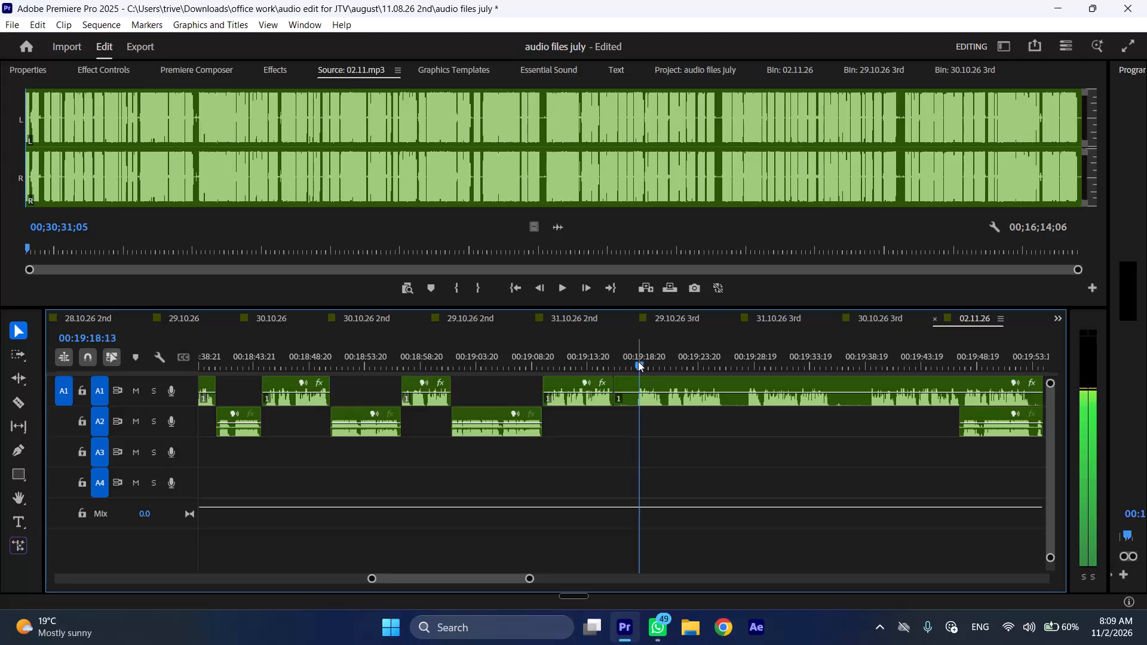
Split the A1 clip at about 00:19:21 and ripple-delete its section from 00:19:16:08 to the new cut.
key(l)
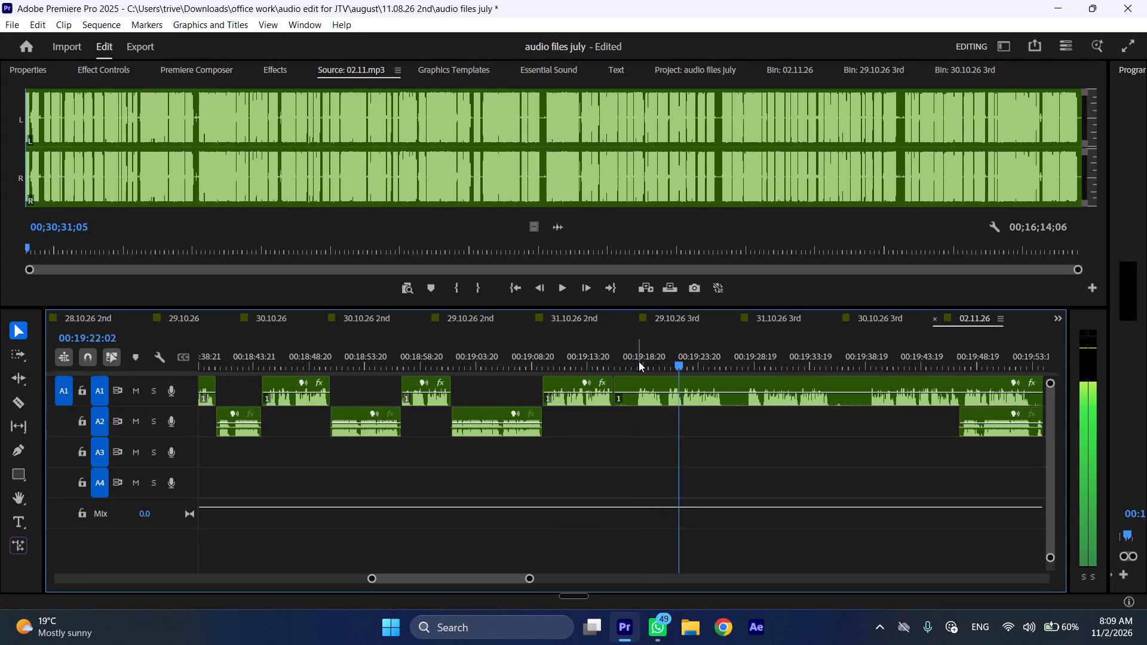
click(665, 365)
click(675, 388)
key(shift+c)
key(ctrl+shift+d)
Play on, split the A1 clip at 00:19:21:04 and 00:19:23:11, and ripple-delete the two pieces between 00:19:16:08 and 00:19:23:11.
key(space)
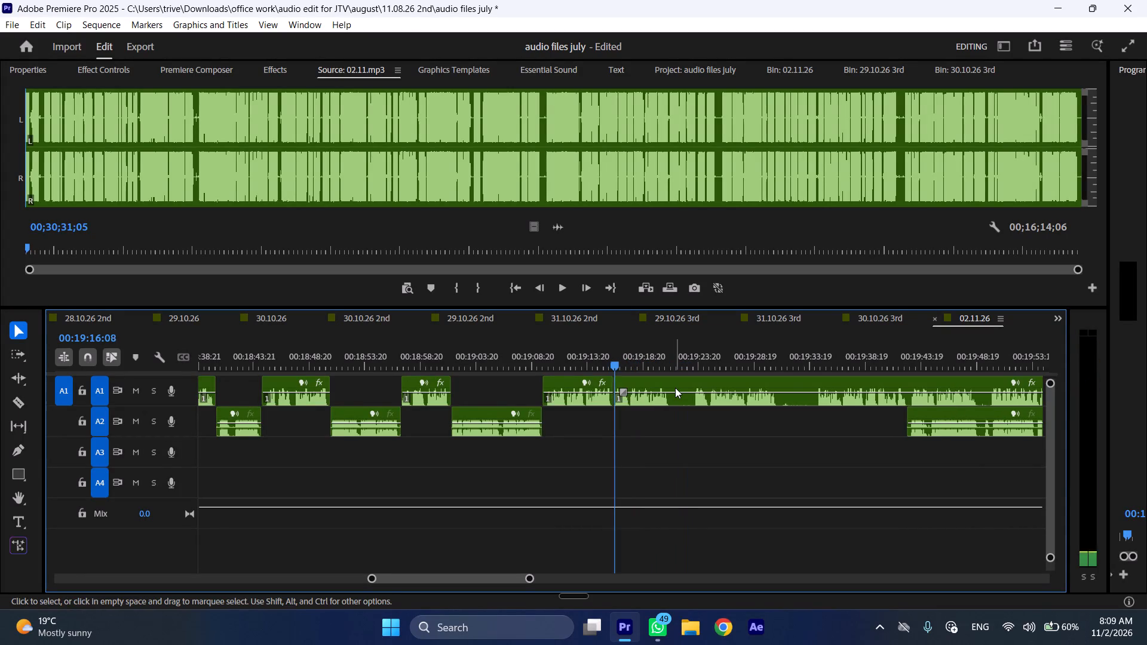
key(l)
scroll(647, 447, down, 5)
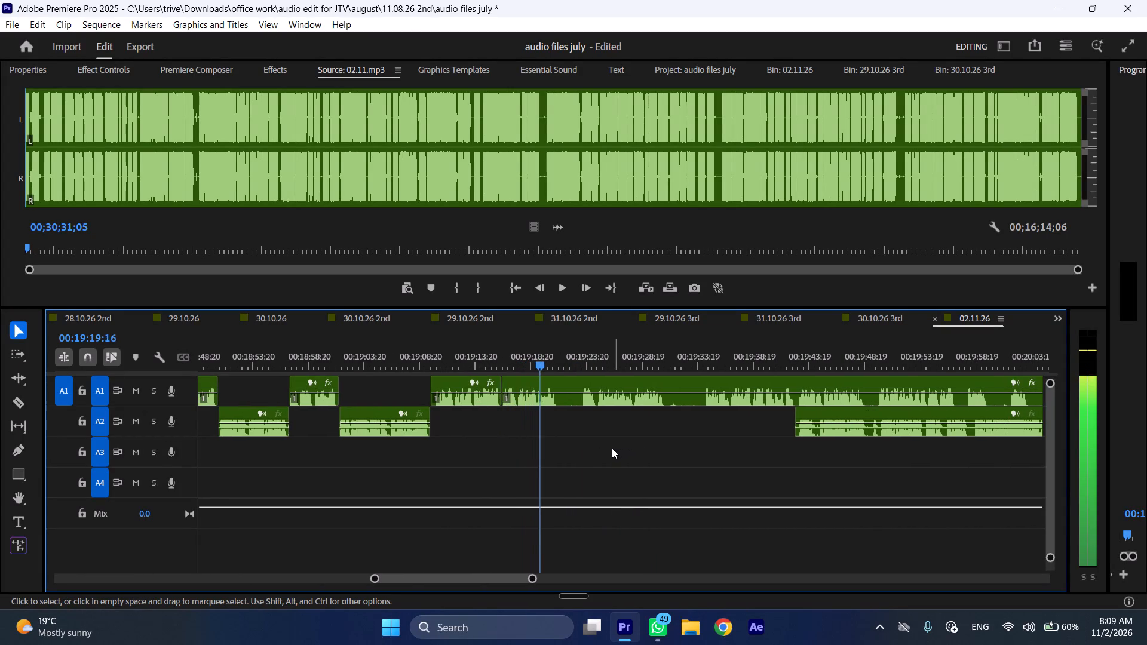
key(space)
text(C)
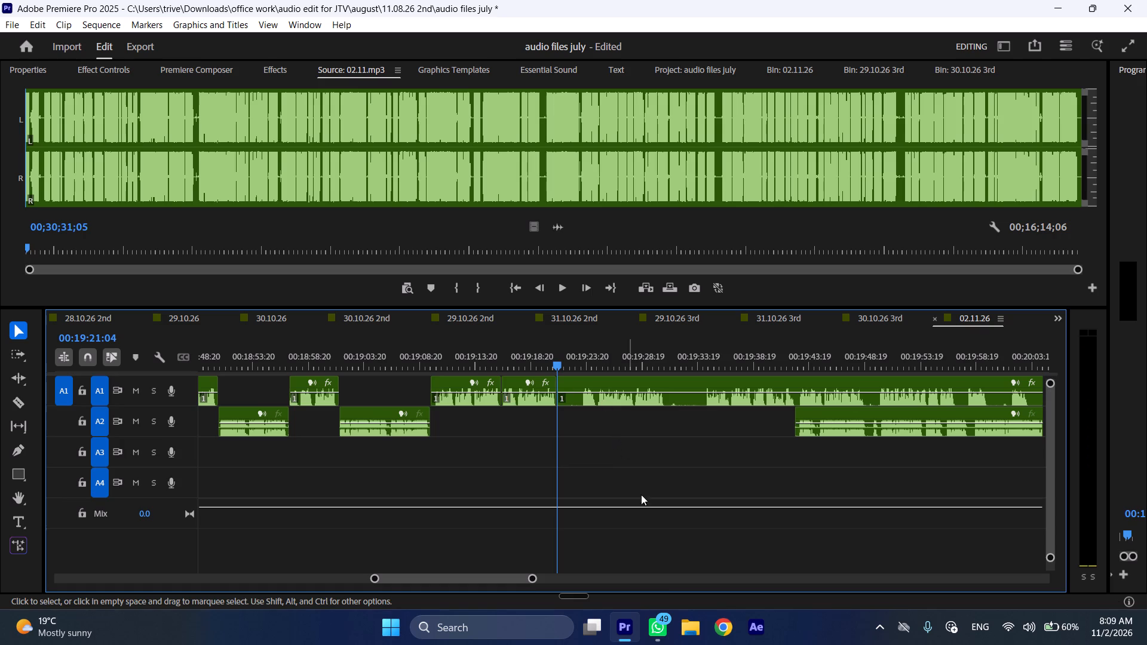
click(584, 357)
key(space)
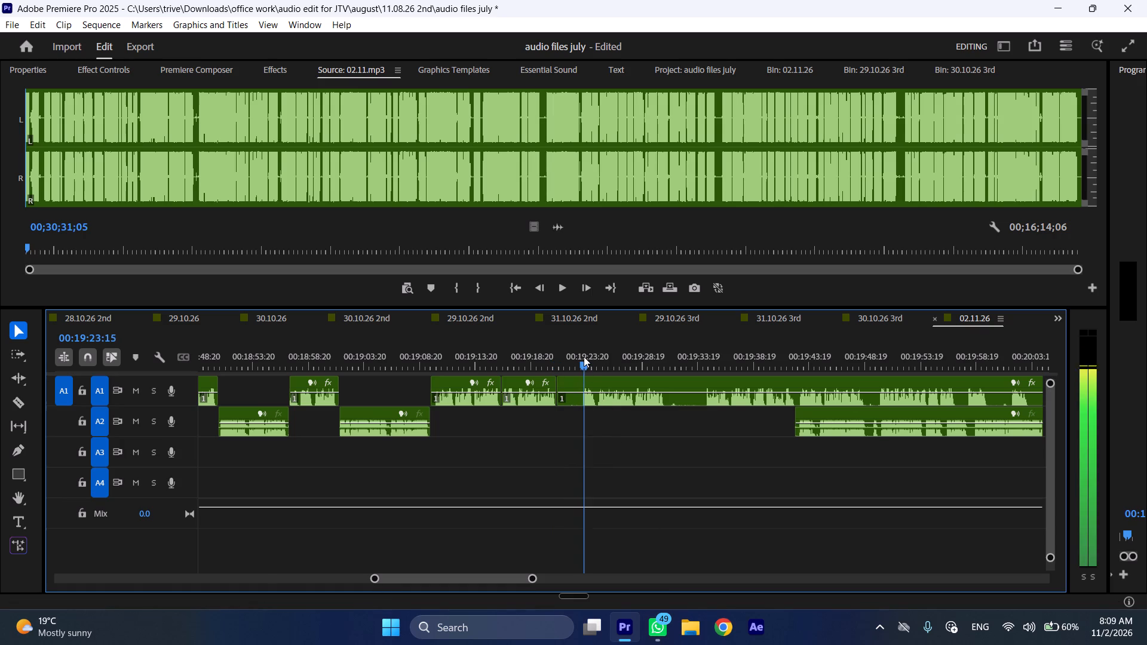
click(584, 357)
key(shift+c)
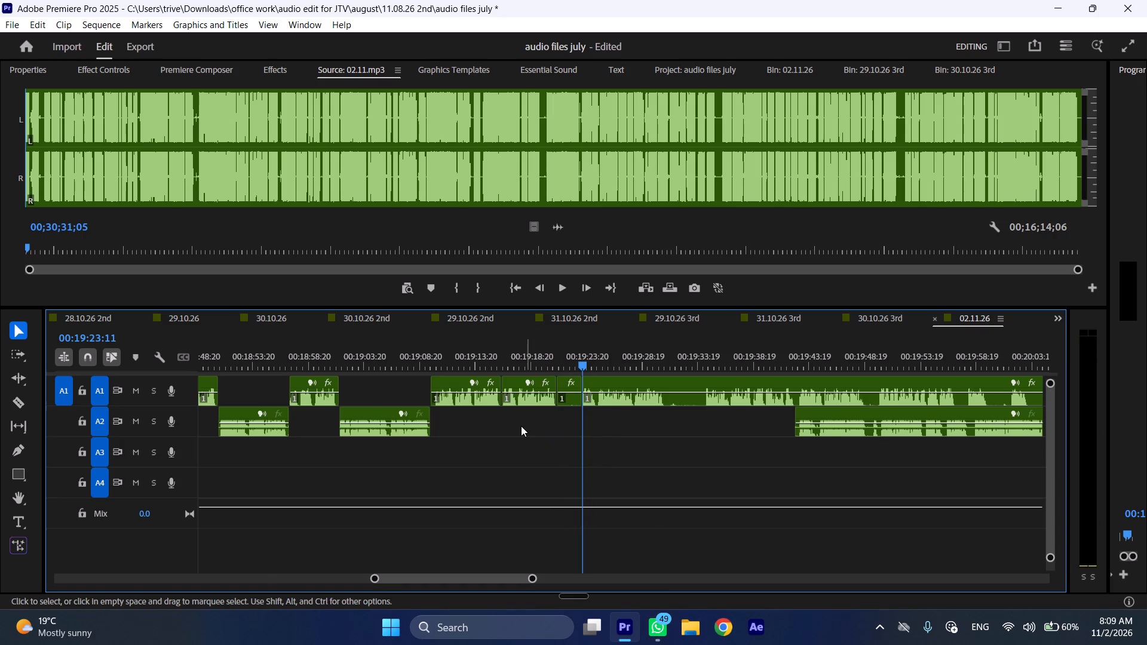
drag(521, 426, 568, 394)
key(ctrl+shift+d)
Play the A1 clip from 00:19:16:08 at increased speed and split it at 00:19:23:17.
key(space)
text(l)
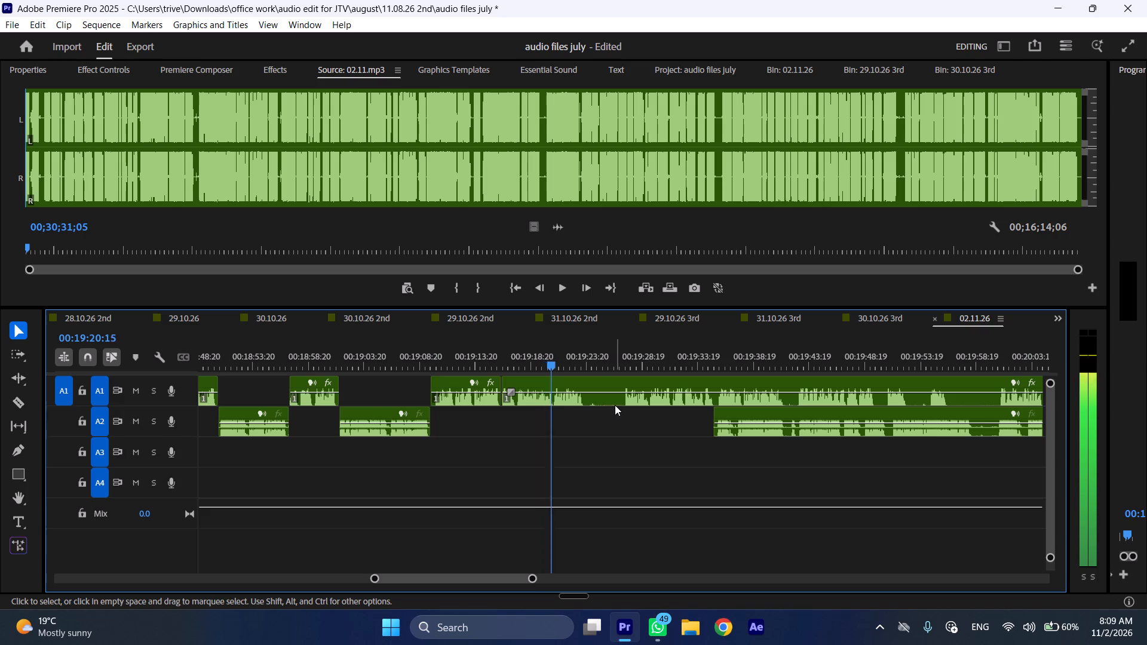
key(space)
key(shift+c)
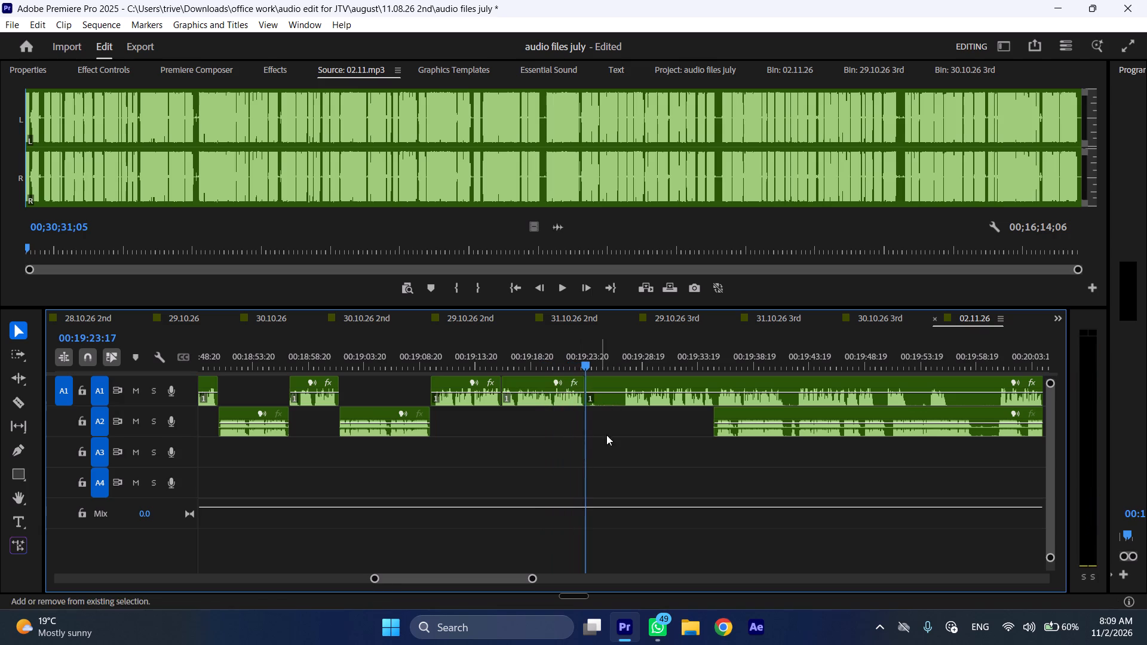
Move the following A2 clip to start at the 00:19:23:17 cut, and shift the remaining A1 piece to about 00:19:52.
drag(735, 408, 596, 410)
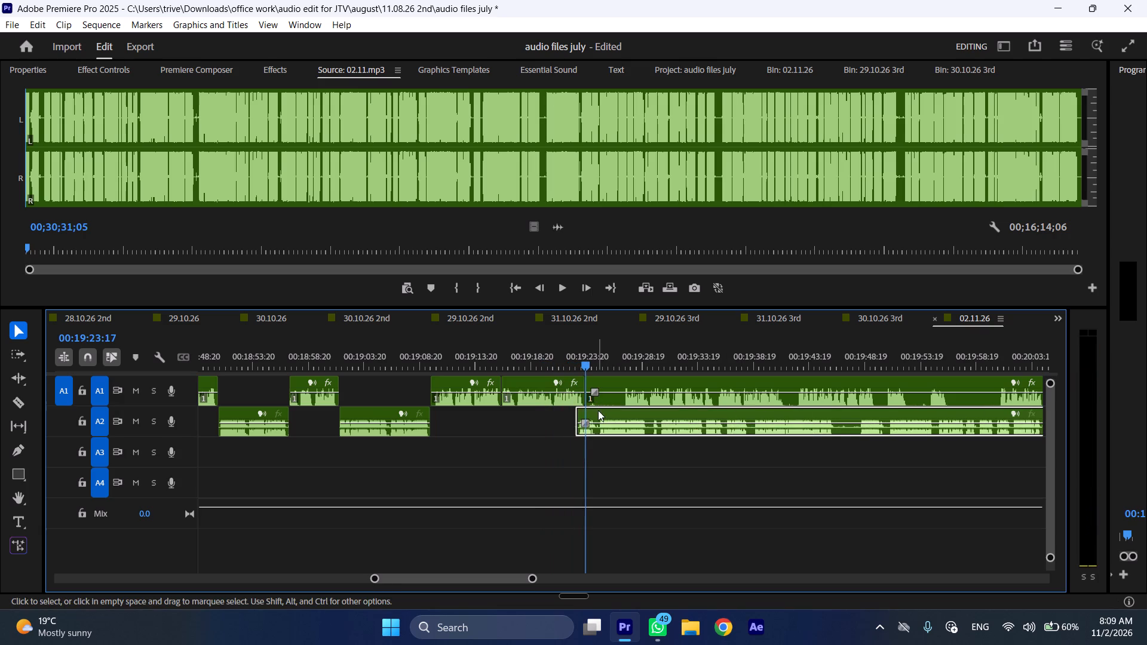
drag(601, 412, 611, 413)
drag(611, 382, 931, 381)
Play the repositioned A2 clip from 00:19:23:17 at increased speed.
key(space)
key(l)
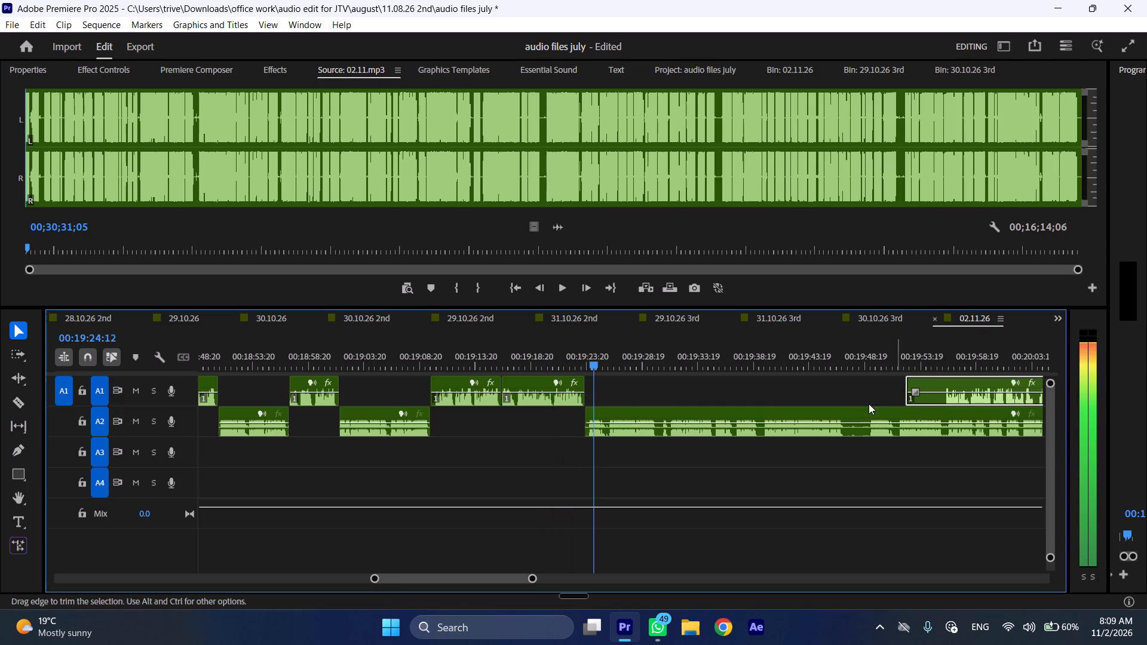
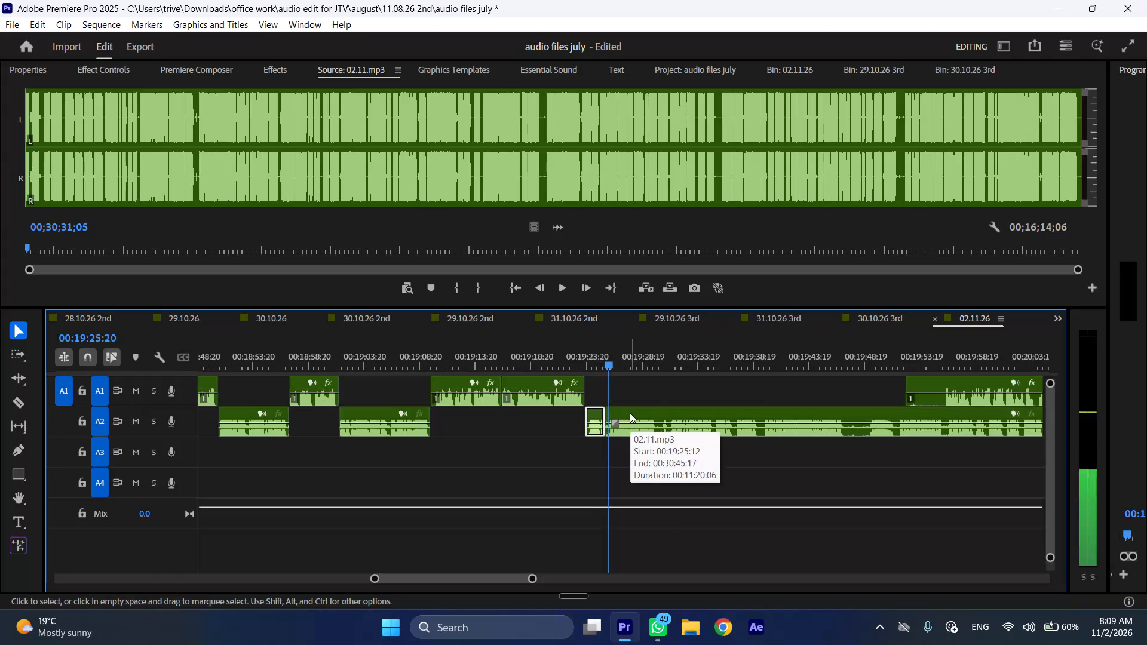
Ripple-delete the short A2 piece between 00:19:23:17 and 00:19:25:12.
key(ctrl+shift+d)
Play on, split the A2 clip at 00:19:28:10 and 00:19:29:11, and ripple-delete the piece between the two cuts.
key(space)
drag(640, 351, 639, 349)
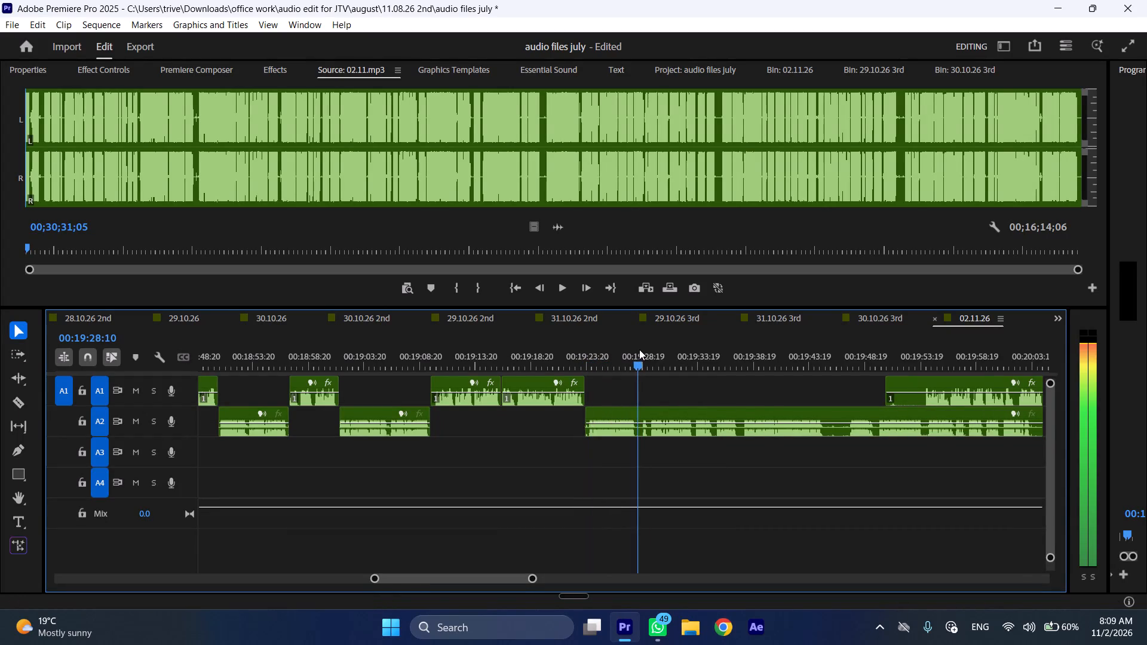
drag(639, 349, 652, 349)
key(shift+c)
click(670, 410)
key(shift+c)
key(ctrl+shift+d)
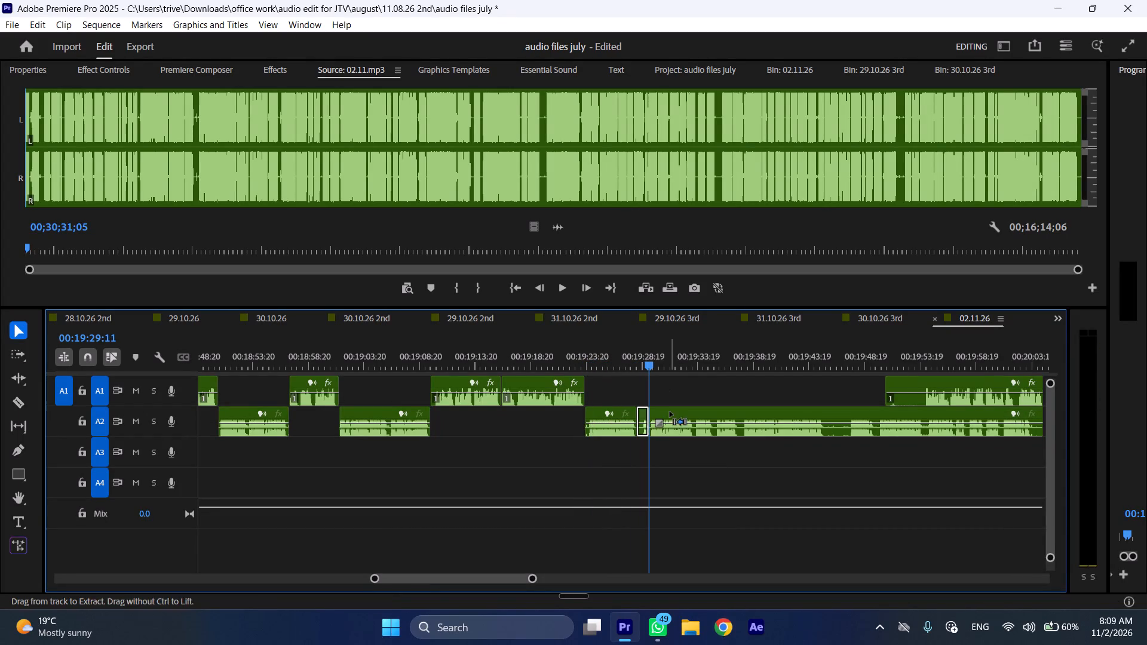
Play the remaining A2 clip onward from about 00:19:29:10 at increased speed.
key(space)
key(l)
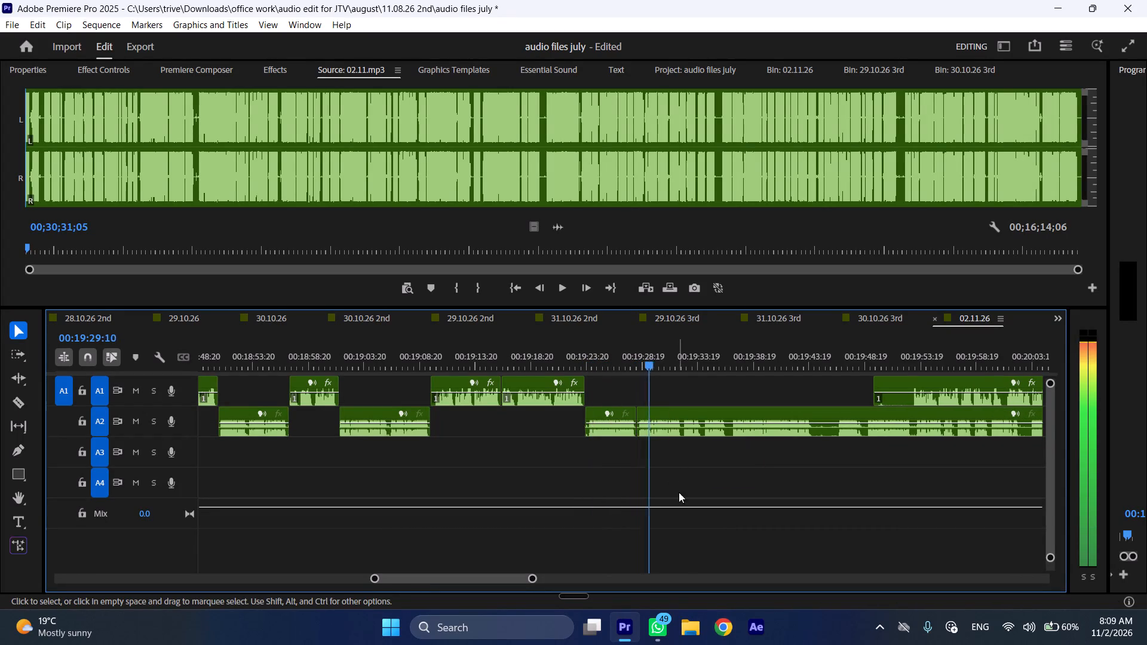
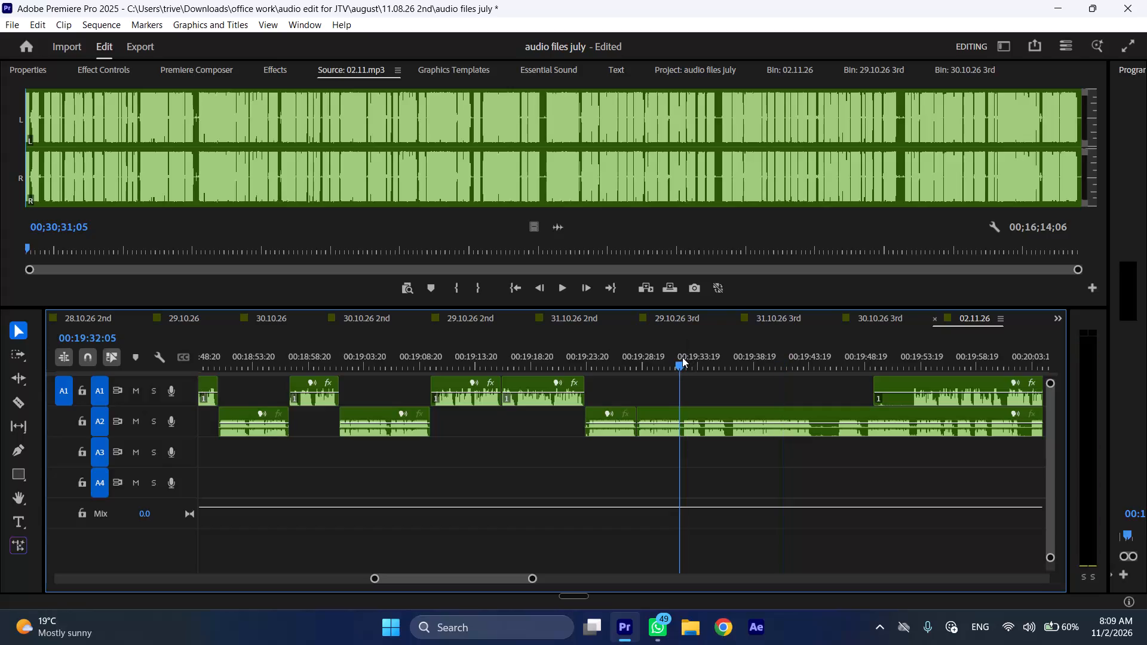
Split the A2 clip at about 00:19:32 and at 00:19:36:19, and ripple-delete the piece between the two cuts.
key(shift+c)
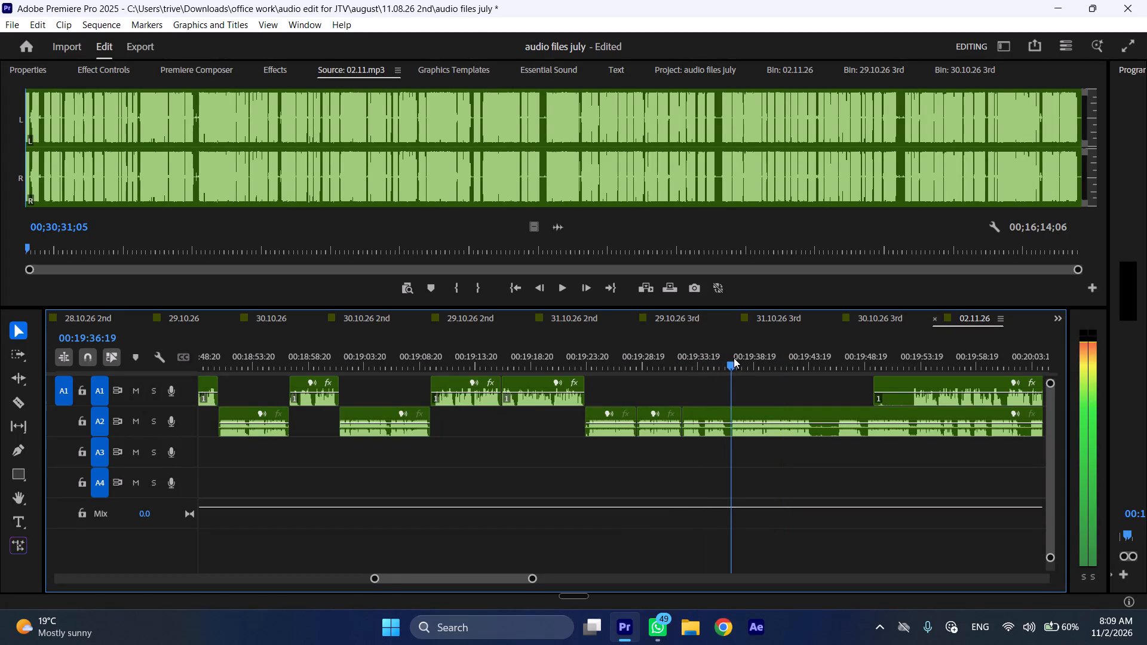
click(745, 427)
key(shift+c)
key(ctrl+shift+d)
Play the remaining A2 clip onward from about 00:19:32 at increased speed.
key(space)
text(l)
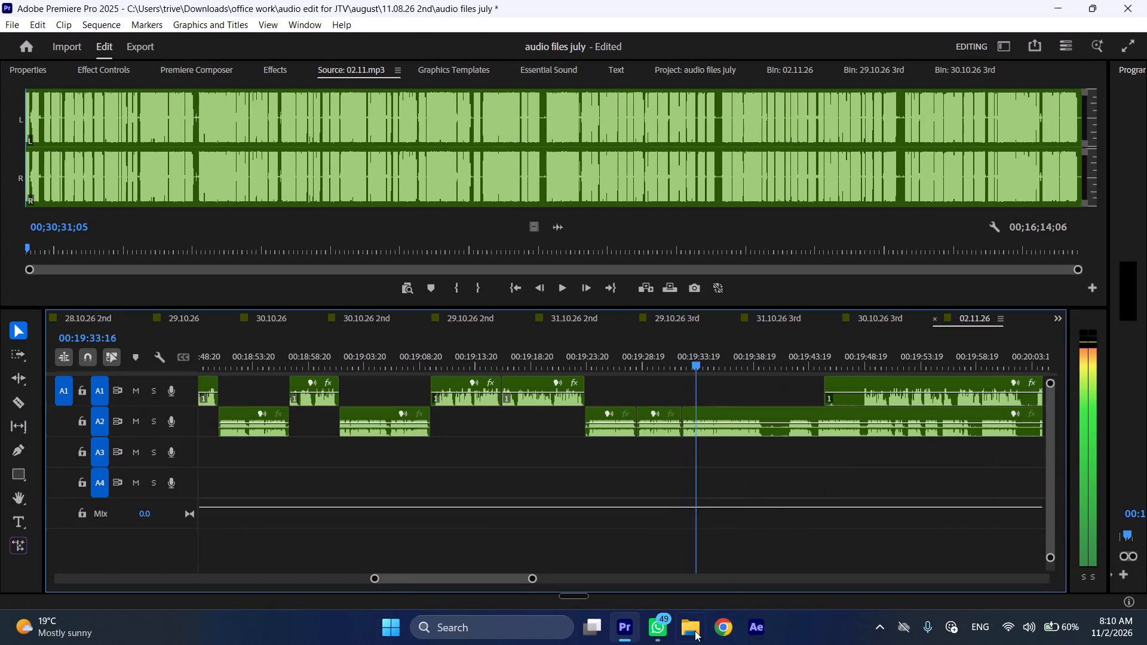
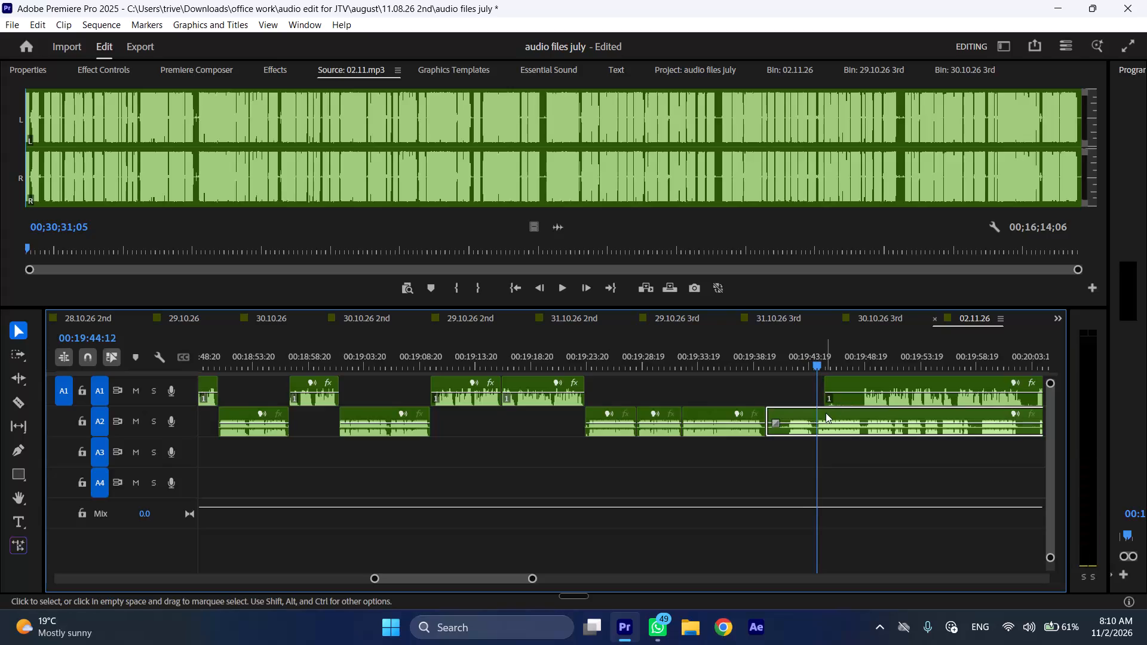
Move the last A1 clip later on its track so it starts at about 00:20:14.
scroll(843, 397, down, 3)
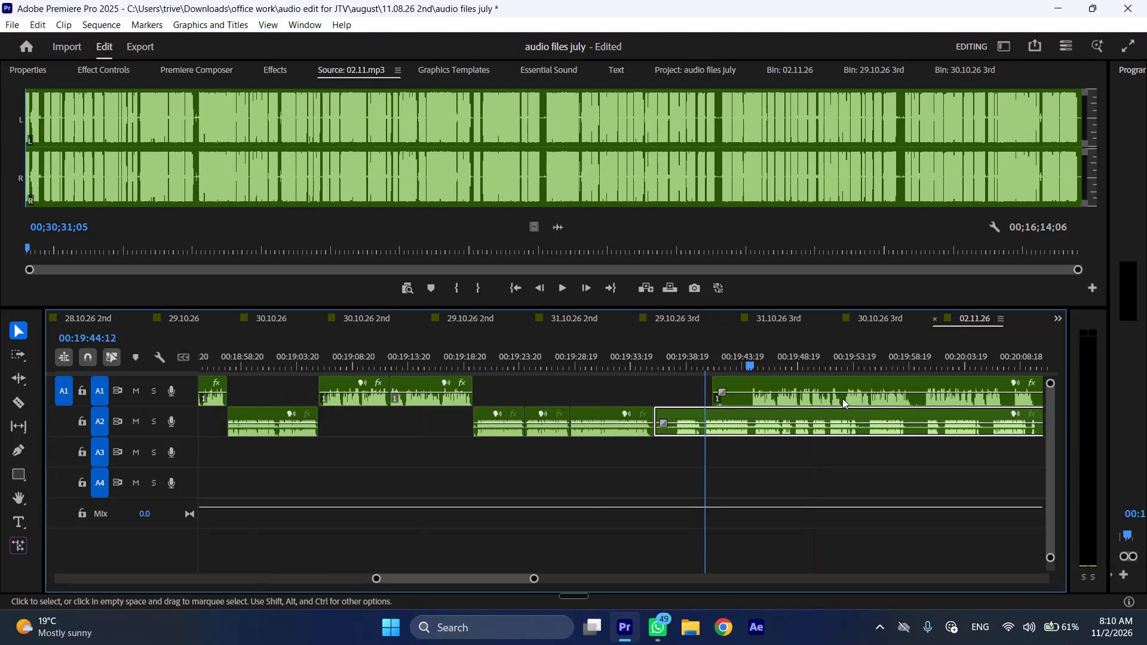
scroll(842, 398, down, 11)
drag(554, 376, 885, 380)
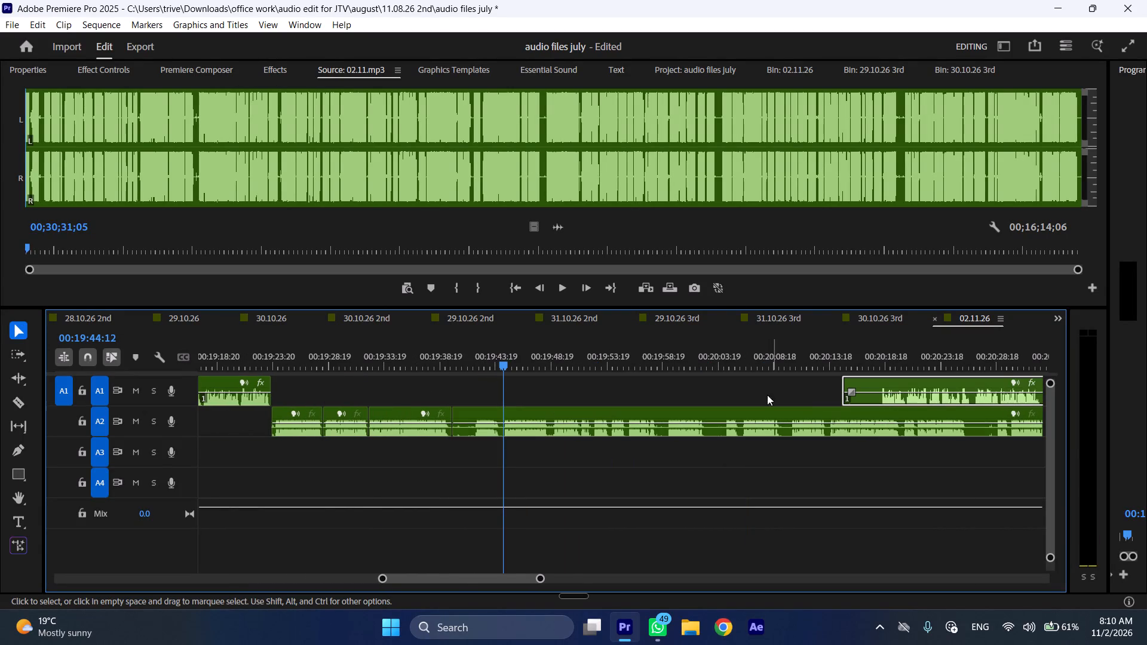
Split the A2 clip at 00:19:42:02 and ripple-delete the short piece before the cut.
key(space)
click(477, 359)
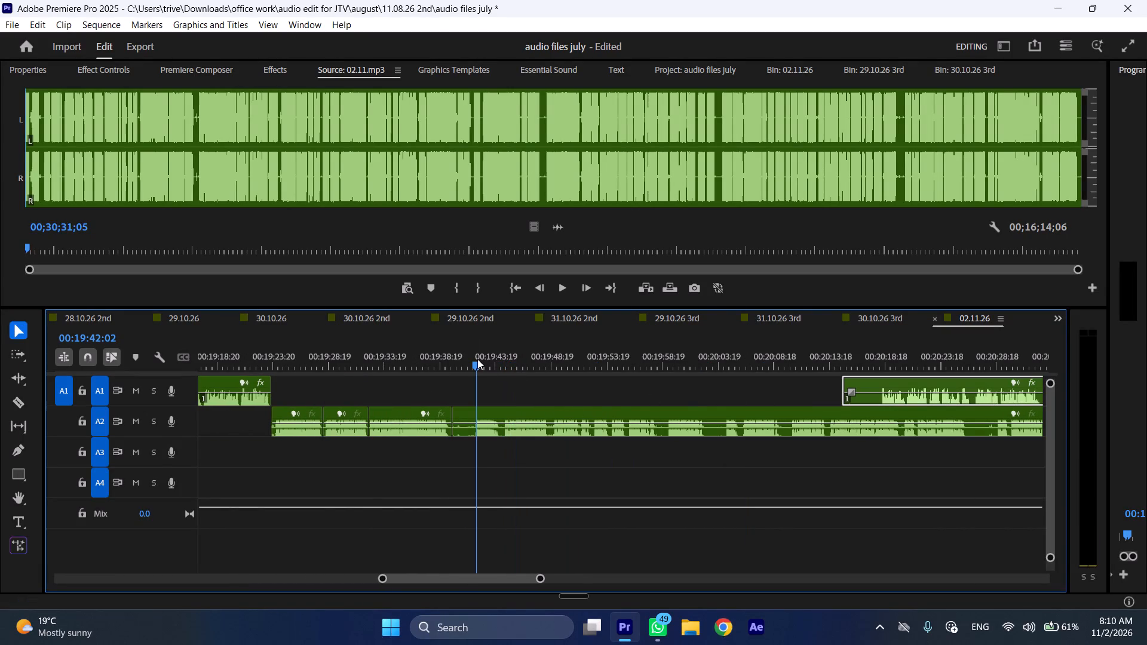
click(505, 406)
key(shift+c)
key(ctrl+shift+d)
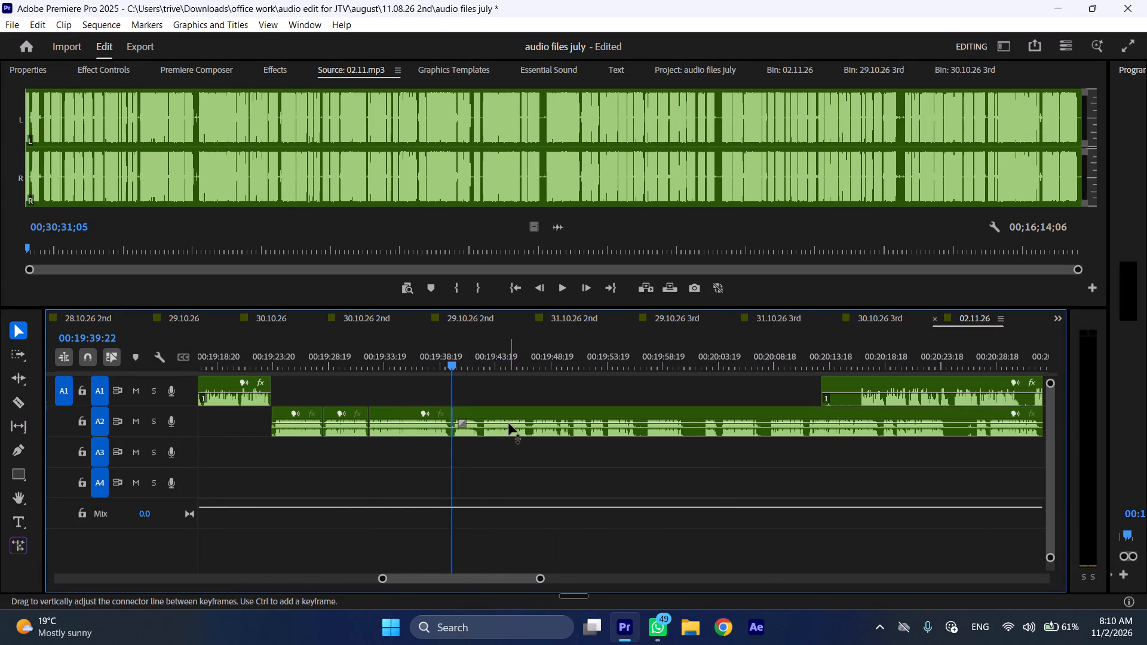
Play the A2 clip from 00:19:39:22 at increased speed, split it at 00:19:49:14, and resume playback from the cut.
key(space)
text(l)
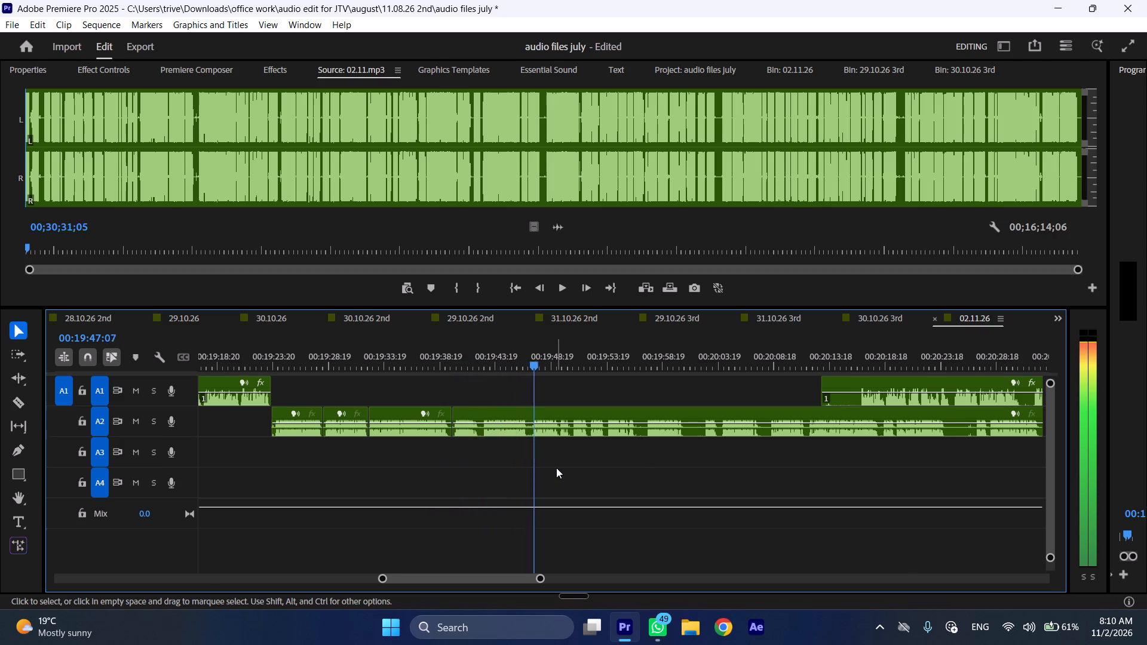
scroll(556, 468, down, 2)
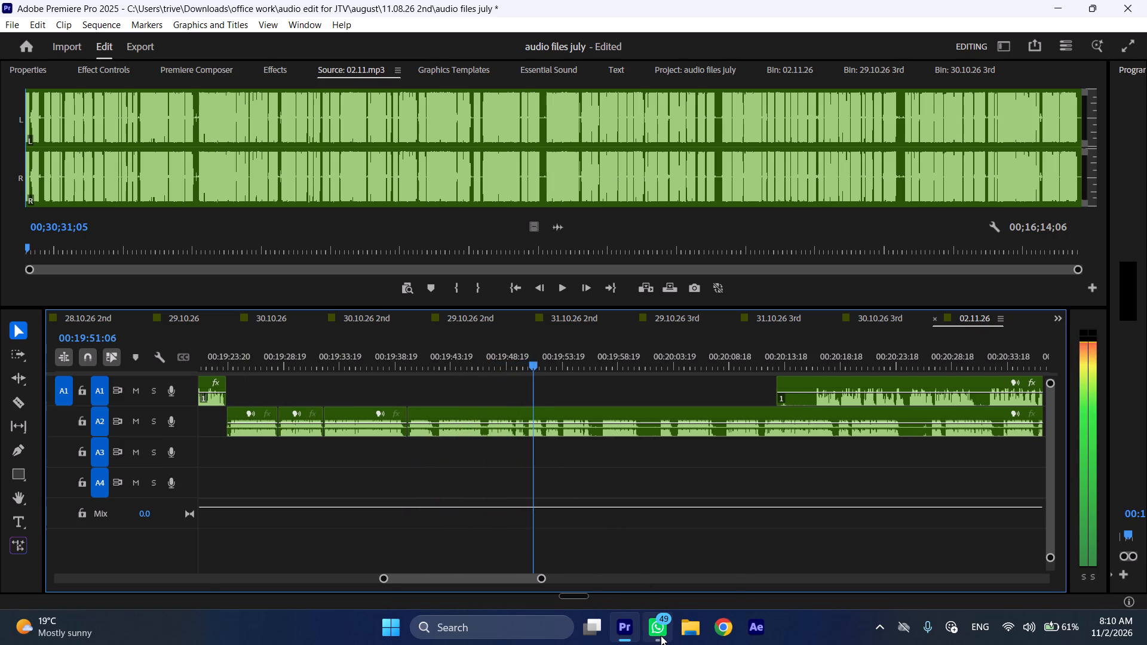
click(513, 352)
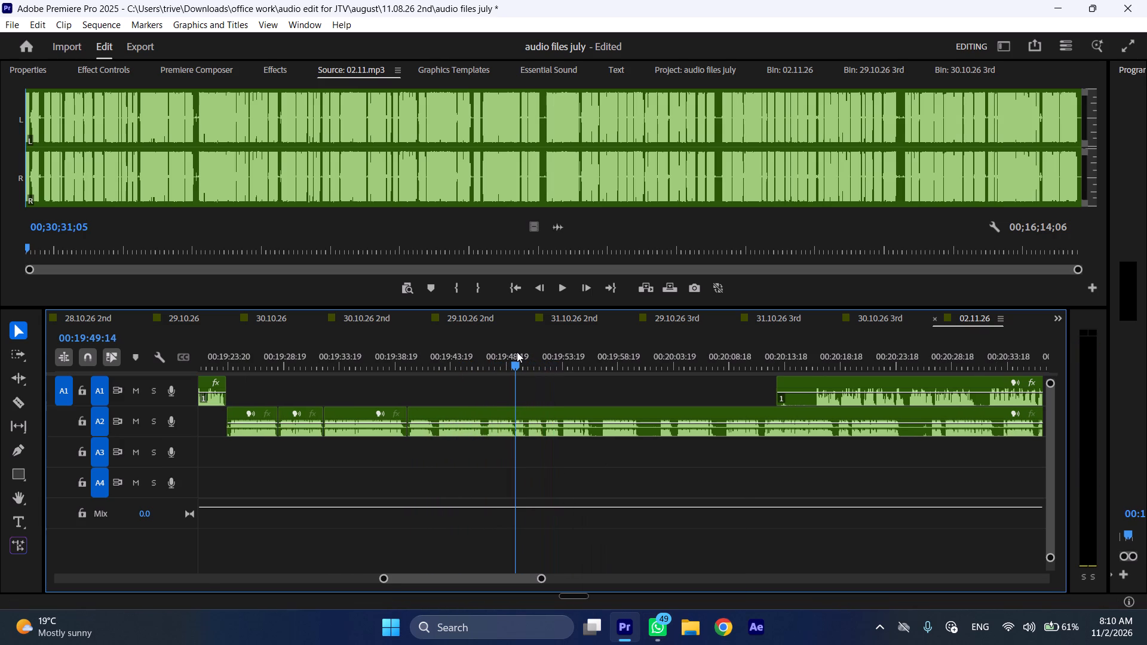
key(shift+c)
key(space)
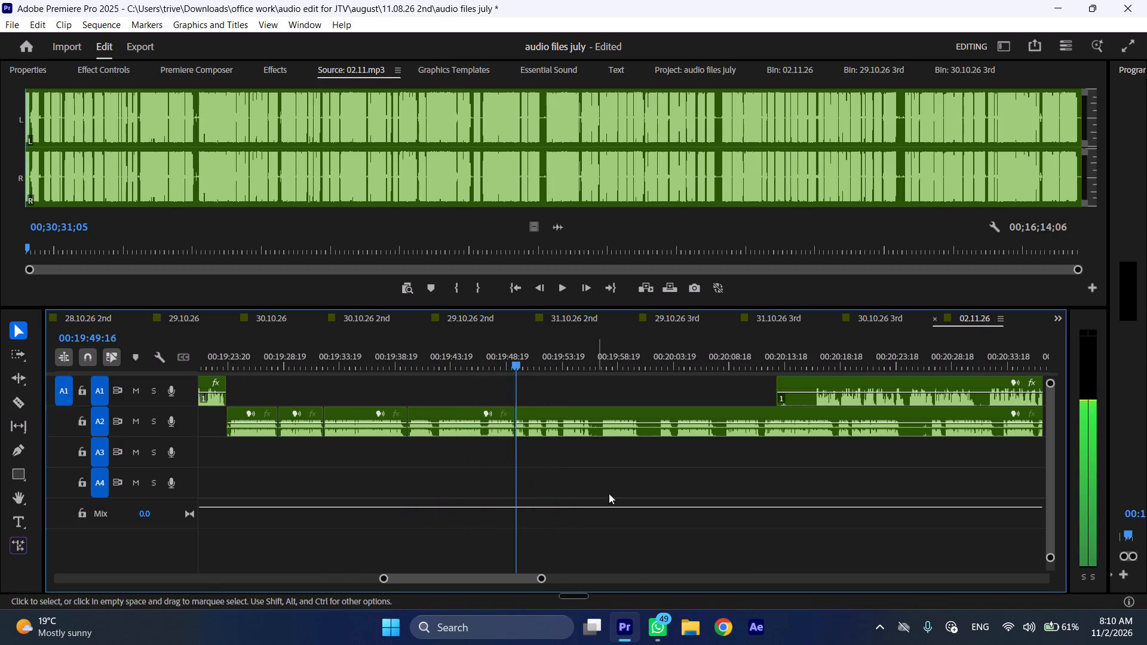
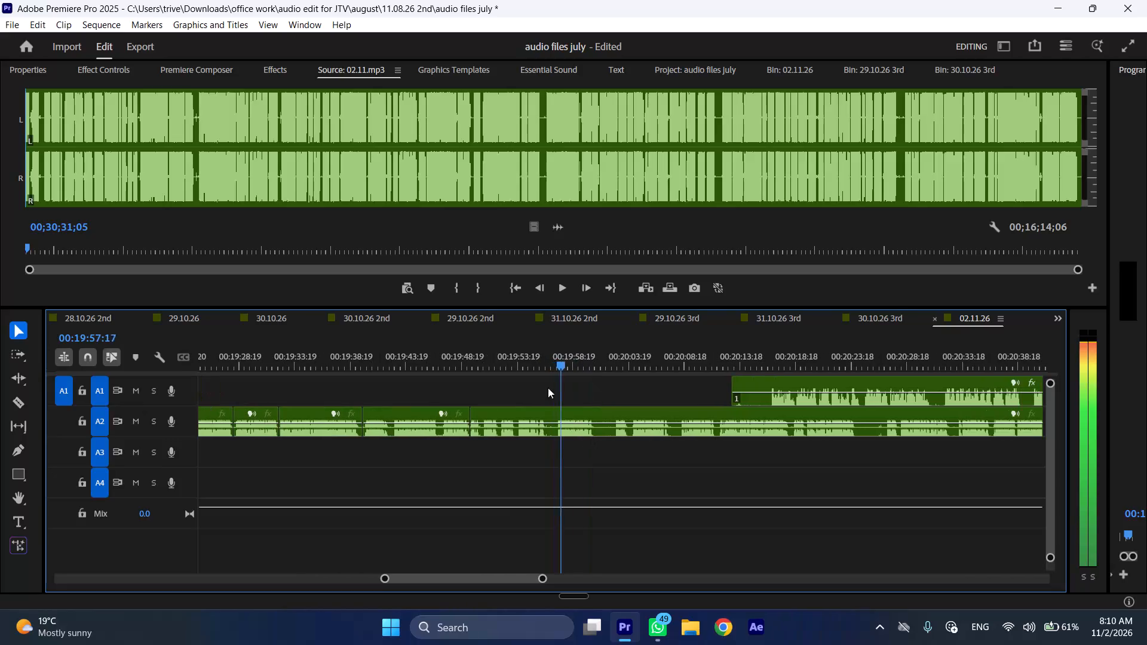
Split the A2 clip at 00:19:57:02 and ripple-delete the piece between the 00:19:49:14 cut and this one.
click(555, 358)
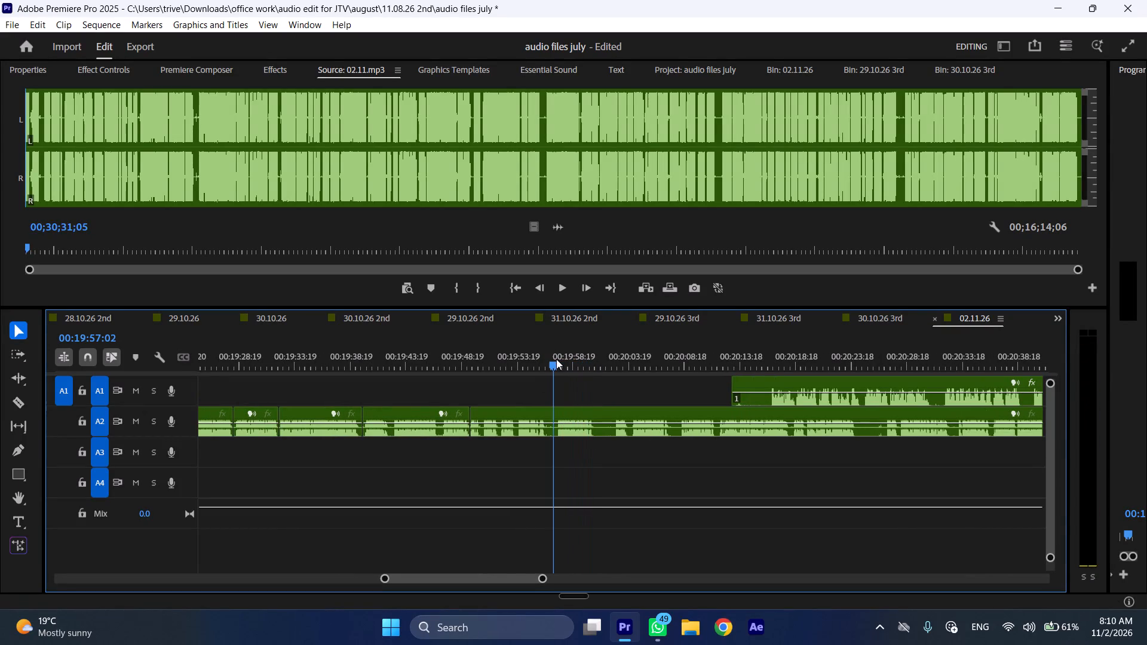
click(568, 409)
key(shift+c)
key(ctrl+shift+d)
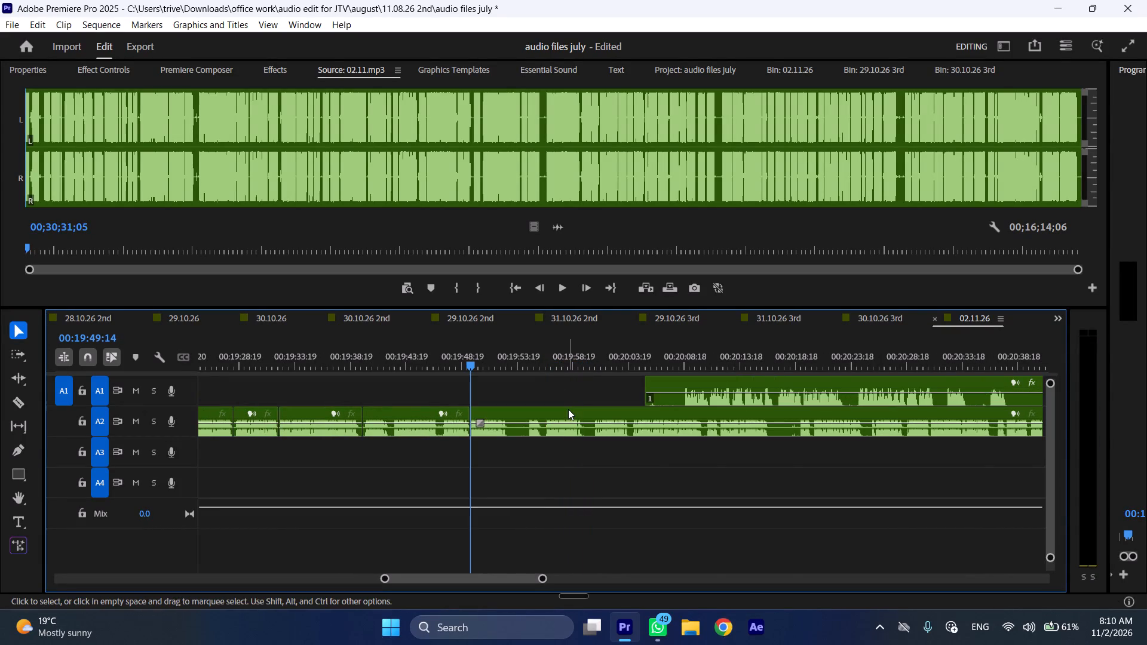
Split the A2 clip at 00:19:53:00.
drag(499, 361, 510, 361)
key(shift+c)
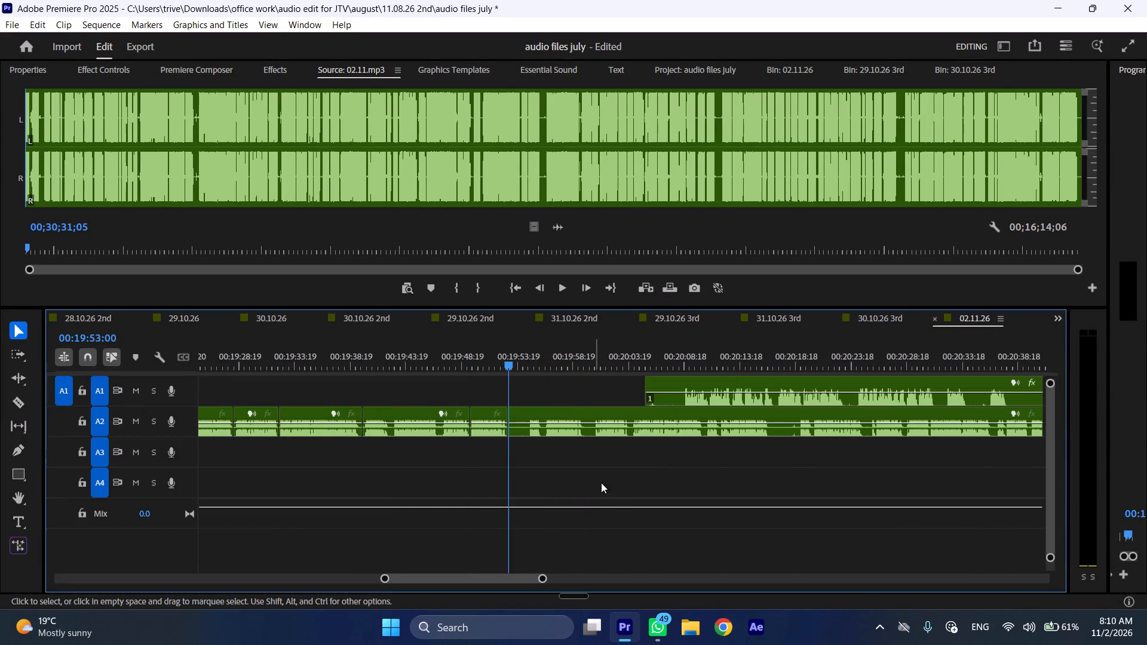
Trim about 3 seconds off the start of the last A1 clip and move it to start at the 00:19:53:00 cut.
drag(654, 381, 690, 381)
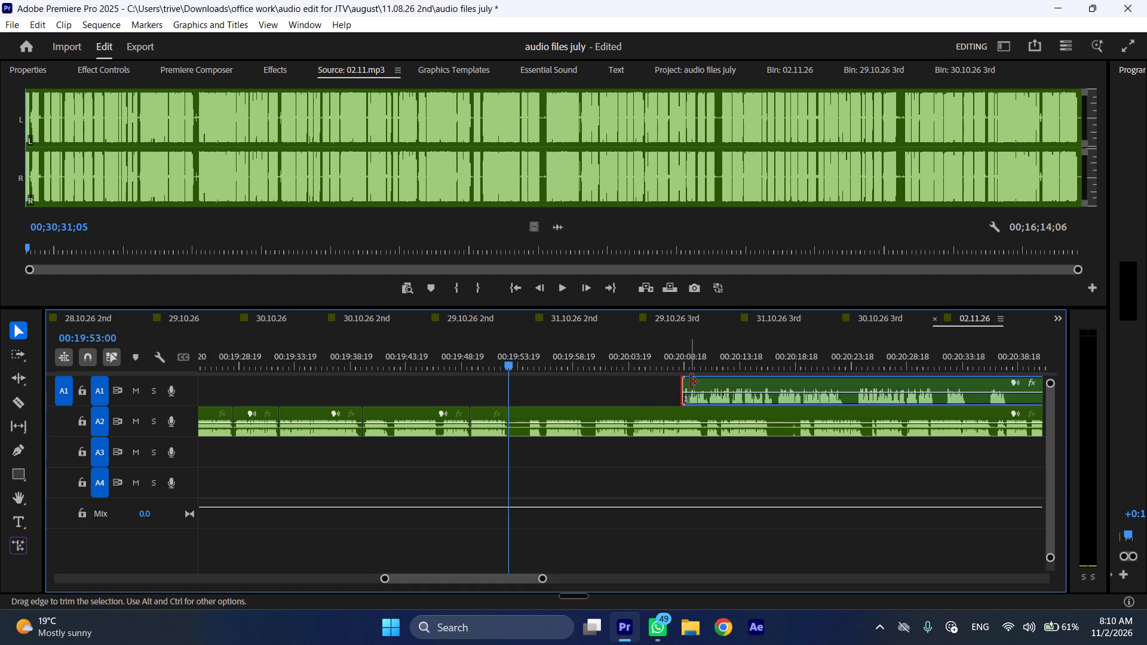
drag(704, 382, 533, 383)
Move the A2 clip after the 00:19:53:00 cut later on its track so it starts at about 00:20:21.
drag(538, 413, 846, 414)
Play the A1 clip from 00:19:53:00 at increased speed to check where it needs cutting.
key(space)
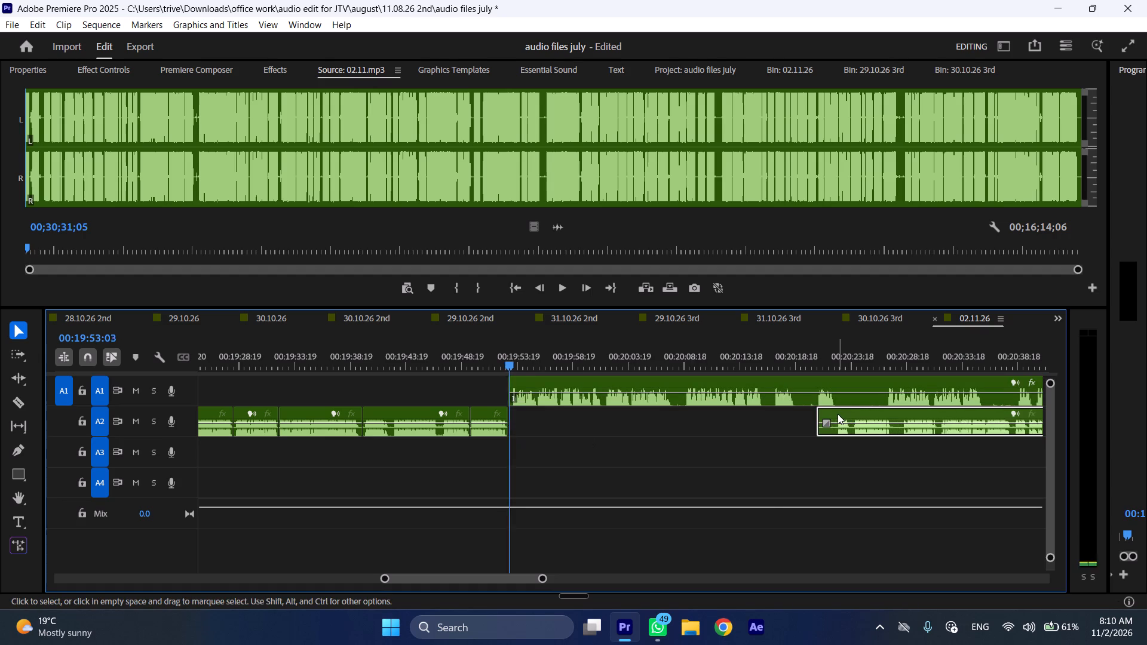
key(l)
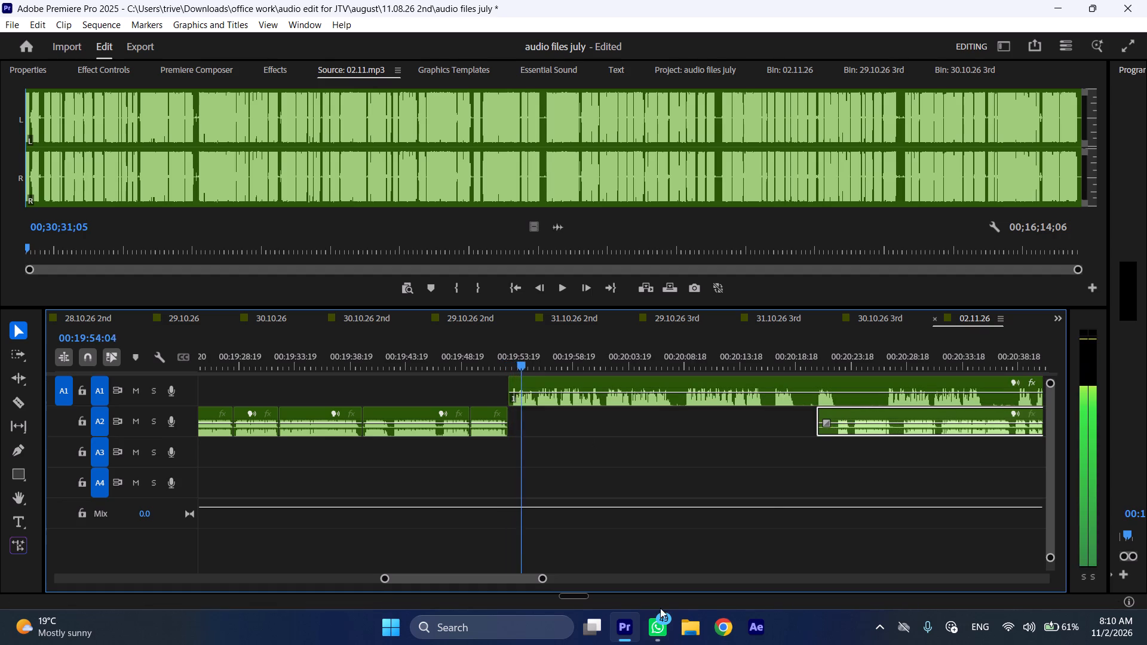
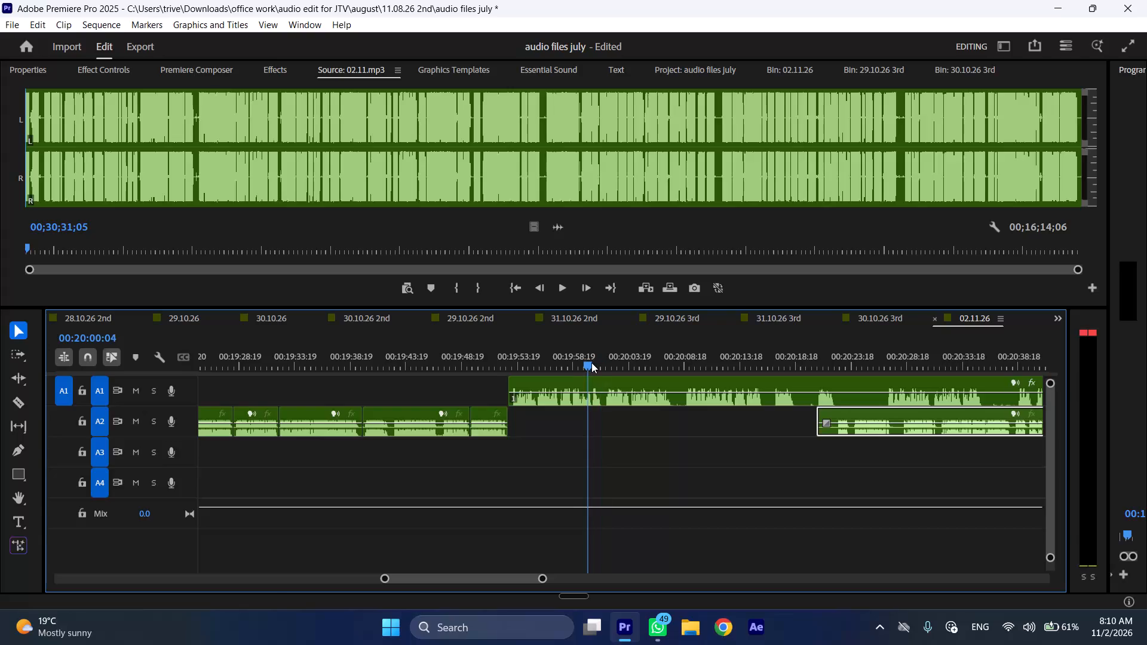
Play the A1 clip on from 00:20:00:04 and split it at 00:20:01:10.
key(space)
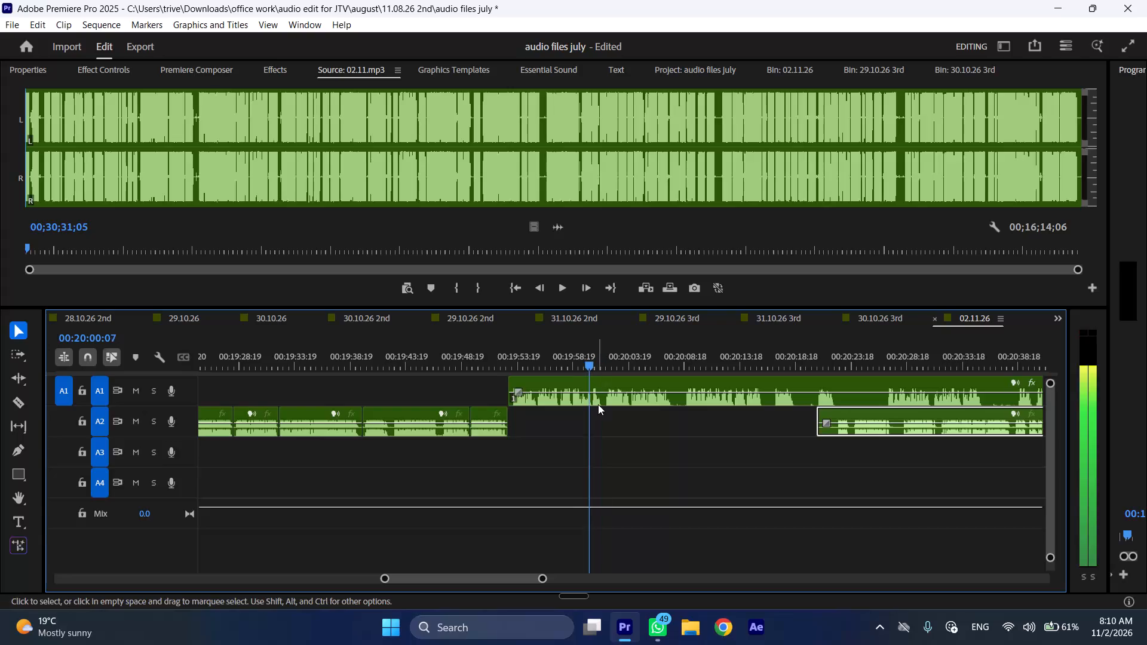
key(space)
text(C)
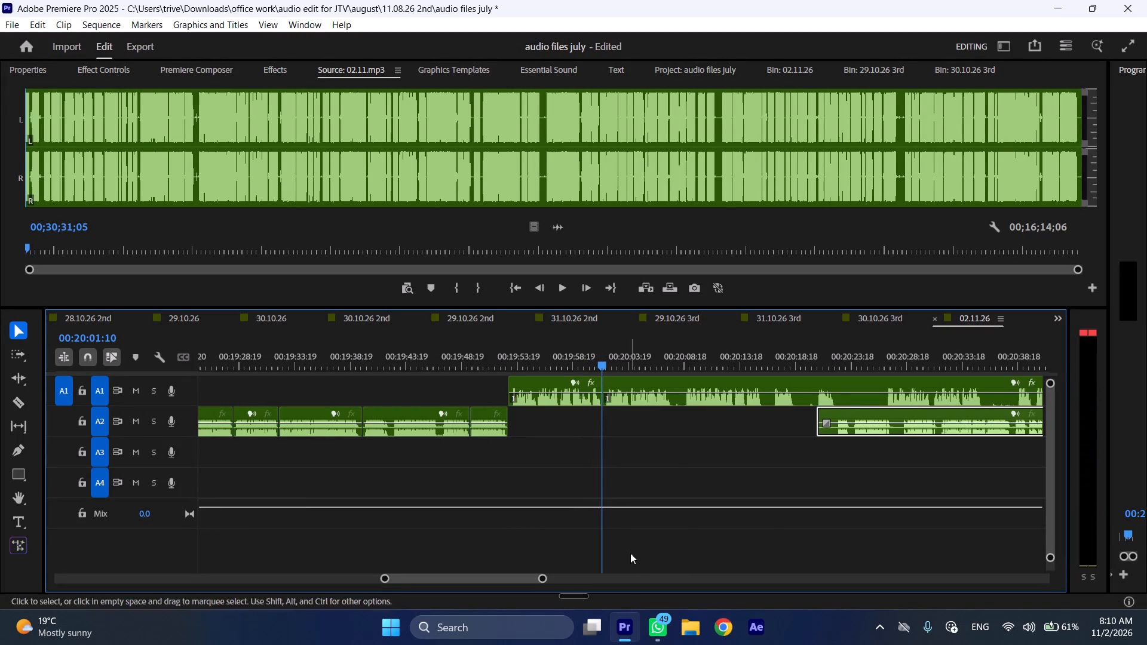
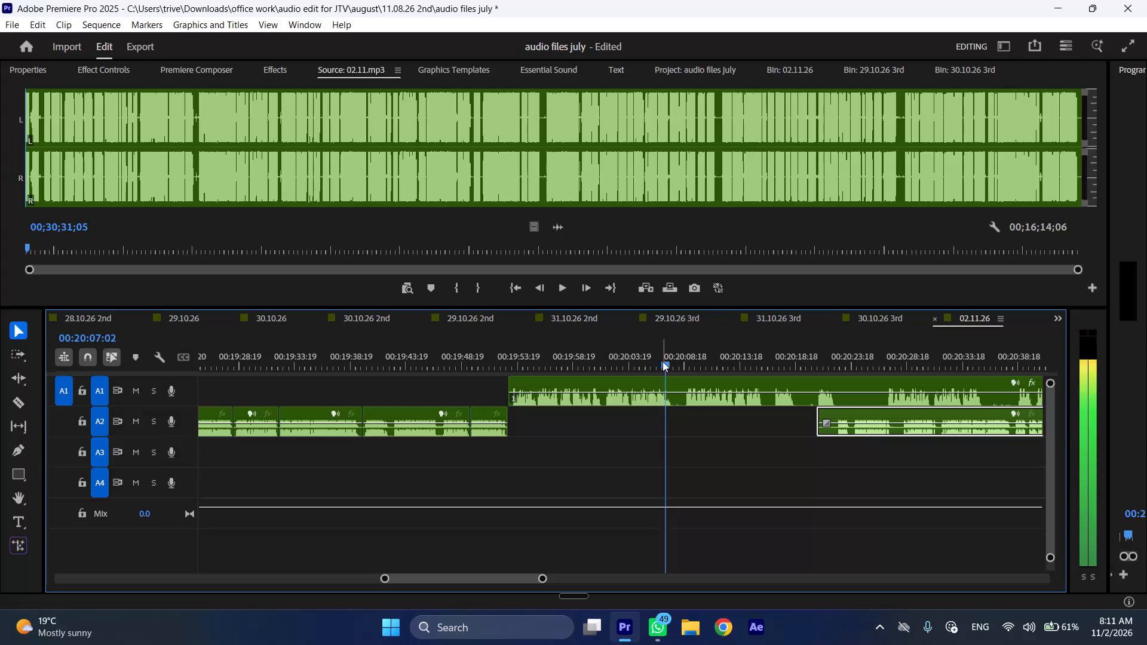
Stop playback at 00:20:07:16 and split the A1 clip there.
key(space)
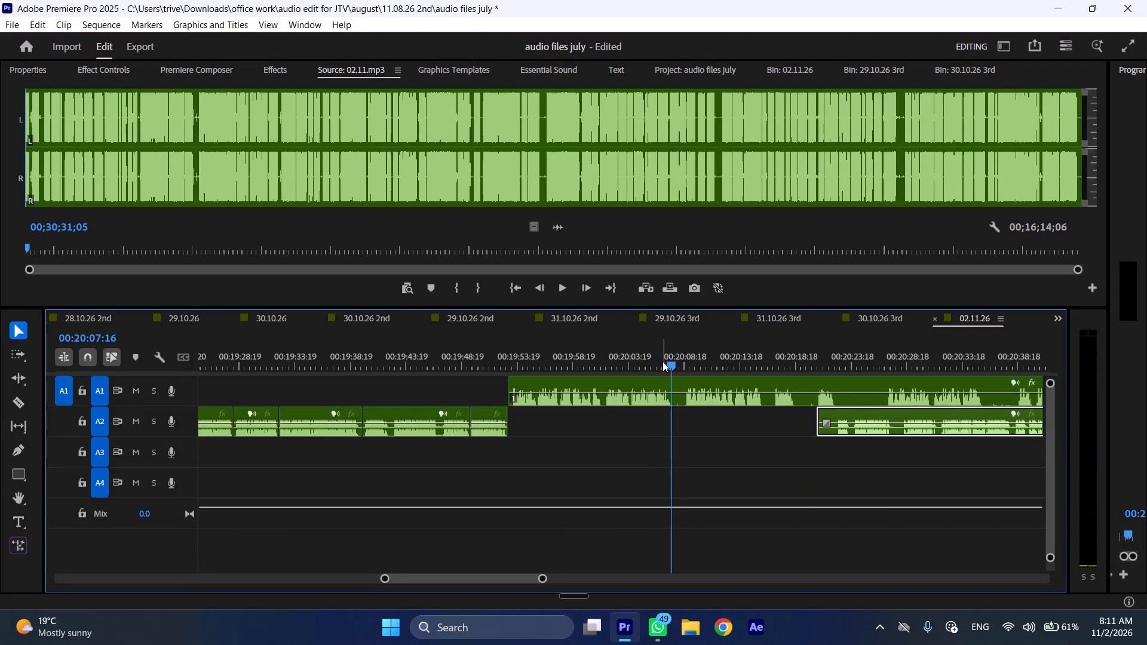
key(shift+c)
Trim the silent start off the long A2 clip and move it back to begin at the A1 cut at 00:20:07:16.
drag(814, 419, 824, 419)
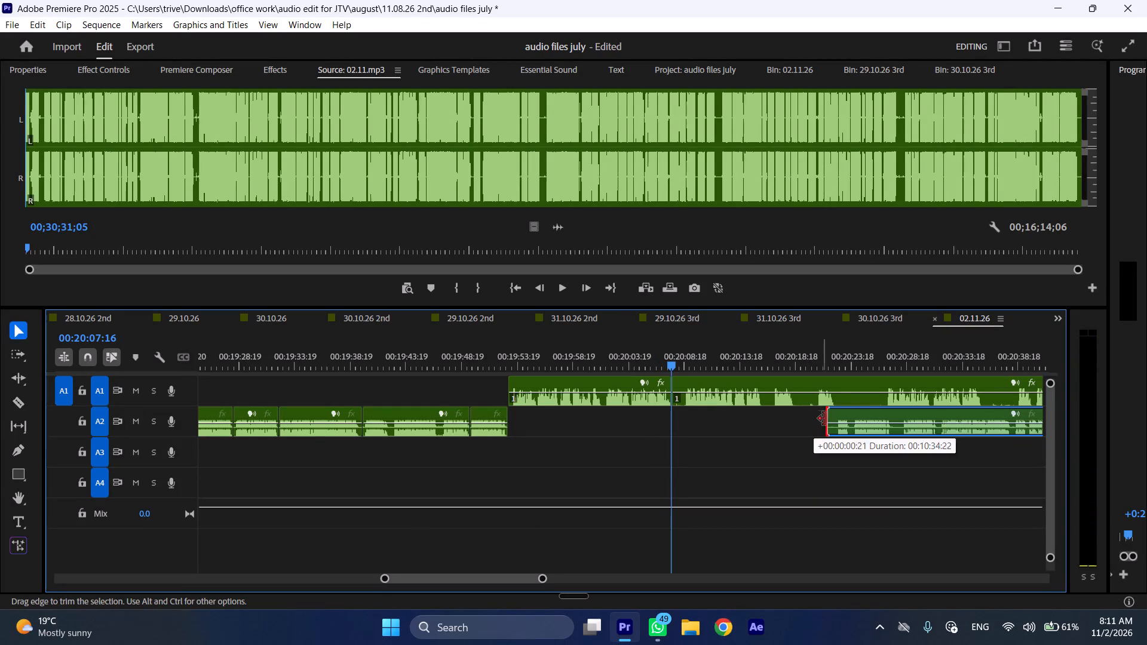
drag(824, 419, 830, 419)
drag(852, 413, 688, 413)
scroll(691, 413, down, 8)
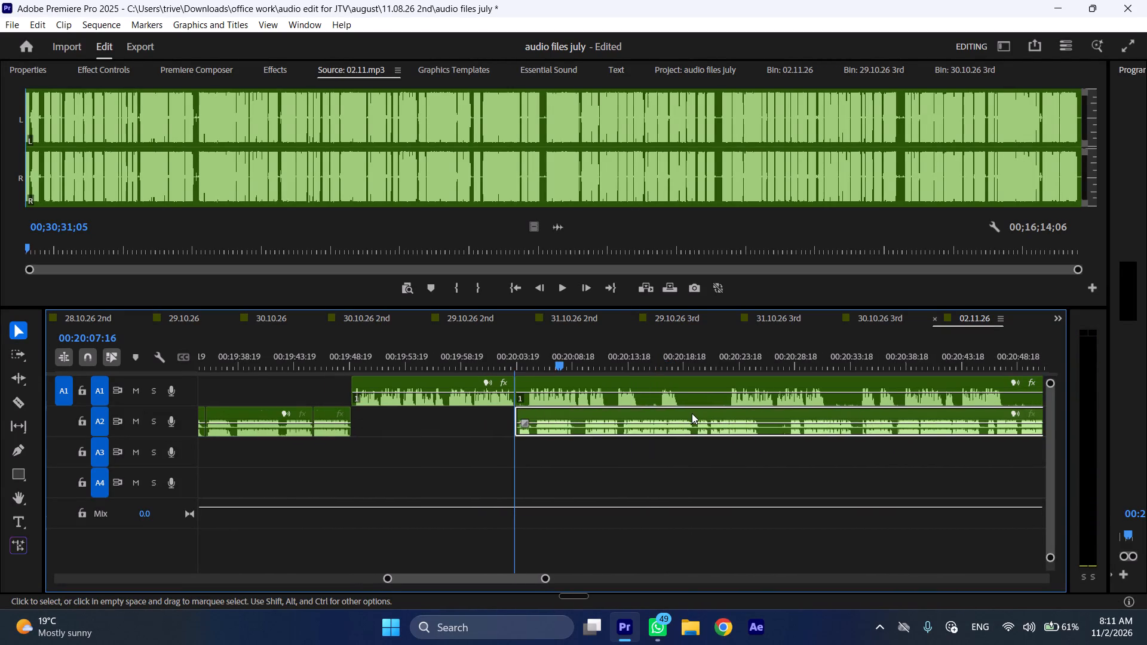
Move the remaining A1 clip from the cut at 00:20:07:16 further along the timeline to begin at about 00:20:45.
scroll(692, 413, down, 7)
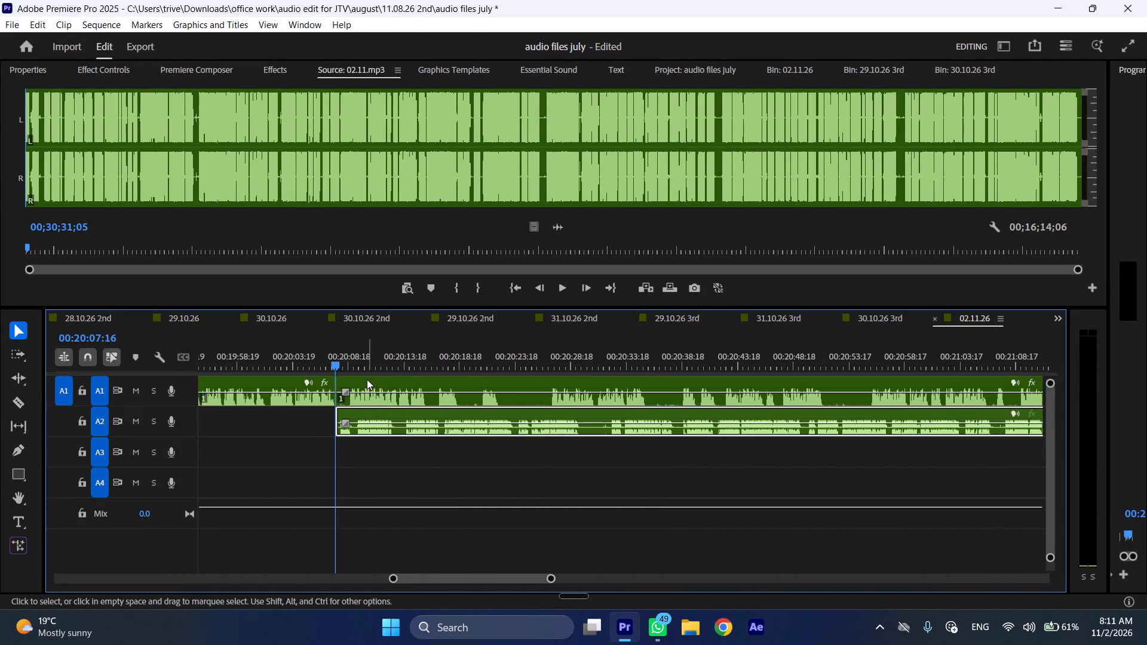
drag(367, 379, 783, 383)
Play the A2 clip from 00:20:07:16 at increased speed to about 00:20:17:00 to check its opening.
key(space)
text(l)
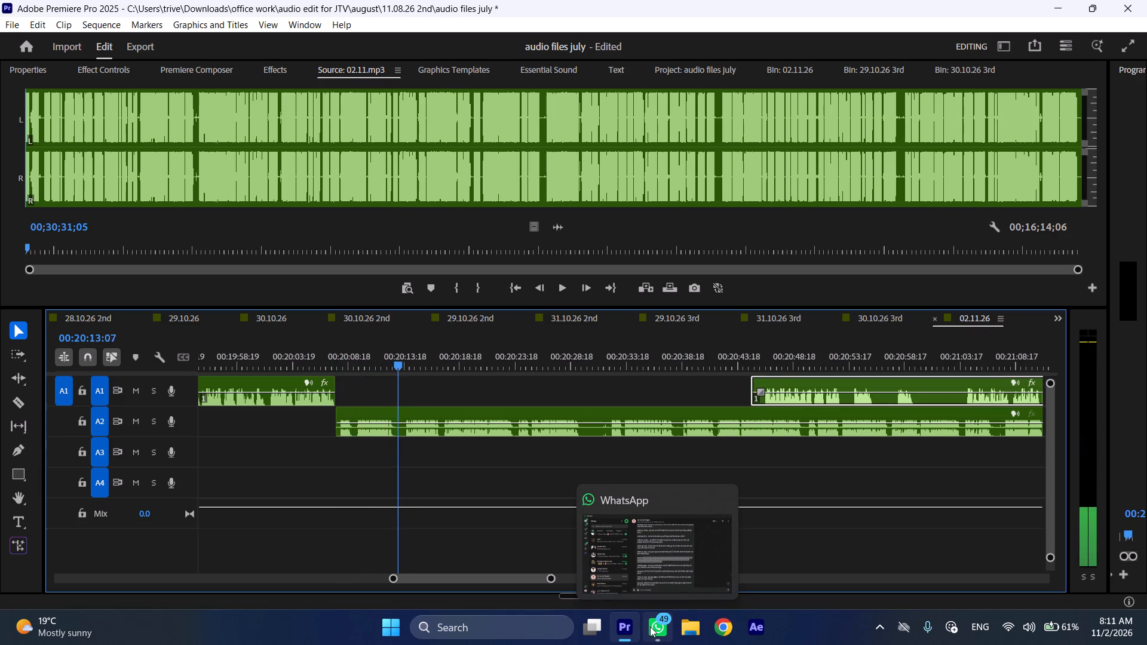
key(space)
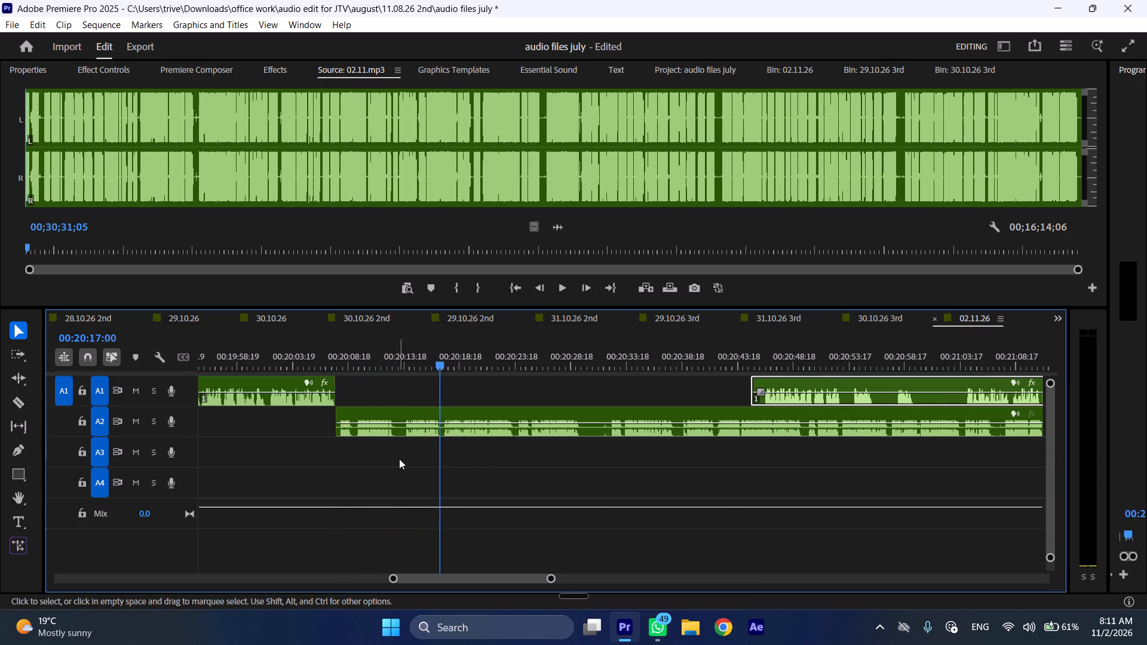
Split the long A2 clip at 00:20:09:08 and ripple-delete its opening passage from 00:20:07:16.
scroll(400, 459, up, 9)
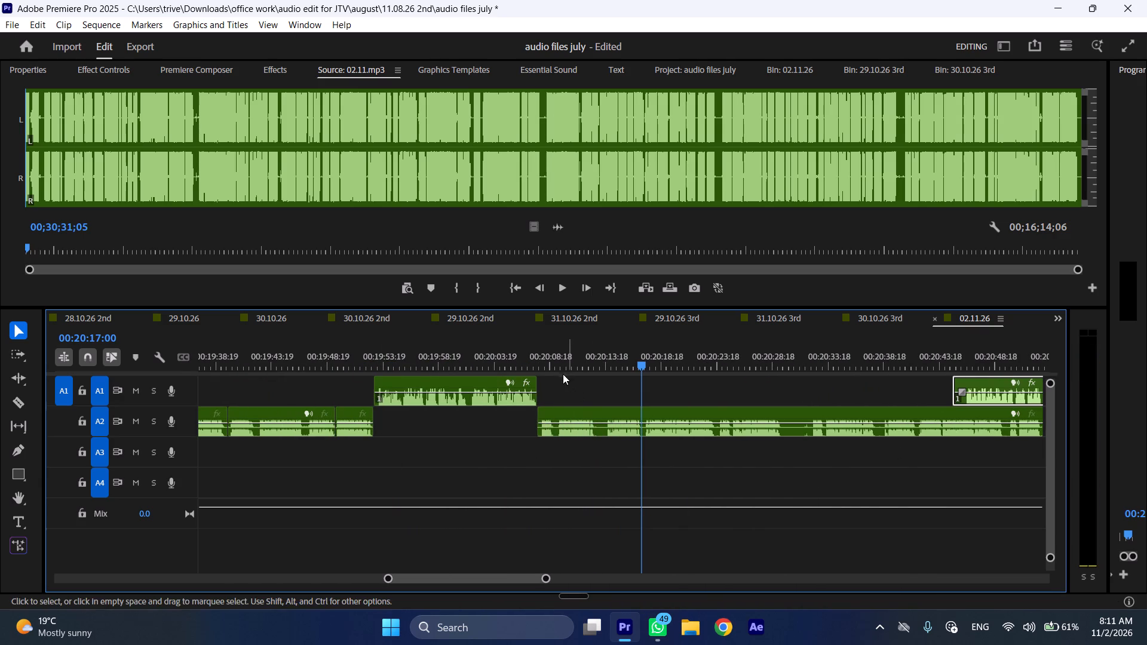
click(554, 361)
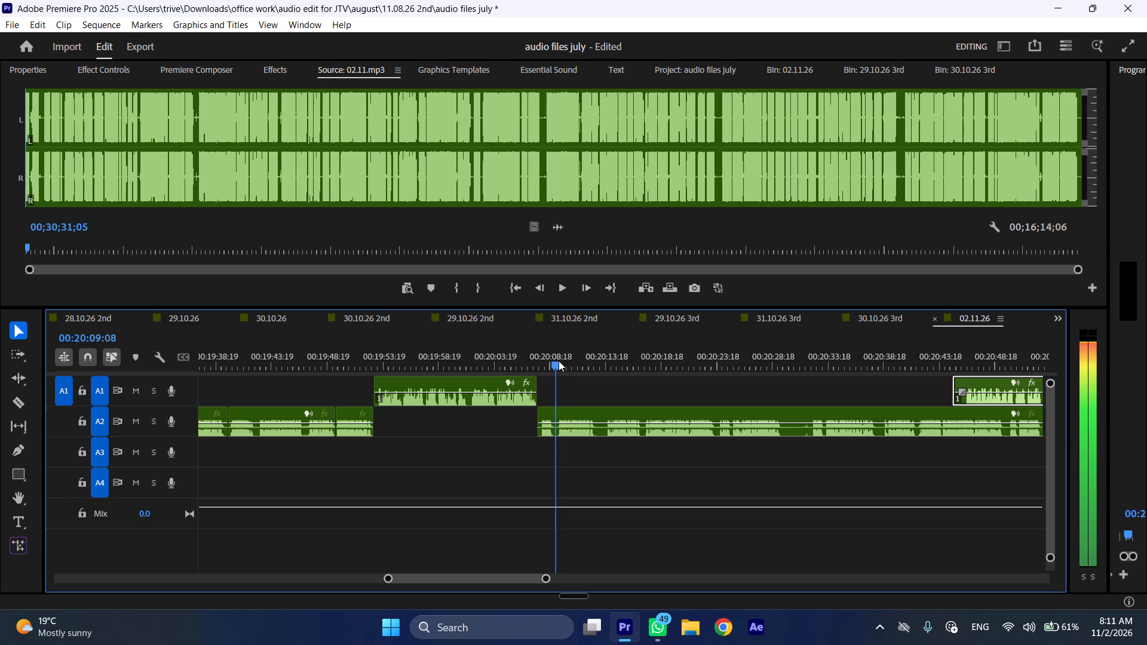
click(578, 430)
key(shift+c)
key(ctrl+shift+d)
Split A2 at 00:20:11:14, move the short piece over the A2 piece at about 00:19:49, and shift the A1 piece to follow it.
drag(572, 354, 583, 354)
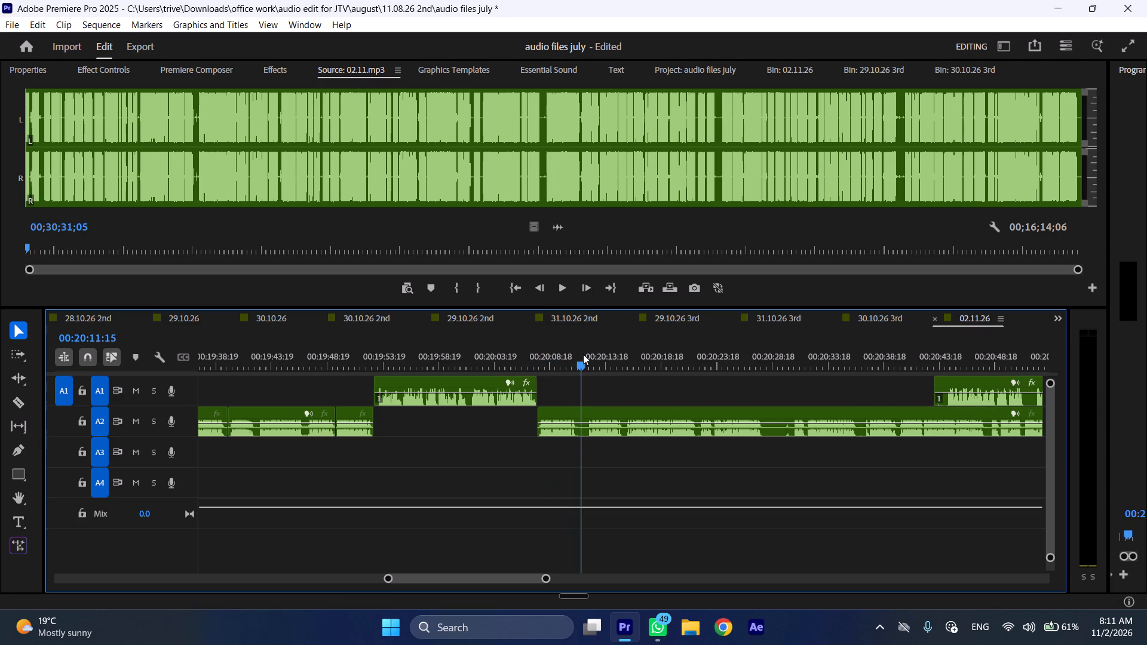
drag(583, 354, 582, 355)
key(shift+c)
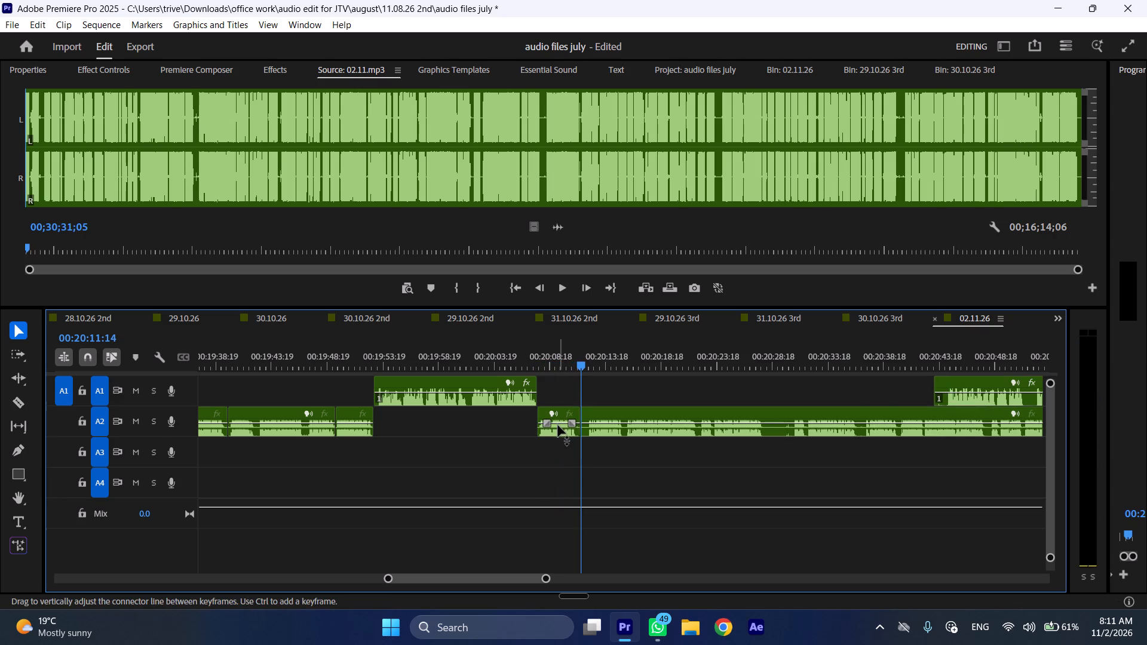
drag(562, 431, 361, 435)
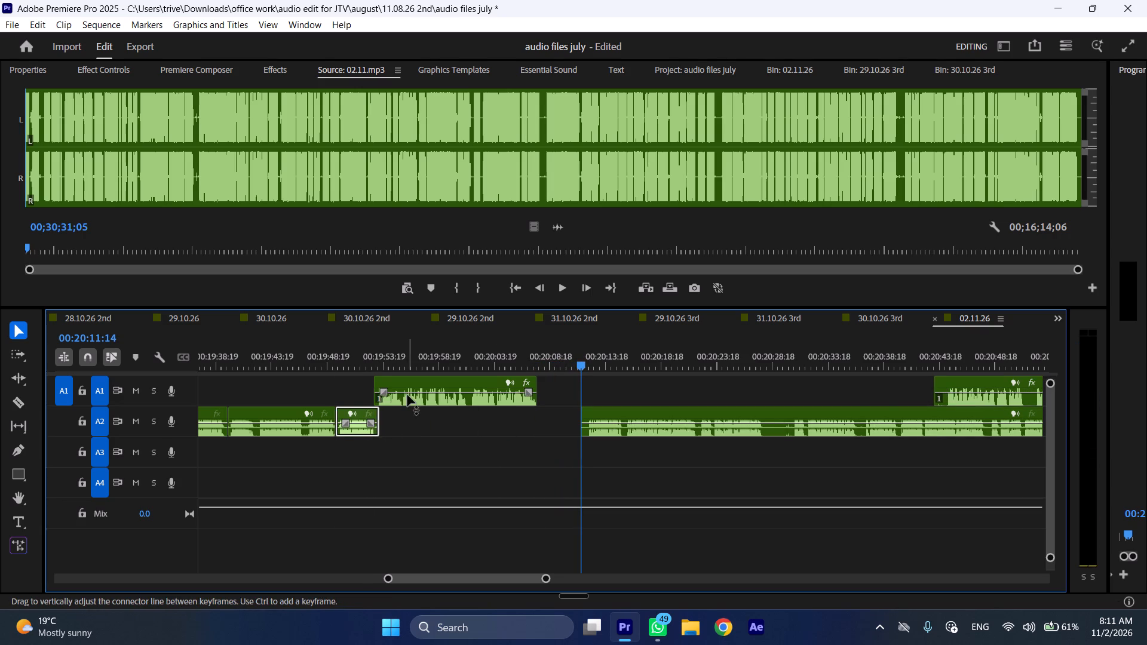
drag(413, 397, 422, 399)
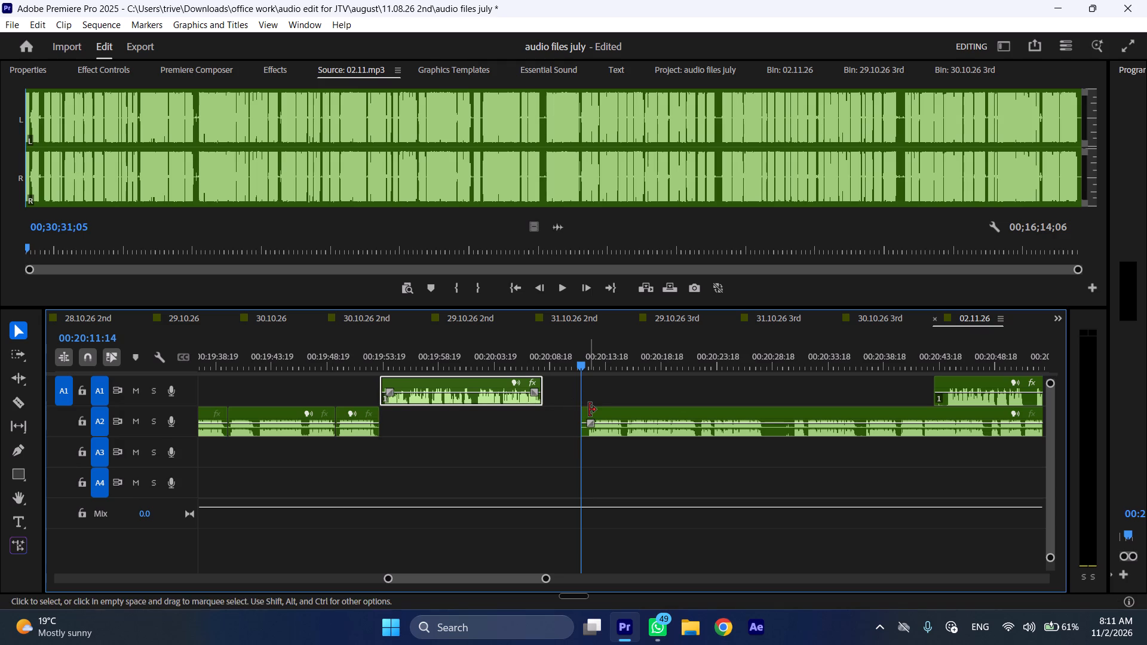
Cut the A2 passage from 00:20:11:14 to 00:20:15:12 with a ripple delete and move the remaining clip back to the A1 piece's end.
click(588, 410)
click(624, 347)
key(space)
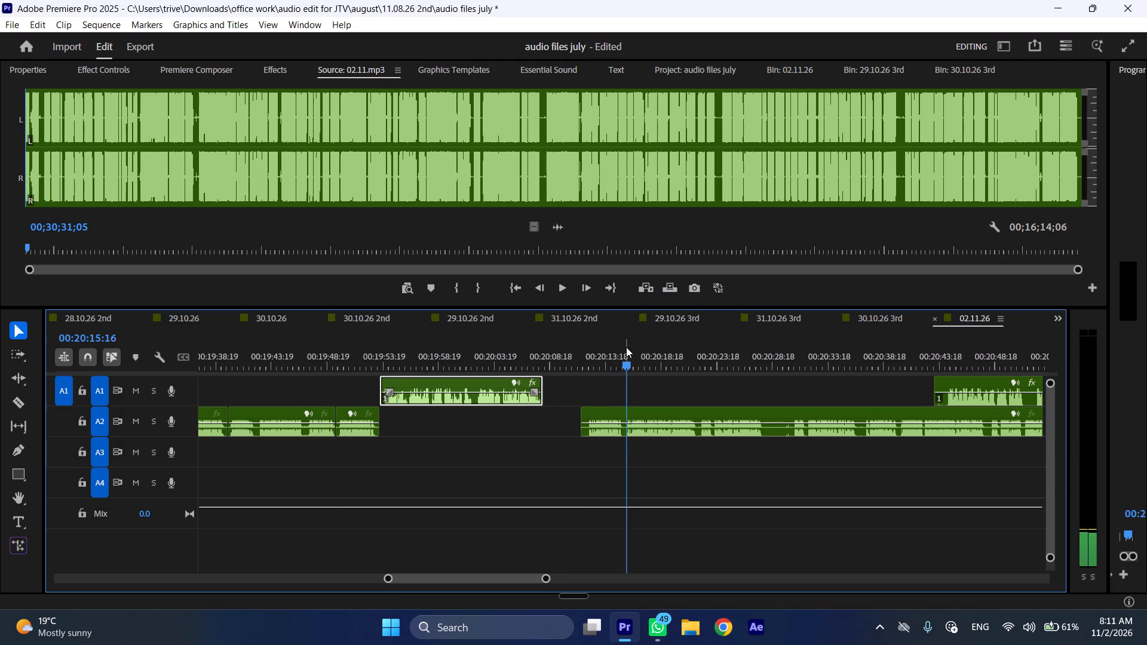
click(626, 347)
click(634, 406)
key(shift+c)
click(605, 423)
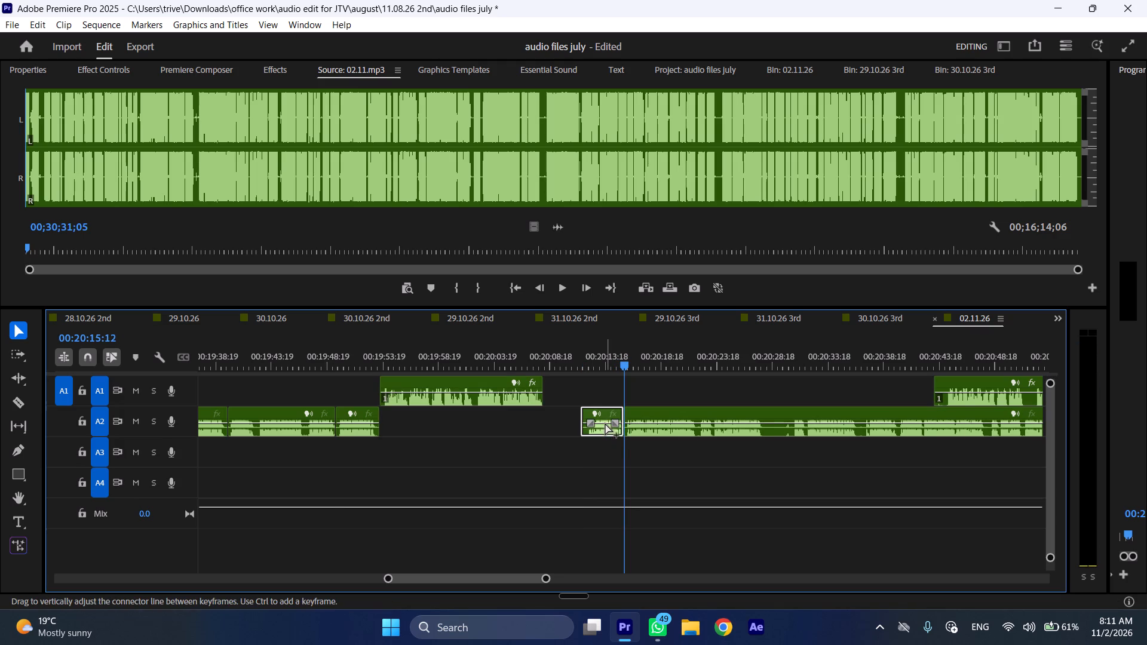
key(ctrl+shift+d)
drag(631, 413, 591, 417)
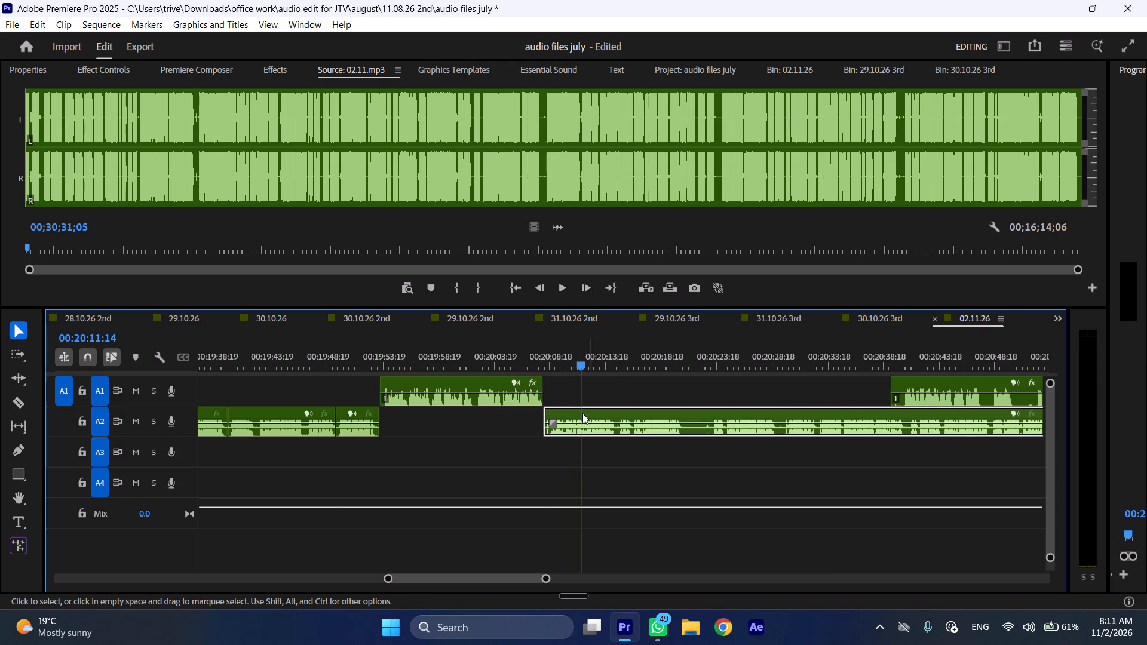
Play at increased speed from just before the A1-to-A2 join near 00:20:08 to check the transition.
click(537, 367)
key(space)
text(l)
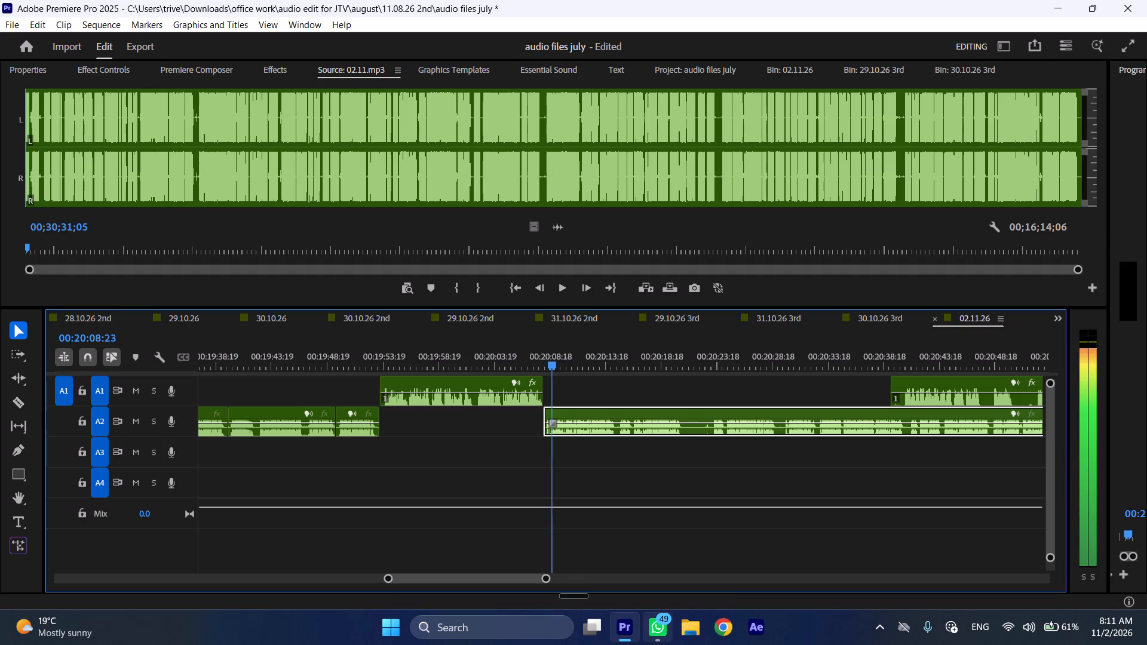
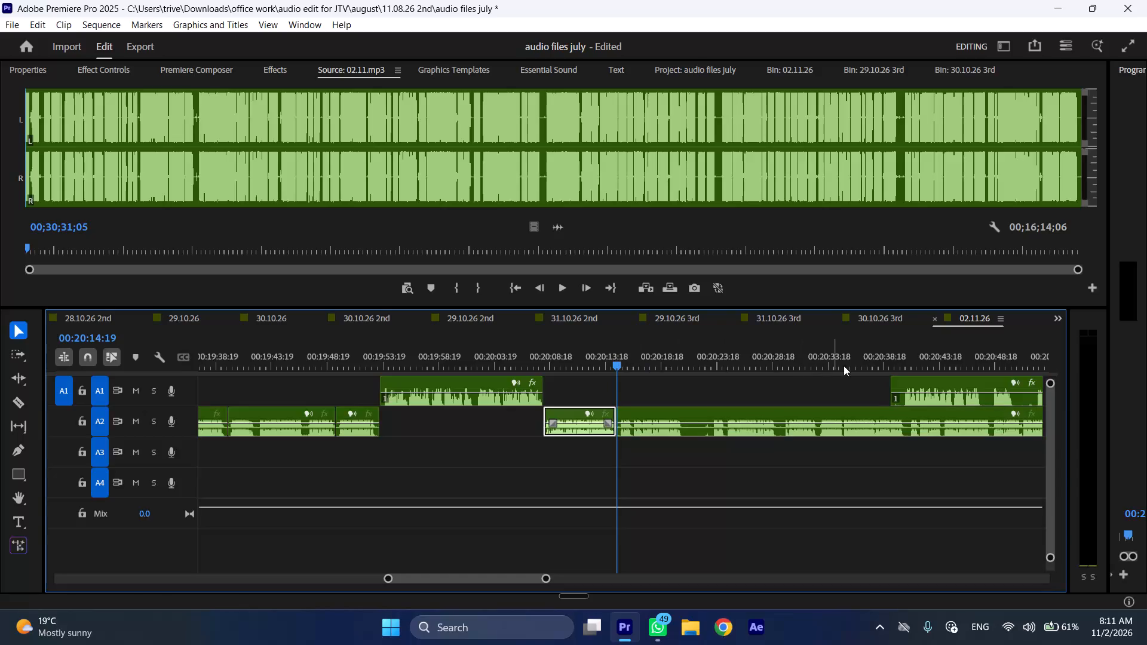
Trim the silent start off the later A1 clip and move it back to begin at the A2 cut at 00:20:14:19.
drag(892, 378, 897, 380)
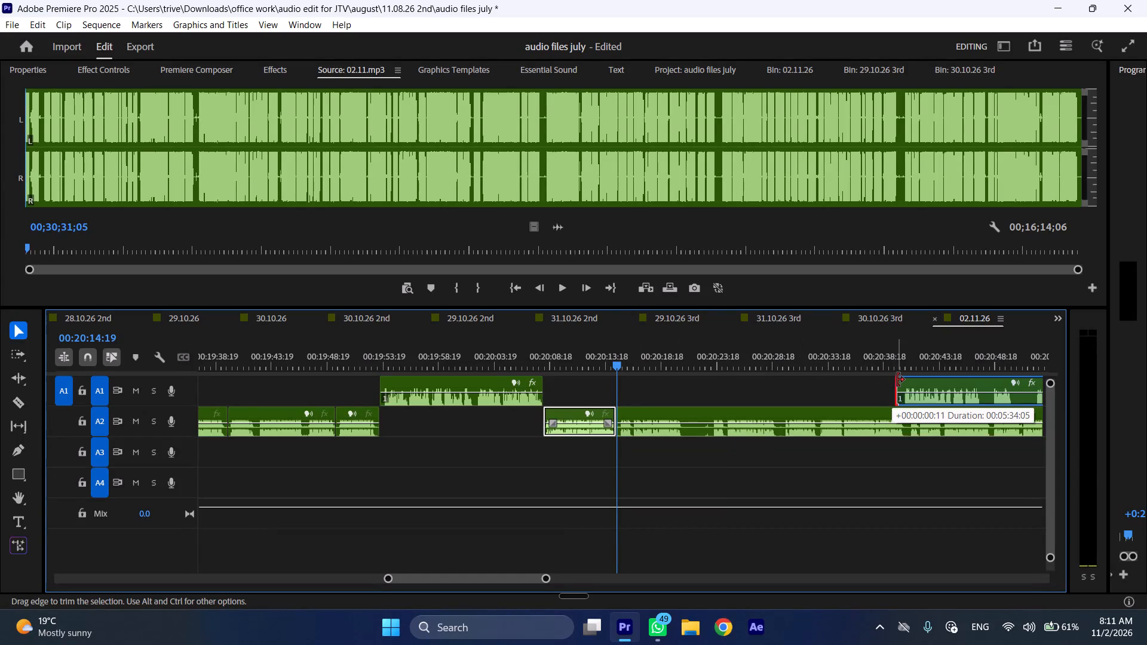
drag(897, 380, 899, 380)
drag(926, 377, 645, 380)
Move the long A2 clip about 10 seconds later, leaving room for the A1 passage that starts at 00:20:14:19.
drag(641, 408, 755, 411)
Play the A1 clip to 00:20:15:11, cut off its opening before that point and close the gap.
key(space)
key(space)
click(663, 397)
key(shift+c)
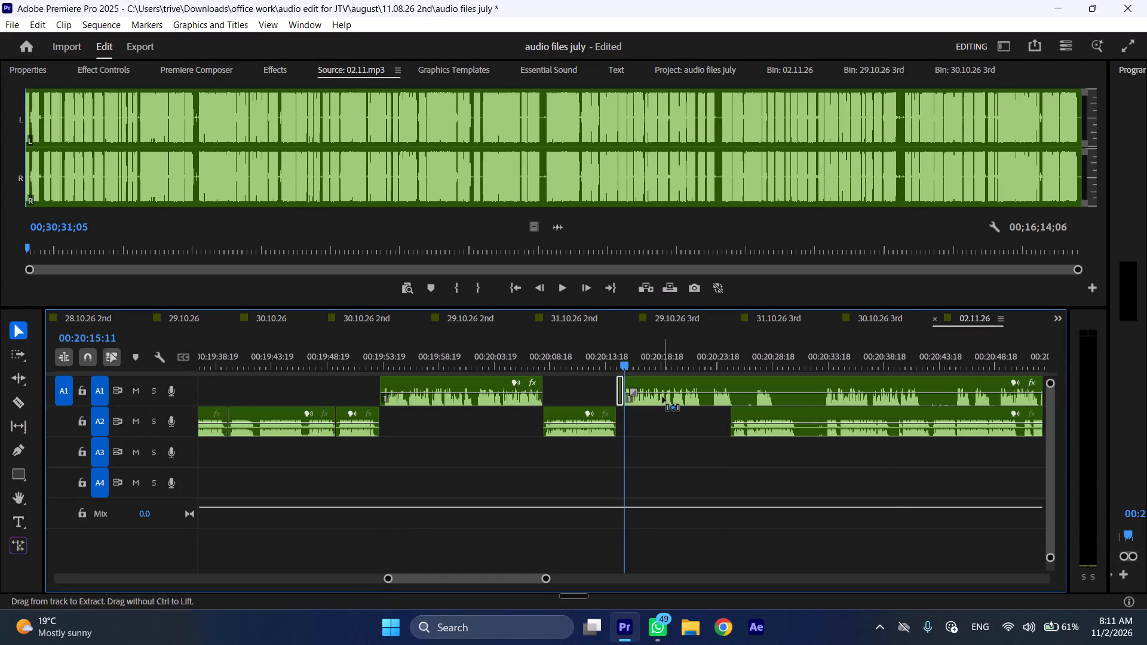
key(ctrl+shift+d)
Play the A1 clip on from 00:20:14:19 at increased speed to check where it needs cutting.
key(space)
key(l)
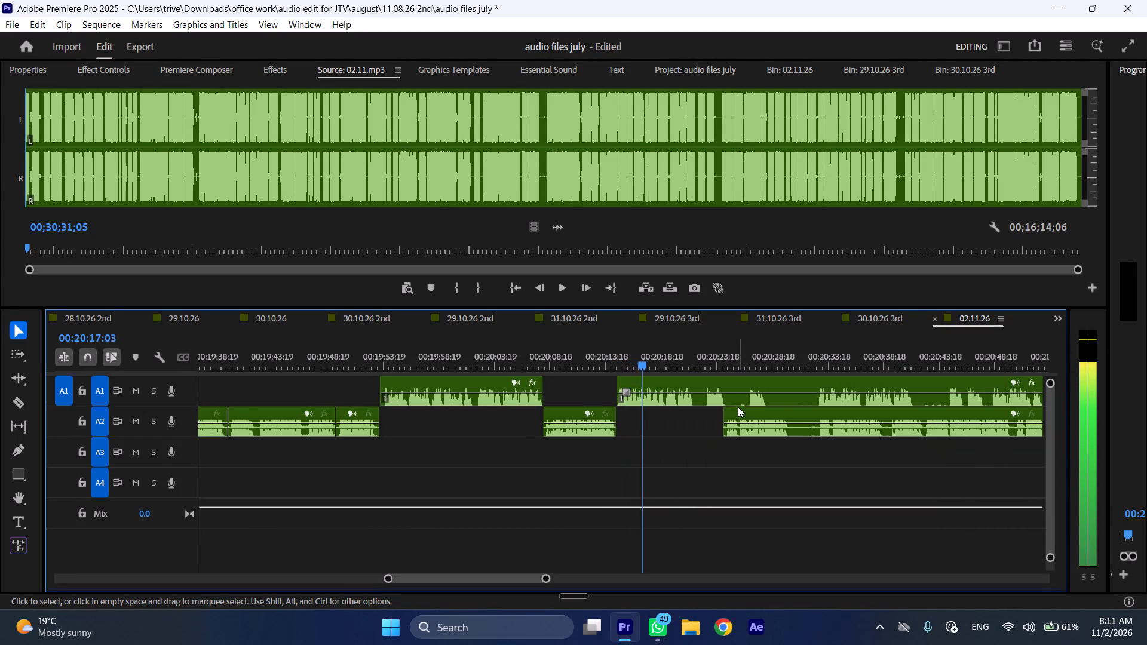
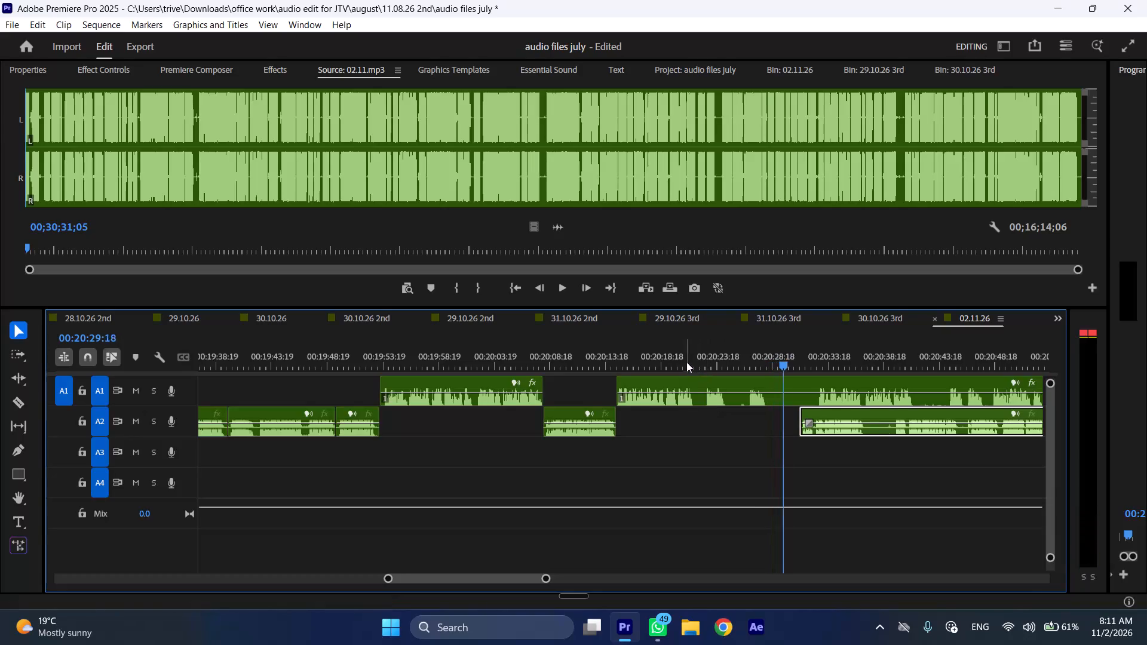
Cut the A1 clip at 00:20:20:05 and 00:20:26:16 and ripple-delete the section between the cuts.
click(683, 360)
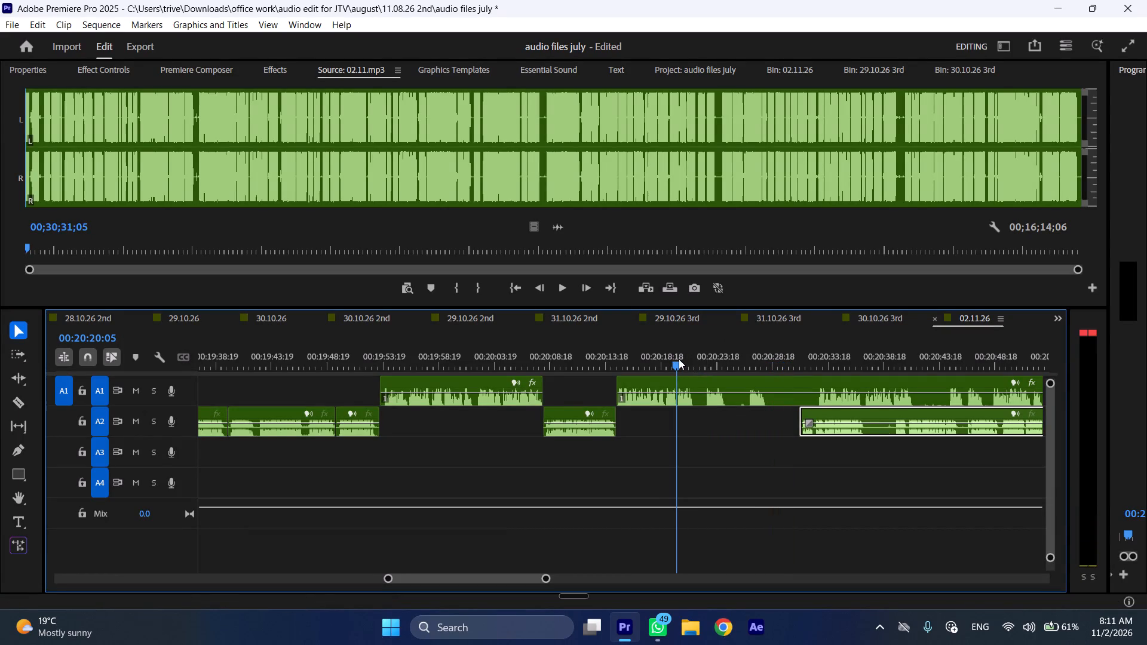
text(C)
key(space)
drag(735, 359, 749, 359)
key(space)
click(749, 359)
click(759, 389)
key(shift+c)
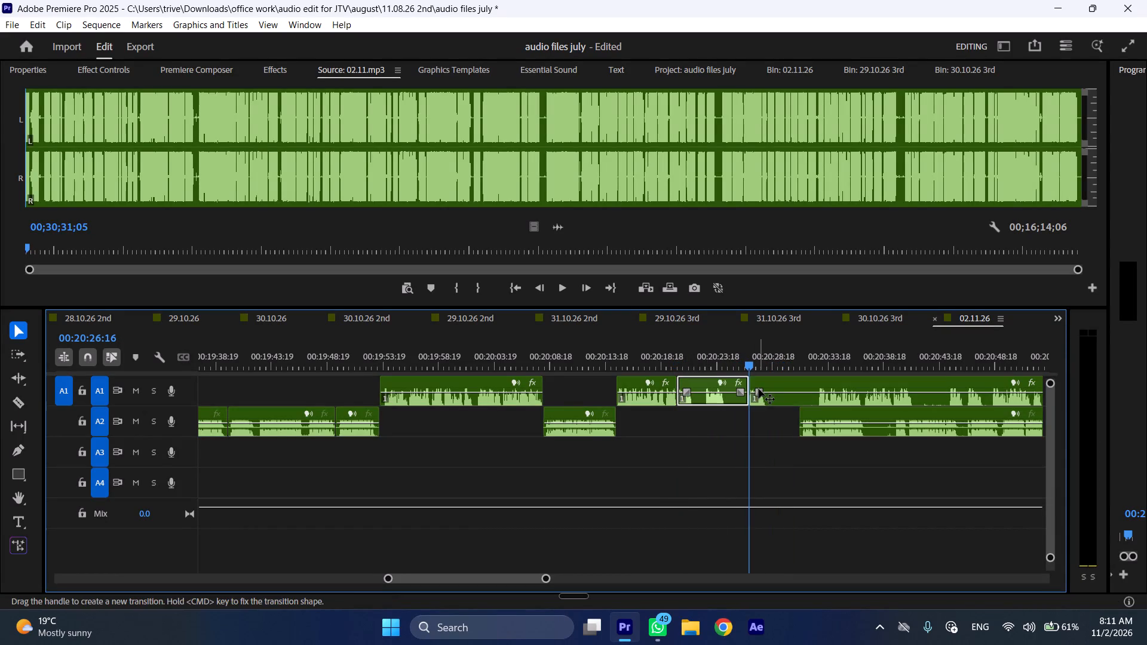
key(ctrl+shift+d)
Play on to 00:20:21:18, split the A1 clip there, and move the long A2 clip back to begin at that cut.
key(space)
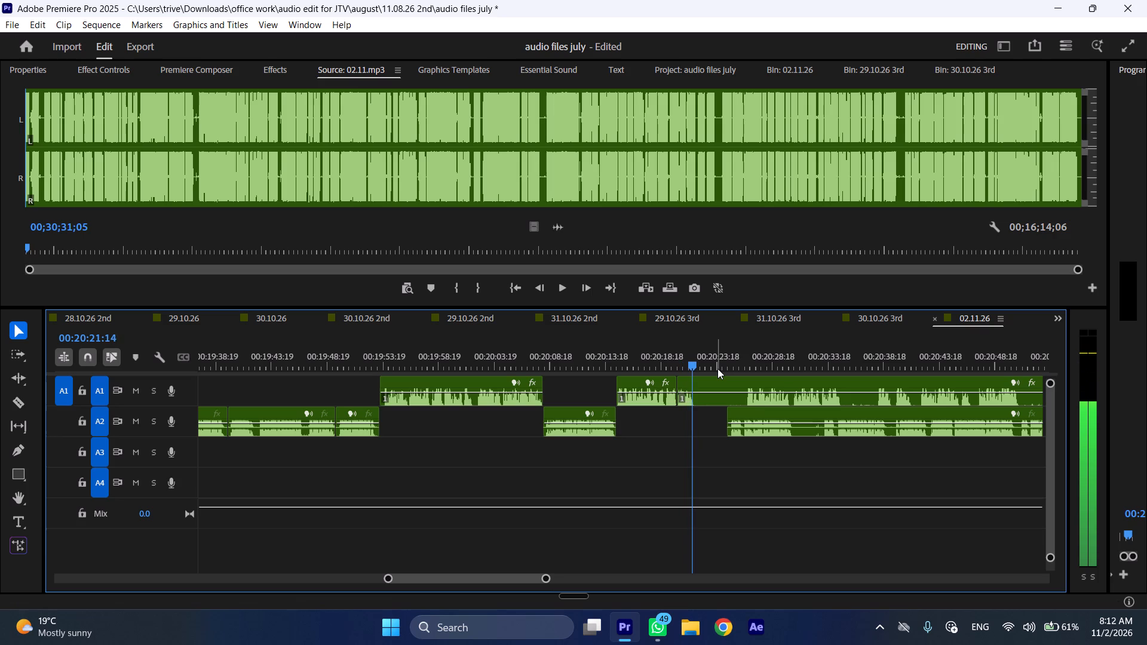
key(space)
text(C)
drag(751, 411, 715, 412)
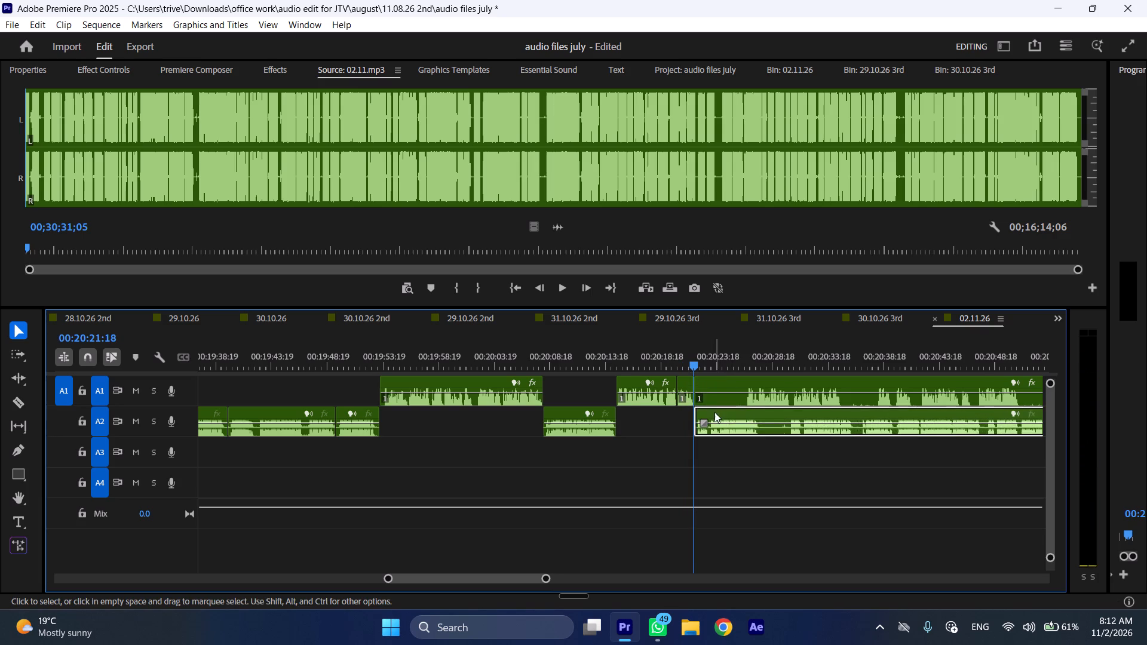
Move the remaining A1 clip after the 00:20:21:18 cut later along its track, to start at about 00:20:54.
scroll(714, 407, down, 11)
drag(465, 382, 826, 382)
Play the long A2 clip from 00:20:21:18 at faster speed to listen for the next cut point.
key(space)
key(l)
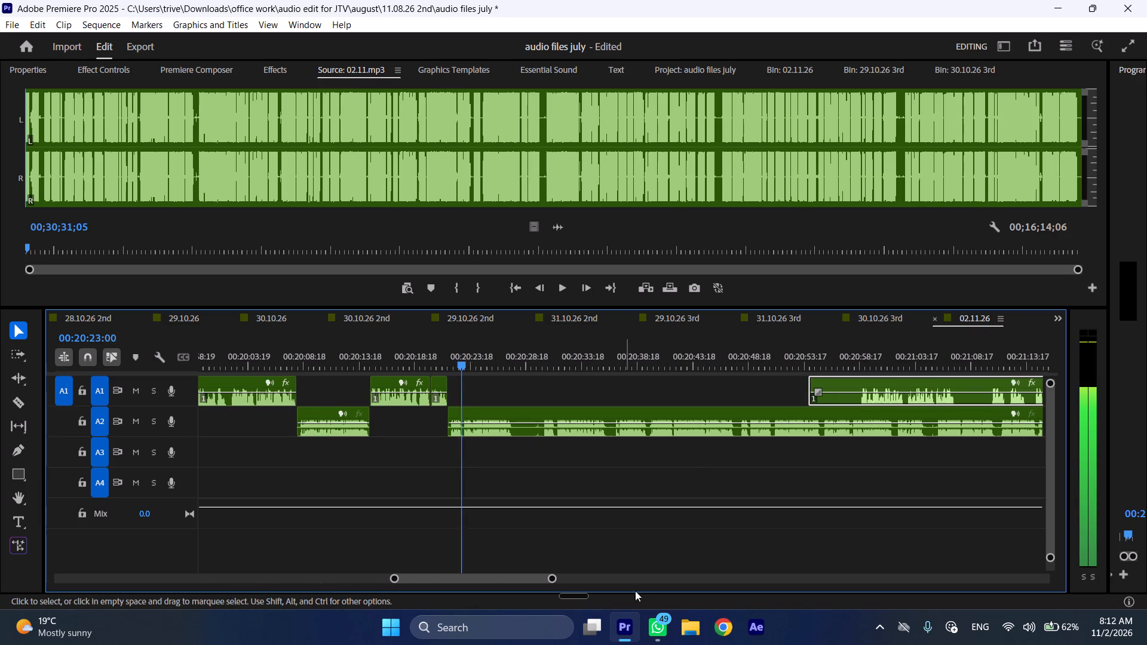
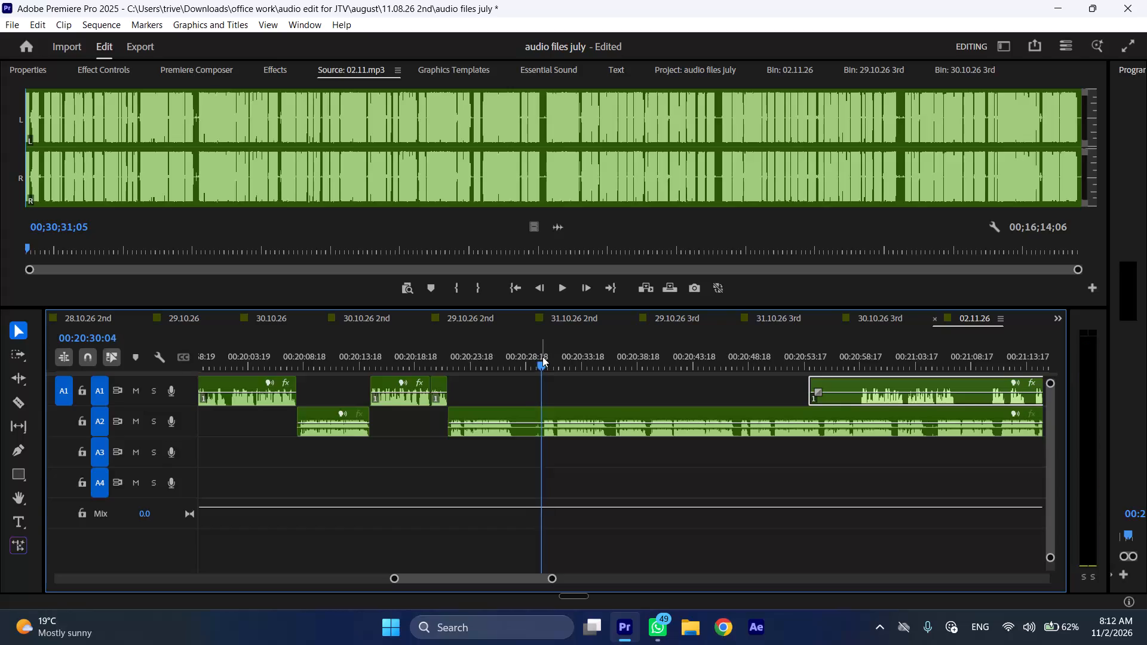
Split the long A2 clip at 00:20:30:05, ripple-delete its section from 00:20:21:18 to the cut, and resume faster playback.
click(543, 357)
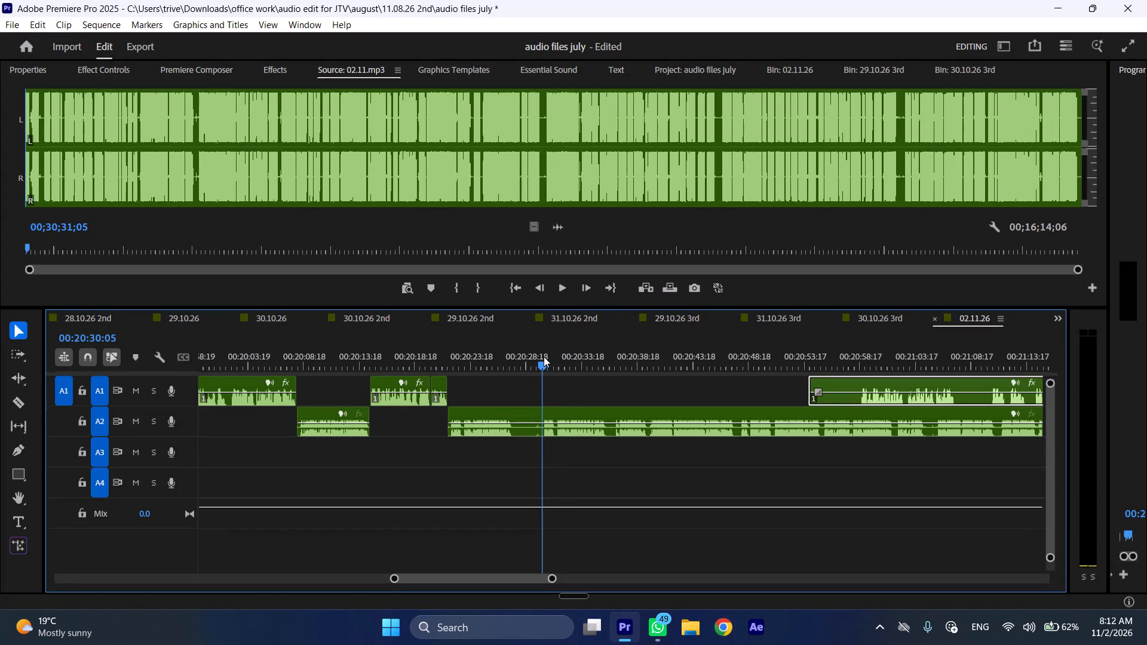
click(573, 425)
key(shift+c)
key(ctrl+shift+d)
key(space)
text(l)
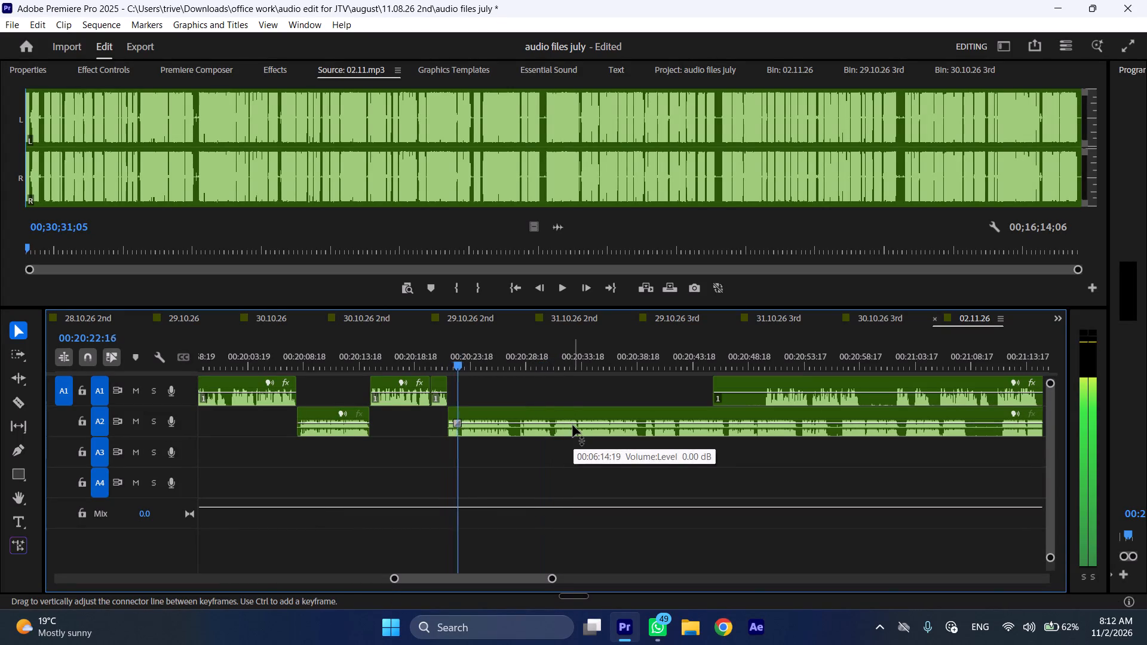
Trim about 4 seconds of silence off the start of the long A1 clip.
drag(713, 382, 757, 386)
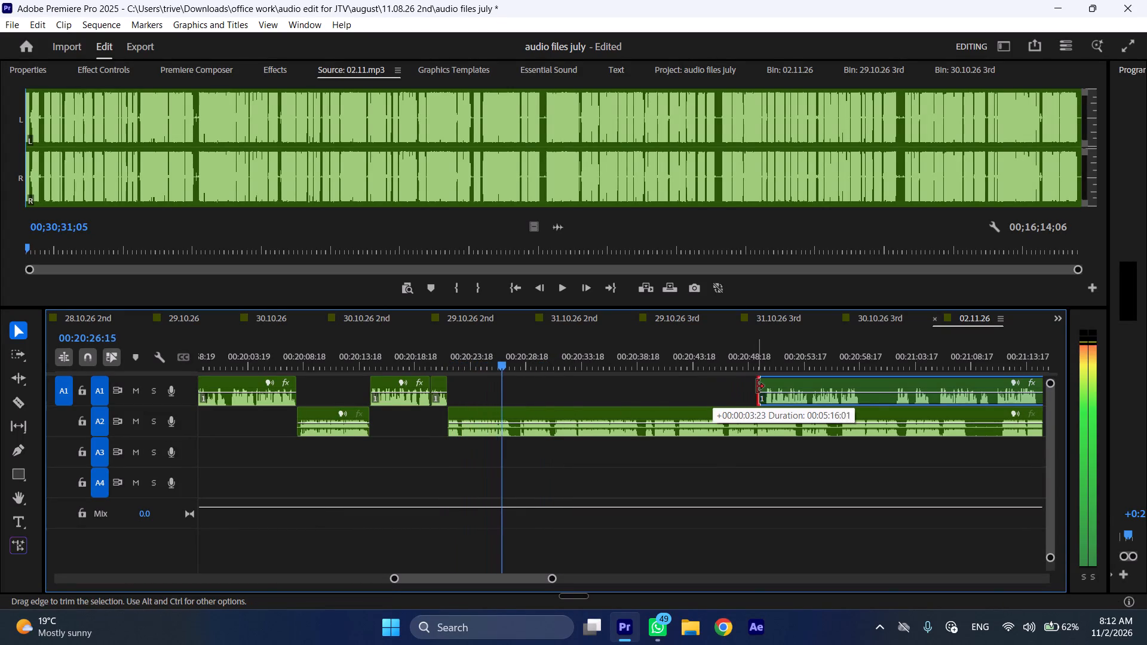
drag(757, 386, 759, 386)
click(759, 386)
click(759, 386)
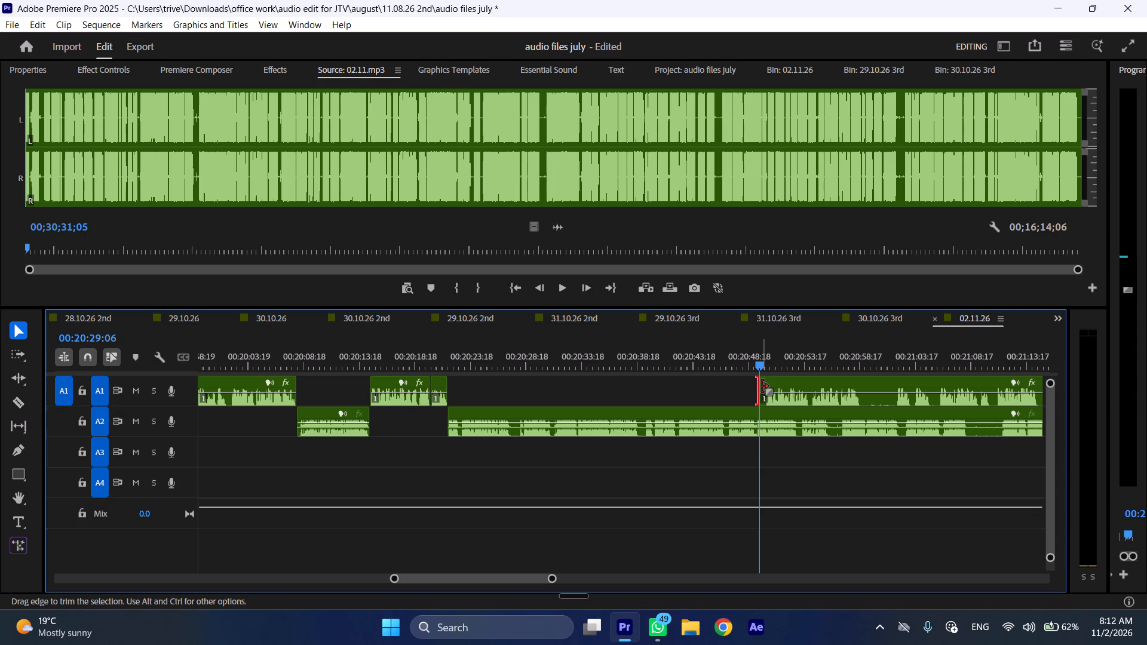
Split the A2 clip just before 00:20:28 and move the trimmed A1 clip back to begin at that cut.
drag(521, 345, 517, 348)
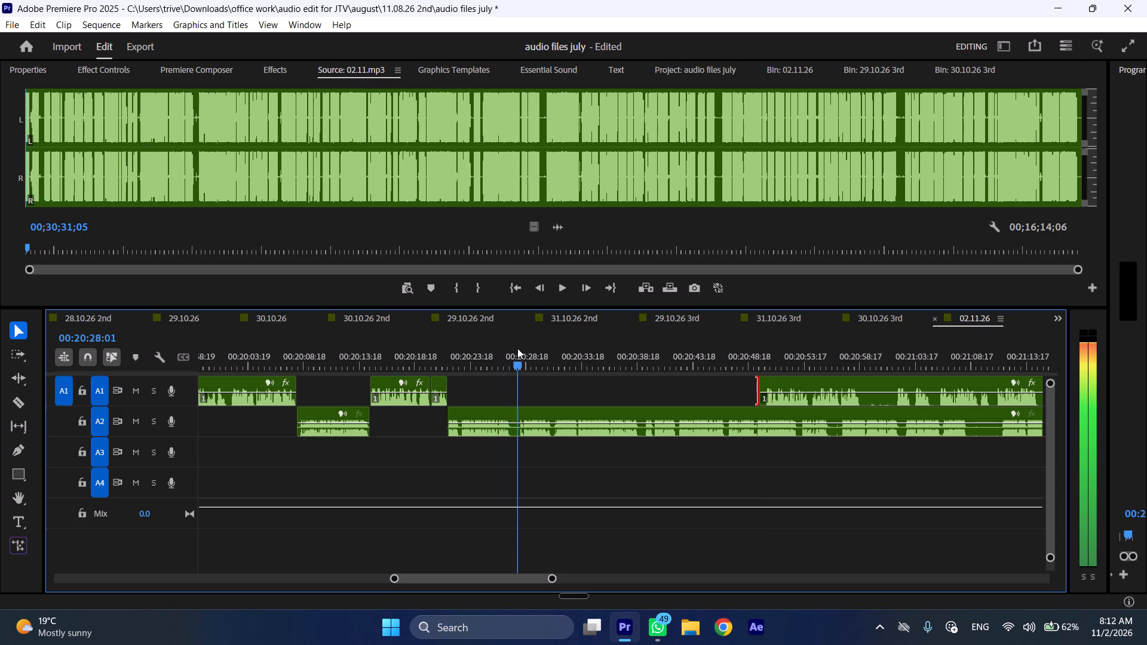
drag(517, 348, 515, 348)
key(shift+c)
key(space)
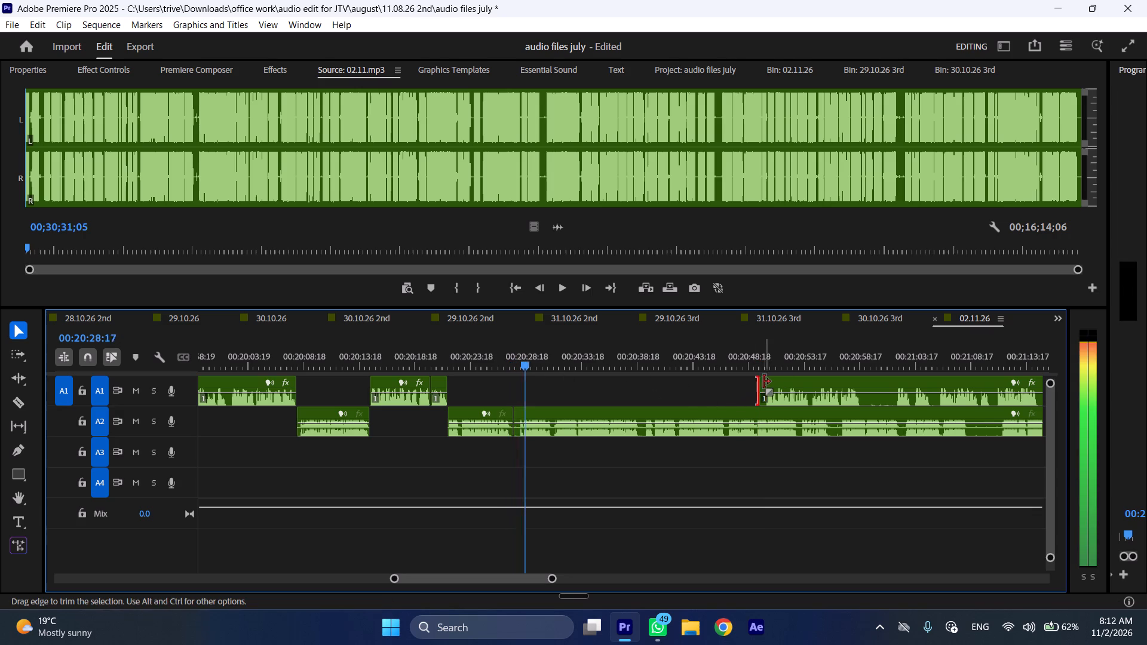
click(762, 382)
drag(789, 382, 683, 382)
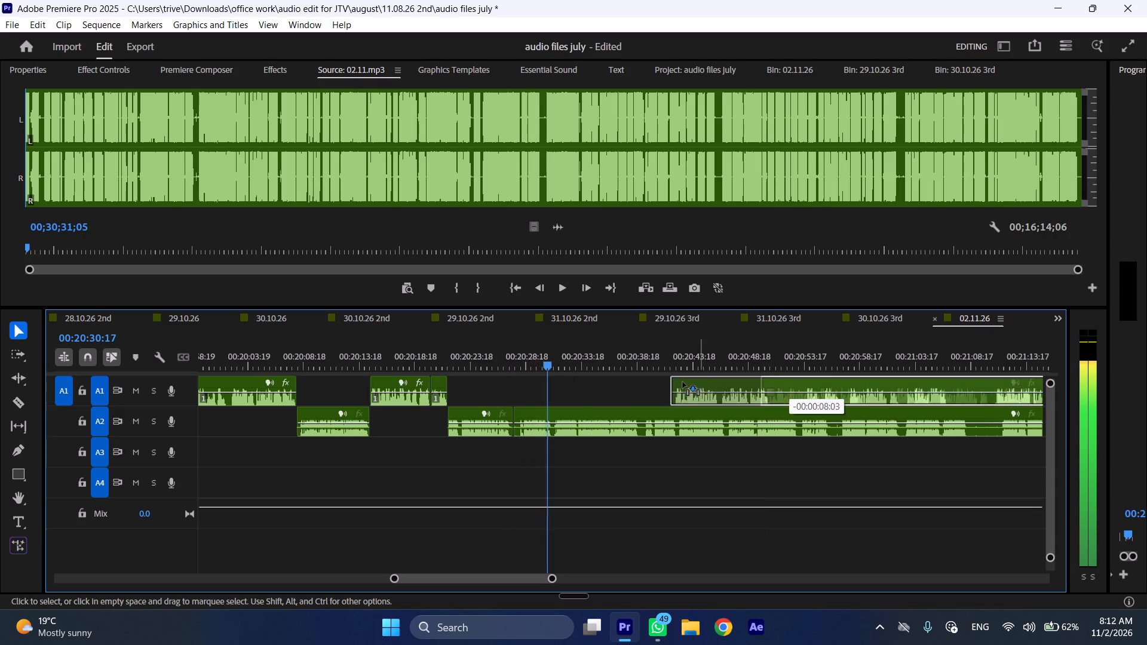
drag(683, 382, 542, 395)
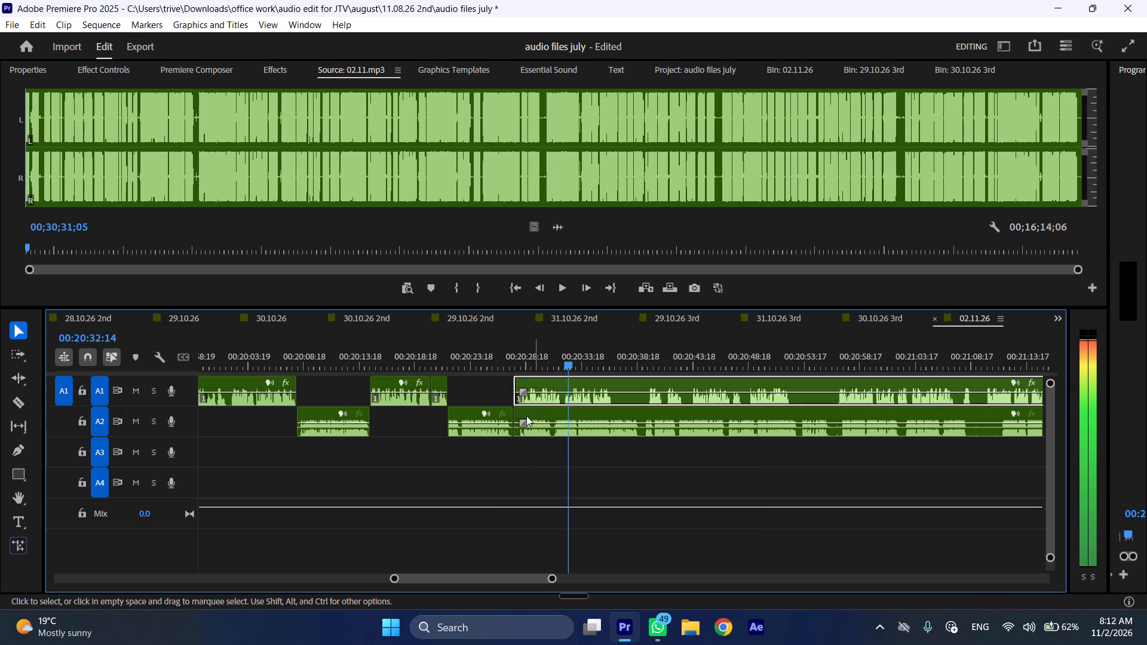
Move the remaining A2 clip after the cut later along its track, to start at about 00:20:44.
drag(520, 413, 558, 413)
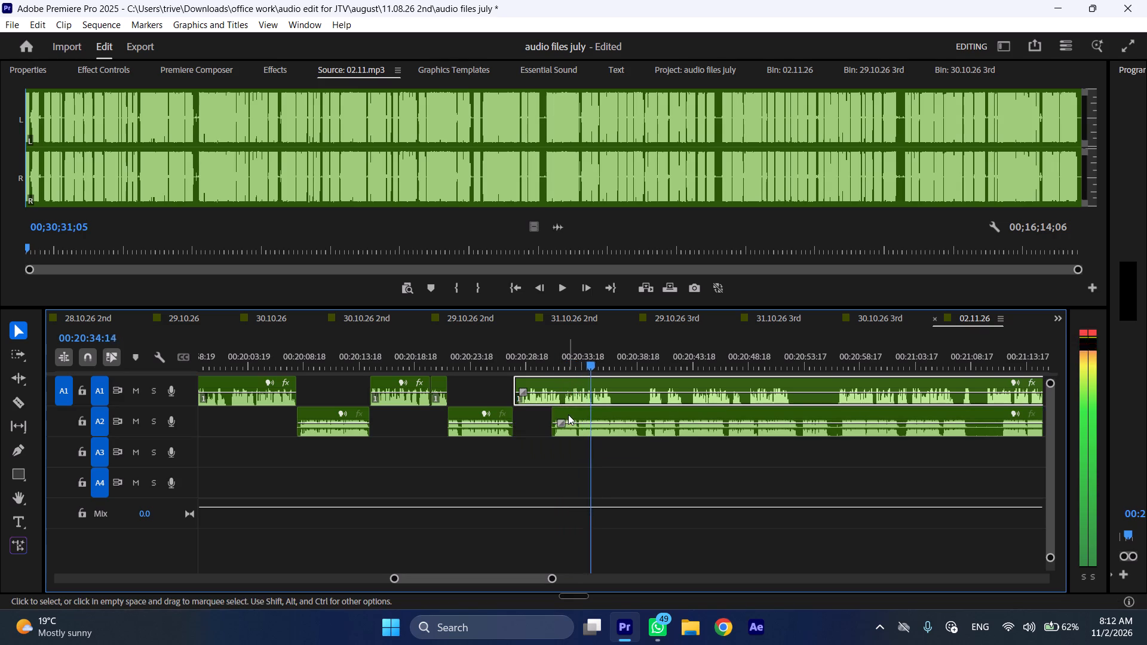
drag(568, 414, 715, 408)
Play the long A1 clip from the cut just before 00:20:28 at faster speed to listen for the next cut point.
click(511, 352)
key(space)
key(l)
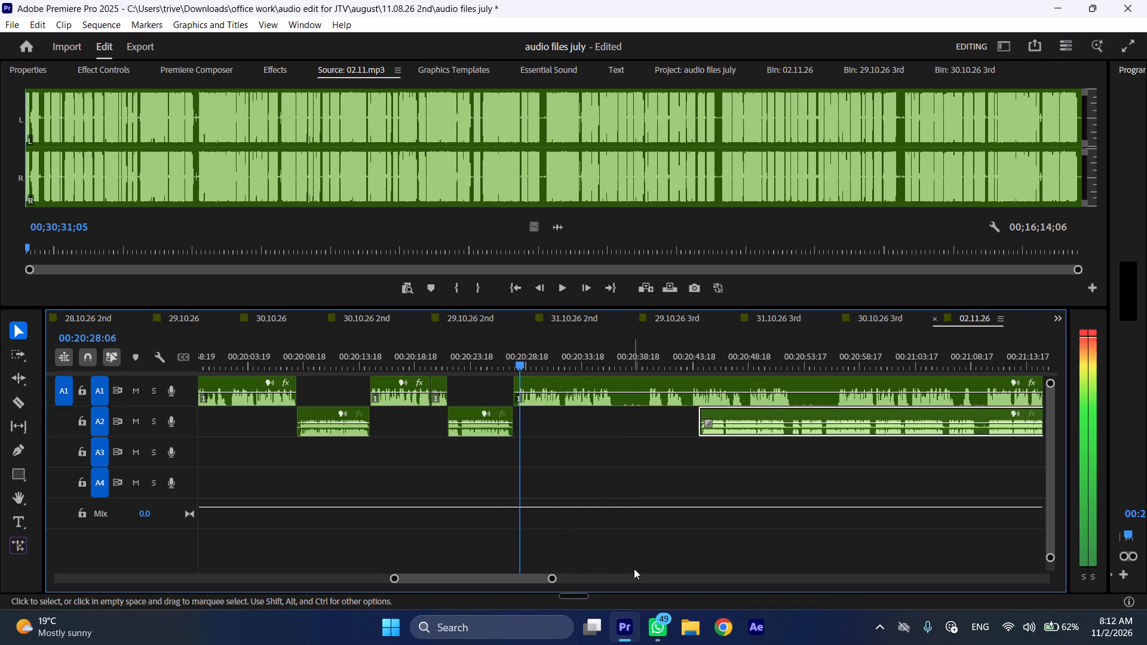
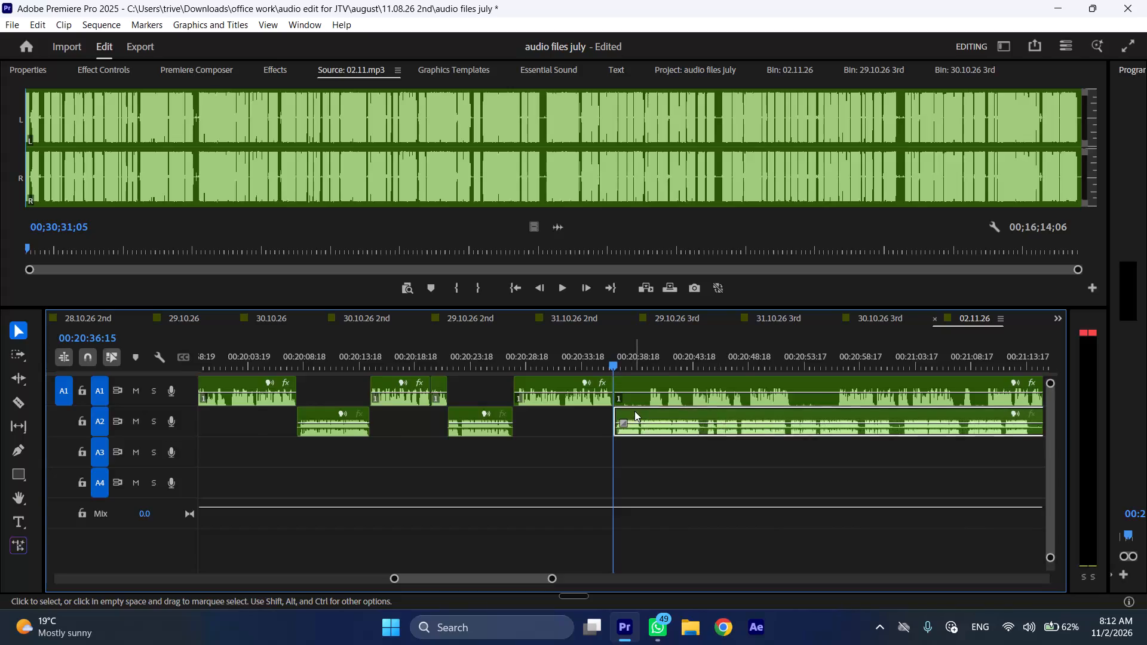
Move the long A1 clip after the 00:20:36:15 cut later along its track, to start at about 00:21:18.
scroll(634, 411, down, 11)
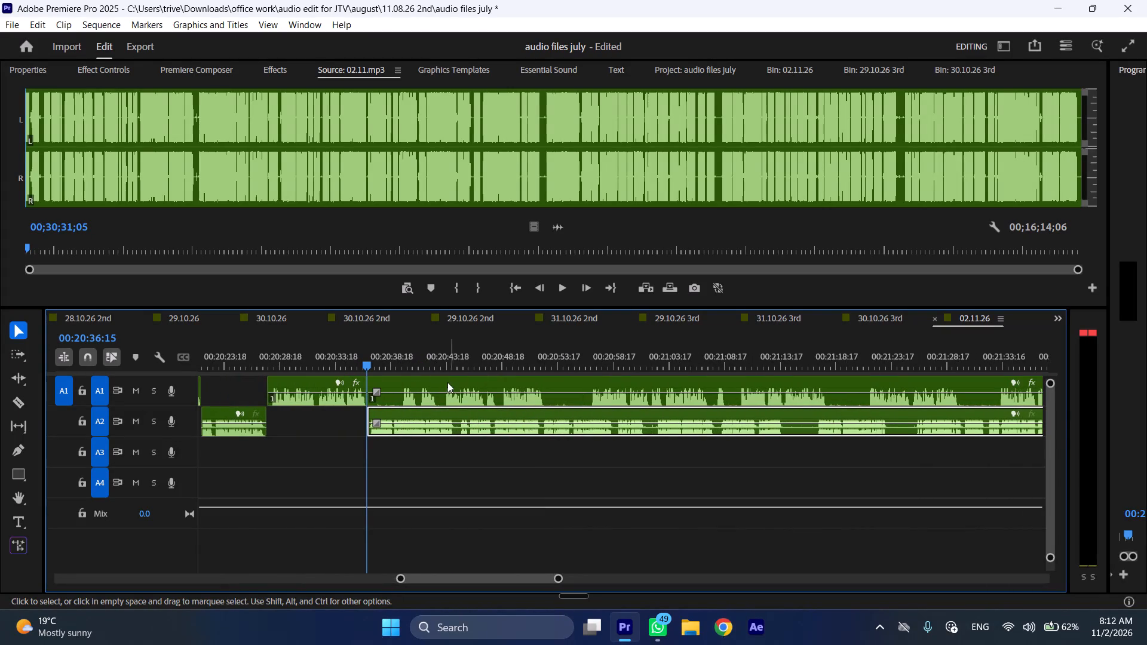
drag(406, 376, 876, 379)
Play the long A2 clip from 00:20:36:15 at faster speed to listen for the next cut point.
key(space)
key(l)
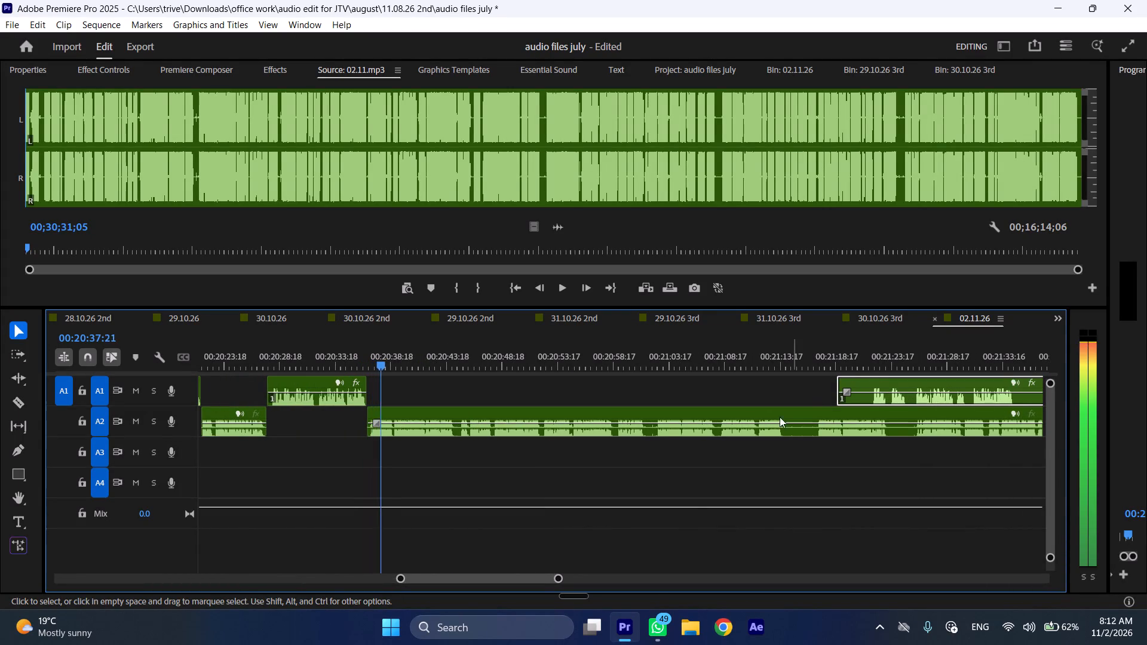
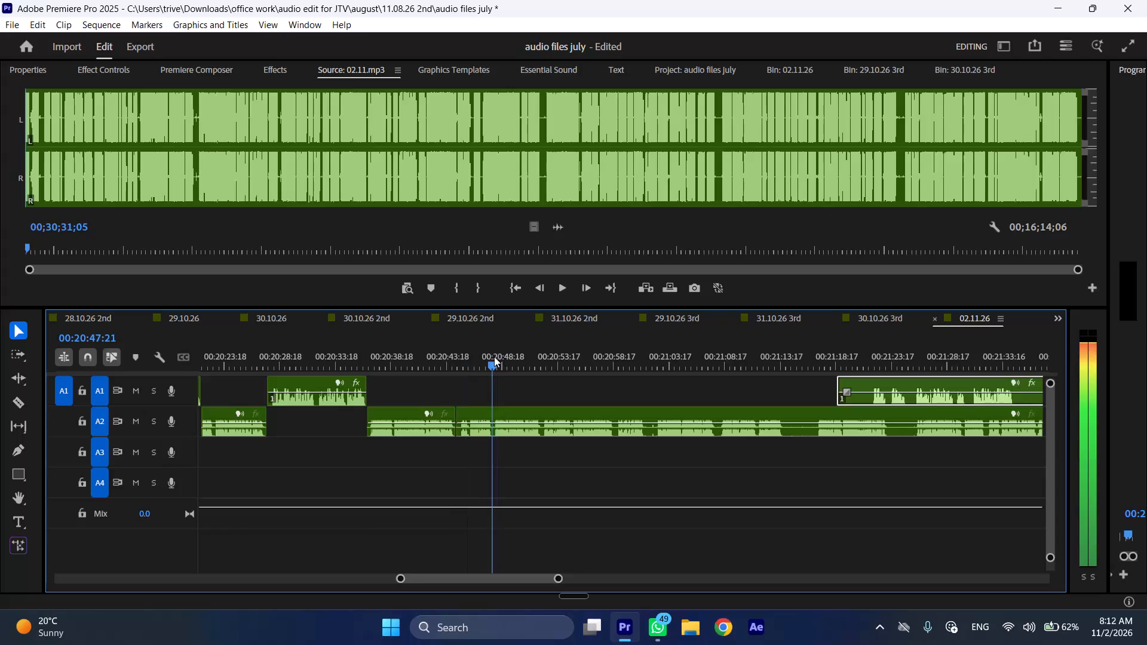
Remove the unwanted section of the A2 recording from its last cut up to 00:20:47:21, closing the gap.
click(526, 417)
key(shift+c)
key(ctrl+shift+d)
Play the remaining A2 recording from the new join at faster speed to listen for the next cut point.
key(space)
text(l)
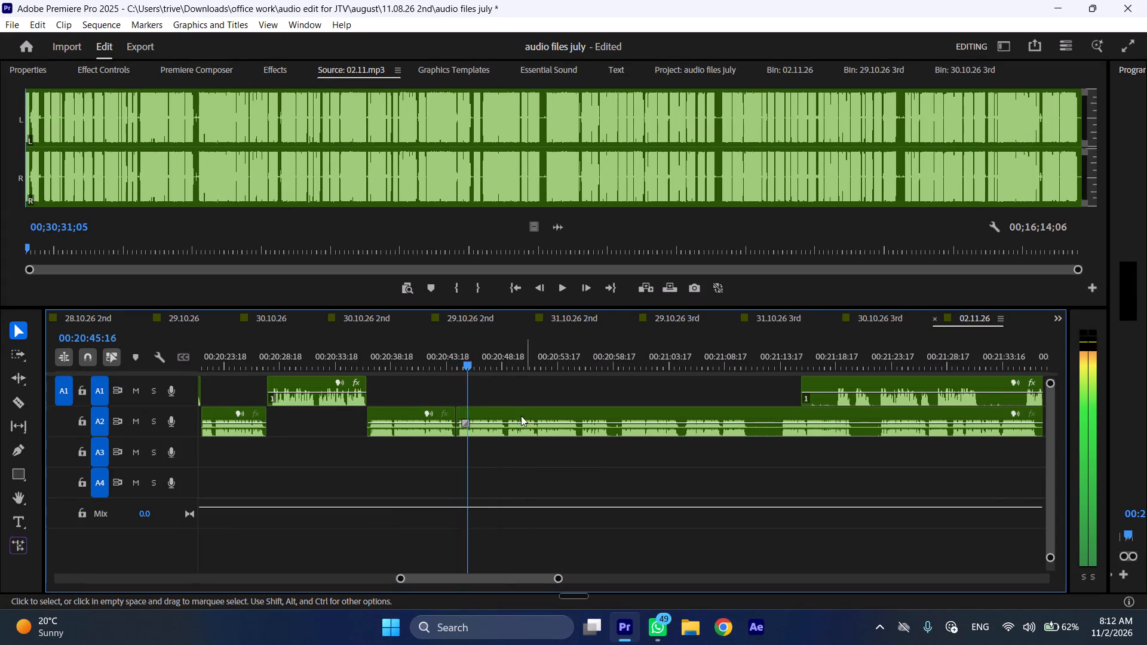
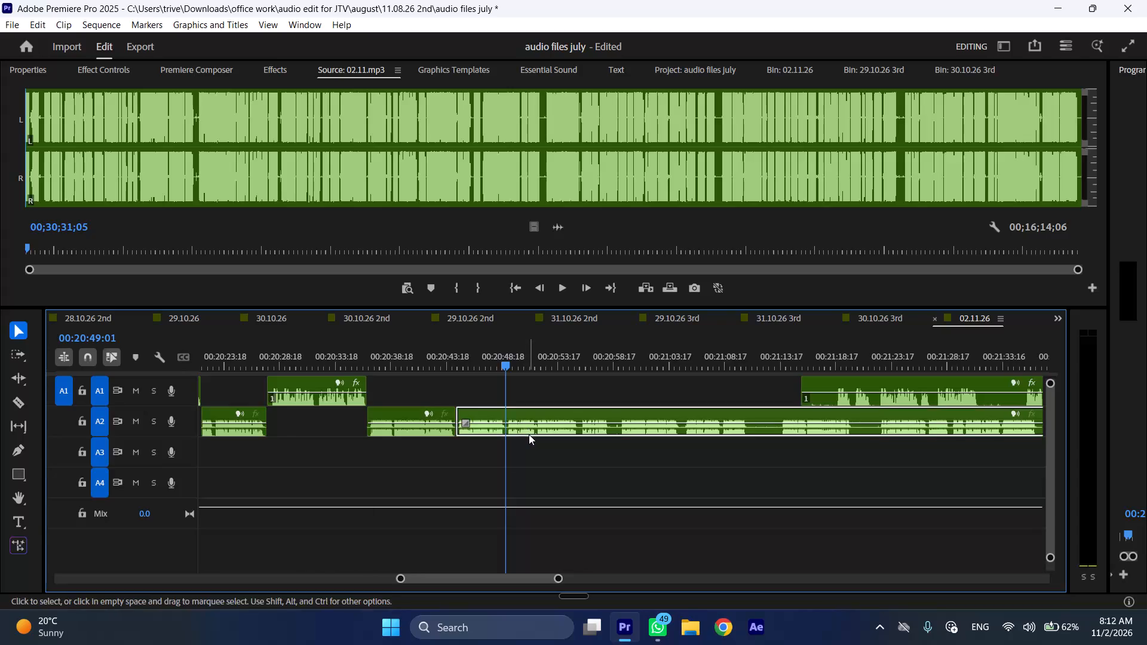
Remove the unwanted section of the A2 recording from its last cut up to 00:20:49:01, closing the gap.
key(shift+c)
key(ctrl+shift+d)
Cut the A2 recording at 00:20:51:04 and 00:20:54:22 and remove the section between the cuts, closing the gap.
click(530, 361)
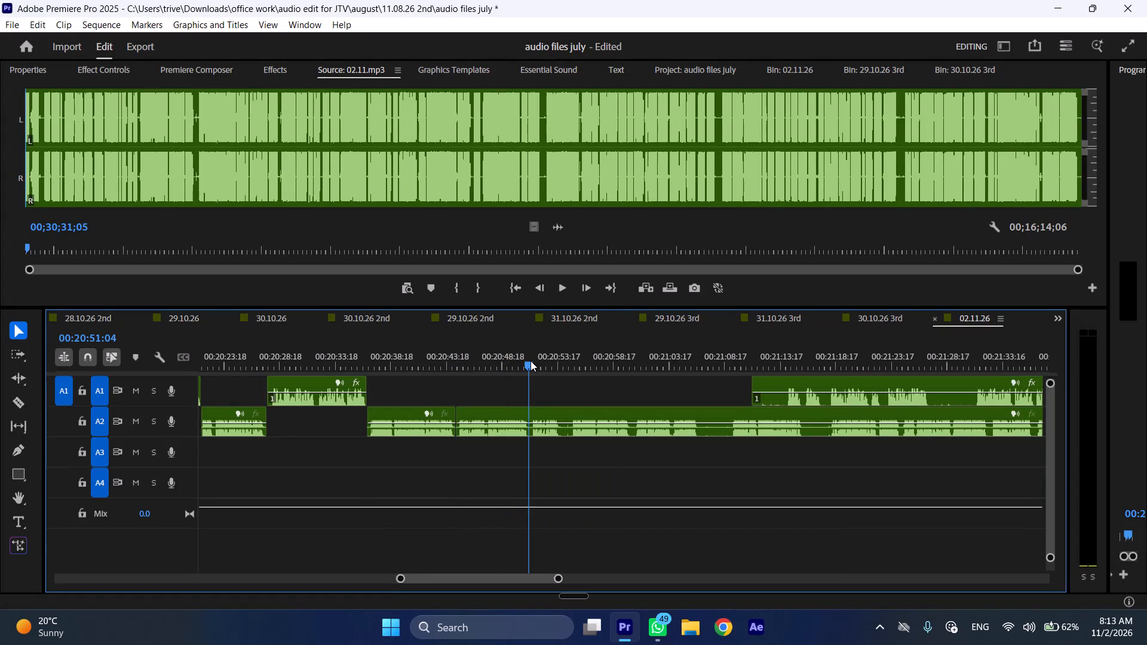
text(C)
key(space)
key(l)
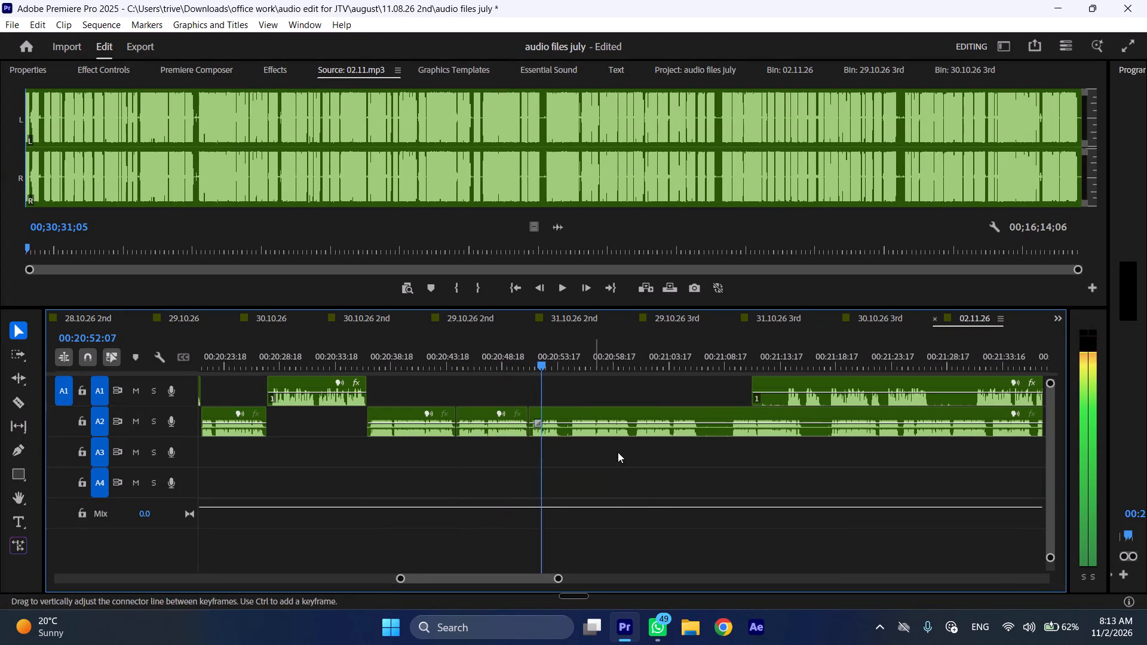
key(space)
key(space)
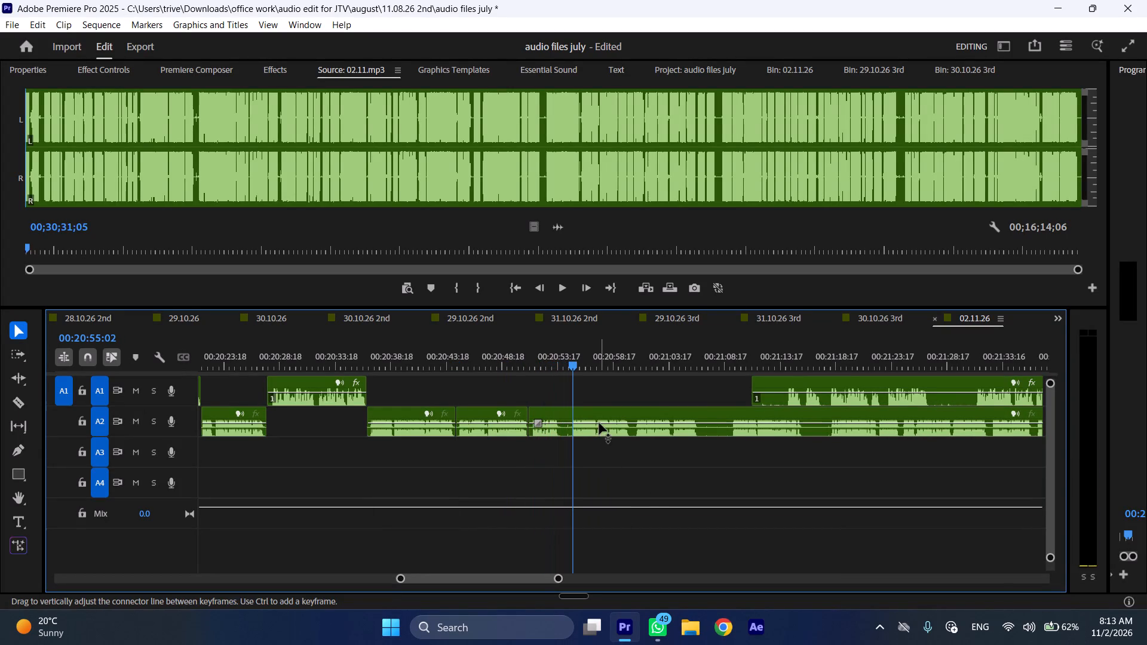
drag(575, 359, 636, 366)
key(space)
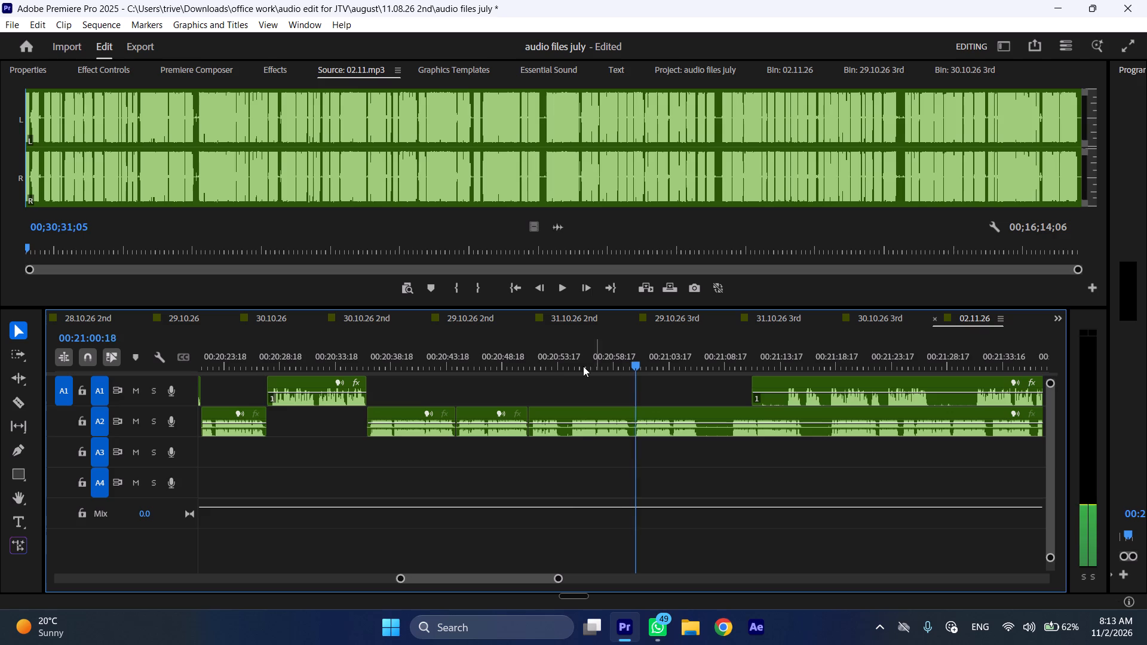
click(573, 366)
click(585, 429)
key(shift+c)
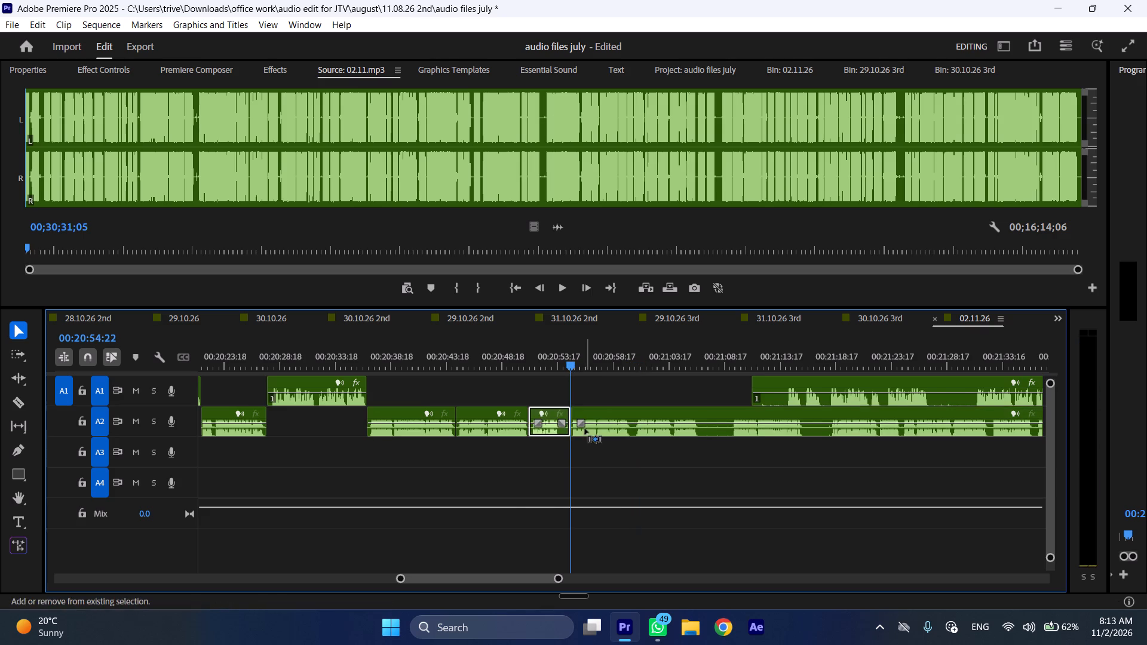
key(ctrl+shift+d)
Play the remaining A2 recording from the new join at faster speed to listen for the next cut point.
key(space)
text(l)
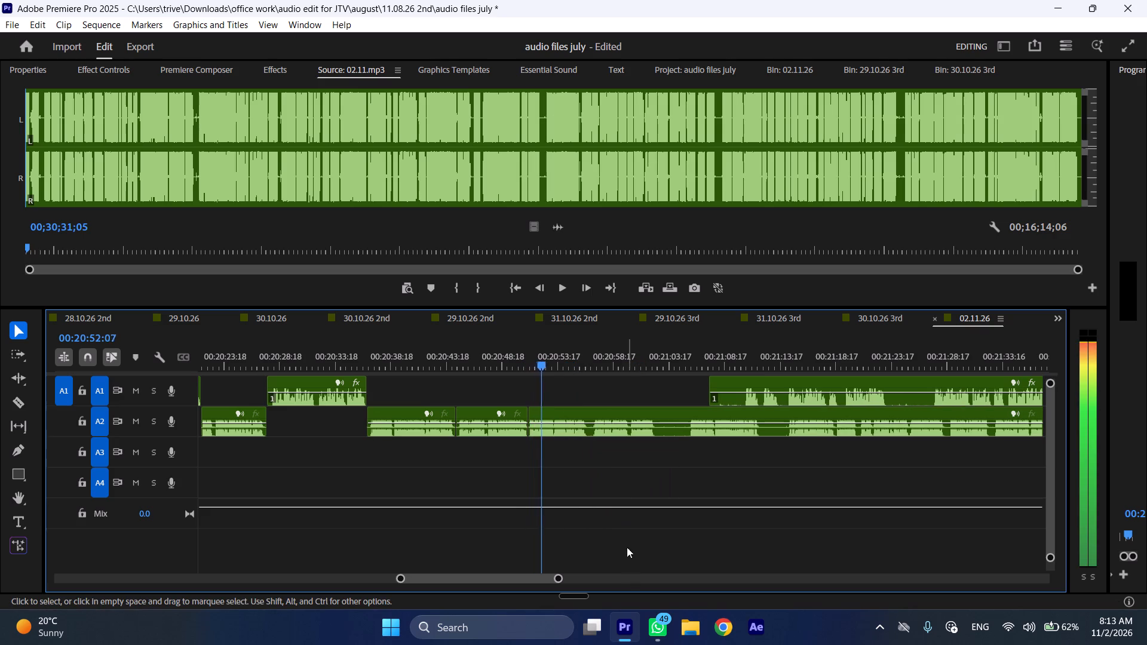
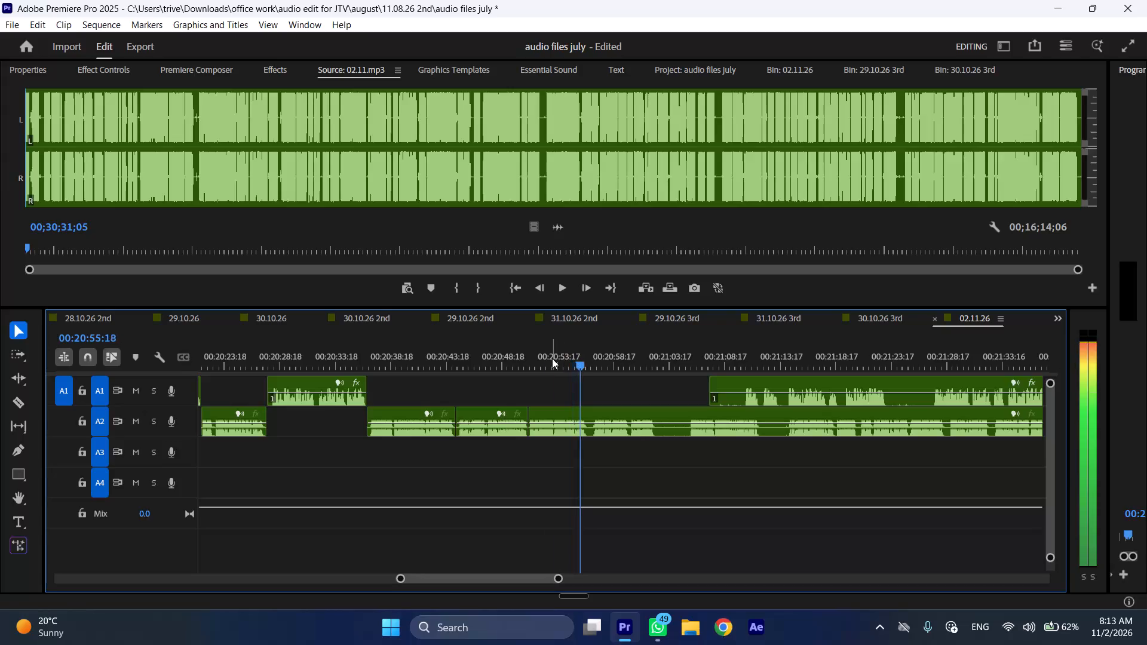
Cut the A2 recording at 00:20:53:09 and again after the following unwanted section, then remove the section between the cuts, closing the gap.
click(552, 358)
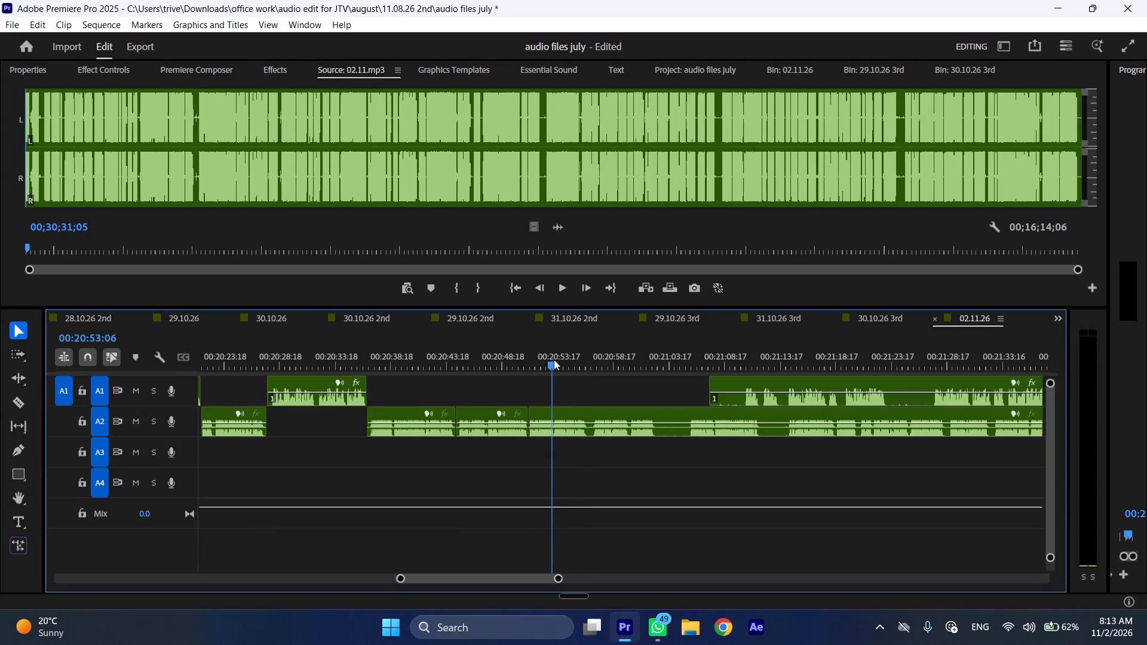
key(space)
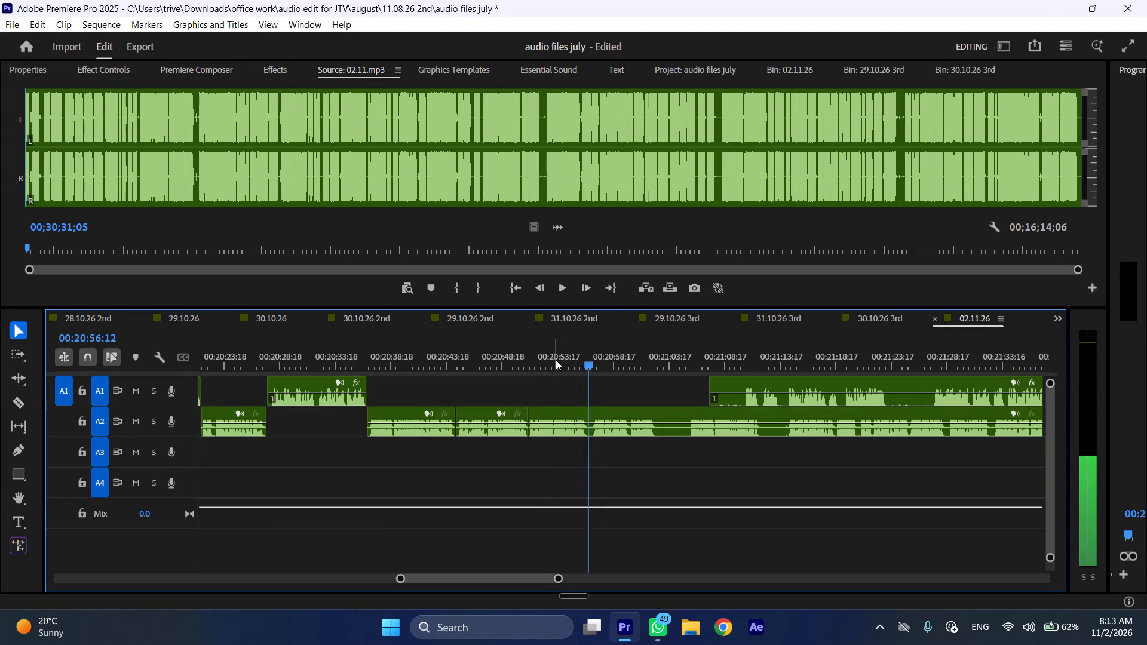
drag(556, 360, 585, 360)
key(shift+c)
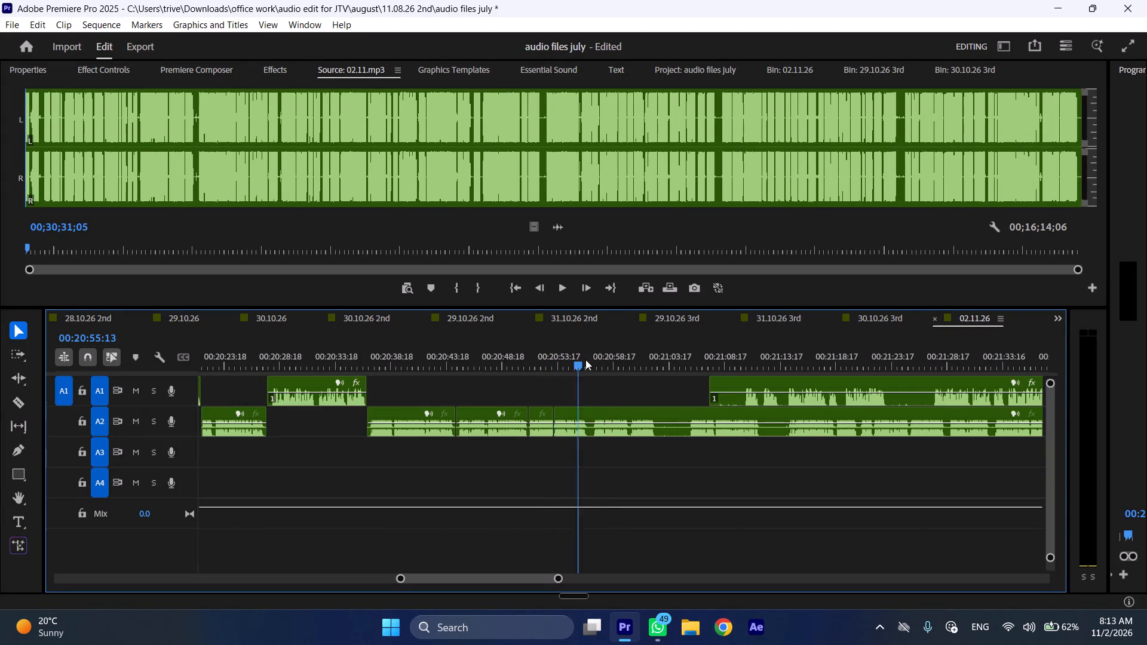
drag(585, 360, 594, 360)
click(609, 410)
key(shift+c)
key(ctrl+shift+d)
Play the A2 recording from the new join at faster speed and cut it at the end of the speech at 00:20:59:05.
key(space)
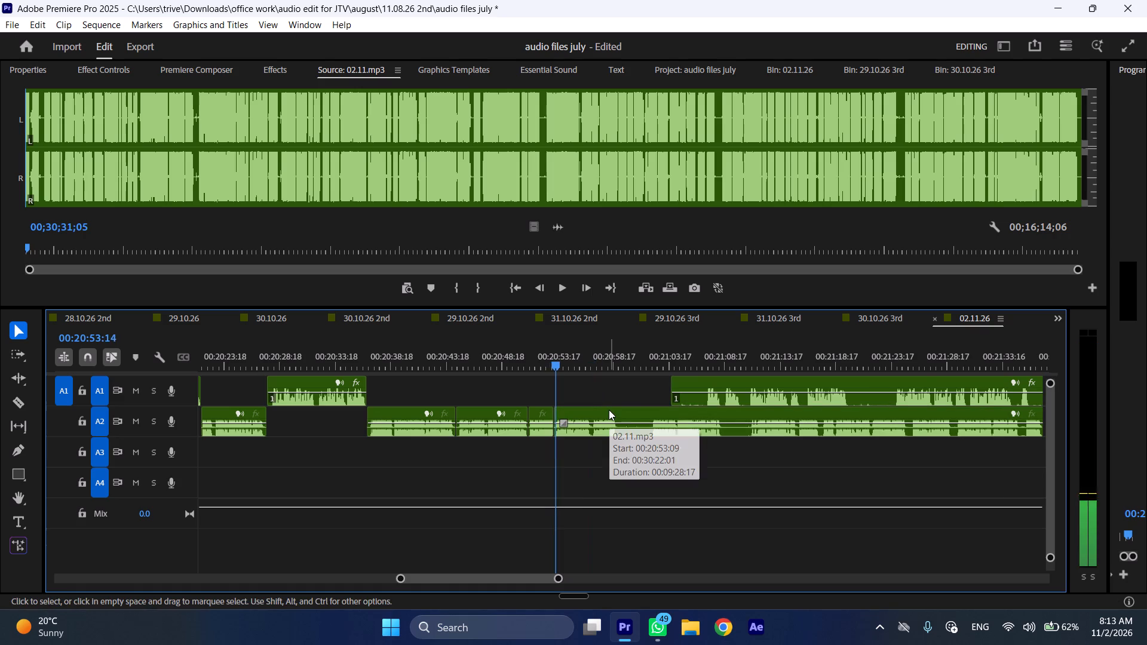
key(l)
scroll(608, 415, down, 5)
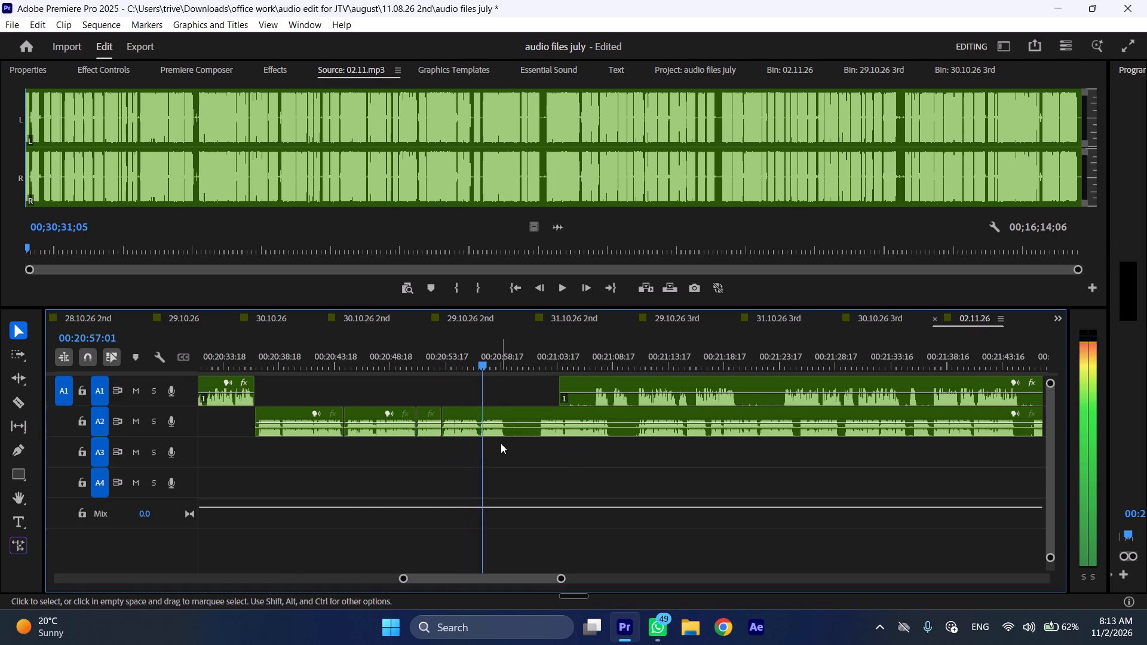
key(space)
text(C)
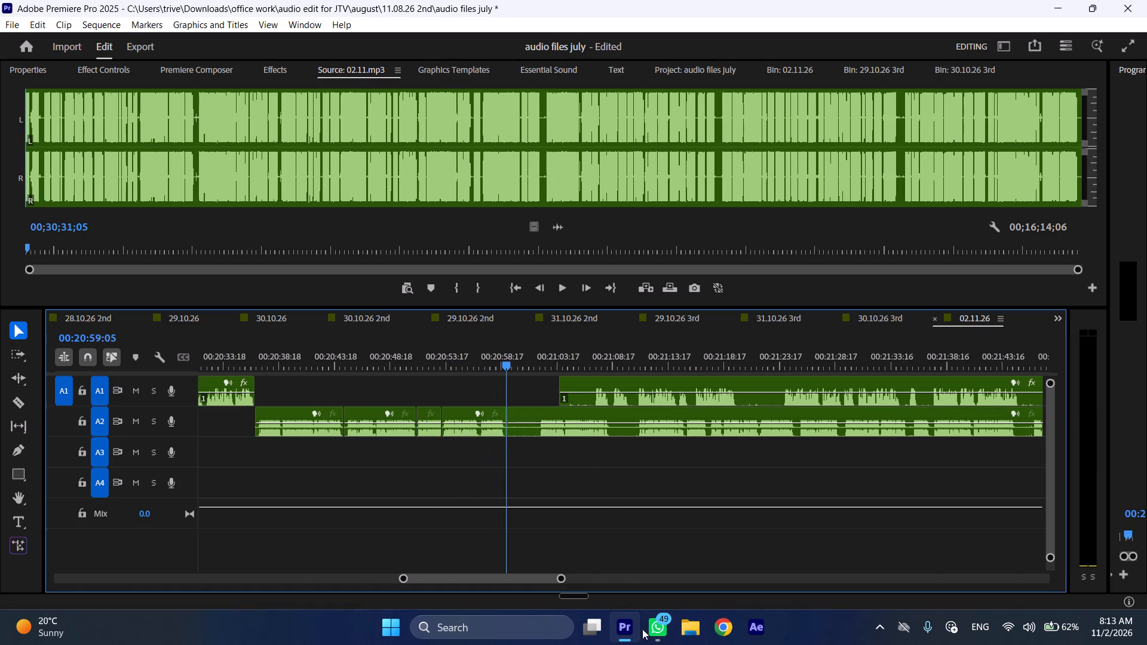
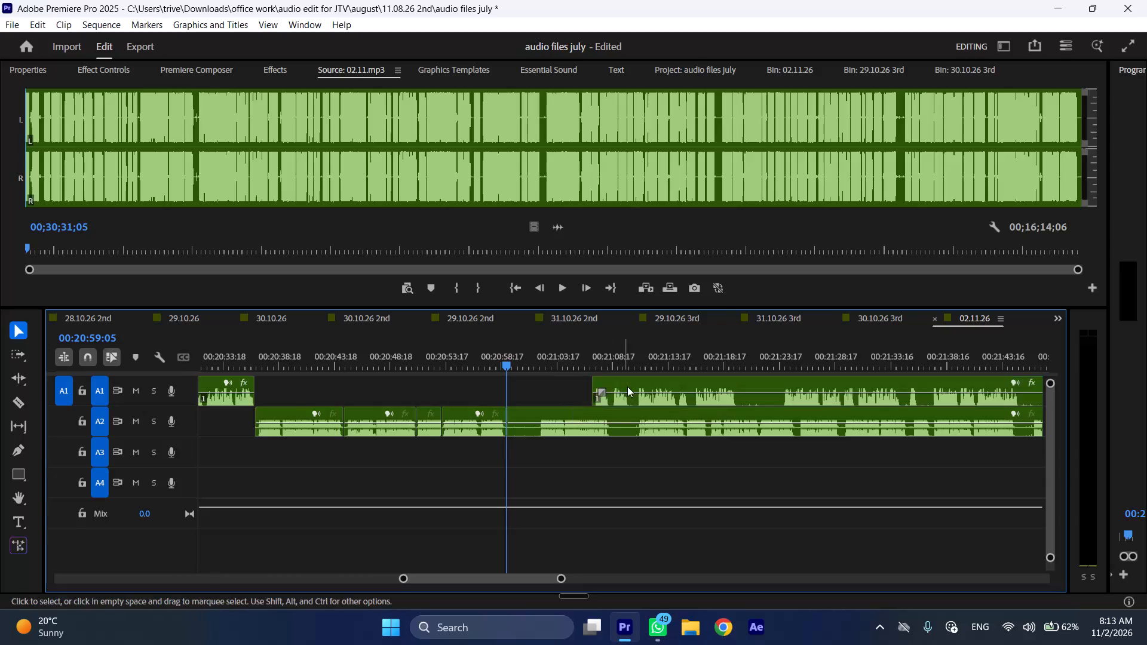
Move the remaining A1 recording back to 00:20:59:05, shift the remaining A2 recording later to clear space, and start faster playback.
drag(626, 386, 547, 386)
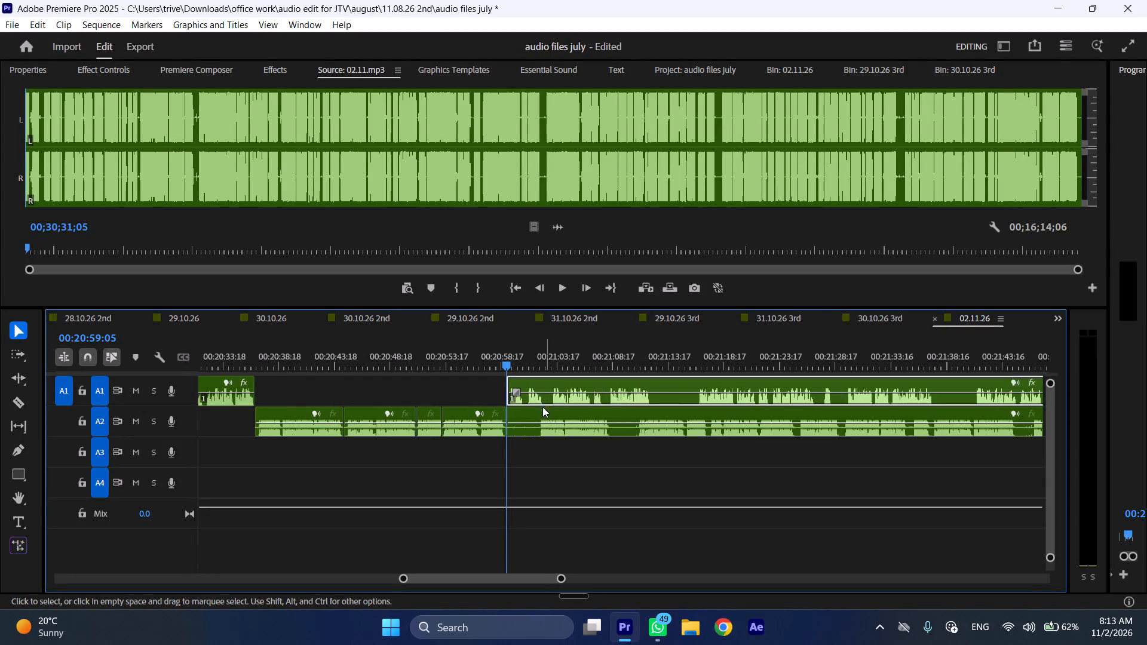
drag(538, 410, 726, 416)
key(space)
key(l)
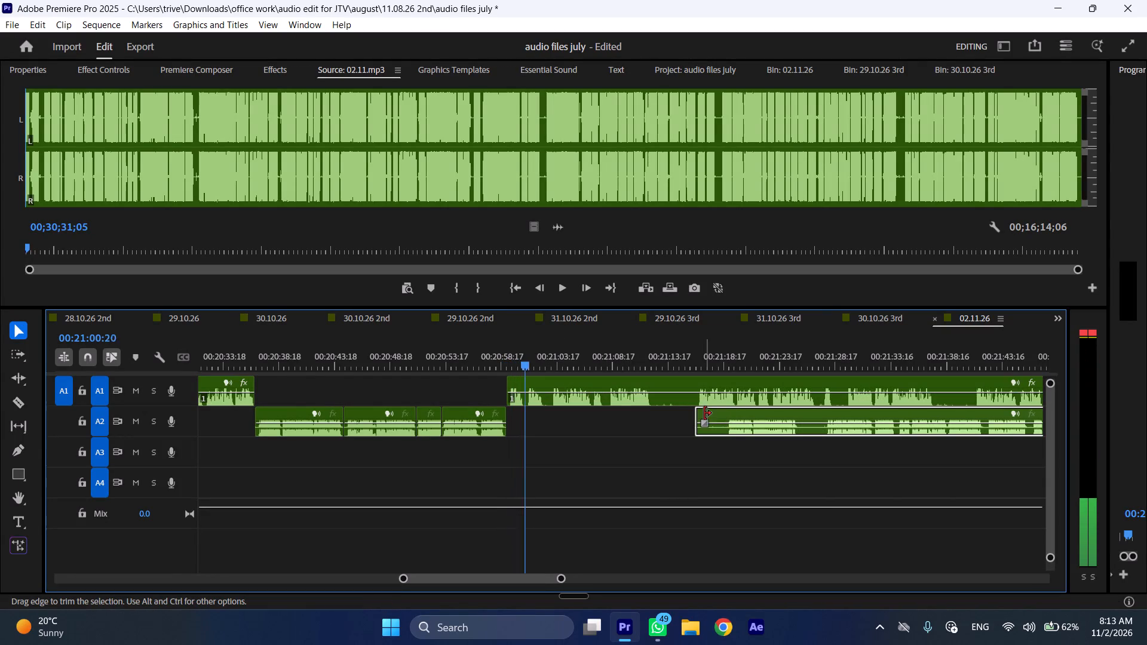
drag(704, 413, 733, 413)
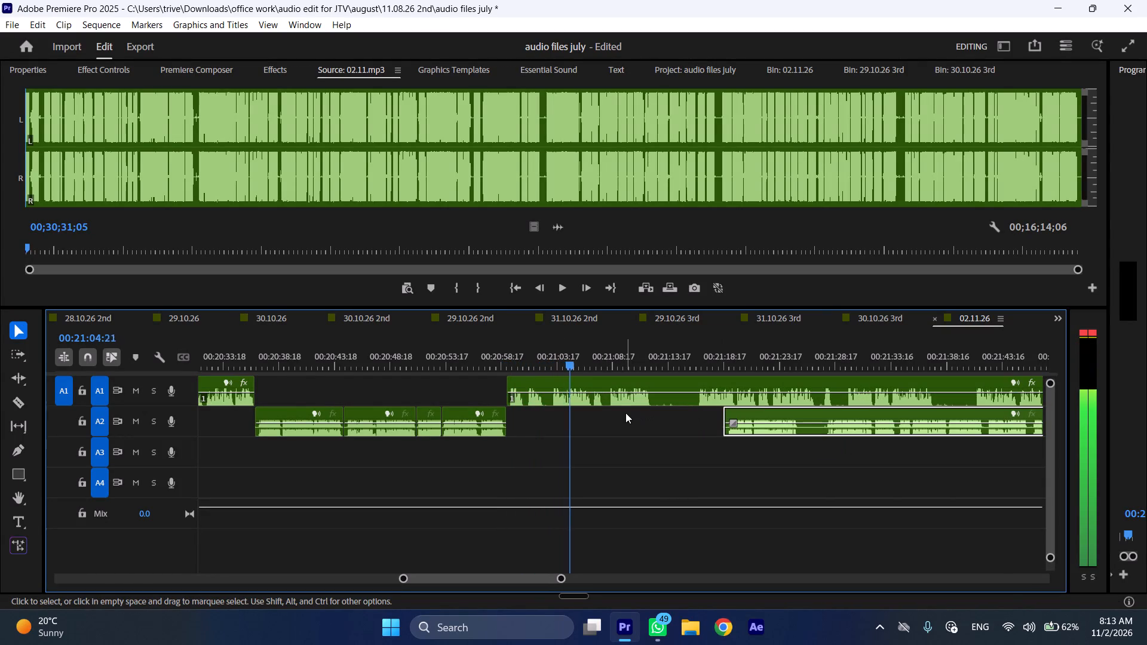
Cut the A1 recording at about 00:21:03 and remove its unwanted opening section, closing the gap.
click(553, 354)
click(565, 383)
key(shift+c)
key(ctrl+shift+d)
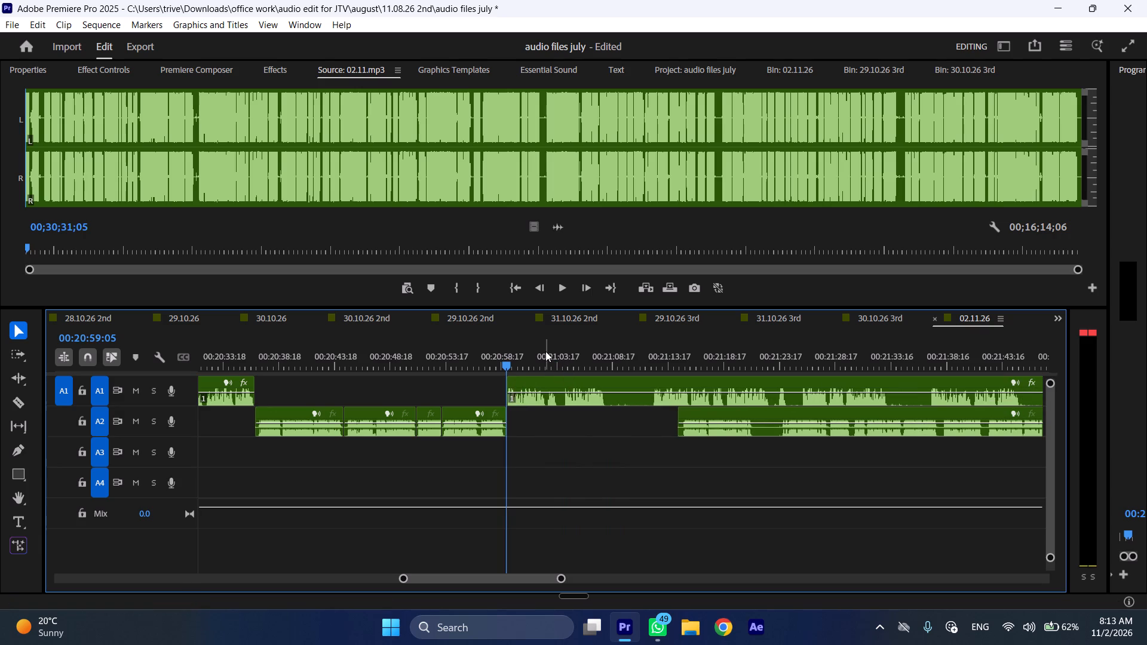
Cut around the short unwanted section about 3.5 seconds into the A1 recording and remove it, closing the gap.
drag(545, 351, 563, 351)
key(shift+c)
click(573, 384)
key(shift+c)
key(ctrl+shift+d)
Play the A1 recording from the new join at faster speed and cut it at the end of the speech at 00:21:07:00.
key(space)
key(l)
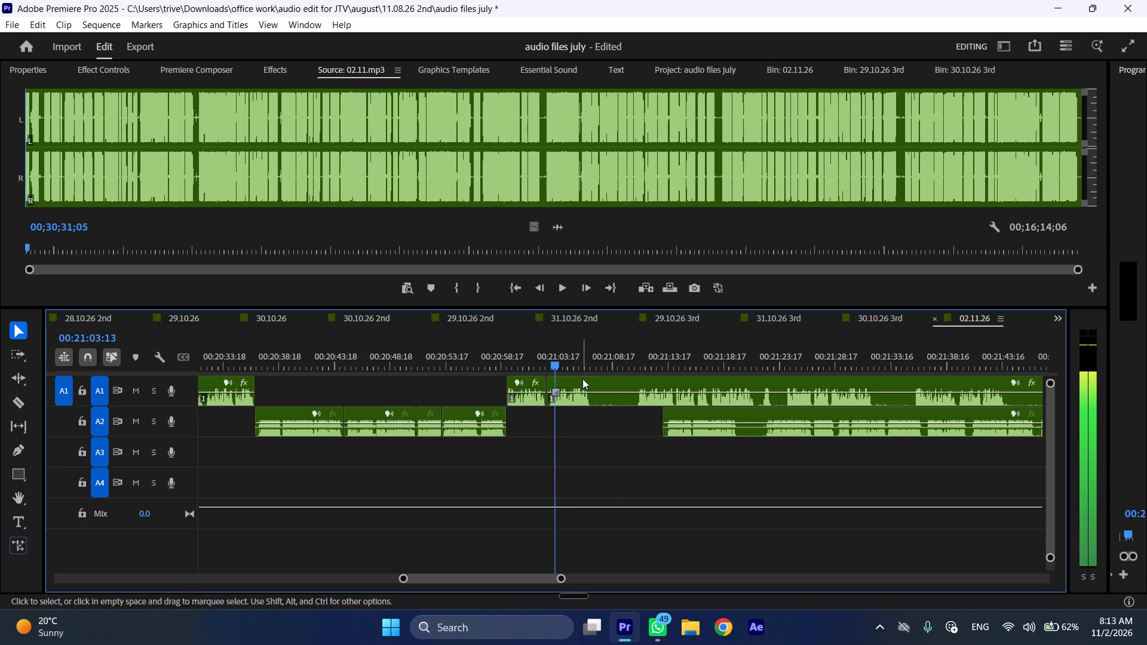
scroll(585, 393, down, 4)
key(space)
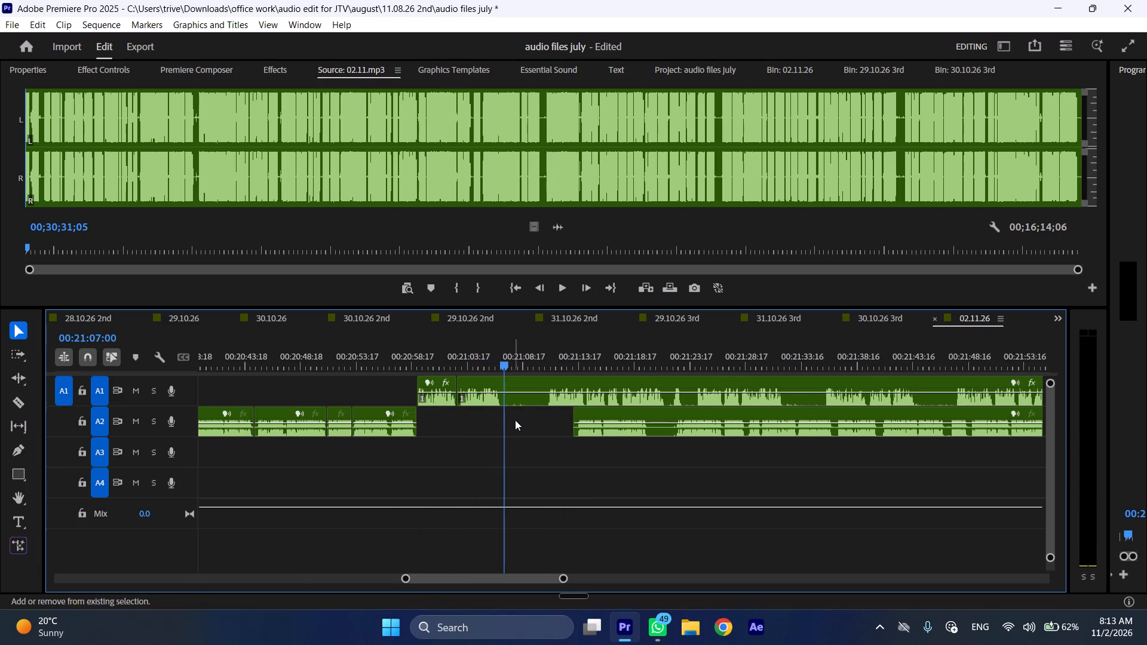
key(shift+c)
Move the remaining A2 recording back so it starts at the A1 cut at 00:21:07:00.
drag(617, 411, 538, 411)
drag(538, 414, 551, 416)
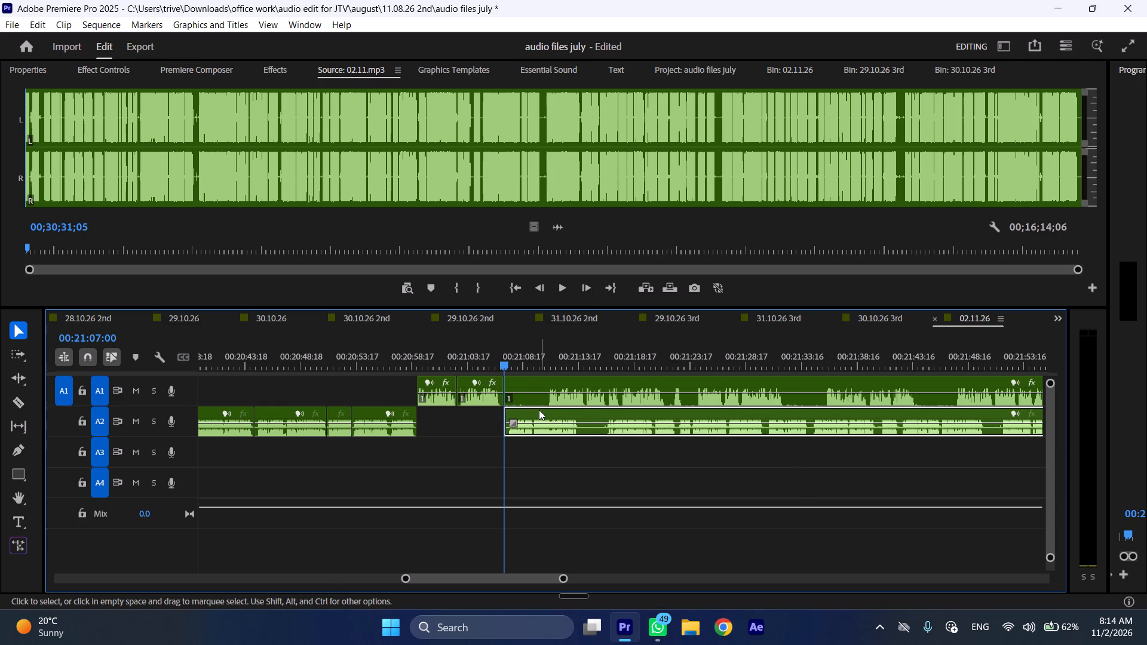
drag(541, 411, 548, 414)
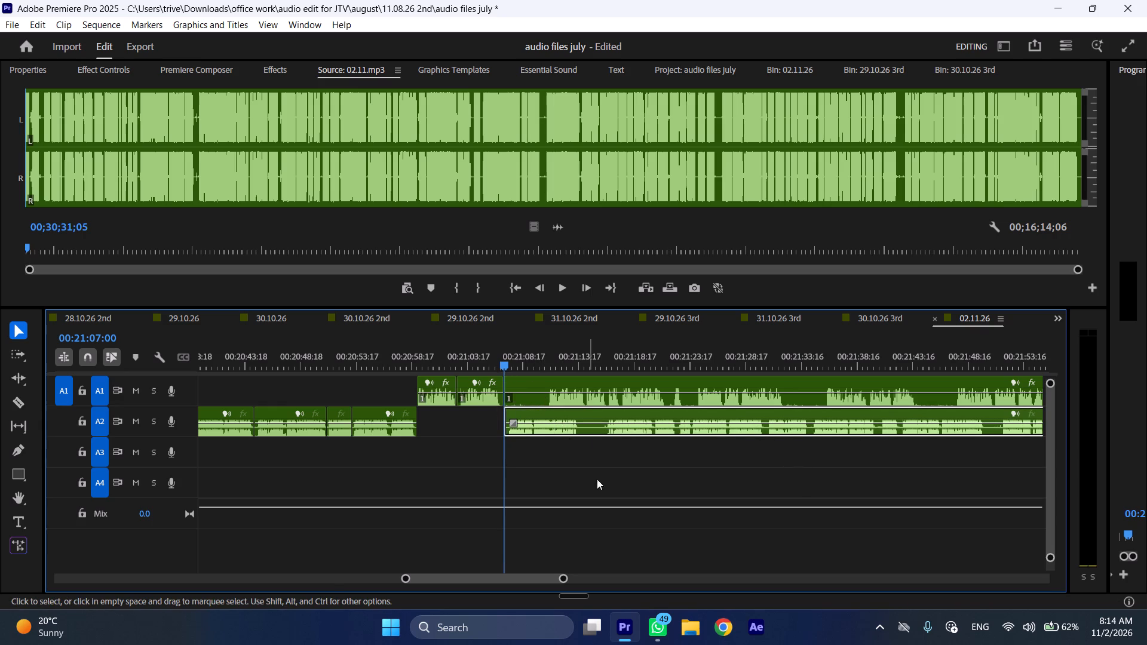
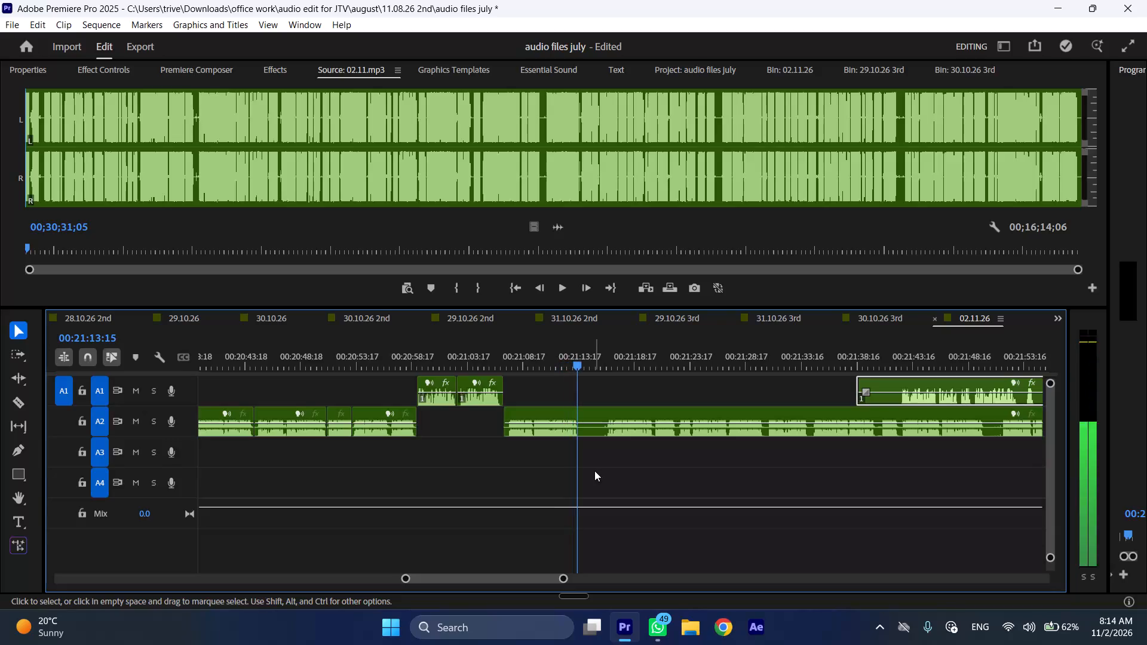
Cut the A2 recording at about 00:21:13:18 and 00:21:16 and remove the section between the cuts, closing the gap.
key(space)
key(space)
key(shift+c)
drag(599, 360, 605, 360)
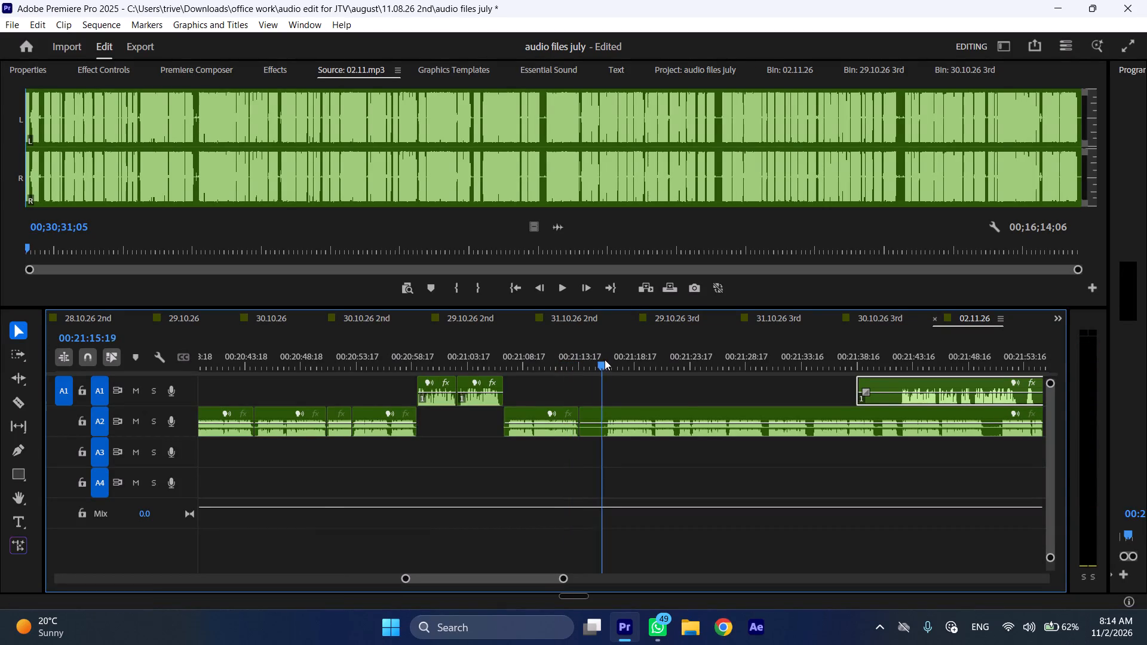
drag(605, 360, 609, 360)
click(609, 361)
click(625, 434)
key(shift+c)
key(ctrl+shift+d)
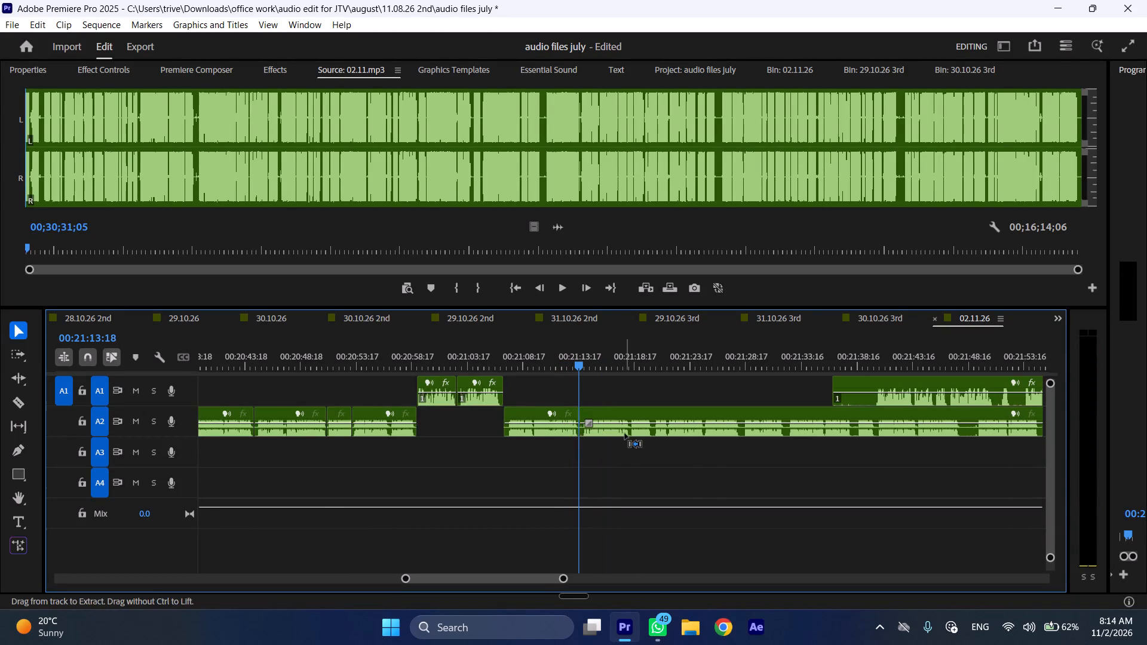
While playing on at faster speed, trim the silent opening of the remaining A1 recording and move it to start at about 00:21:56.
key(space)
text(l)
scroll(620, 460, down, 6)
drag(701, 382, 714, 382)
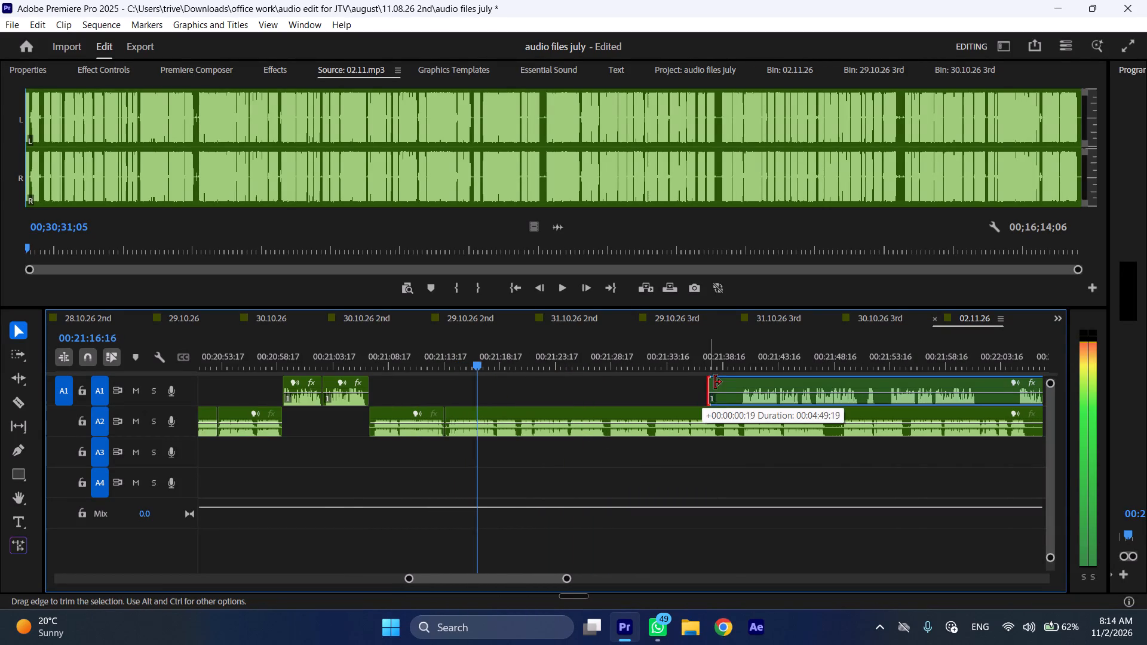
drag(714, 382, 742, 382)
drag(761, 379, 942, 380)
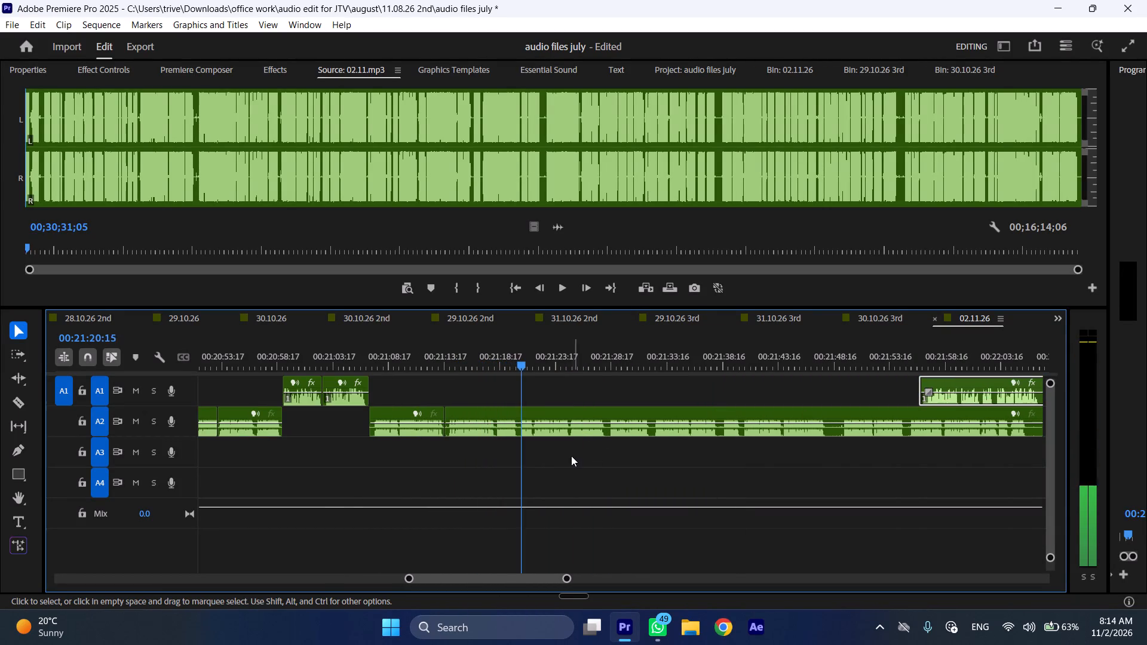
Cut the A2 recording at about 00:21:28 and 00:21:32:14 and remove the unwanted section between the cuts, closing the gap.
scroll(591, 431, down, 2)
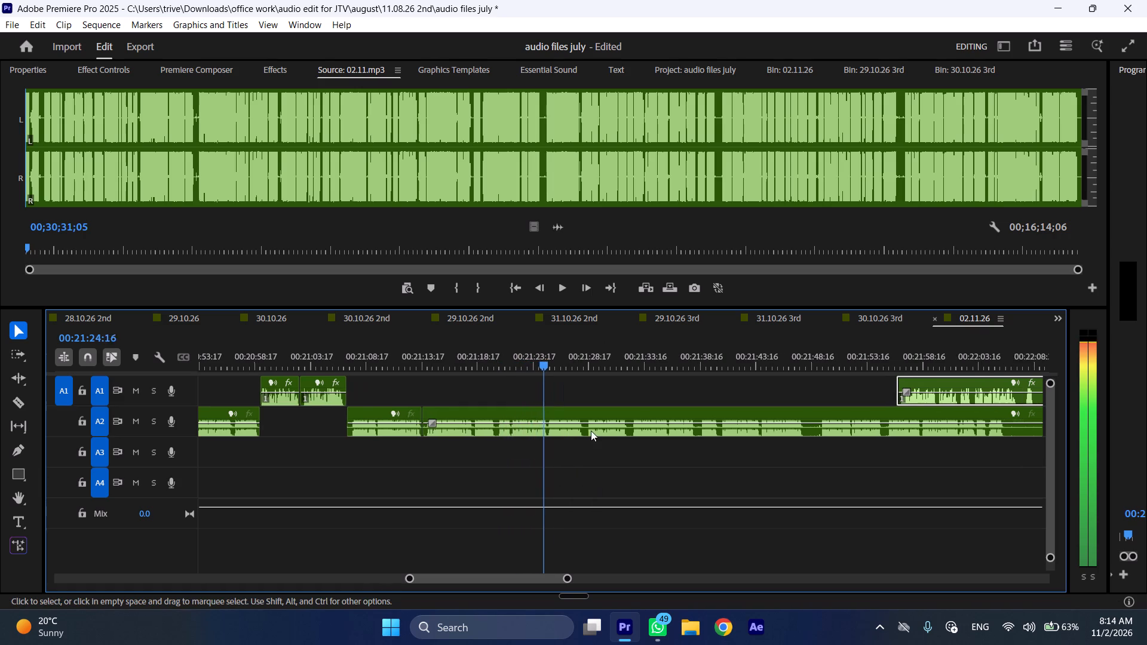
scroll(591, 431, down, 2)
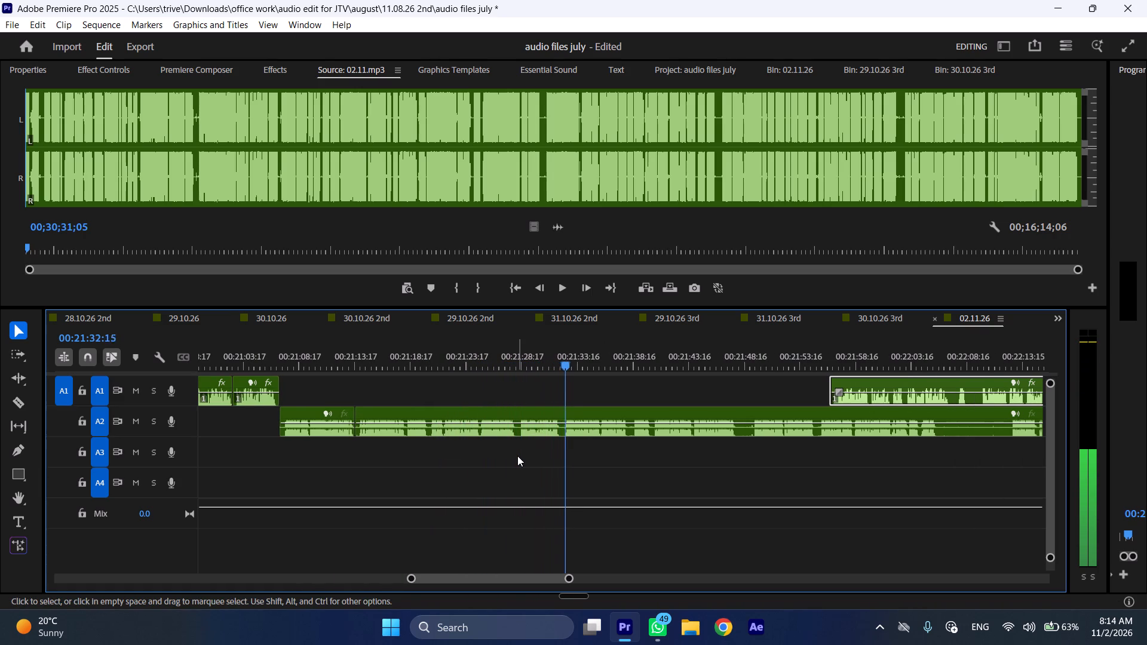
drag(519, 348, 545, 348)
key(shift+c)
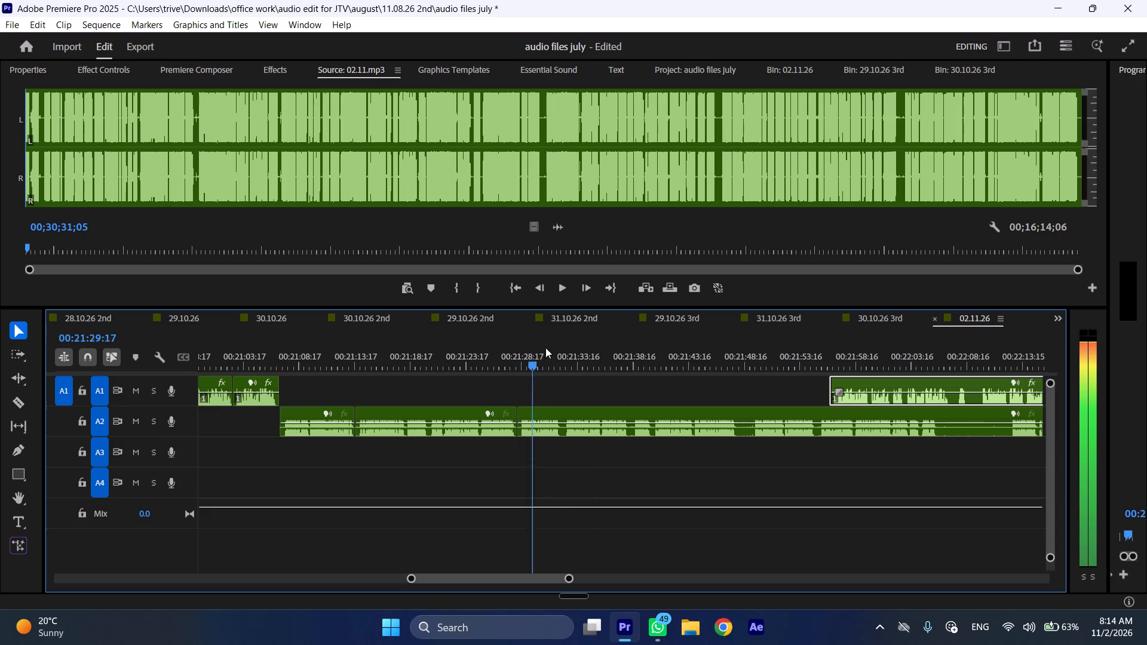
drag(545, 348, 569, 346)
click(564, 366)
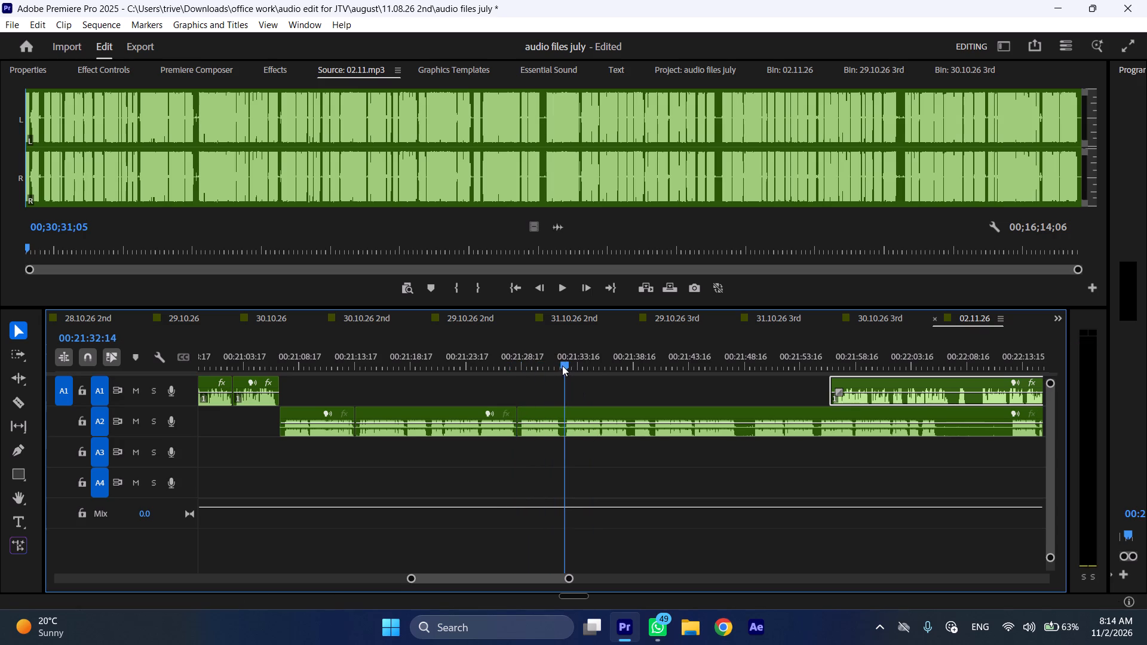
click(577, 421)
key(shift+c)
key(ctrl+shift+d)
Play on at faster speed, cut the A2 recording at 00:21:34:07 and about 00:21:36, and remove the section between, closing the gap.
key(space)
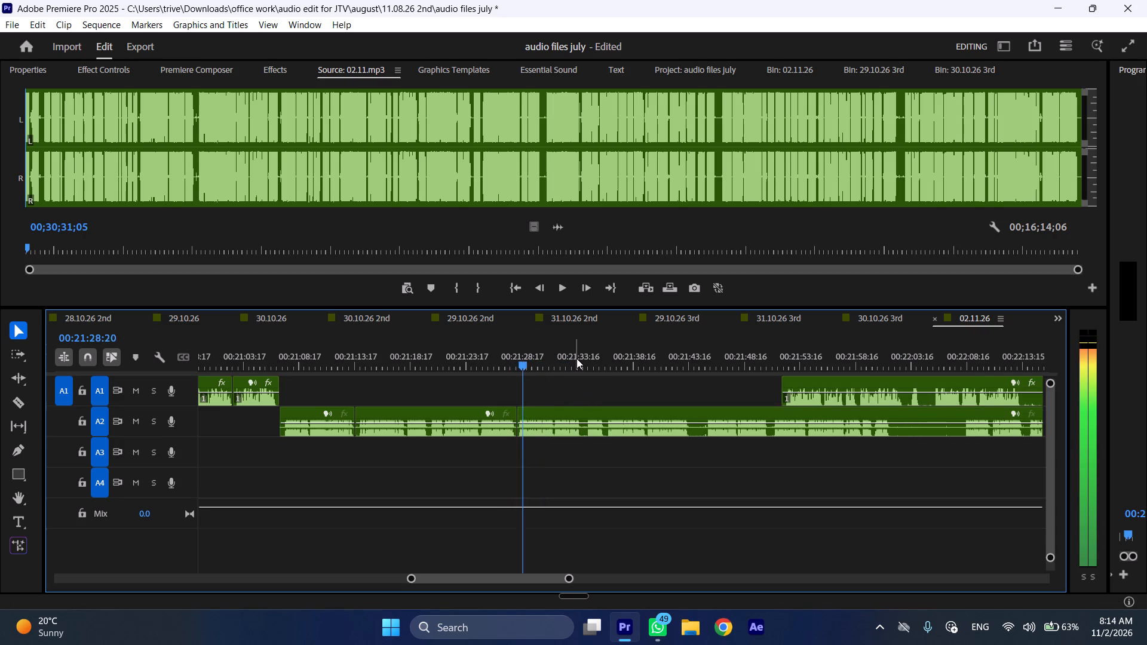
key(l)
scroll(574, 488, down, 2)
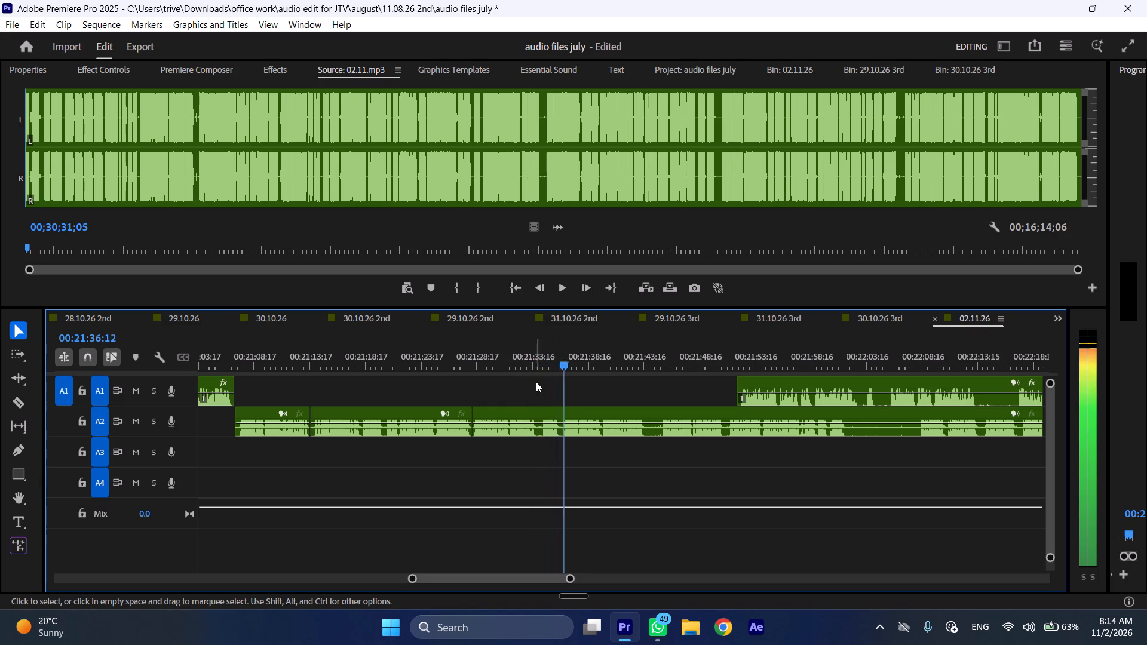
drag(540, 360, 562, 362)
key(shift+c)
click(591, 444)
click(588, 435)
key(shift+c)
key(ctrl+shift+d)
Play the A2 recording from the new join at faster speed to check for the next unwanted section.
key(space)
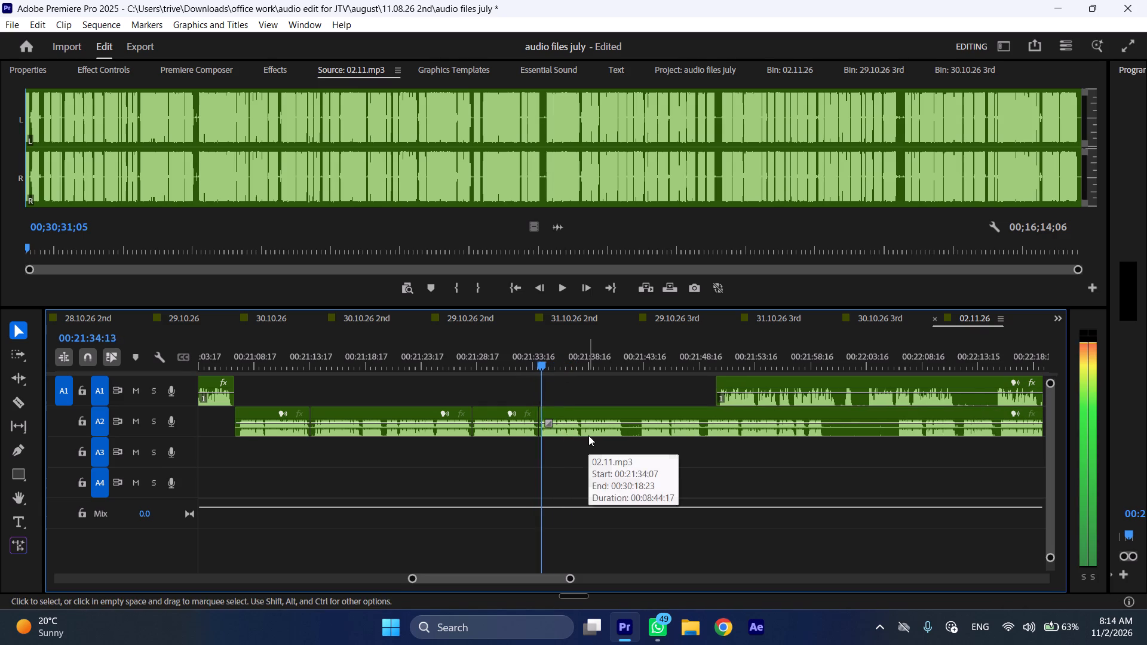
text(l)
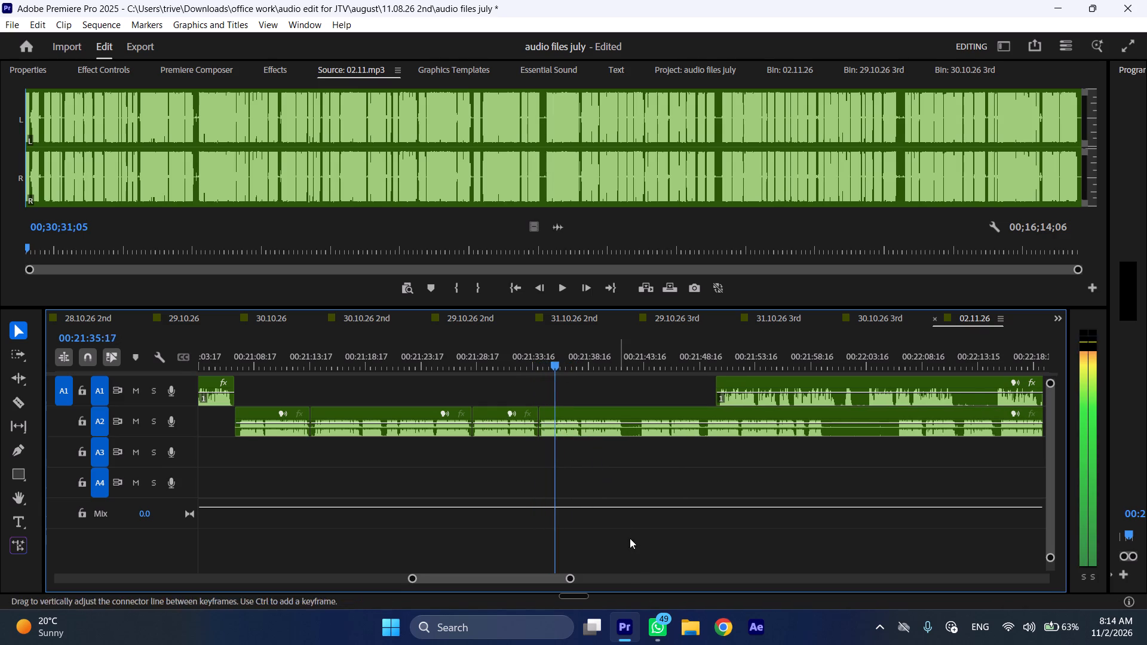
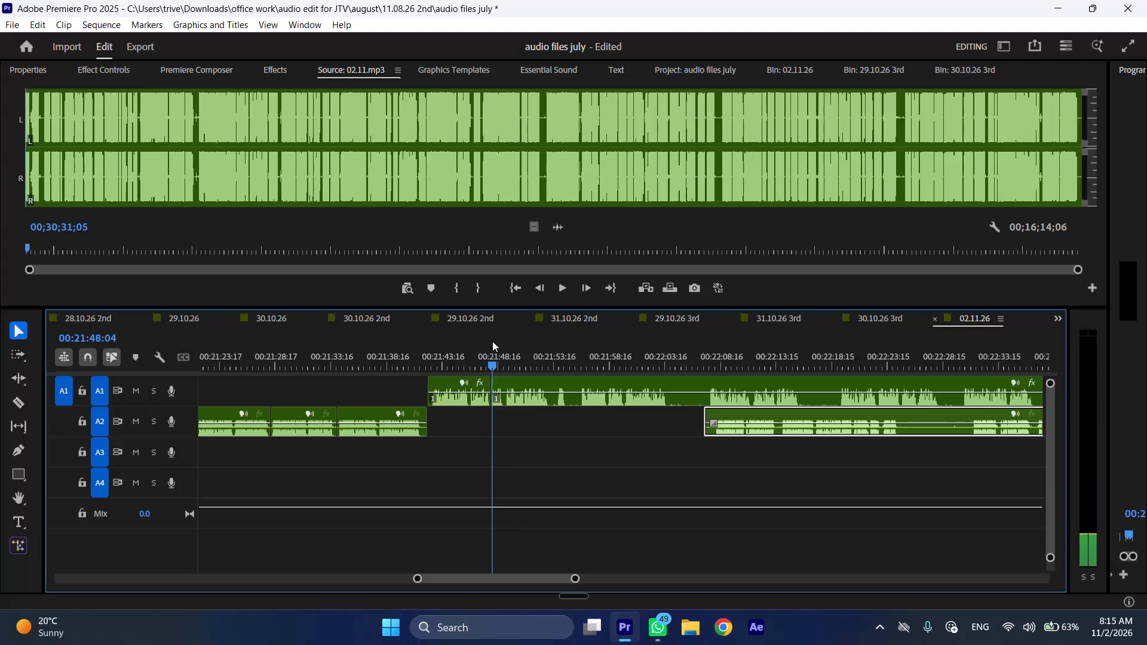
Cut the A1 recording at about 00:21:49 and remove the short section back to the cut at 00:21:48:04, closing the gap.
key(space)
click(519, 381)
key(shift+c)
key(ctrl+shift+d)
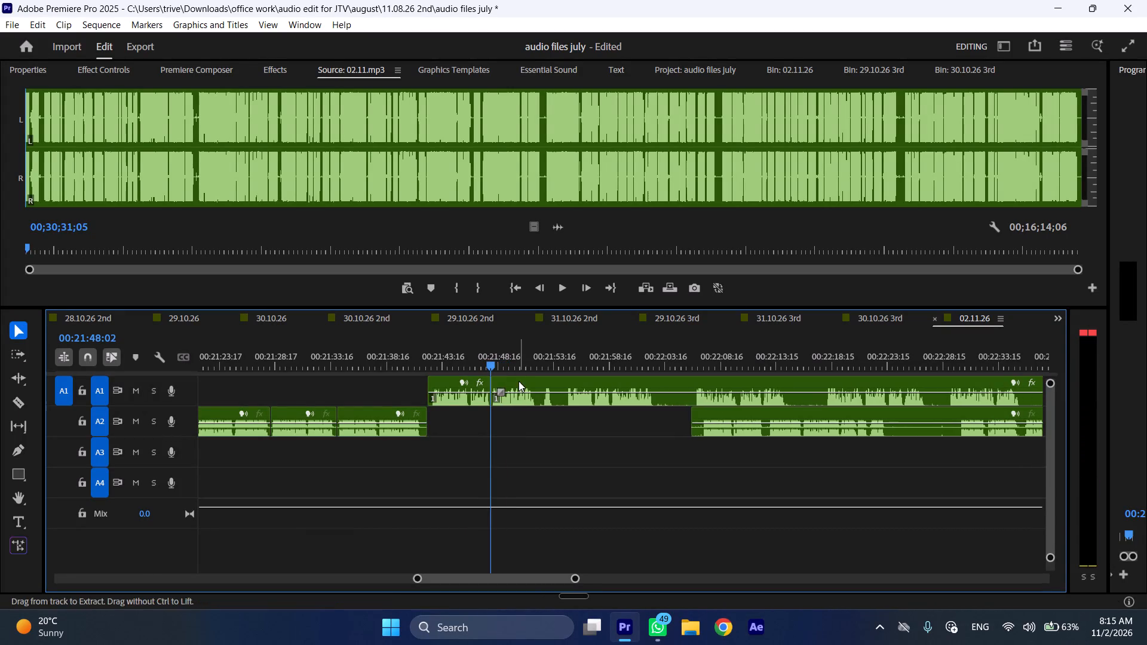
Cut the A1 recording at about 00:21:52 and 00:21:54:19 and delete the piece between the cuts, leaving the gap open.
drag(529, 342, 538, 343)
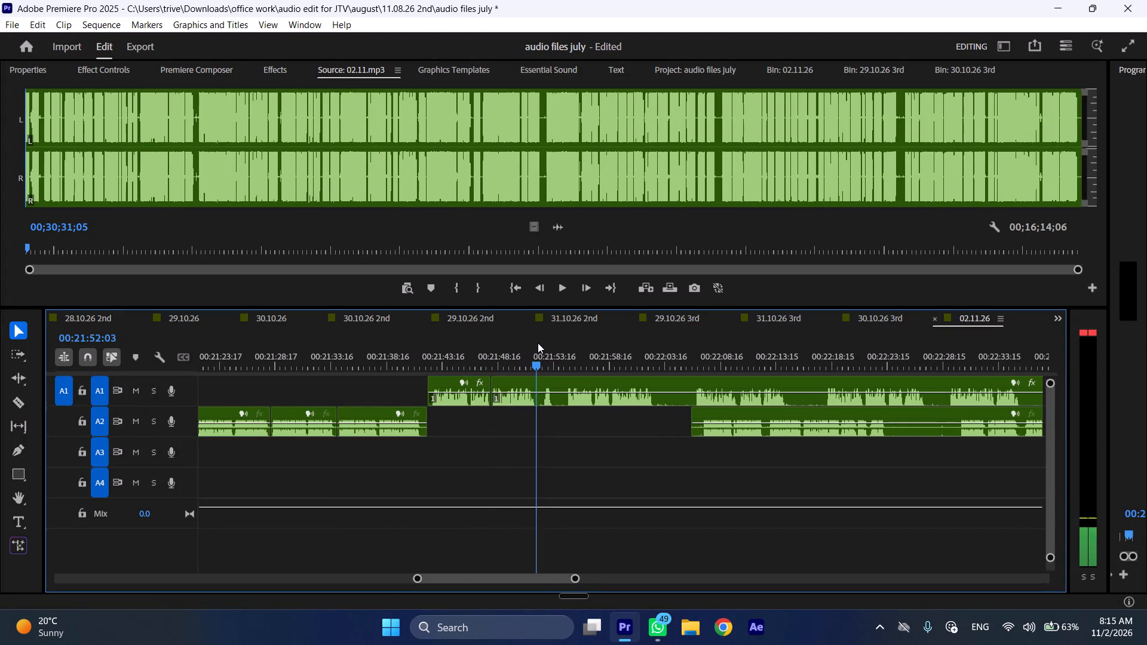
drag(538, 343, 567, 338)
key(shift+c)
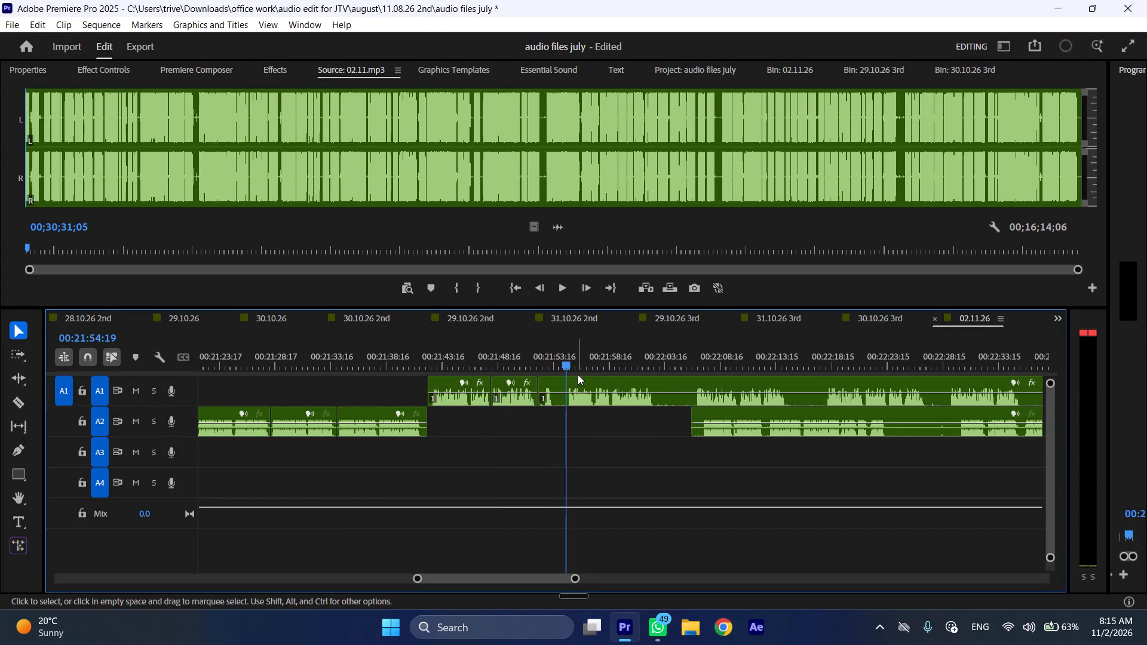
click(578, 374)
key(shift+c)
key(space)
click(557, 401)
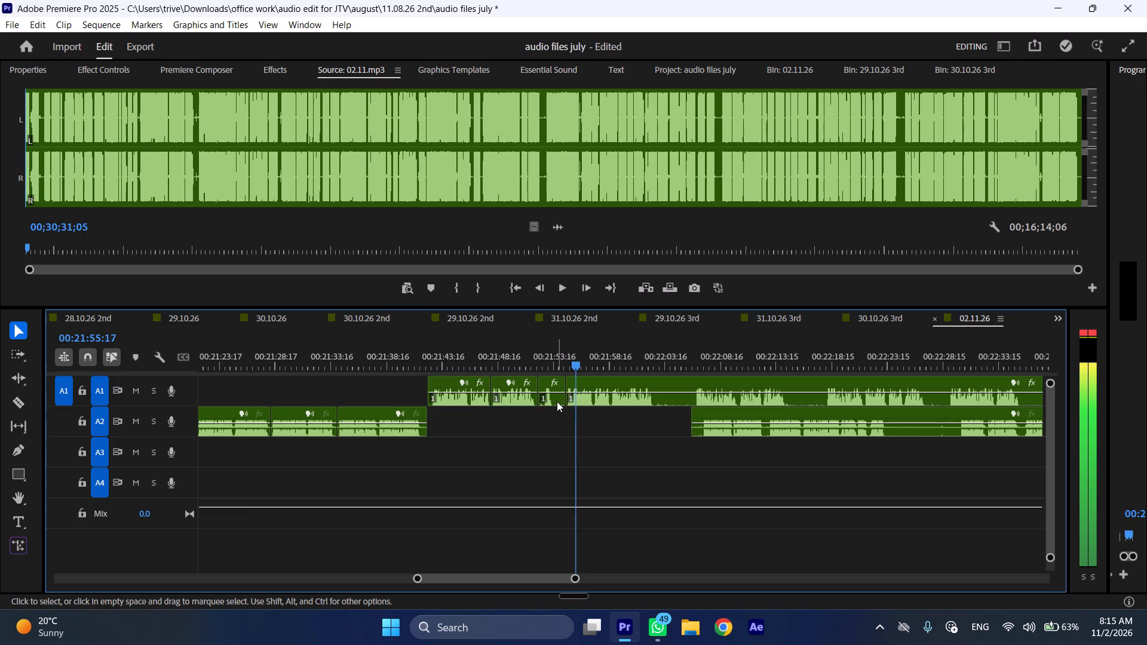
key(BackSpace)
Trim the silent opening of the remaining A2 recording and move it to start at the end of the A1 piece, about 00:21:52.
drag(698, 409, 703, 409)
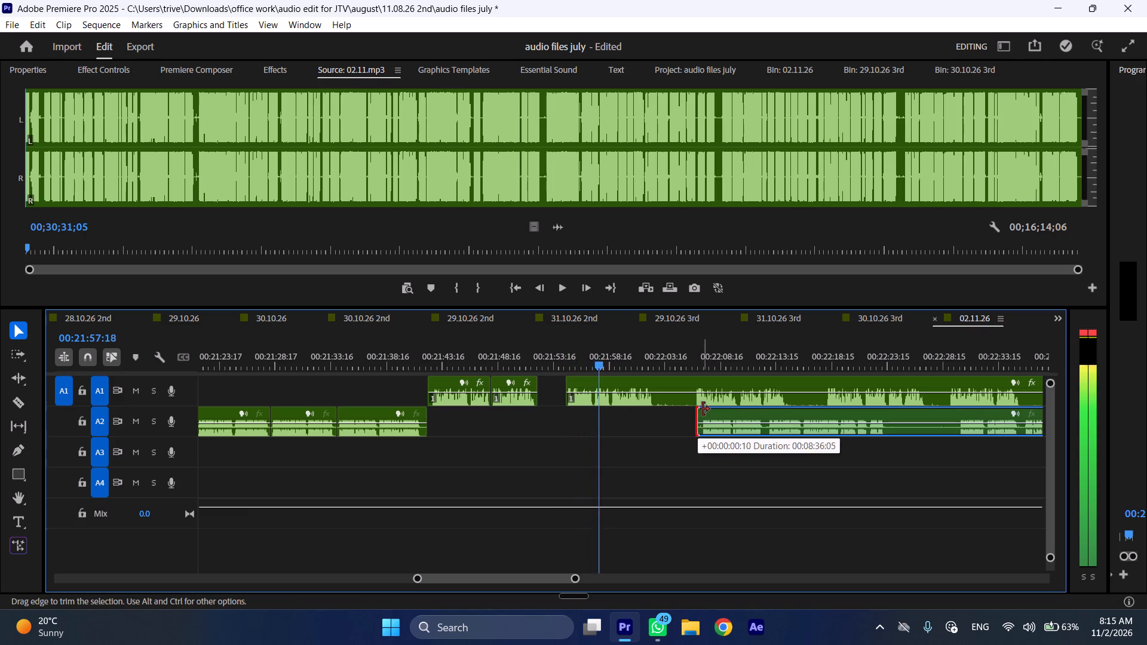
drag(703, 409, 709, 409)
key(space)
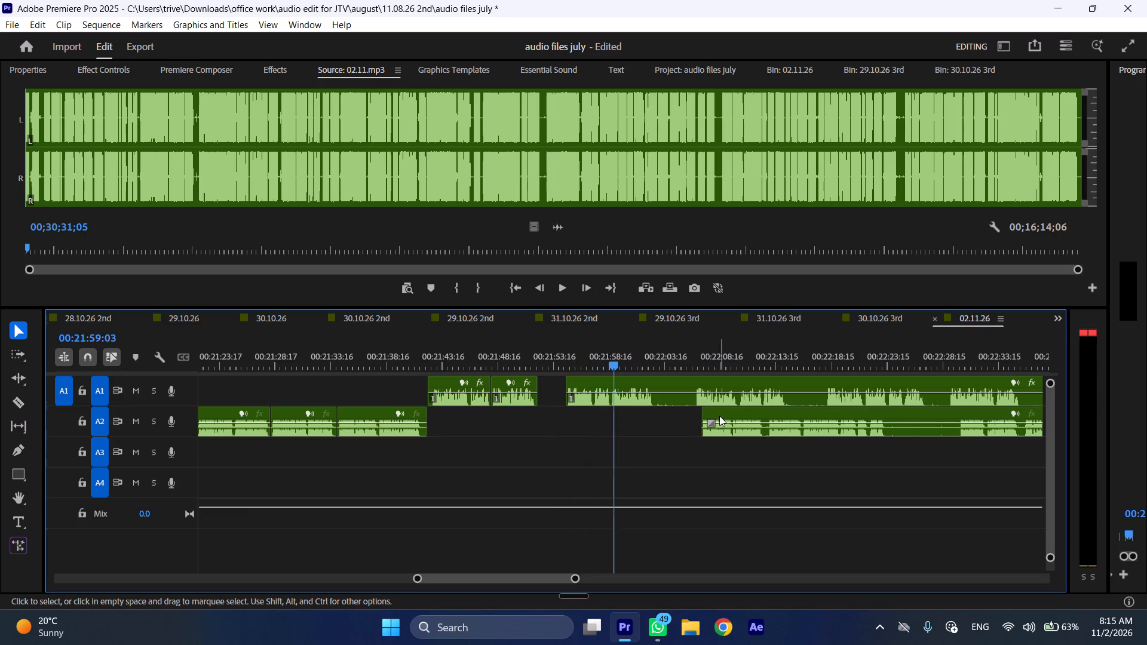
drag(722, 416, 565, 416)
Move the remaining A1 recording along the timeline to start at about 00:22:12.
drag(604, 380, 799, 380)
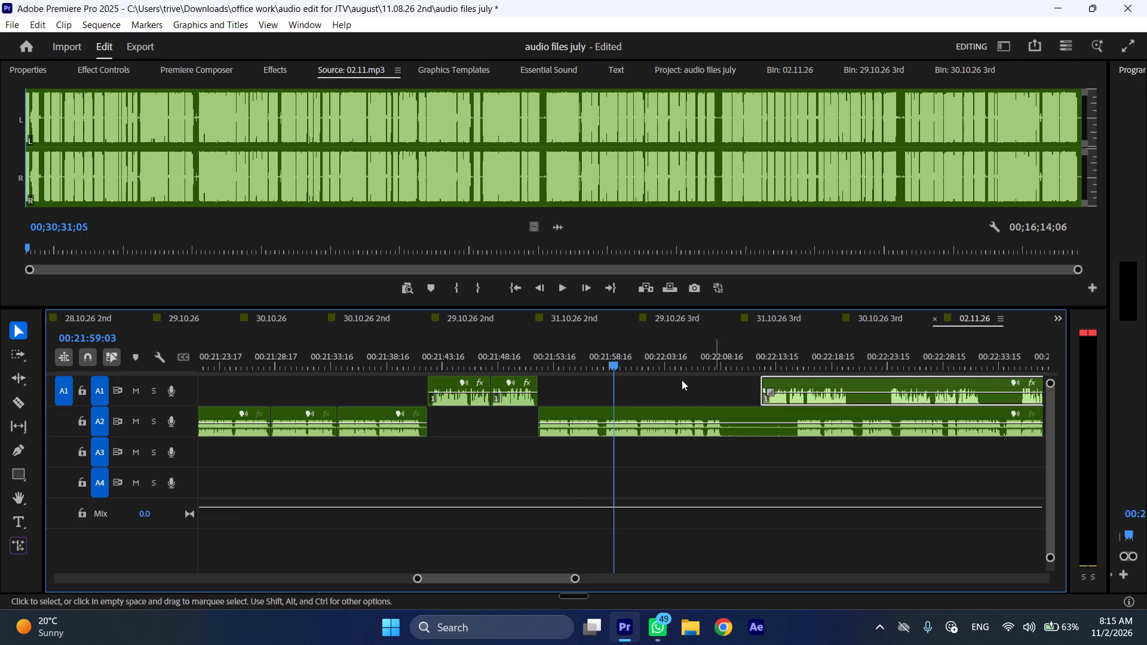
Play from about 00:21:51 across the join into the A2 recording at faster speed to check for the next unwanted section.
click(525, 349)
key(space)
text(l)
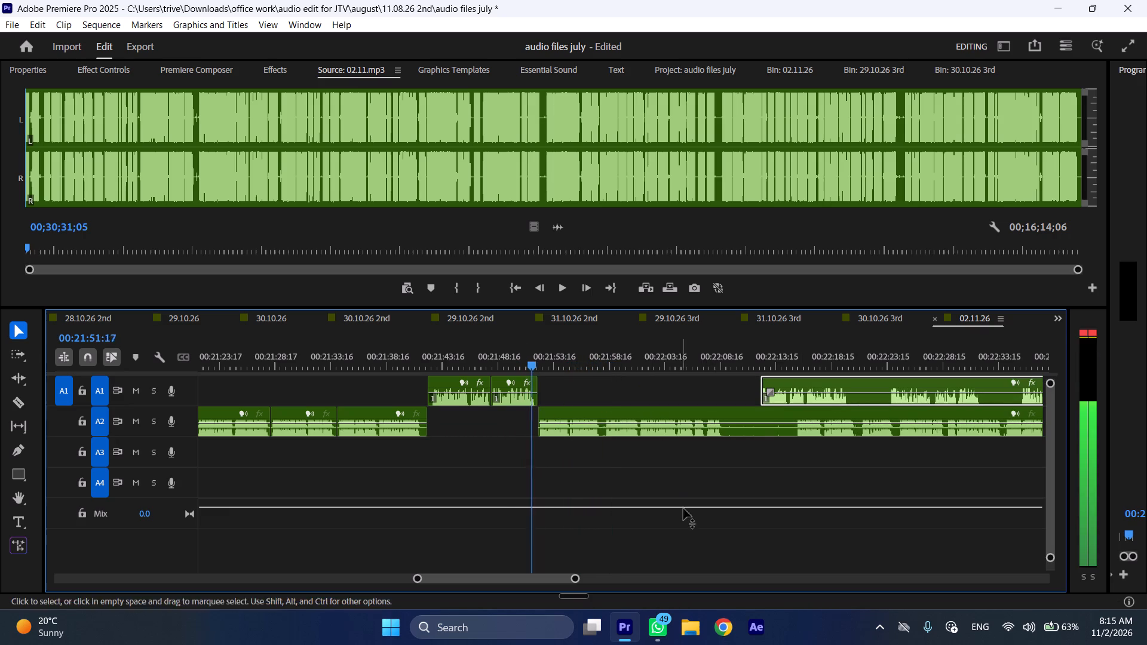
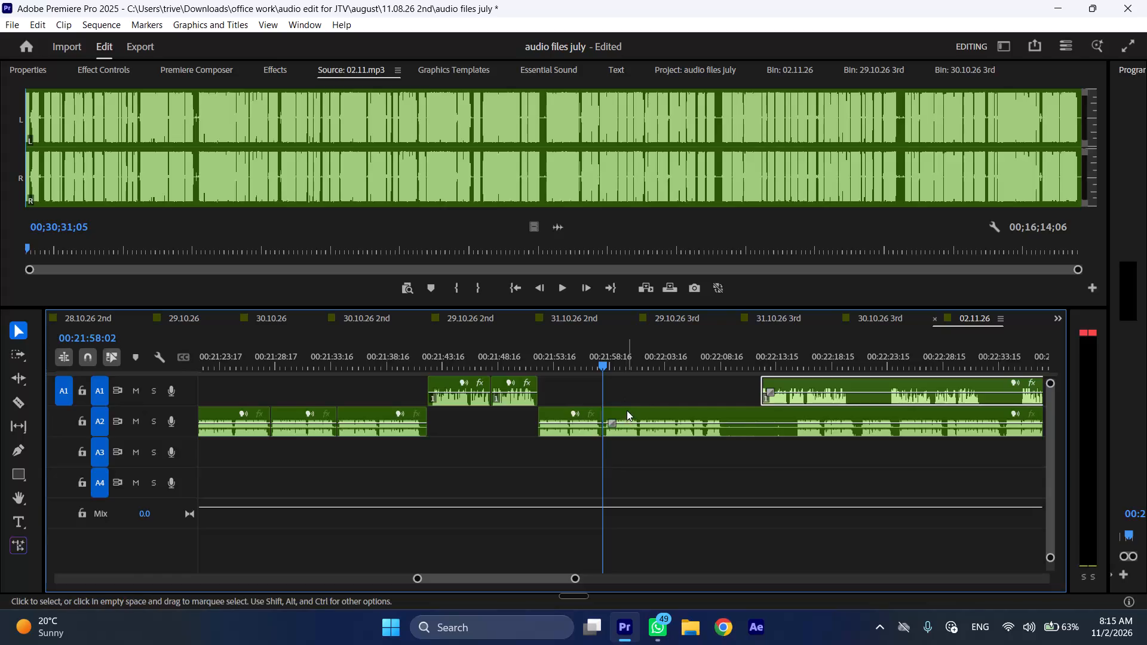
Shift the A2 recording clear to about 00:22:21, cut A1 at 00:22:20:09 and move its front piece to start at about 00:21:58.
drag(627, 410, 878, 410)
click(857, 356)
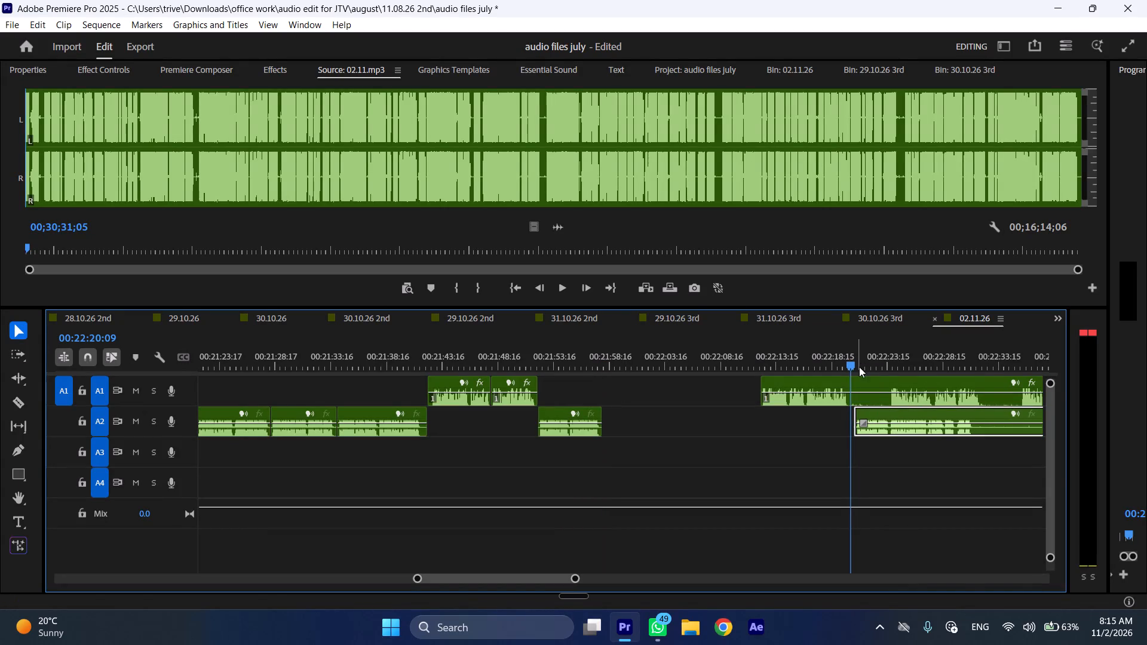
click(866, 382)
key(shift+c)
drag(790, 382, 634, 389)
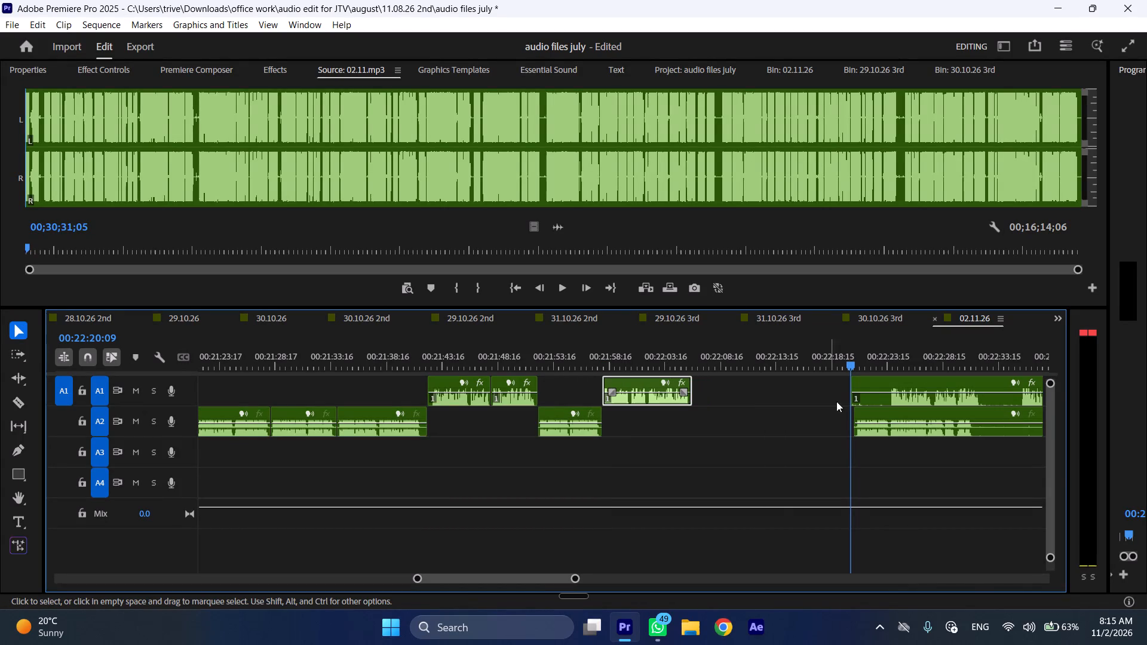
Move the remaining A2 recording back to start at the end of the repositioned A1 piece, about 00:22:06.
drag(892, 413, 726, 414)
Play from 00:21:57:11 across the join into the A1 piece at faster speed to check for the next unwanted section.
click(599, 353)
key(space)
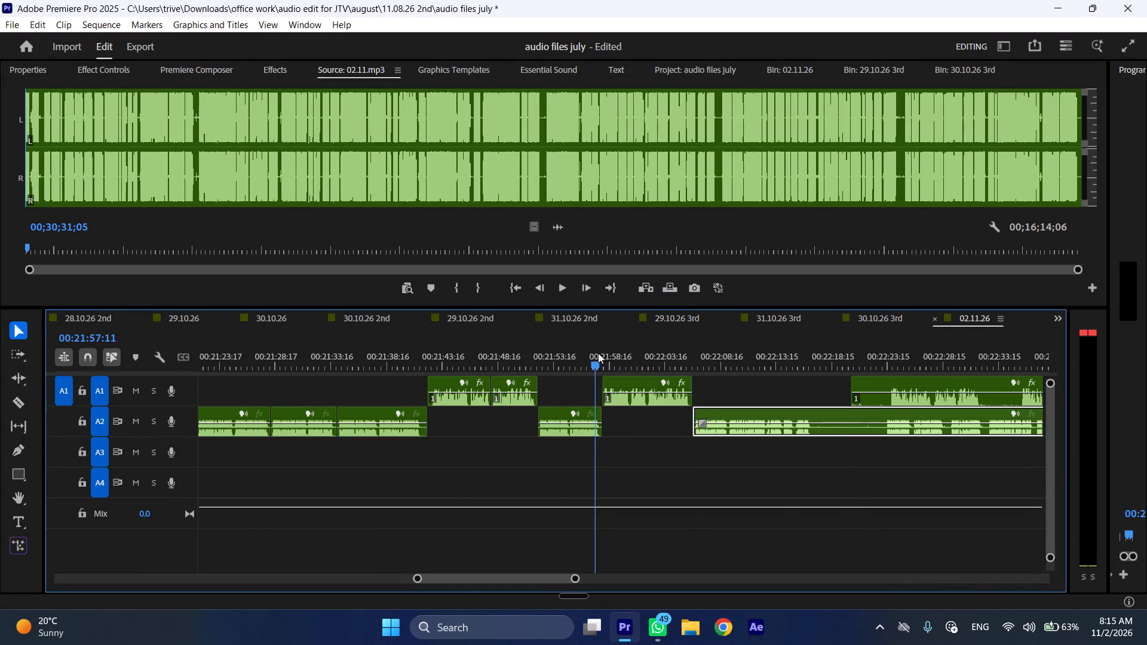
text(l)
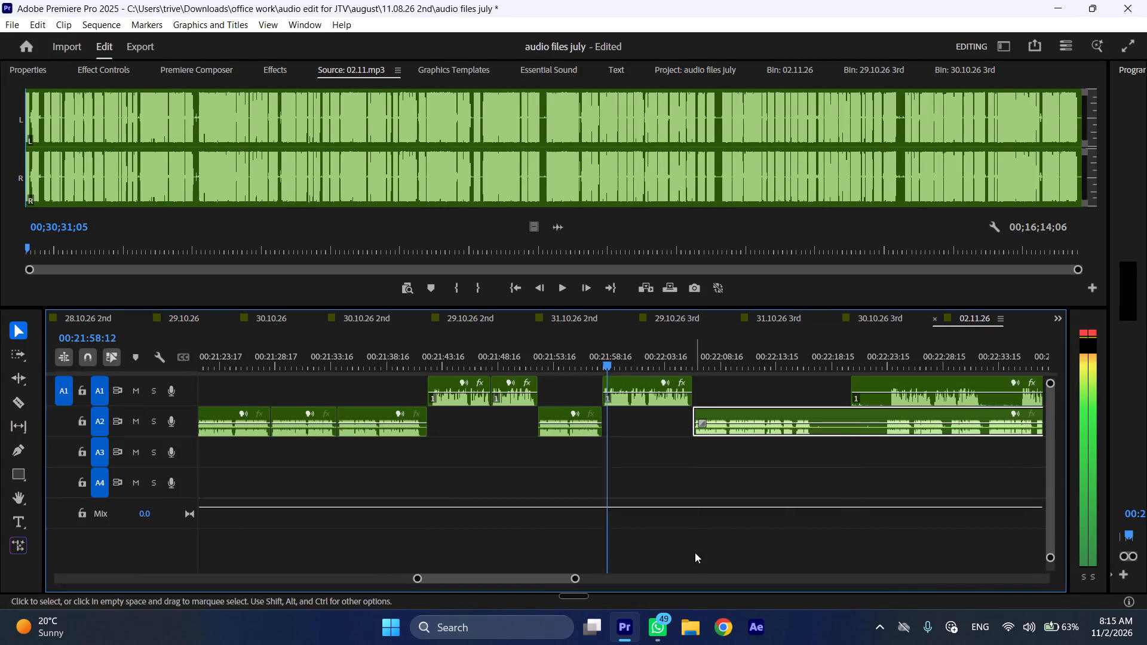
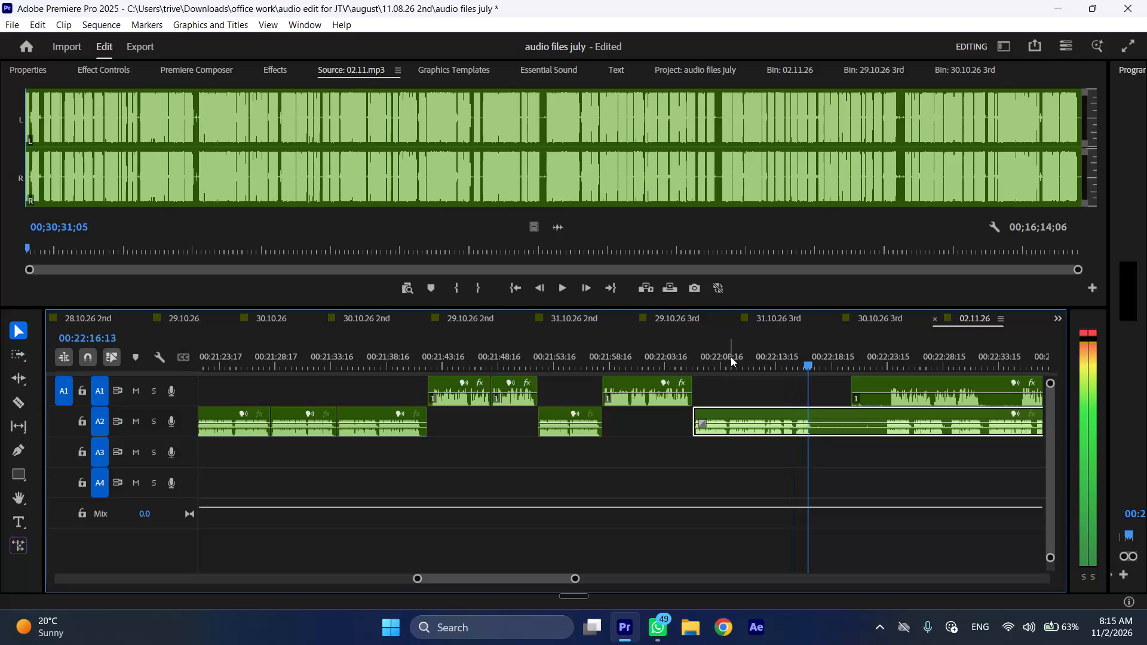
Ripple-delete the front of the A2 recording from its start at 00:22:06:04 up to 00:22:09:08.
click(731, 357)
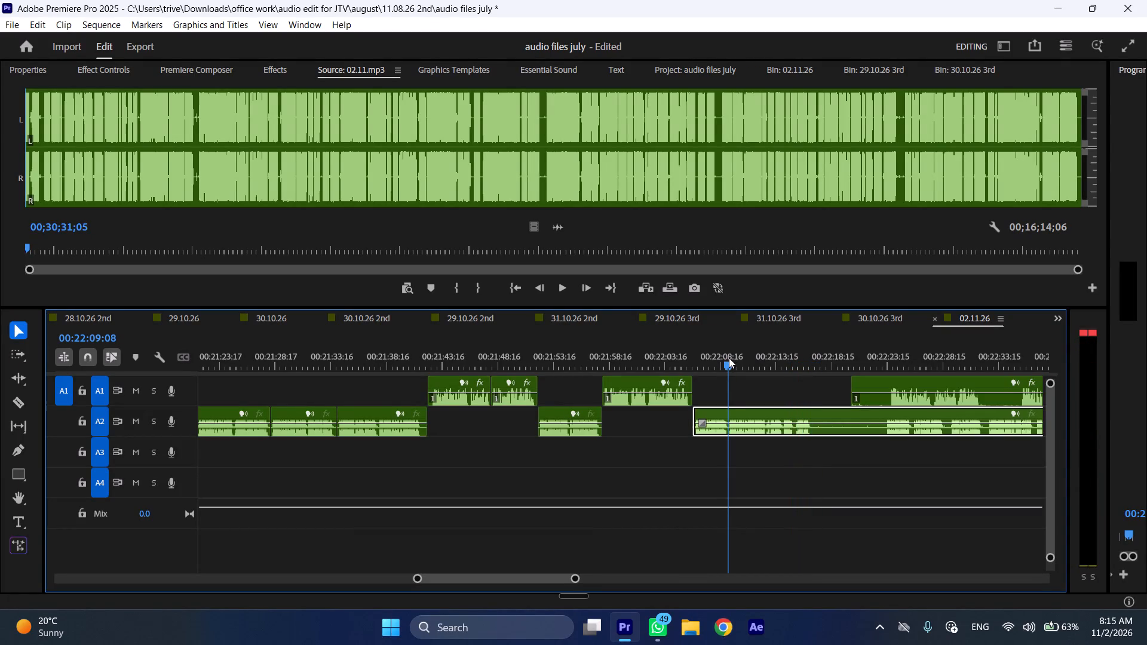
key(shift+c)
key(ctrl+shift+d)
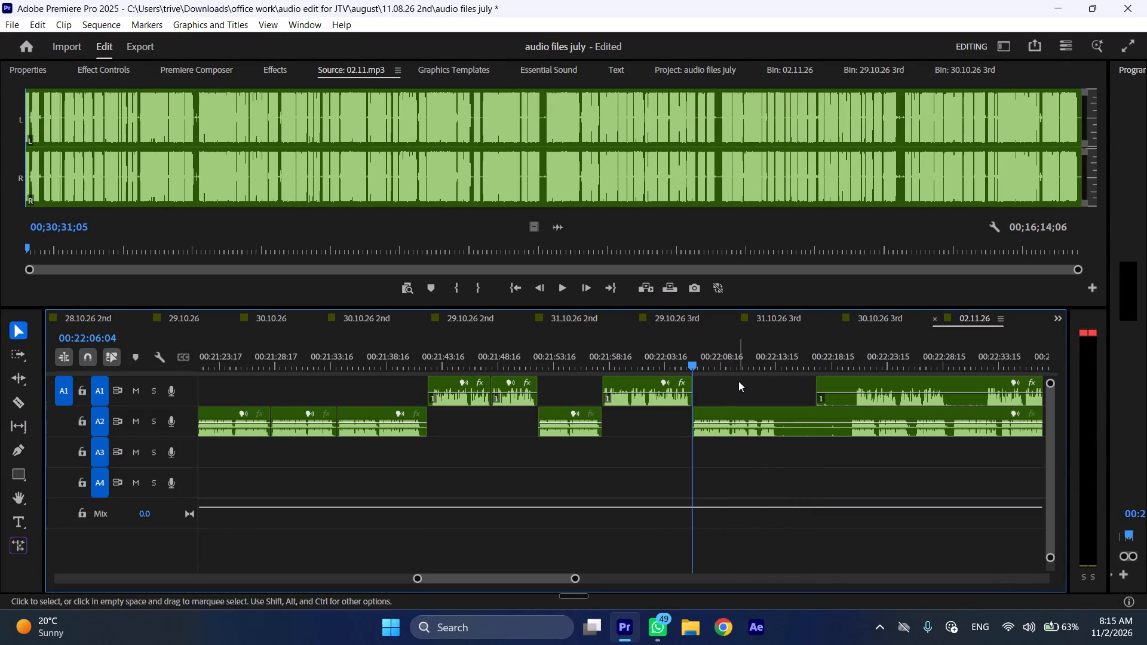
Cut out about one second of the A2 recording, from about 00:22:11 to 00:22:12, and close the gap.
drag(749, 357, 760, 357)
key(shift+c)
click(779, 422)
key(shift+c)
key(ctrl+shift+d)
Move the A1 recording clear to about 00:22:36 and ripple-delete the silent A2 section from 00:22:12:18 to 00:22:19:08.
key(space)
text(l)
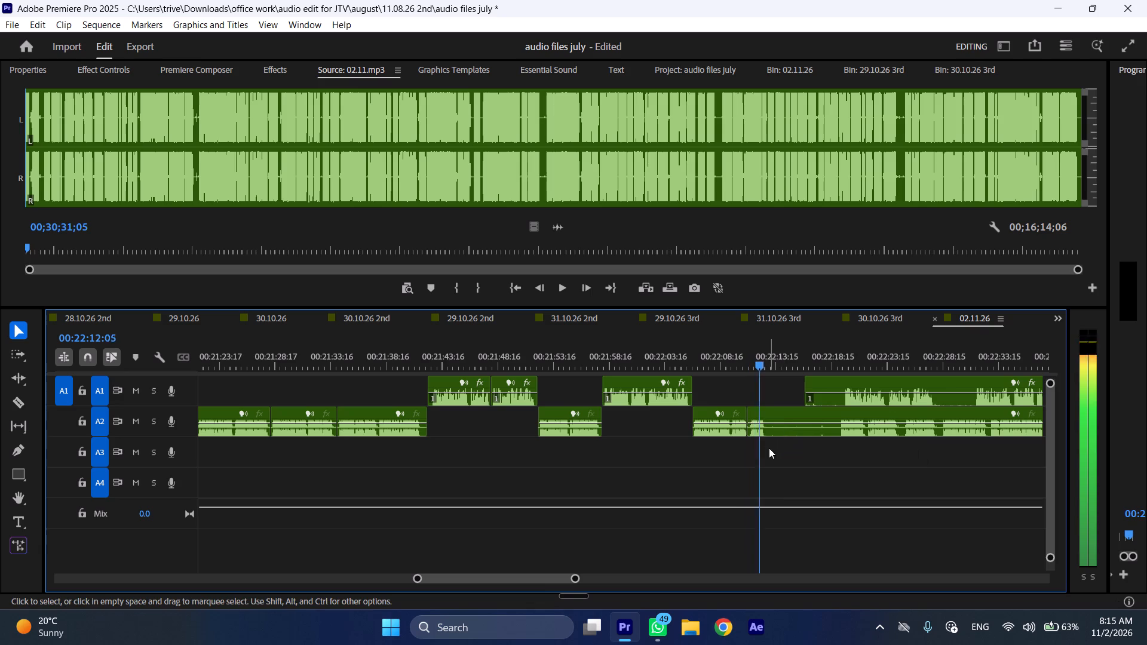
key(space)
text(C)
scroll(769, 448, down, 6)
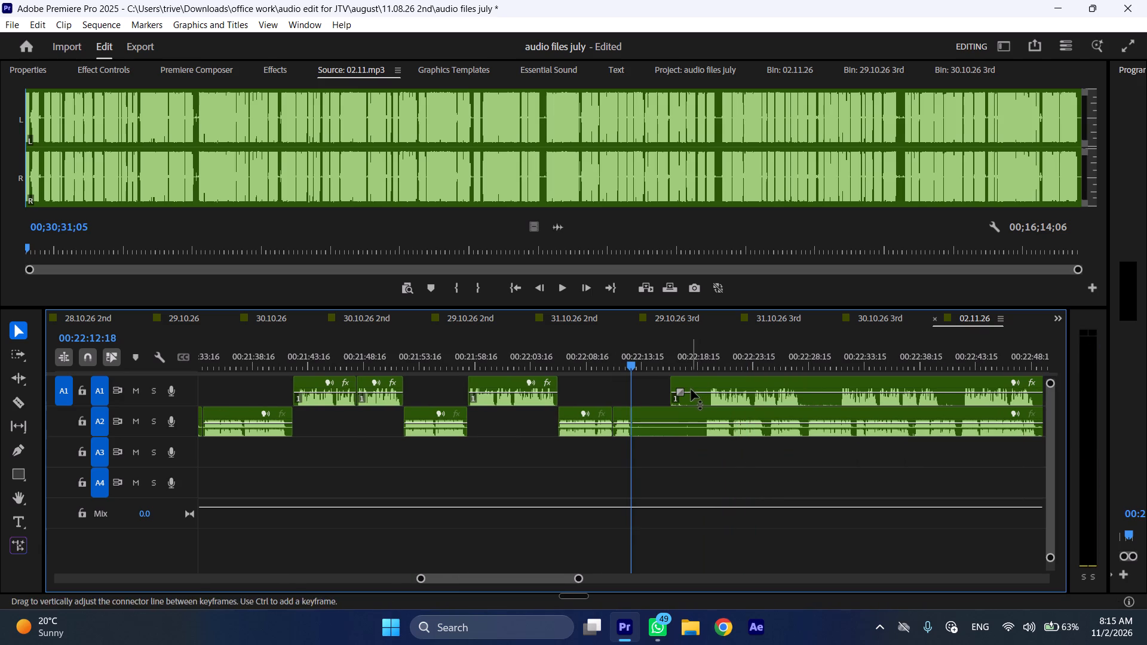
drag(690, 385, 918, 385)
click(706, 363)
click(737, 431)
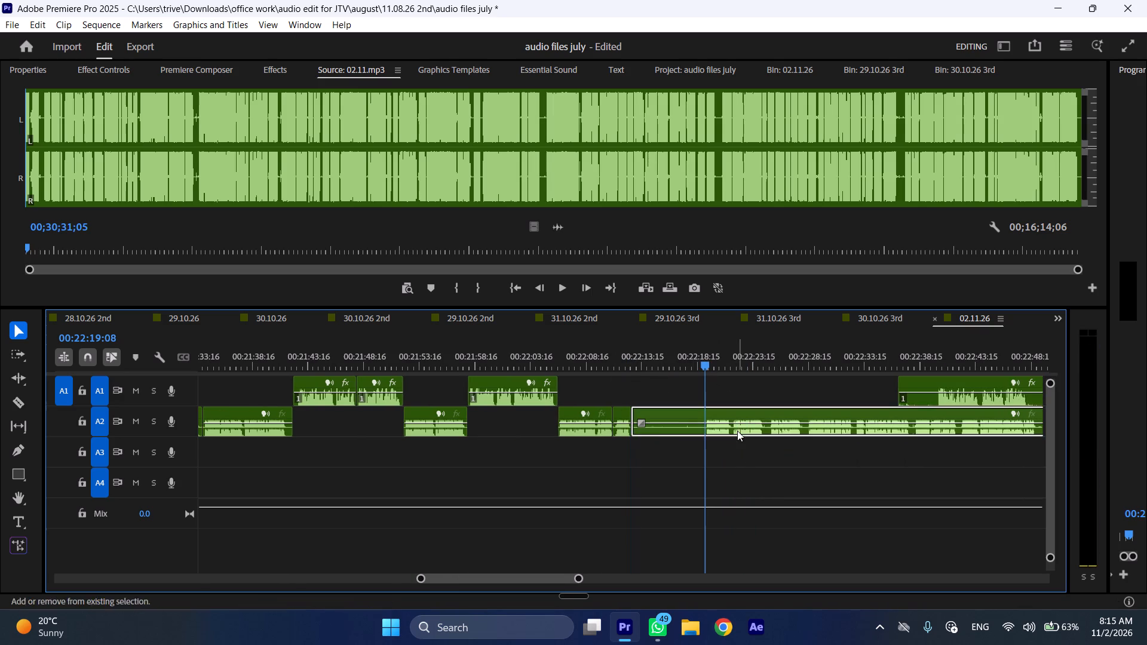
key(shift+c)
key(ctrl+shift+d)
Shift the A1 recording further along to about 00:22:53 and ripple-delete the A2 section from about 00:22:15 to 00:22:18:11.
key(space)
text(l)
scroll(761, 449, down, 6)
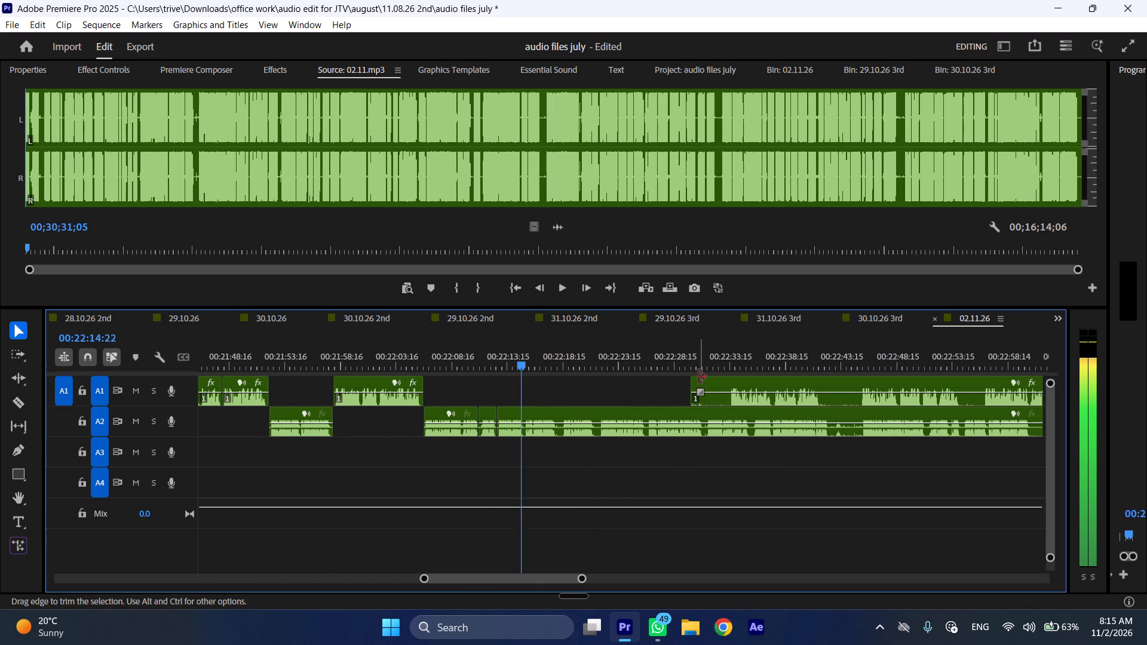
drag(698, 377, 735, 379)
drag(750, 379, 970, 379)
drag(527, 361, 563, 361)
key(shift+c)
click(580, 402)
click(582, 417)
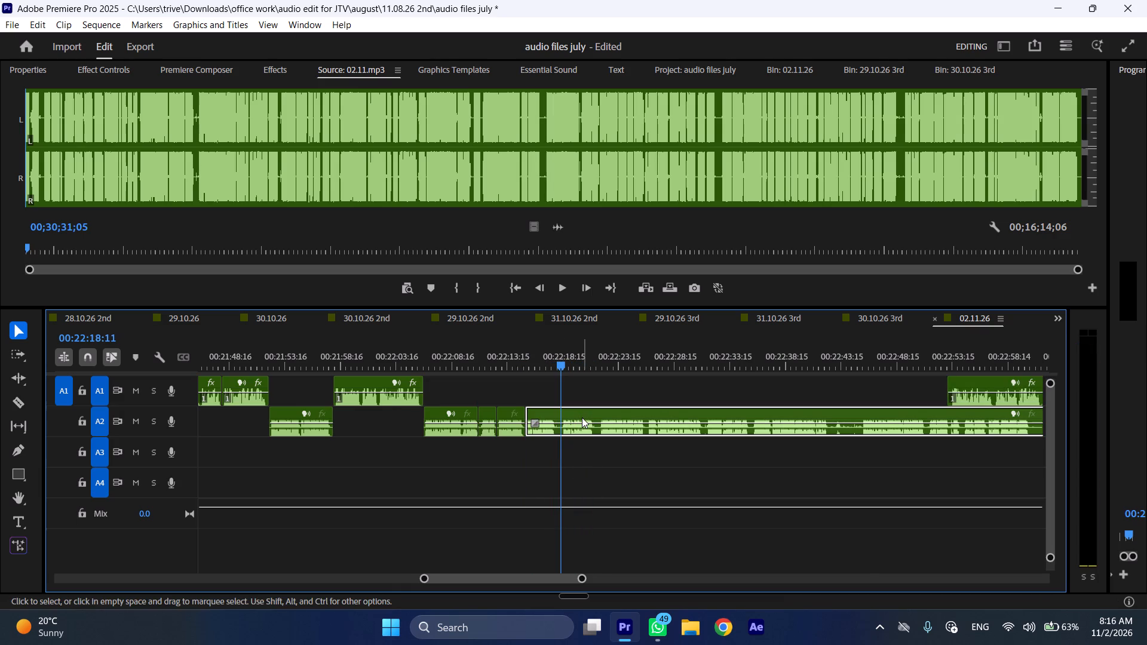
key(shift+c)
key(ctrl+shift+d)
Play on through A2 at faster speed and ripple-delete its unwanted section from about 00:22:18:15 to 00:22:23.
key(space)
text(l)
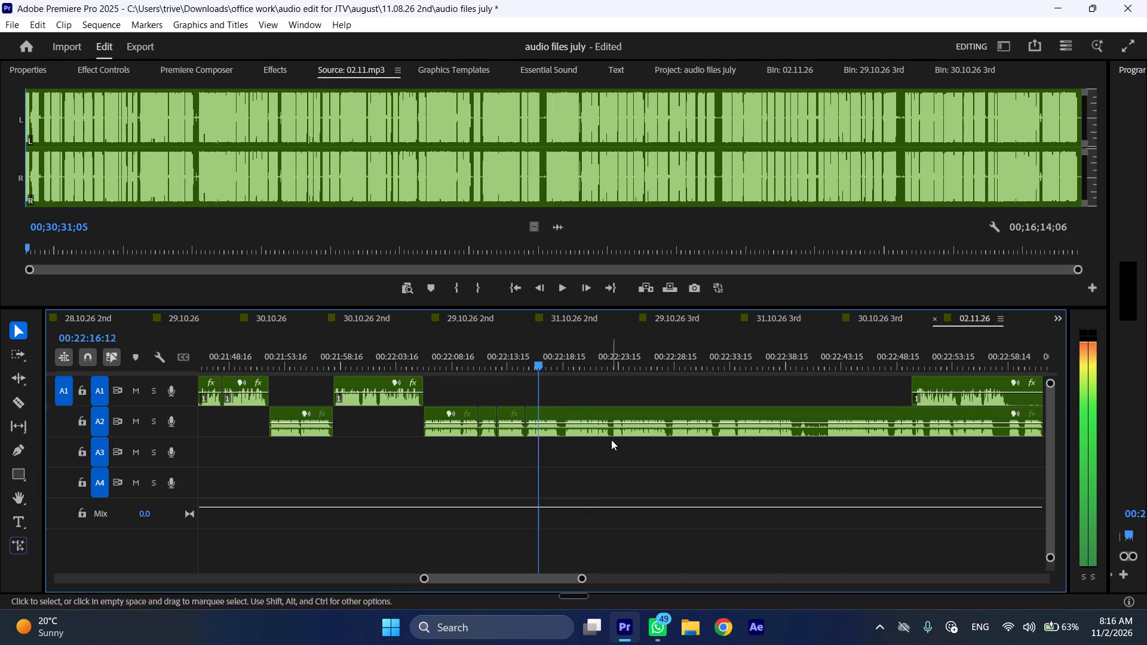
scroll(584, 446, down, 3)
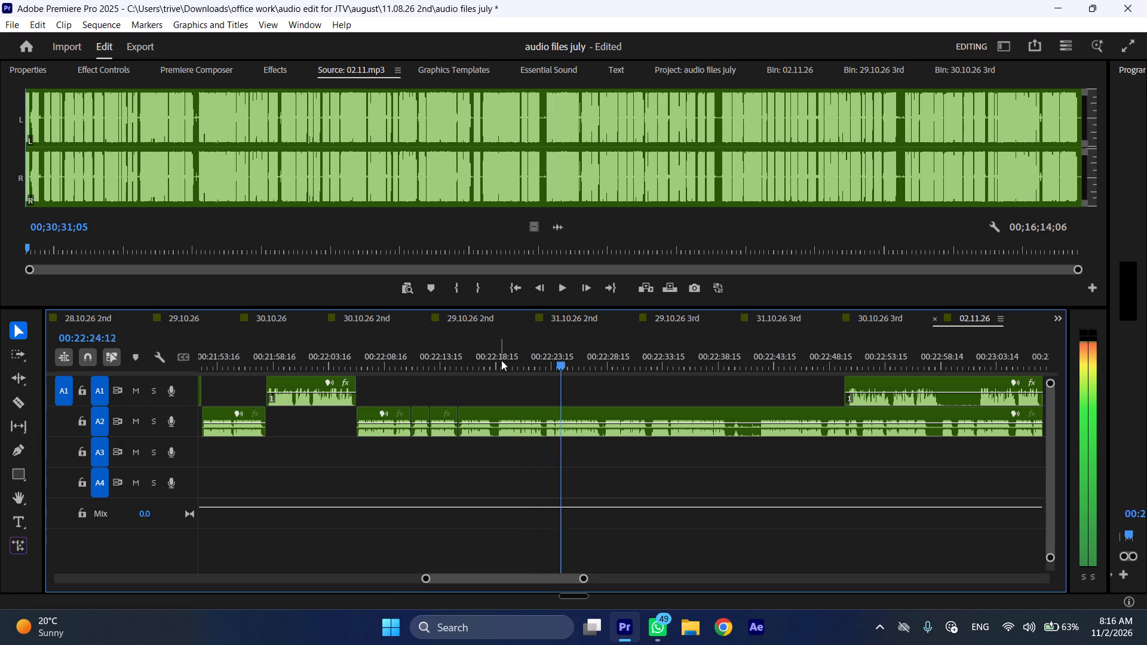
drag(495, 356, 545, 356)
key(shift+c)
click(561, 408)
key(shift+c)
key(ctrl+shift+d)
Play on from the new A2 join at about 00:22:18:15 at faster speed to check for the next unwanted section.
key(space)
text(l)
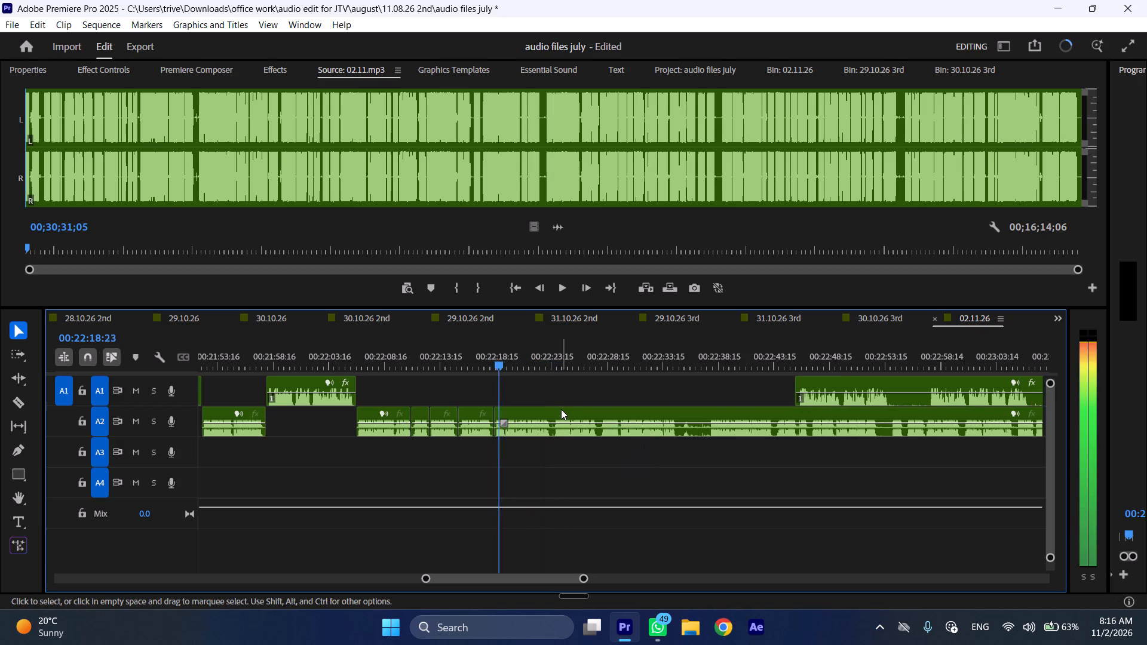
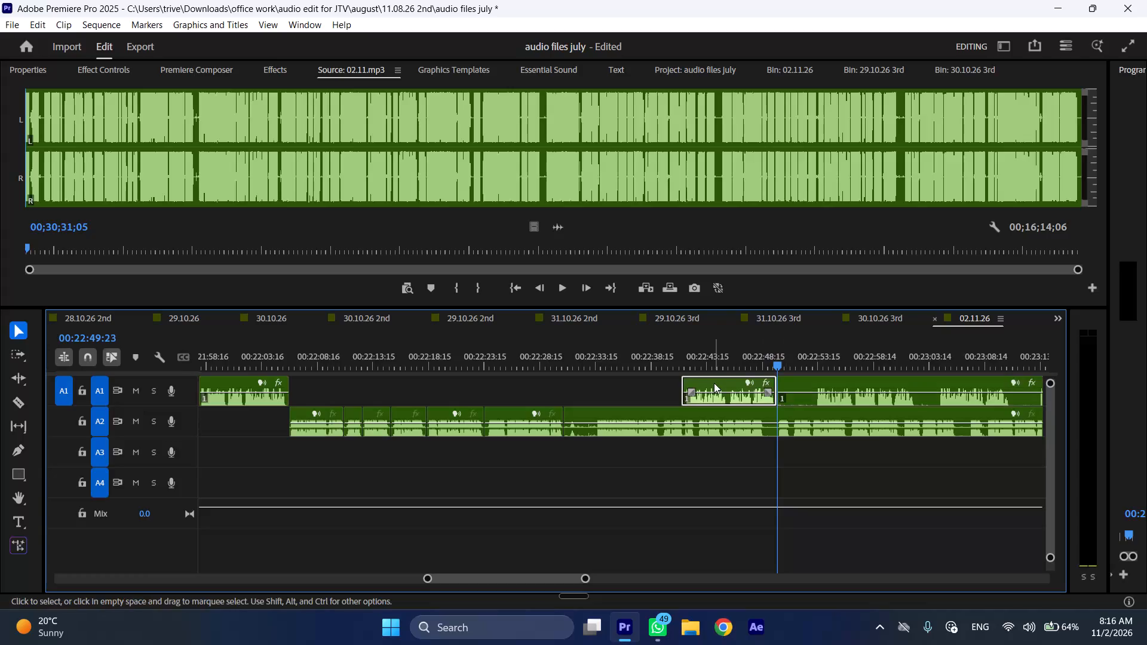
Insert the short A1 recording at the A2 cut at about 00:22:30, shifting the following A1 and A2 clips along.
drag(714, 383, 593, 383)
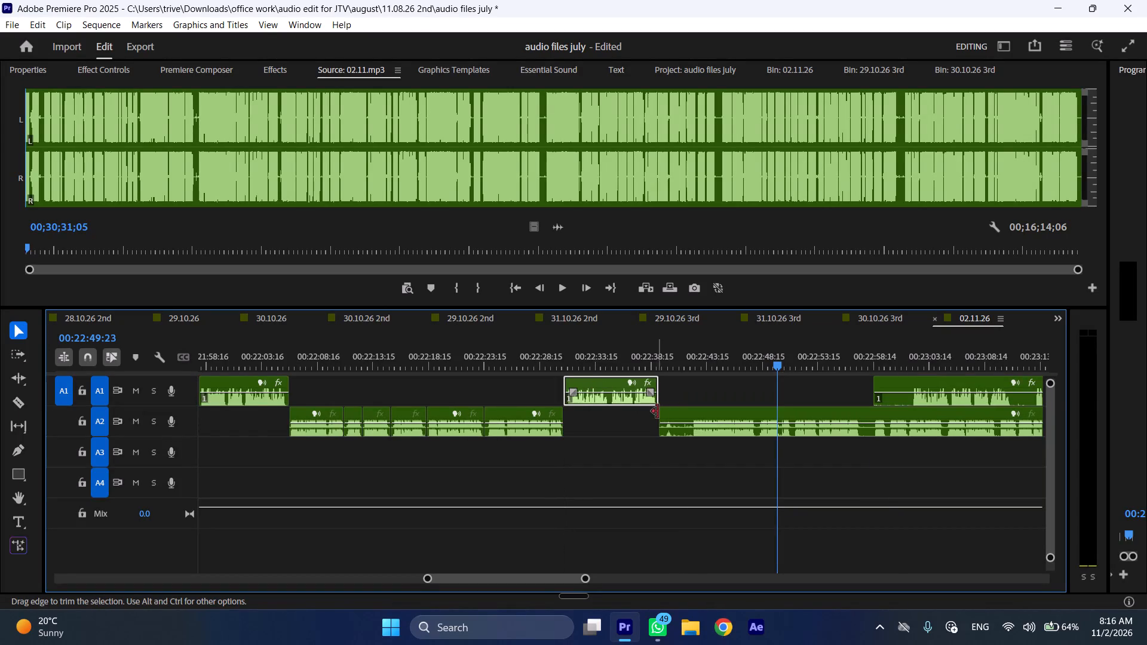
Trim about 3 seconds of silence off the start of the following A2 clip and move it against the A1 piece's end at about 00:22:39.
drag(665, 413, 695, 413)
drag(709, 411, 677, 411)
Play from about 00:22:29 at faster speed to check the A2-to-A1 join and the audio after it.
click(551, 355)
key(space)
text(l)
scroll(658, 432, down, 6)
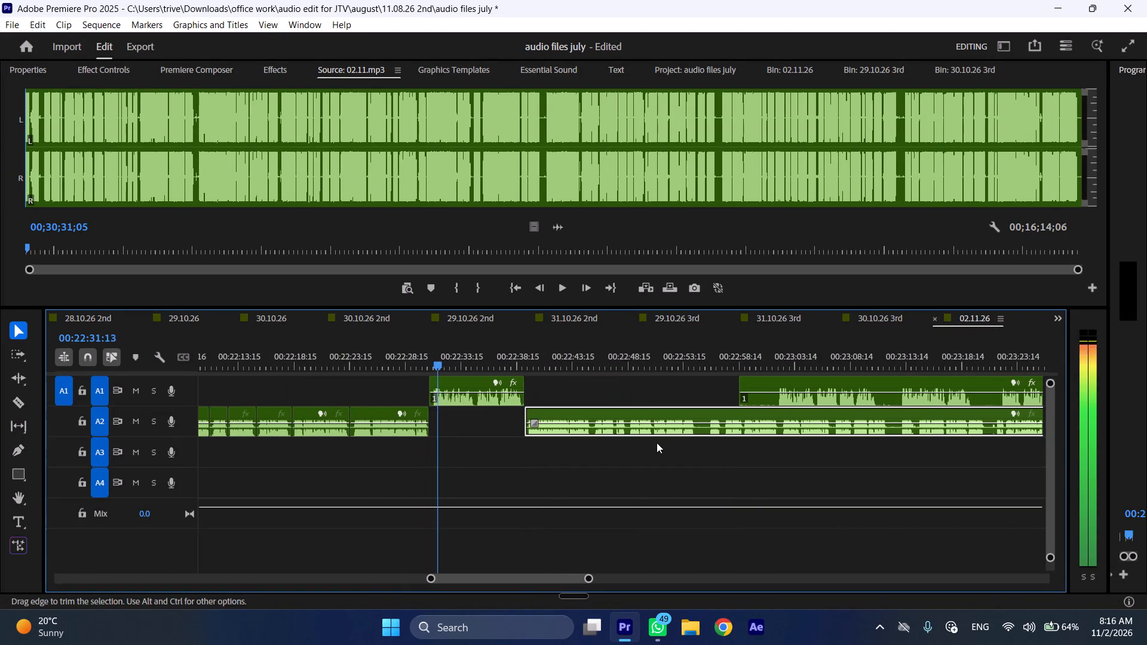
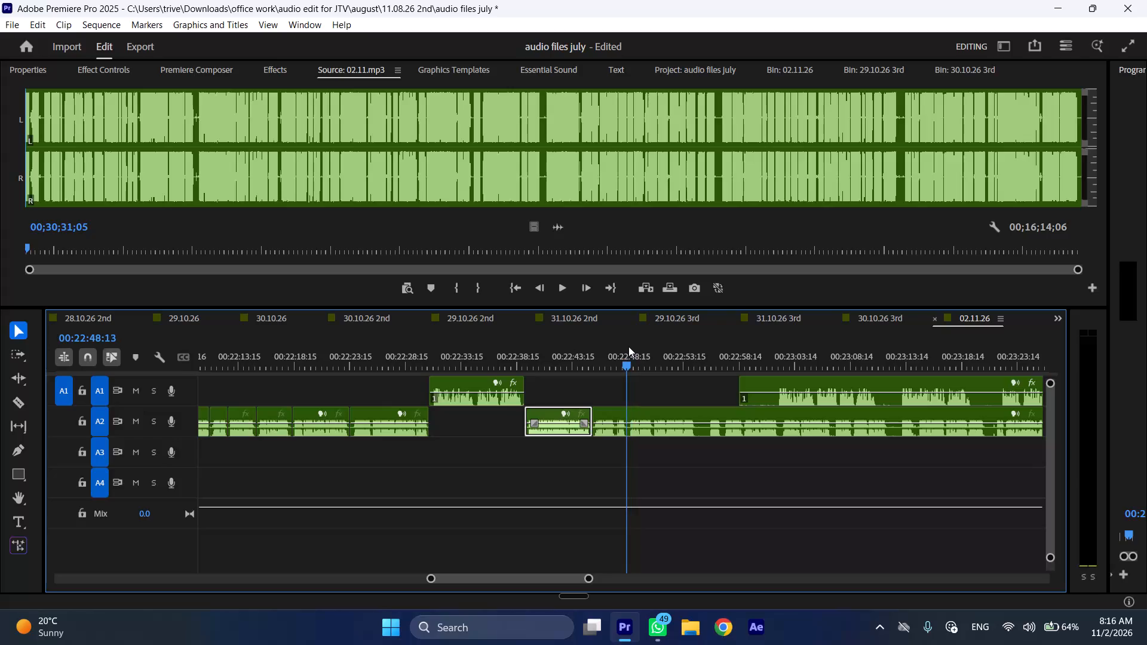
Cut the A2 recording at 00:22:48:13 and ripple-delete the roughly 3-second section back to the edit at 00:22:45:11.
click(659, 415)
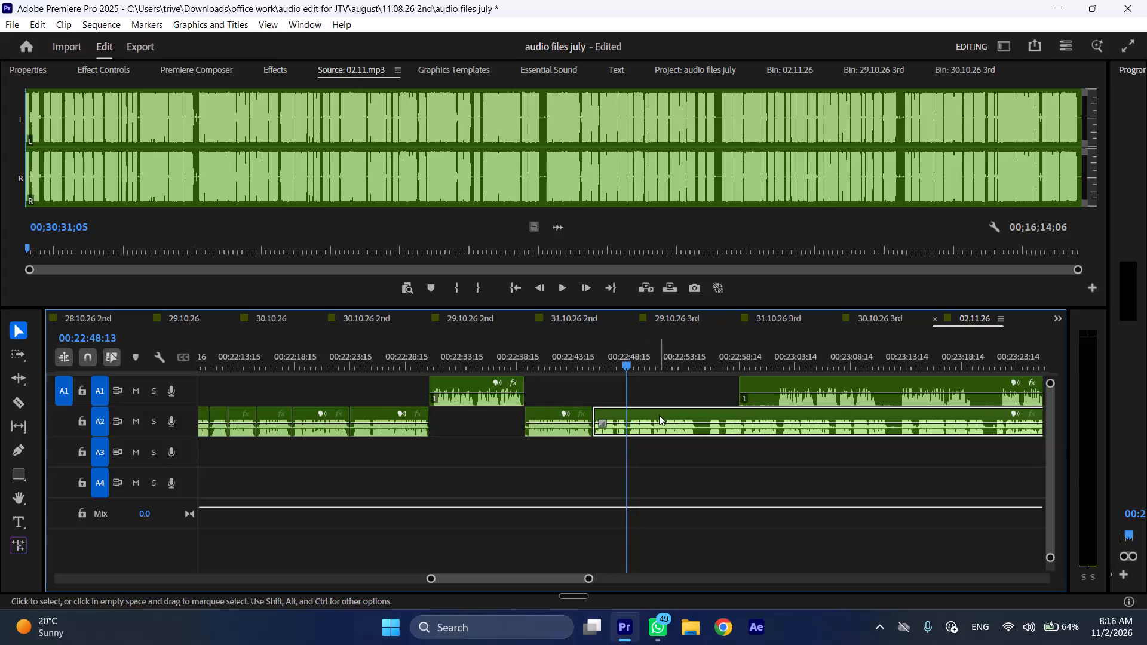
text(VC)
key(ctrl+shift+d)
Play on from the new join at faster speed and move the following A1 recording along to start at about 00:23:07.
key(space)
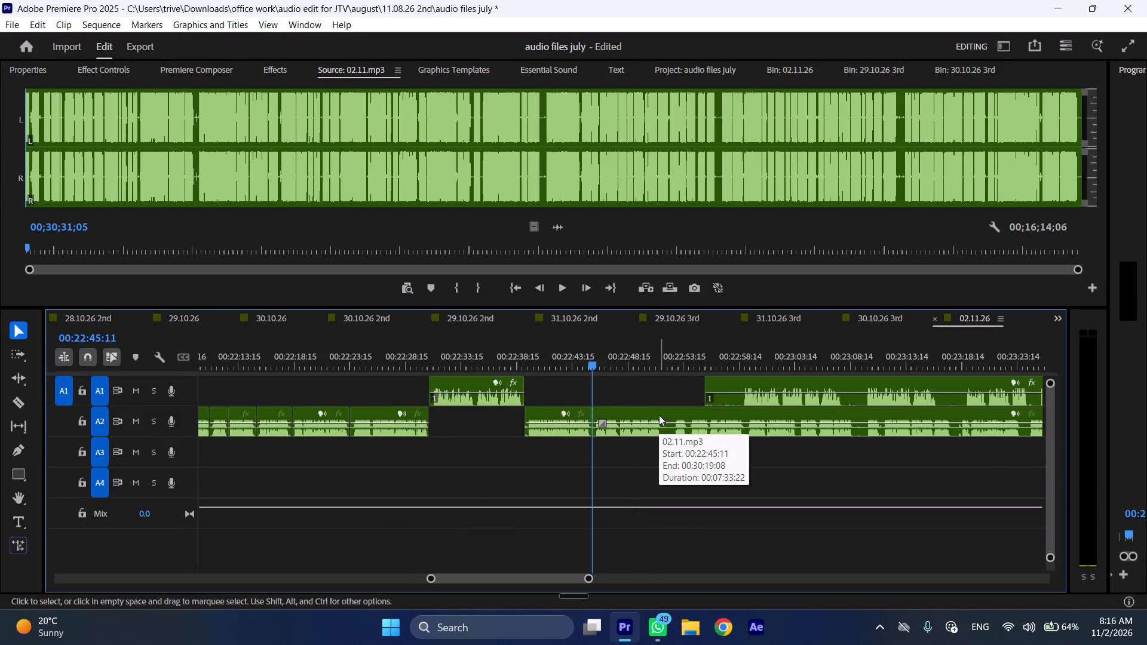
text(l)
scroll(704, 441, down, 6)
drag(573, 384, 606, 384)
drag(624, 382, 717, 382)
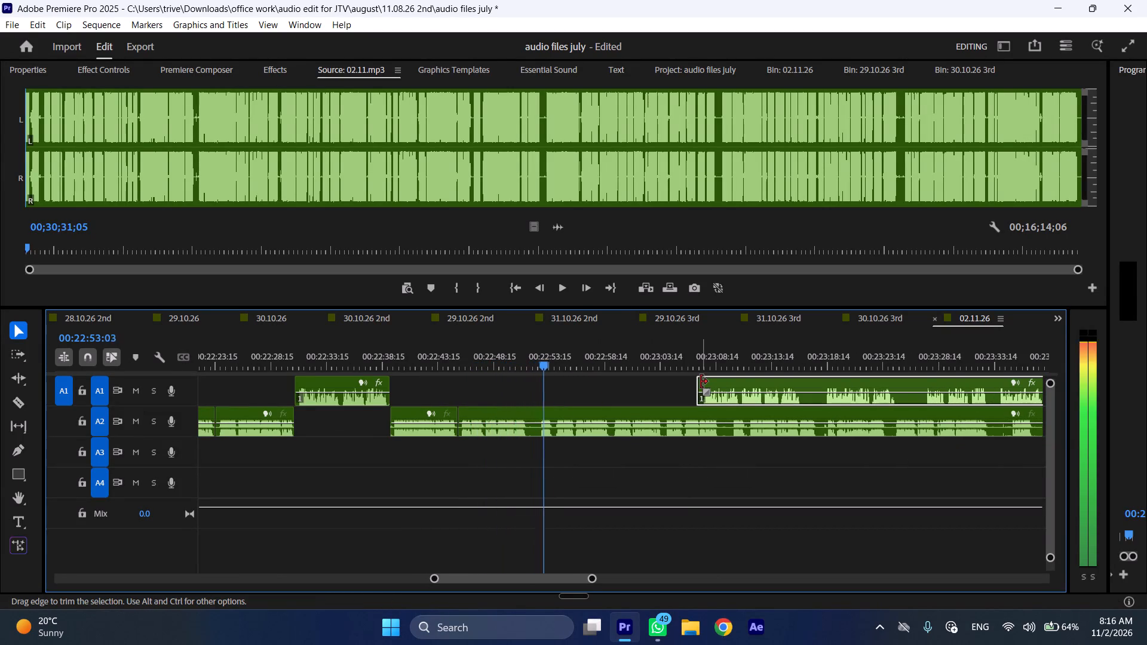
click(701, 382)
Cut out about 2 seconds of the A2 recording from 00:22:51:20 onward and close the gap.
drag(533, 358, 530, 357)
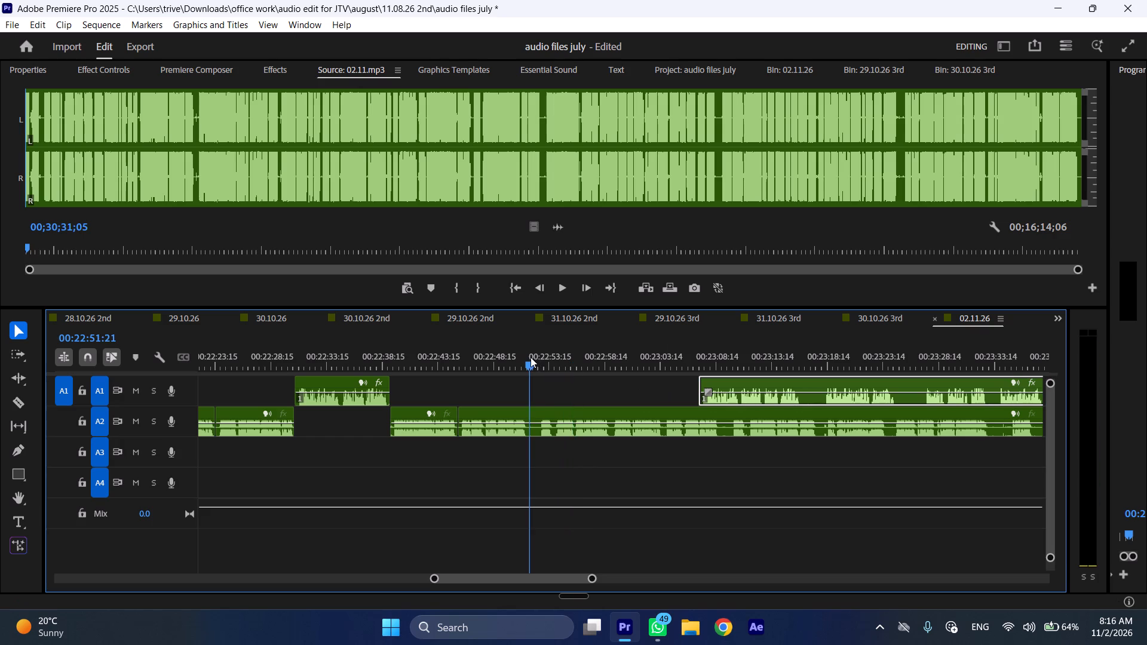
drag(530, 357, 554, 354)
key(shift+c)
click(580, 407)
key(shift+c)
key(ctrl+shift+d)
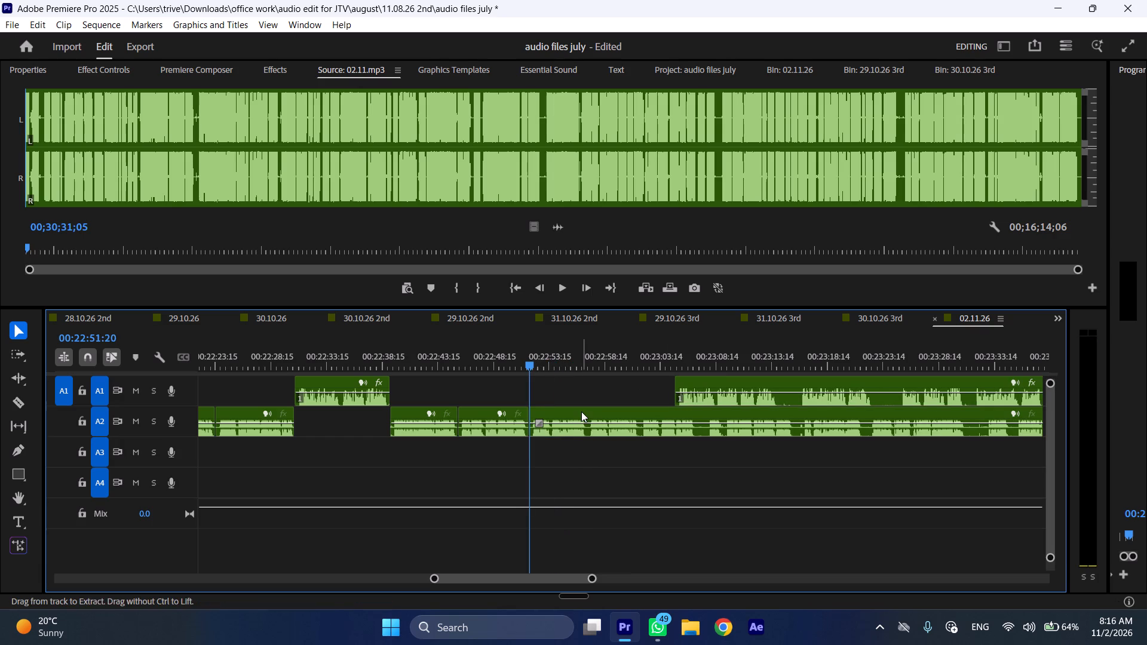
Play on from 00:22:51:20 at faster speed and move the A1 recording along to start at about 00:23:21.
key(space)
text(kll)
scroll(640, 487, down, 5)
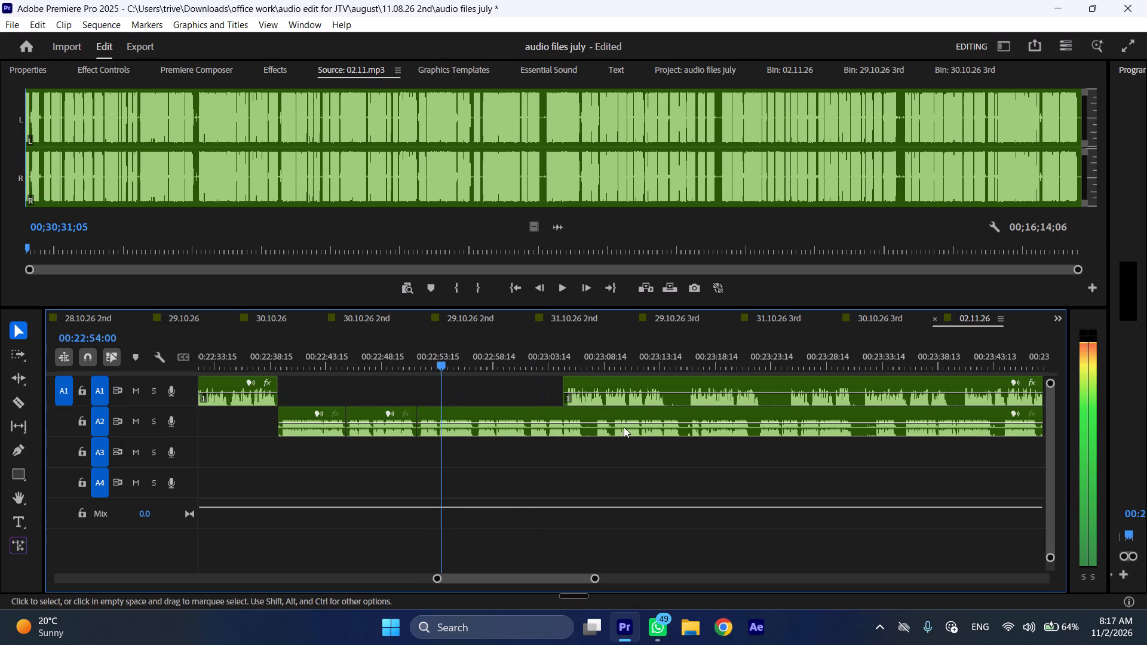
drag(589, 379, 767, 383)
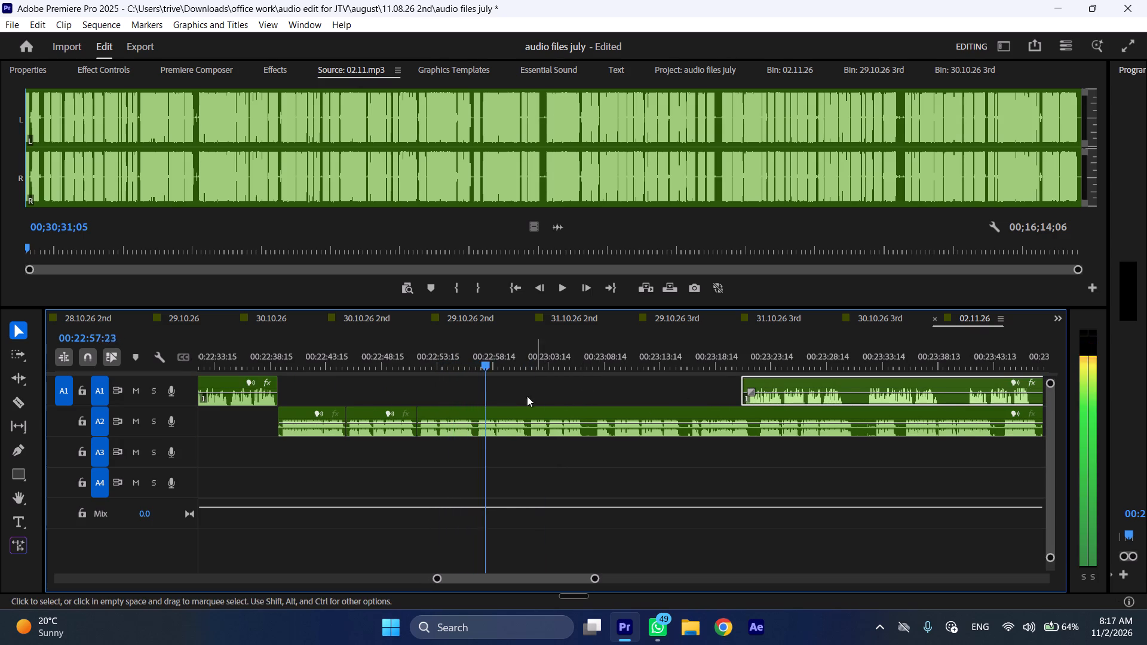
Cut the A2 recording at about 00:22:57 and ripple-delete the roughly 5-second section back to 00:22:51:20.
click(474, 349)
click(506, 422)
key(shift+c)
key(ctrl+shift+d)
Replay the join at 00:22:51:20 and ripple-delete the A2 sliver from there up to about 00:22:52:01.
key(space)
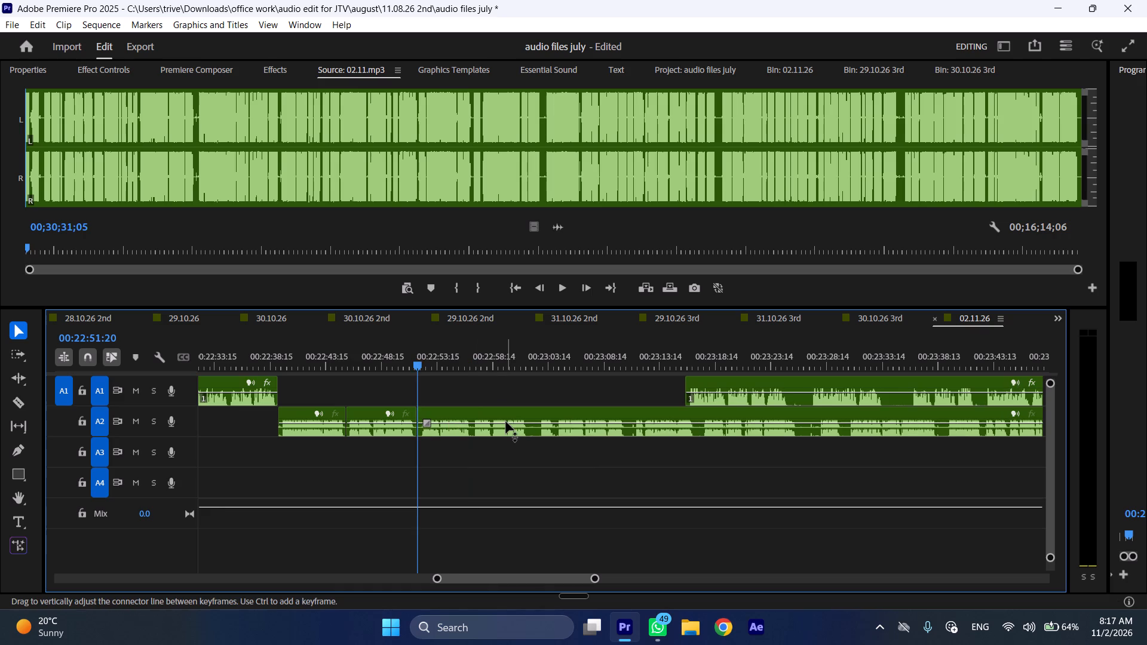
text(l)
click(420, 357)
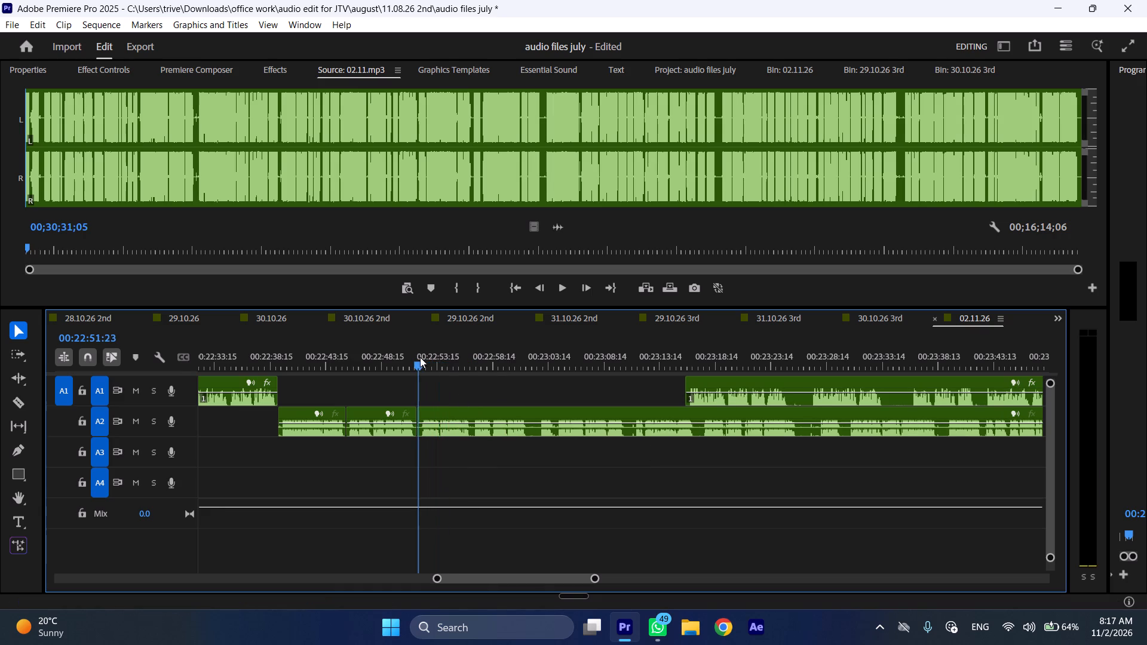
click(461, 420)
key(shift+c)
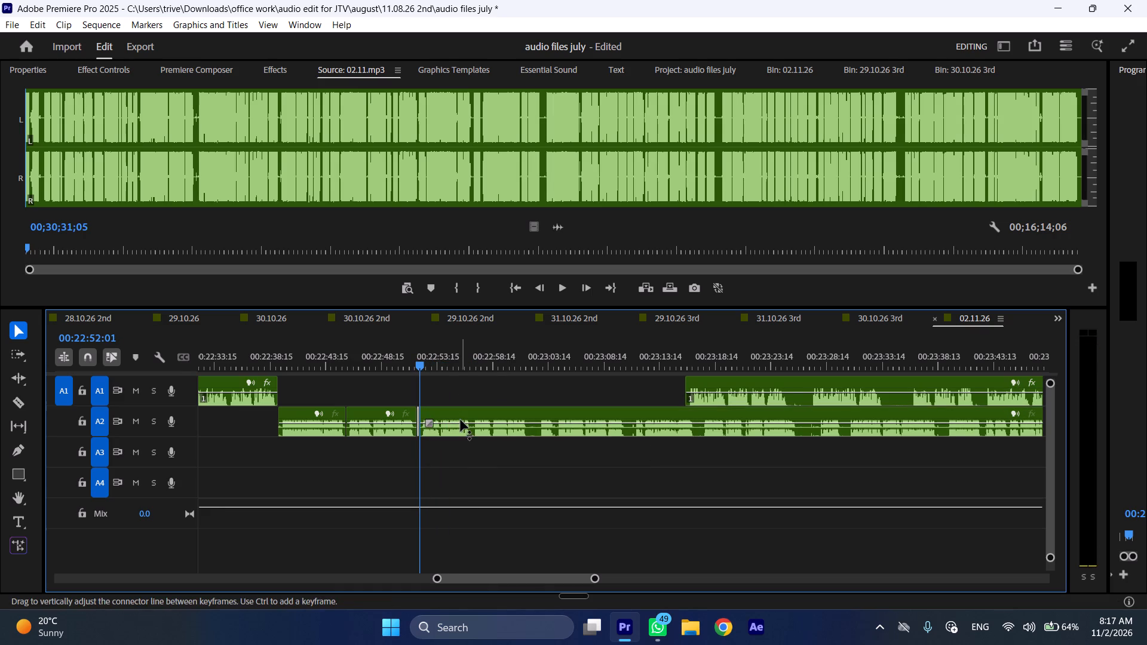
key(ctrl+shift+d)
Play on from the join at faster speed and cut the A2 recording at about 00:23:01:21.
key(space)
text(kll)
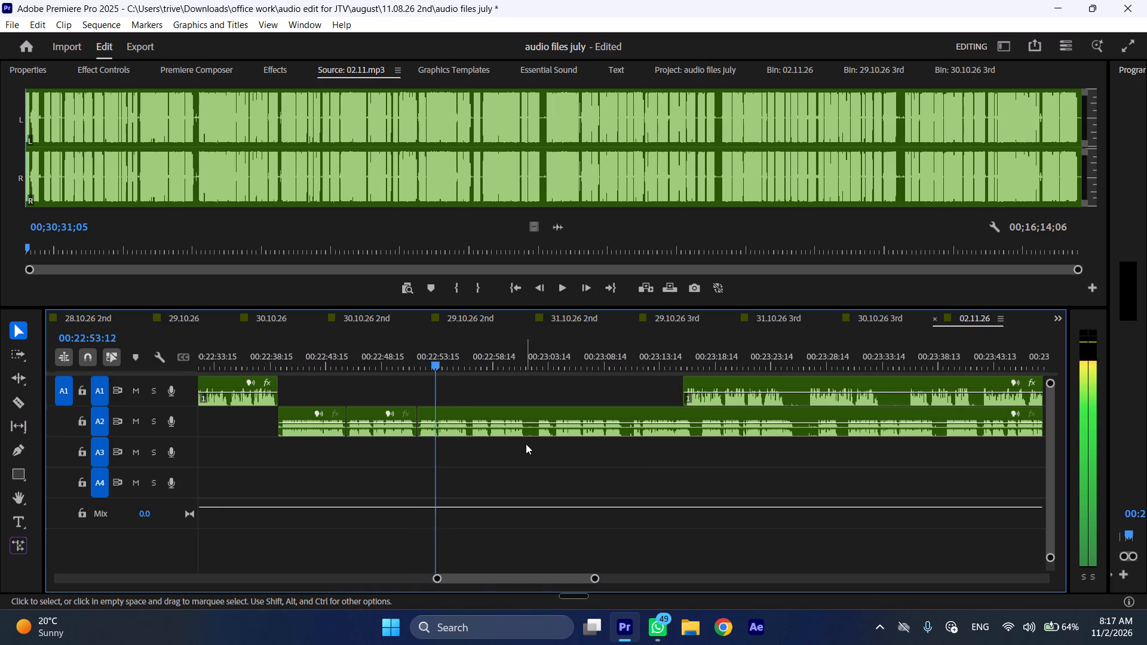
scroll(526, 444, down, 4)
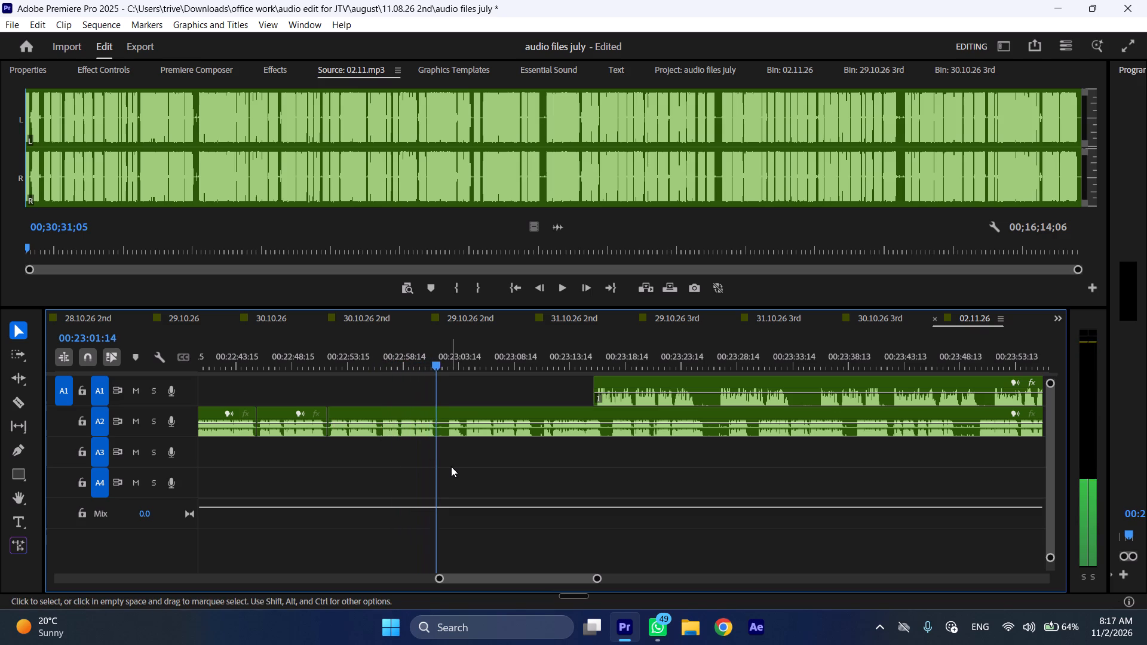
key(space)
text(C)
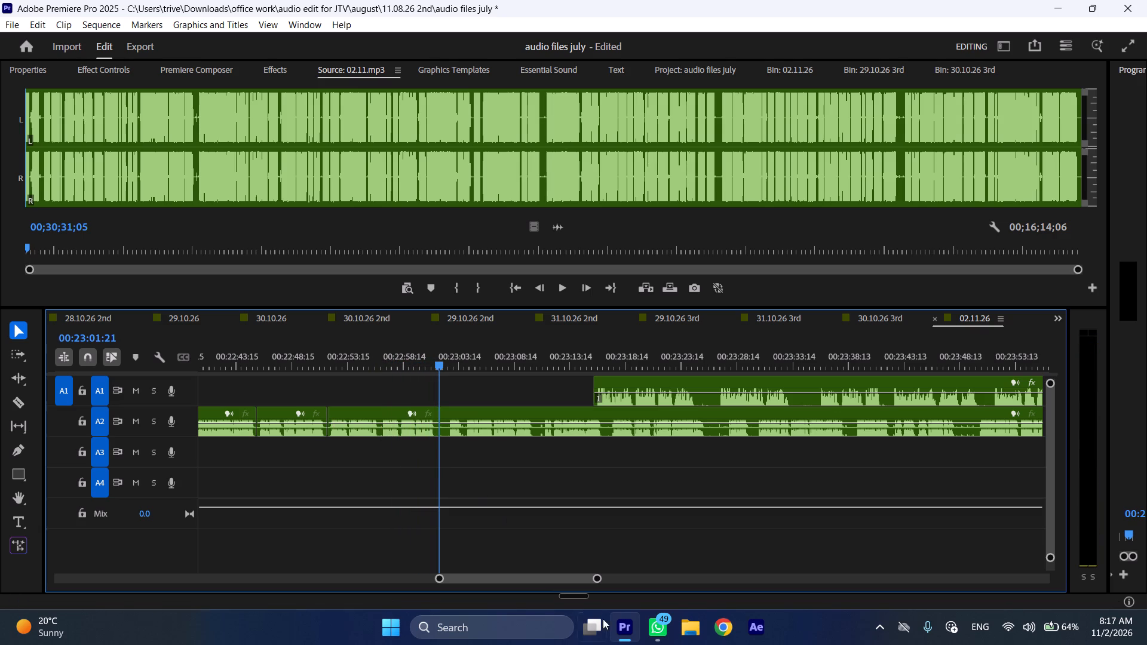
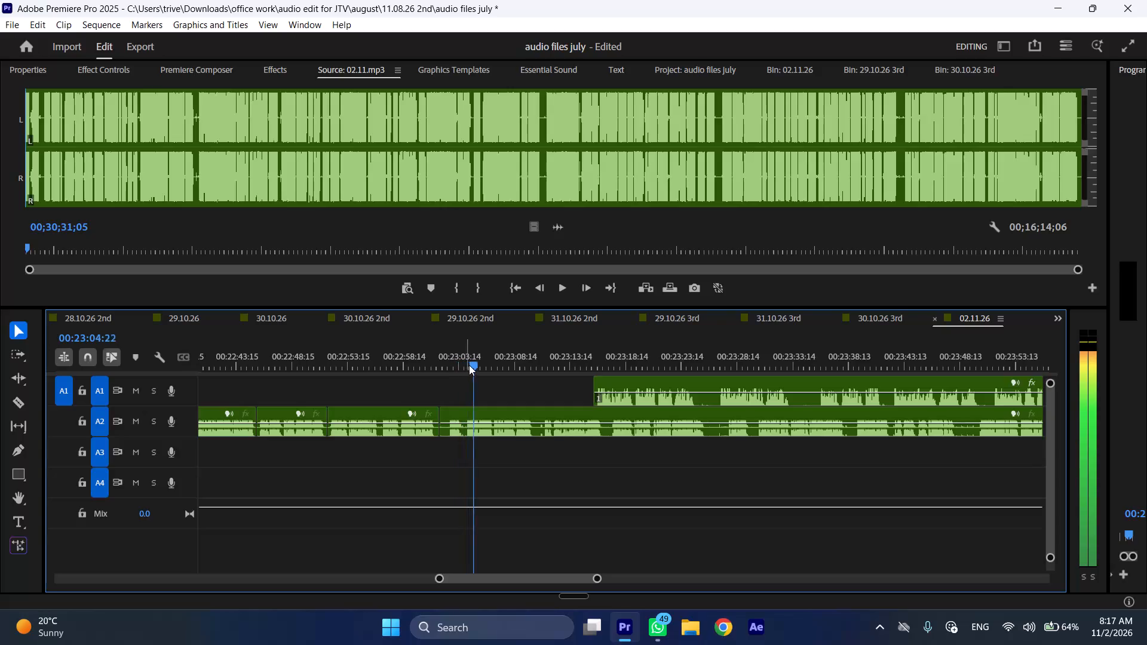
Cut the A2 recording at 00:23:04:05 and ripple-delete the roughly 2-second section back to the previous cut at about 00:23:01:21.
drag(470, 365, 461, 363)
click(474, 425)
key(shift+c)
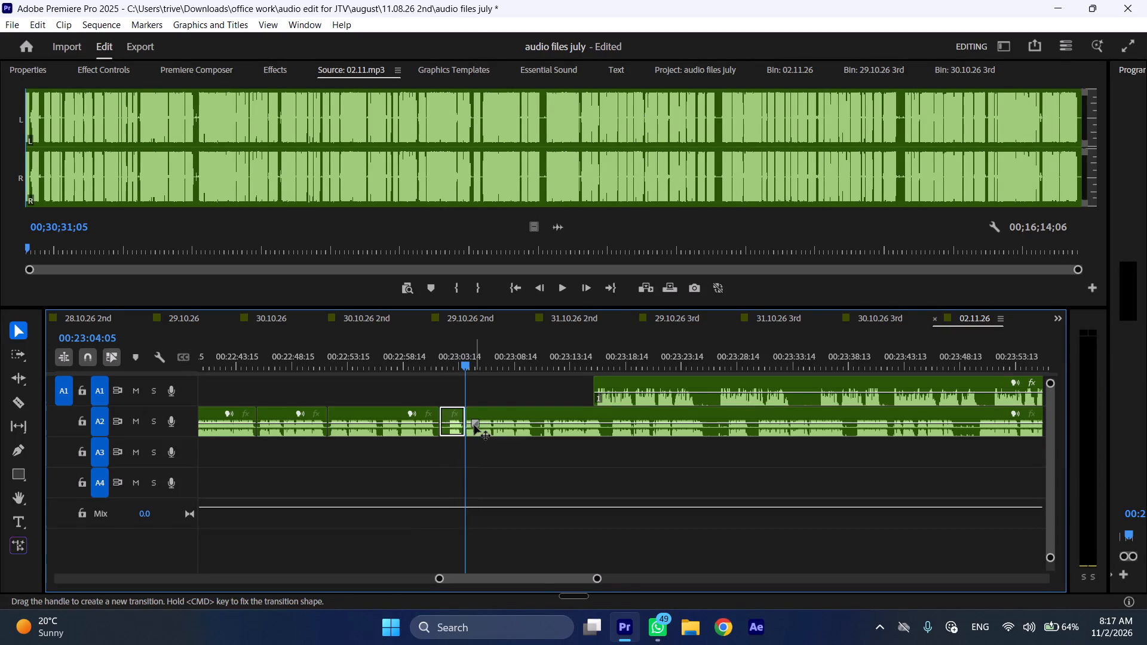
key(ctrl+shift+d)
Play on from the join at faster speed and cut the A2 recording at 00:23:08:02.
key(space)
text(l)
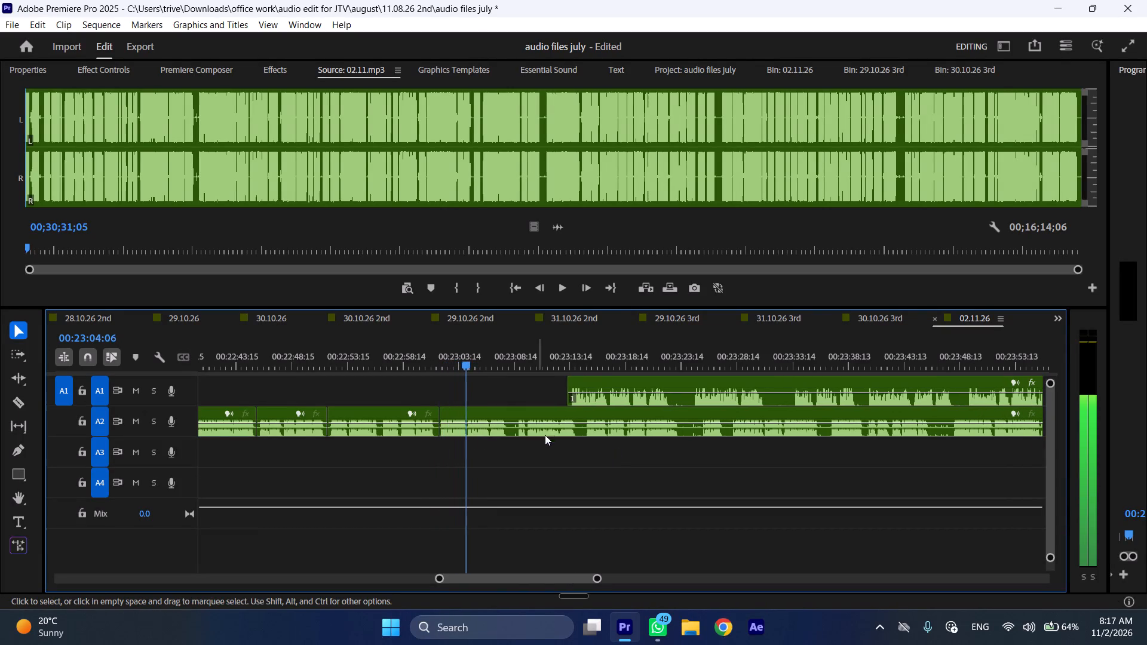
key(space)
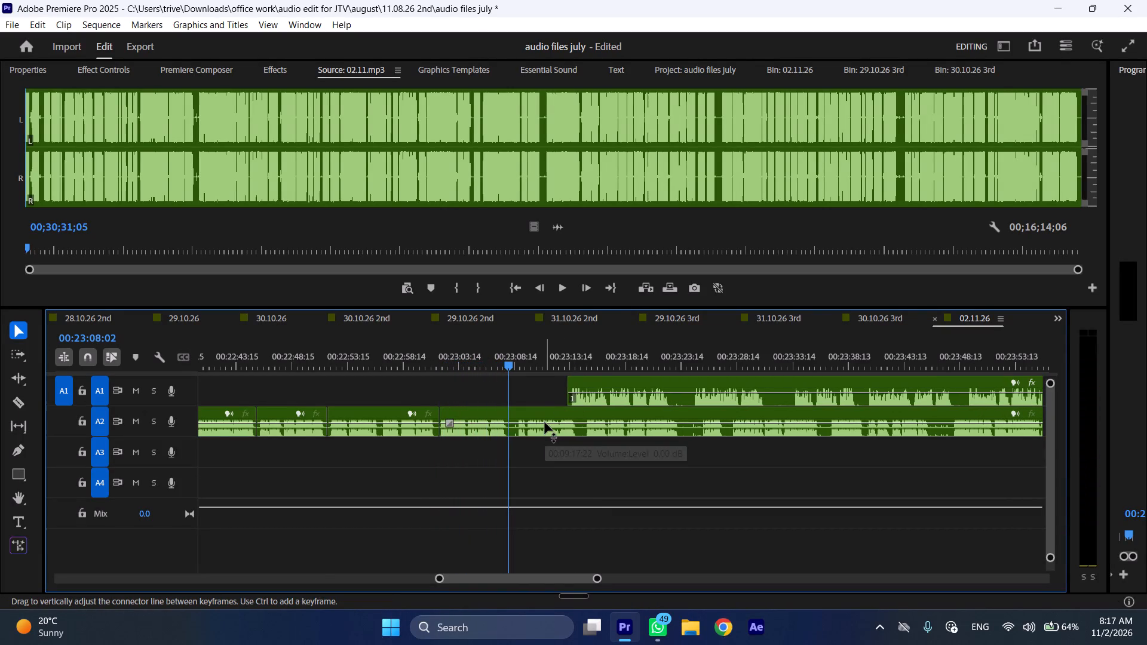
text(C)
key(shift+c)
Cut the A1 recording at 00:23:22:14, after its first spoken section.
click(677, 352)
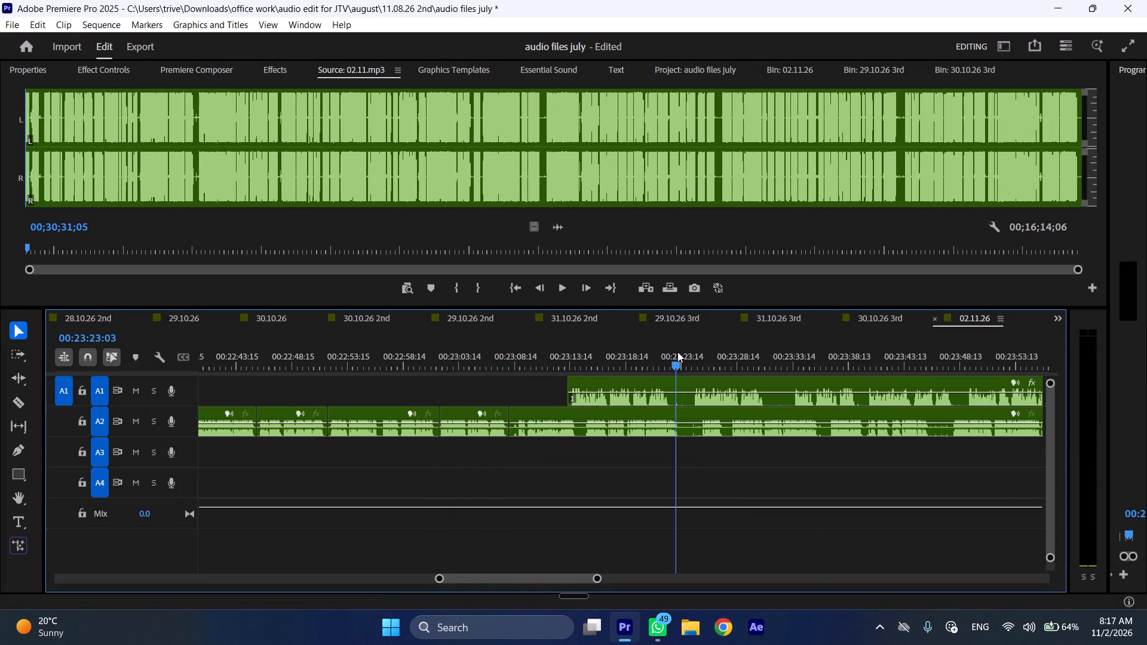
click(674, 393)
key(shift+c)
Place the cut A1 piece at 00:23:08:02, with the remaining A2 starting at its end, about 00:23:17, and the remaining A1 at about 00:23:32.
drag(608, 380, 545, 380)
drag(612, 409, 618, 409)
drag(633, 413, 624, 414)
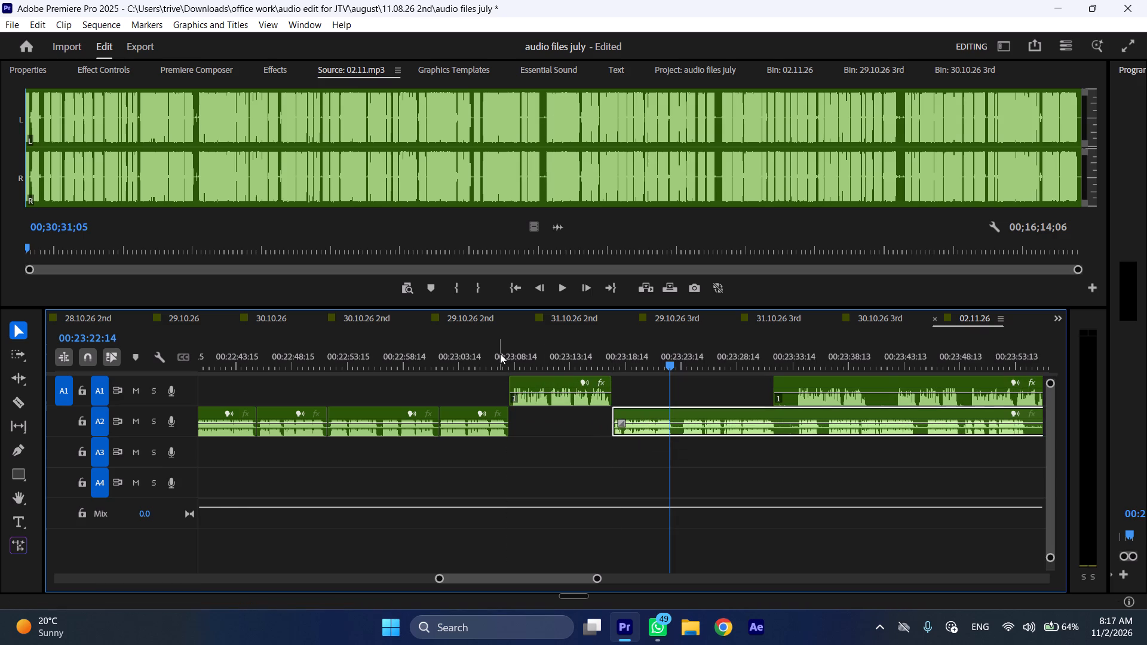
Replay at faster speed from just before the A2-to-A1 changeover at 00:23:08:02 to check the arranged pieces.
click(500, 354)
key(space)
text(ll)
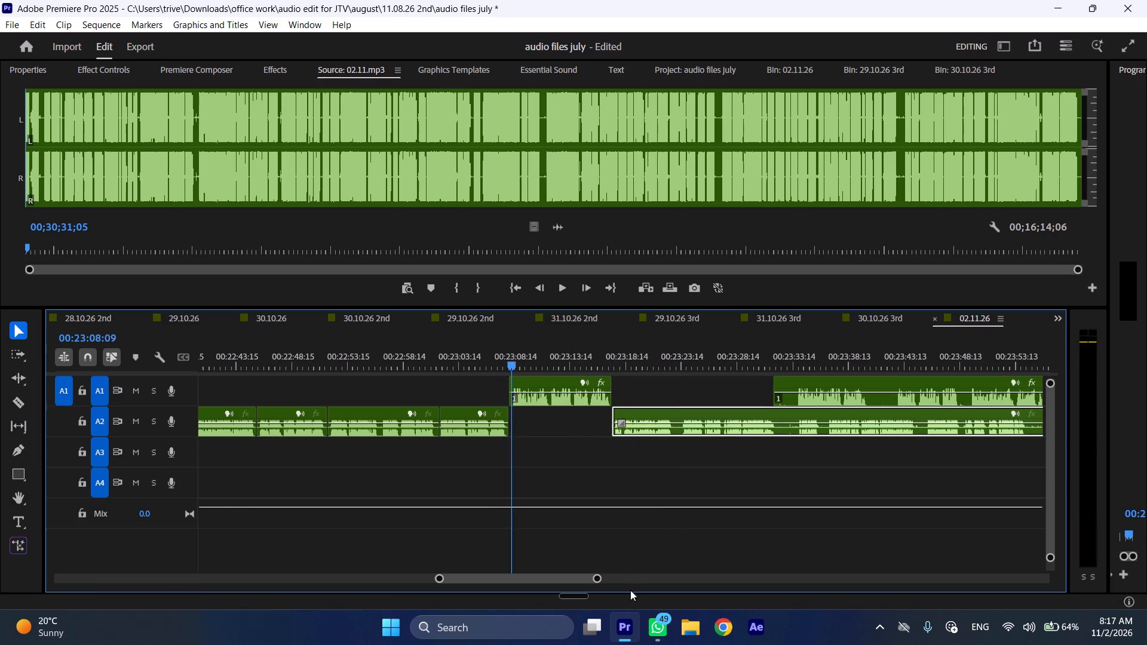
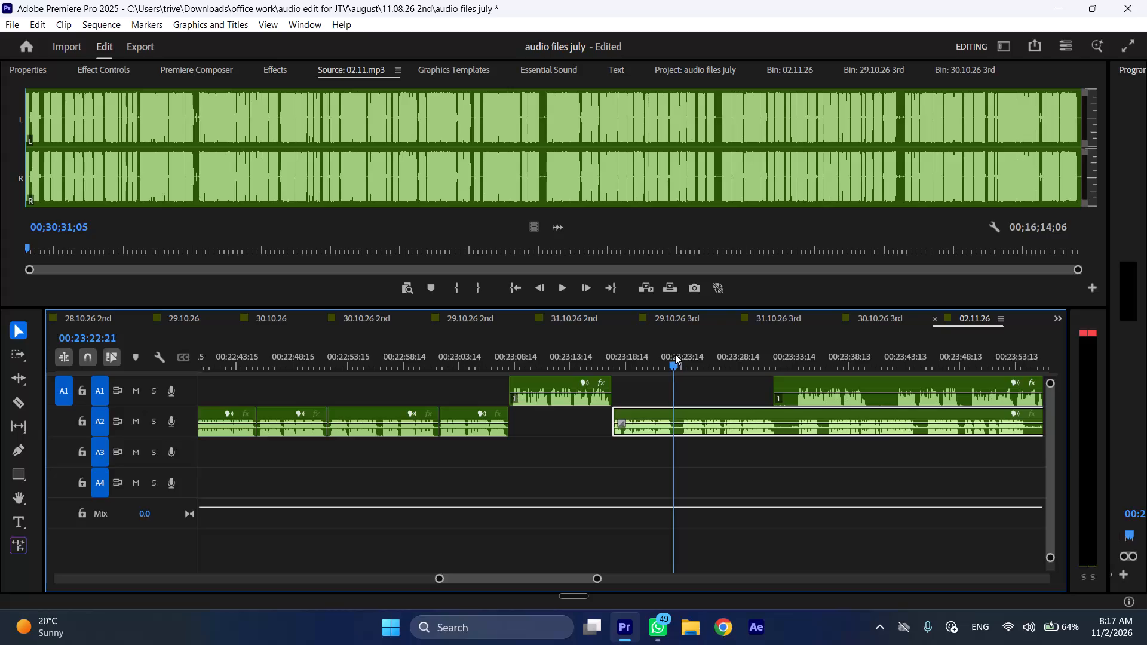
Cut the A2 recording at 00:23:22:21 and about 00:23:23:10 and ripple-delete the short section between the cuts.
key(shift+c)
shift+click(702, 414)
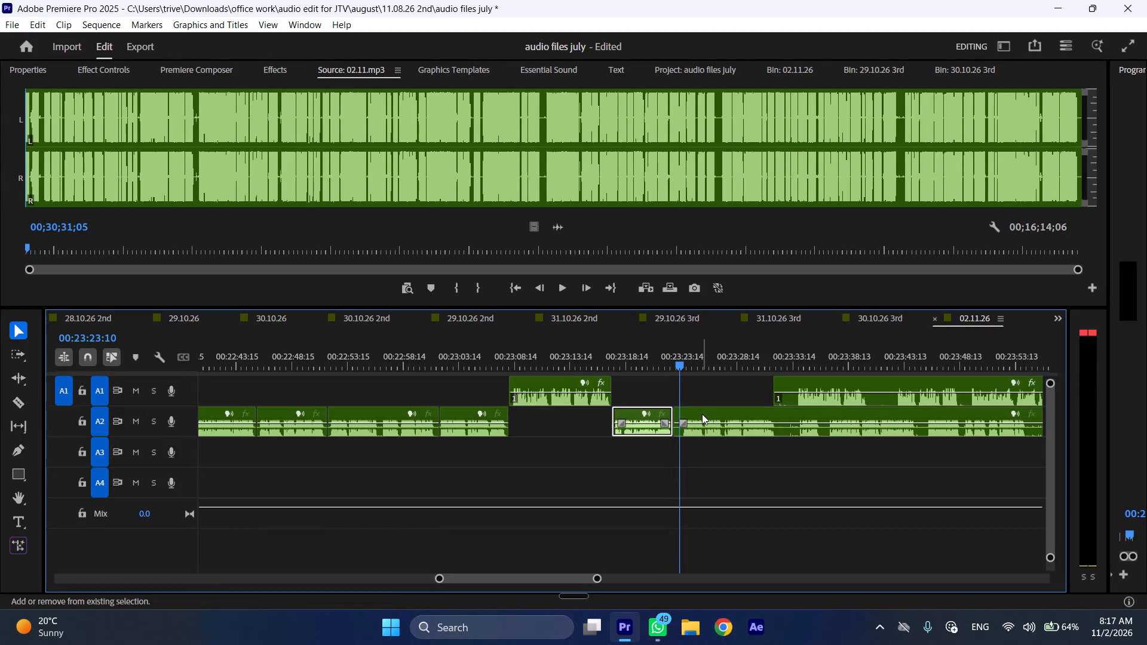
key(shift+c)
click(677, 356)
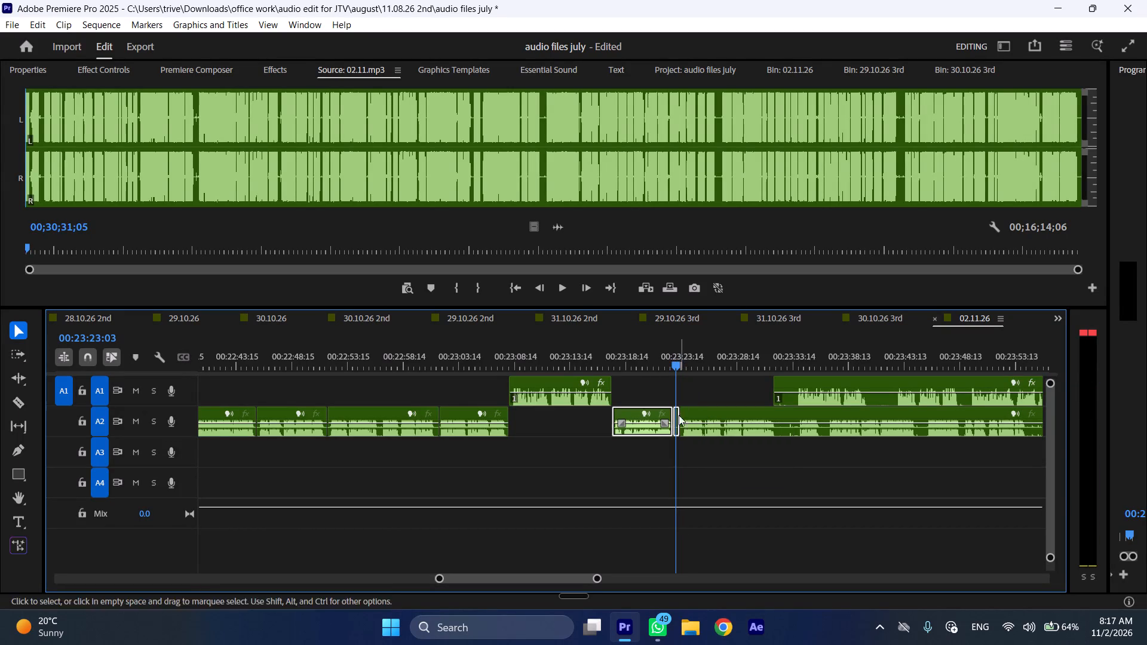
click(703, 384)
click(677, 422)
key(ctrl+shift+d)
Play on at faster speed from the new A2 join and shift the remaining A1 recording later, starting at about 00:23:37.
key(space)
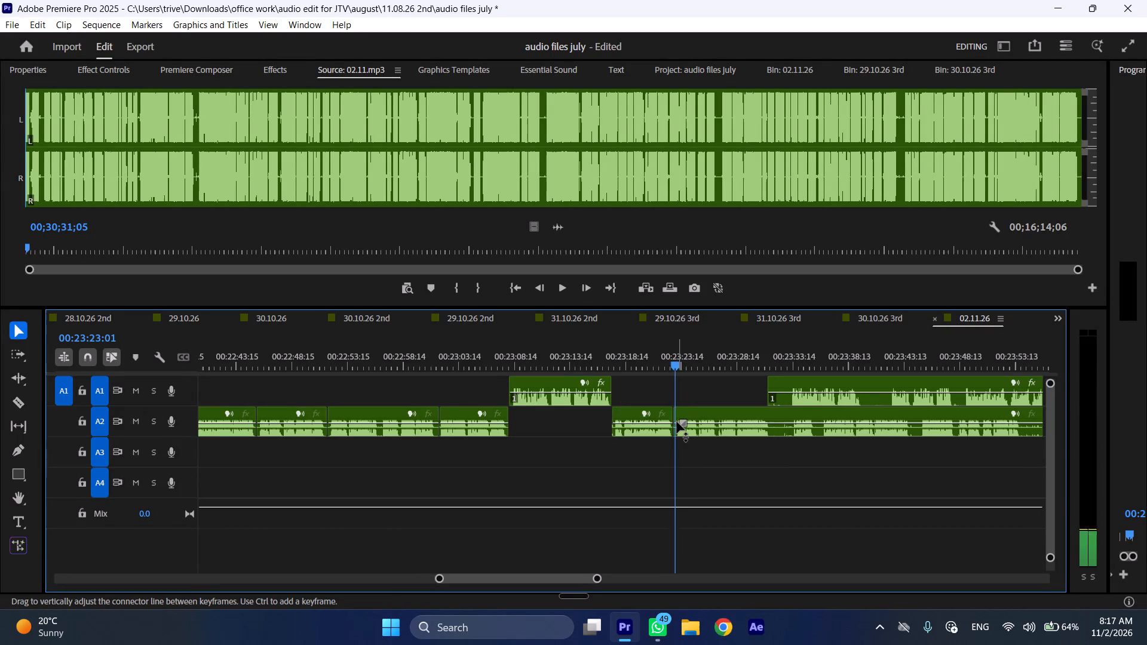
text(l)
scroll(677, 425, down, 6)
drag(640, 381, 662, 381)
drag(688, 381, 729, 388)
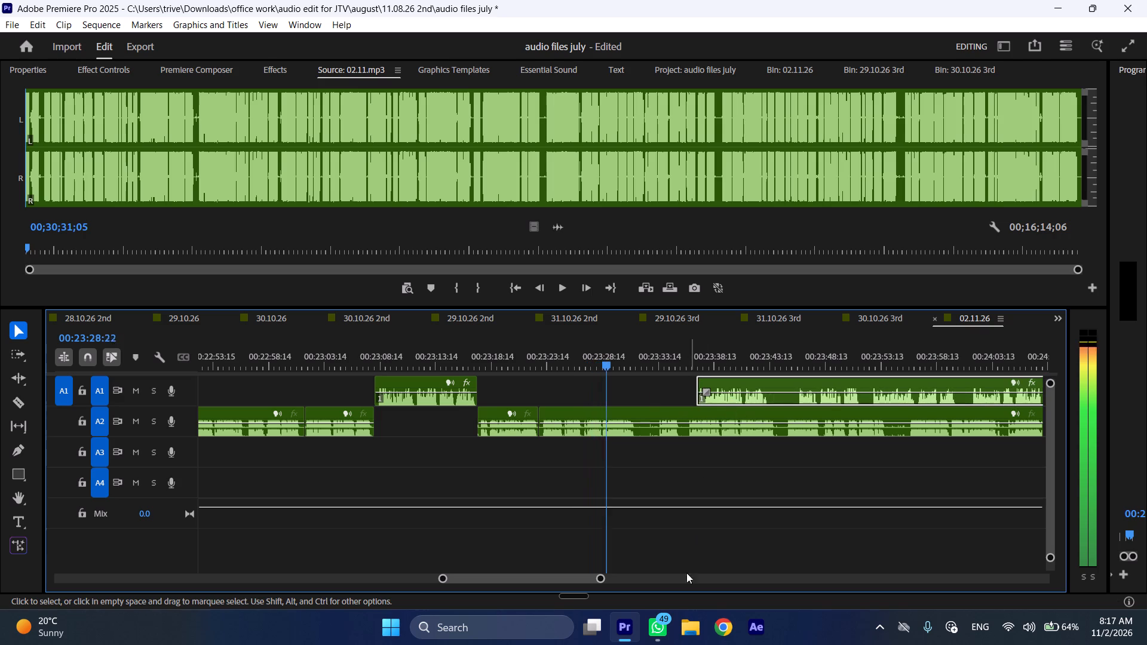
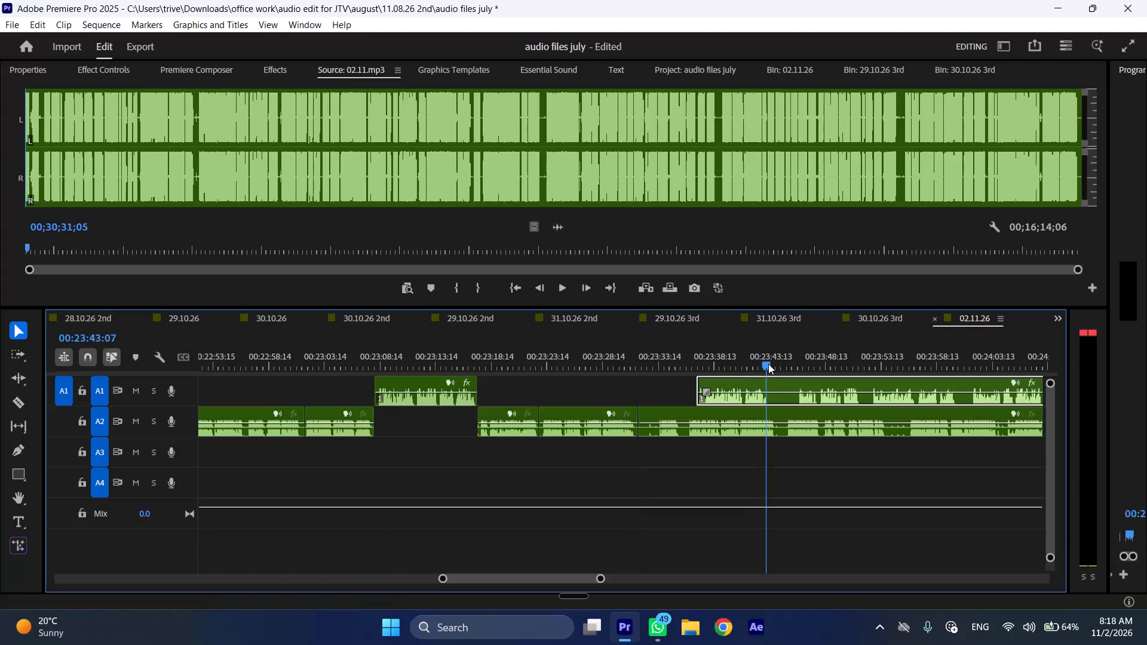
Cut the A1 recording at 00:23:43:07 and insert its first piece at the A2 join at about 00:23:31:20, pushing the following audio later.
key(shift+c)
drag(719, 379, 663, 379)
Cut the A2 recording at 00:23:42:17 and ripple-delete its section between the end of the inserted A1 piece and the cut.
drag(755, 358, 762, 360)
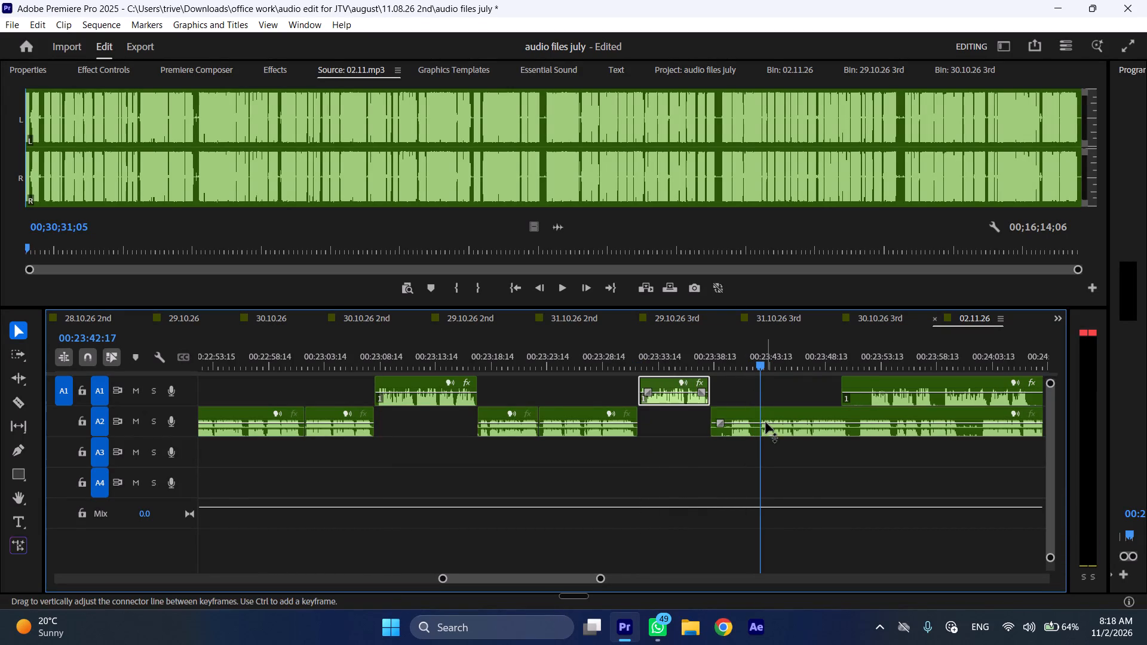
click(766, 422)
key(shift+c)
key(ctrl+shift+d)
Play on at faster speed from 00:23:31:02 and shift the remaining A1 recording later, starting at about 00:24:07.
key(space)
click(630, 363)
key(space)
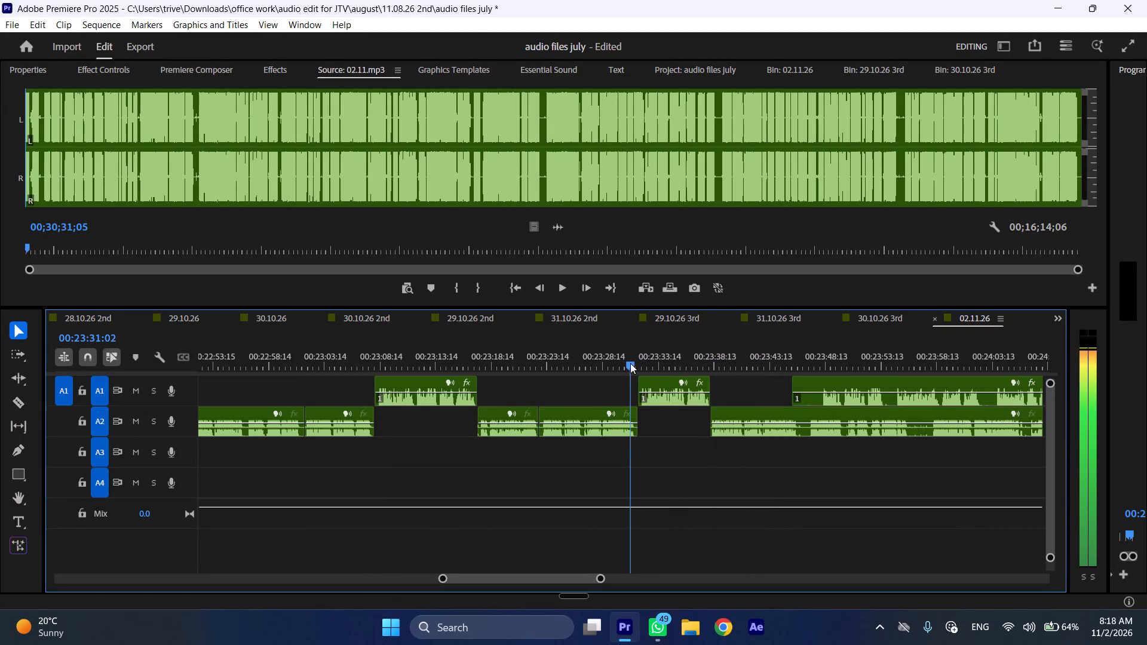
key(l)
scroll(700, 451, down, 11)
drag(577, 381, 792, 380)
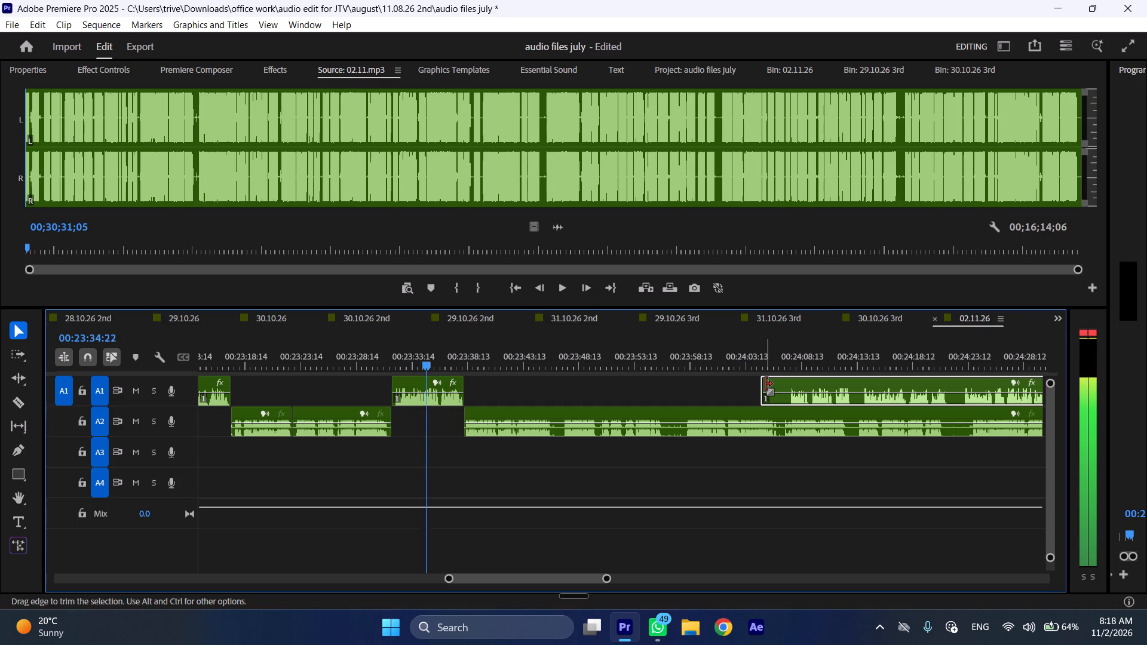
drag(765, 384, 788, 384)
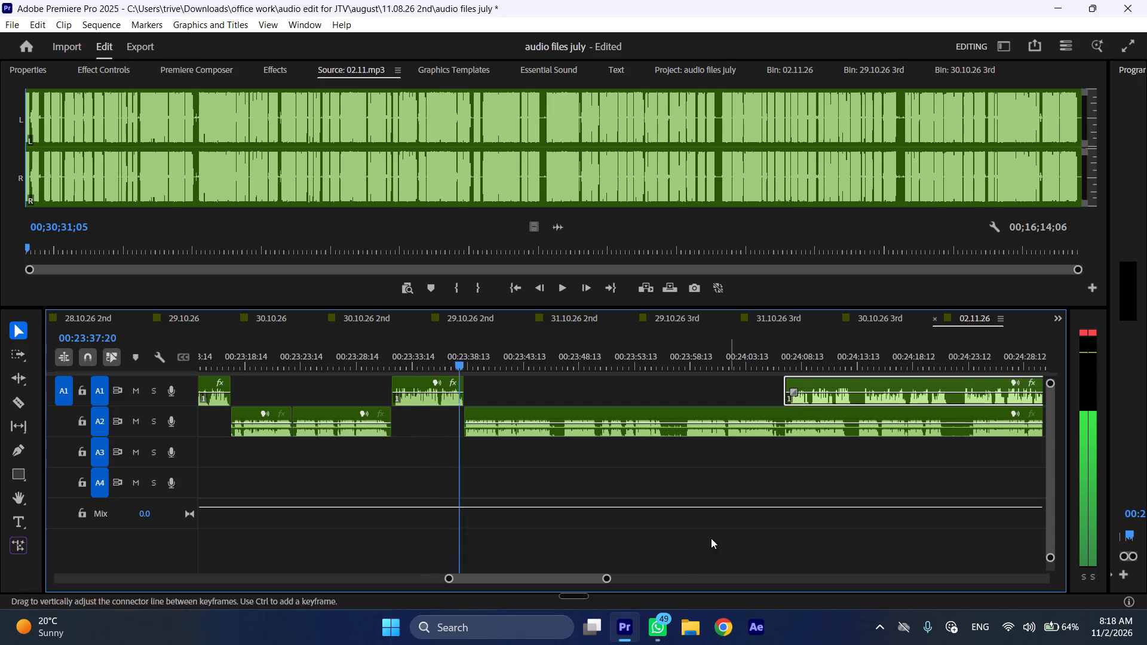
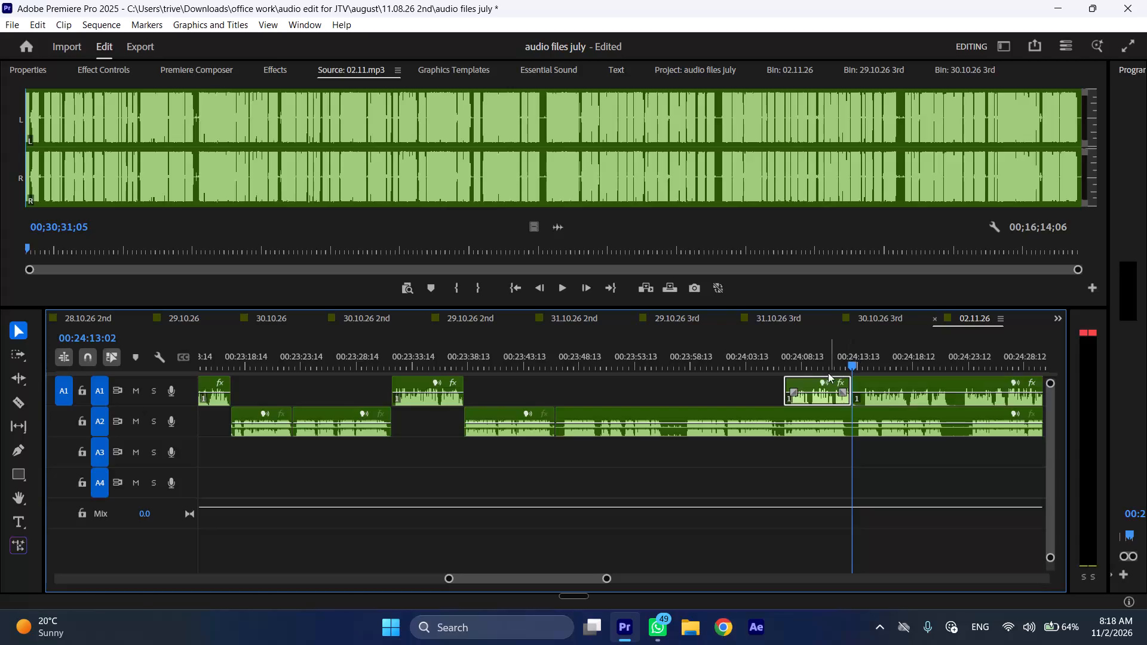
Insert the selected A1 piece at the A2 join at about 00:23:46, pushing the following audio later.
drag(811, 381, 585, 400)
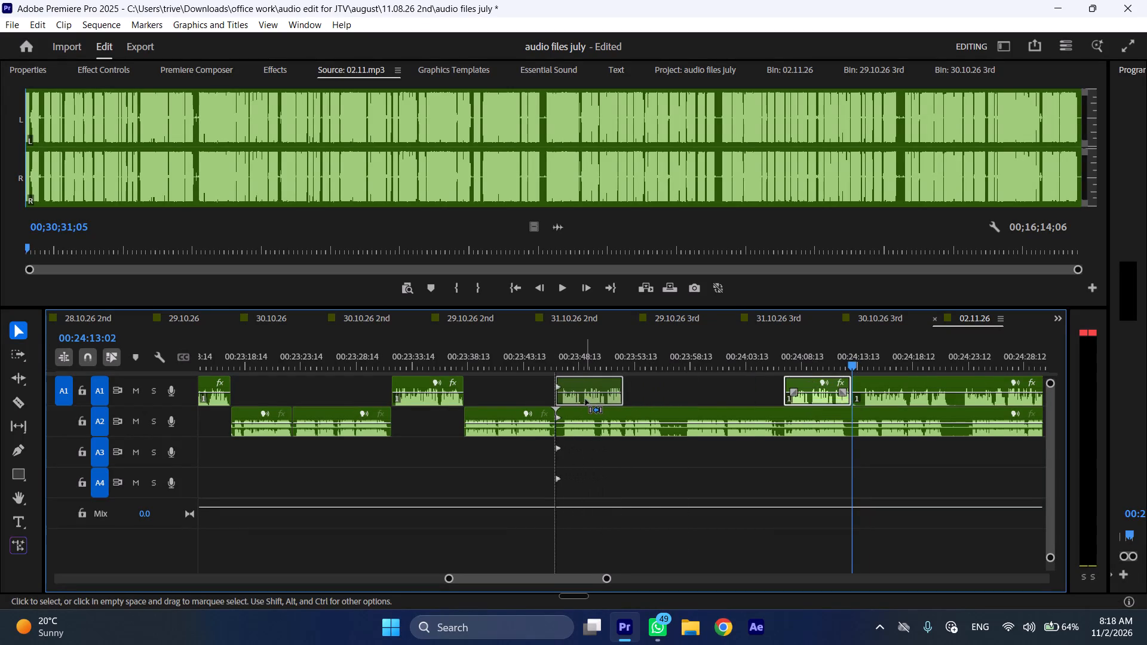
click(525, 370)
Trim a sliver off the start of the A2 recording after the inserted piece and move it earlier to close the gap.
drag(622, 412, 628, 412)
drag(652, 408, 644, 408)
Play the sequence at faster speed from about 00:23:45 to check the new A2-to-A1 transition.
click(541, 343)
key(space)
text(l)
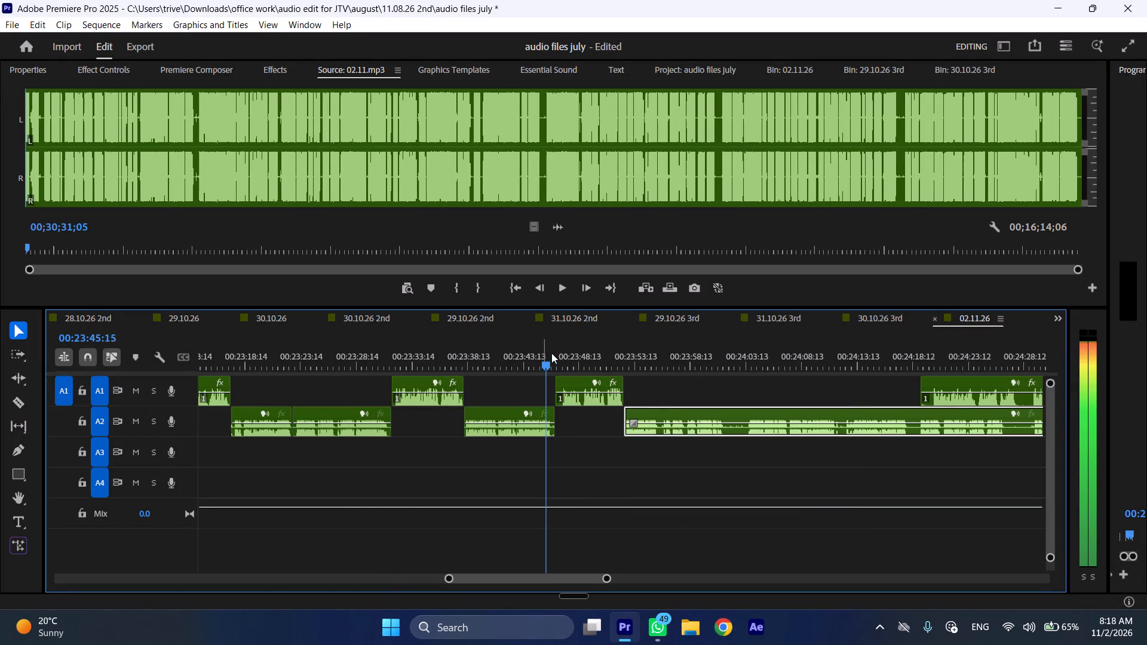
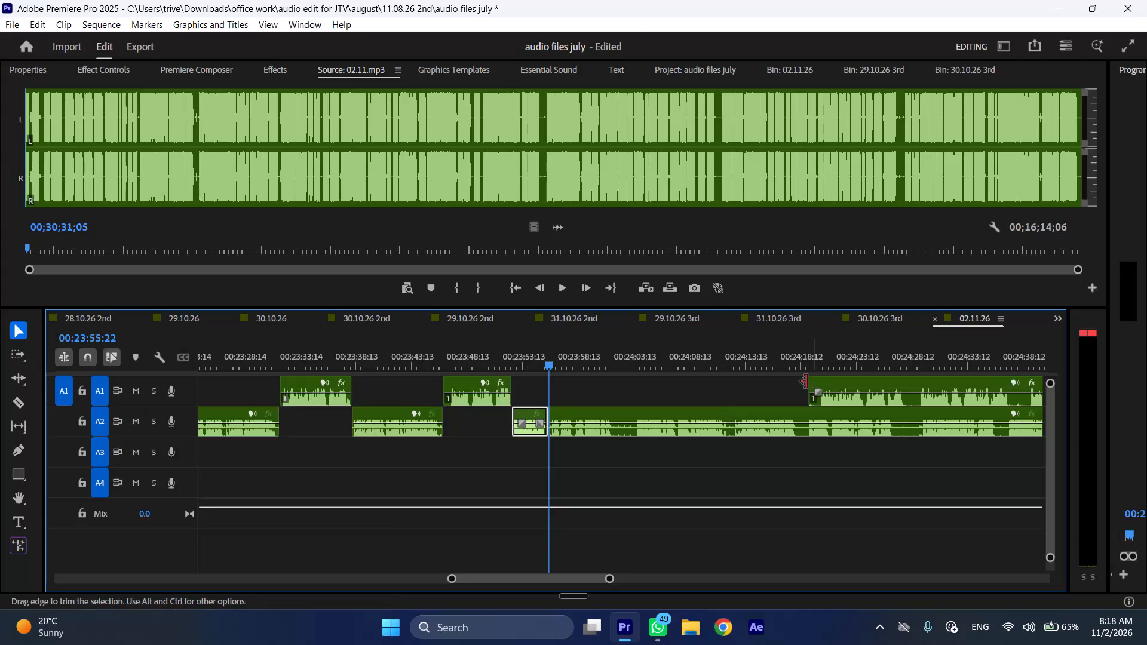
Trim about 19 frames off the start of the A1 recording that begins near 00:24:19.
drag(806, 382, 815, 382)
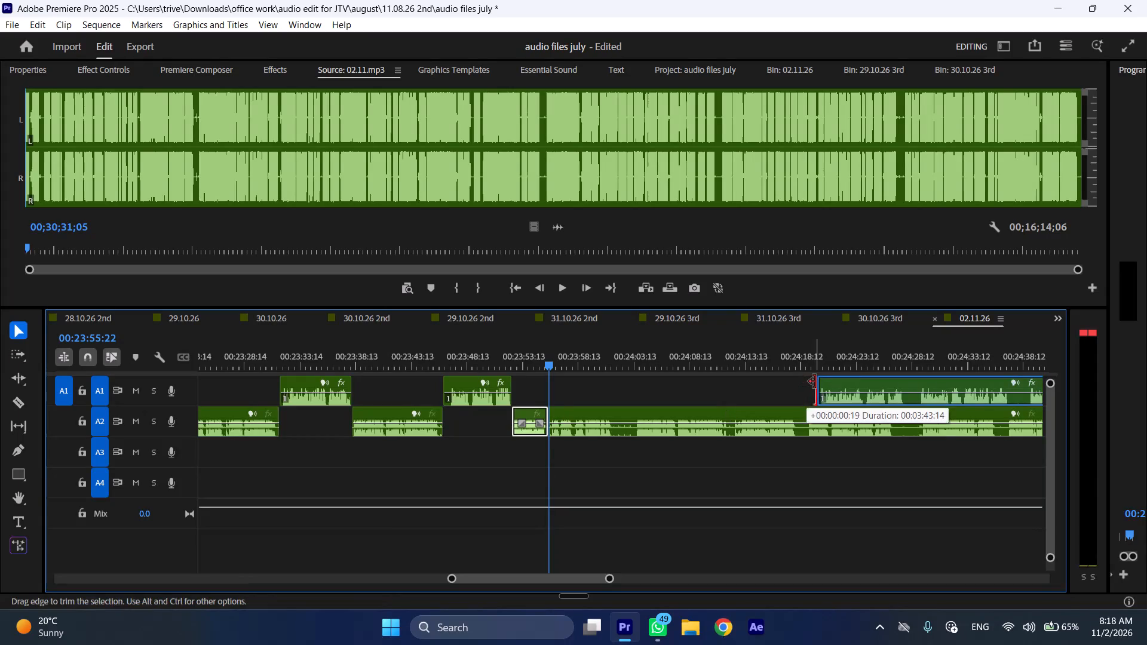
drag(815, 382, 815, 382)
Cut the A1 recording at 00:24:27:21 and insert its first piece at the A2 cut at 00:23:55:22, pushing the following audio later.
click(902, 354)
click(910, 376)
key(shift+c)
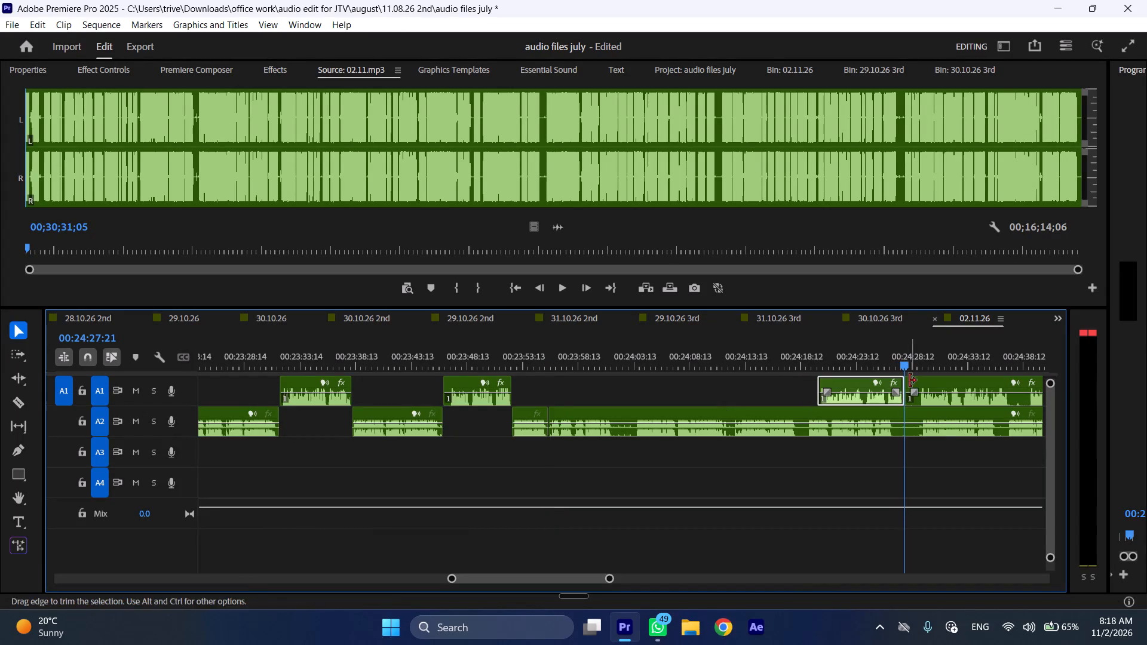
drag(842, 381, 571, 385)
Play the sequence at faster speed from about 00:23:54 to check the transition from A2 to the inserted A1 piece.
click(531, 358)
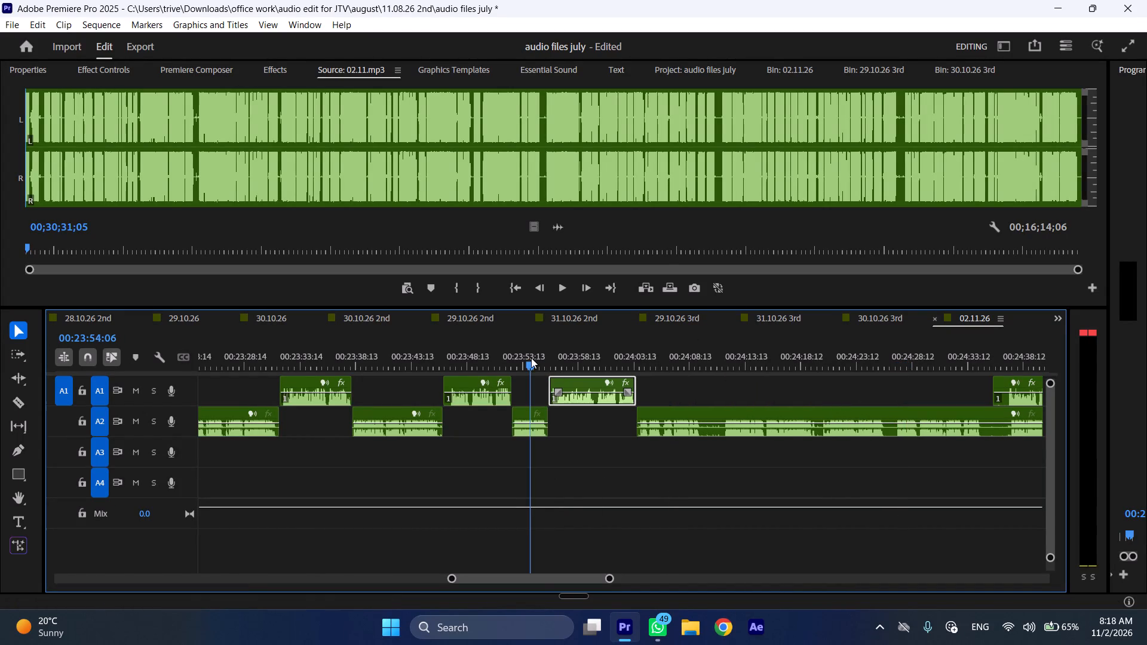
key(space)
key(l)
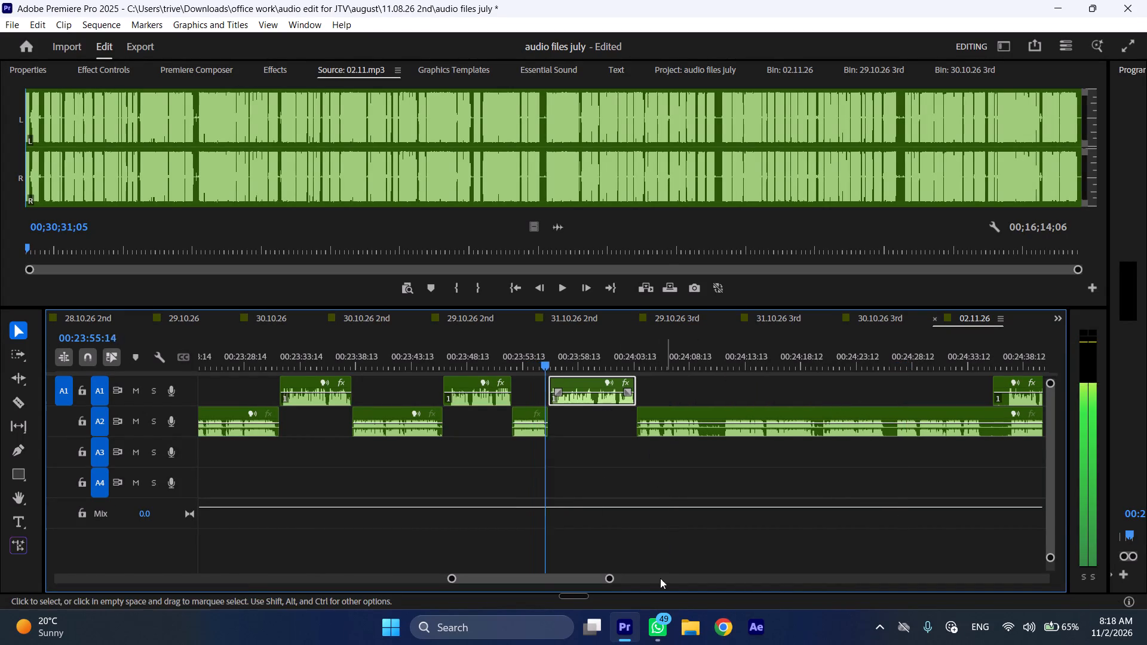
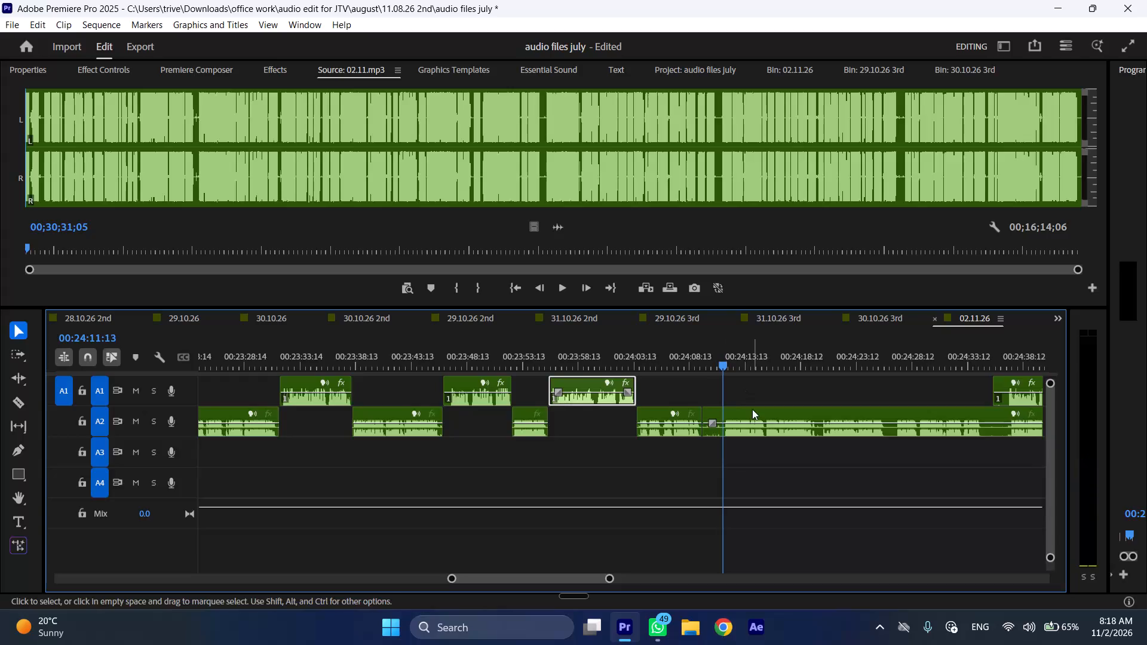
Ripple-trim about 1.8 seconds off the start of the A2 recording that begins near 00:24:10, pulling the following audio earlier.
click(752, 409)
key(shift+c)
key(ctrl+shift+d)
Play the A2 recording at faster speed from about 00:24:10 to check the trimmed start and listen through the audio that follows.
key(space)
text(l)
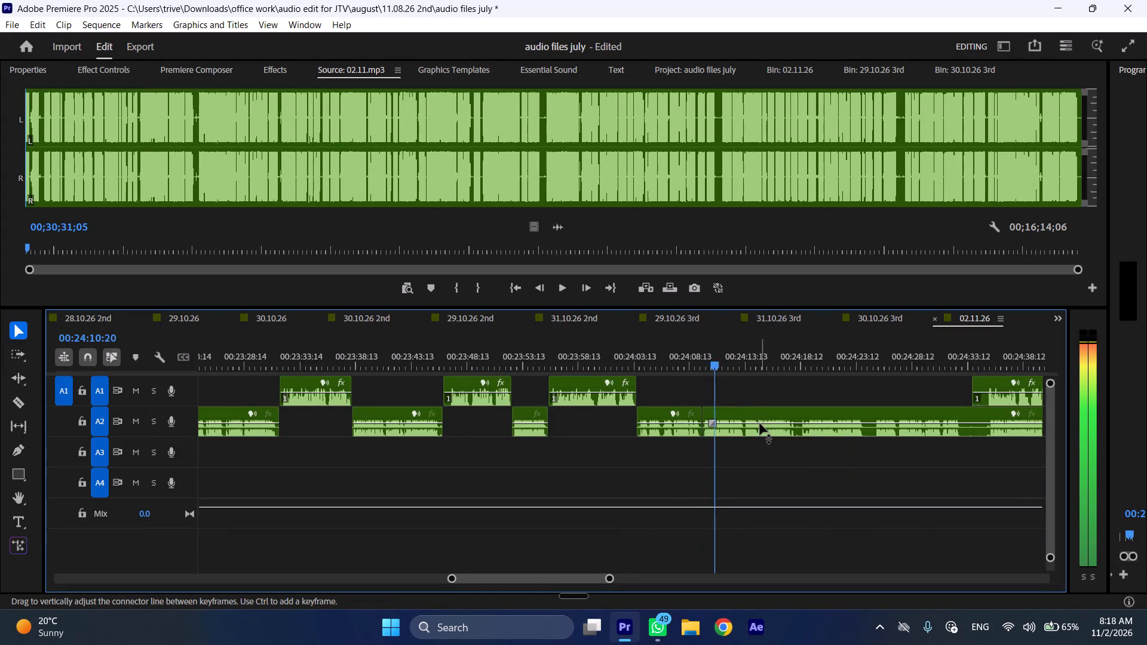
scroll(760, 423, down, 5)
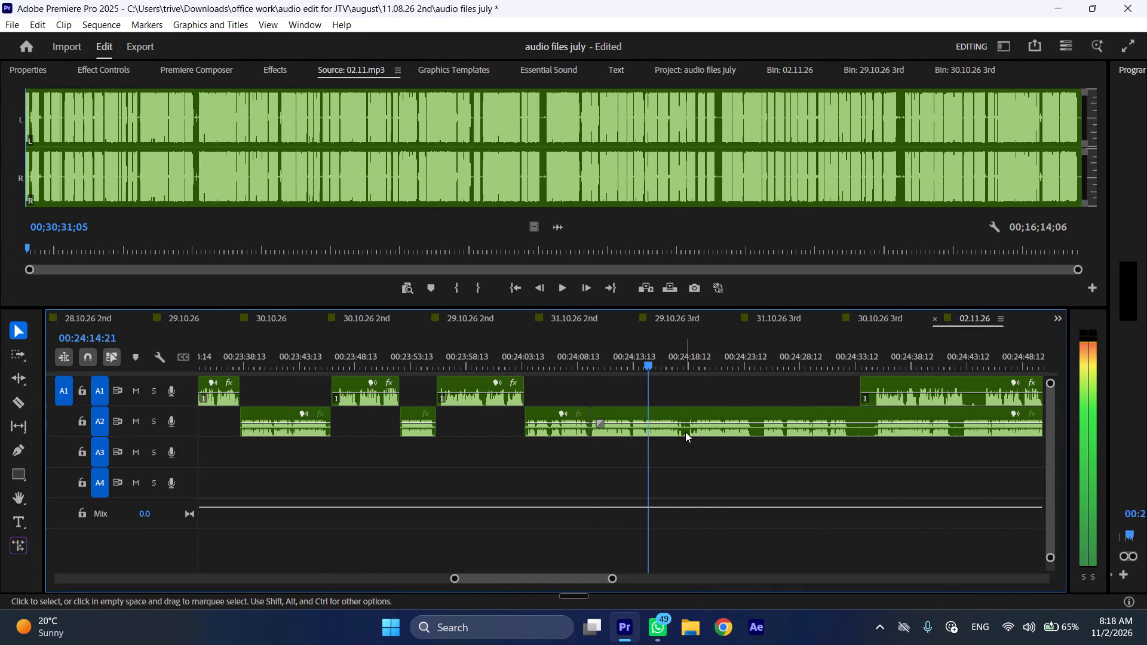
scroll(665, 443, down, 2)
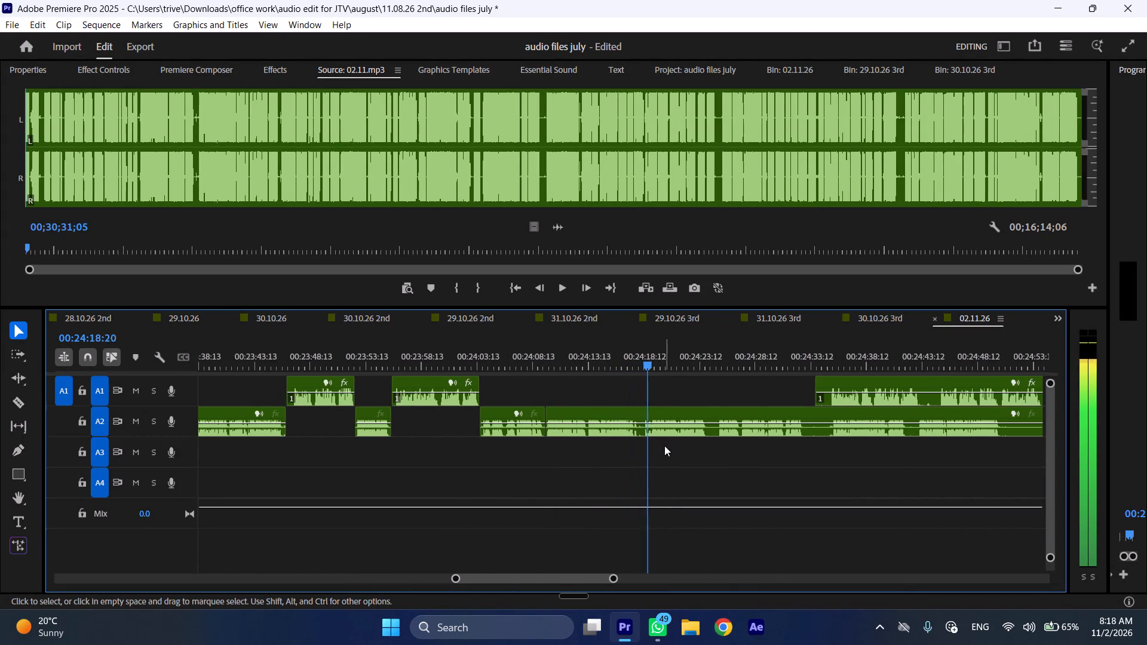
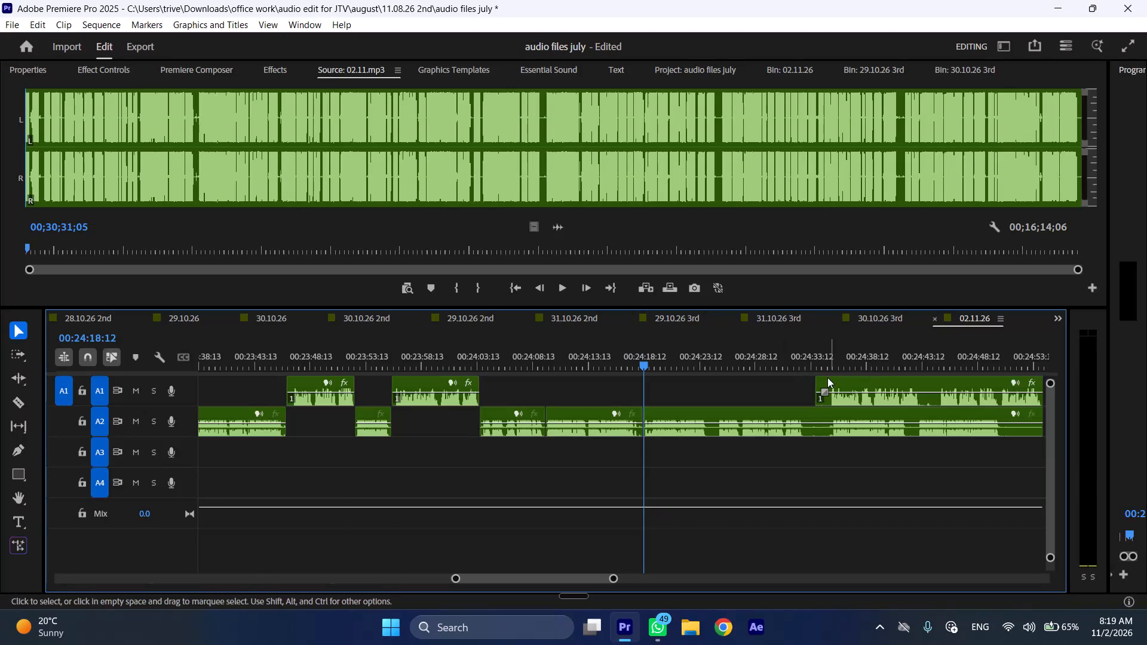
Isolate the next A1 piece by trimming about 1.3 seconds off its start near 00:24:34 and cutting the recording at 00:24:43:10.
click(827, 377)
drag(824, 379, 838, 381)
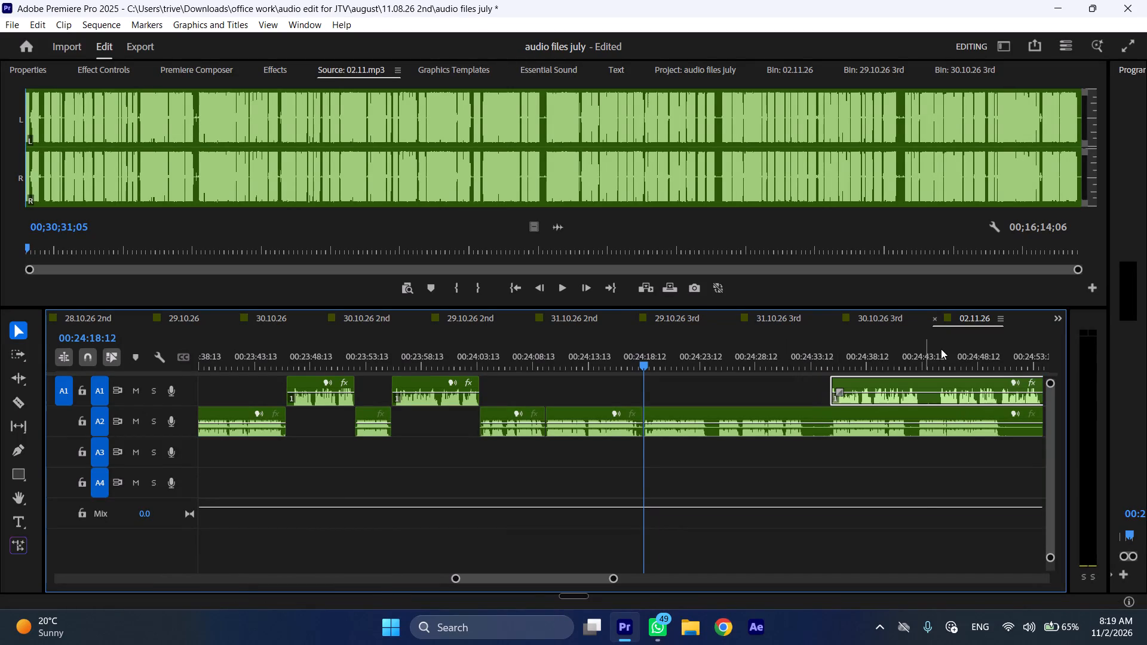
drag(941, 349, 922, 352)
key(shift+c)
Insert the isolated A1 piece at about 00:24:18:12, directly after the preceding A2 recording, pushing the following audio later.
drag(868, 383, 754, 386)
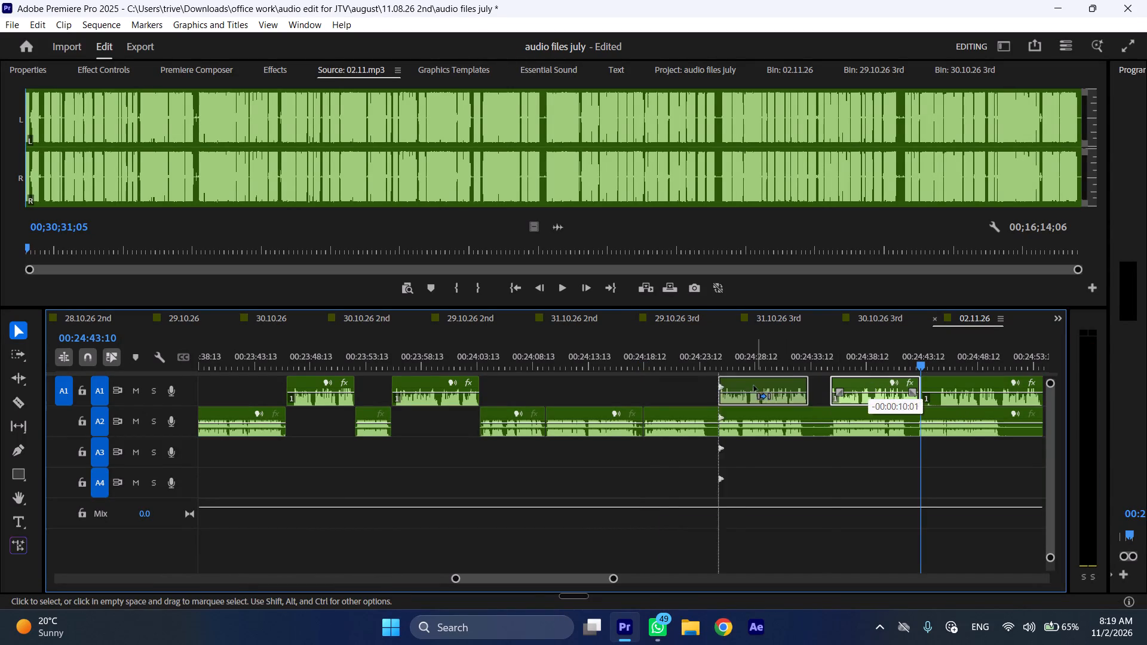
drag(754, 386, 686, 398)
Play the inserted A1 piece at faster speed from about 00:24:18 to check the transition from the A2 recording.
click(646, 361)
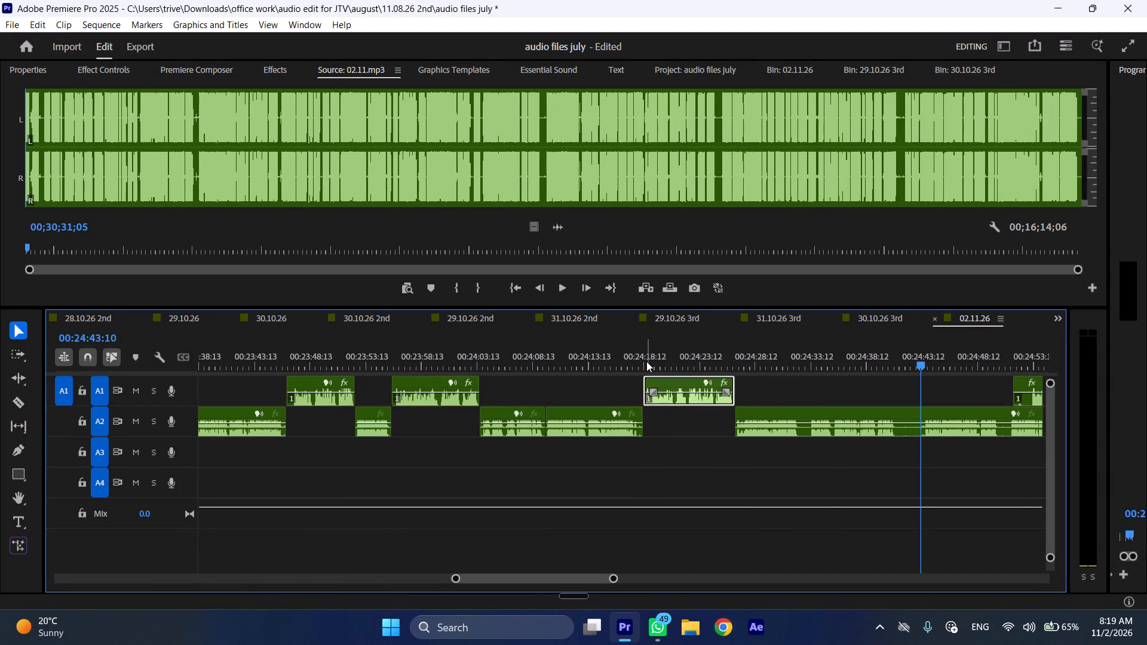
key(space)
text(l)
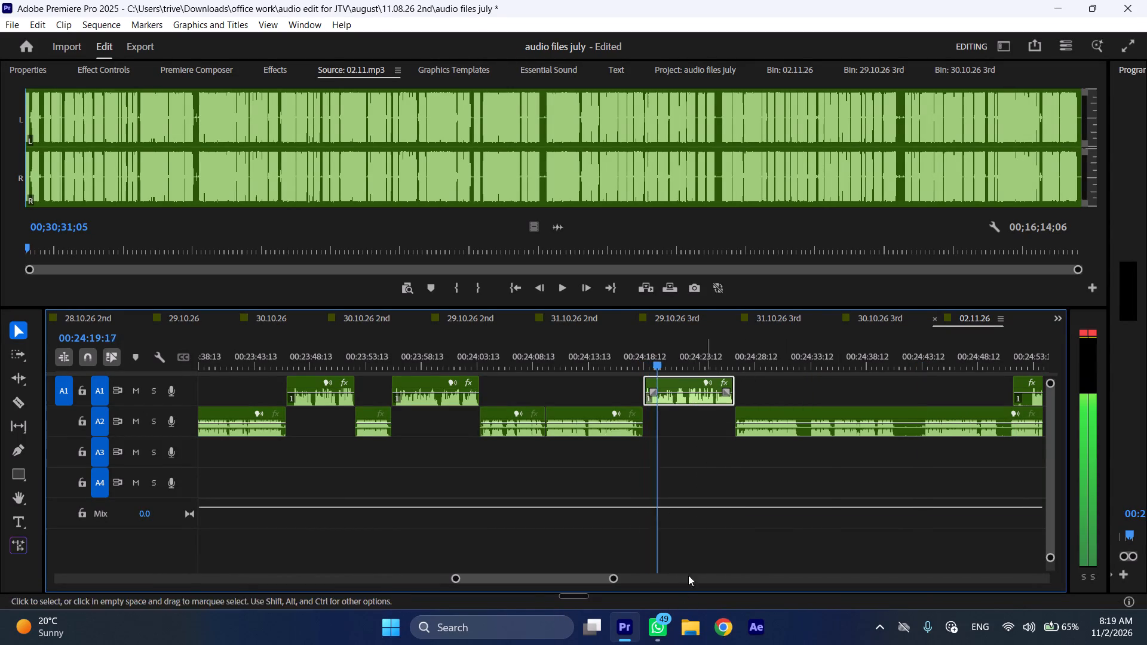
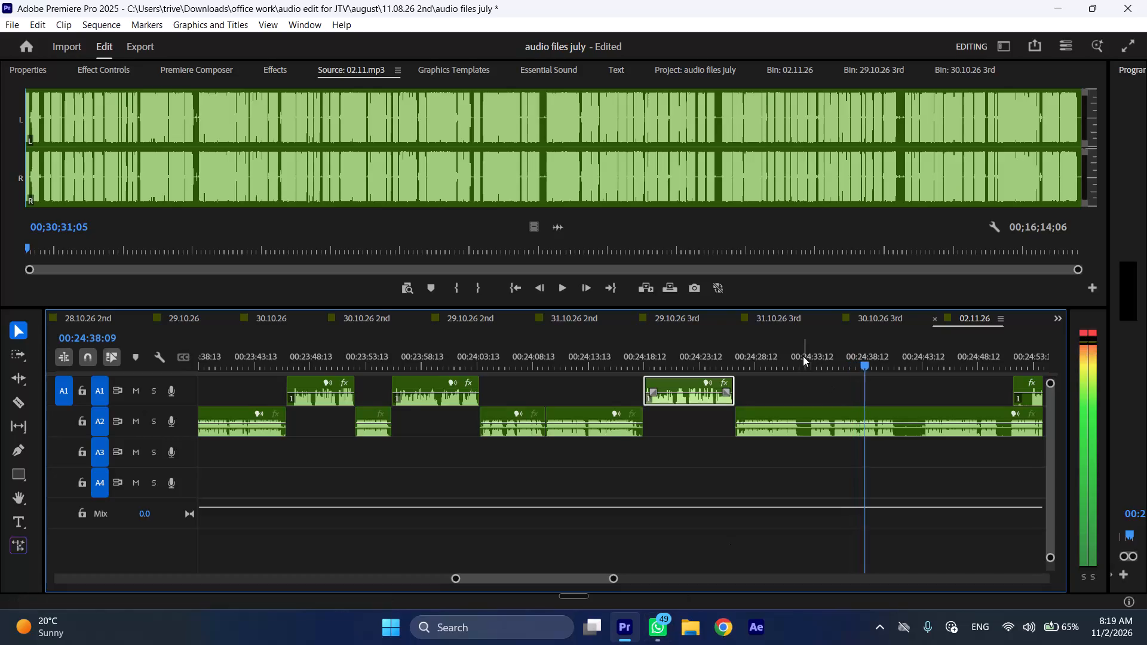
Cut the A2 recording near 00:24:32 and at 00:24:35:11, and remove the roughly 3-second section between, closing the gap.
drag(801, 355, 834, 355)
key(shift+c)
click(834, 355)
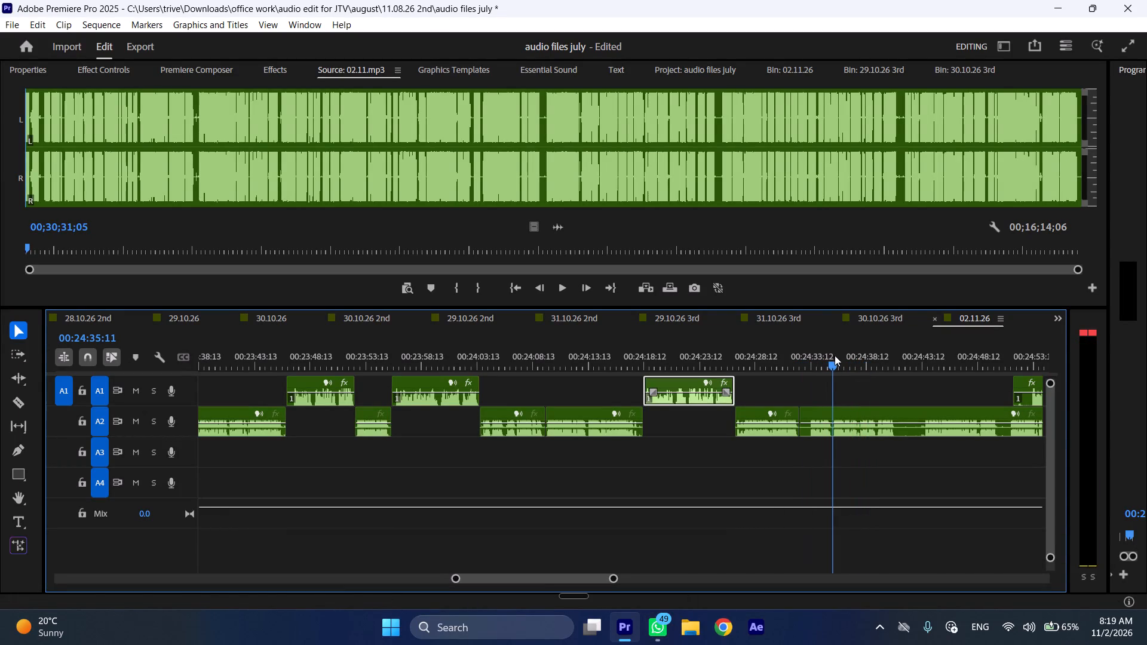
click(849, 419)
key(shift+c)
key(ctrl+shift+d)
Play the A2 recording at faster speed from the new join near 00:24:32.
key(space)
text(l)
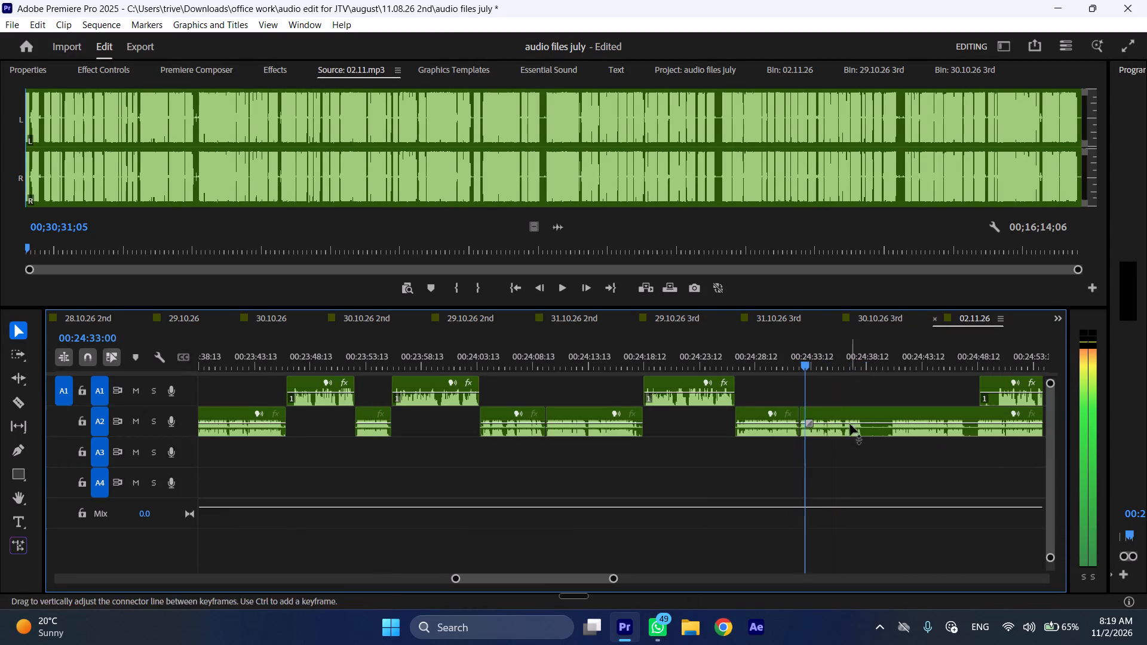
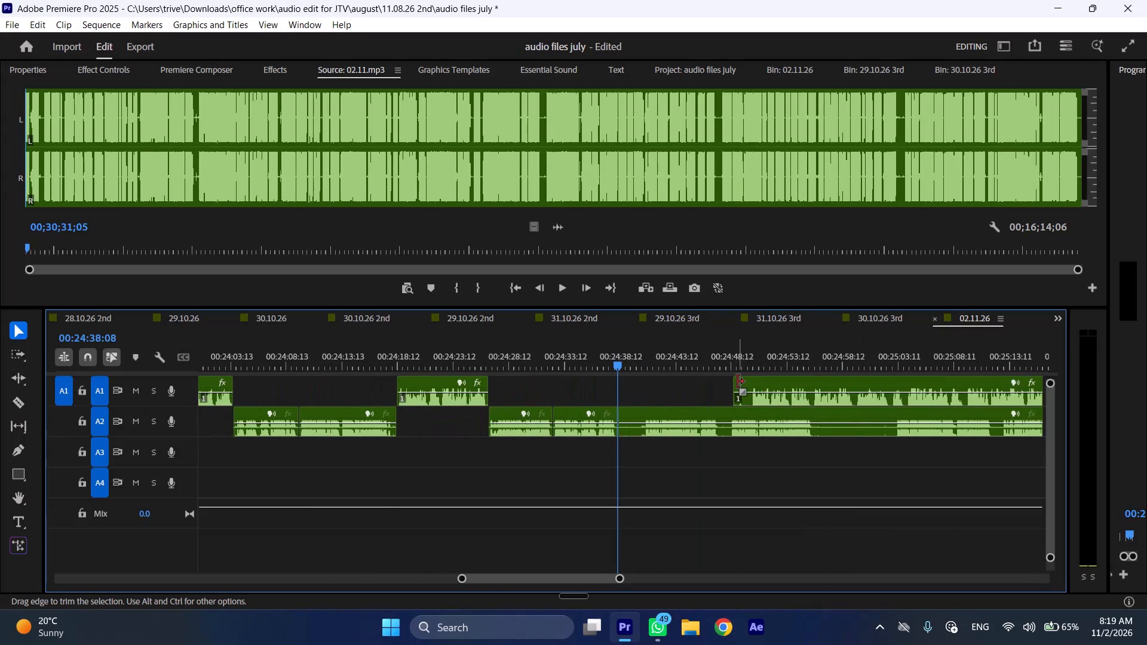
Trim about 1 second off the start of the next A1 recording and move it to begin at 00:24:38:08.
drag(737, 382, 752, 382)
drag(784, 382, 649, 382)
Shift the remaining A2 recording about 29 seconds later so it starts near 00:25:07, clear of the A1 speech.
drag(638, 412, 784, 412)
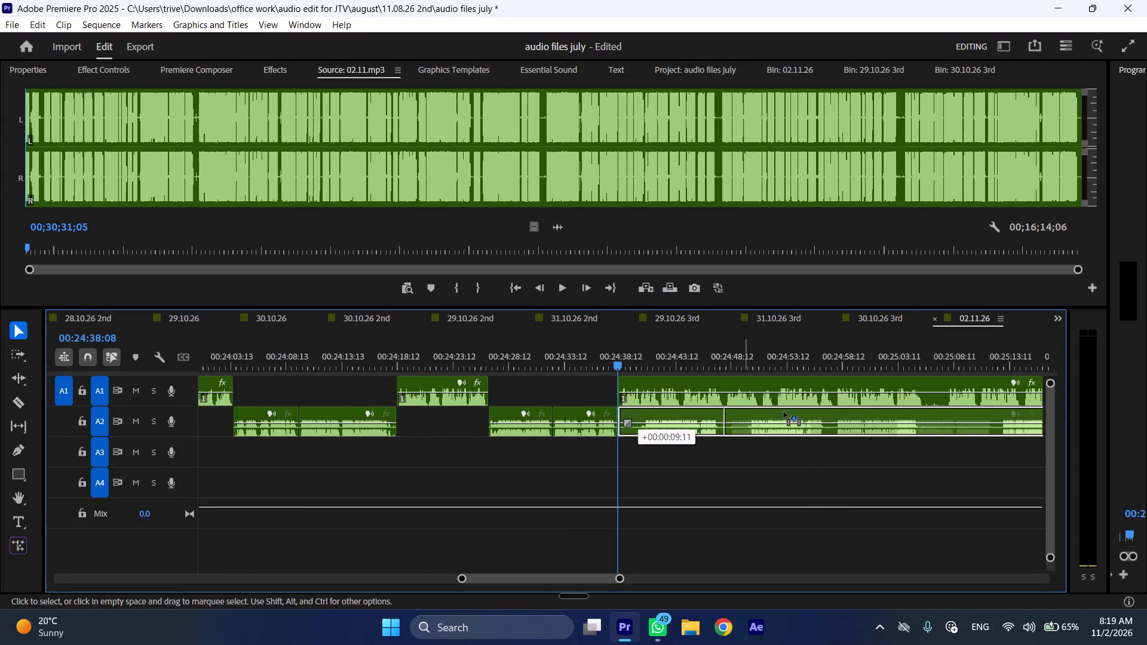
drag(784, 412, 962, 412)
Play the repositioned A1 recording from 00:24:38:08 at faster speed.
key(space)
key(l)
scroll(725, 374, down, 10)
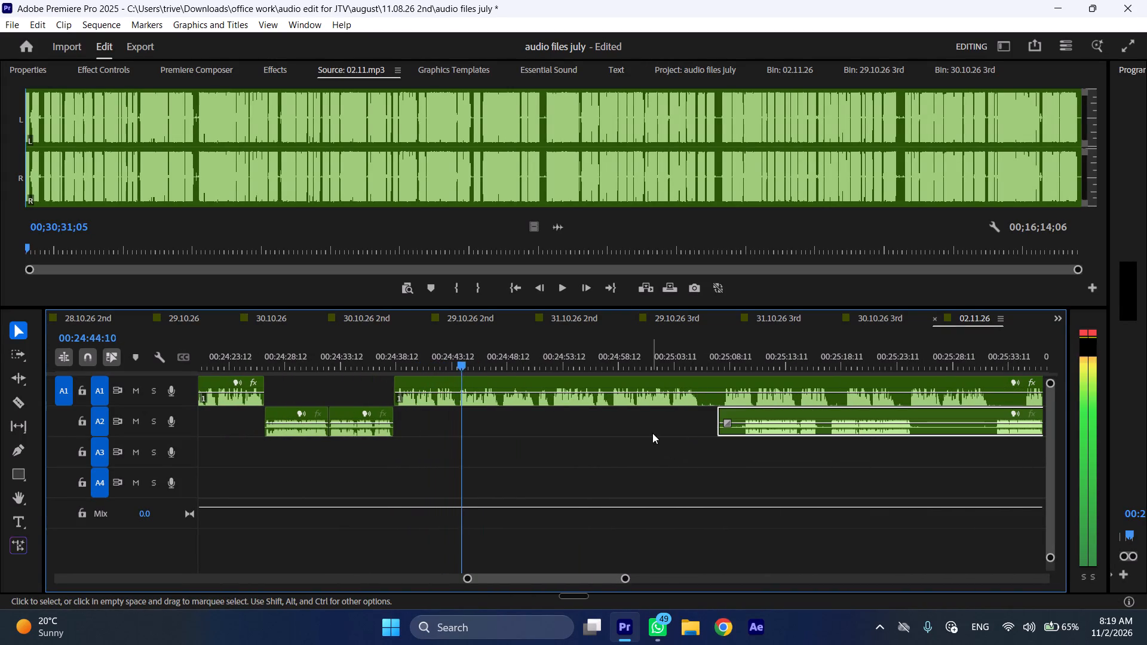
Trim about 2 seconds off the start of the remaining A2 recording, to near 00:25:09.
drag(718, 414, 740, 416)
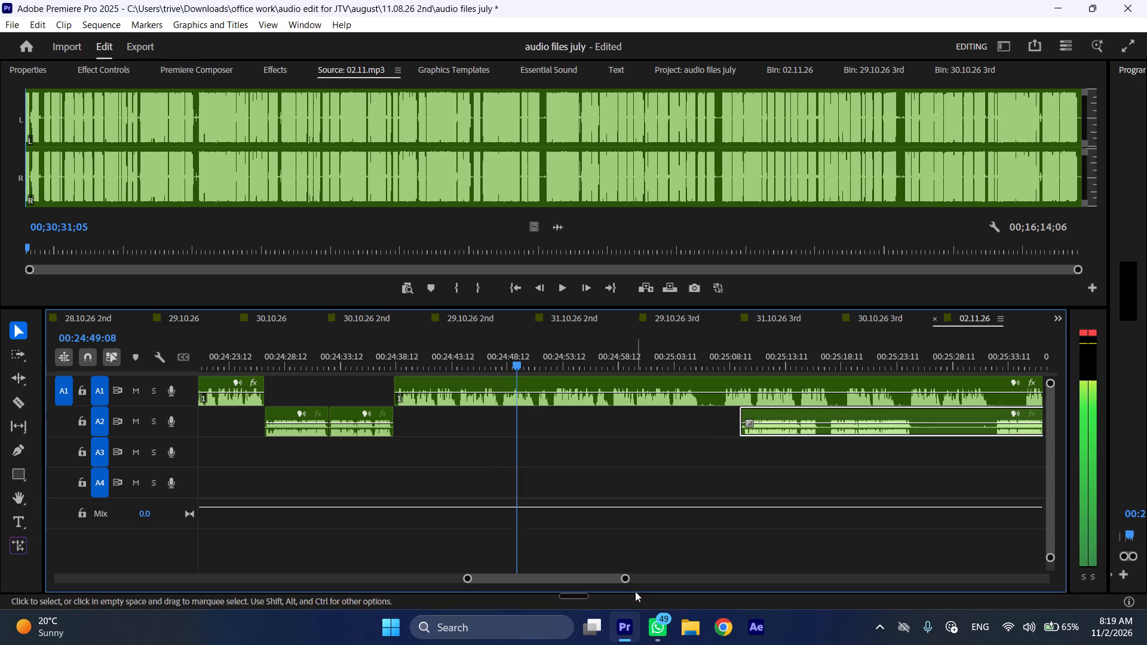
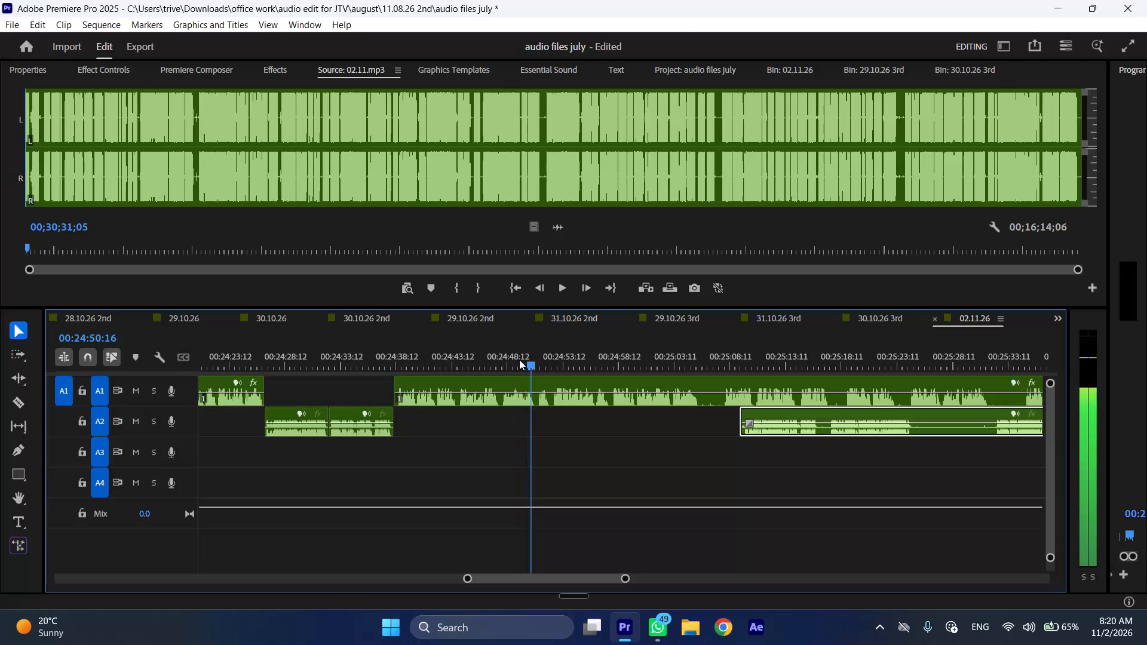
Cut the A1 recording near 00:24:51:00 and ripple-delete about 1.5 seconds of it after that point.
key(space)
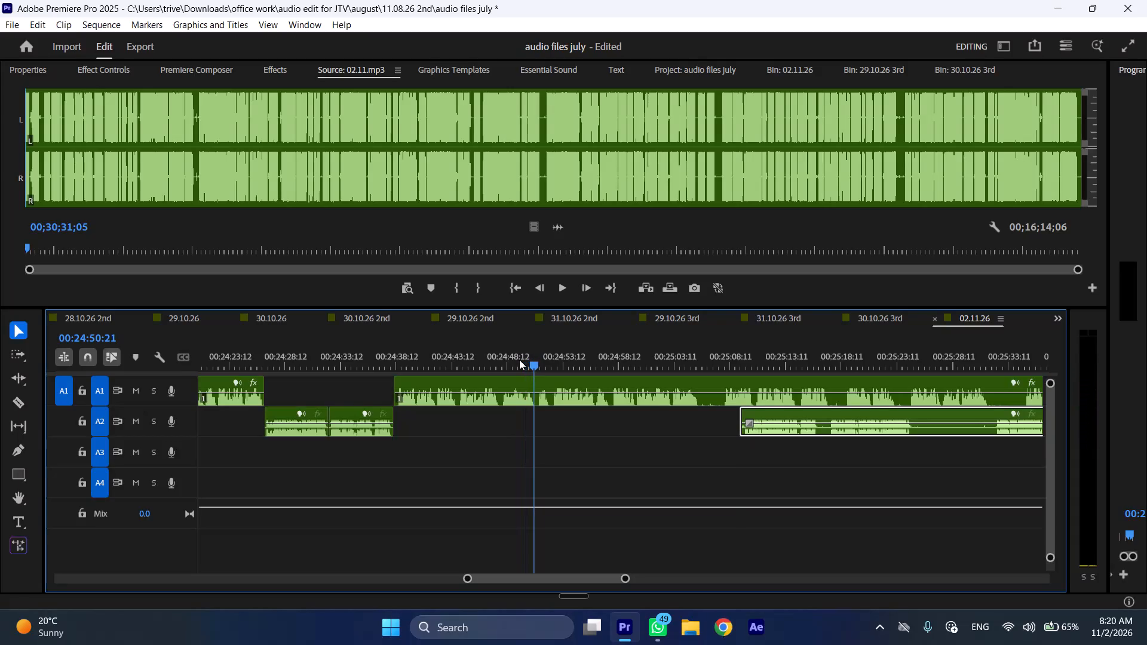
key(space)
key(space)
text(C)
drag(545, 360, 554, 360)
click(570, 398)
key(shift+c)
key(ctrl+shift+d)
Play the following A1 speech at faster speed and cut the A1 recording at 00:25:04:13, in the pause after it.
key(space)
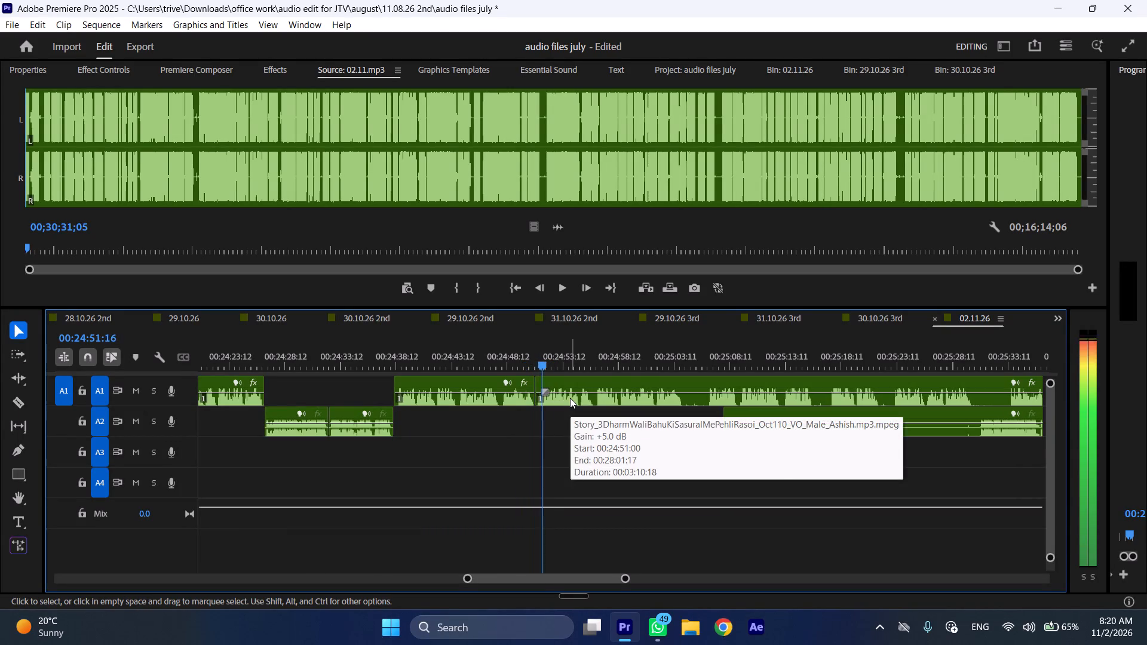
key(l)
drag(671, 357, 688, 357)
key(shift+c)
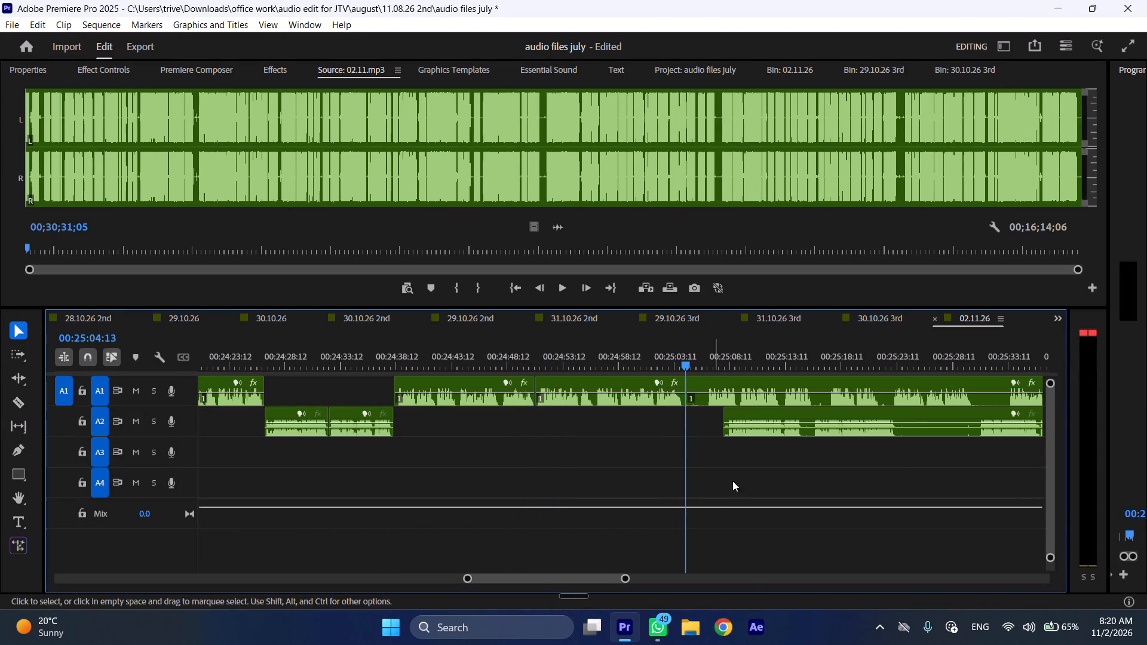
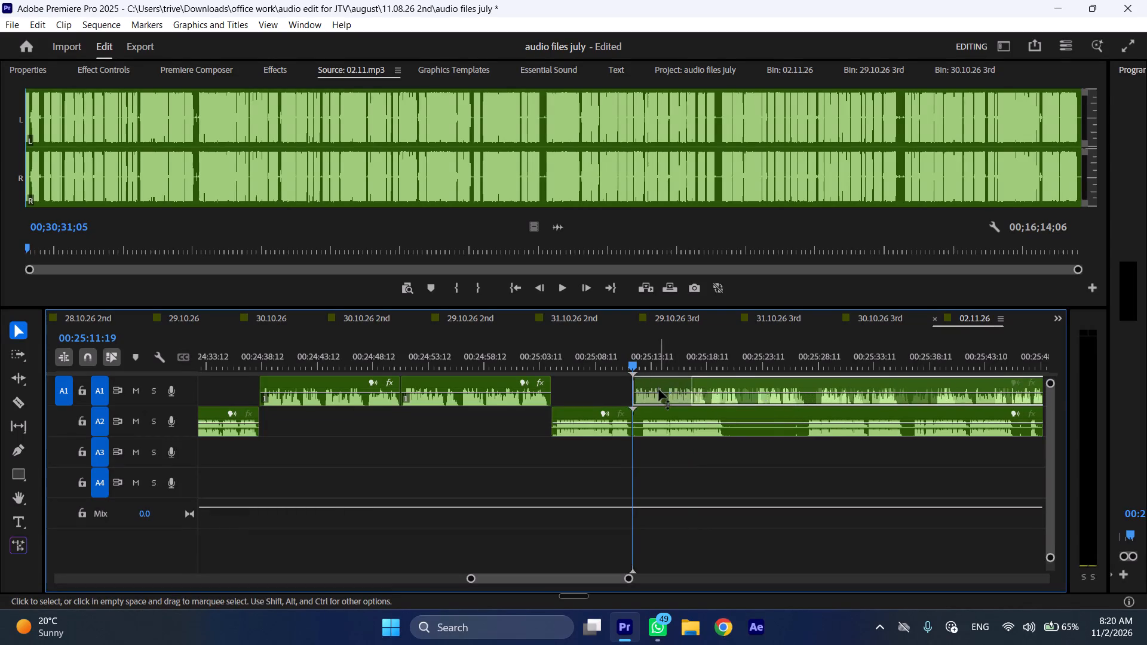
Move the remaining A2 recording about 12 seconds later, start faster playback of the A1 speech, and trim about 0.6 seconds off the A2 start.
drag(662, 413, 795, 413)
key(space)
key(l)
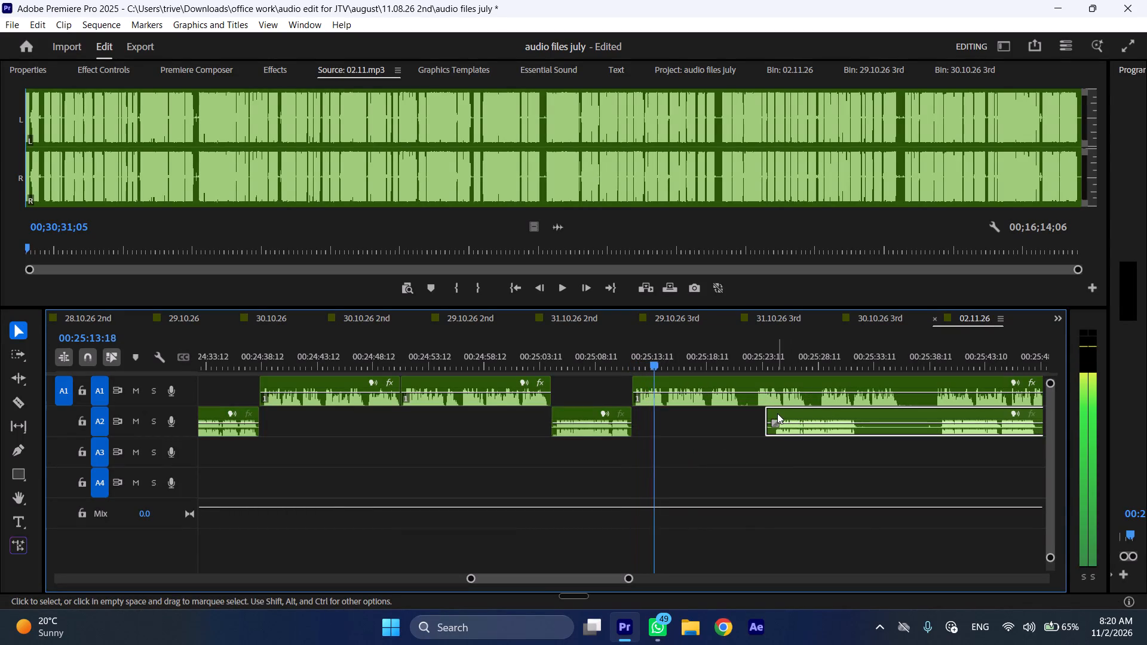
click(777, 413)
drag(771, 414, 778, 414)
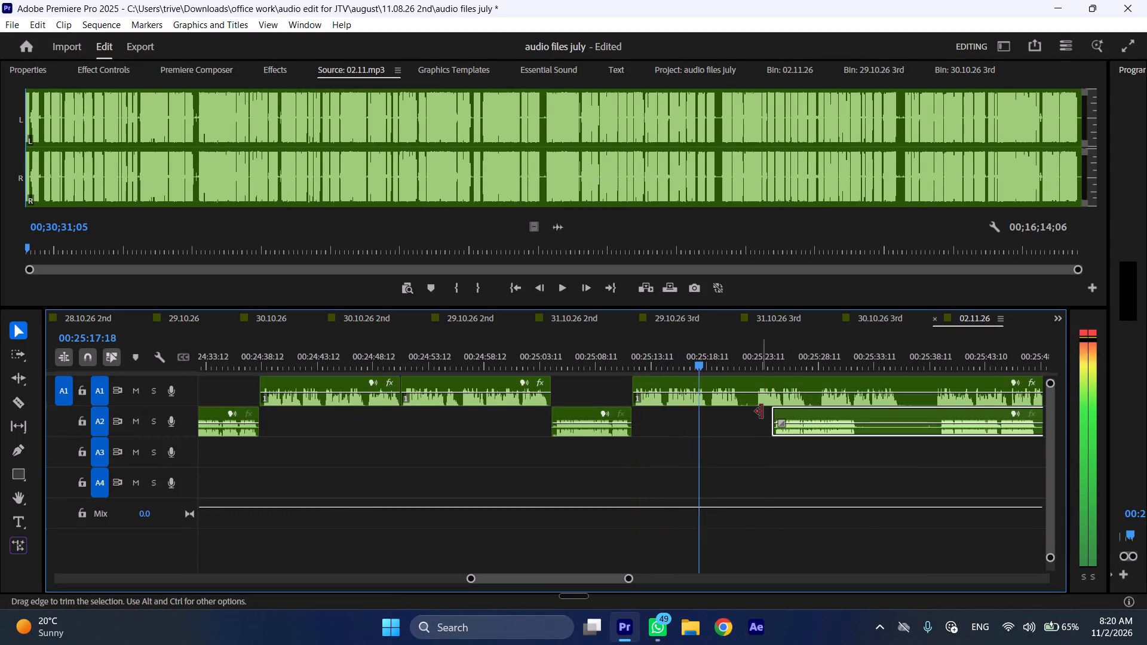
Cut the A1 recording at 00:25:21:13, in the pause after the speech, and move the trimmed A2 recording against that cut.
key(space)
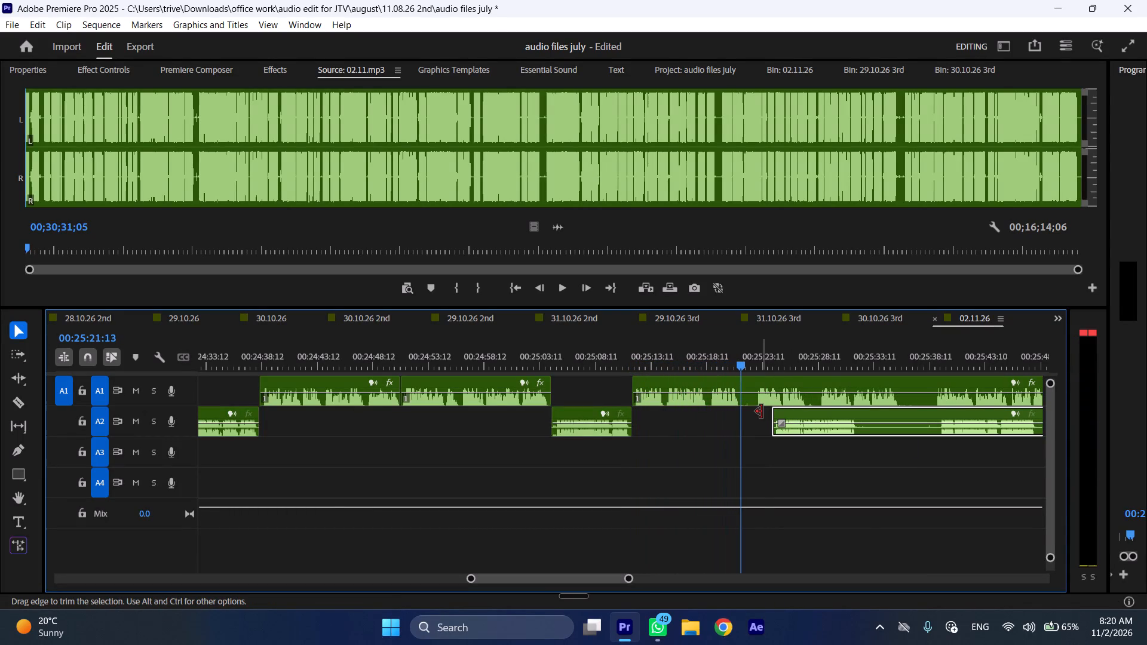
key(shift+c)
drag(793, 419, 763, 420)
Move the remaining A1 recording about 7 seconds later, start faster playback of the A2 speech, and trim about 1 second off the A1 start.
drag(766, 381, 847, 382)
key(space)
key(l)
drag(823, 380, 832, 382)
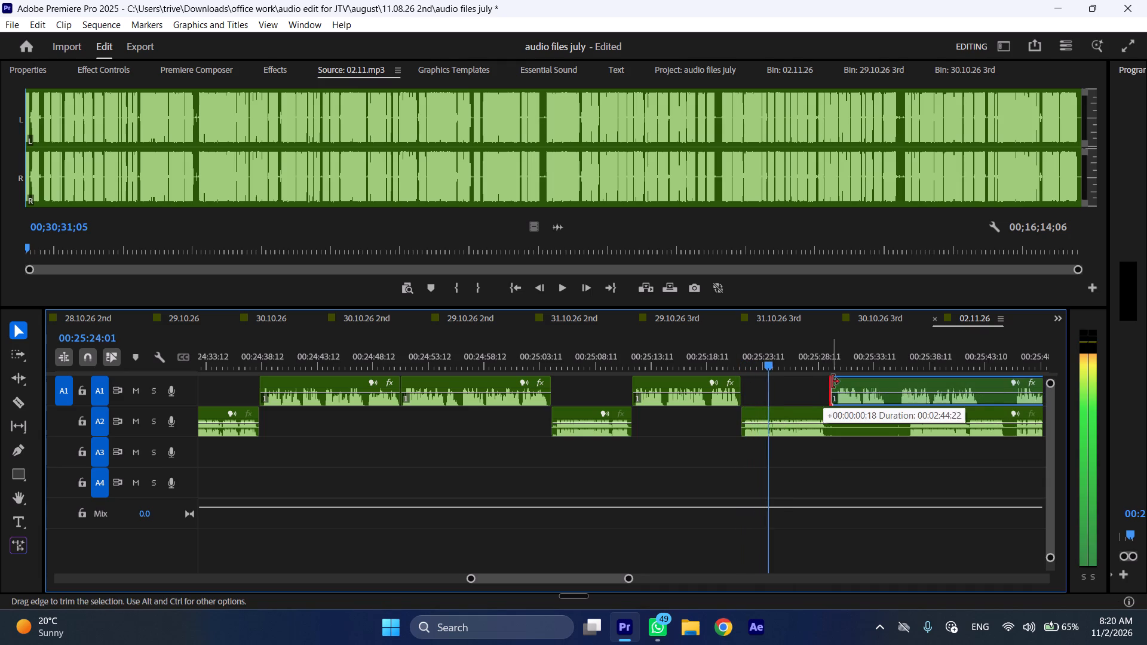
drag(832, 382, 835, 382)
Stop playback in the pause after the A2 speech and cut the A2 recording at 00:25:29:08.
scroll(838, 431, down, 4)
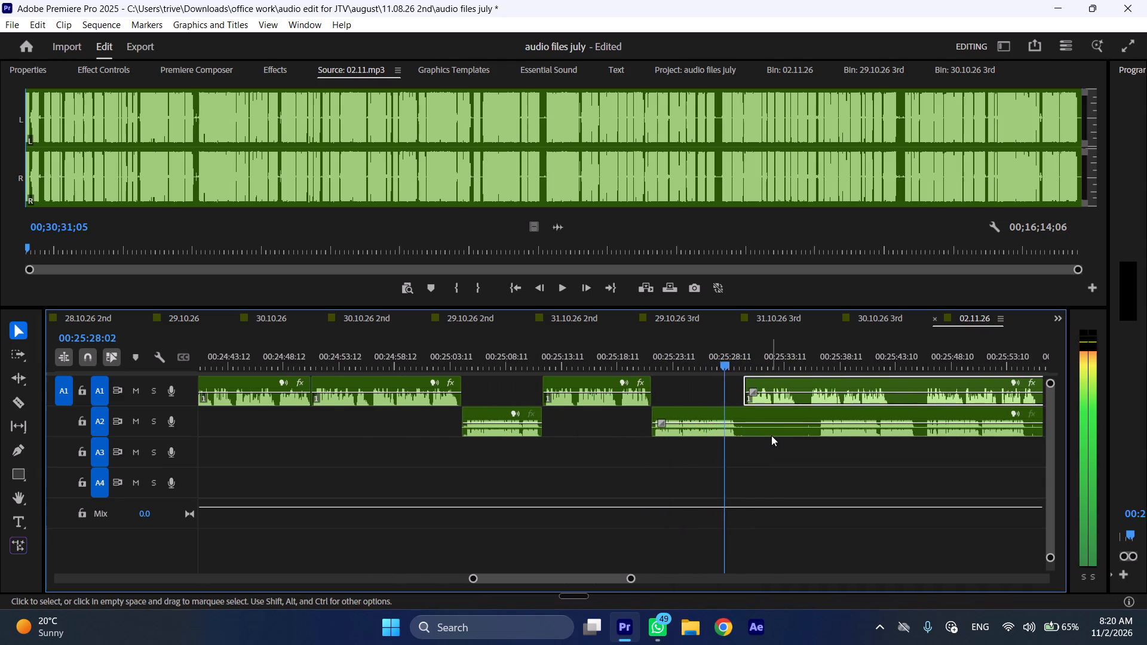
key(space)
click(765, 432)
key(shift+c)
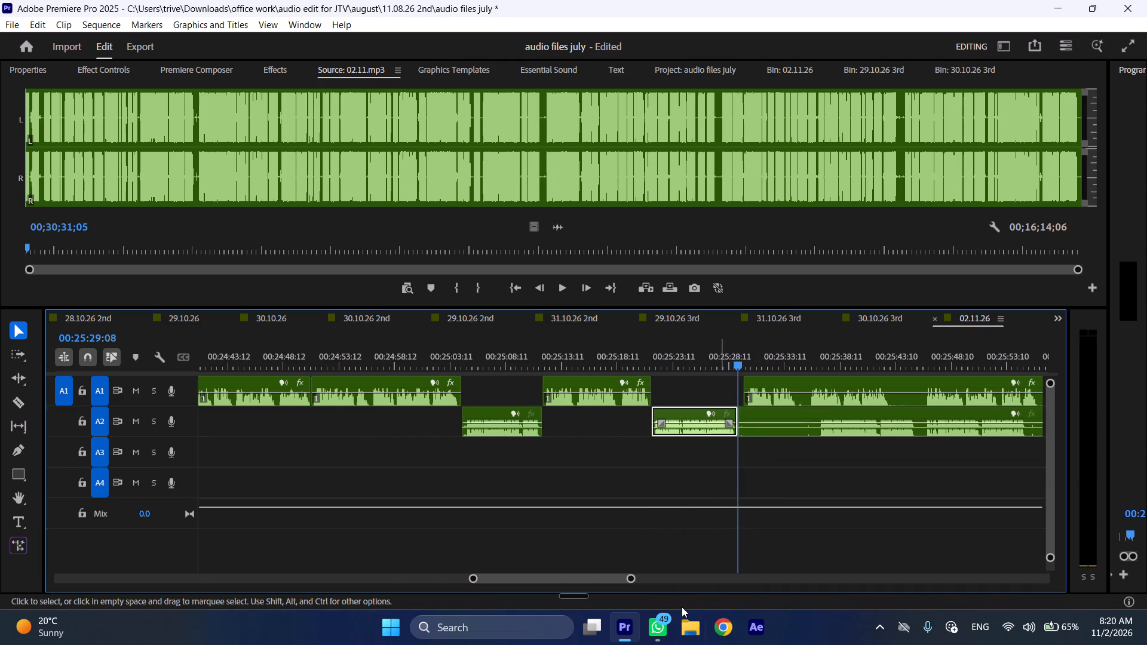
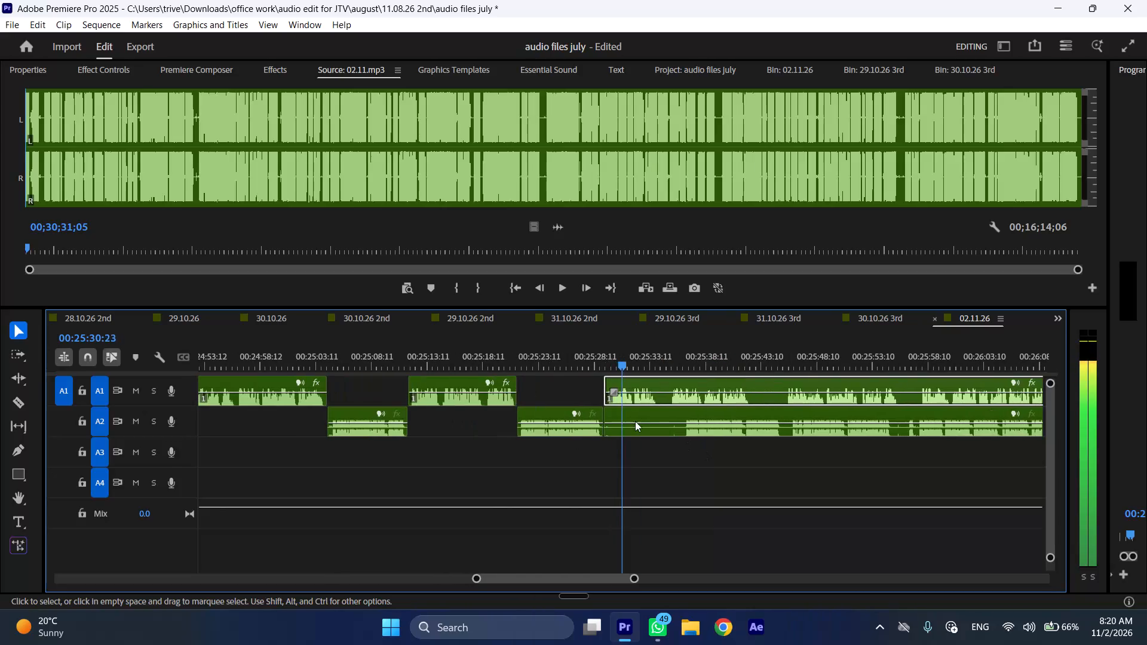
Trim about 6 seconds off the start of the remaining A2 recording and cut the A1 recording at 00:25:34:09, after its speech.
drag(611, 414, 675, 414)
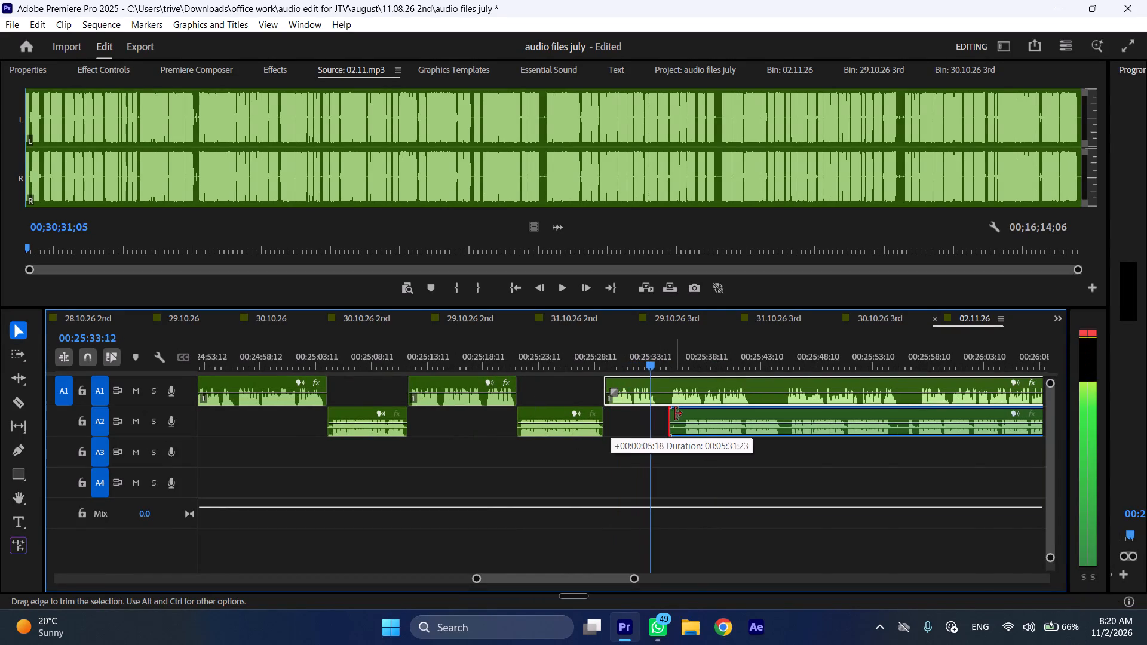
key(space)
text(C)
Trim about 1.4 seconds more off the A2 start and move the A2 recording against the new A1 cut.
drag(676, 414, 691, 414)
drag(713, 411, 691, 414)
Move the remaining A1 recording about 23 seconds later and start faster playback of the A2 speech.
drag(684, 382, 946, 391)
key(space)
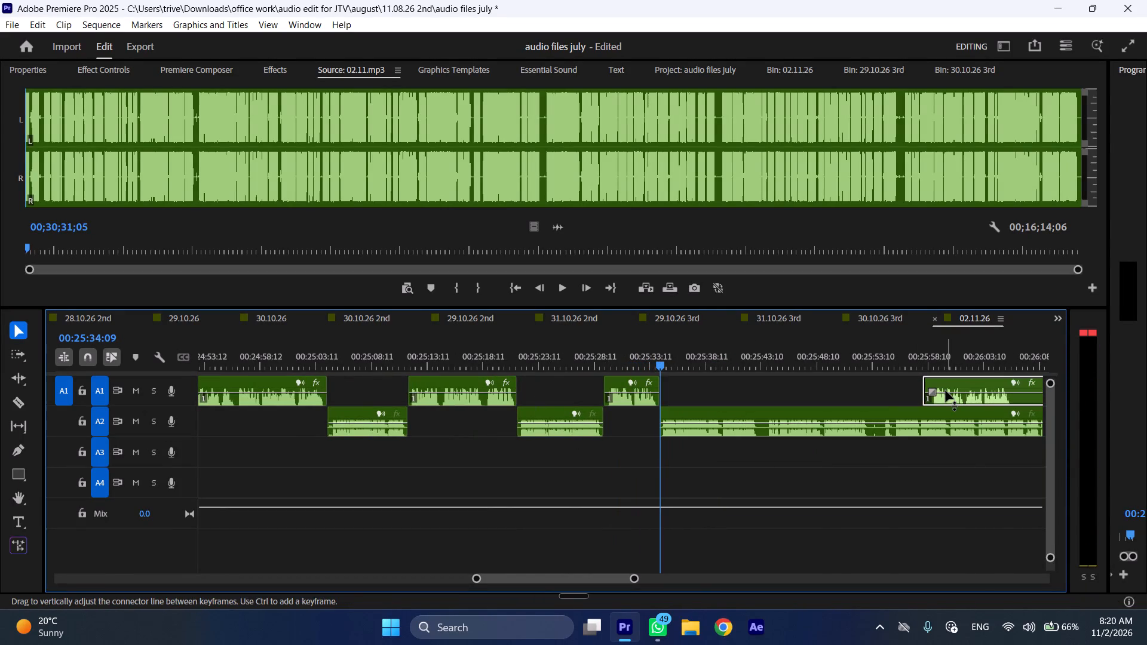
key(l)
scroll(742, 441, down, 5)
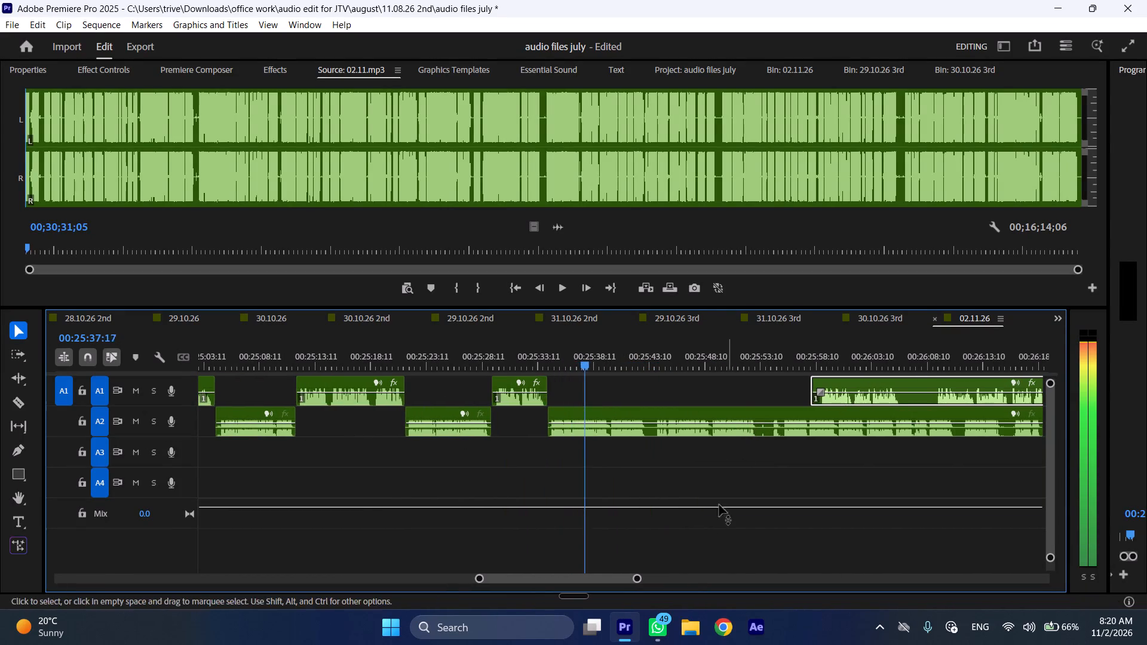
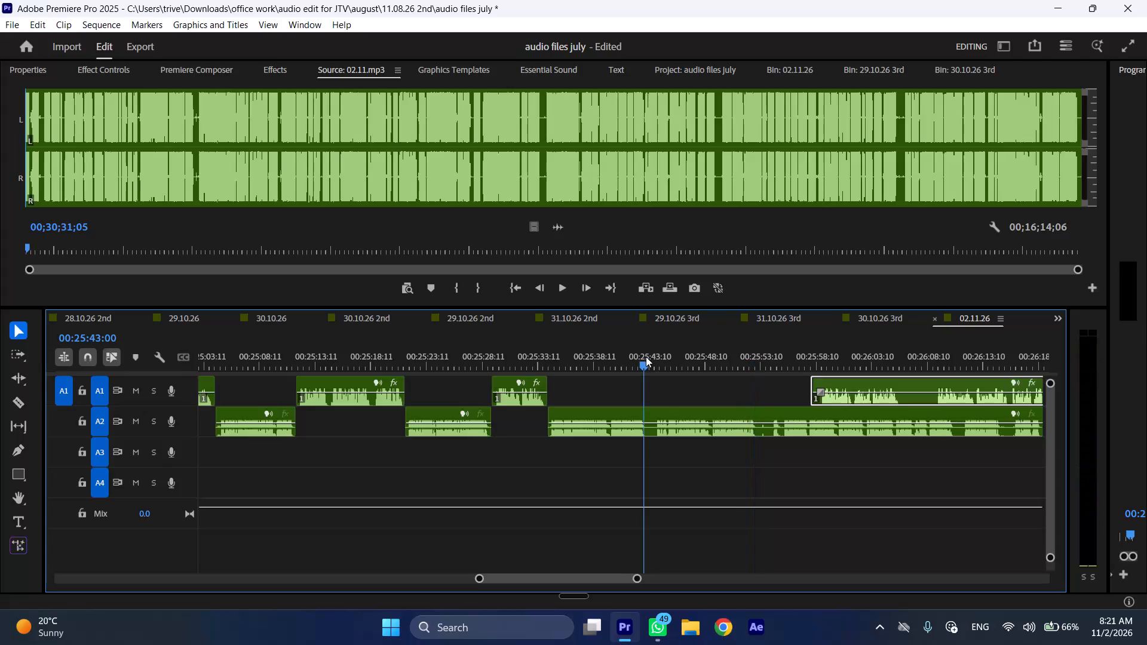
Cut the A2 recording at 00:25:43:04 and ripple-remove the pause of about 0.8 seconds after the cut.
key(shift+c)
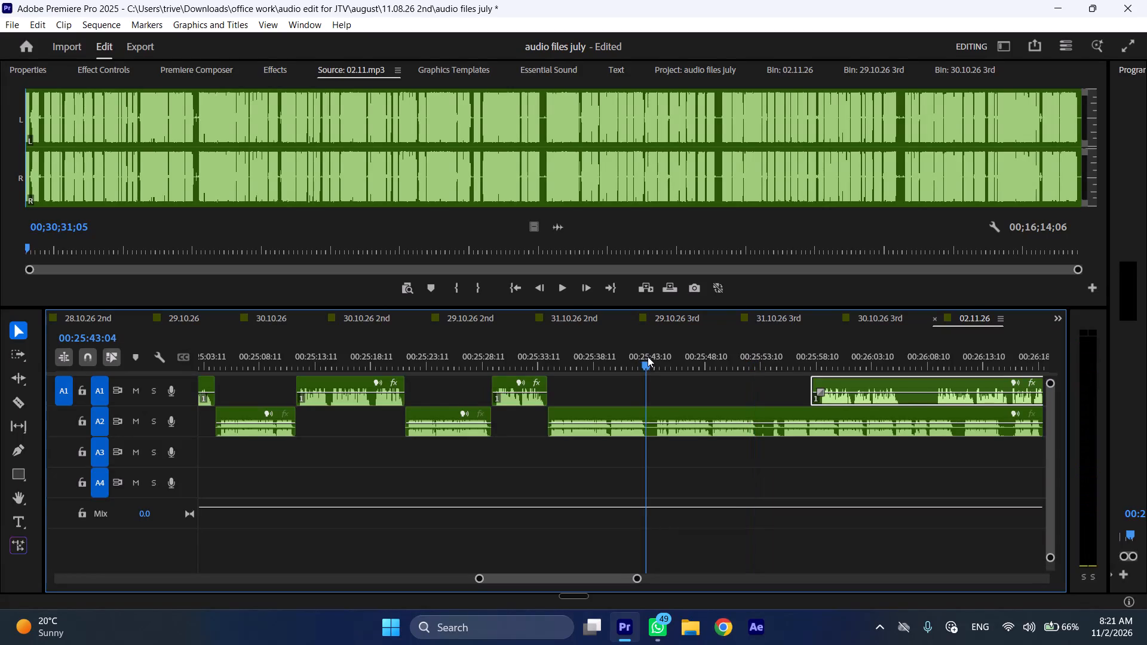
click(678, 422)
key(shift+c)
key(ctrl+shift+d)
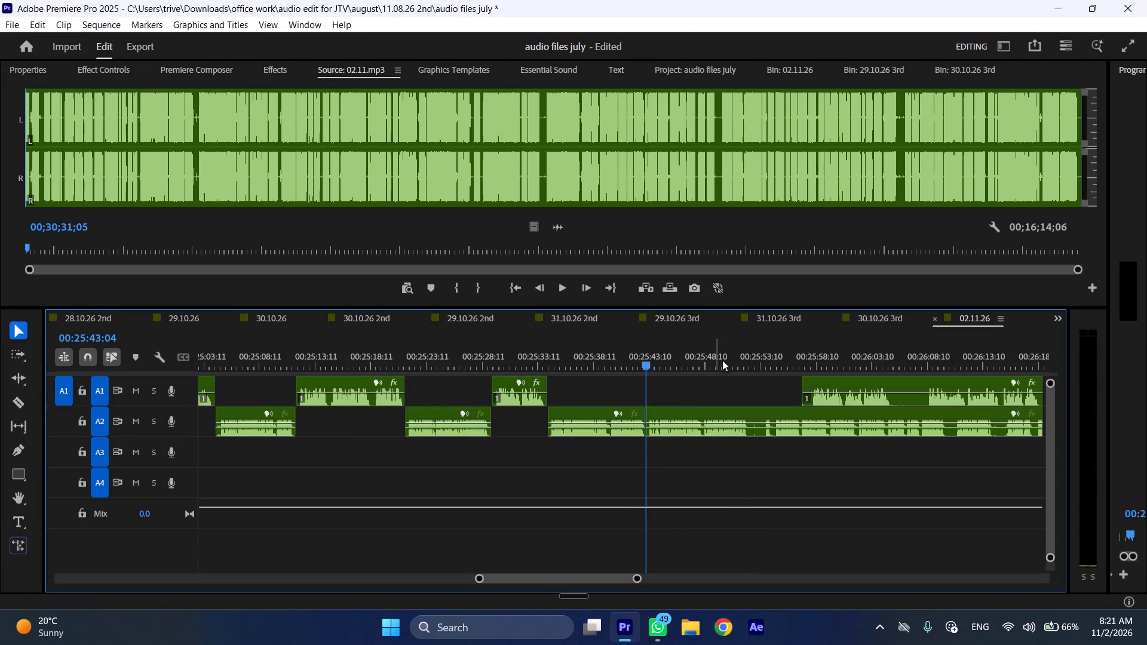
Cut the remaining A2 recording at about 00:25:52, after its next speech section.
drag(725, 360, 750, 362)
key(shift+c)
Trim about 0.7 seconds off the start of the remaining A1 recording and cut it at 00:26:05:03, after its first speech section.
drag(810, 382, 817, 382)
drag(879, 367, 892, 367)
key(shift+c)
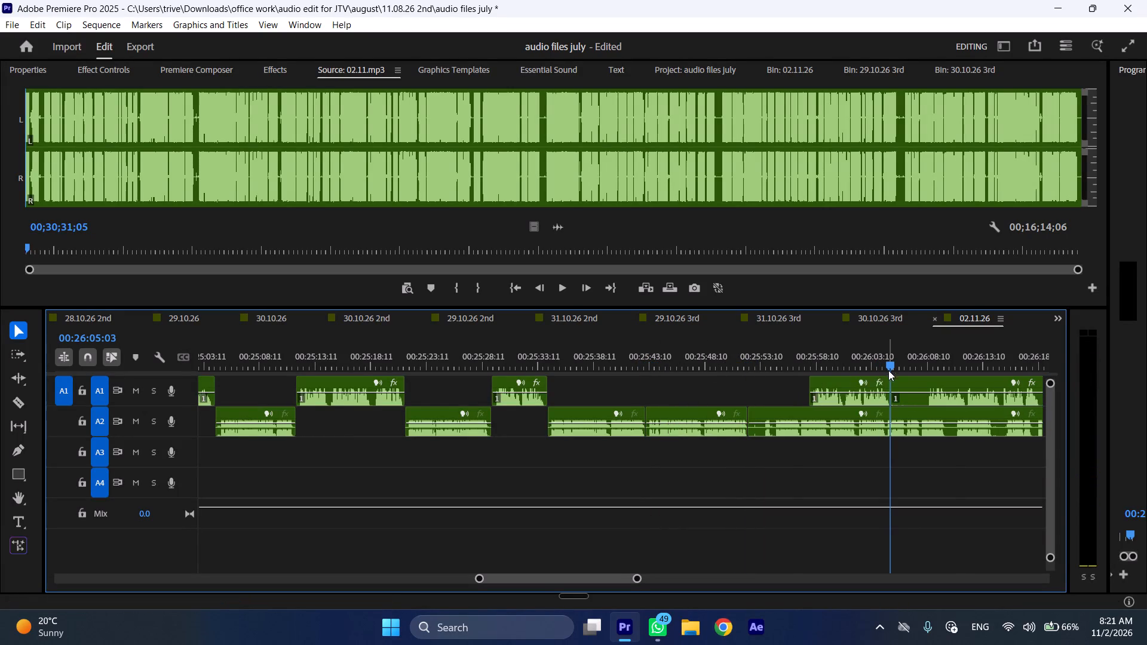
key(ctrl+z)
click(857, 382)
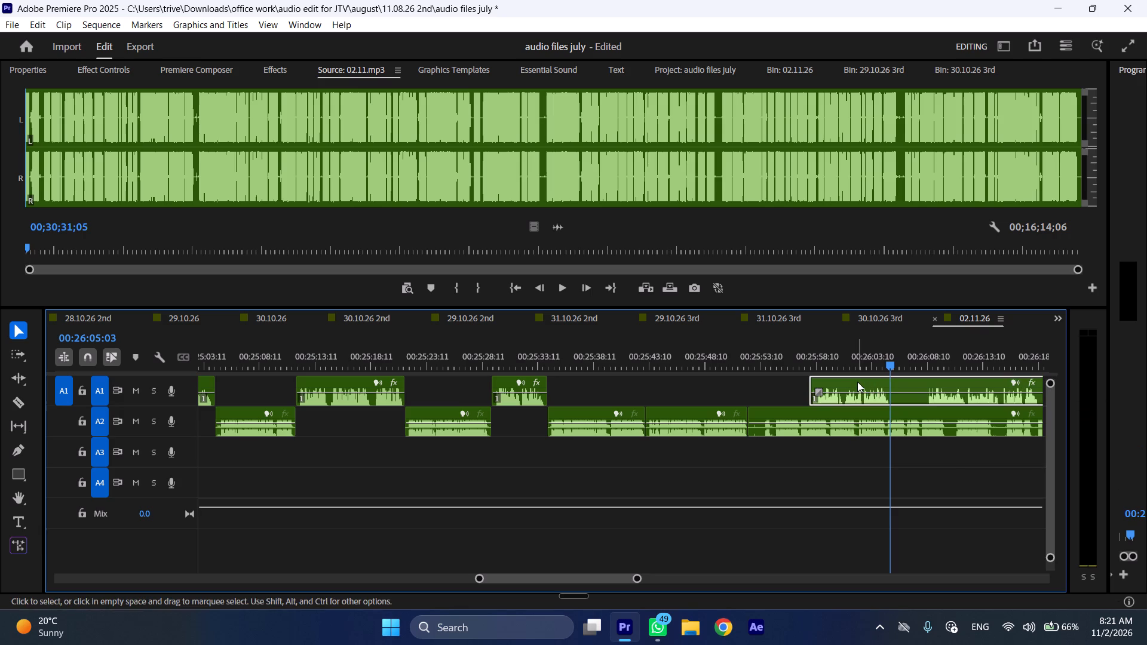
key(shift+c)
Insert the cut A1 piece at the latest A2 cut, then trim about 1.1 seconds off the following A2 start and close the gap.
drag(850, 382, 792, 391)
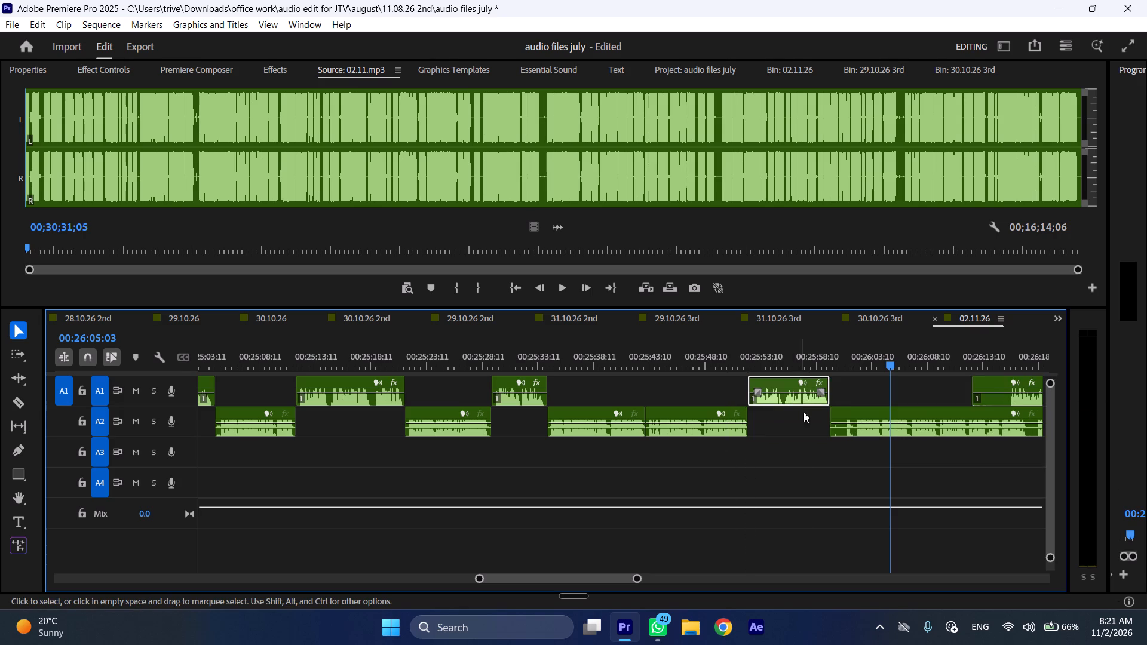
drag(833, 415, 846, 415)
drag(861, 412, 849, 412)
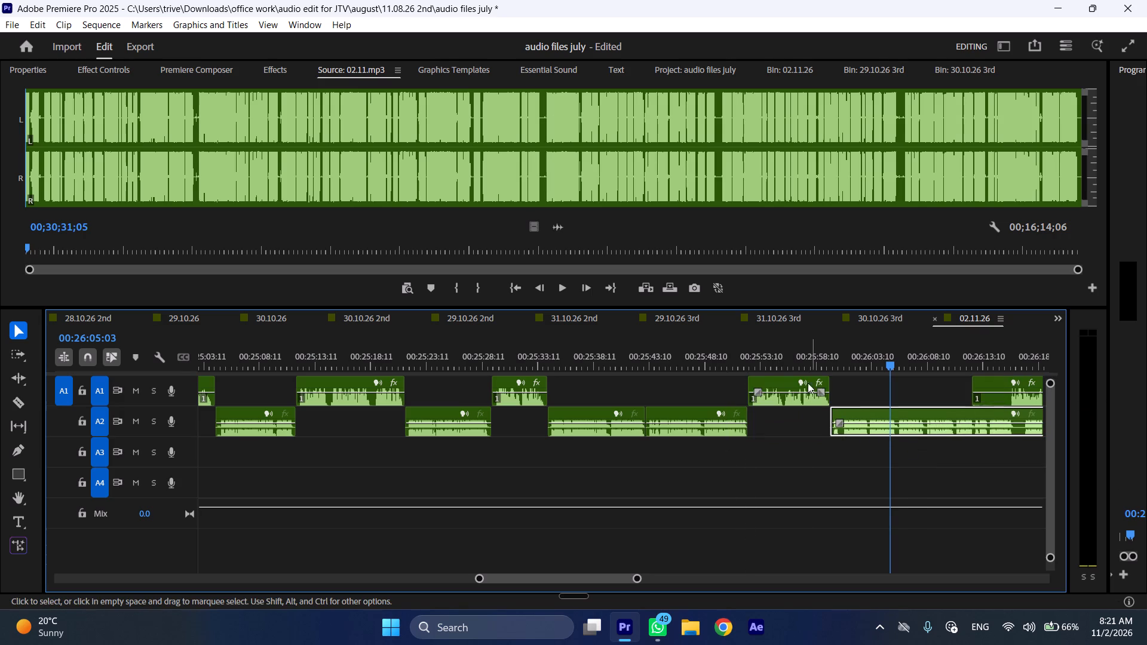
Play the sequence at faster speed from just before the inserted A1 piece to check the order and joins.
click(738, 360)
key(space)
key(l)
scroll(757, 419, down, 5)
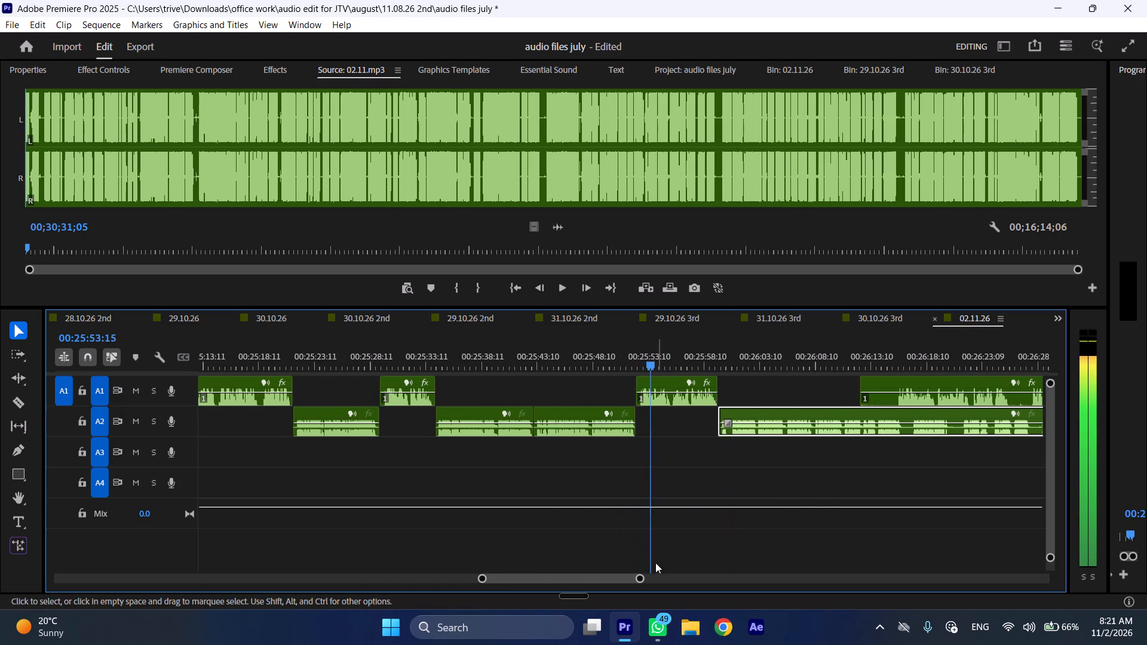
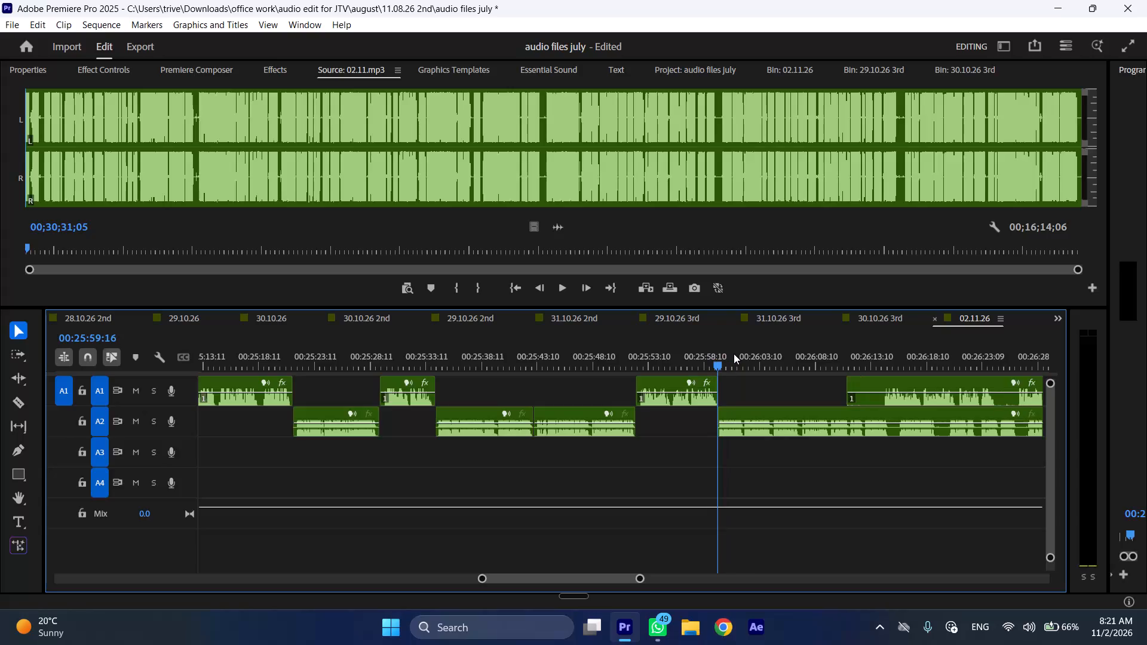
Trim about 3 seconds of silence off the start of the remaining A1 recording and move it later to start at about 00:26:28.
text(l)
scroll(780, 439, down, 5)
drag(738, 383, 771, 384)
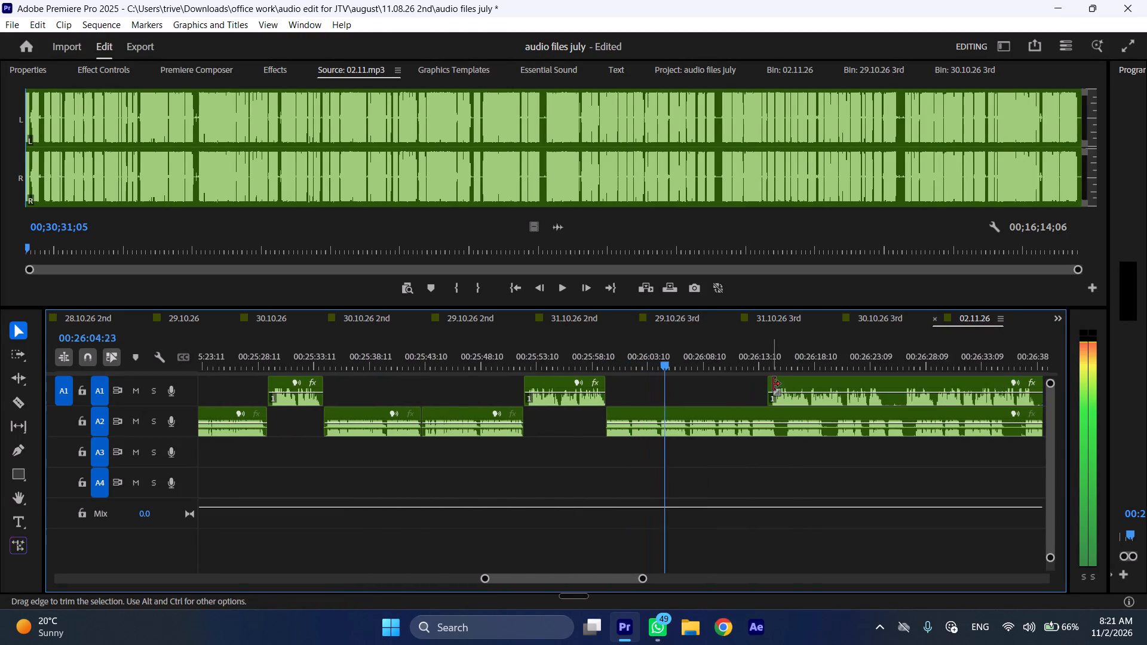
drag(791, 383, 947, 382)
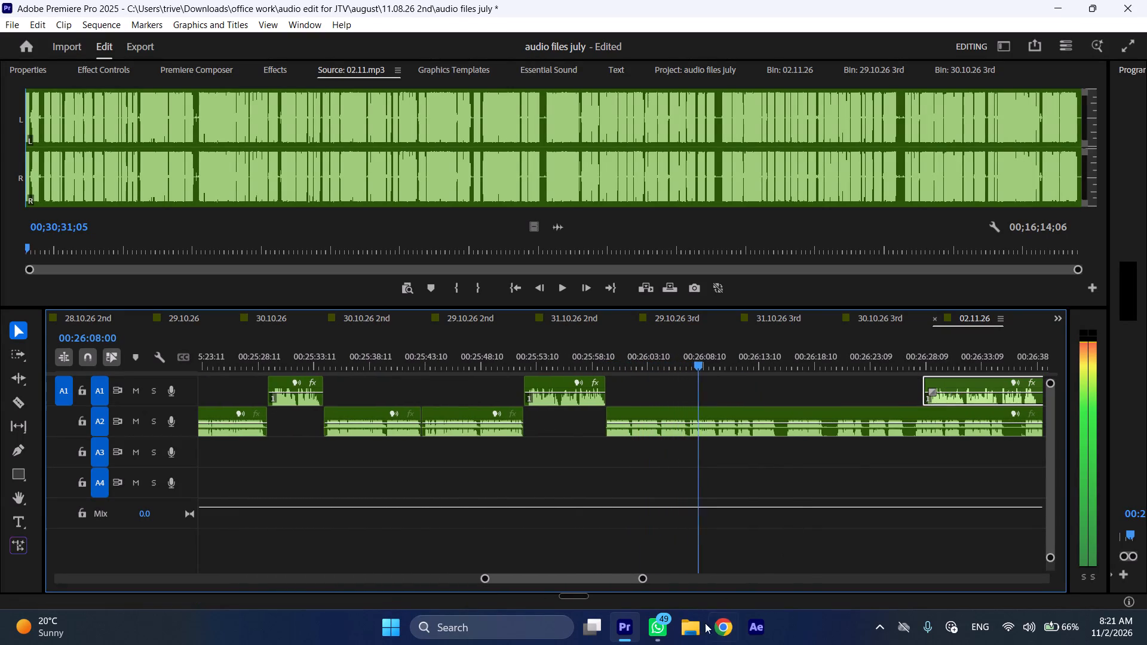
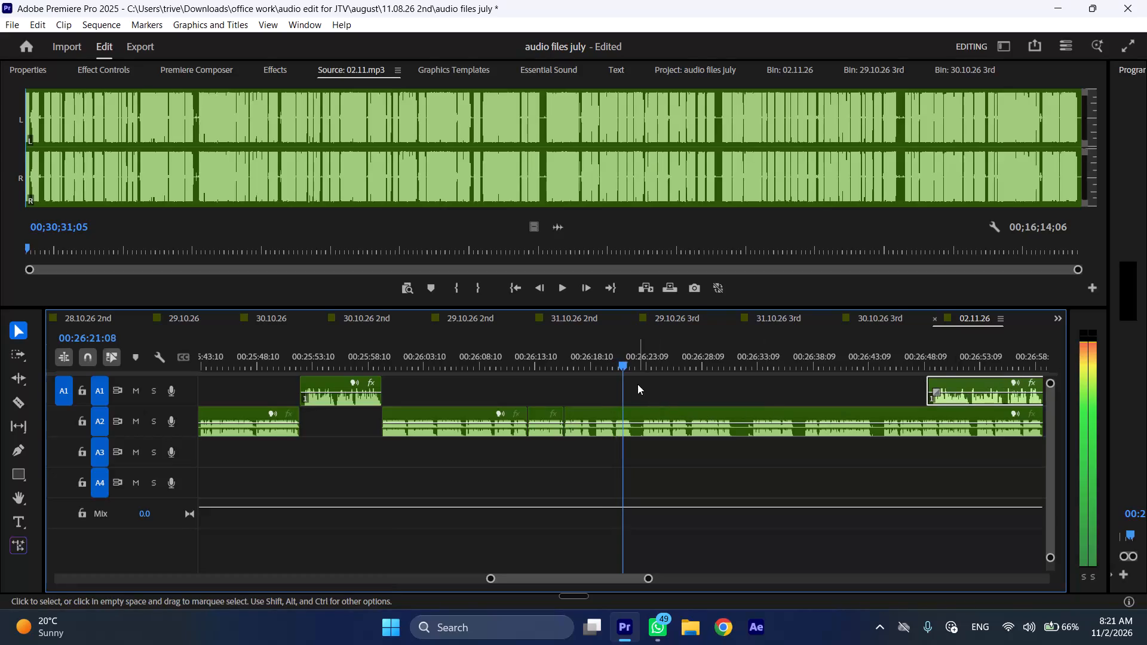
Cut the pause of about 3 seconds near 00:26:20 out of the A2 recording and ripple delete it to close the gap.
click(595, 358)
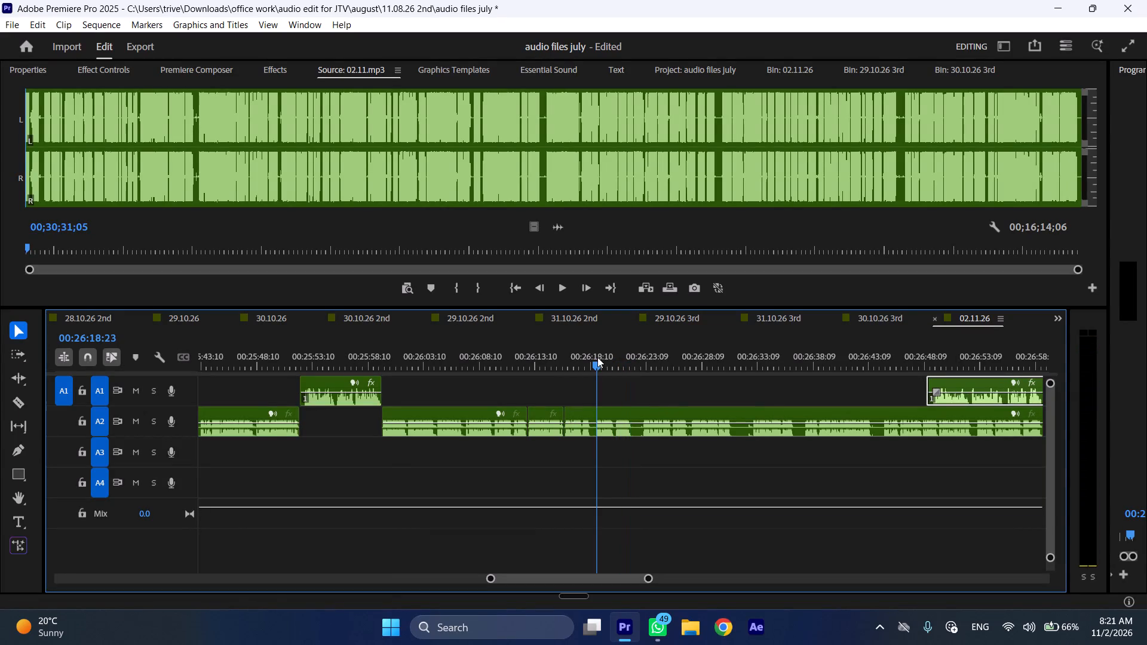
click(637, 436)
key(shift+c)
key(ctrl+shift+d)
drag(607, 357, 614, 356)
key(shift+c)
click(638, 416)
key(shift+c)
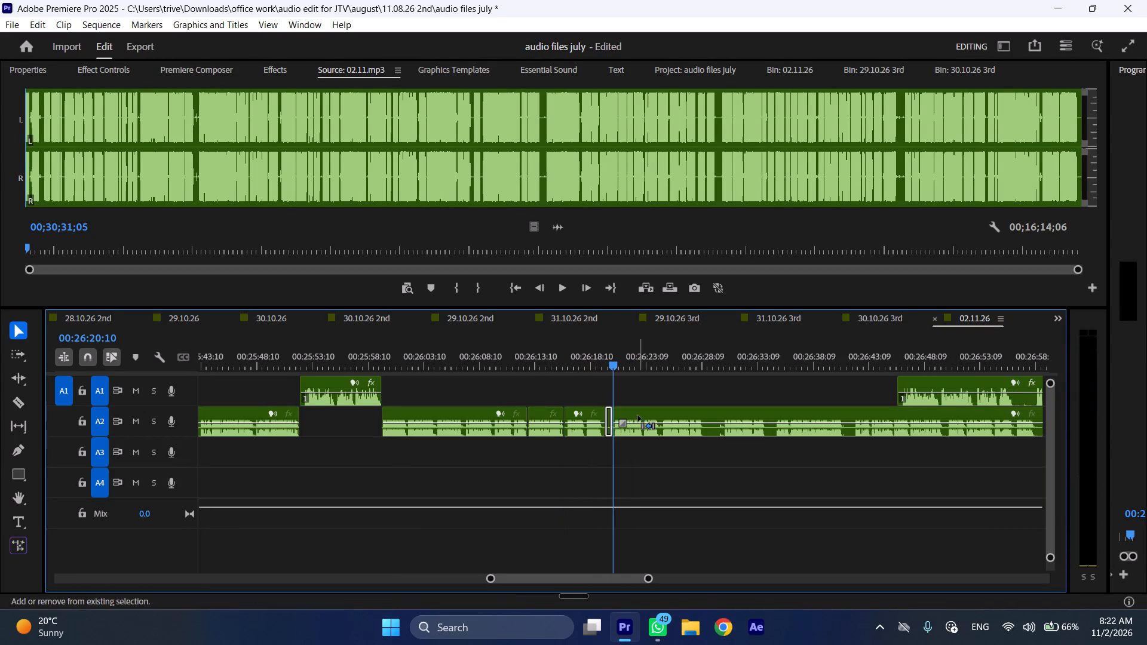
key(ctrl+shift+d)
Cut out the pause of about 2 seconds ending at 00:26:29:14 in the A2 recording and ripple delete it.
key(space)
text(l)
scroll(635, 431, down, 6)
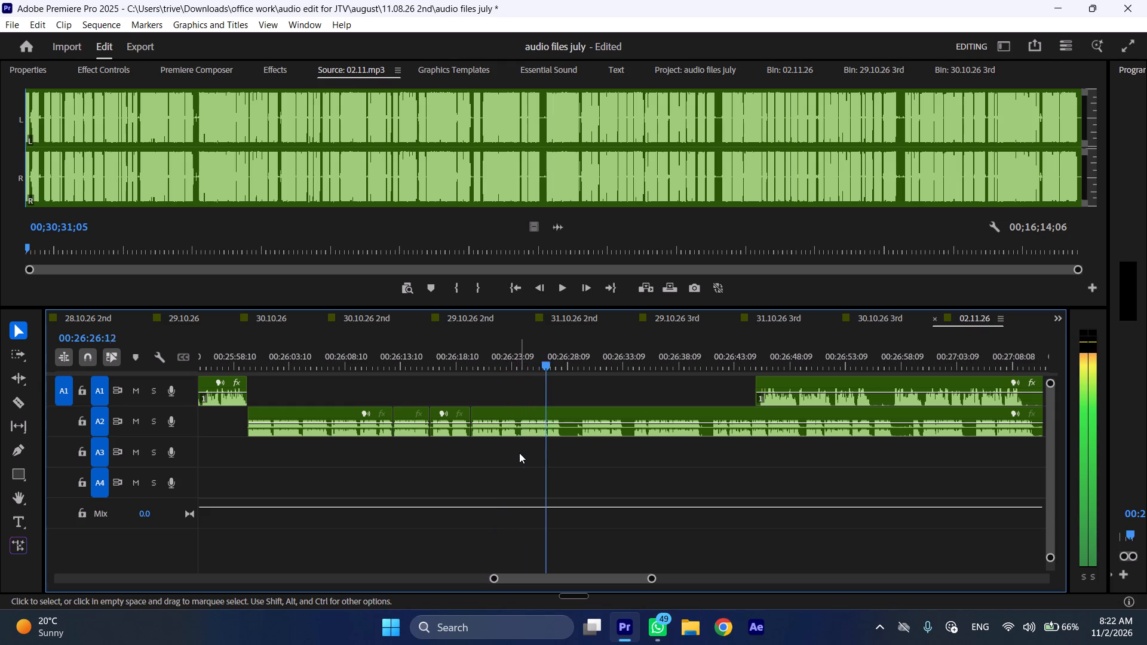
key(space)
key(shift+c)
click(582, 350)
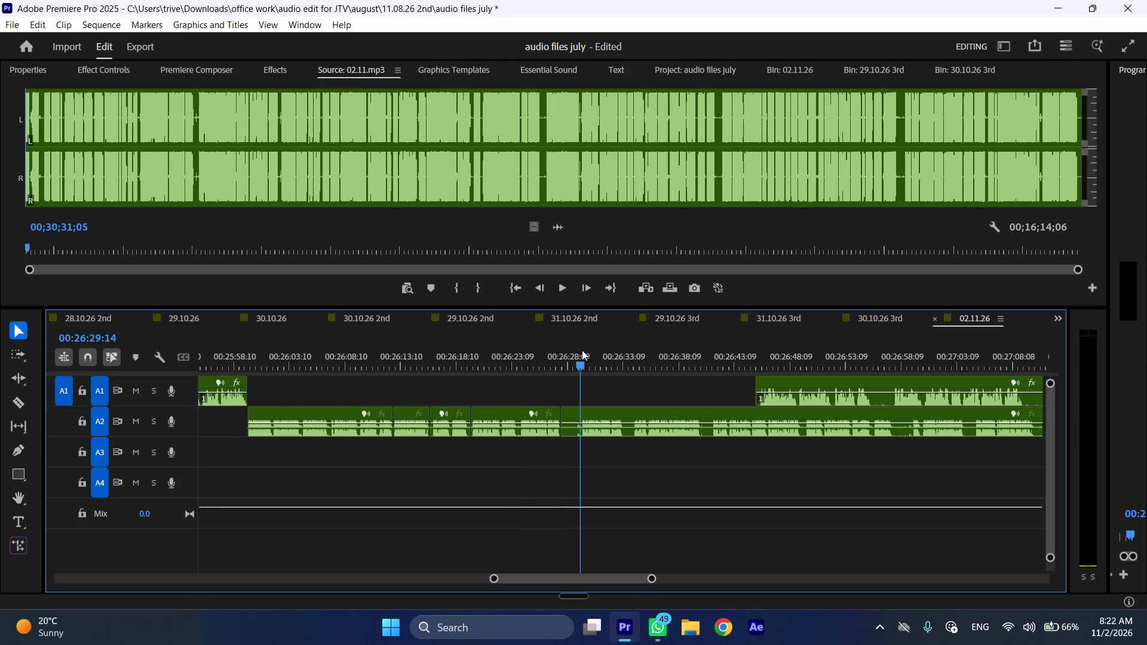
click(594, 408)
key(shift+c)
key(ctrl+shift+d)
key(space)
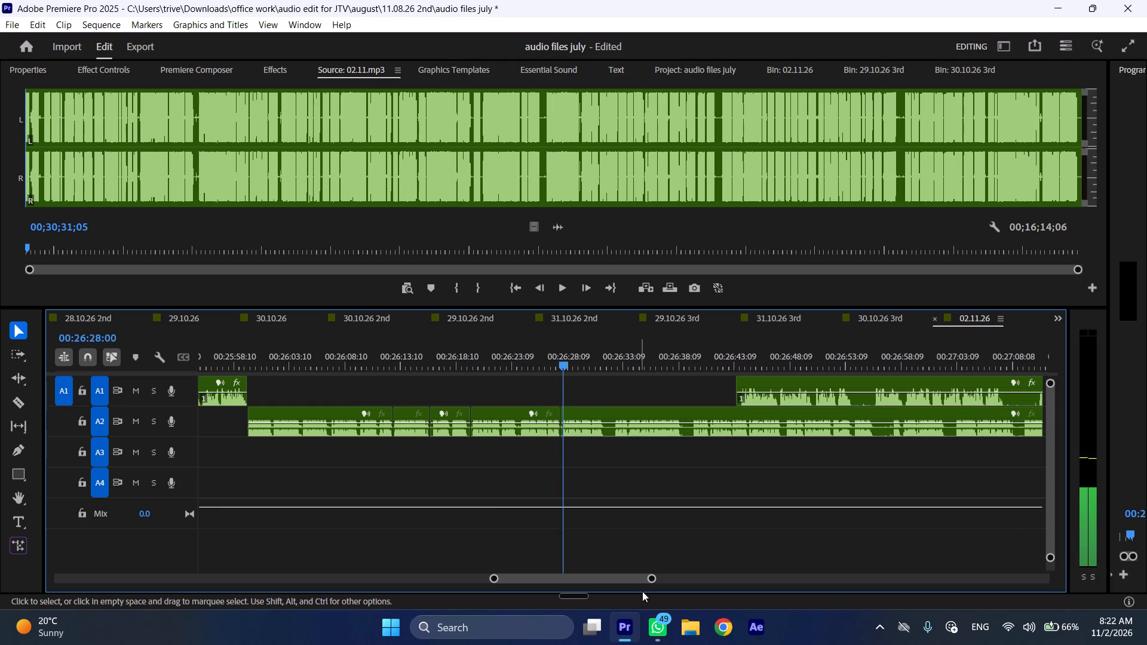
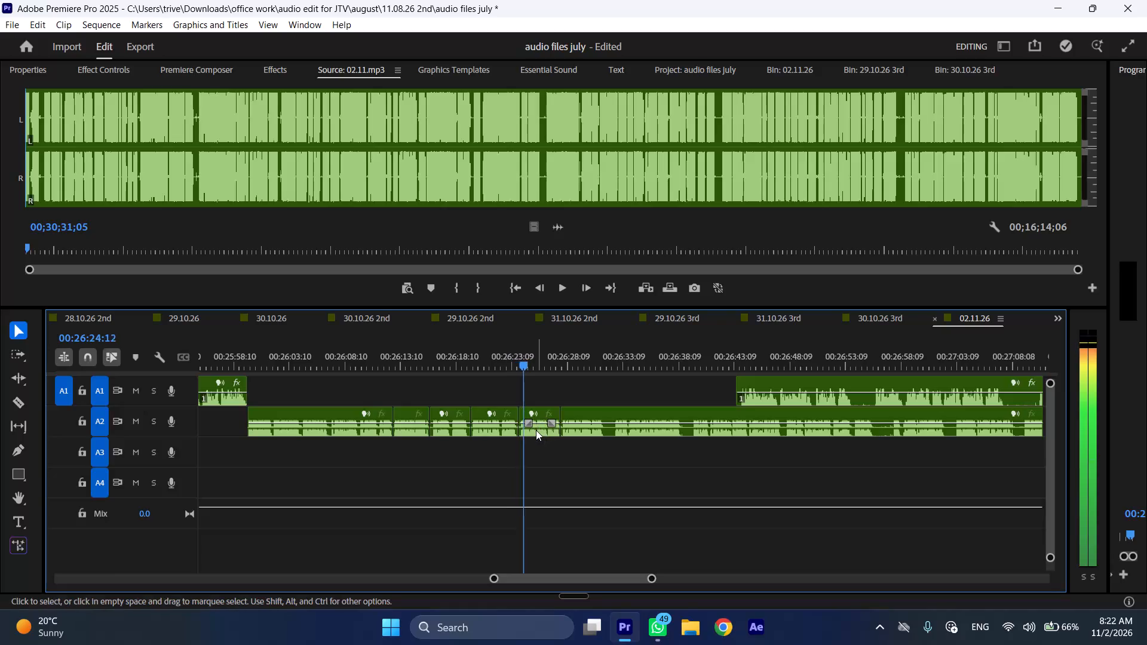
Ripple delete the short A2 piece of about 4 seconds beginning near 00:26:24.
click(536, 431)
key(ctrl+shift+d)
Play on, then cut the pause of about half a second ending at 00:26:28:17 out of the A2 recording and ripple delete it.
key(space)
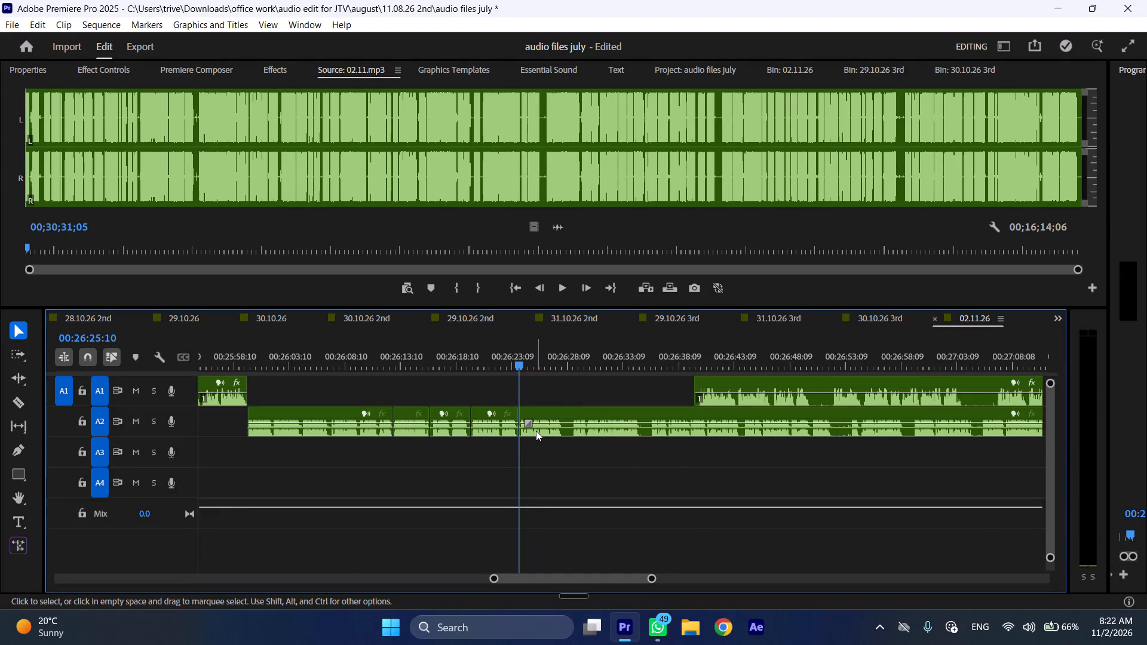
key(l)
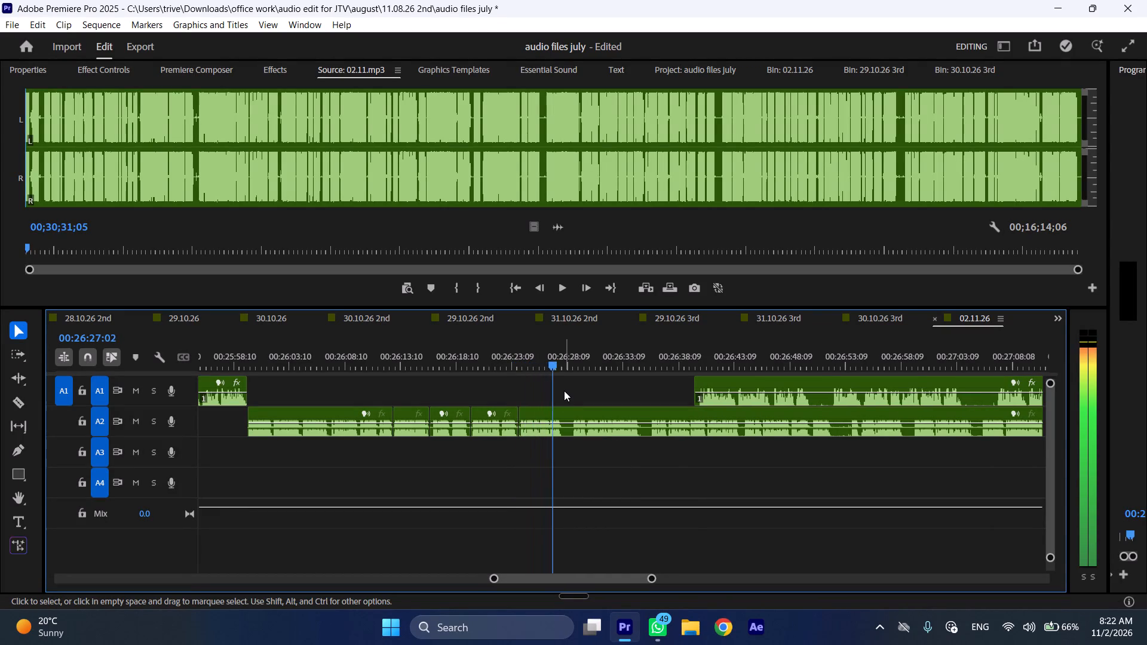
key(space)
key(shift+c)
click(572, 360)
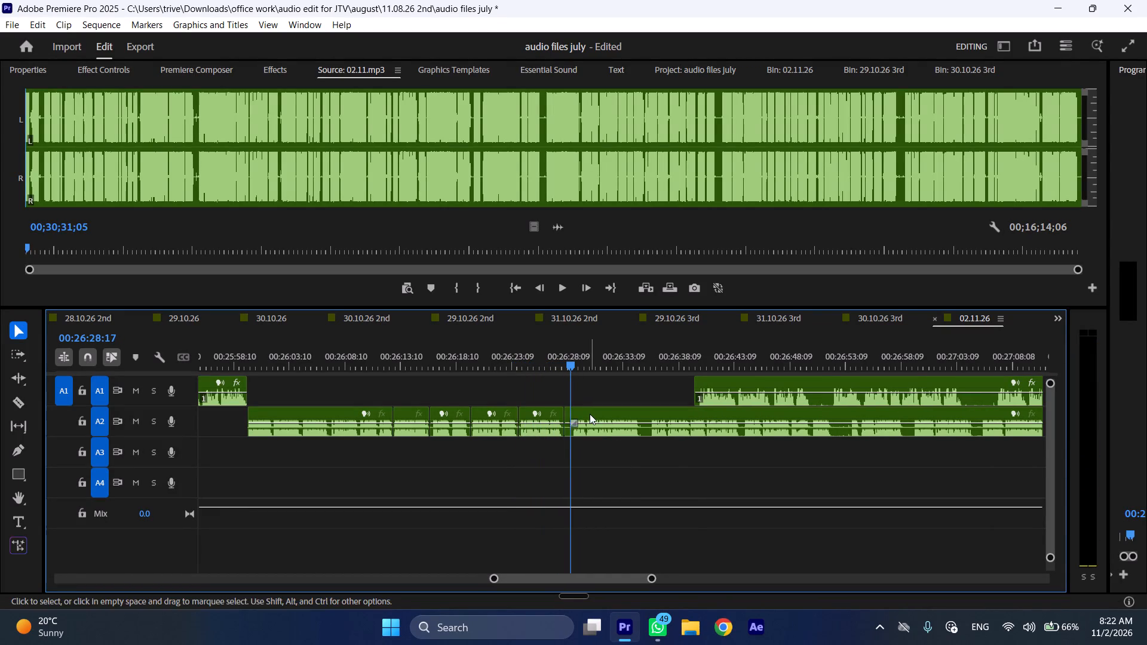
click(590, 414)
key(shift+c)
key(ctrl+shift+d)
key(space)
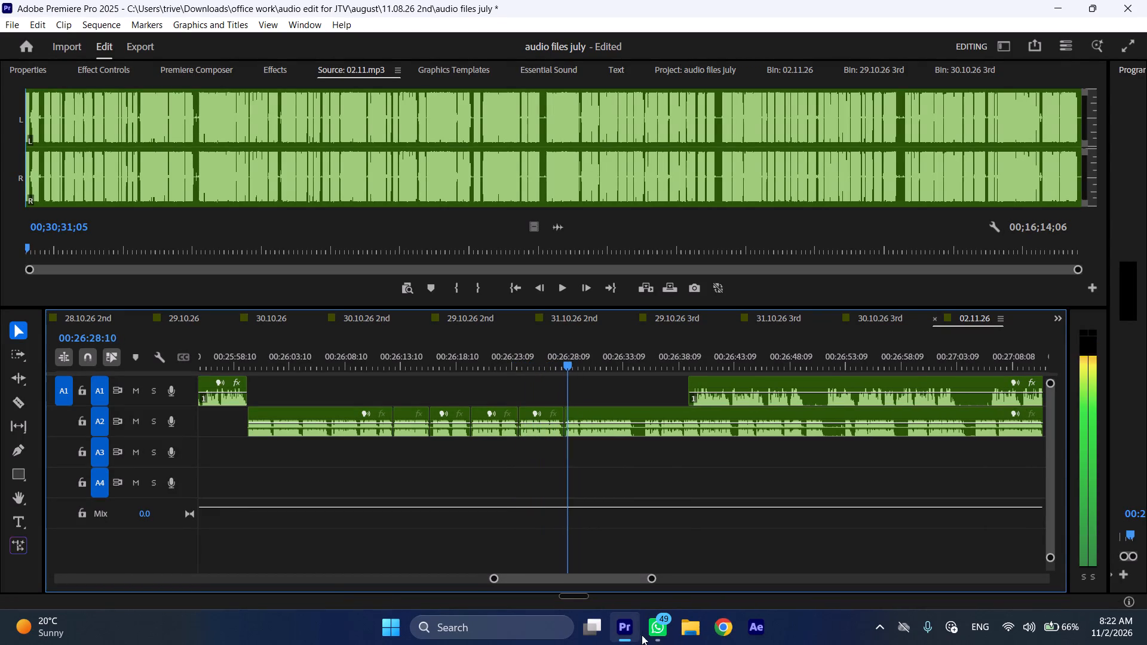
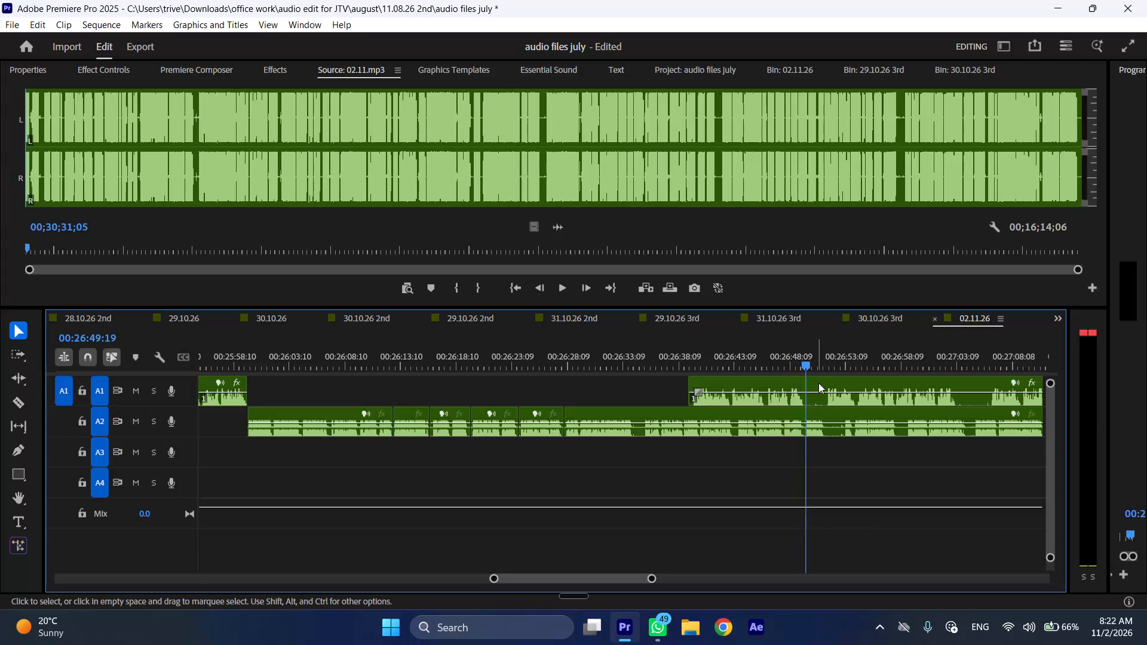
Cut the A1 recording at 00:26:49:19 and insert its first piece, about 10 seconds long, into the A2 recording near 00:26:28.
key(shift+c)
drag(738, 385, 588, 395)
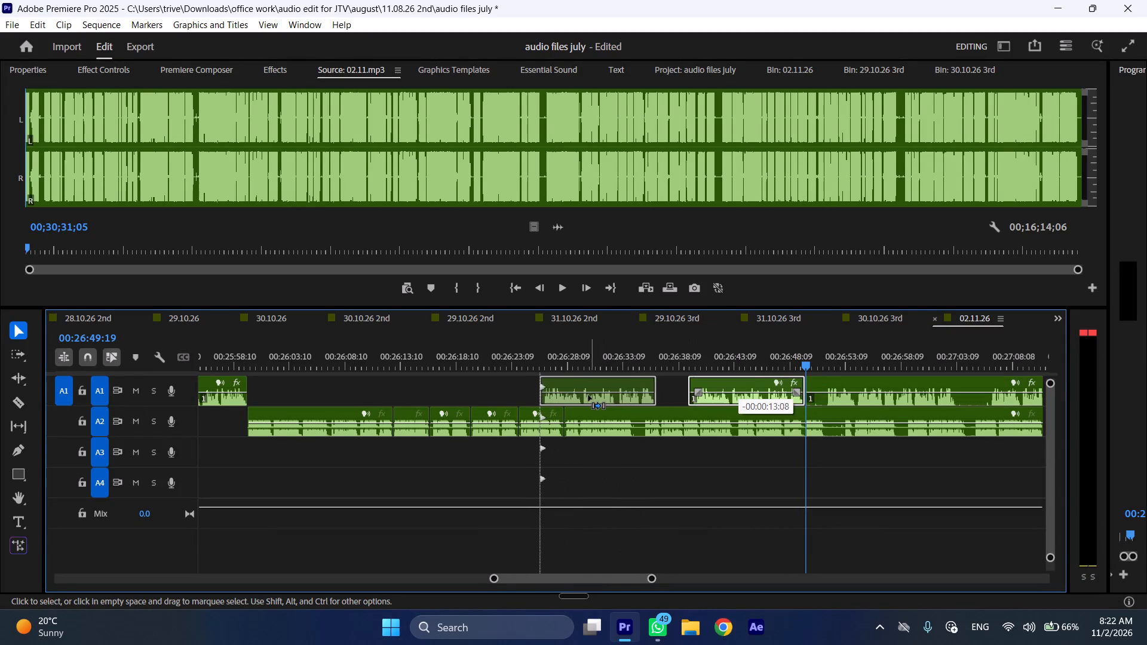
drag(588, 395, 609, 395)
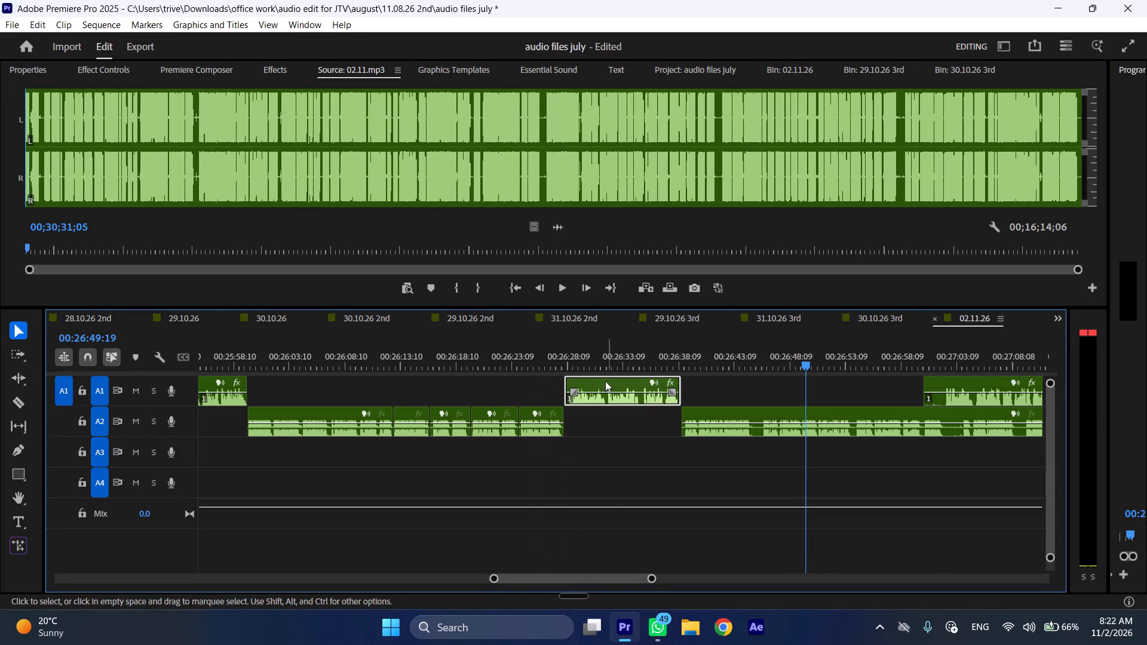
Play the start of the inserted A1 piece, then cut it near 00:26:28:16 and ripple delete the half-second pause before the cut.
click(563, 349)
key(space)
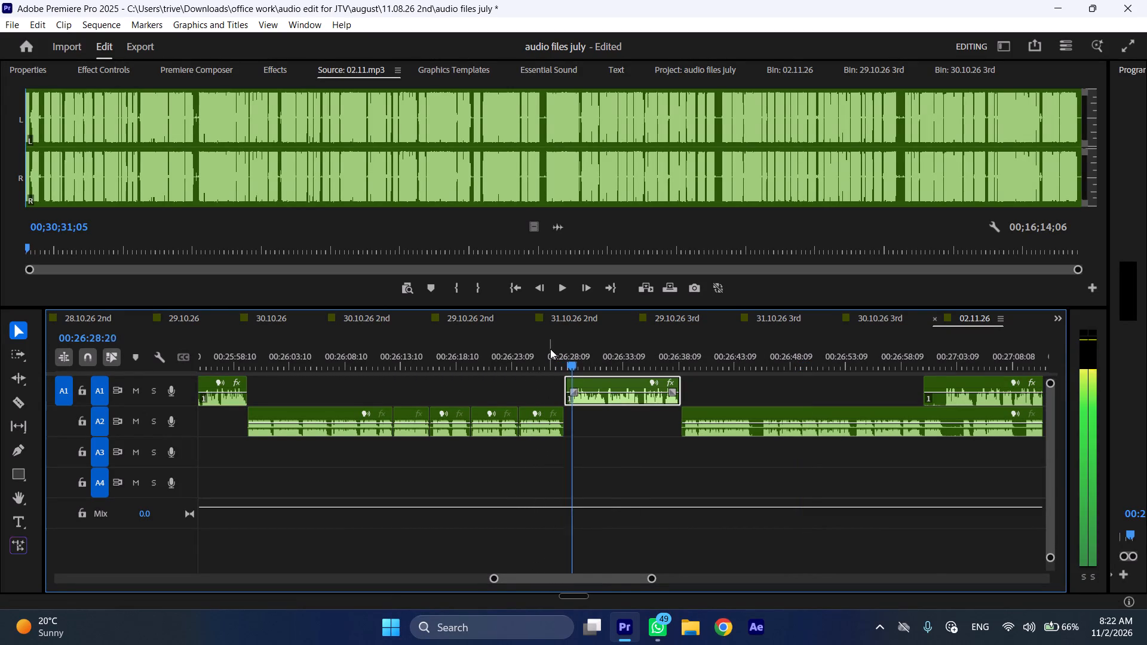
click(550, 349)
key(space)
click(577, 357)
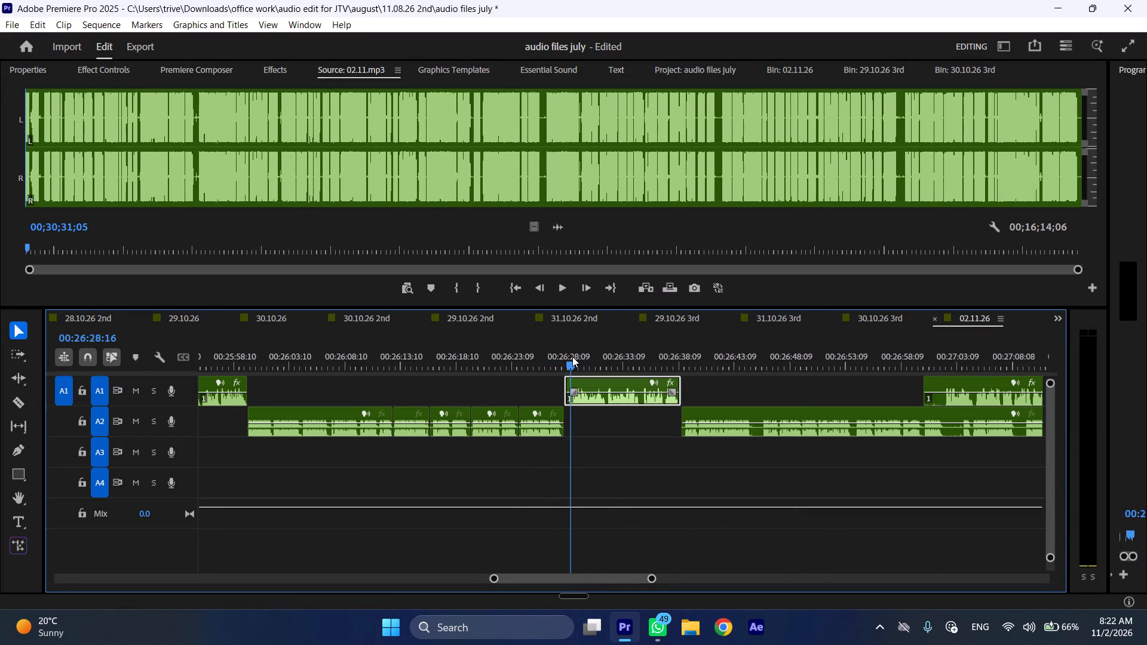
key(shift+c)
key(ctrl+shift+d)
Play back the transition from A2 into the trimmed A1 piece, starting from about 00:26:25.
drag(543, 357, 532, 361)
key(space)
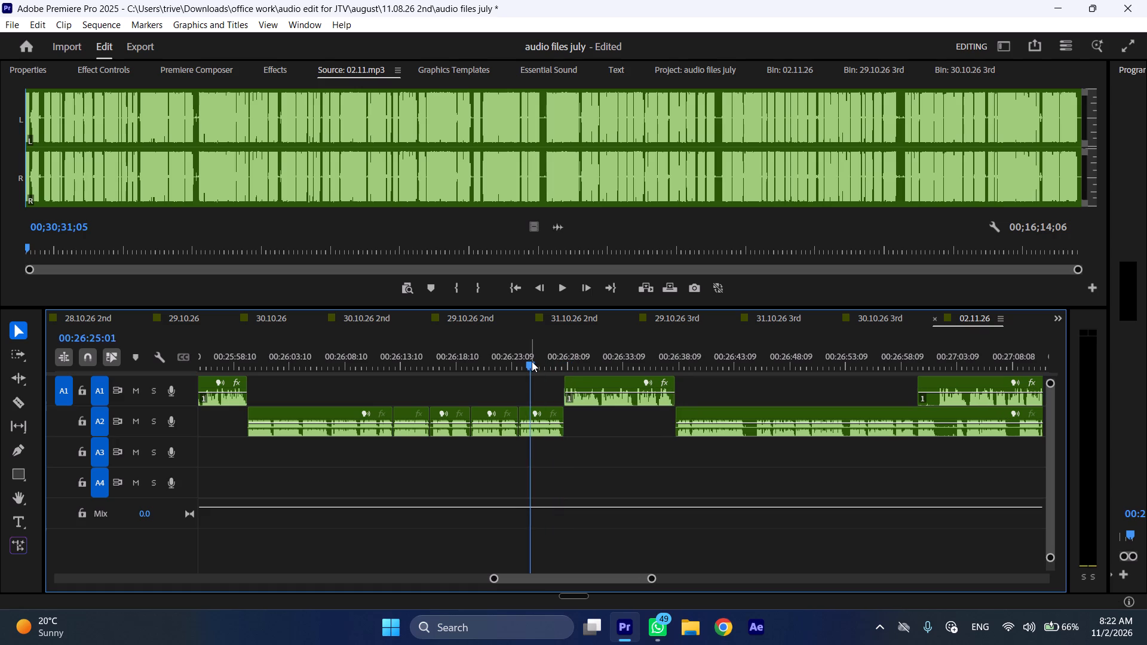
text(l)
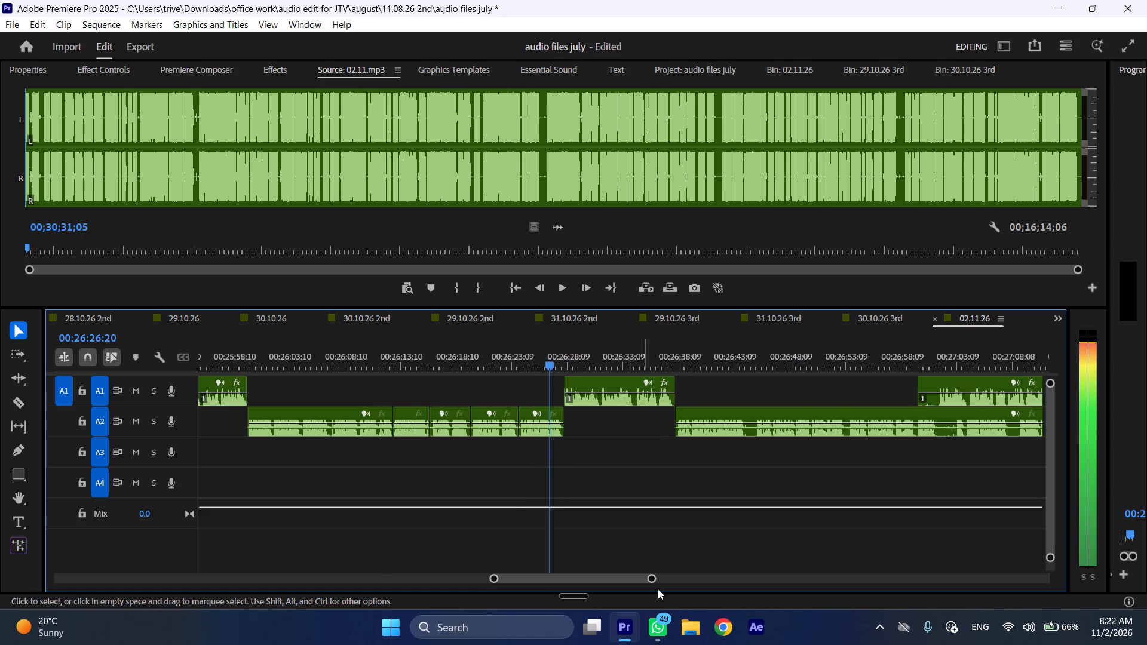
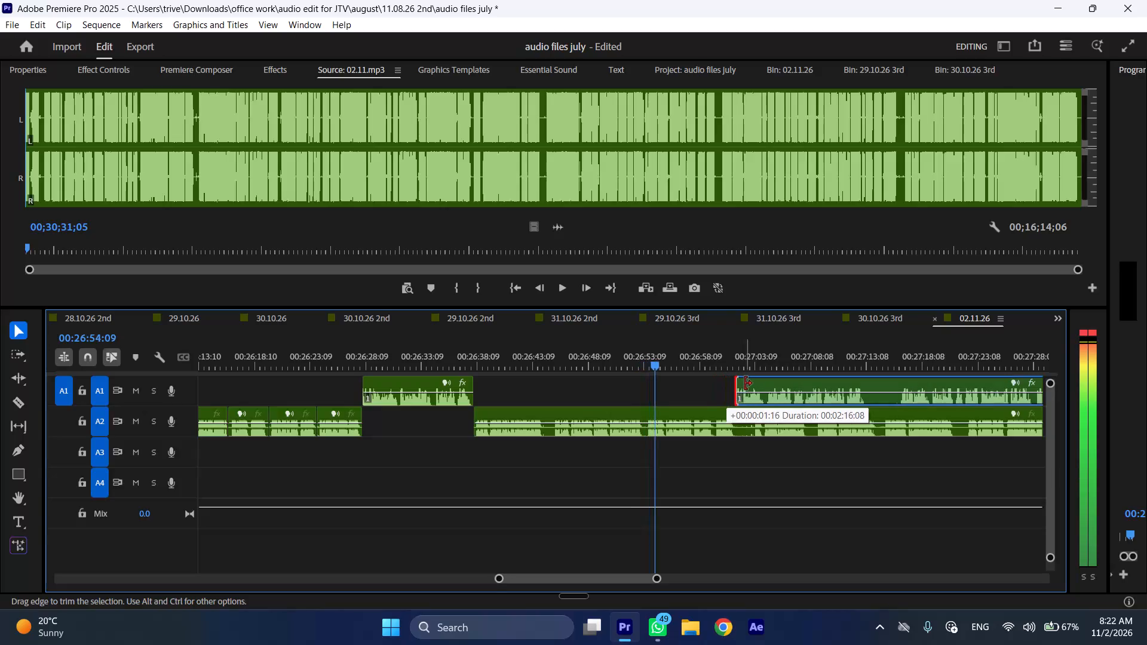
Move the remaining A1 recording about 18 seconds later, so it starts near 00:27:19.
drag(755, 380, 958, 380)
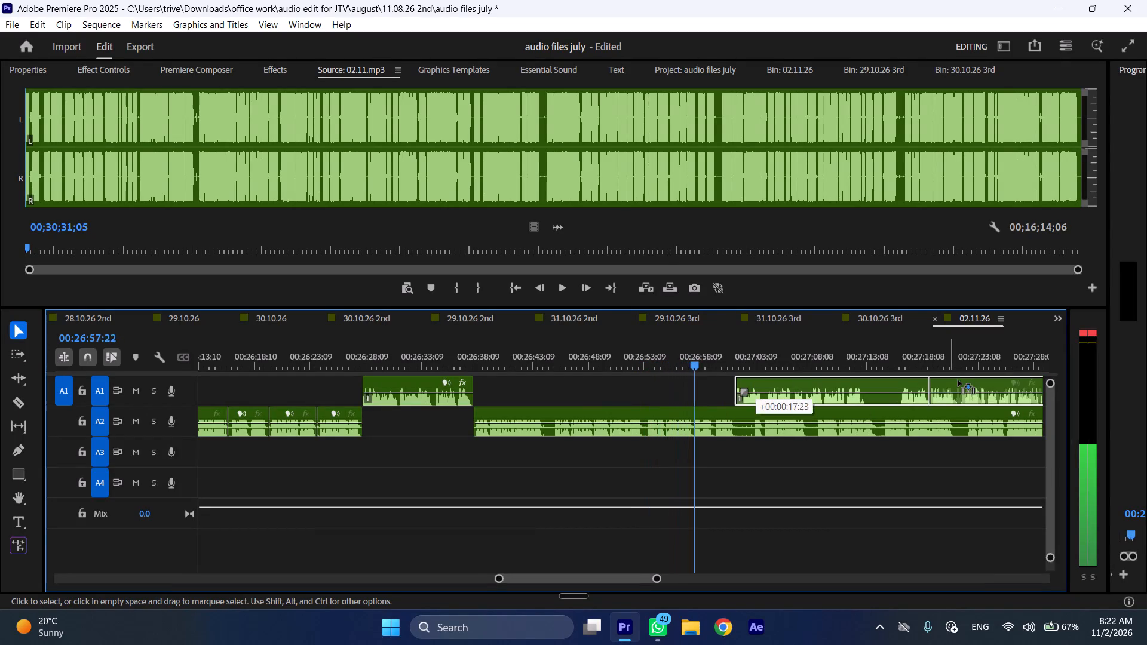
drag(958, 380, 959, 380)
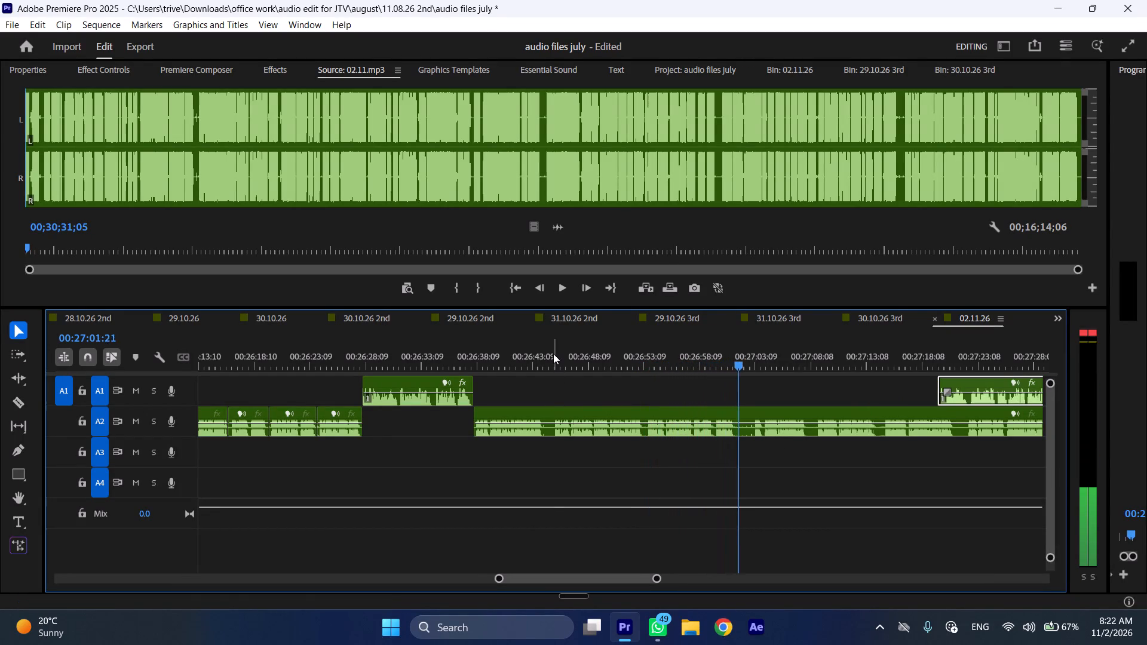
Cut the A2 recording at 00:26:45:02 and ripple delete the piece of about 7 seconds before the cut.
click(553, 354)
click(576, 422)
key(shift+c)
key(ctrl+shift+d)
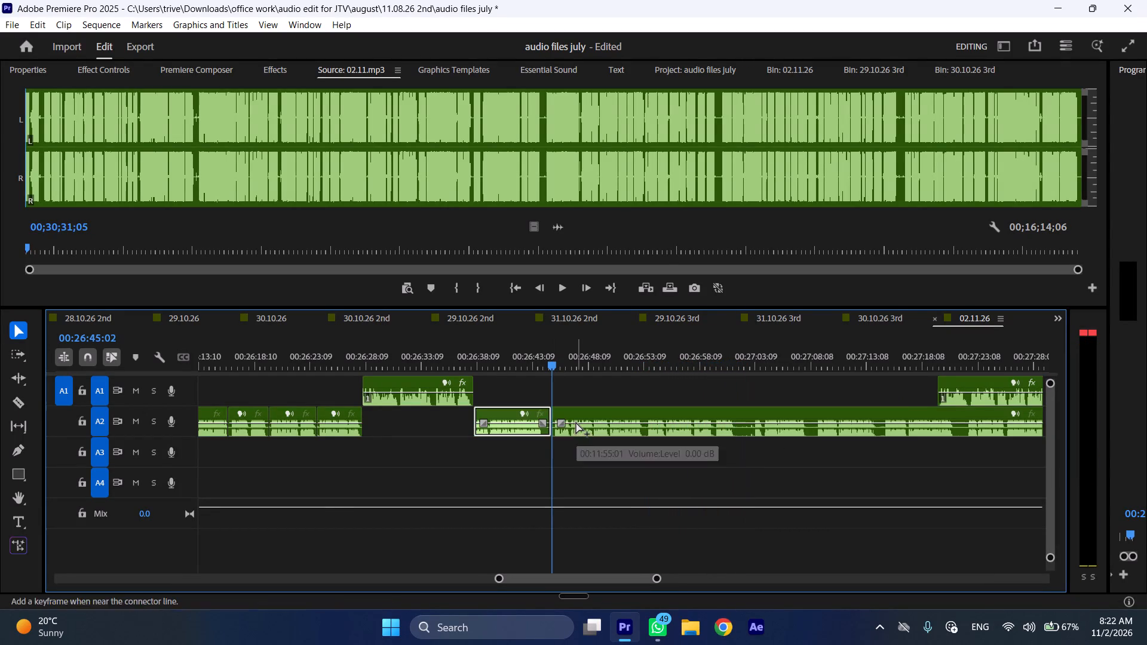
Cut A2 near 00:26:54:12 and at 00:26:56:02, and ripple delete the section of about 1.5 seconds between the cuts.
drag(636, 355, 676, 357)
key(shift+c)
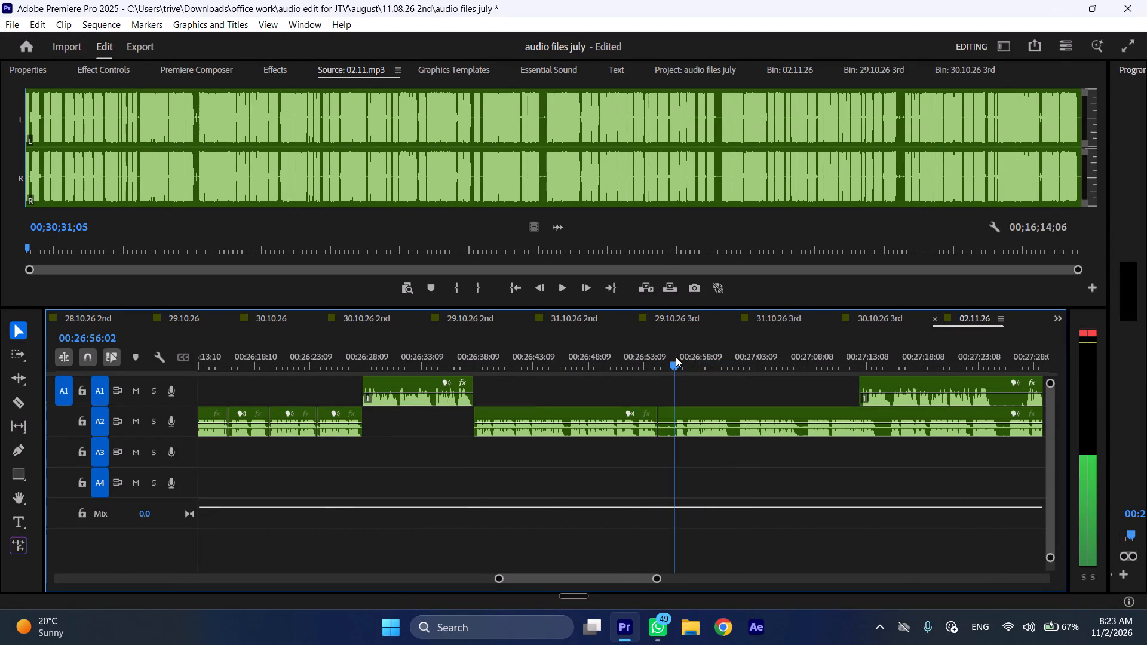
drag(676, 357, 676, 357)
click(697, 419)
key(shift+c)
key(ctrl+shift+d)
Play back the A2 recording across the new join near 00:26:54.
key(space)
text(l)
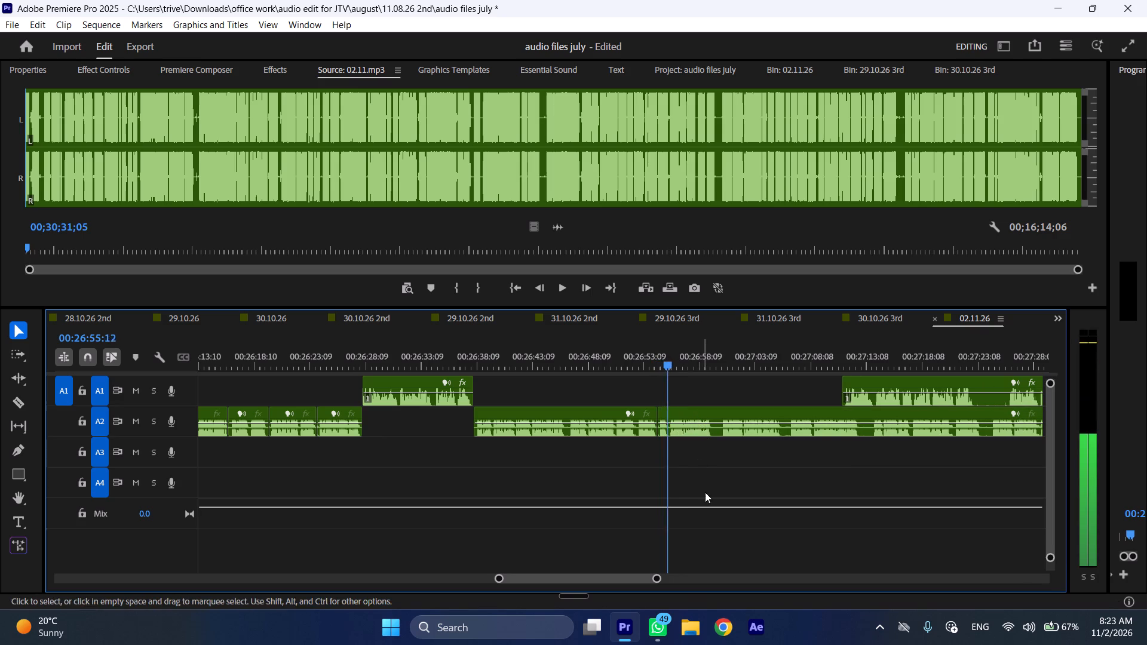
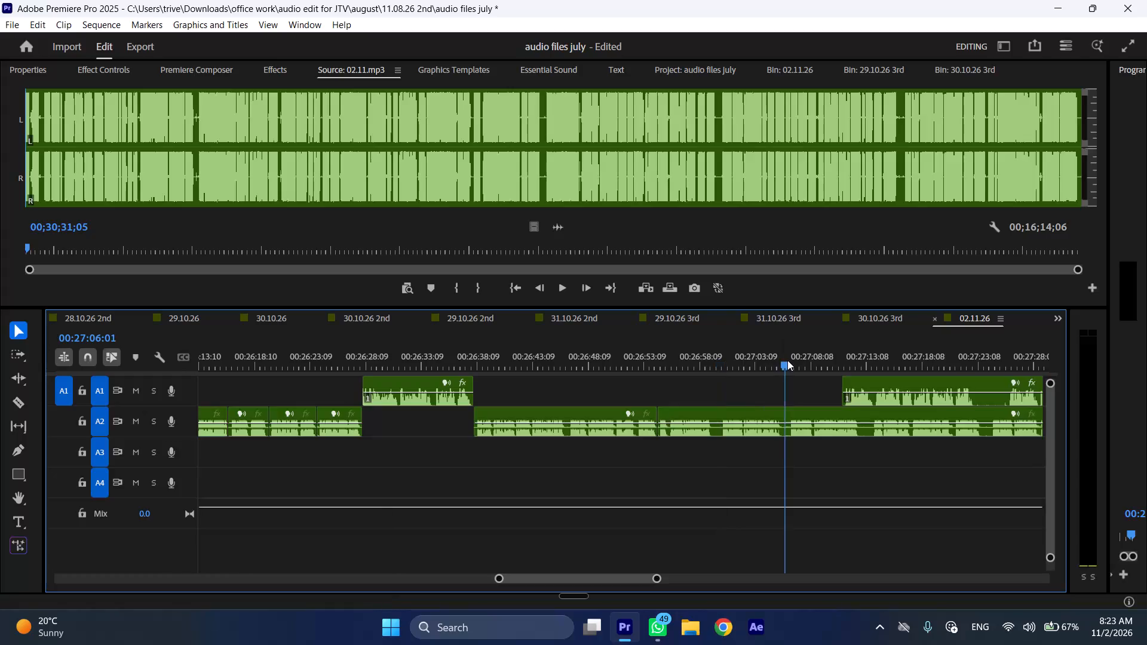
Move the remaining A1 recording about 10 seconds later, so it starts near 00:27:20:20.
key(space)
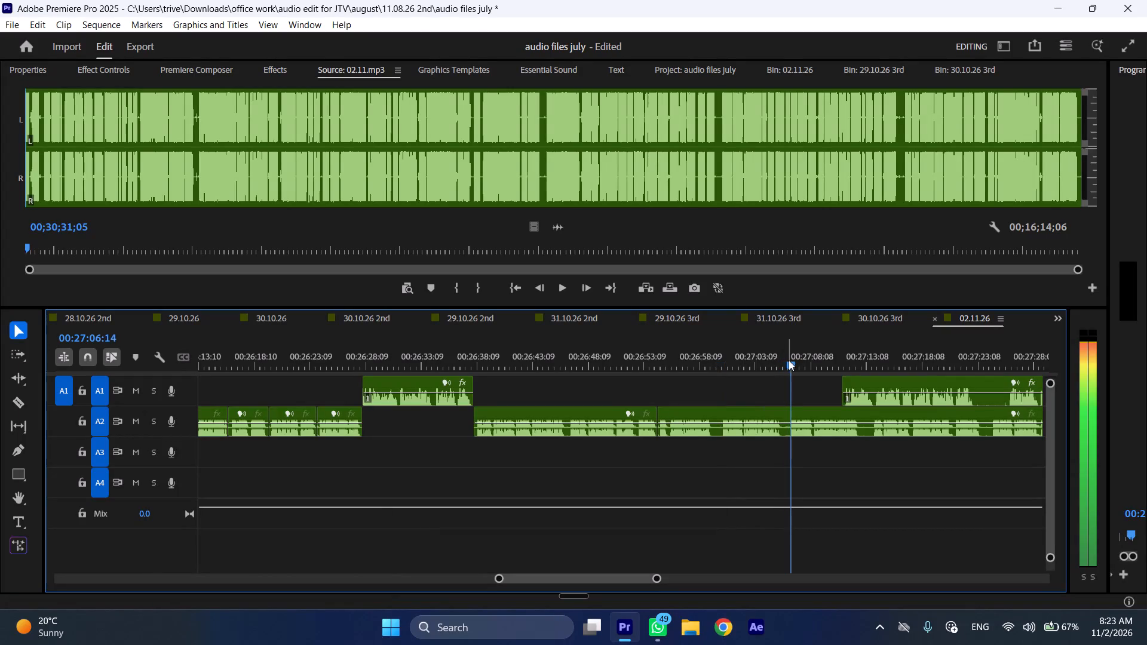
click(789, 360)
scroll(805, 416, down, 9)
drag(693, 382, 817, 368)
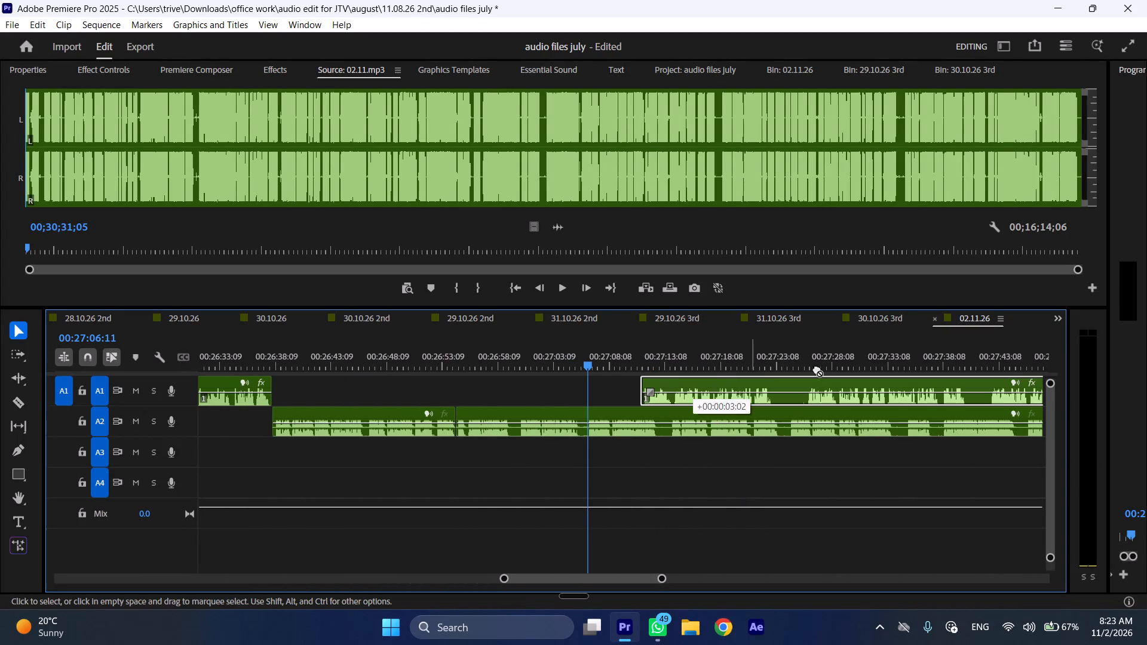
drag(817, 368, 824, 368)
drag(670, 379, 777, 385)
Cut the A2 recording near 00:27:06:11 and ripple delete the piece of about 12 seconds before the cut.
drag(667, 352, 672, 352)
key(space)
key(space)
drag(672, 352, 592, 361)
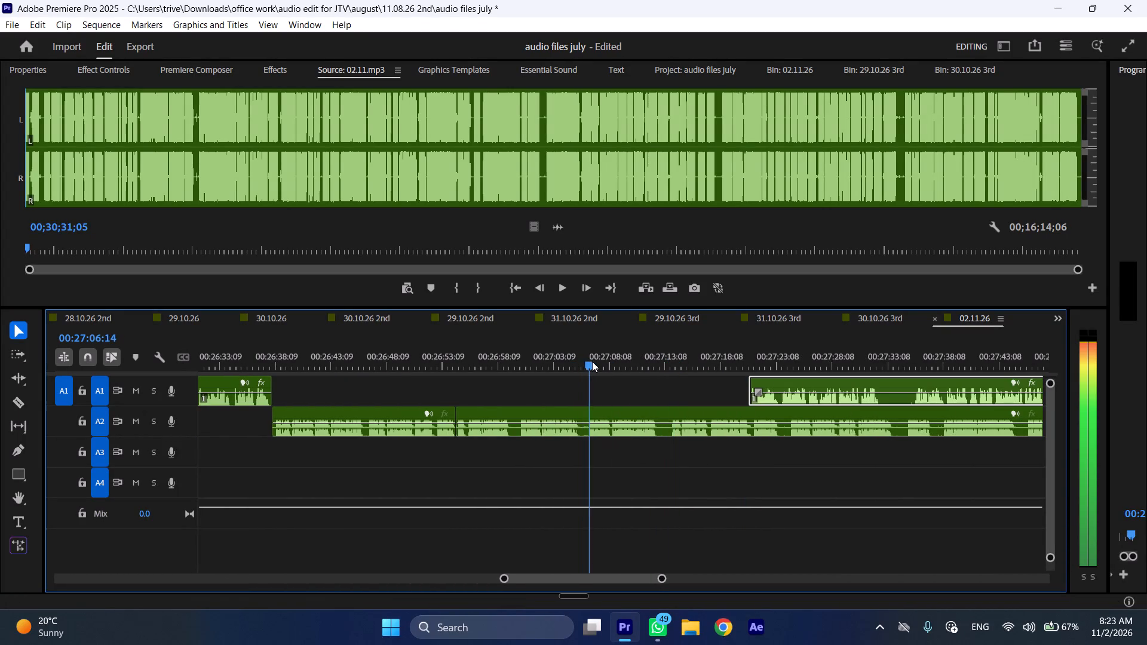
drag(592, 361, 588, 361)
click(608, 419)
key(shift+c)
key(ctrl+shift+d)
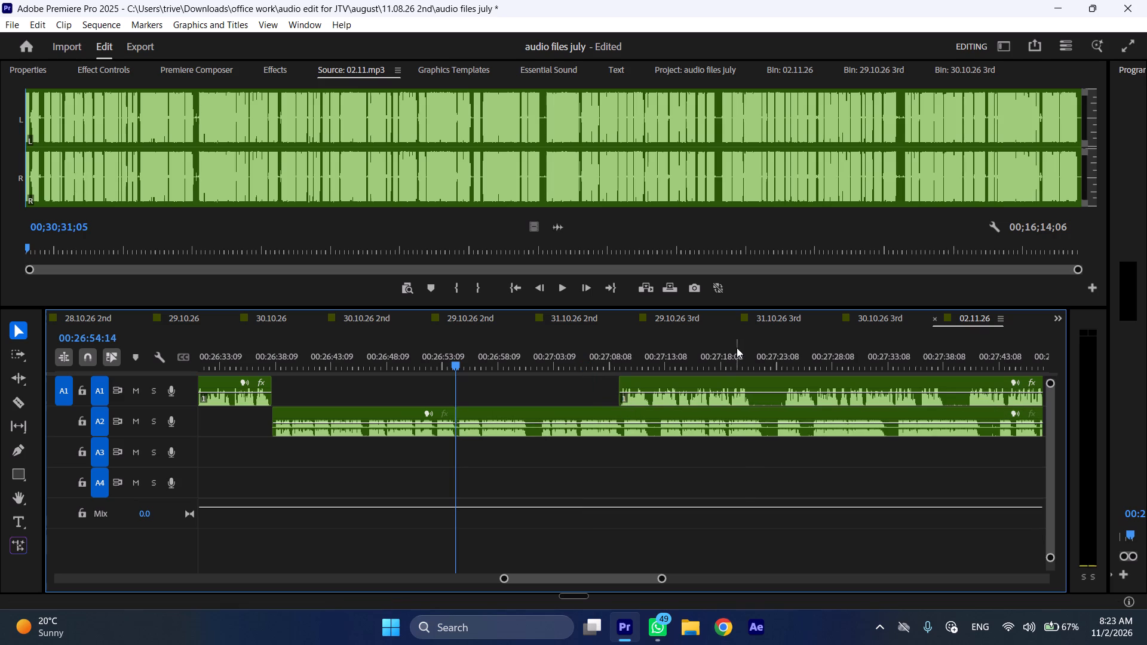
Cut the A1 recording at 00:27:20:23 and insert the piece before the cut at the A2 join near 00:26:54:14, shifting the following audio later.
drag(741, 346, 752, 346)
click(756, 382)
key(shift+c)
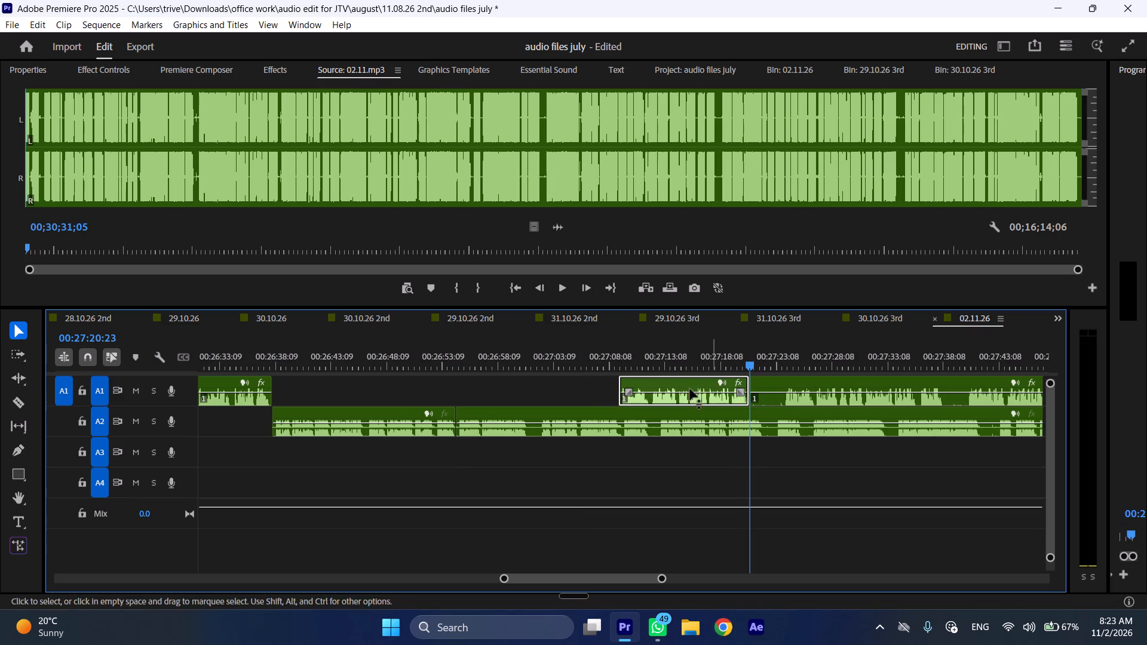
drag(673, 383, 512, 399)
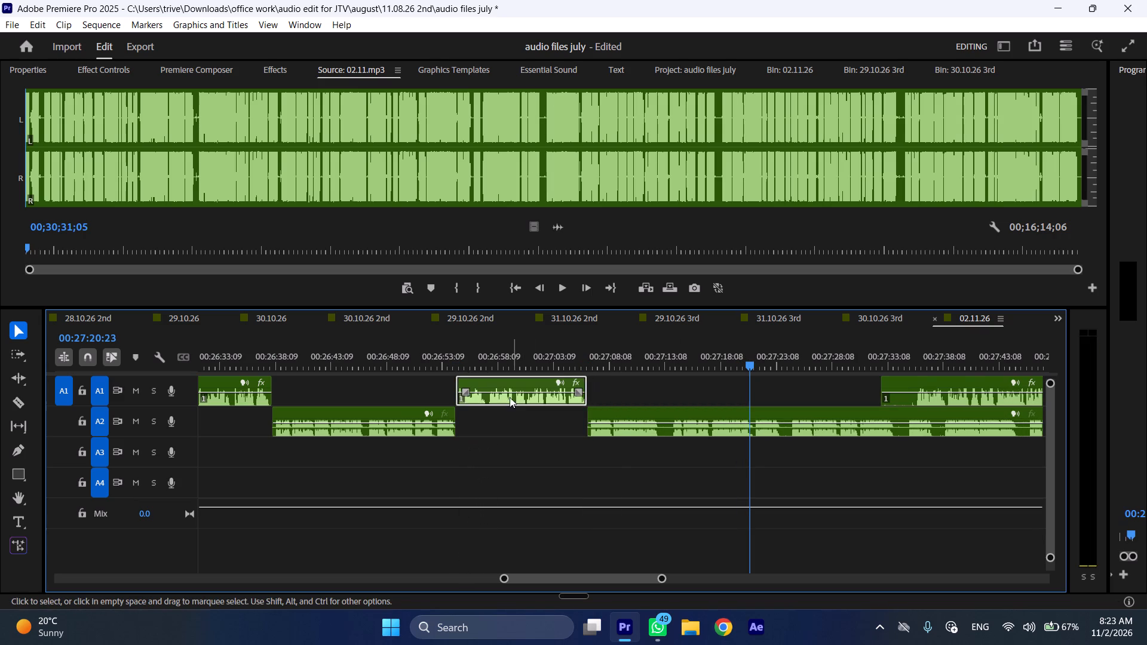
Play back from near 00:26:53 across the transition from A2 into the inserted A1 piece.
click(444, 366)
key(space)
key(l)
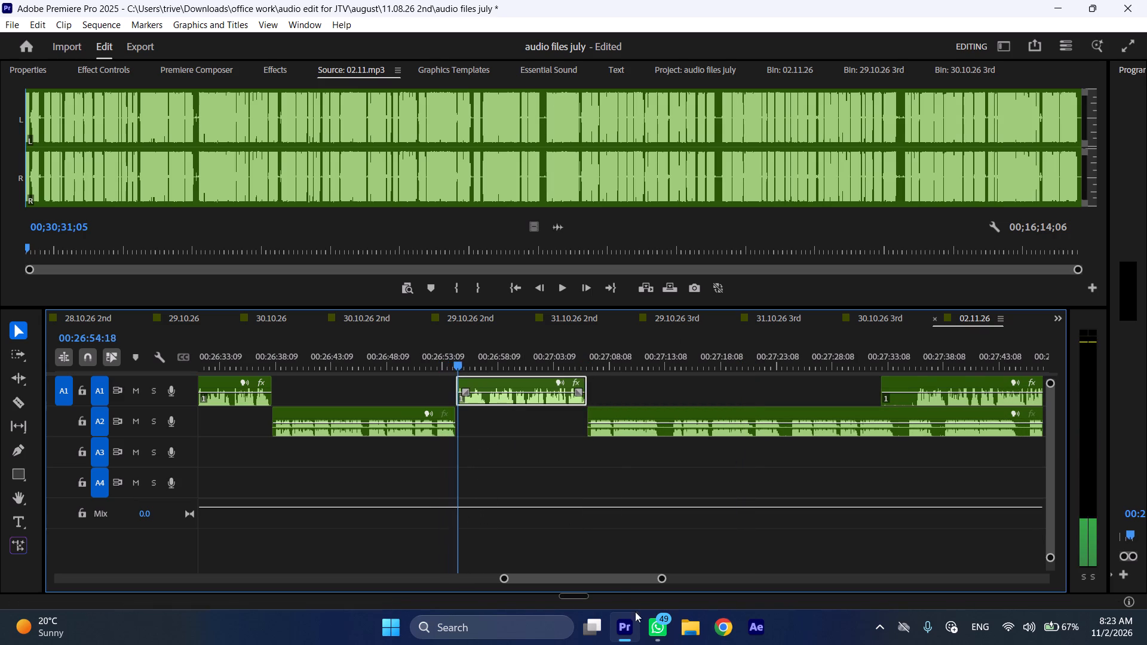
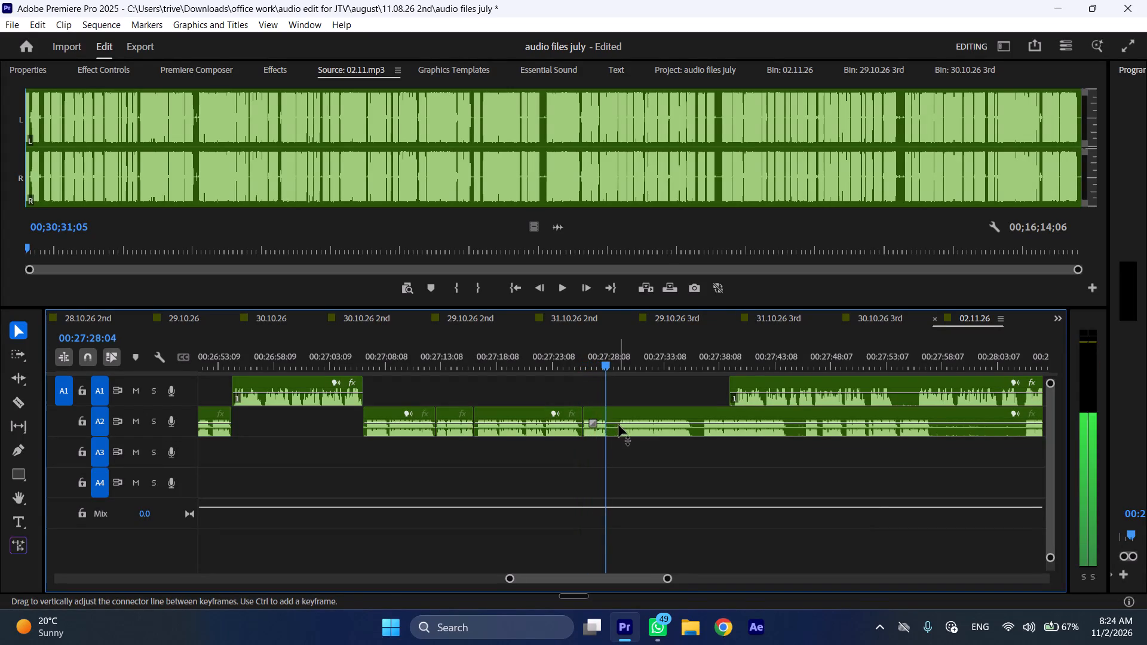
Cut the A2 recording at 00:27:28:14 and ripple delete the short pause of about half a second following it.
key(space)
key(shift+x)
click(617, 357)
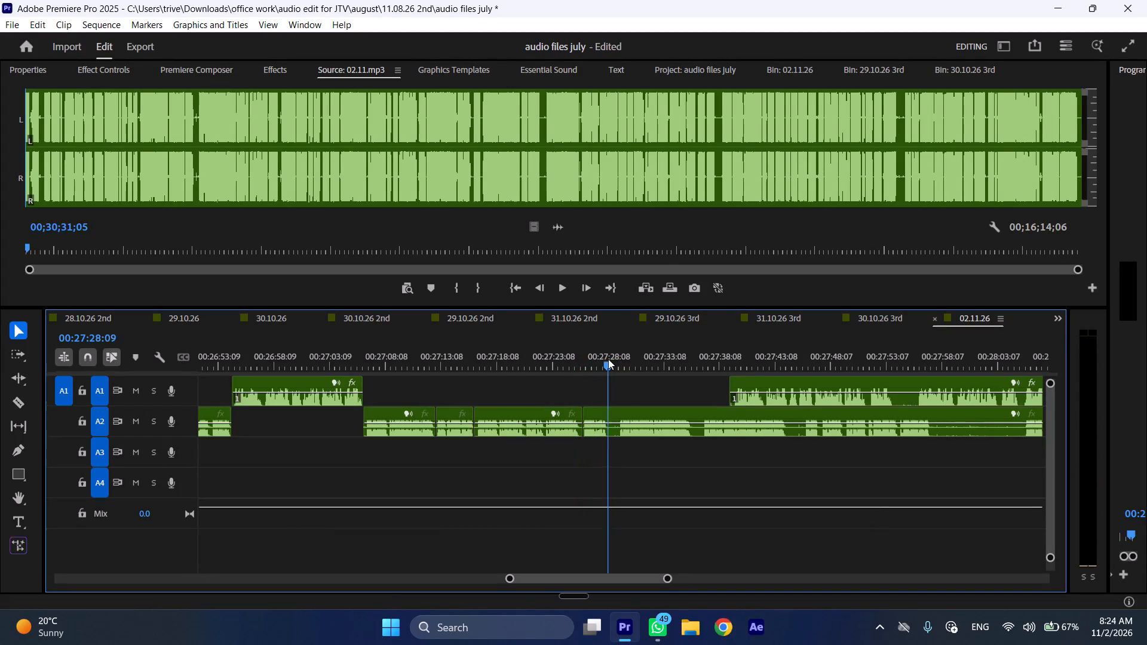
key(shift+v)
key(shift+c)
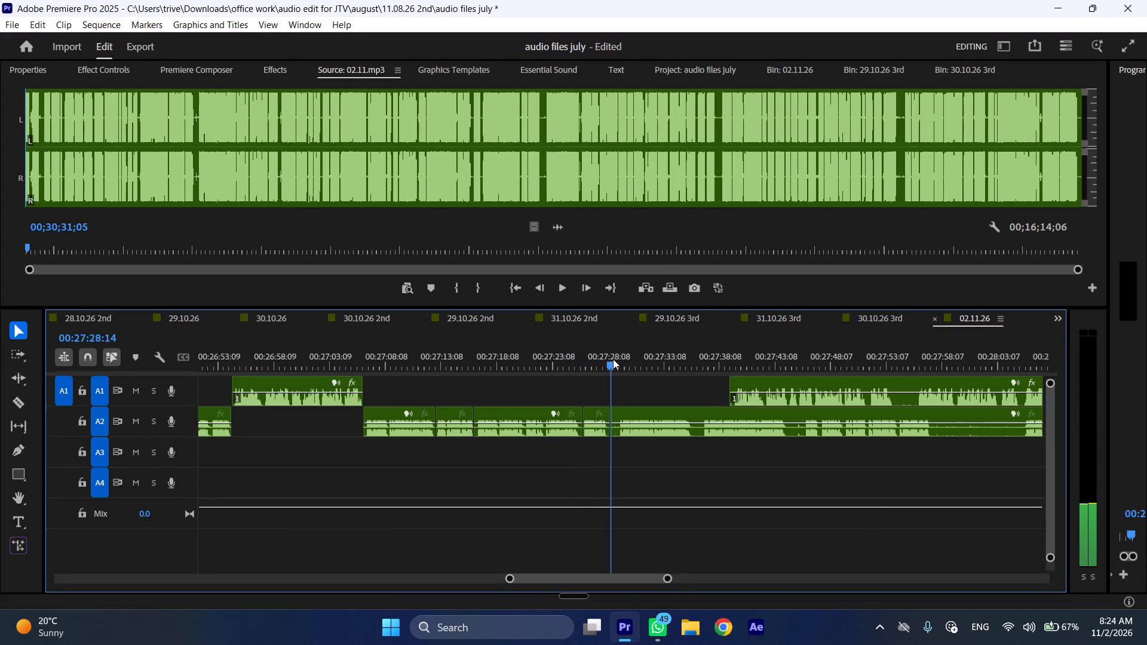
click(642, 428)
key(shift+c)
key(ctrl+shift+d)
Continue playback and move the remaining A1 recording about 15 seconds later, so it starts near 00:27:53.
key(space)
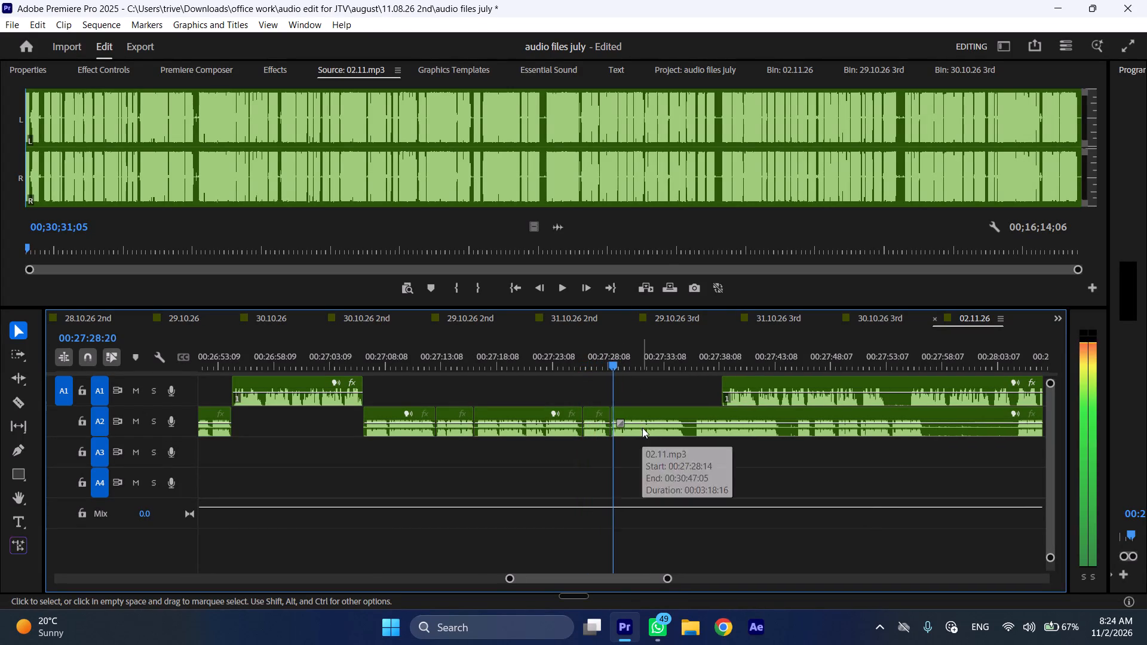
text(l)
scroll(653, 450, down, 5)
drag(637, 379, 802, 386)
scroll(624, 458, down, 2)
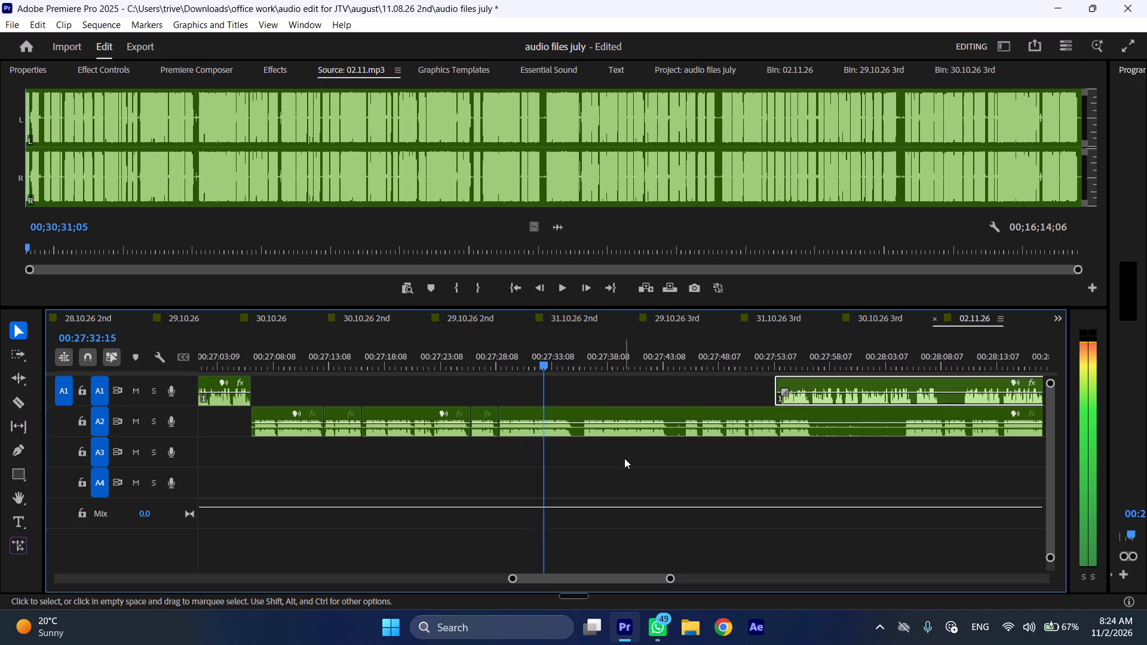
Cut A2 at 00:27:35:11 and insert the A1 piece ending at a new cut at 00:28:08:01 there, shifting the following audio later.
scroll(624, 458, down, 2)
key(space)
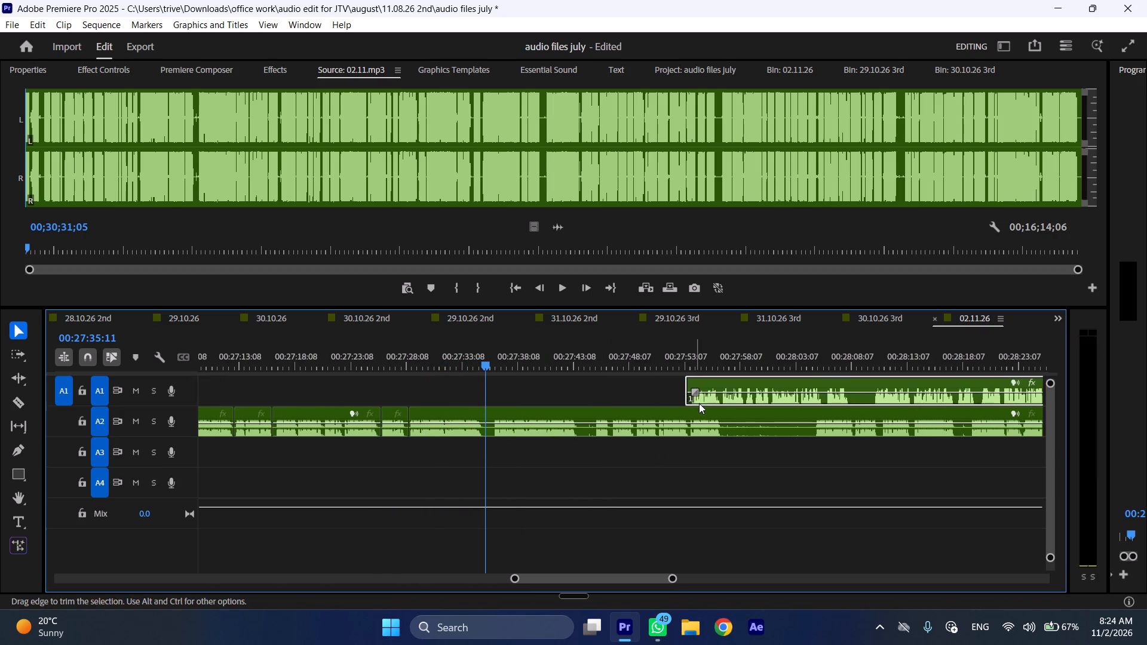
key(shift+c)
drag(832, 360, 851, 360)
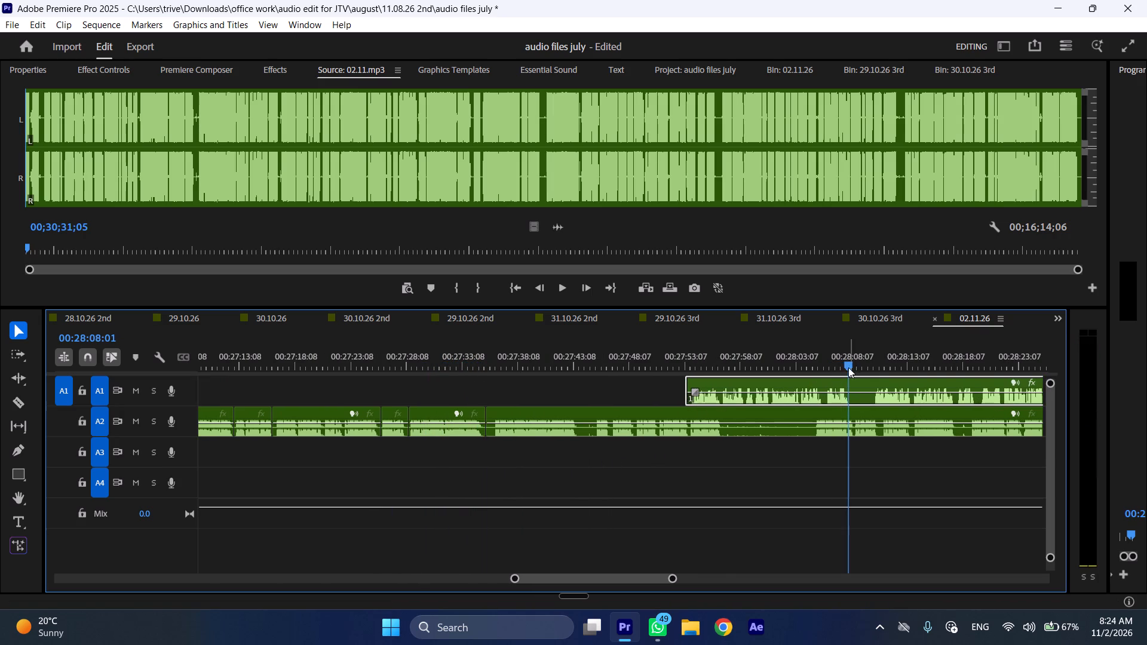
key(shift+c)
drag(789, 383, 590, 383)
Play back from near 00:27:35 across the transition from A2 into the inserted A1 piece.
click(477, 346)
key(space)
text(l)
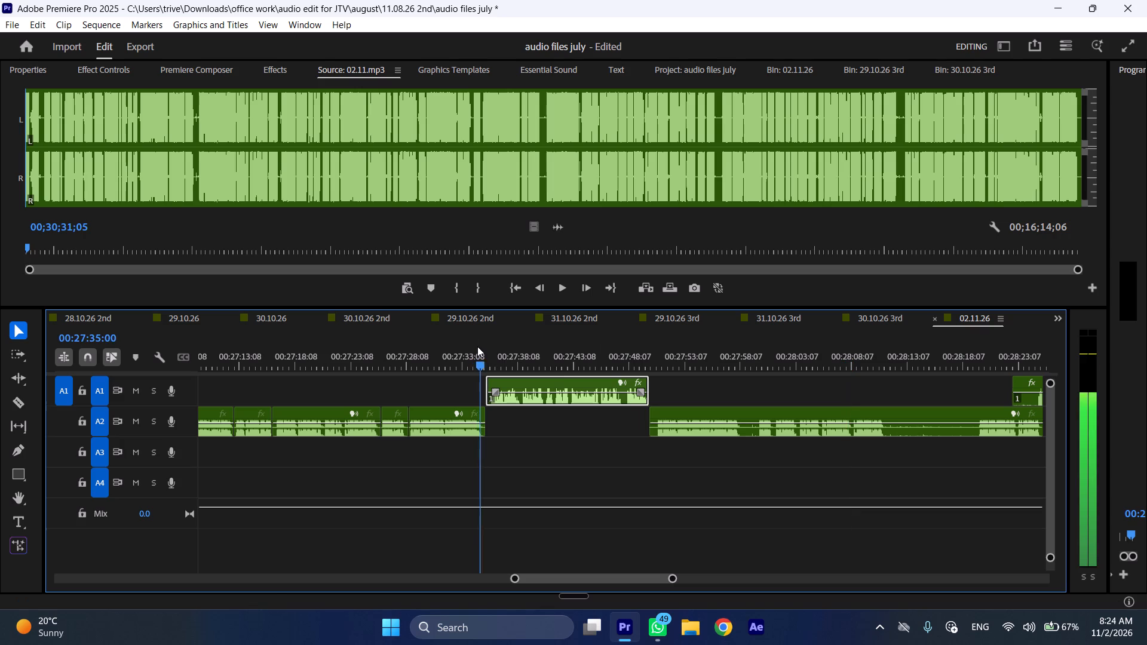
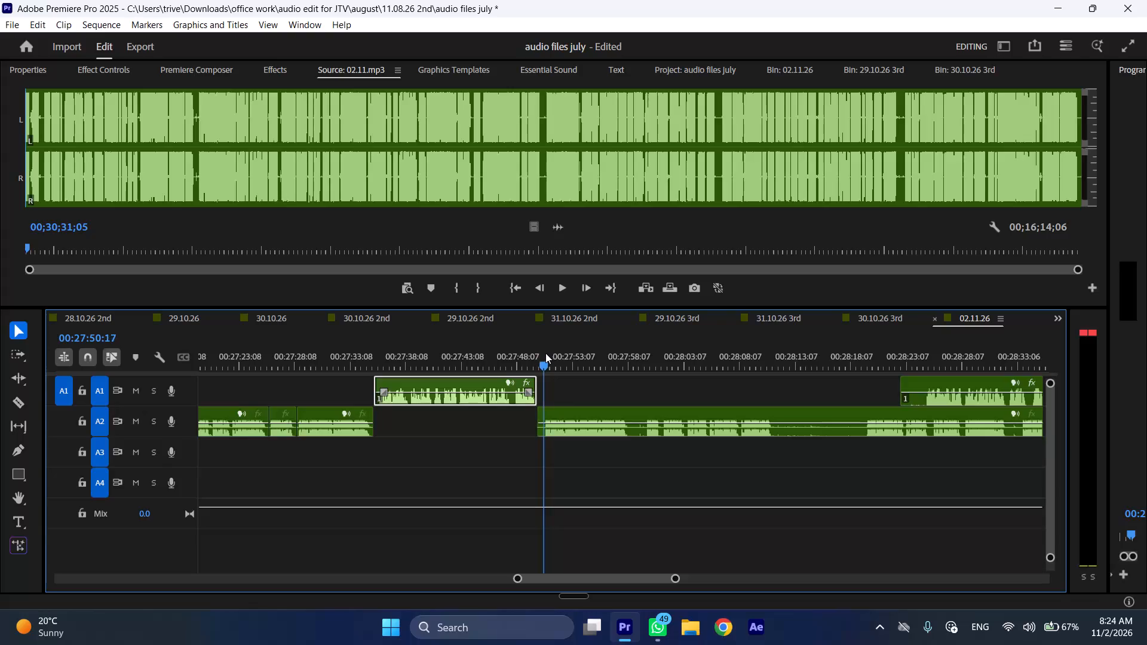
Cut the A2 recording at 00:27:50:17 and ripple delete the roughly half-second piece between the A1 piece's end and the cut.
click(563, 406)
click(564, 431)
key(shift+c)
key(ctrl+shift+d)
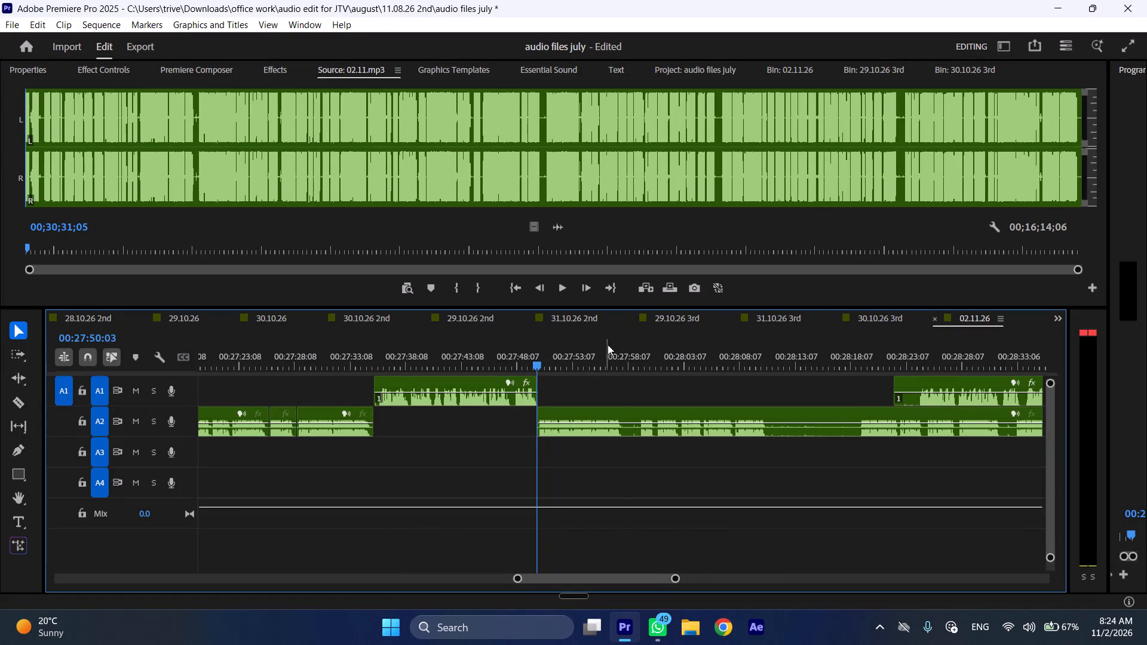
Cut A2 near 00:27:57 and again at 00:28:00:17, and ripple delete the roughly three-second section between the cuts.
drag(608, 345, 646, 346)
key(shift+c)
key(space)
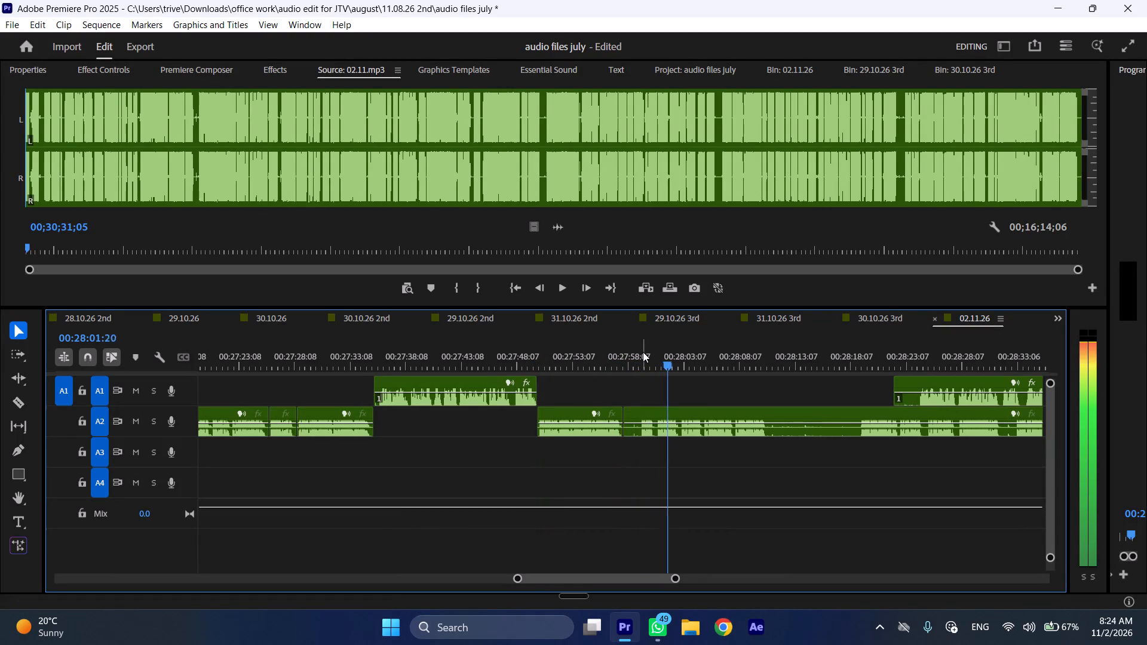
click(643, 352)
key(space)
click(661, 351)
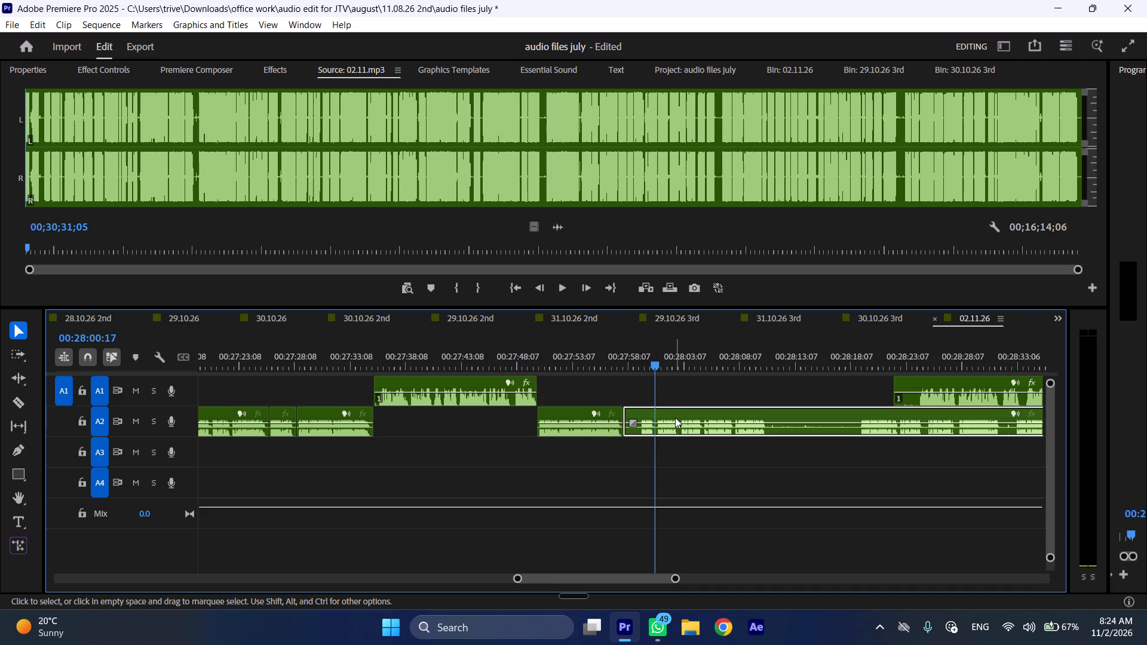
click(675, 417)
key(shift+c)
key(ctrl+shift+d)
Play back the A2 recording at faster speed from the new join near 00:27:57.
key(space)
text(l)
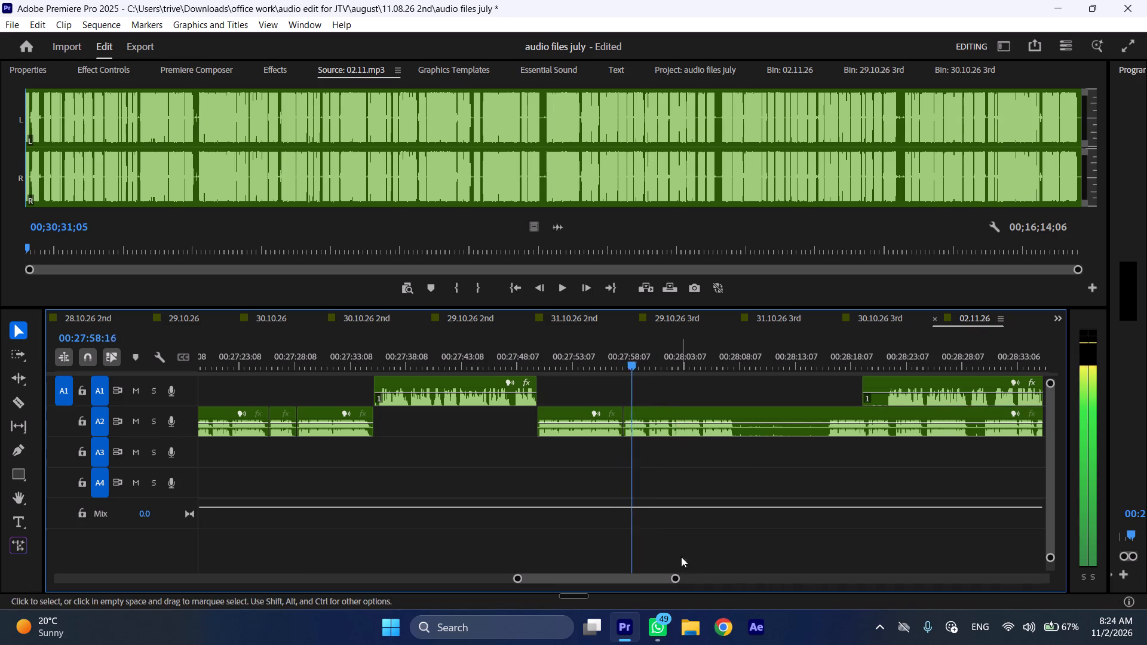
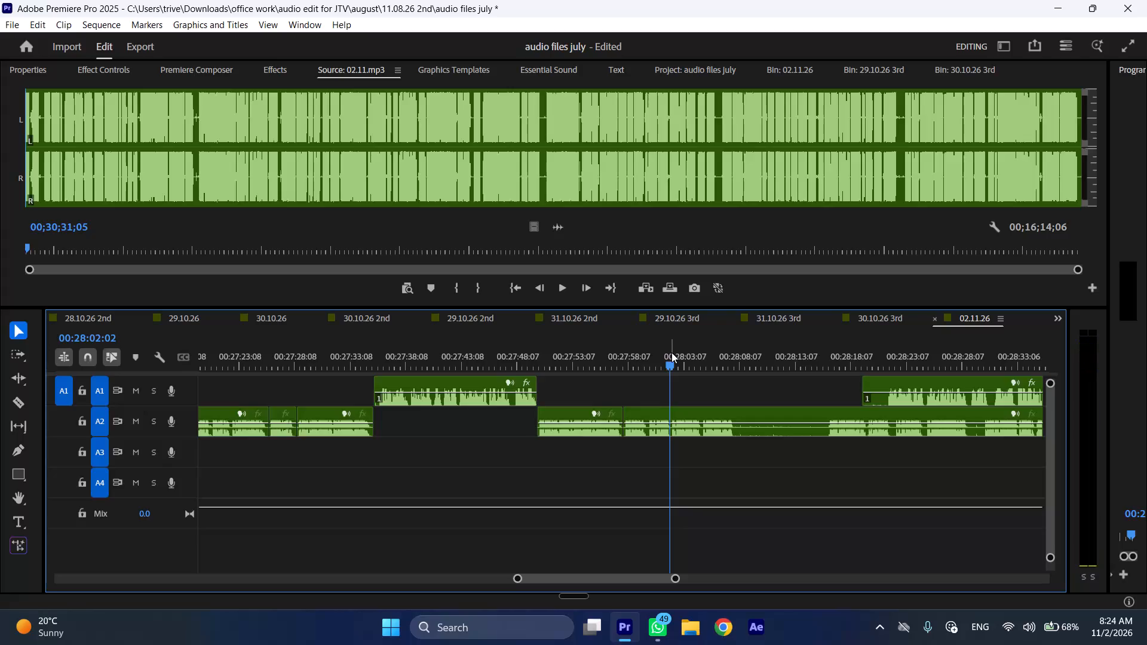
Cut the A2 recording at 00:28:02:02 and 00:28:04:23, and ripple delete the roughly three-second section between the cuts.
text(C)
key(space)
drag(695, 351, 701, 351)
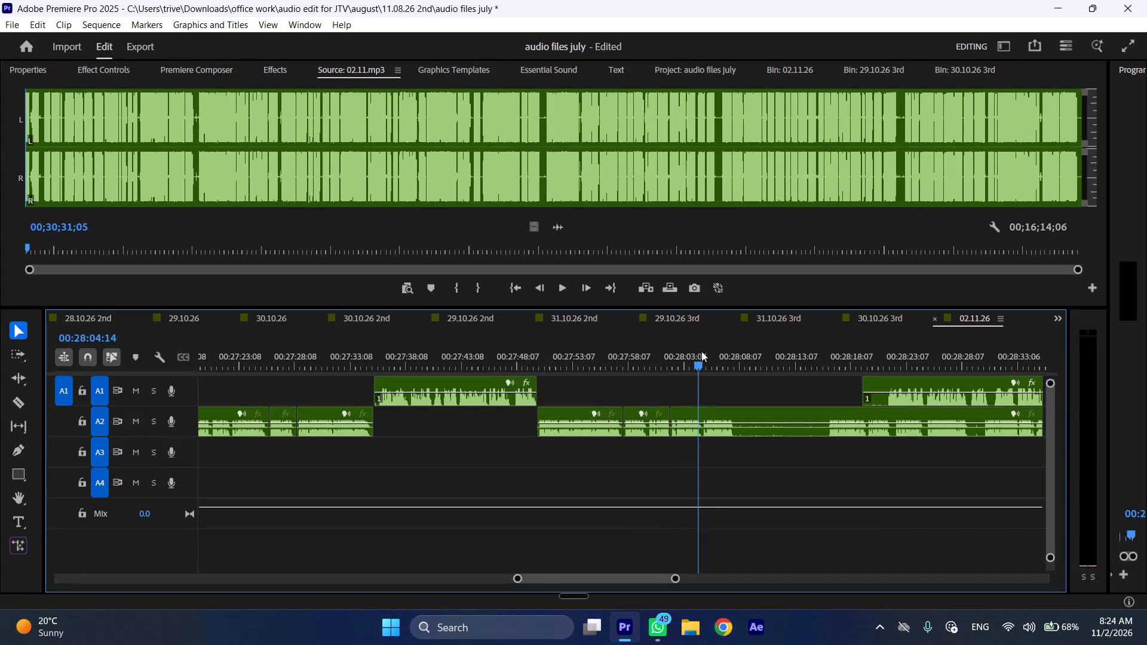
drag(701, 351, 705, 351)
click(717, 413)
key(shift+c)
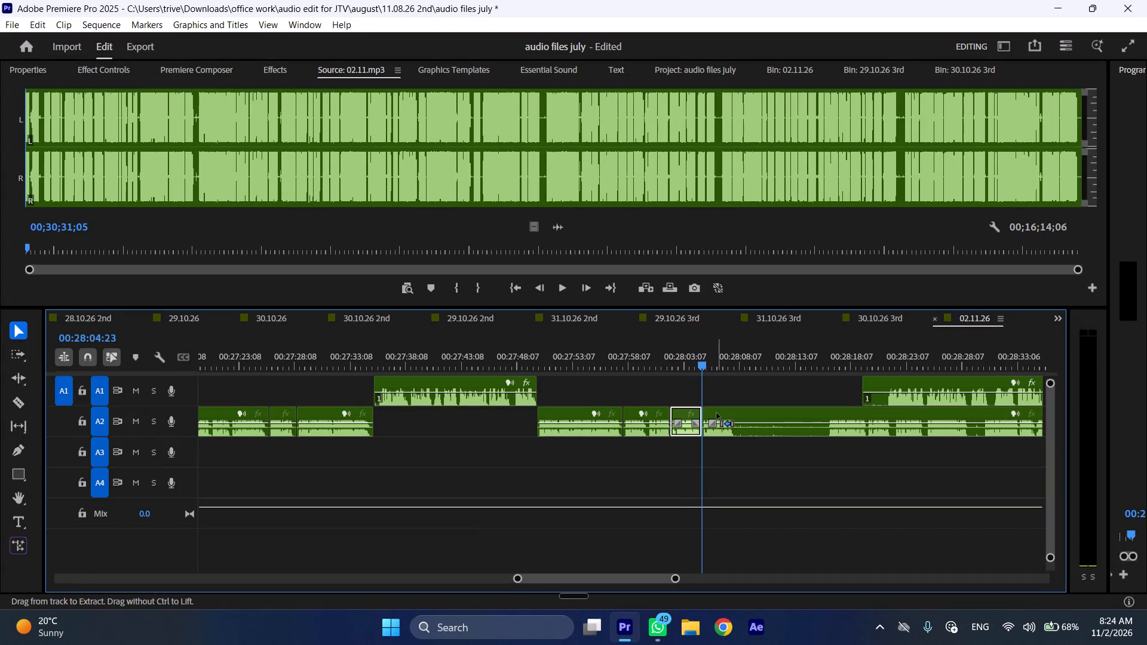
key(ctrl+shift+d)
Play on from the new join and cut the A2 recording at 00:28:05:01, where its speech ends.
key(space)
text(l)
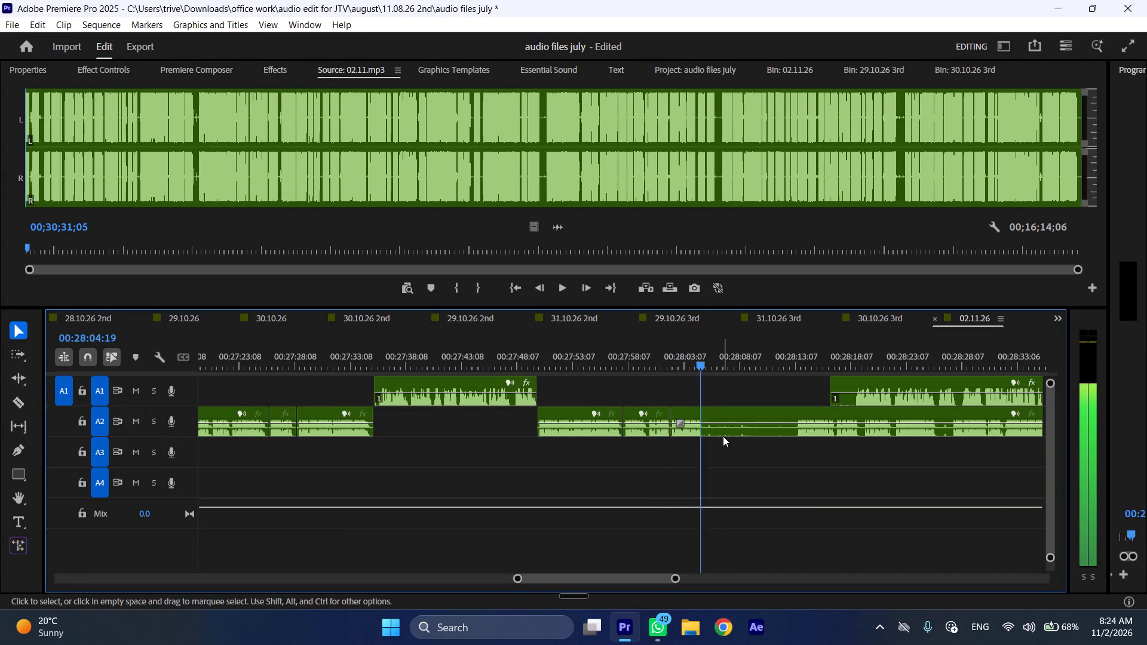
key(space)
text(C)
Trim nearly two seconds off the start of the next A1 piece and move it to begin at the 00:28:05:01 cut.
scroll(744, 441, down, 5)
drag(722, 383, 738, 383)
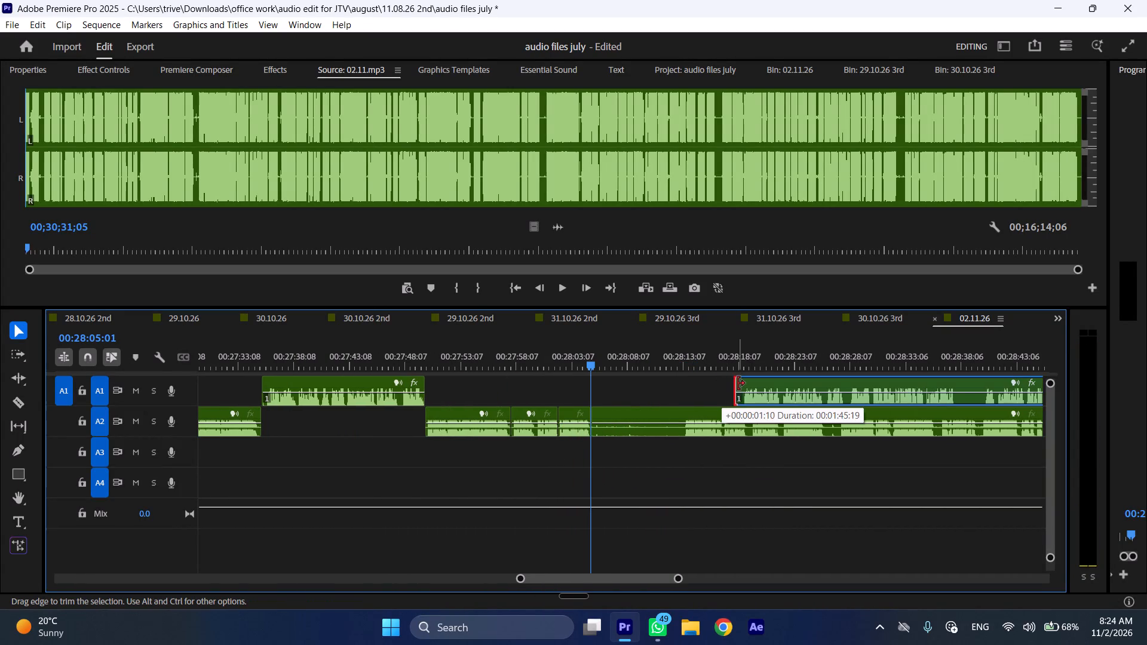
drag(738, 383, 741, 383)
drag(769, 379, 625, 380)
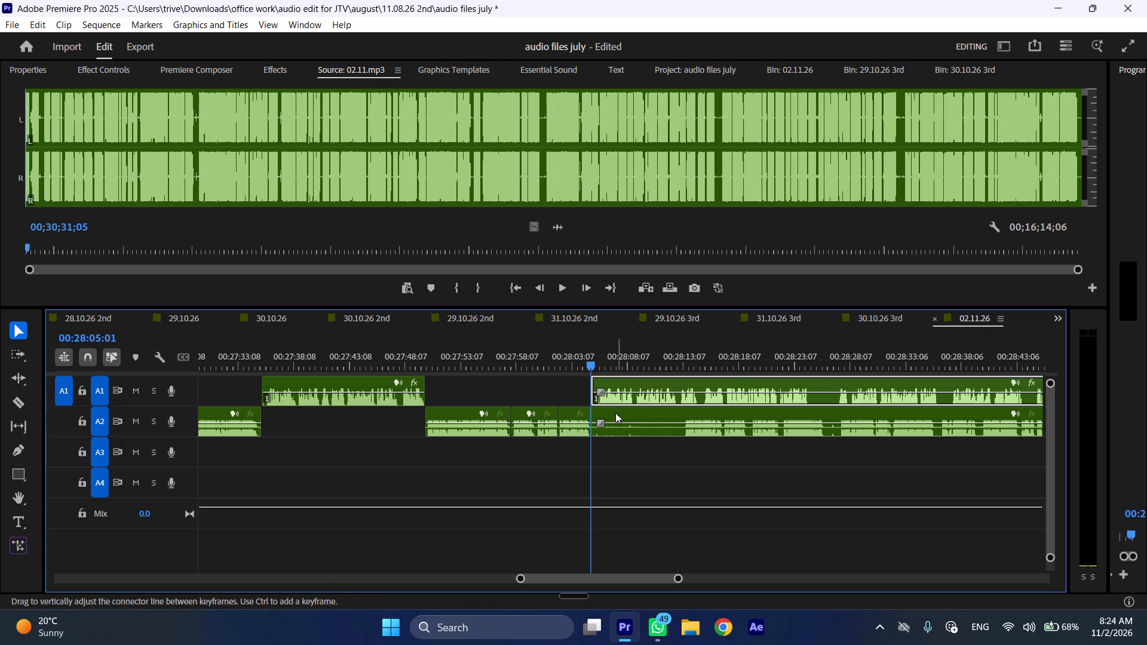
Move the remaining A2 recording about 23 seconds later and trim its quiet opening by about 8 seconds while playing the A1 piece faster.
drag(631, 410, 890, 410)
key(space)
key(l)
scroll(720, 453, down, 5)
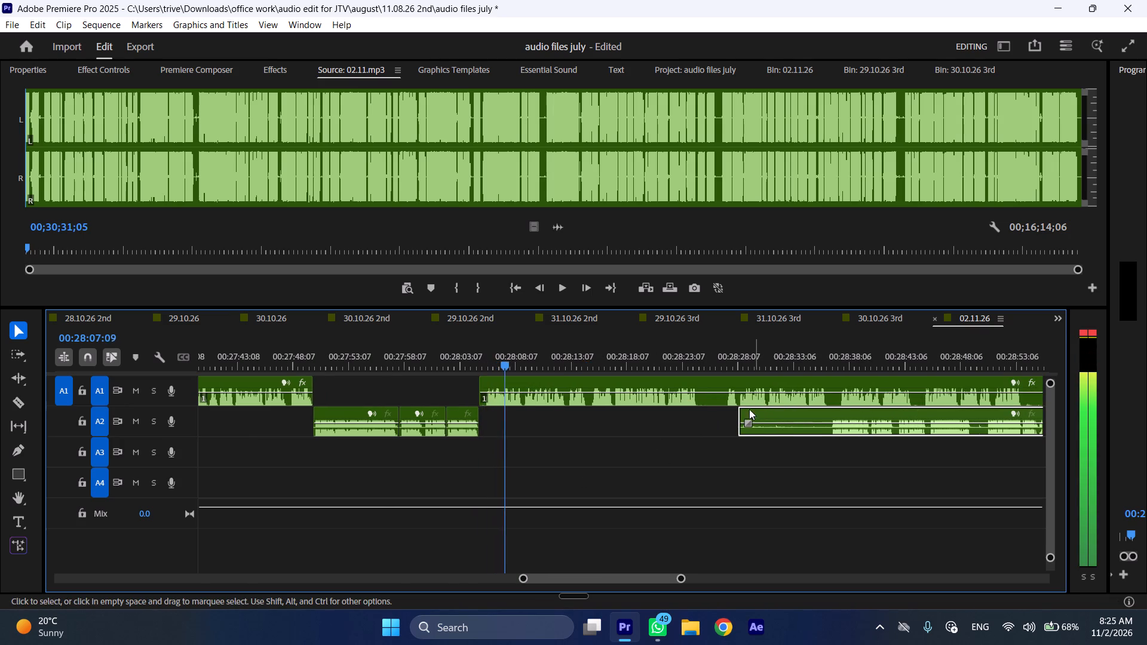
drag(741, 413, 830, 414)
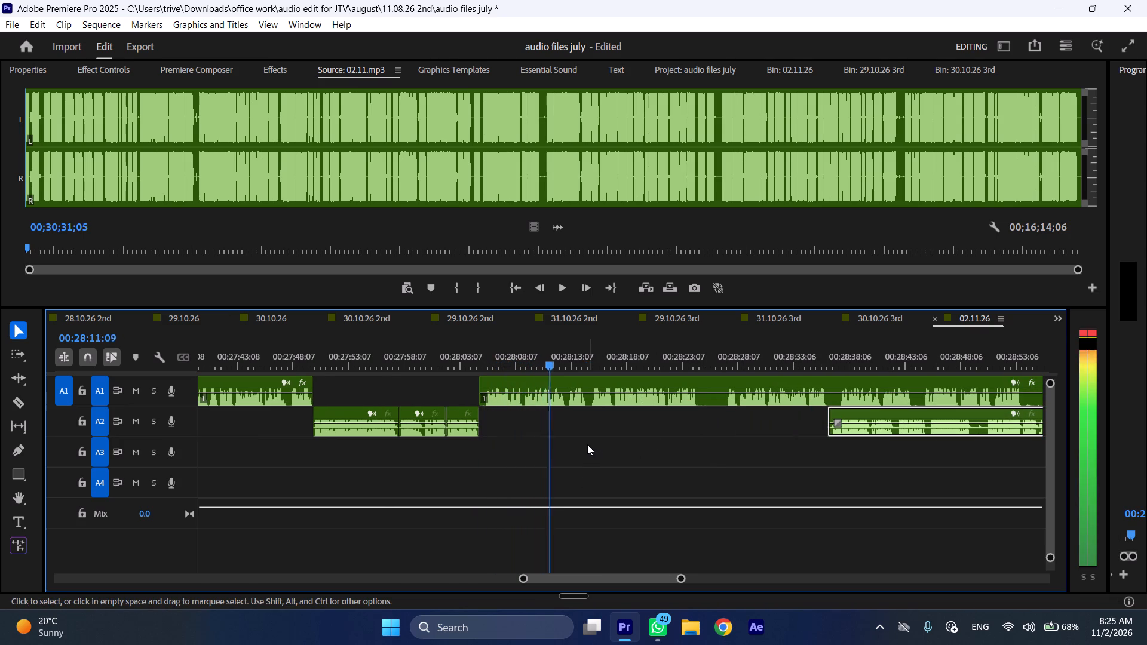
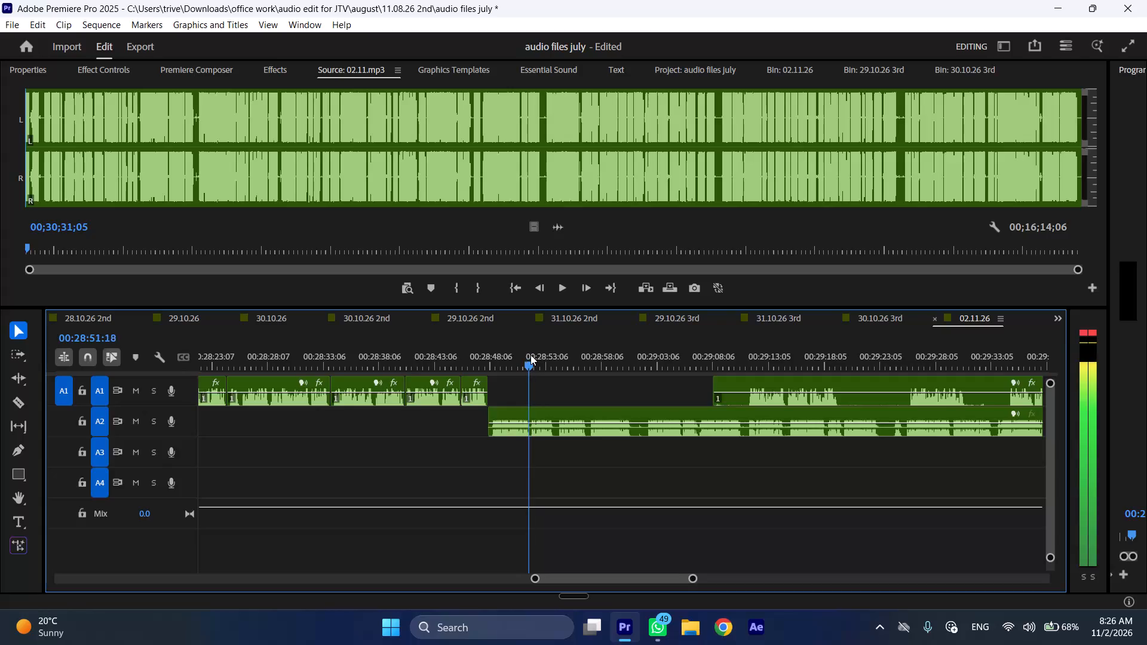
Cut the A2 recording at 00:28:51:18 and 00:28:54:09, and ripple delete the section between the cuts.
key(shift+c)
key(space)
click(560, 354)
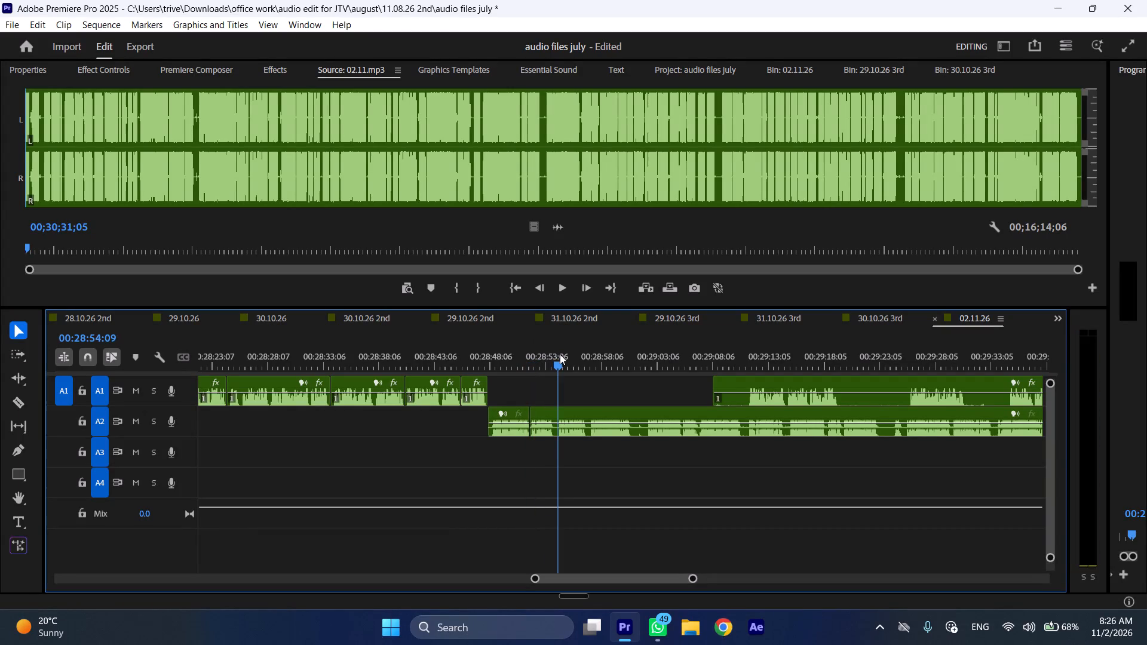
click(591, 411)
key(shift+c)
key(ctrl+shift+d)
Play around the new join and cut the A2 recording at 00:28:54:11, where its speech ends.
key(space)
click(557, 358)
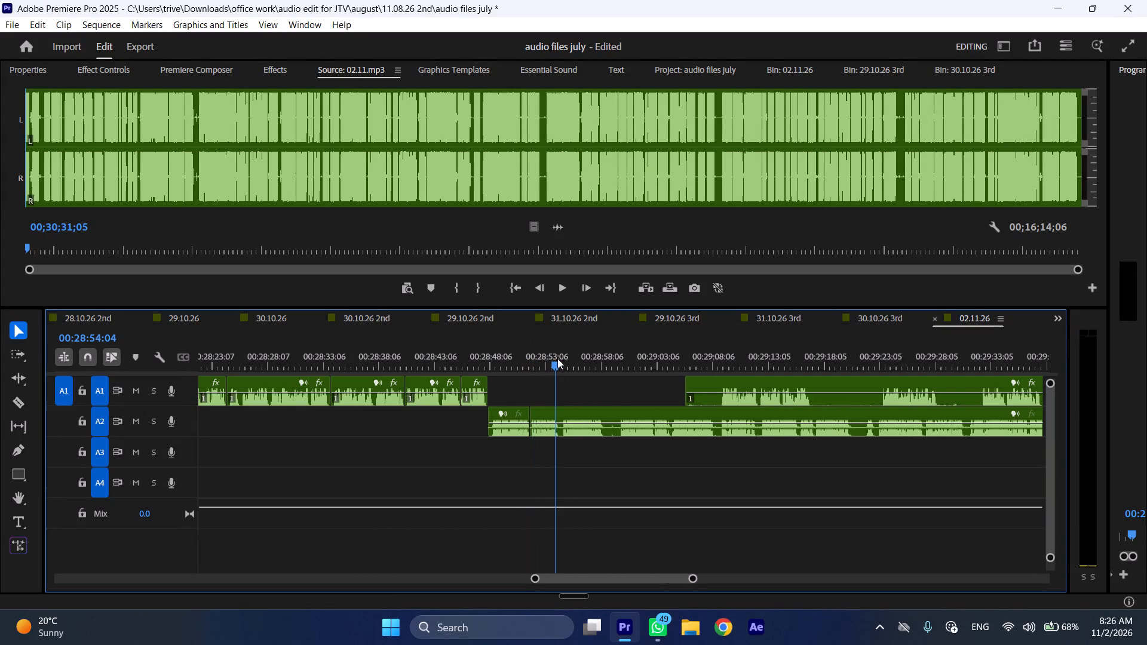
key(shift+c)
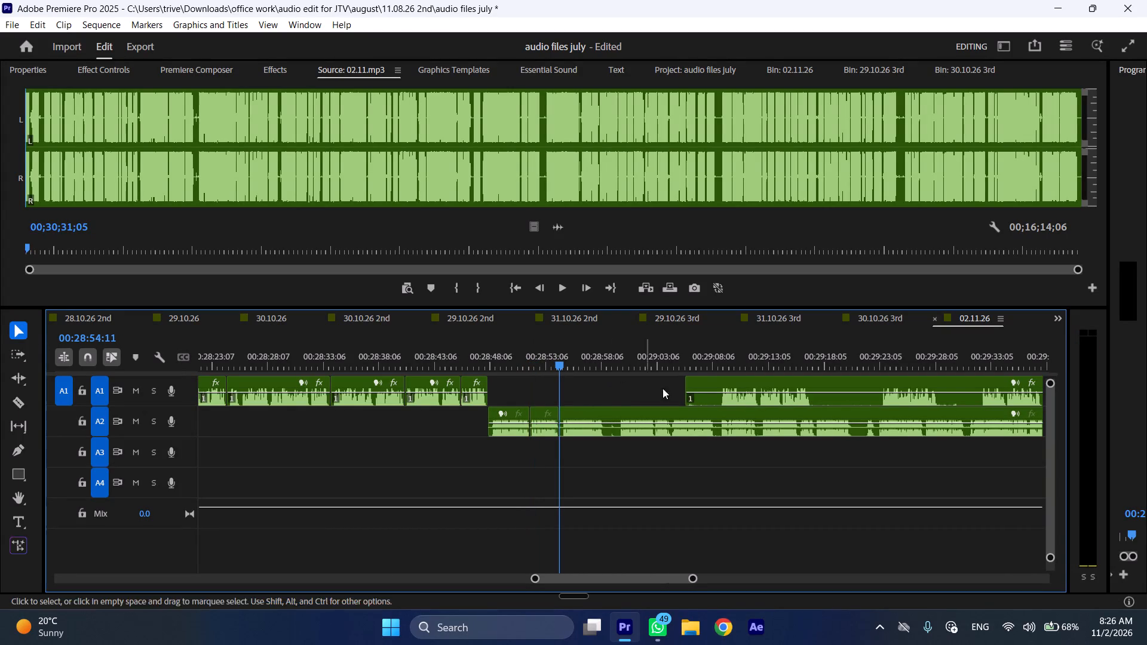
Trim nearly three seconds off the quiet start of the next A1 piece and cut it at 00:29:16:22, where its first speech section ends.
drag(689, 379, 720, 380)
drag(817, 357, 811, 357)
click(818, 380)
key(shift+c)
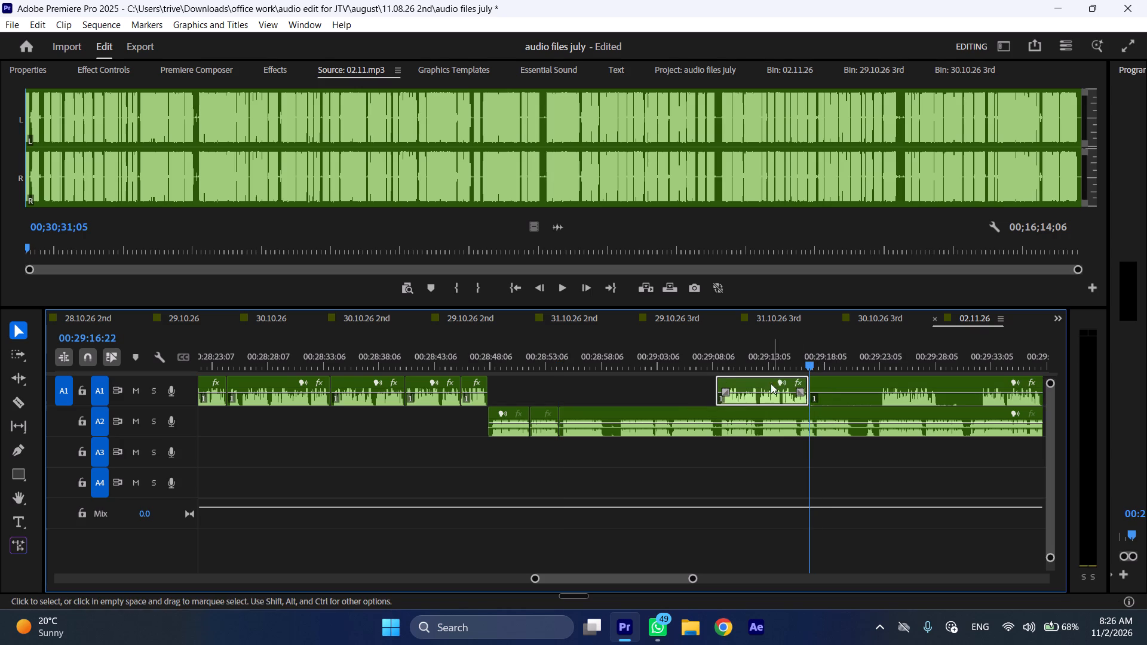
Insert the isolated A1 piece at the 00:28:54:11 cut, pushing the remaining A2 recording and A1 audio later.
drag(755, 383, 602, 377)
Play across the join at 00:28:54:11 and ripple delete roughly the first 0.4 seconds of the inserted A1 piece.
click(559, 348)
key(space)
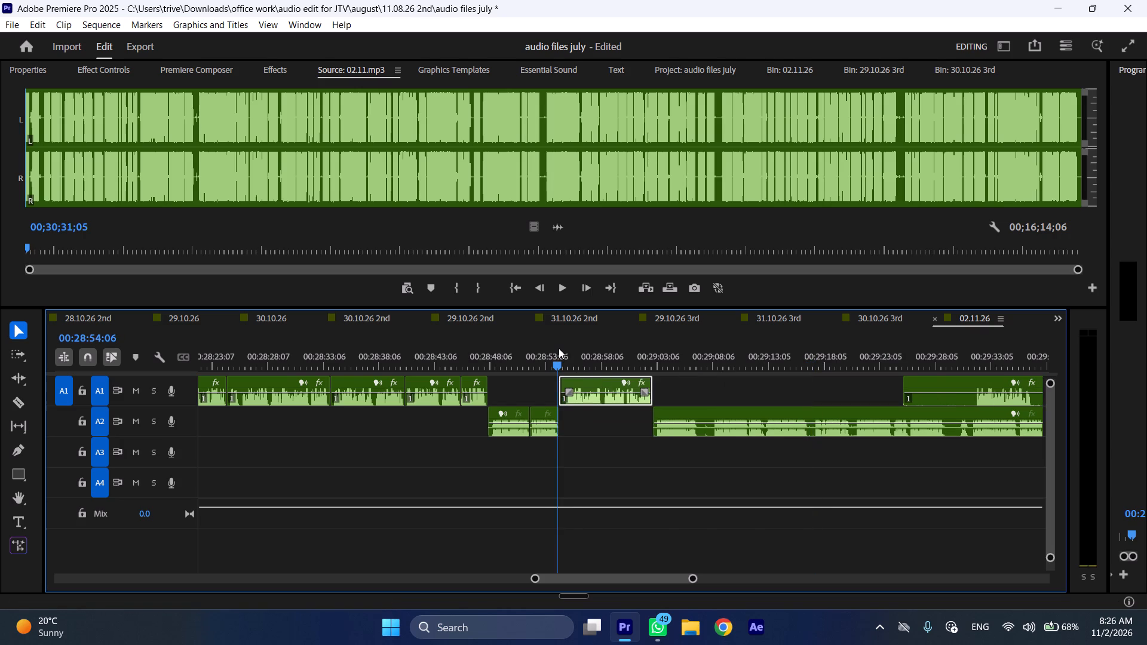
text(l)
click(555, 368)
key(space)
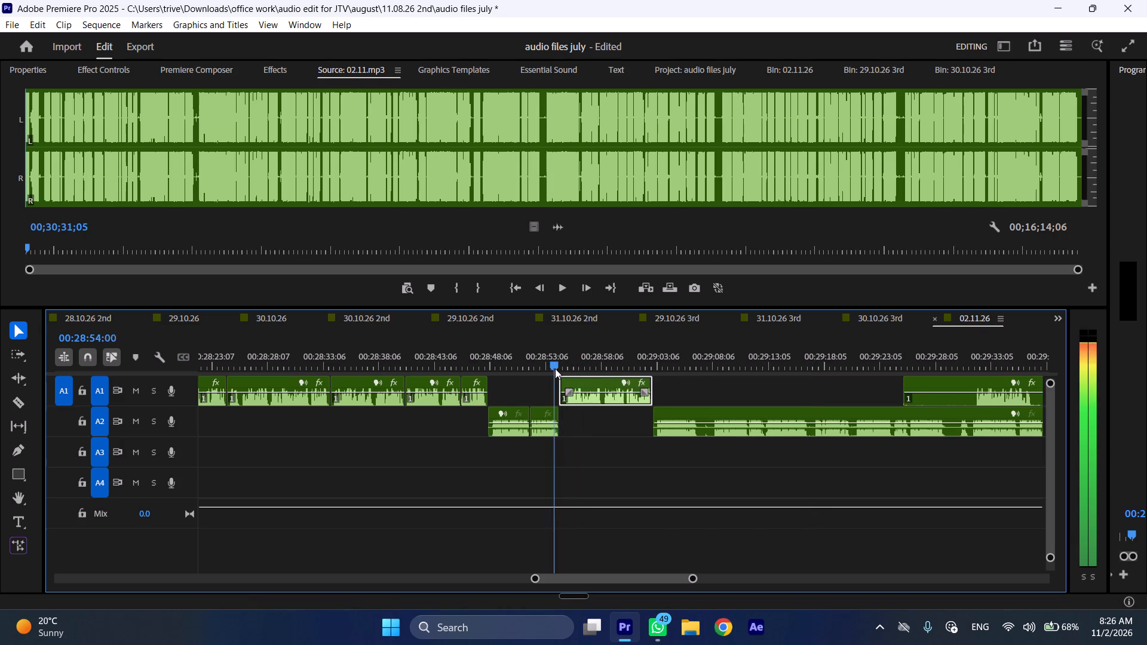
key(space)
key(shift+c)
key(ctrl+shift+d)
Play on from 00:28:54:11 through the shortened A1 piece at increased speed to check its speech.
key(space)
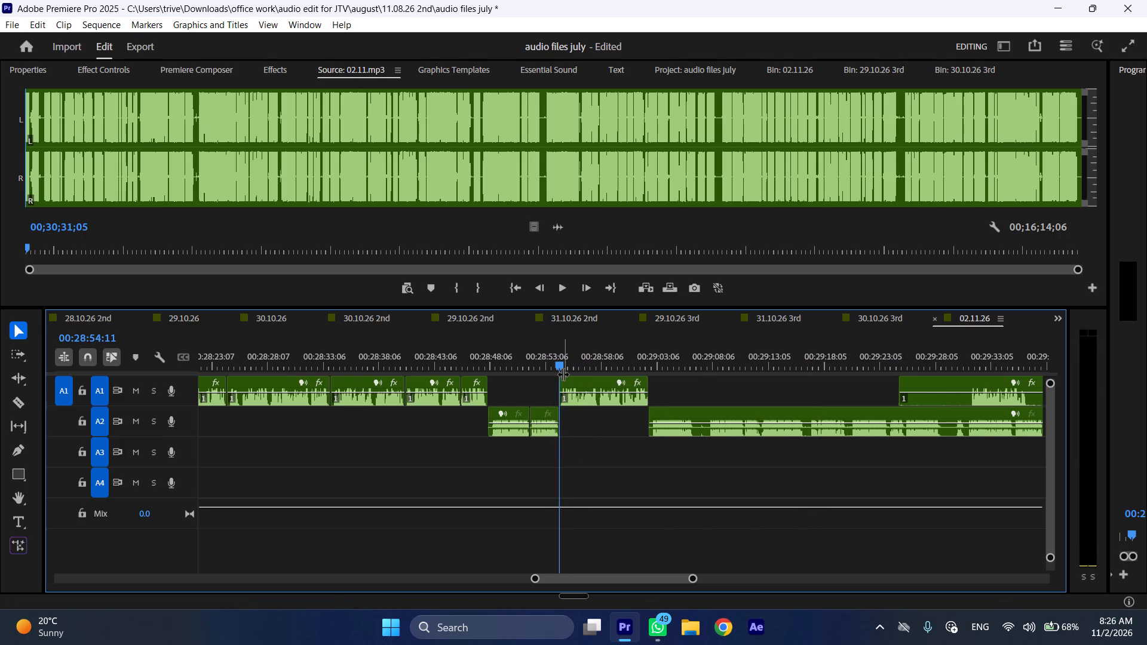
text(l)
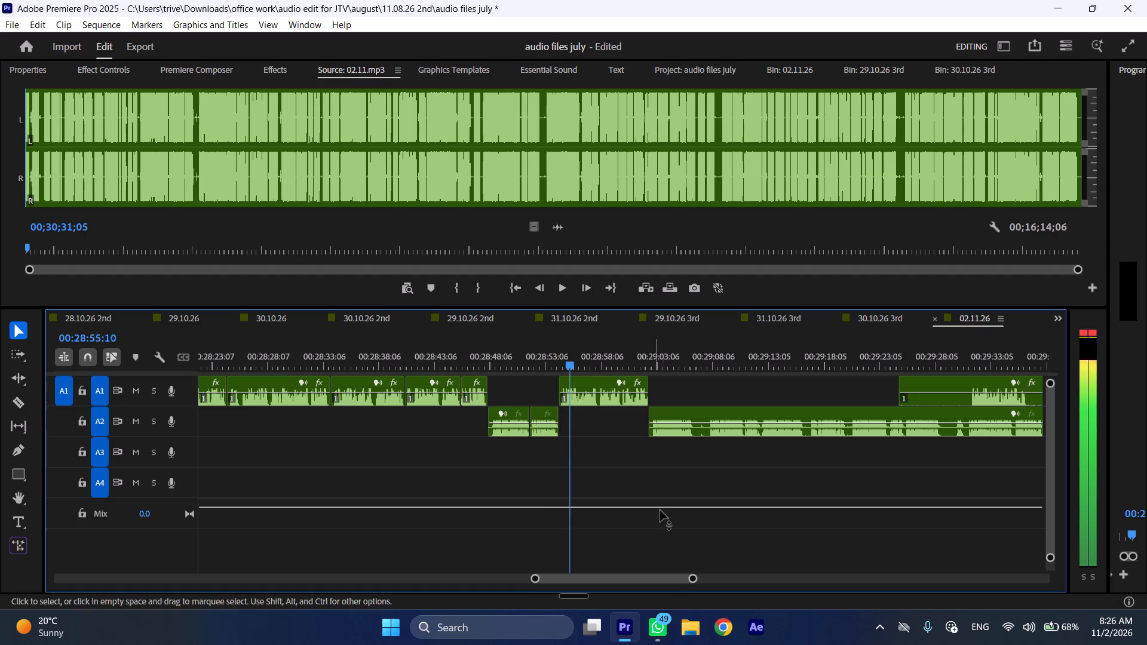
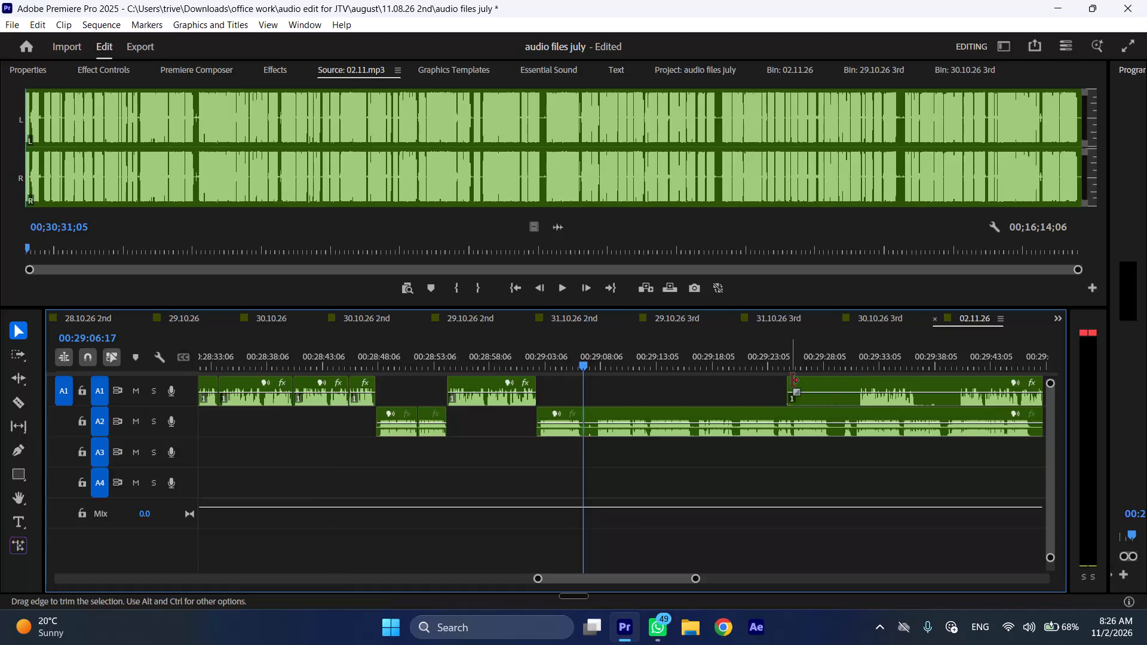
Trim about six seconds off the quiet start of the next A1 piece and cut it at 00:29:36:16, where its first speech section ends.
drag(793, 381, 860, 385)
click(919, 363)
click(931, 397)
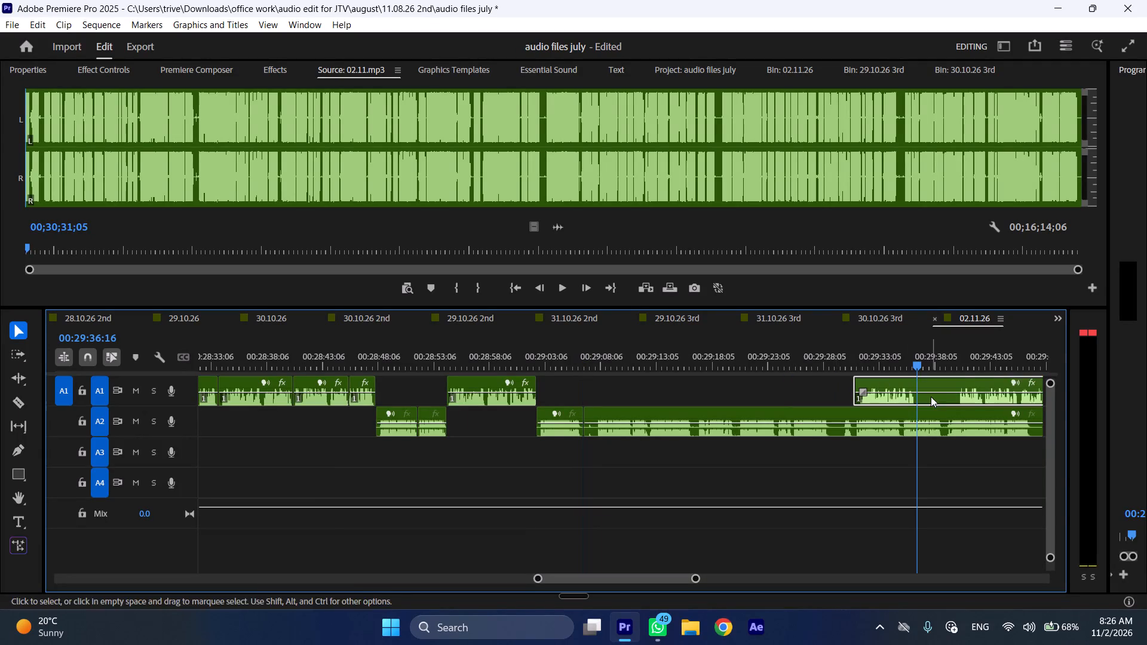
key(shift+c)
Insert the isolated A1 piece at the 00:29:06:17 cut, pushing the remaining A2 recording and A1 audio later.
drag(879, 382, 609, 393)
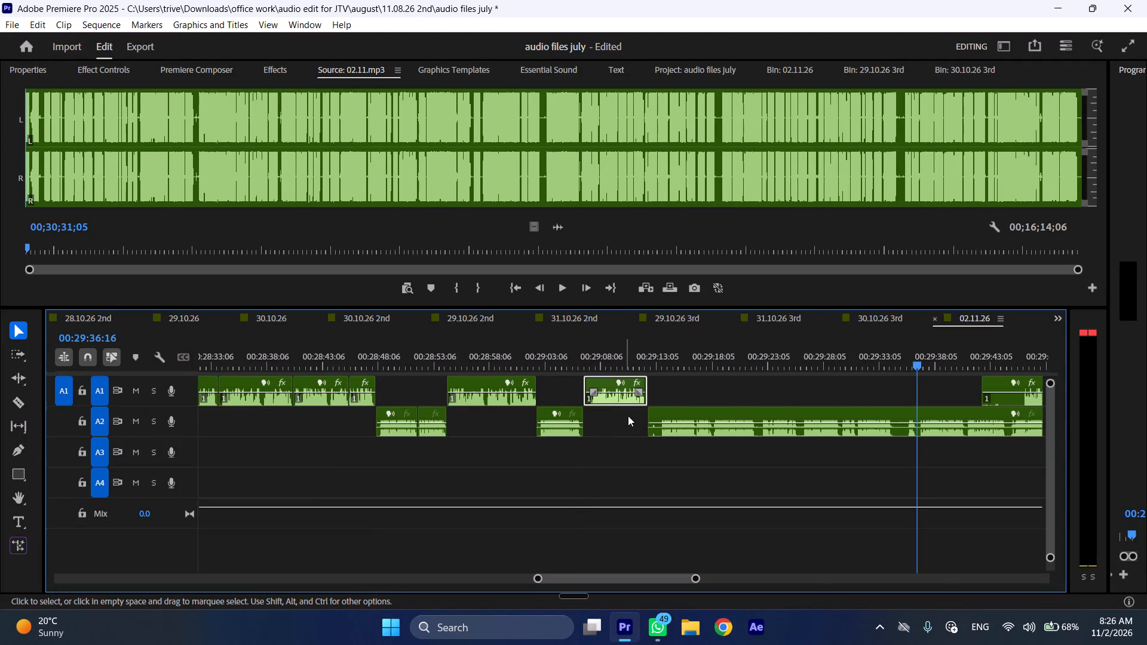
Trim about one second off the start of the remaining A2 recording and move it back against the inserted A1 piece.
drag(646, 413, 659, 413)
drag(678, 412, 667, 412)
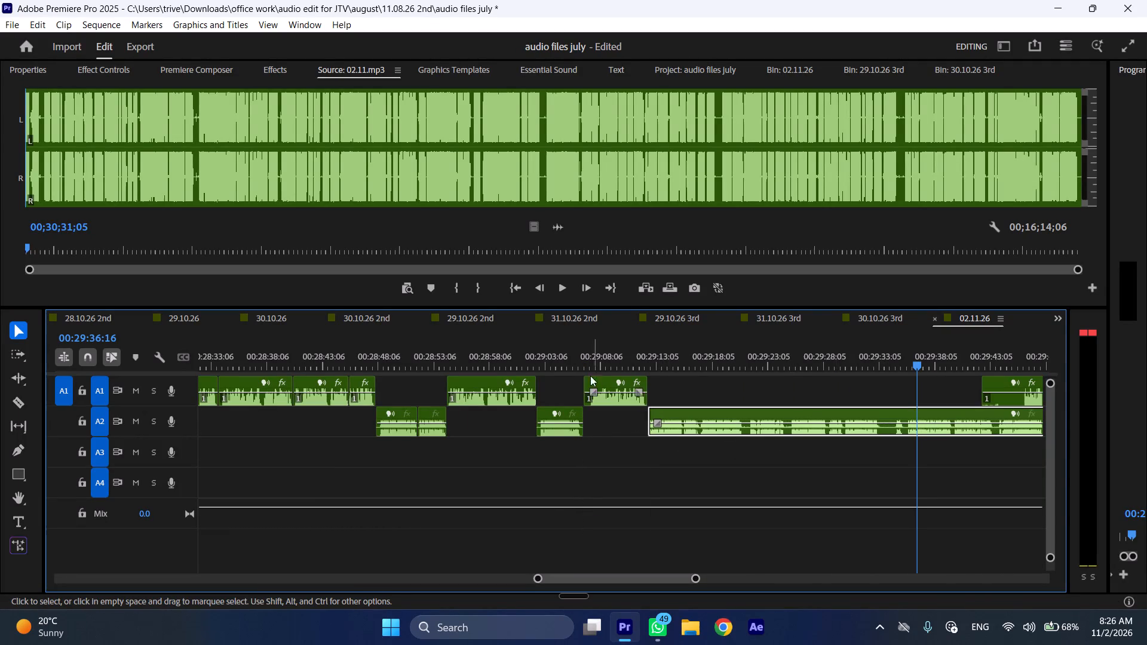
Play across the join at 00:29:06:17, cut the inserted A1 piece at 00:29:07:05 and ripple delete the short section before the cut.
click(569, 358)
key(space)
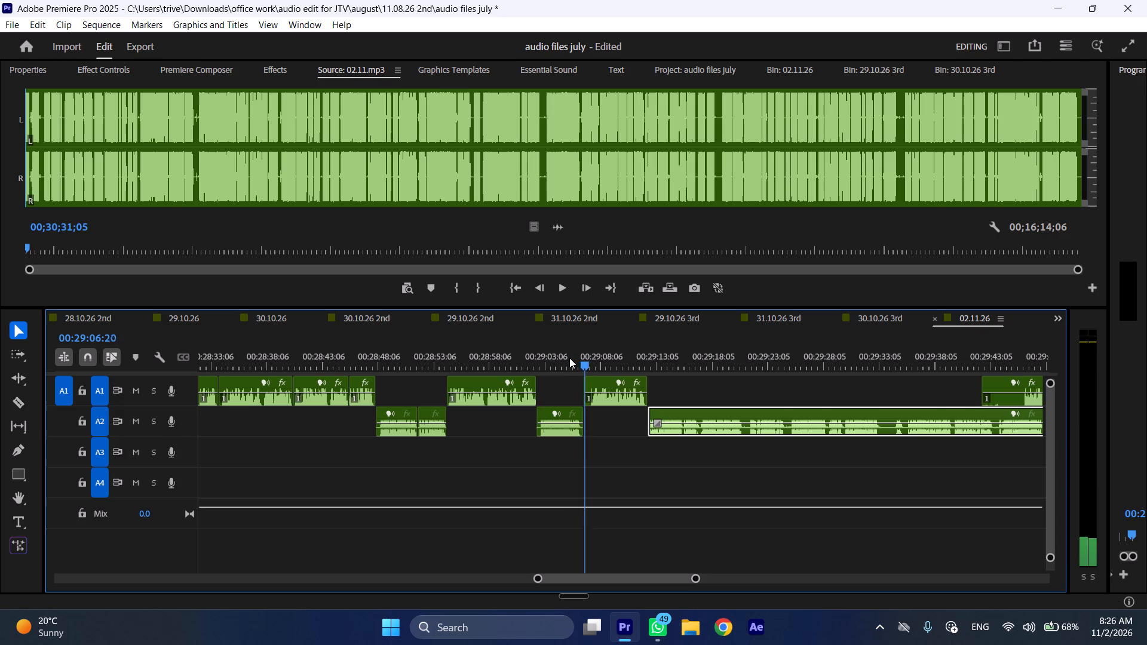
key(space)
click(610, 398)
key(shift+c)
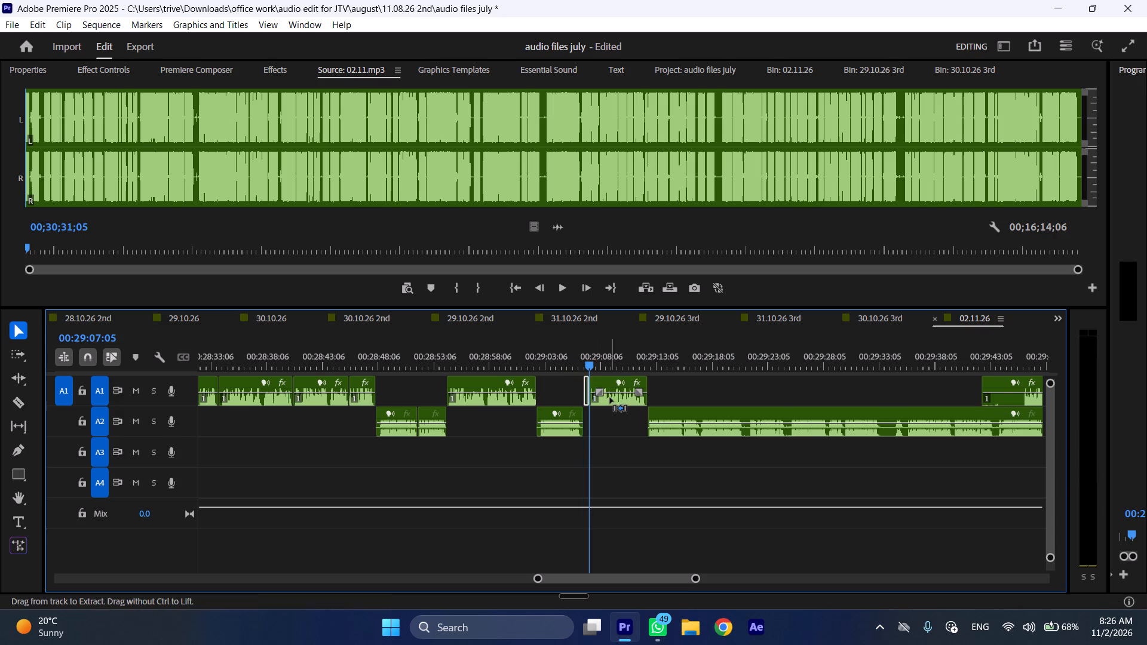
key(ctrl+shift+d)
Play on through the shortened A1 piece at increased speed to check its speech.
key(space)
text(l)
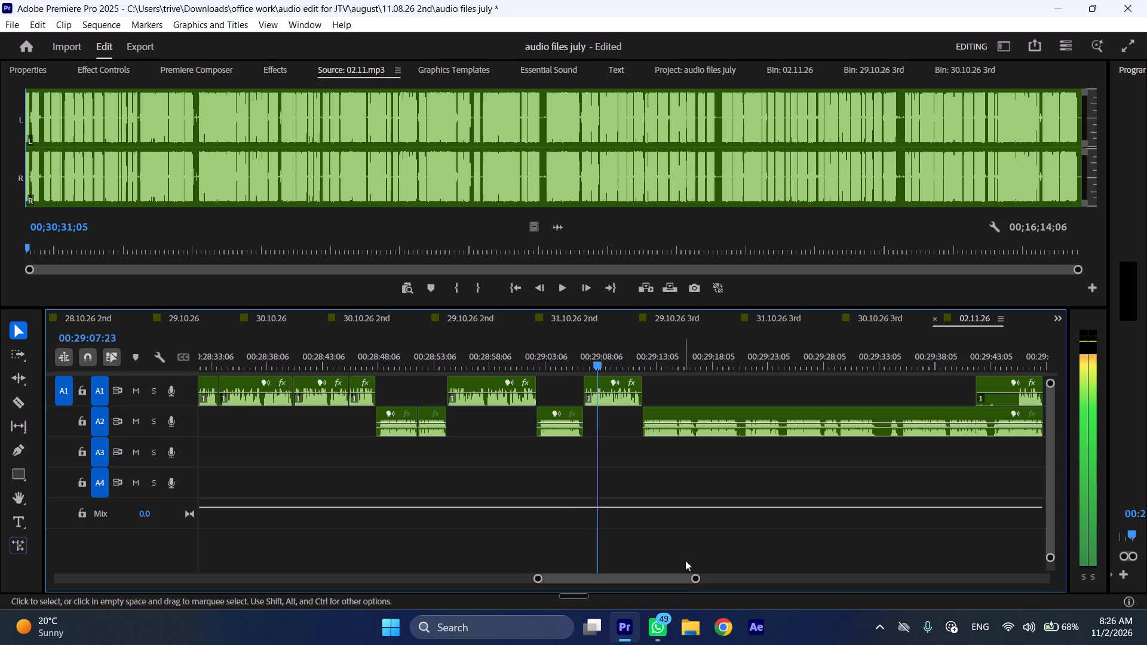
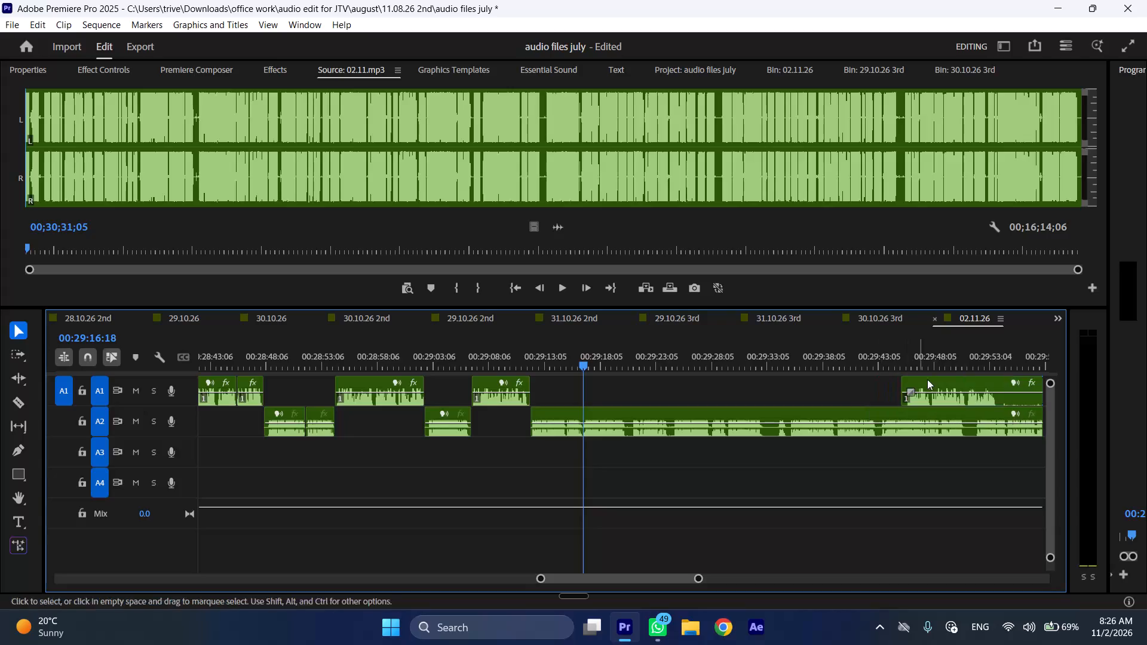
Cut the A1 recording at 00:29:53:20 and move the piece before the cut over the shorter A1 piece at 00:29:06:17.
drag(969, 367, 999, 367)
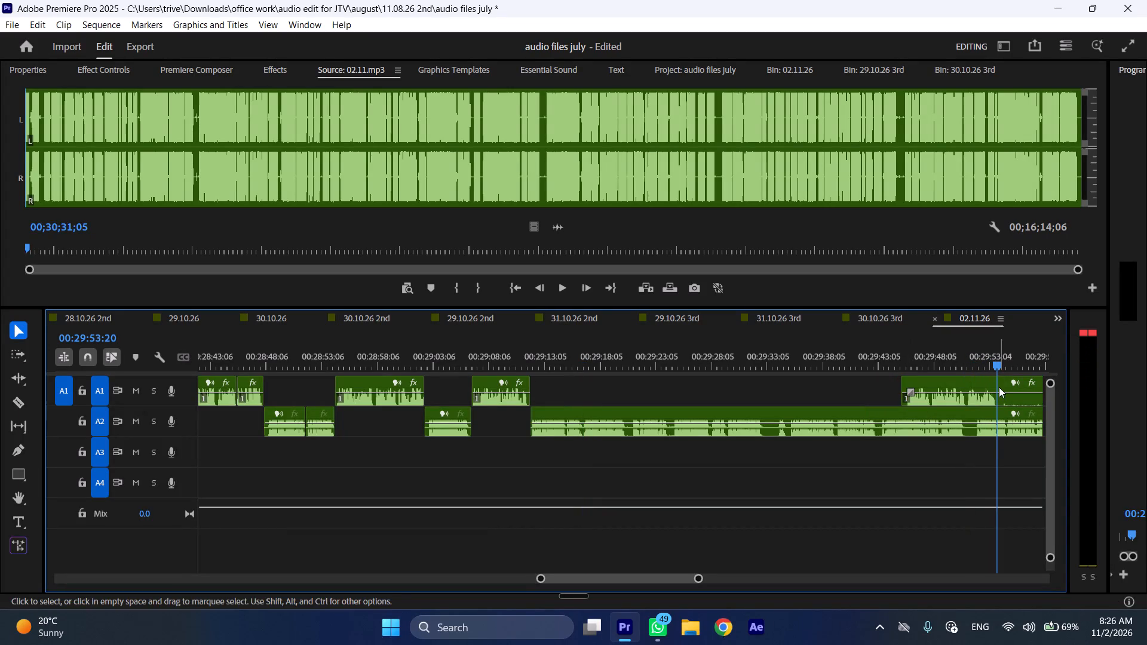
click(999, 387)
key(shift+c)
drag(942, 383, 514, 383)
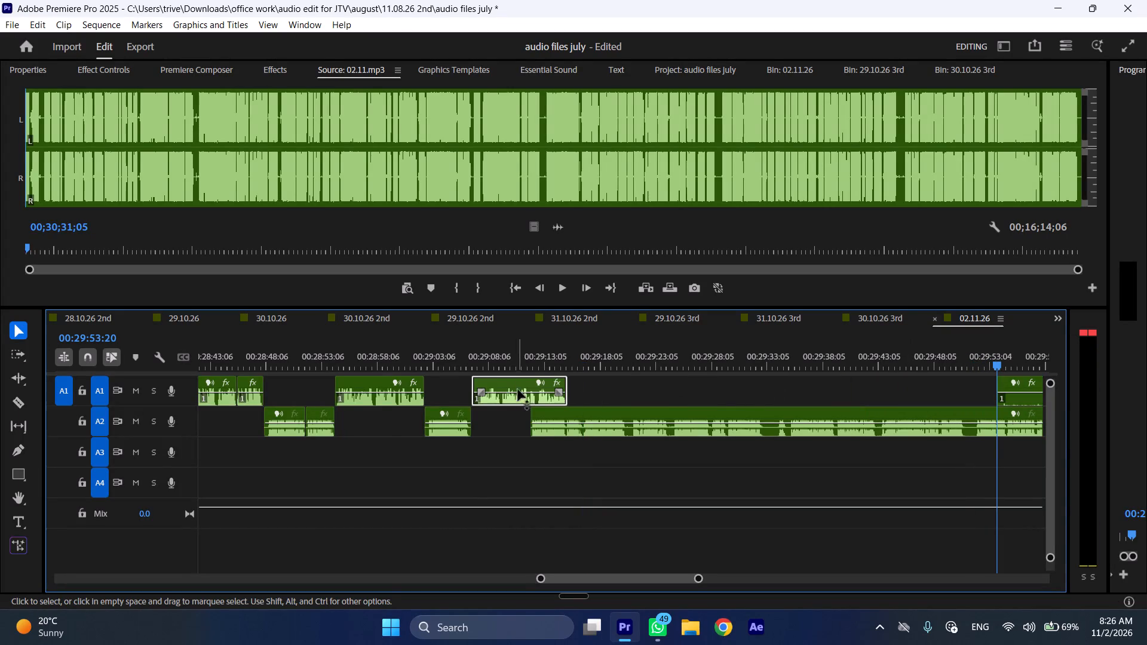
Move the remaining A2 recording later so it starts where the relocated A1 piece ends.
drag(545, 410, 580, 414)
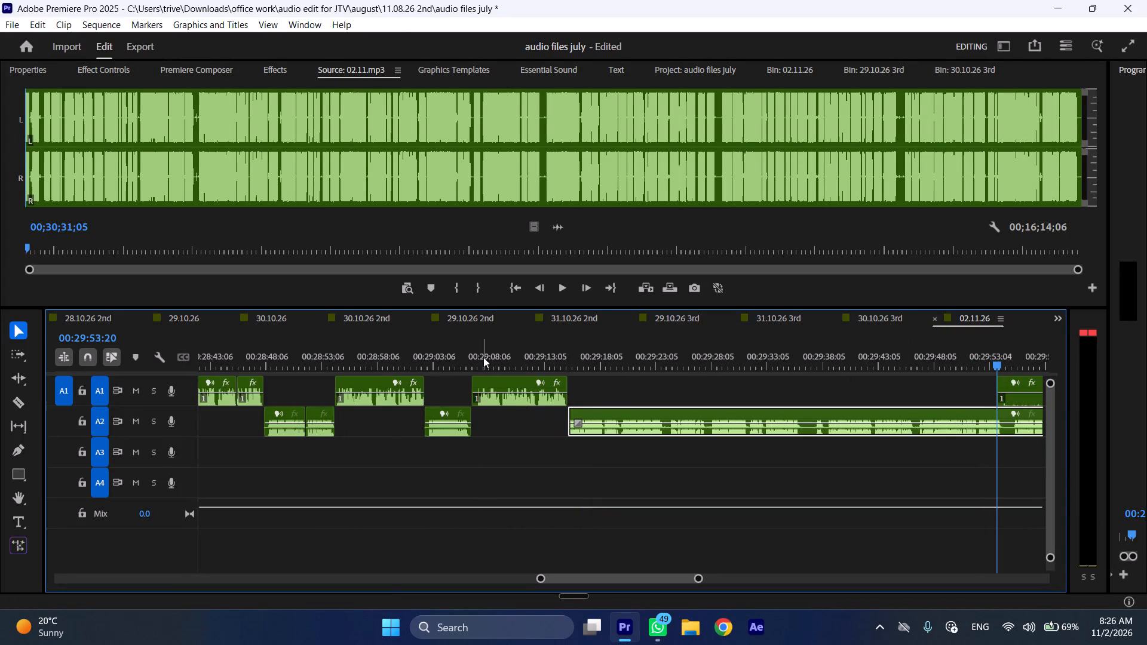
Cut the relocated A1 piece at 00:29:07:04 and ripple delete the short section before the cut.
click(483, 357)
click(476, 357)
click(490, 393)
key(shift+c)
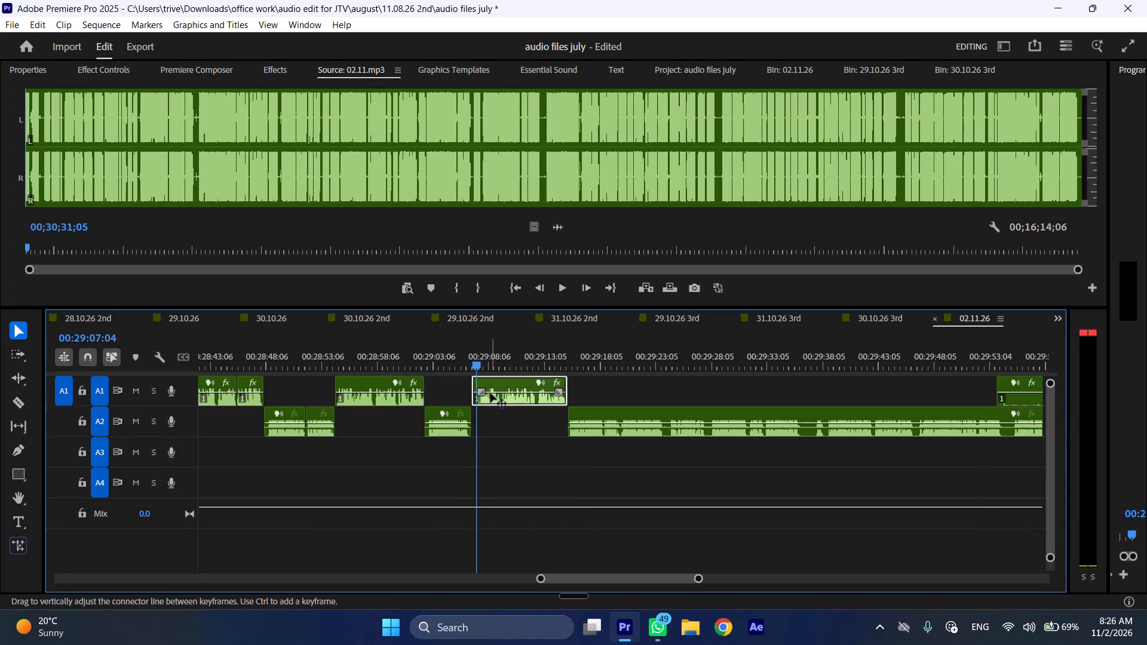
key(ctrl+shift+d)
Play through the trimmed A1 piece from its new start at increased speed to check its speech.
key(space)
text(l)
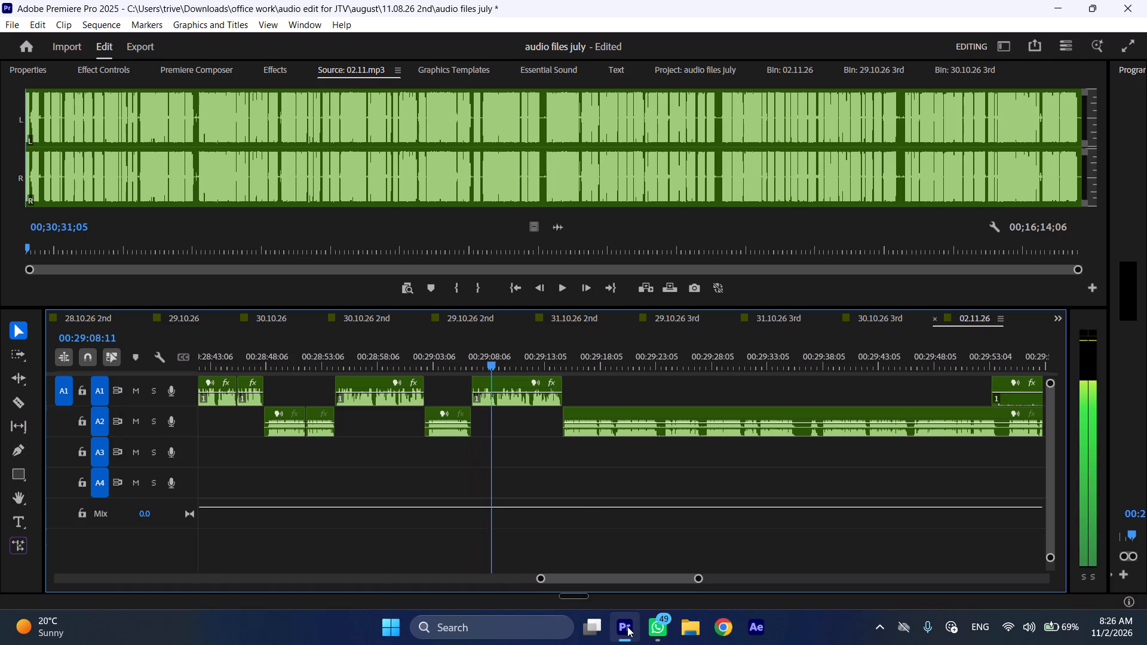
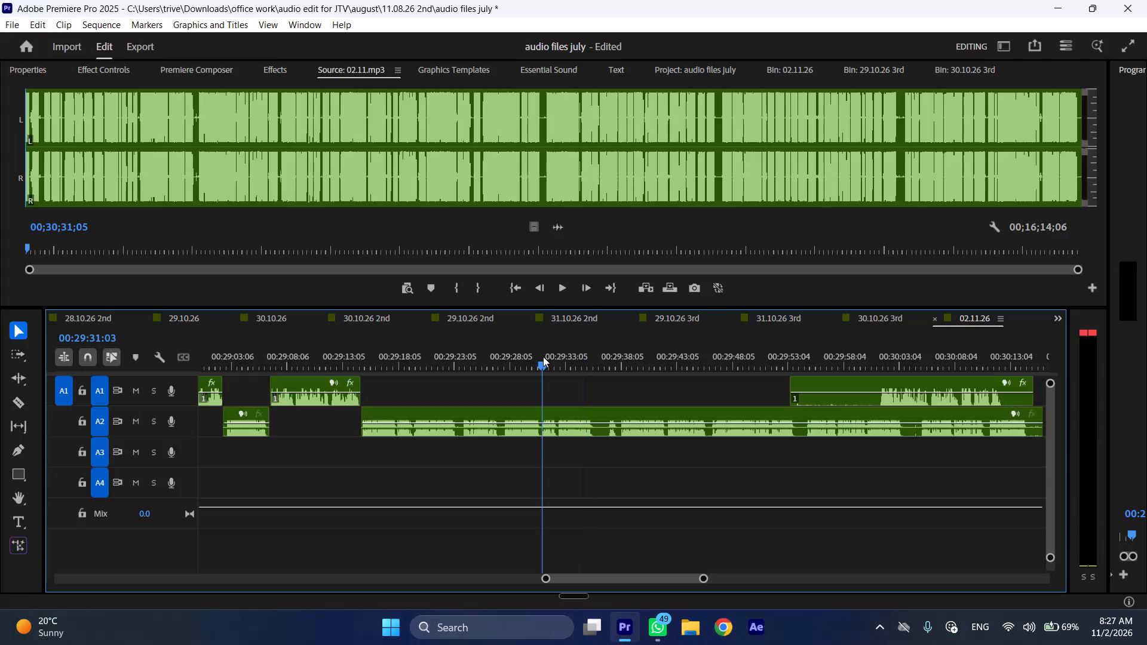
Cut the A2 recording at about 00:29:31:04 and ripple delete the short section of roughly one second after the cut.
key(shift+c)
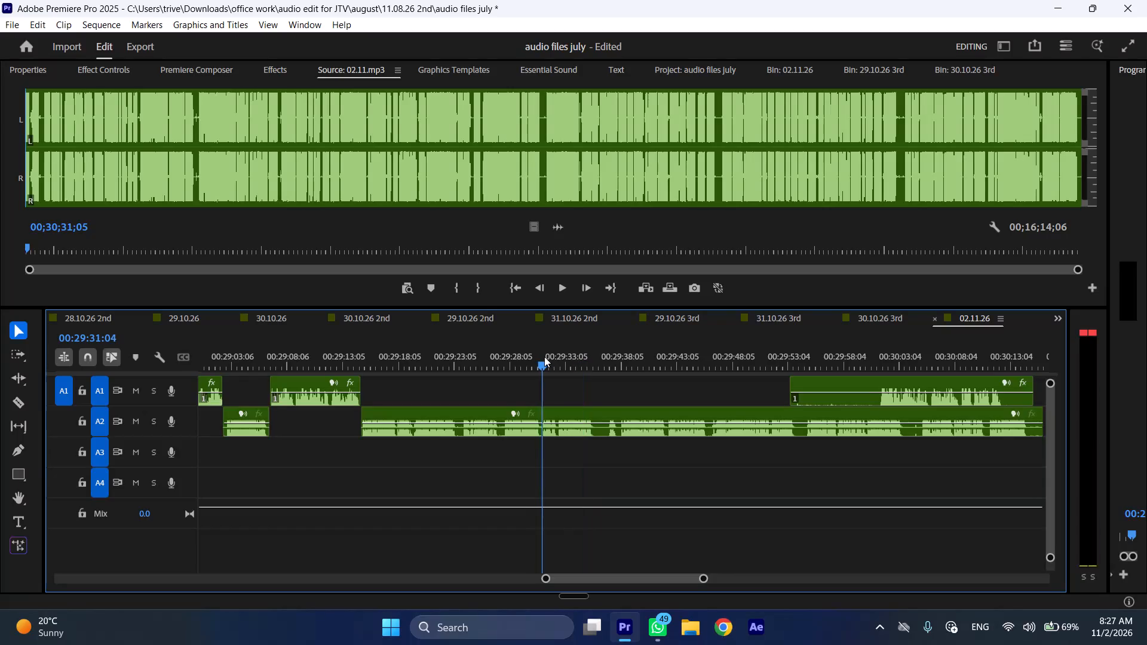
click(582, 410)
key(shift+c)
key(ctrl+shift+d)
Play the A2 recording onward from the new cut at increased speed to check its speech.
key(space)
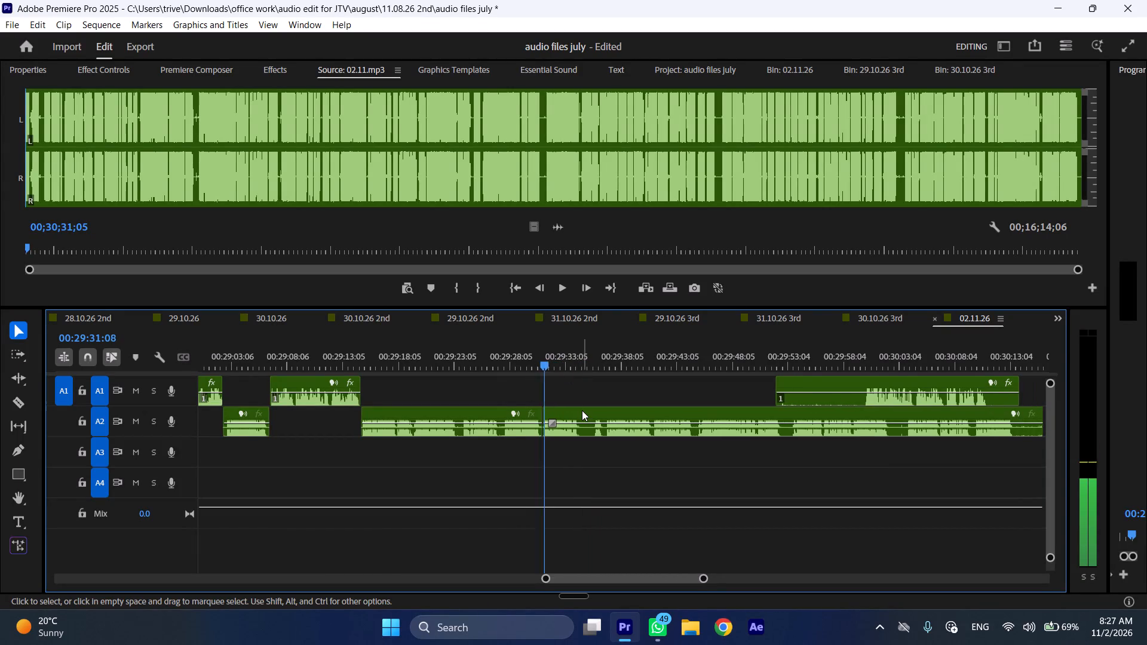
text(l)
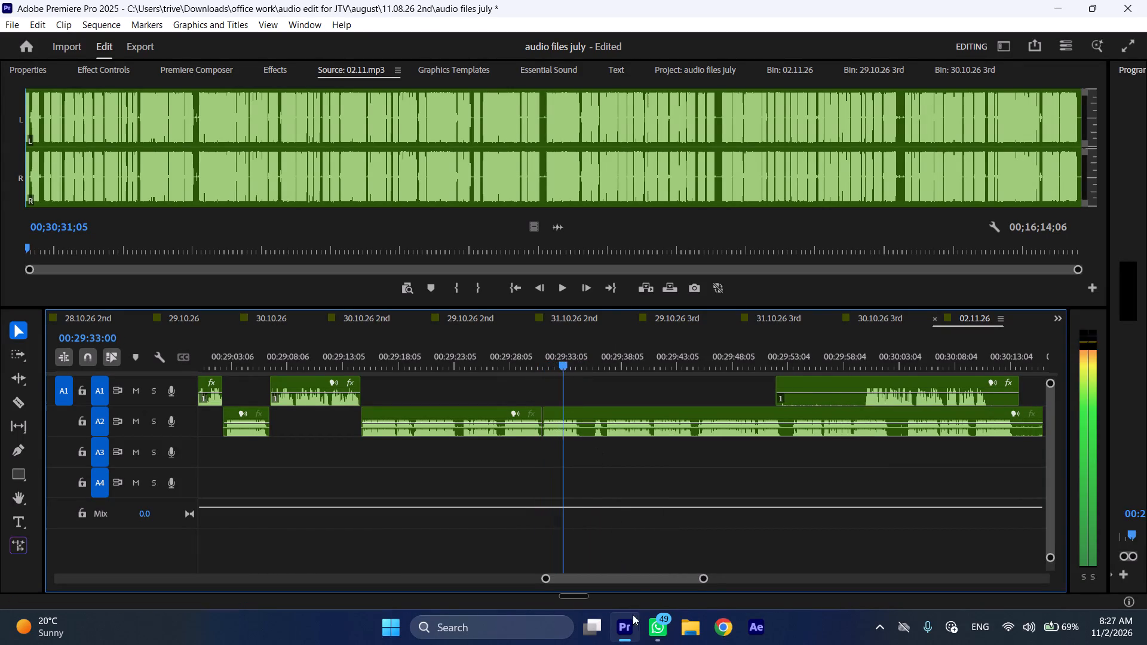
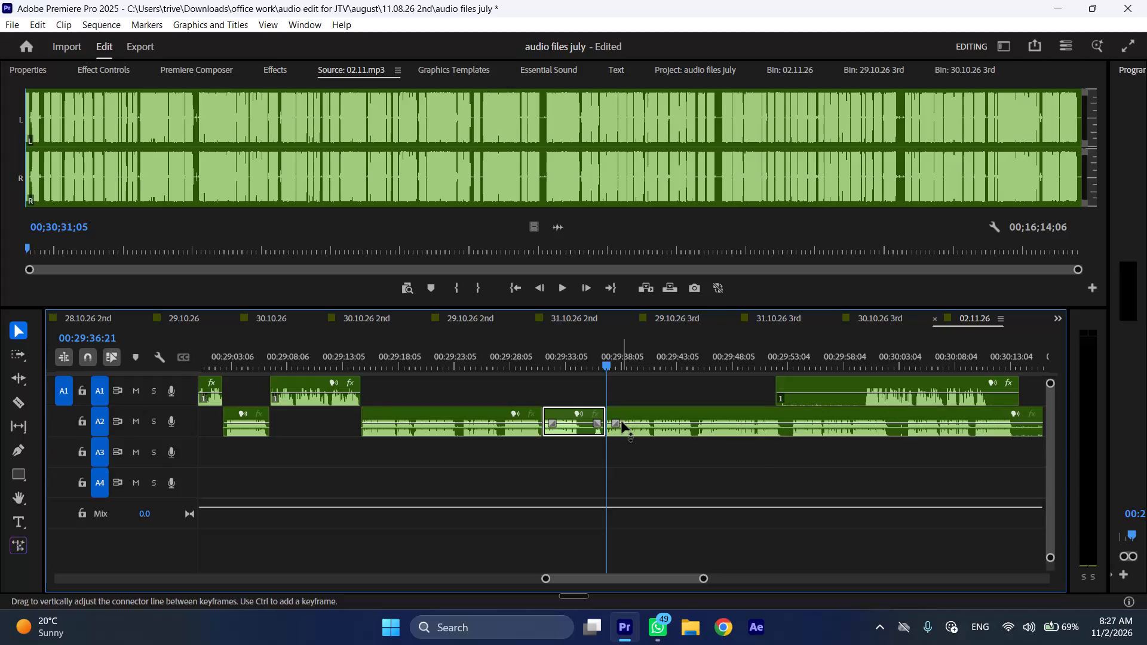
Ripple trim the roughly six-second A2 section between the previous cut and about 00:29:37:09.
key(space)
key(ctrl+shift+d)
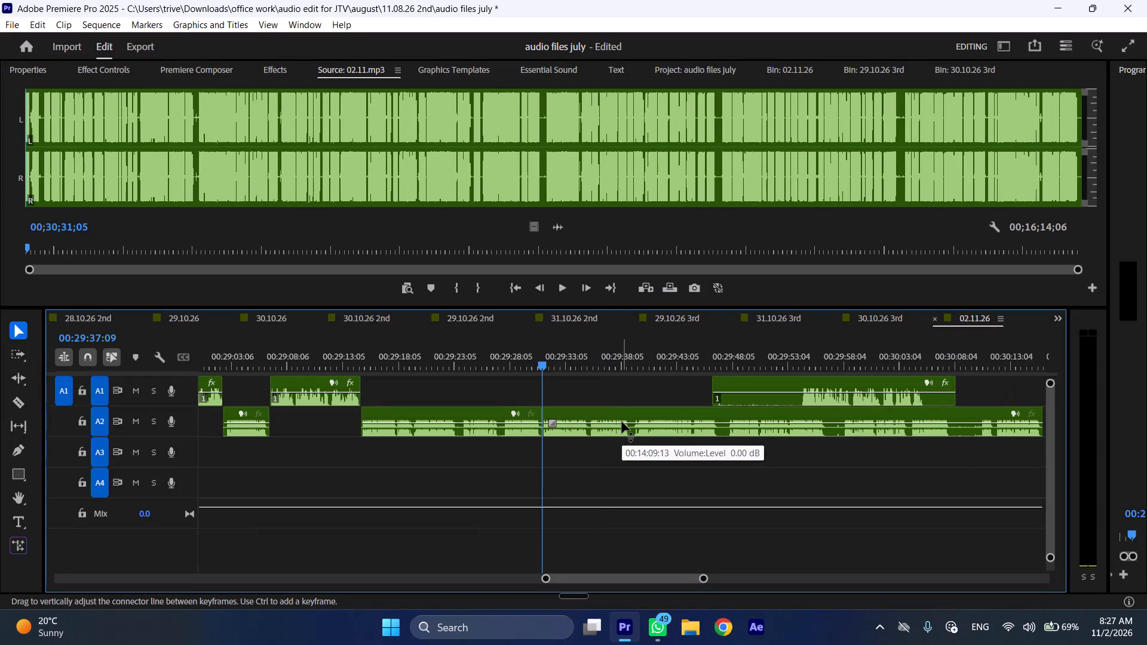
Play the A2 recording onward from the new join at increased speed to check its speech.
key(space)
text(l)
Trim about 8 seconds of silence from the next A1 clip's start and 2.5 seconds from its end, and move it to about 00:30:13.
scroll(657, 443, down, 5)
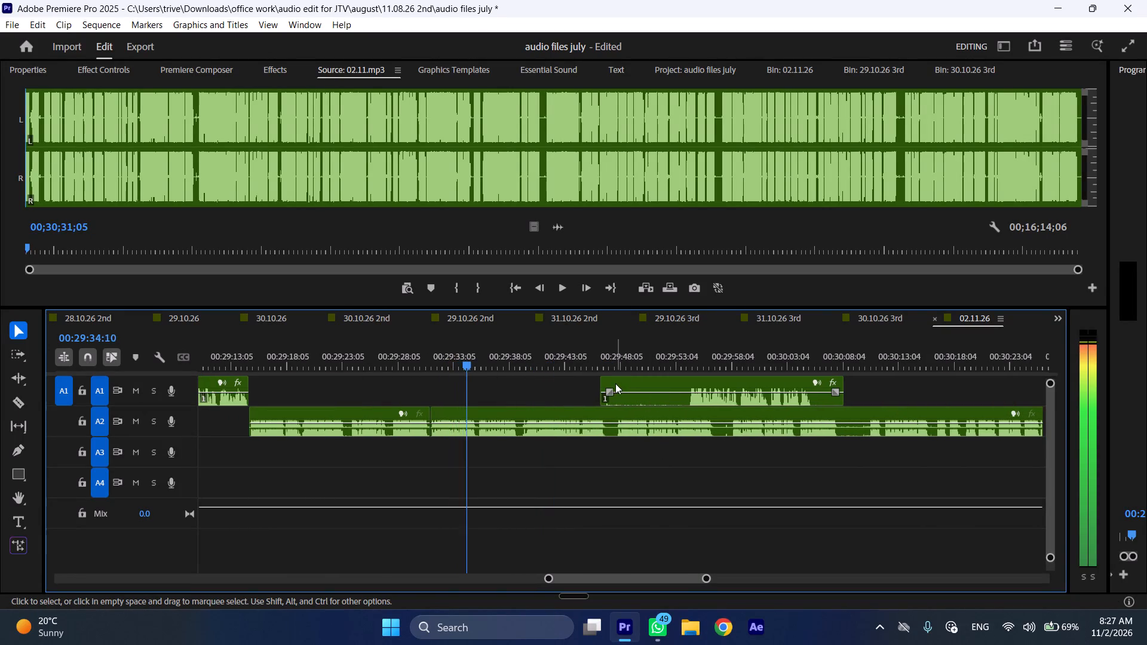
drag(603, 380, 691, 382)
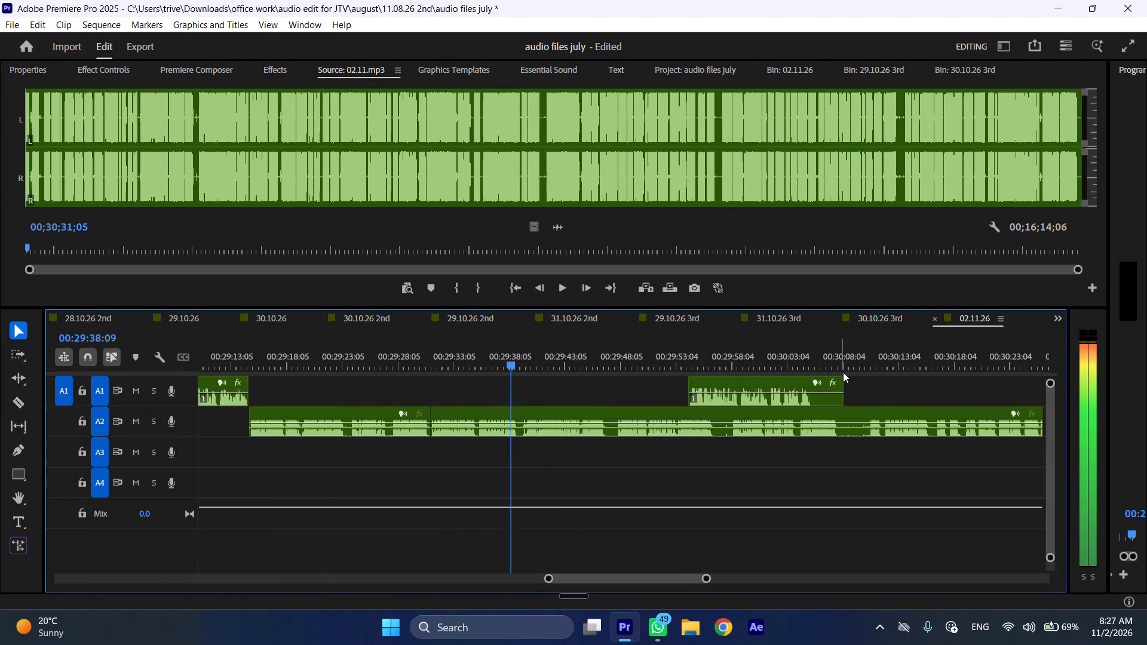
drag(840, 378, 812, 383)
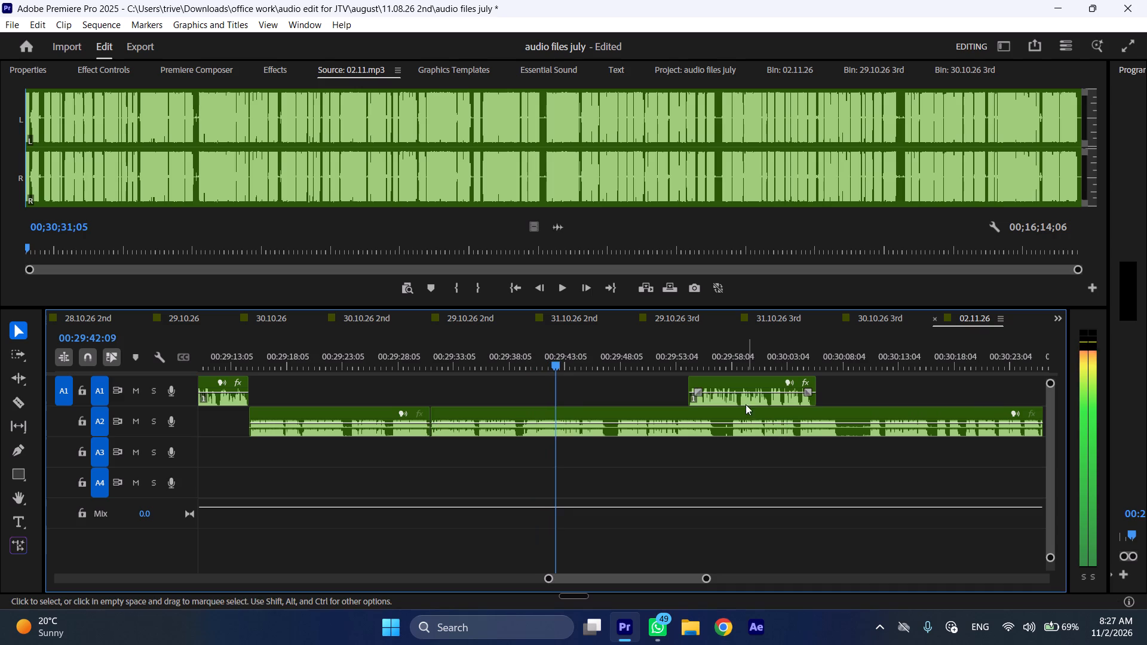
drag(716, 382, 919, 382)
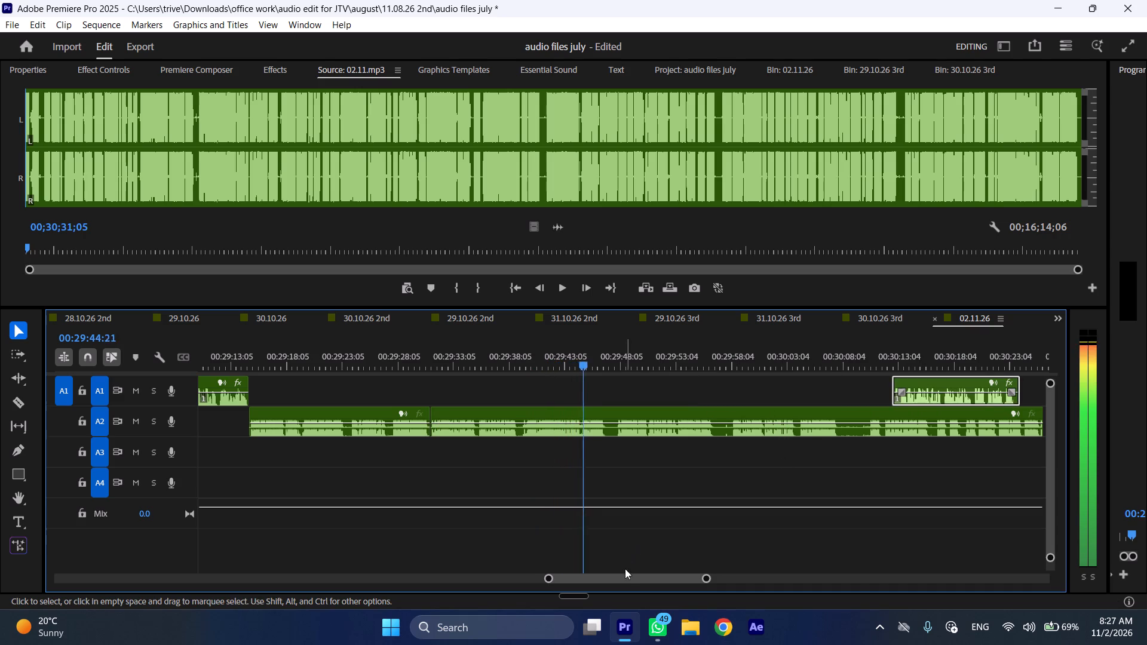
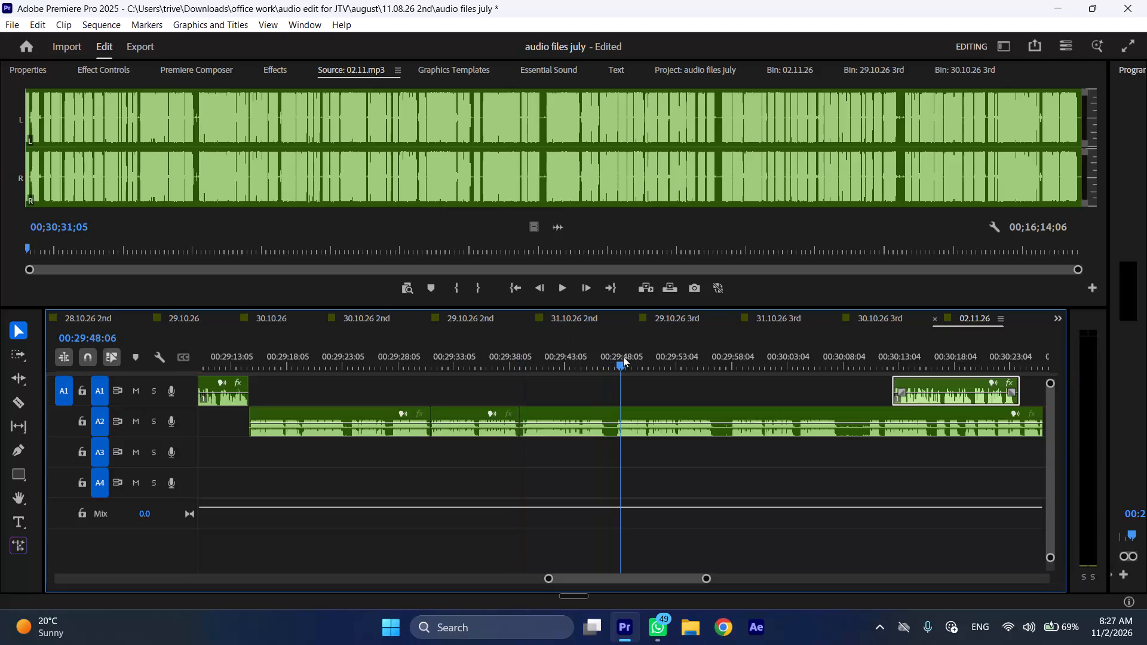
Ripple trim the roughly nine-second A2 section between 00:29:39:04 and 00:29:48:06.
click(628, 422)
key(shift+c)
key(ctrl+shift+d)
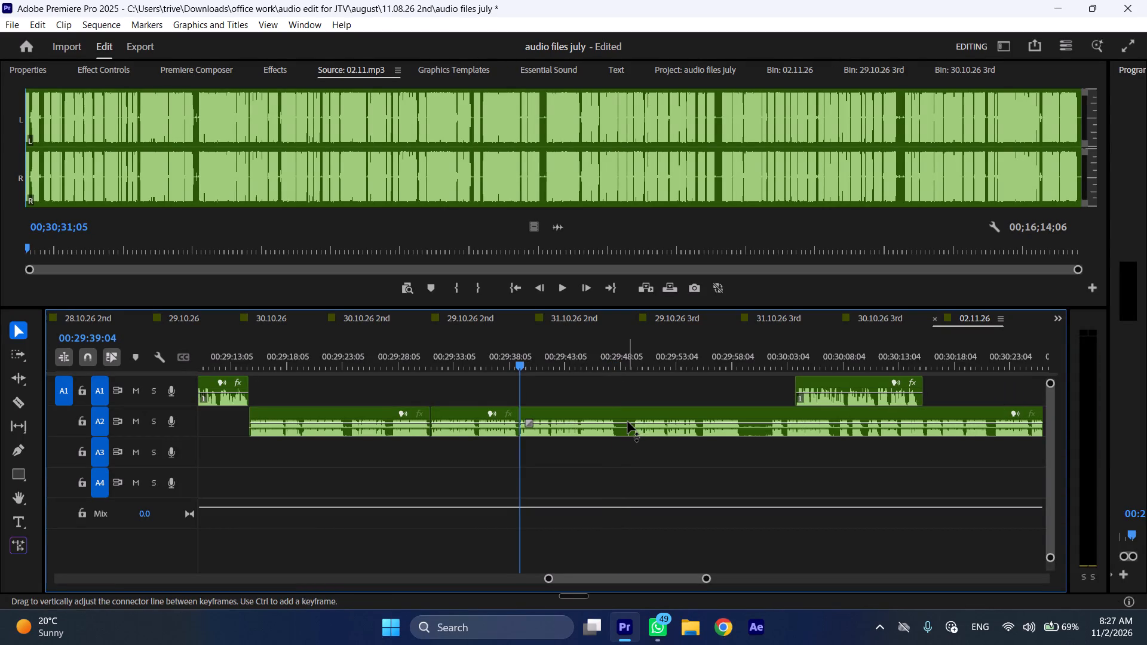
Play the A2 recording from the new join at increased speed and cut it at about 00:29:47.
key(space)
text(l)
scroll(627, 463, down, 4)
scroll(600, 474, up, 2)
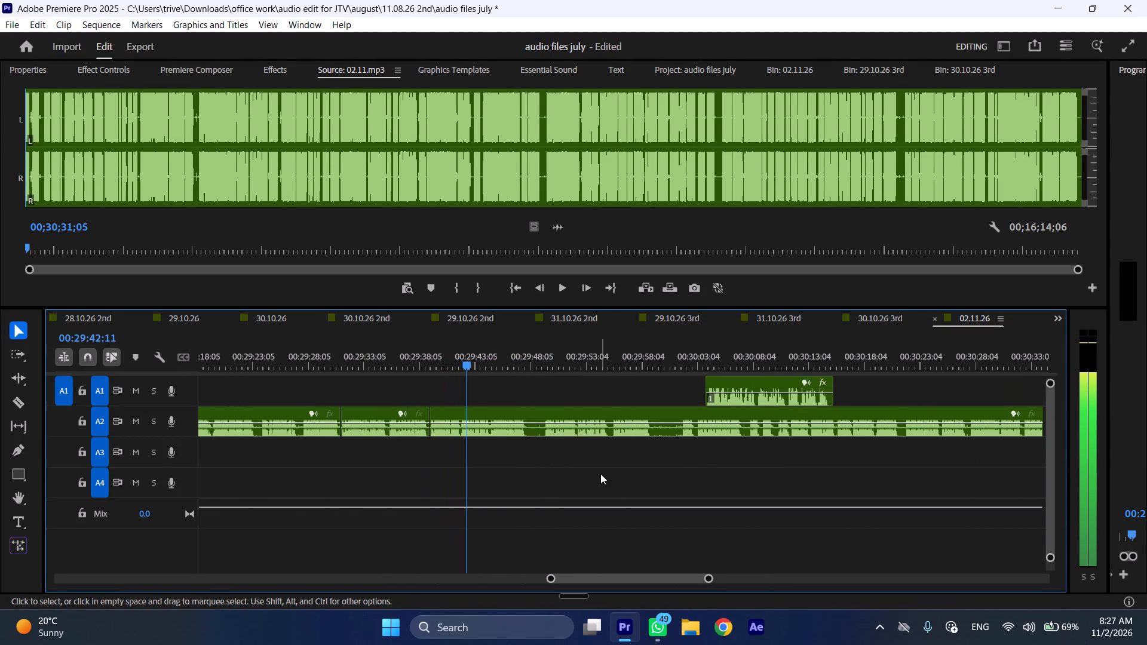
scroll(600, 474, up, 1)
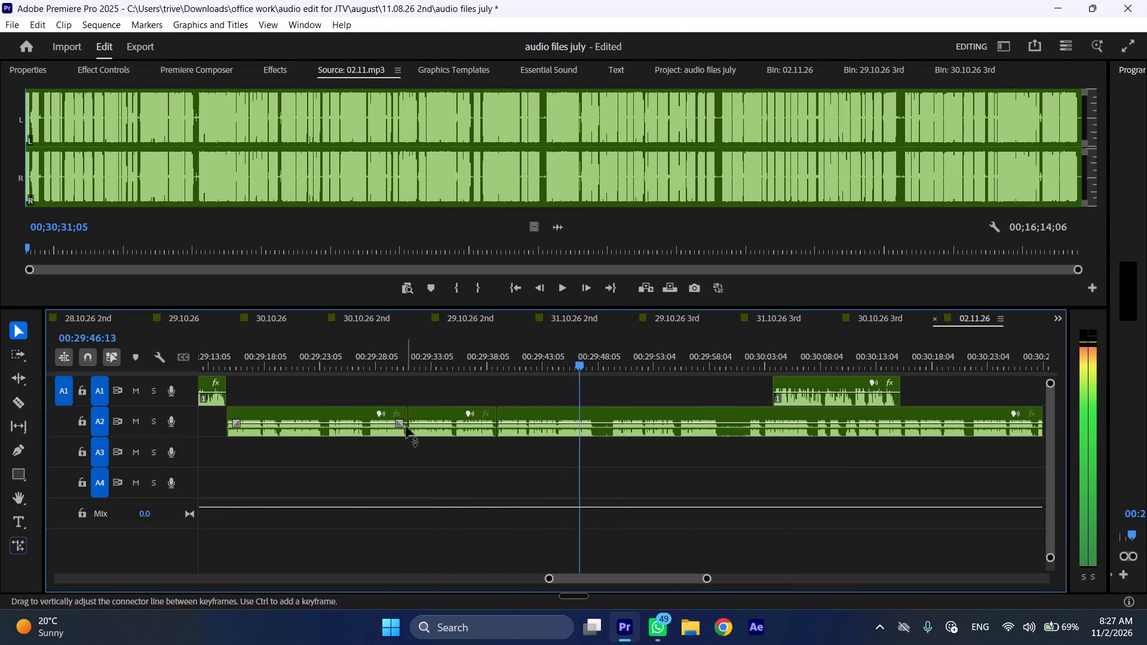
key(space)
key(shift+c)
Cut around the short pause in the A2 recording just before 00:29:24:00 and ripple trim it by about 0.4 seconds.
drag(325, 352, 330, 352)
key(shift+c)
click(345, 412)
key(shift+c)
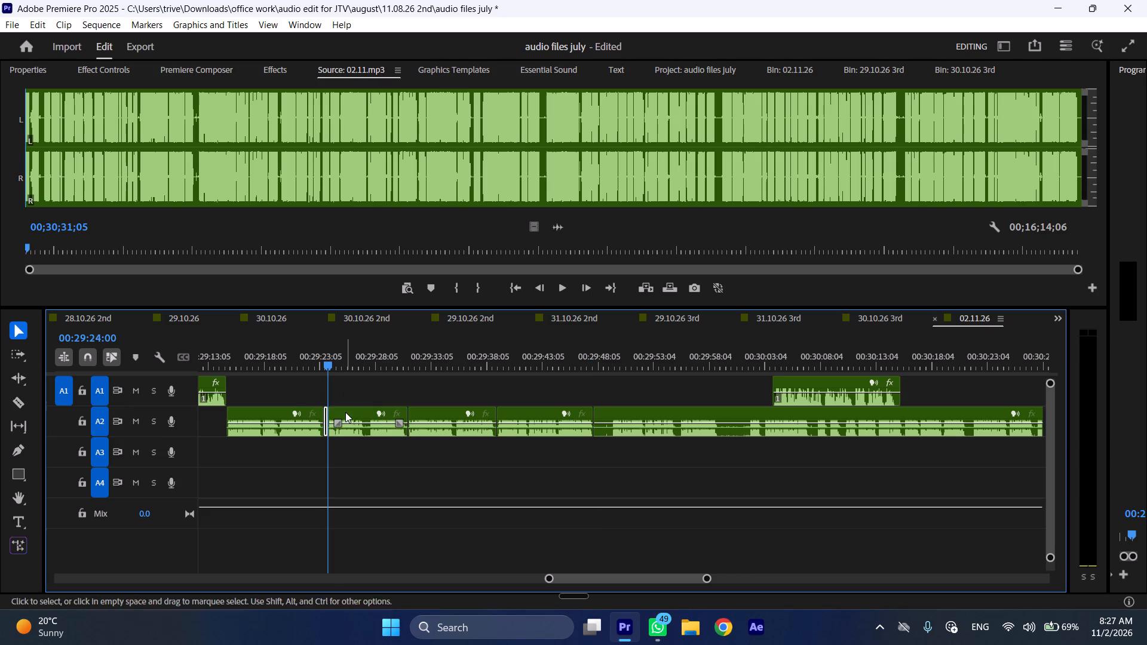
key(ctrl+shift+d)
Cut the A2 recording at 00:29:26:21 and ripple trim about 0.4 seconds of pause right after it.
click(362, 356)
key(shift+c)
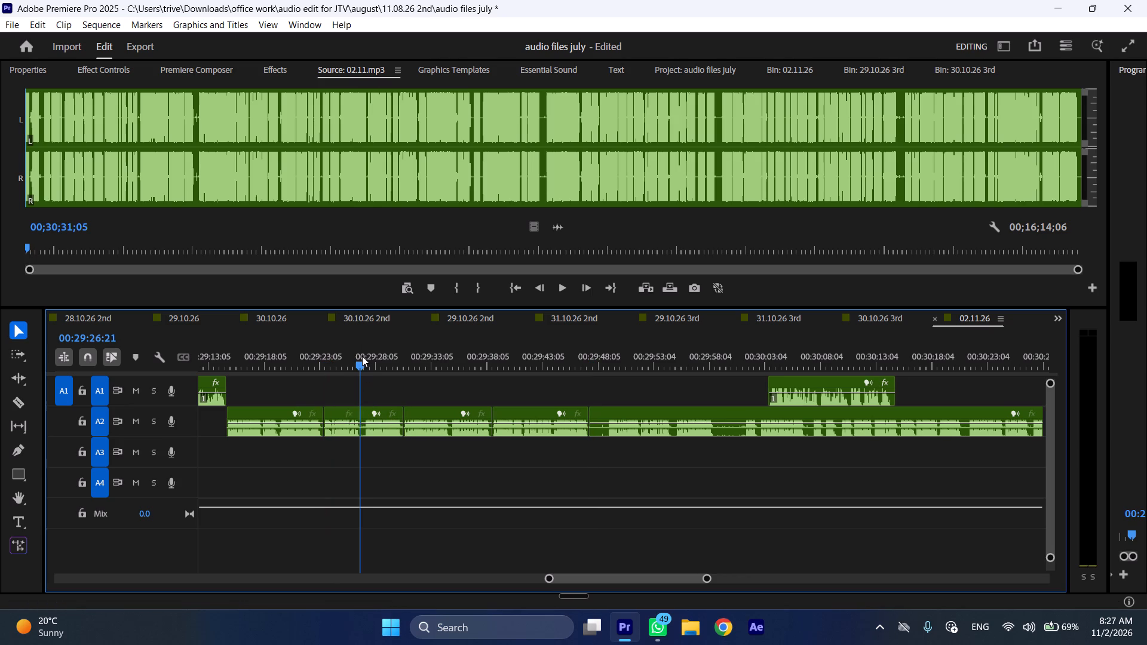
click(378, 431)
key(shift+c)
key(ctrl+shift+d)
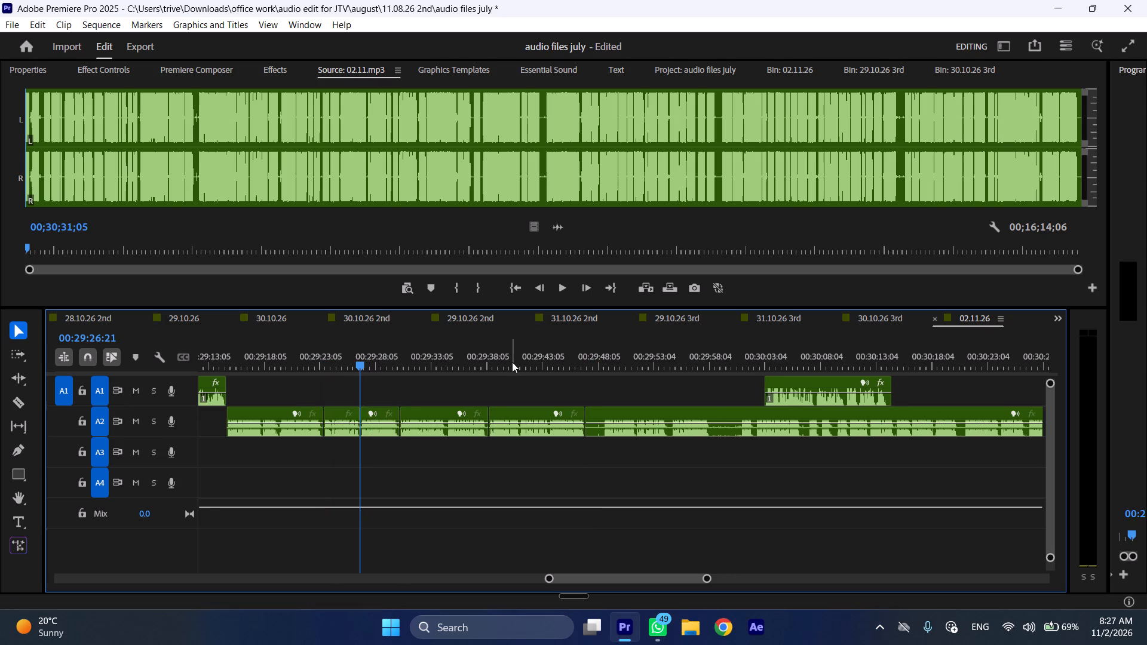
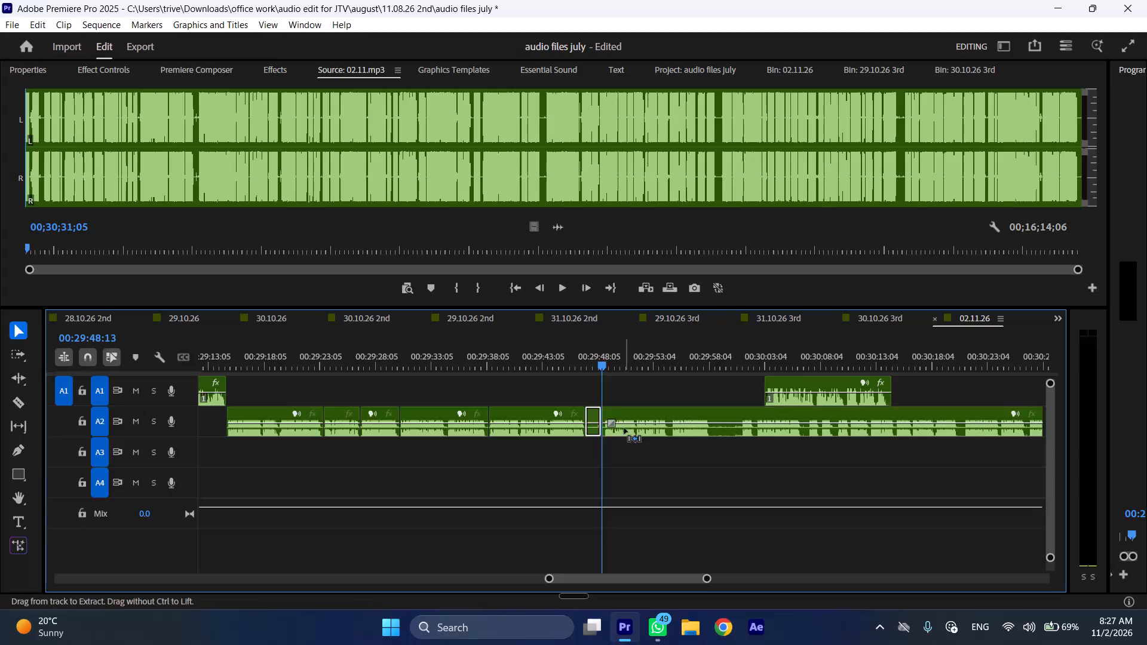
Ripple trim the roughly 1.5-second A2 section between 00:29:47:03 and 00:29:48:13.
key(ctrl+shift+d)
Cut the A2 recording at 00:29:50:02 and again about three seconds on, and ripple trim the section between the cuts.
key(space)
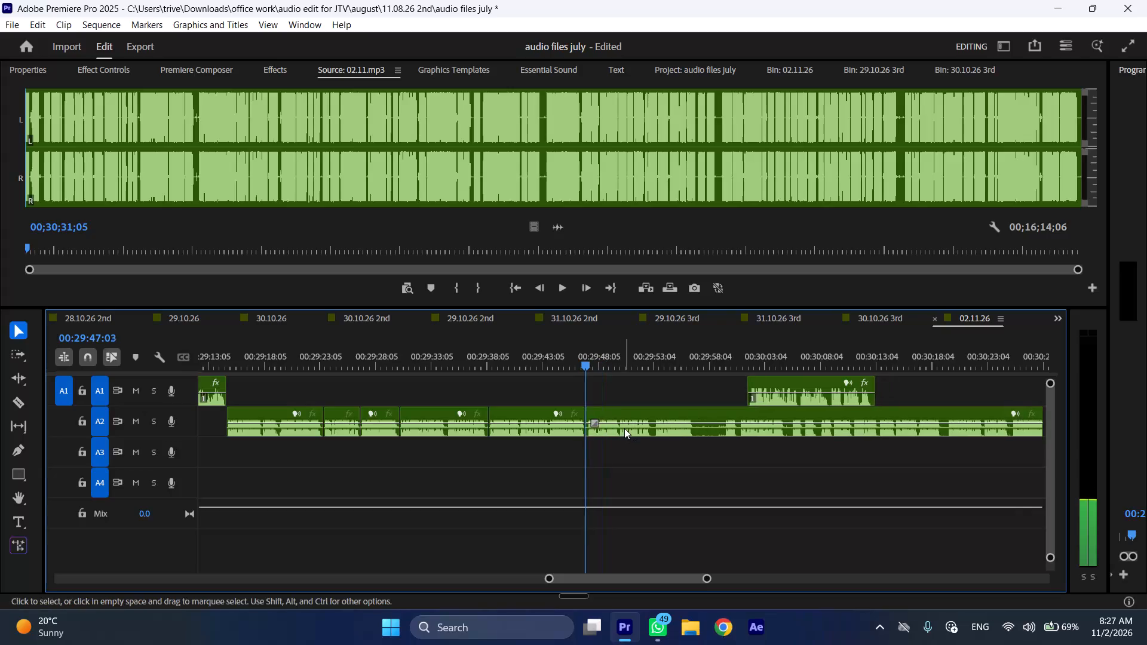
text(l)
scroll(701, 492, down, 9)
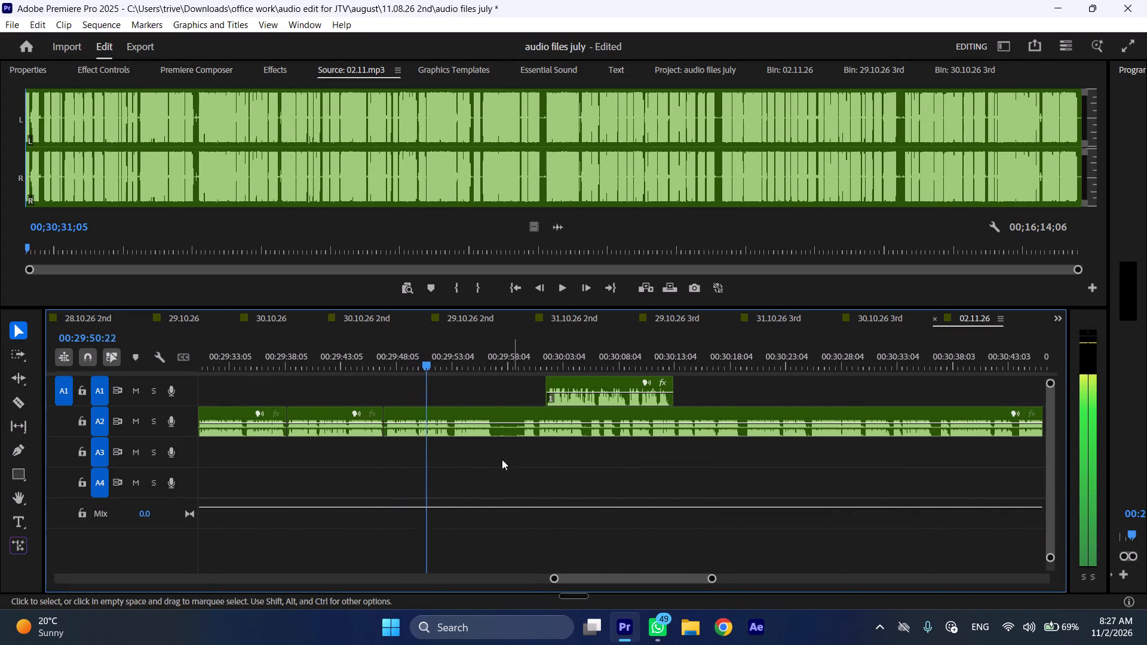
click(421, 355)
key(shift+c)
key(space)
drag(437, 354, 443, 354)
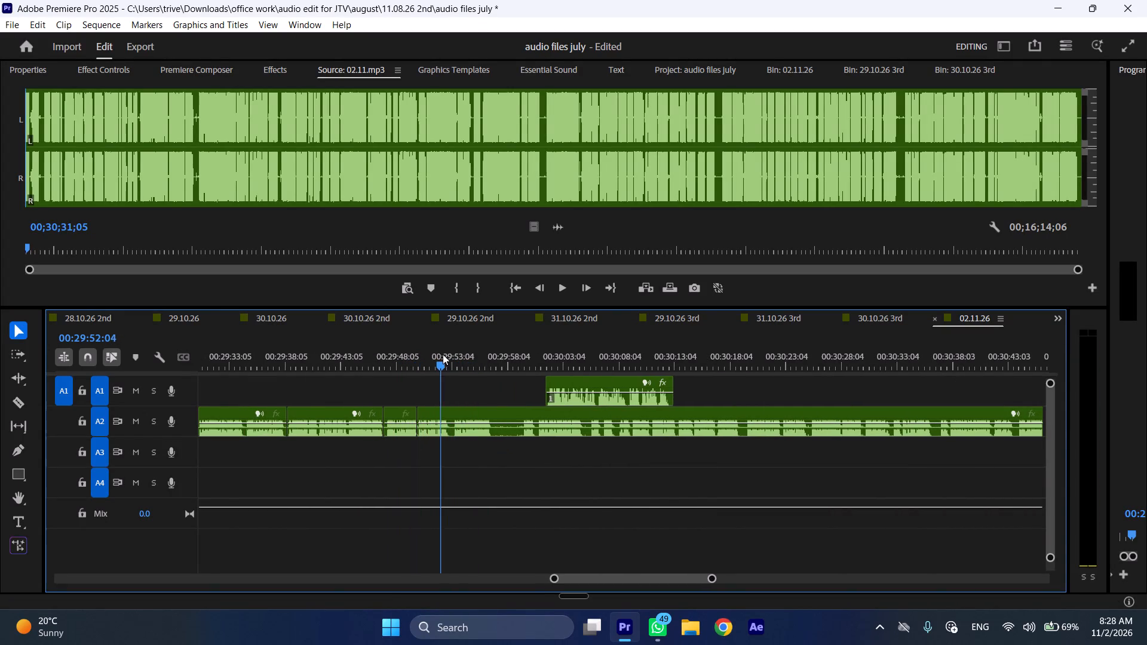
drag(443, 354, 455, 355)
click(471, 414)
key(shift+c)
key(ctrl+shift+d)
Play the A2 recording from the new join at increased speed and cut it at 00:29:53:14.
key(space)
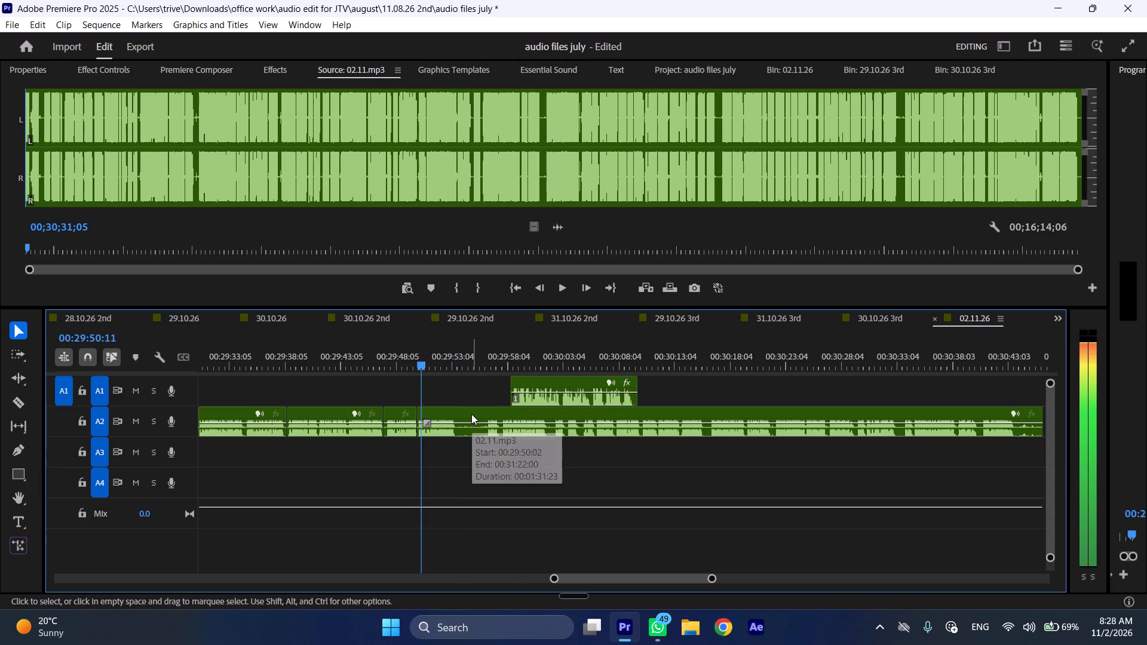
text(l)
key(space)
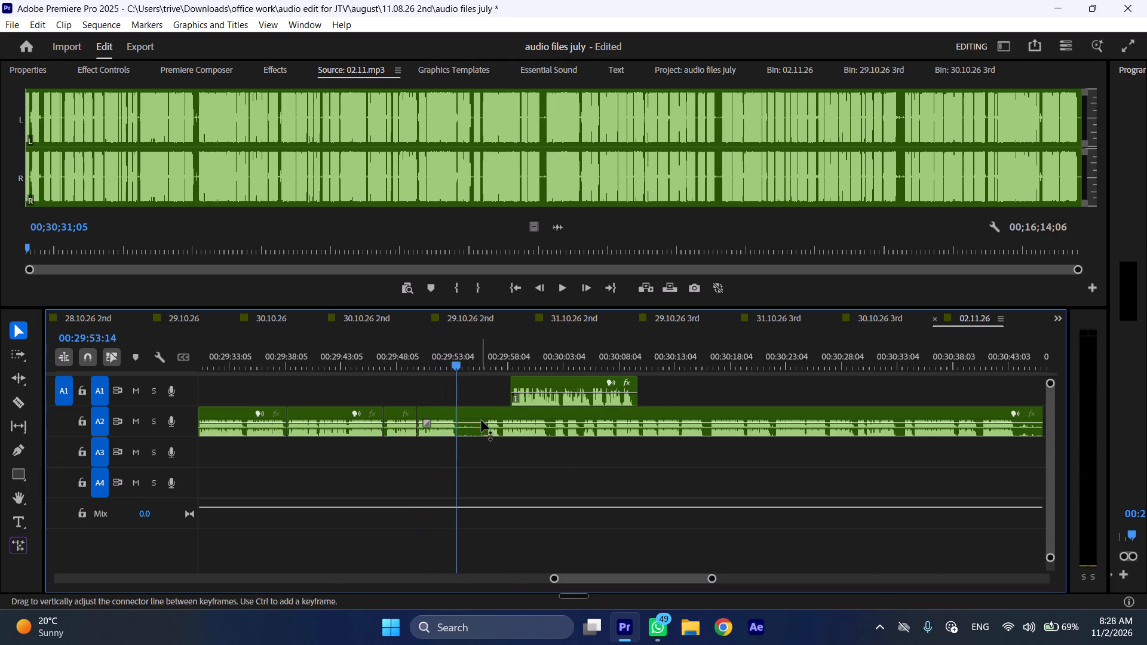
key(shift+c)
Move the A1 clip further along the timeline so it starts at about 00:30:32.
drag(530, 377, 901, 382)
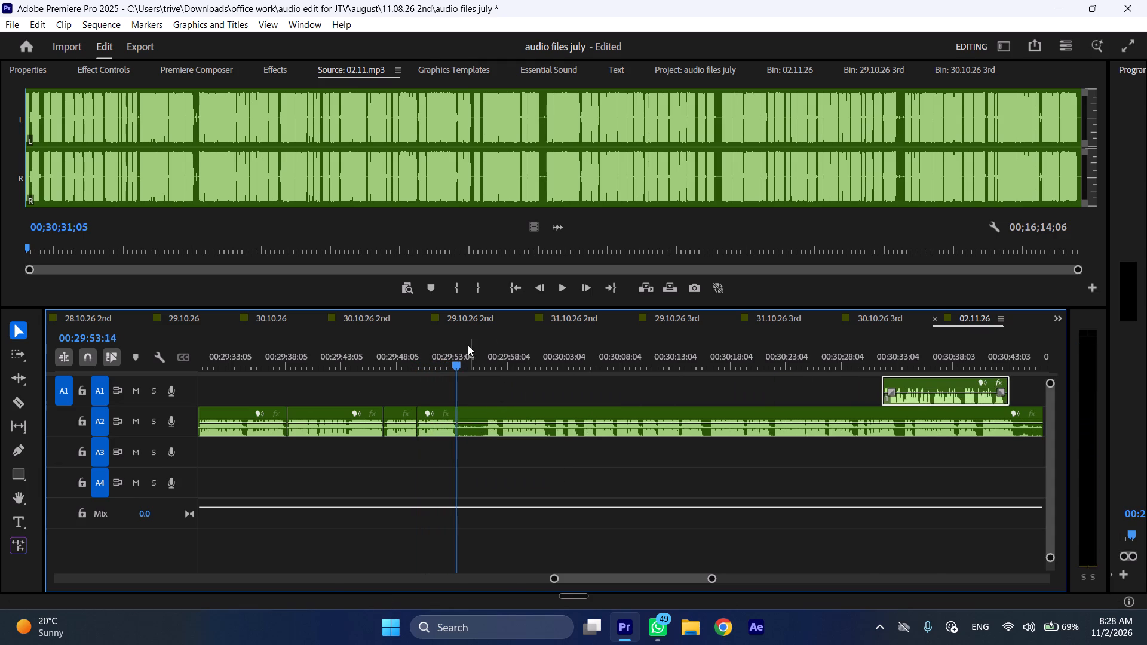
Listen on, cut the A2 recording at 00:30:04:20 and ripple trim the roughly 11-second section from 00:29:53:14 to that cut.
drag(483, 346, 489, 348)
key(space)
text(l)
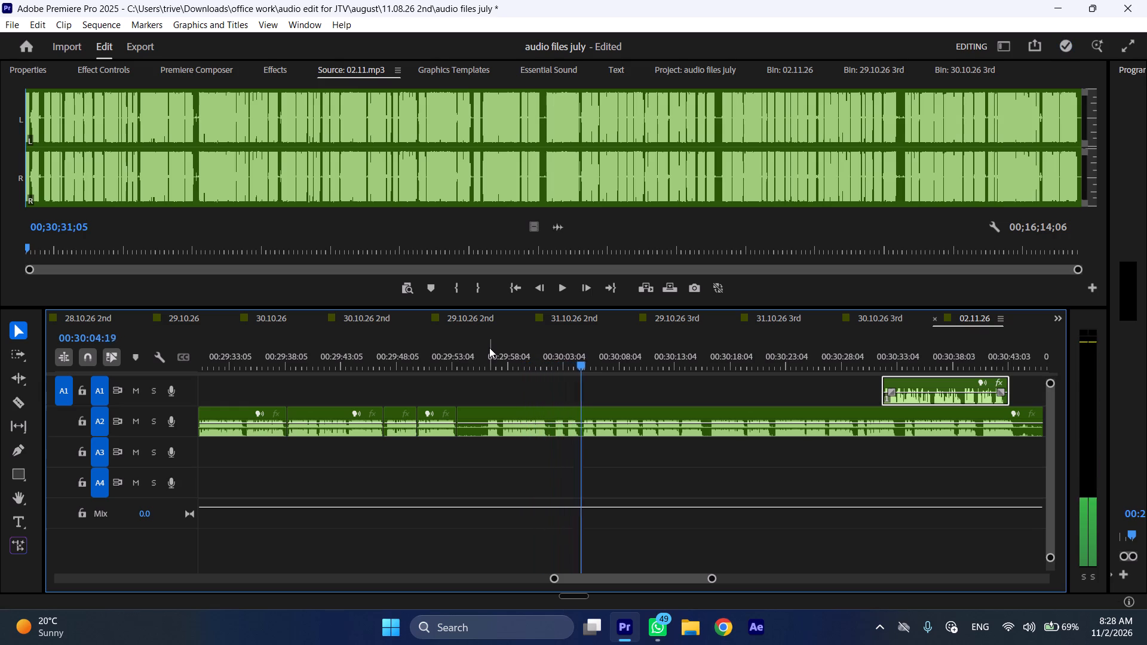
click(582, 354)
scroll(588, 373, down, 1)
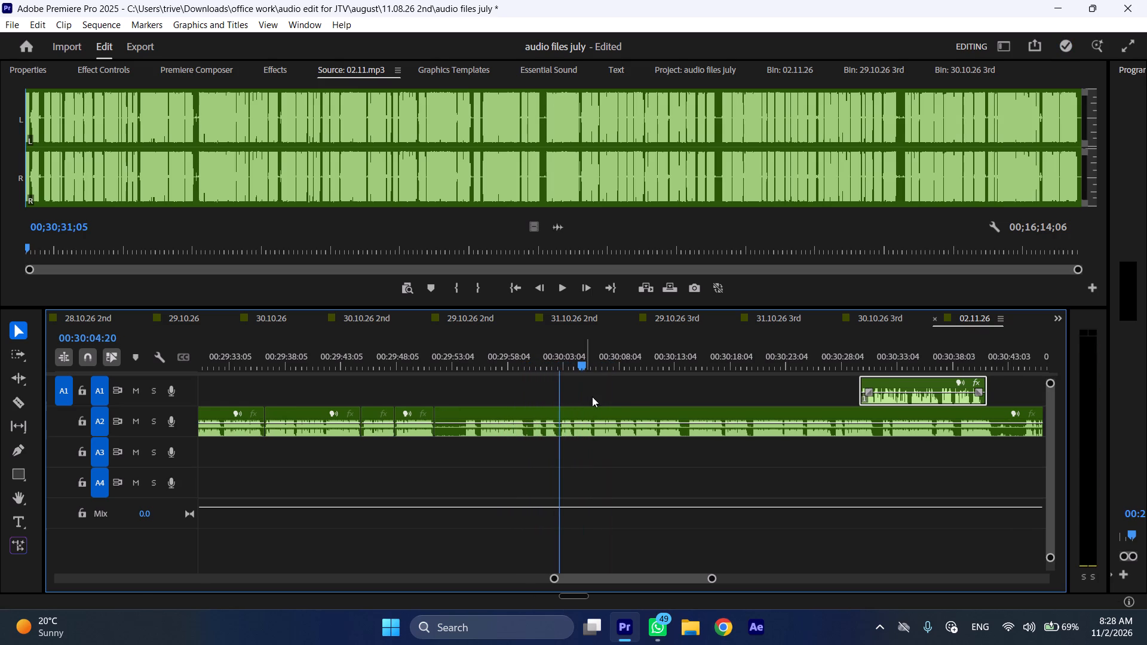
click(592, 397)
click(594, 412)
key(shift+c)
click(519, 423)
key(ctrl+shift+d)
Play the A2 recording from the join at increased speed and move the A1 clip further along to start at about 00:30:42.
key(space)
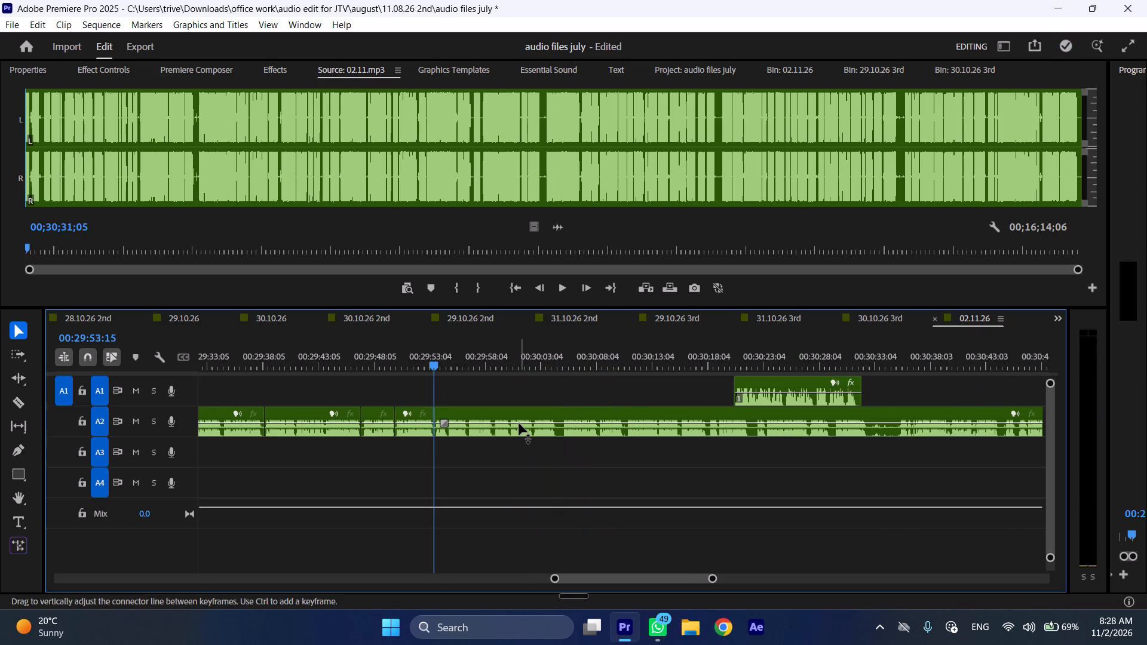
text(l)
scroll(574, 437, down, 5)
drag(642, 380, 642, 380)
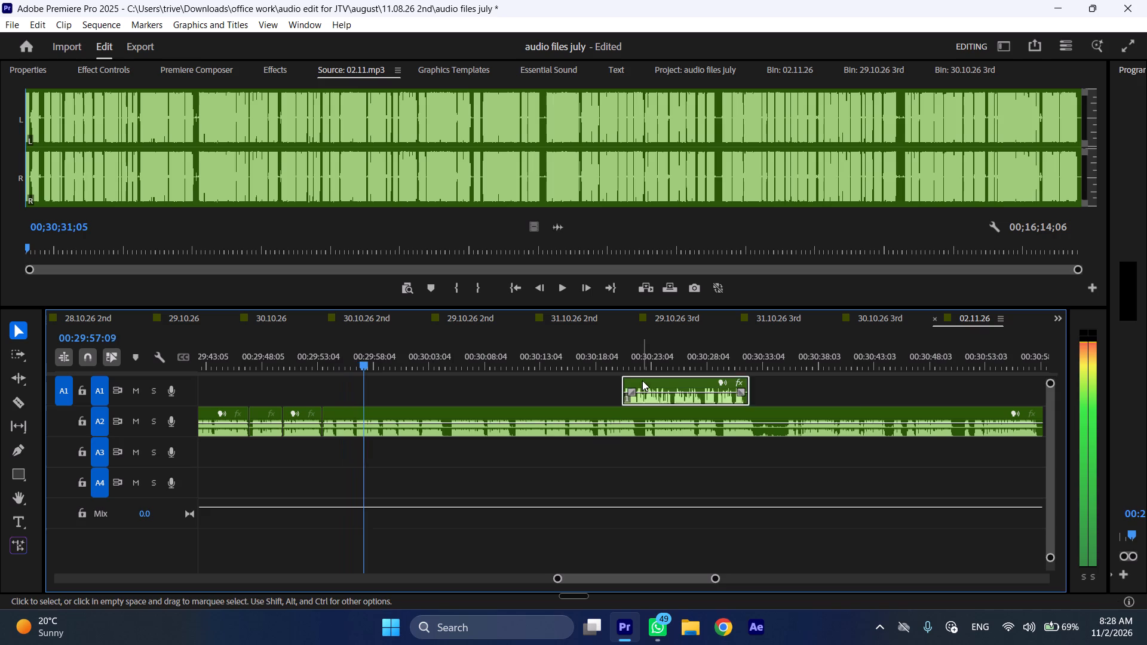
drag(642, 380, 881, 380)
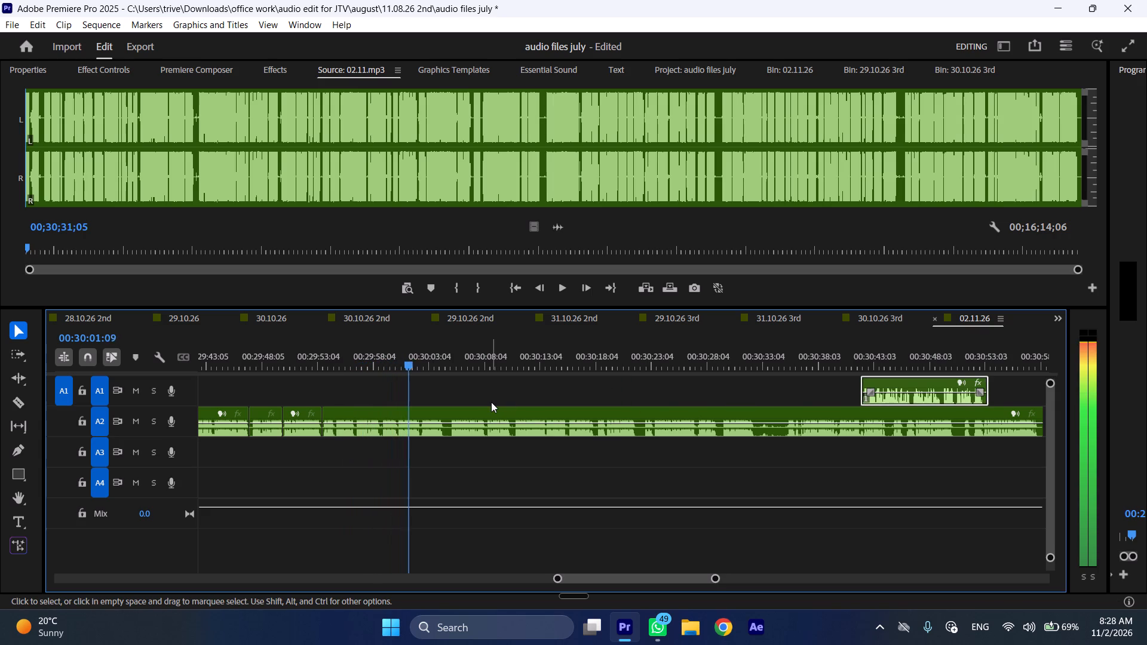
Cut the A2 recording at about 00:30:02:15 and 00:30:05:07, and ripple trim the roughly 2.7-second section between them.
key(space)
text(C)
key(space)
key(l)
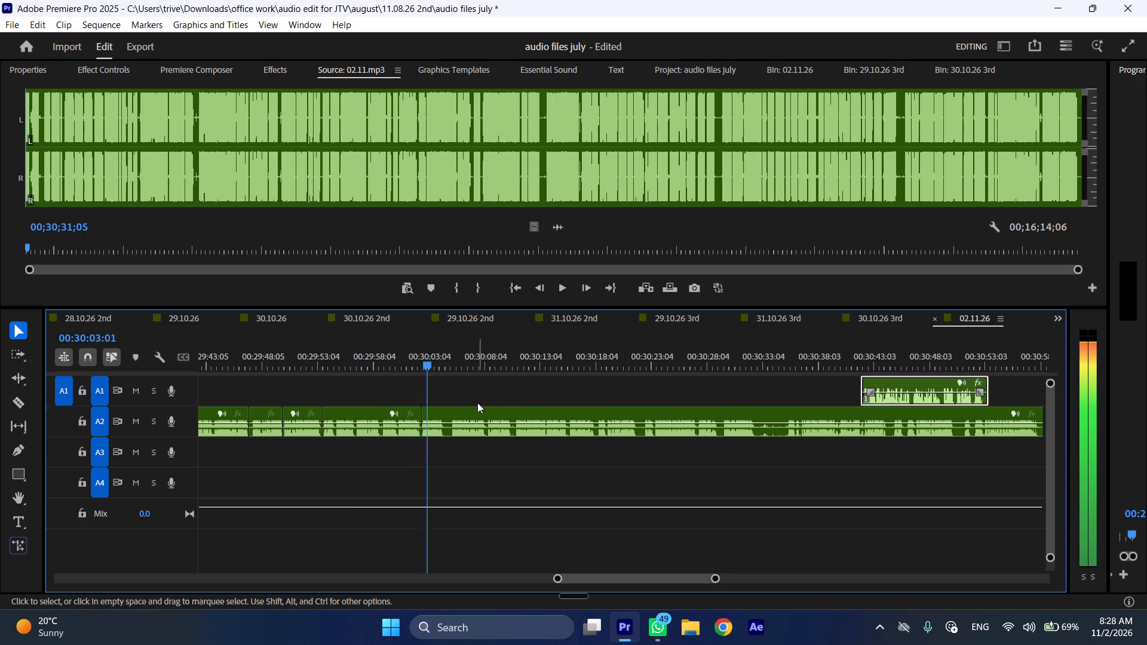
click(453, 361)
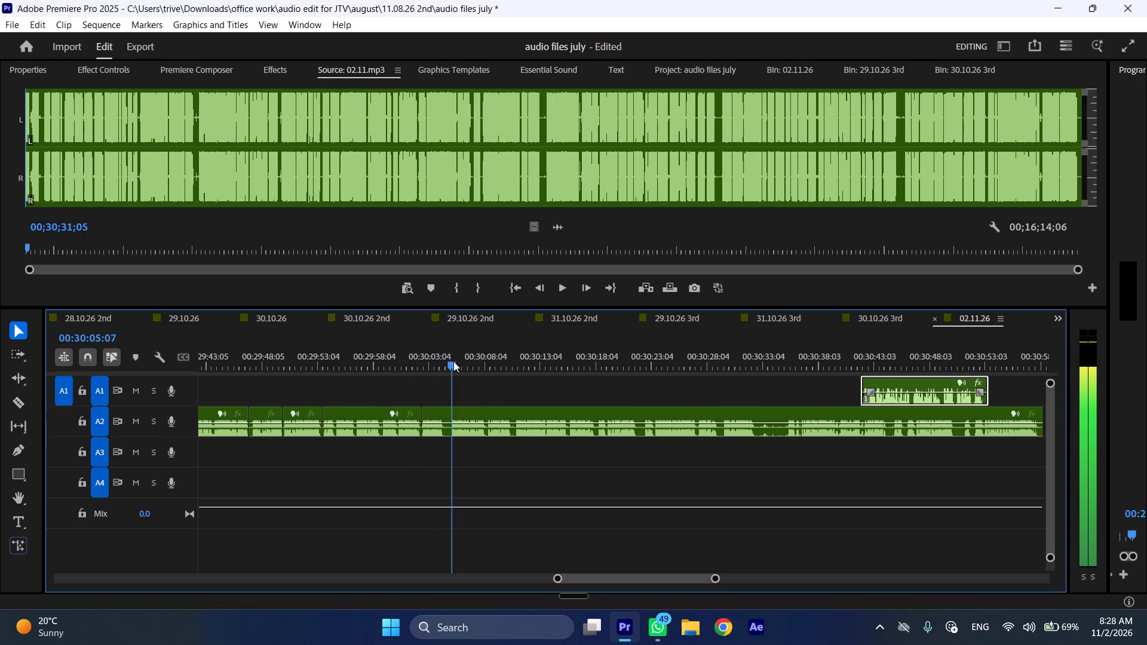
click(469, 428)
key(shift+c)
key(ctrl+shift+d)
Listen on, cut the A2 recording at 00:30:15:12 and about 00:30:19:14, and ripple trim the roughly four-second section between them.
key(space)
text(l)
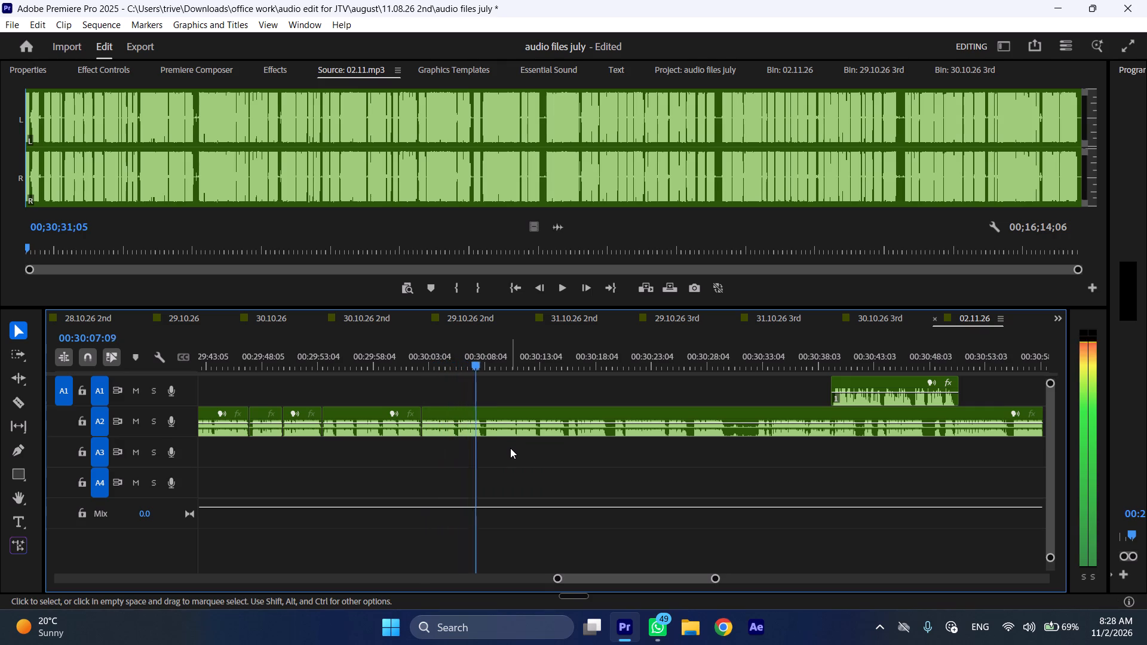
scroll(548, 456, down, 2)
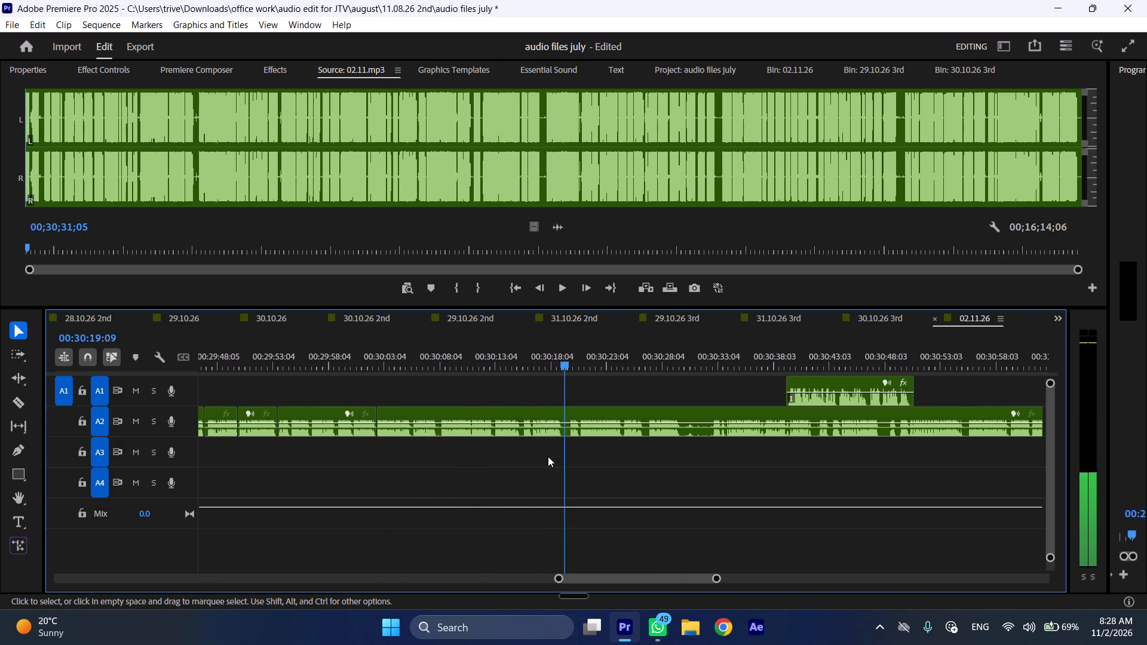
drag(523, 355, 564, 355)
key(shift+c)
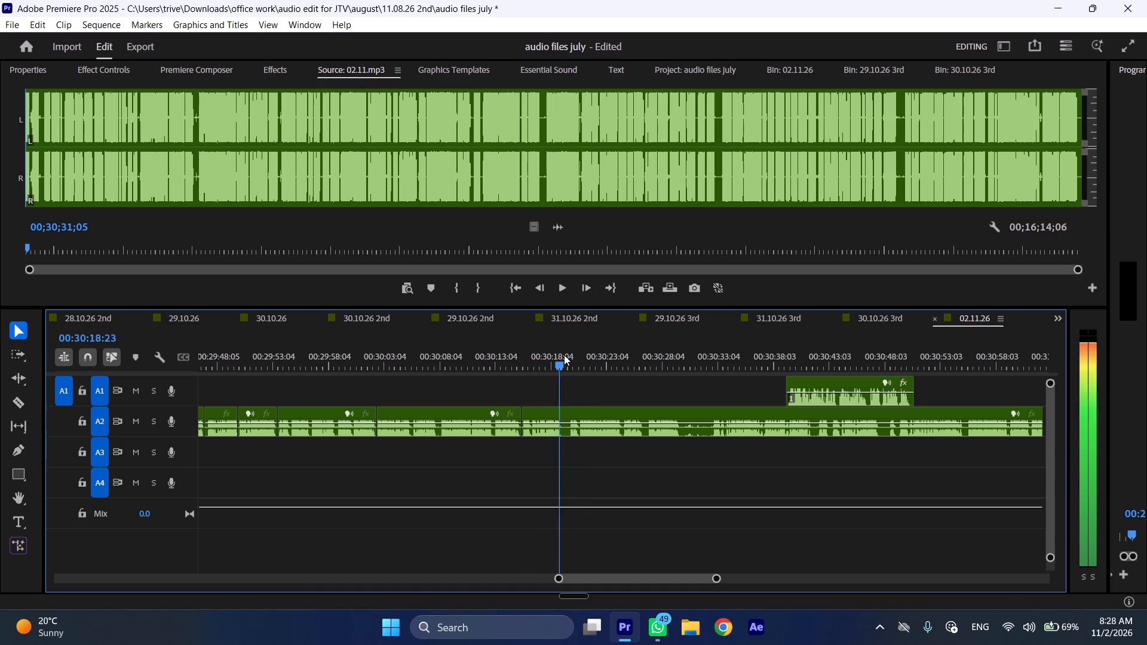
drag(564, 355, 569, 355)
click(581, 403)
click(582, 414)
key(shift+c)
key(ctrl+shift+d)
Listen on, cut the A2 recording at 00:30:20:11 and 00:30:22:12, and ripple trim the two-second section between them.
key(space)
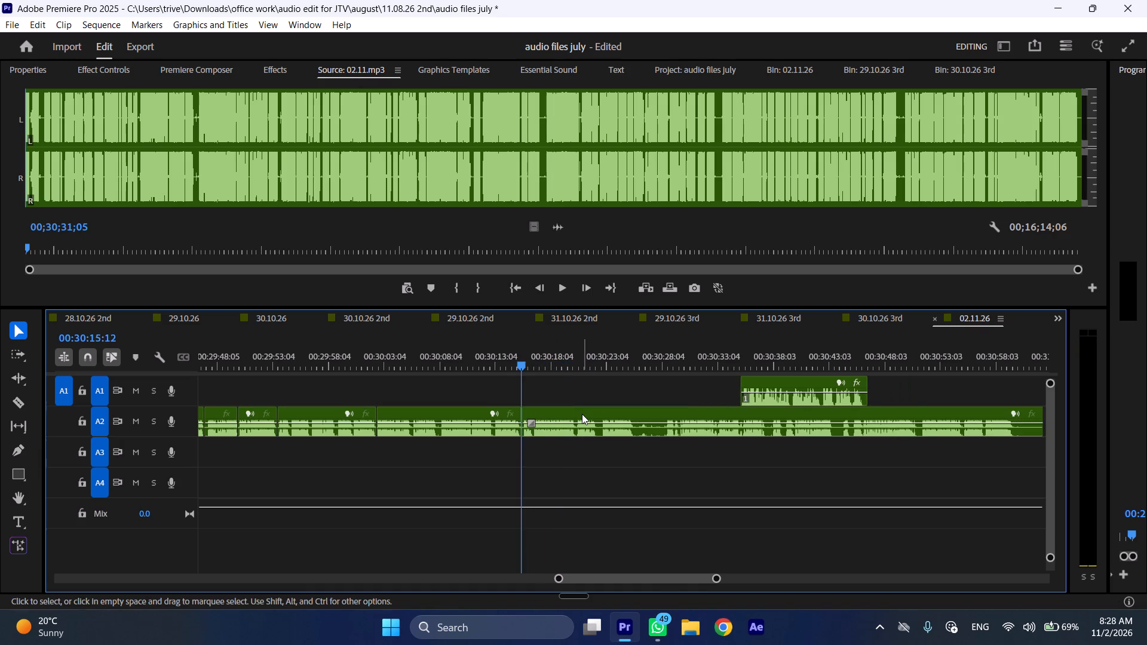
text(l)
scroll(594, 430, down, 5)
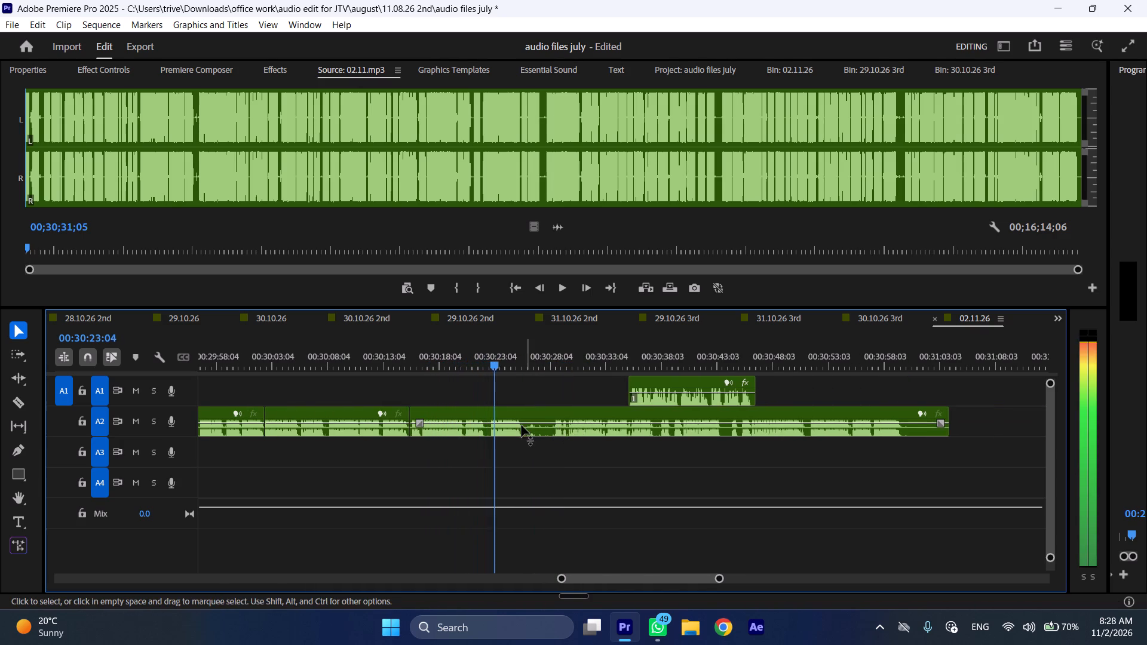
drag(470, 354, 466, 354)
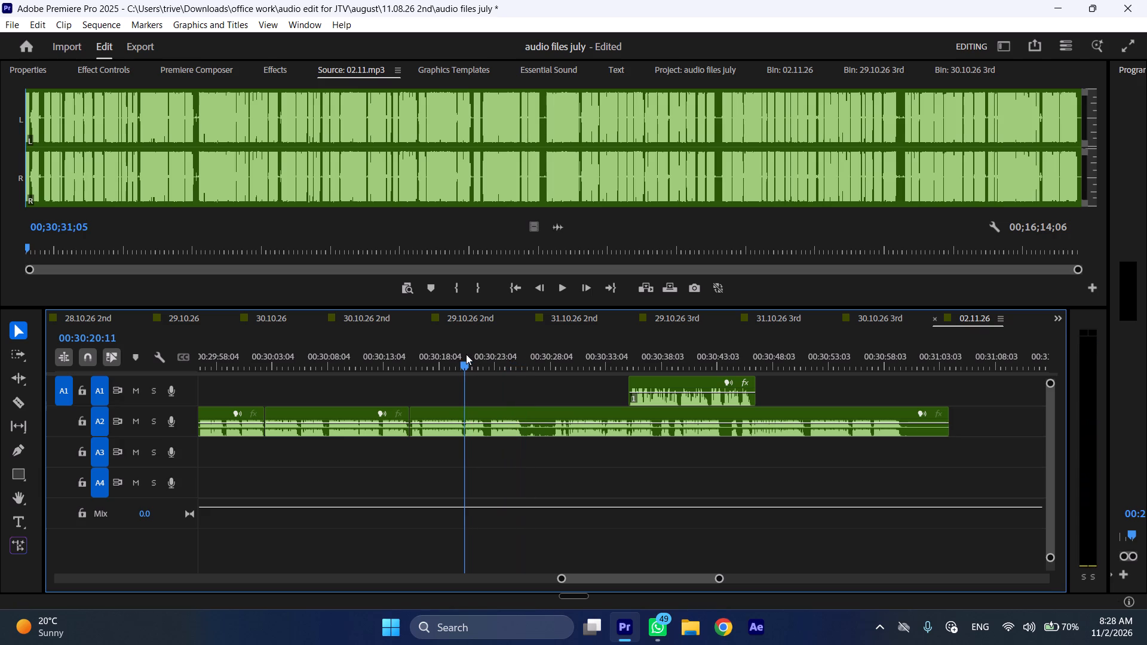
drag(466, 354, 489, 351)
key(shift+c)
click(504, 431)
key(shift+c)
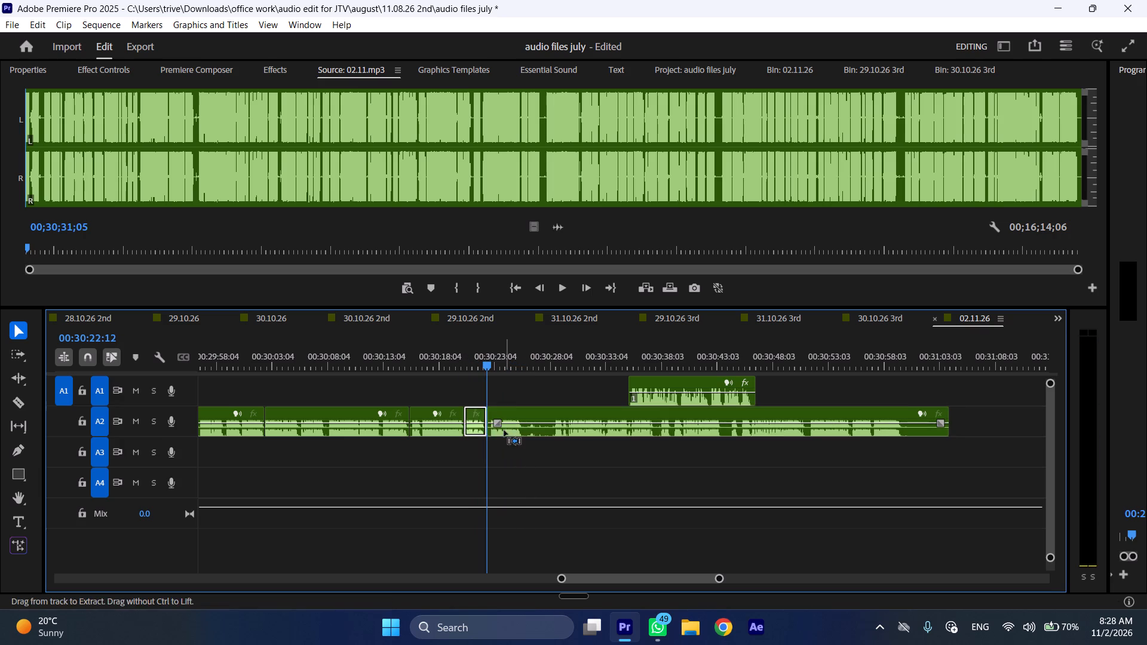
key(ctrl+shift+d)
Play the A2 recording from the new join at increased speed and cut it at 00:30:23:19.
key(space)
text(l)
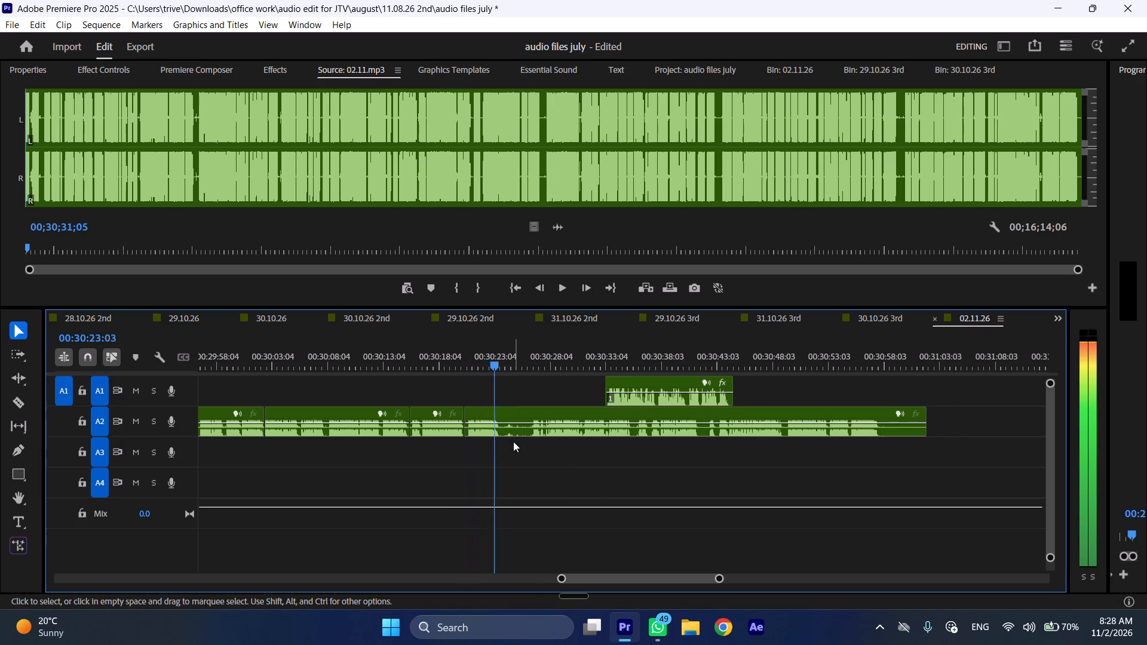
key(space)
text(C)
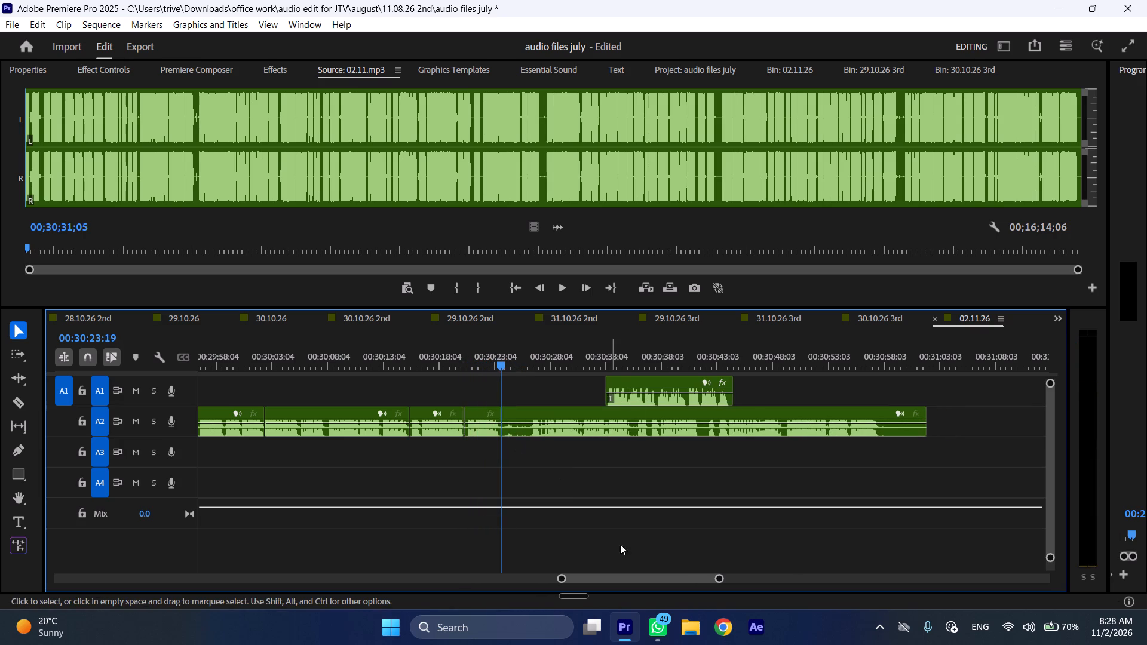
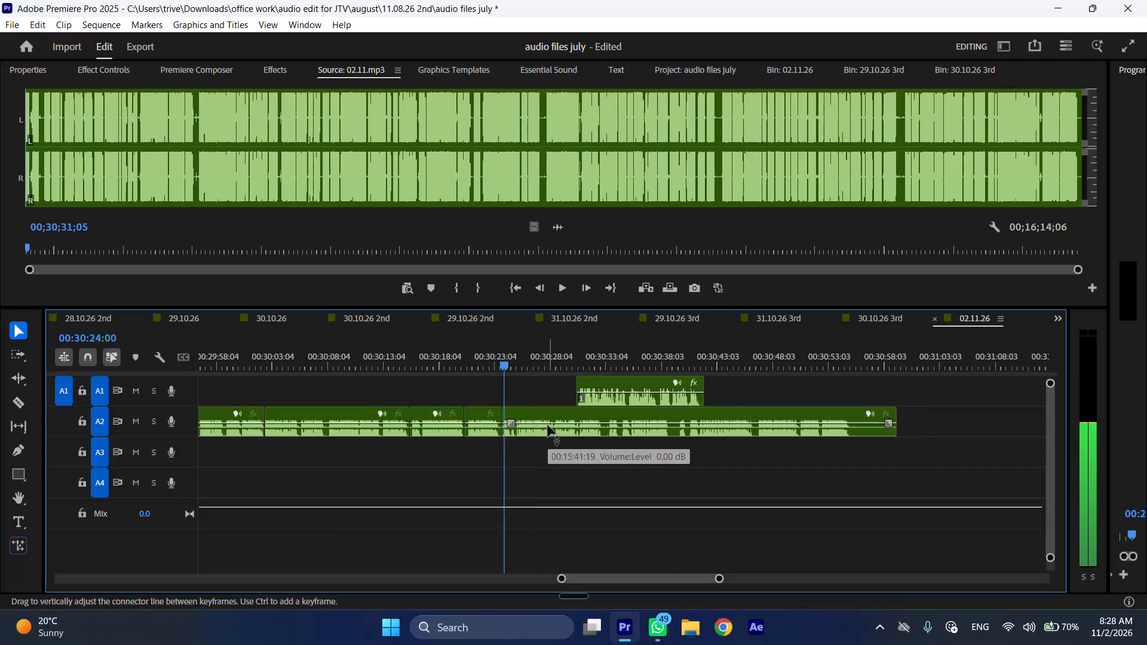
Move the A1 piece past the end of the A2 recording, starting at about 00:31:00.
drag(626, 382, 905, 382)
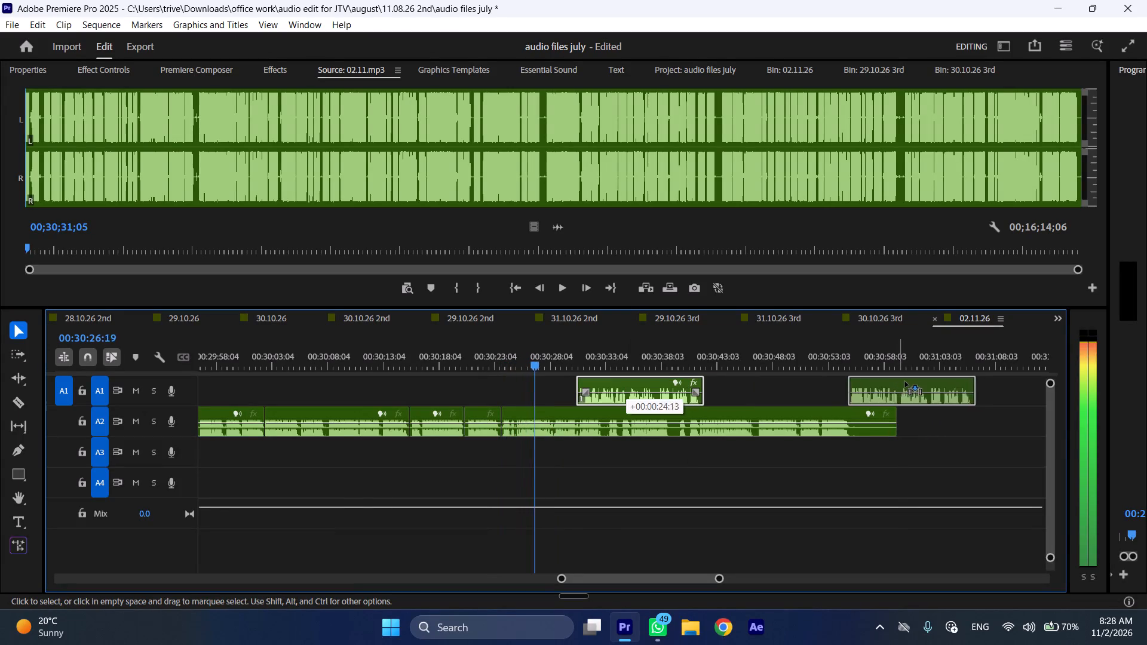
drag(905, 382, 961, 382)
Cut the A2 recording at 00:30:33:03 and about 00:30:40:16, and ripple trim the roughly 7.5-second section between them.
scroll(655, 413, down, 4)
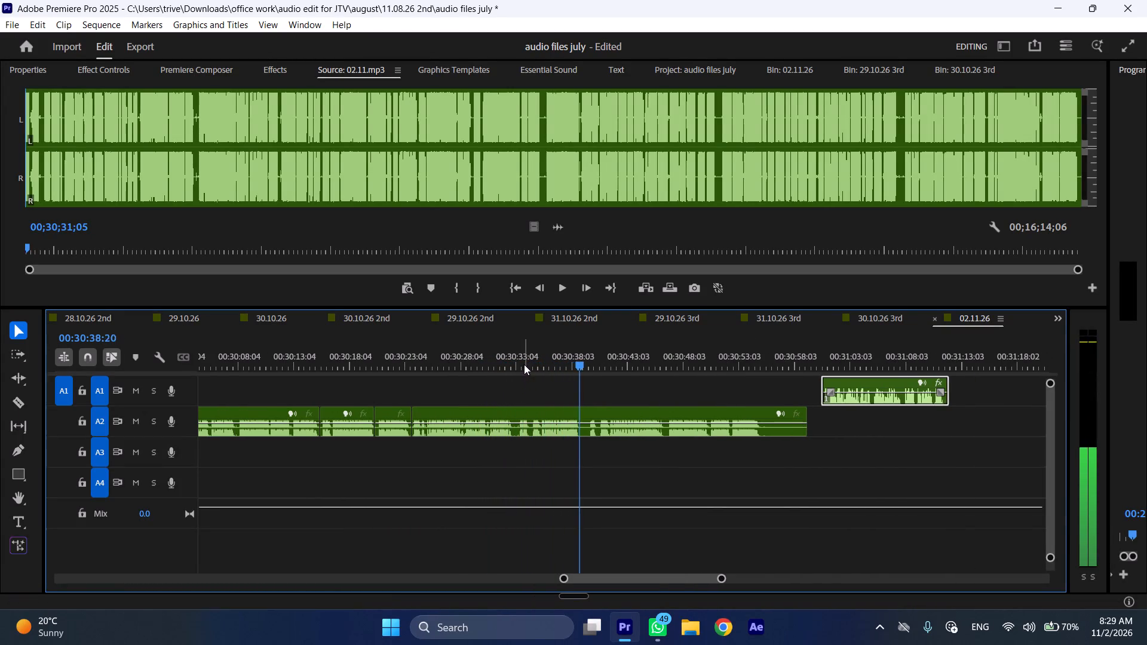
drag(517, 353, 593, 345)
key(shift+c)
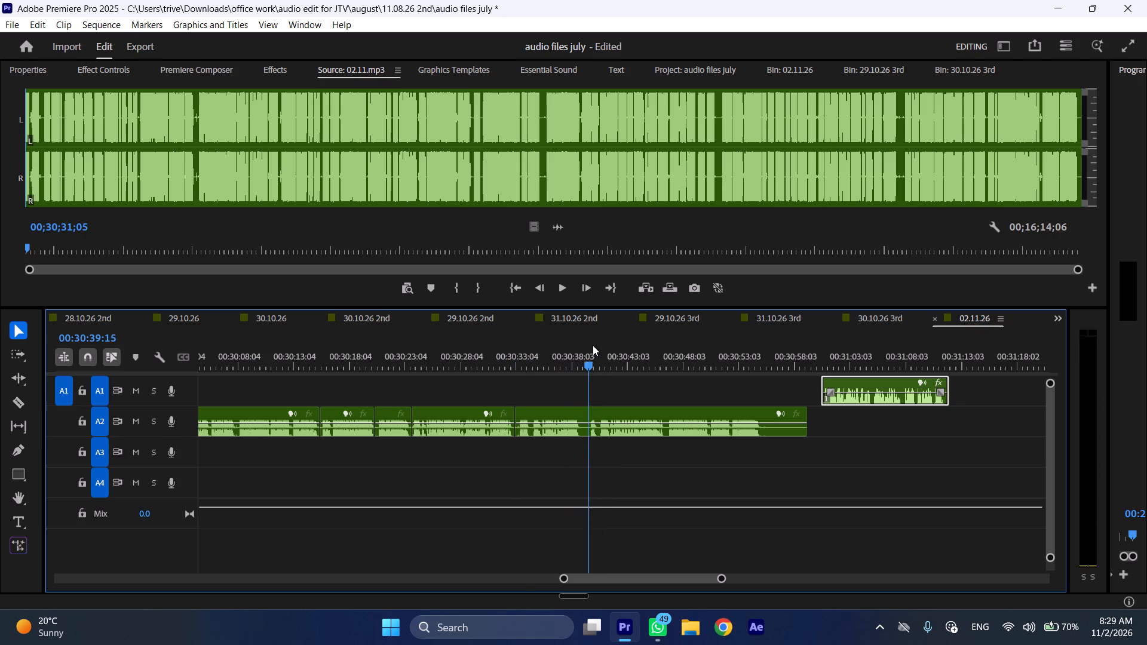
drag(593, 345, 602, 345)
click(613, 417)
key(shift+c)
key(ctrl+shift+d)
Listen on from the new join at increased speed, cut the A2 recording at 00:30:47:13, and delete the silent remainder after the cut.
key(space)
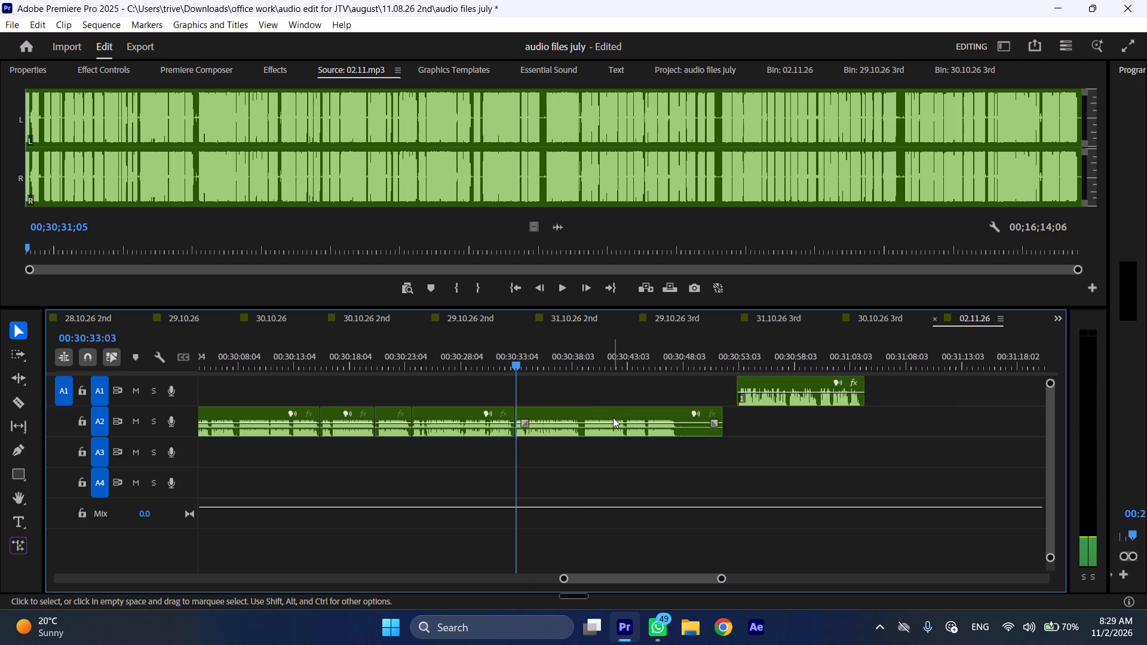
text(l)
scroll(625, 437, down, 5)
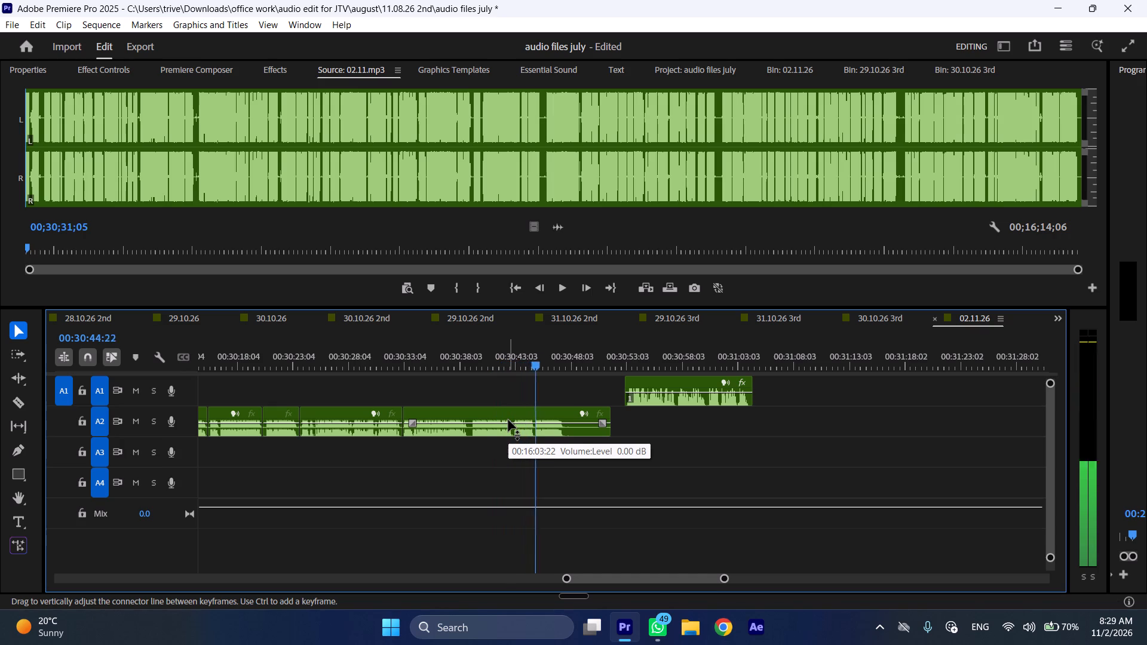
key(space)
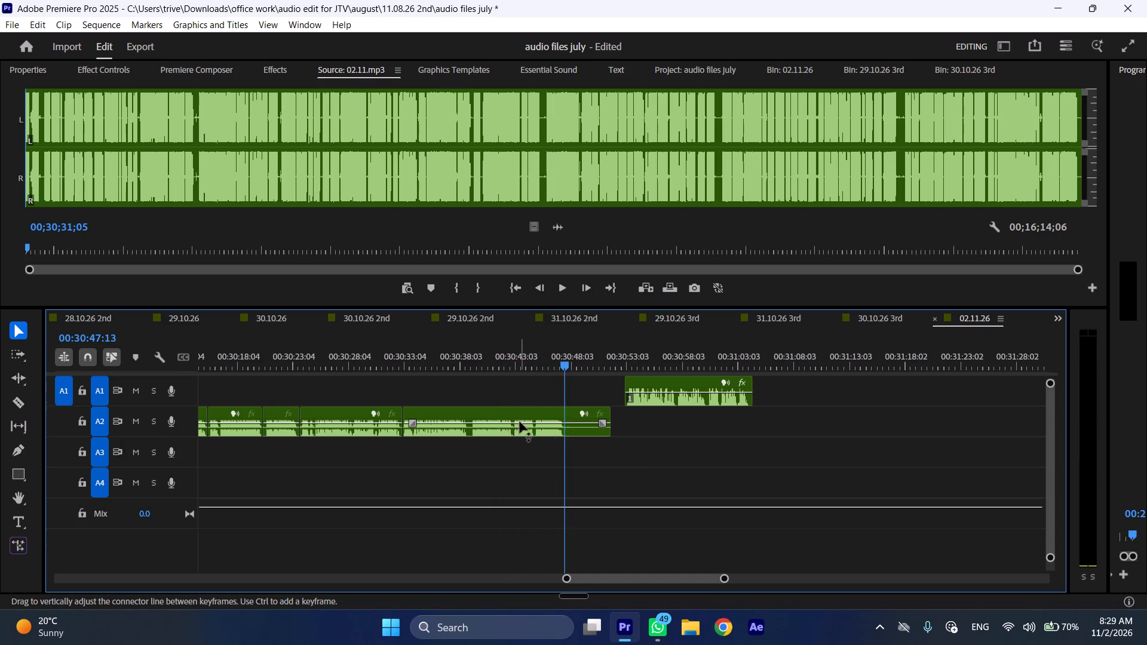
key(shift+c)
click(579, 421)
key(BackSpace)
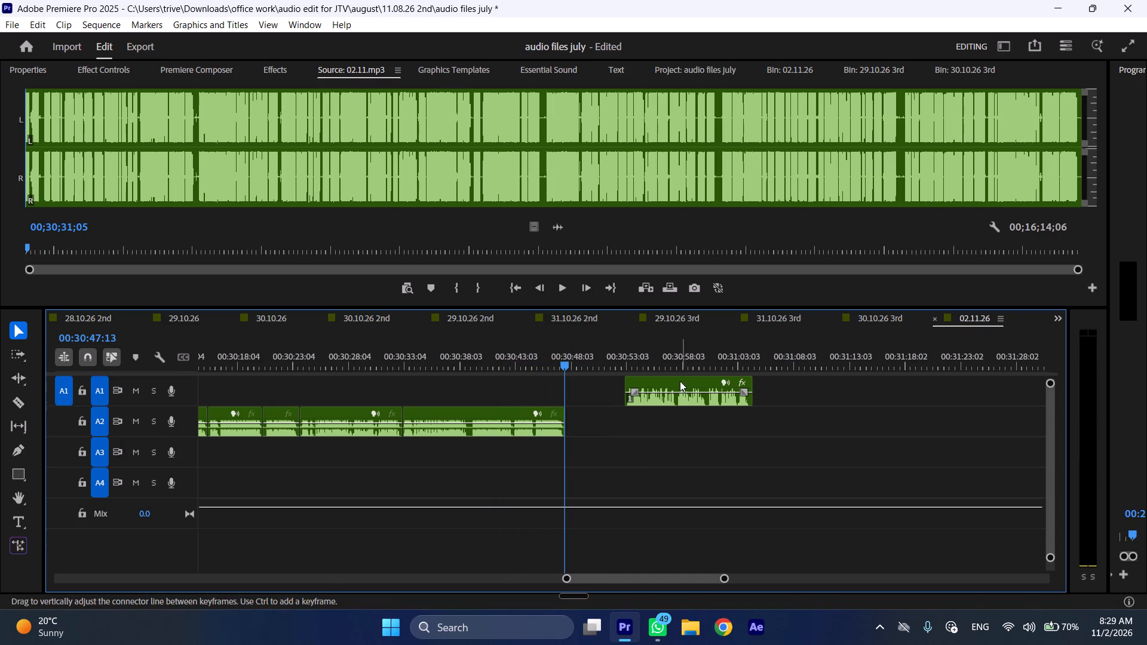
Move the A1 piece back so it starts at the A2 recording's new end at 00:30:47:13.
drag(680, 381, 623, 392)
Play the repositioned A1 piece from 00:30:47:13 at increased speed.
key(space)
text(;)
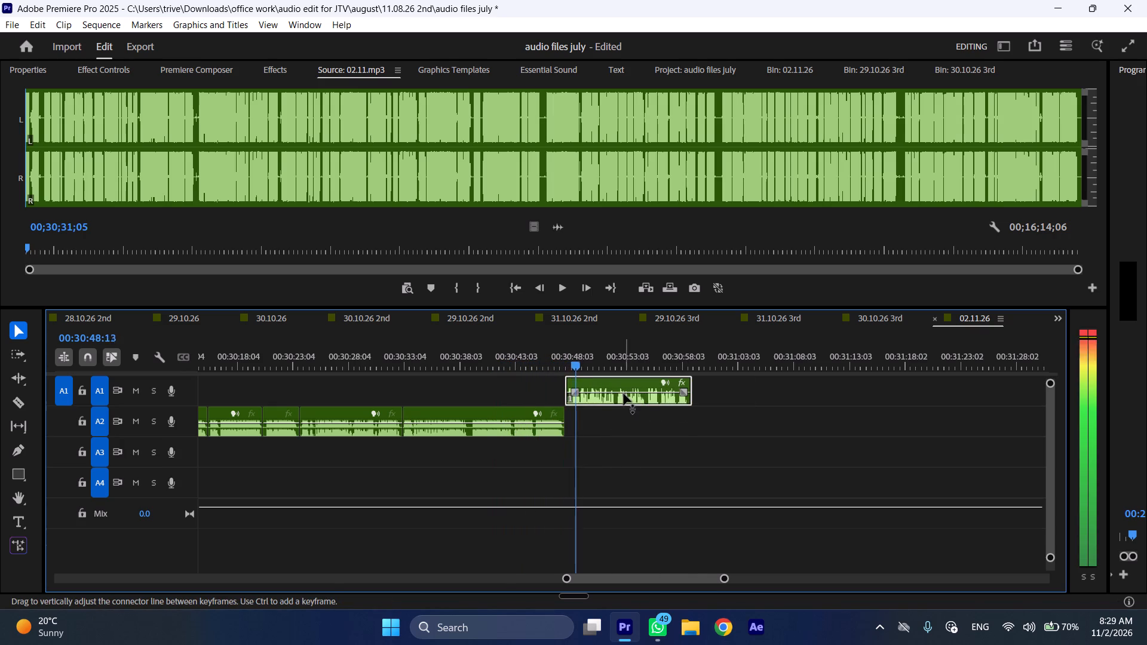
key(l)
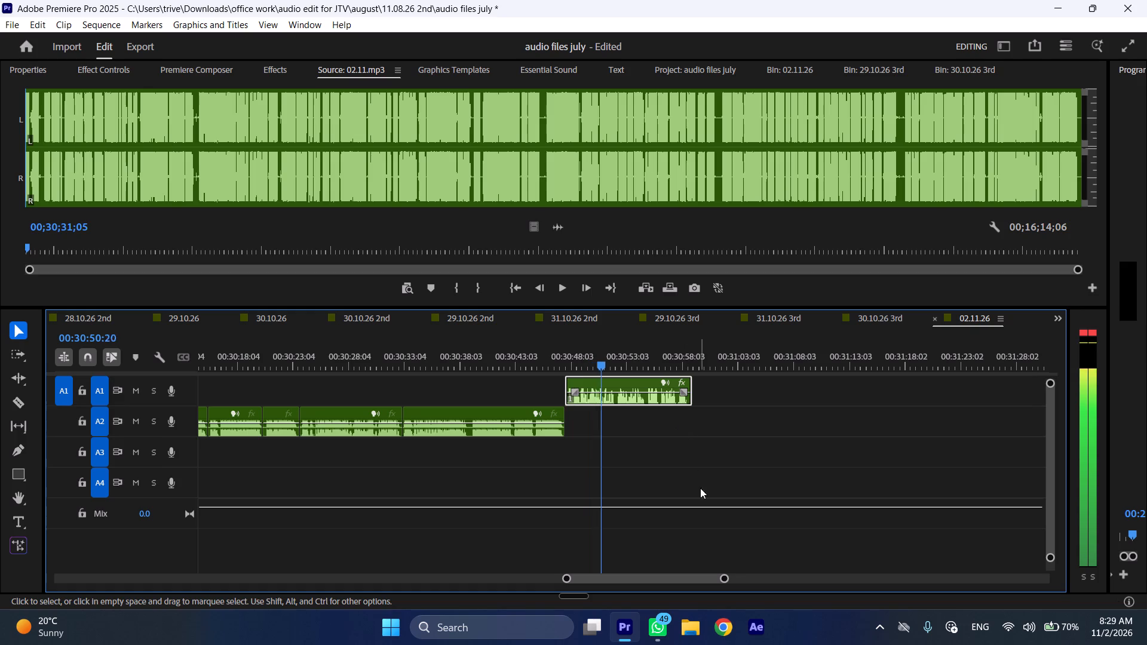
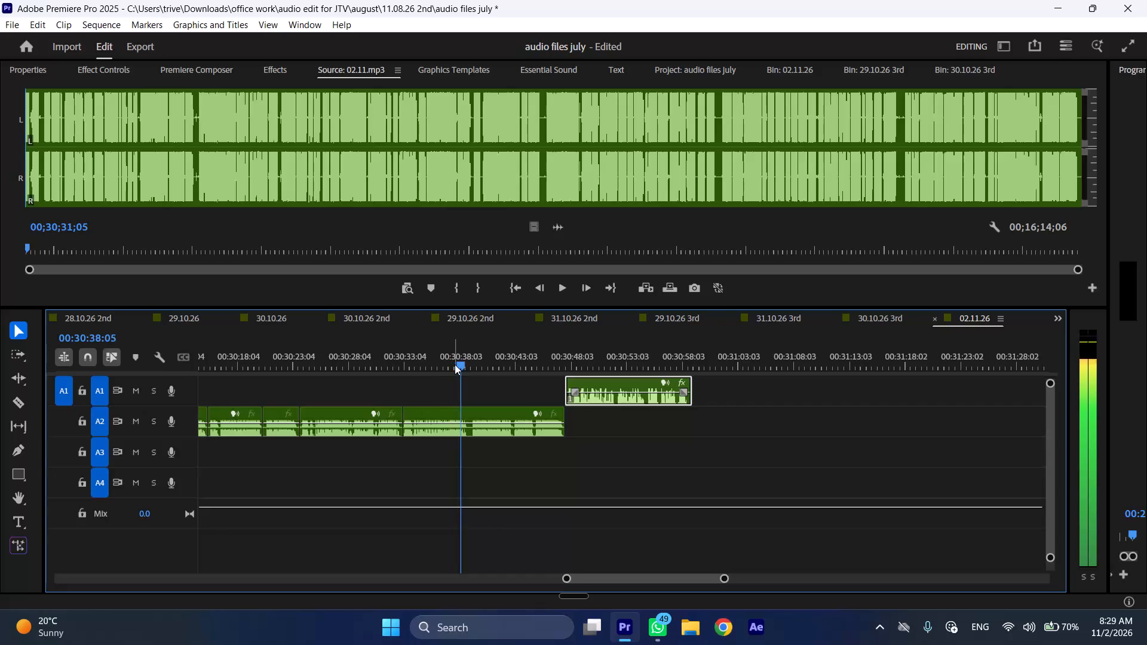
Play the join between the A2 recording's end and the A1 piece from about 00:30:47:03 at increased speed.
drag(548, 360, 557, 360)
key(space)
text(l)
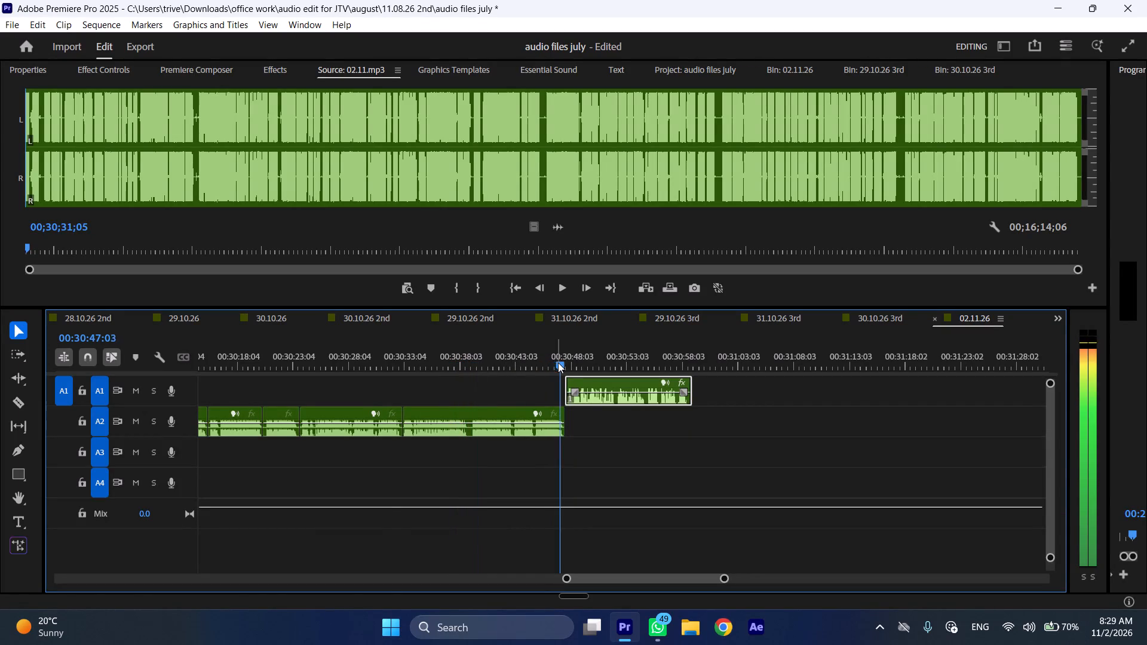
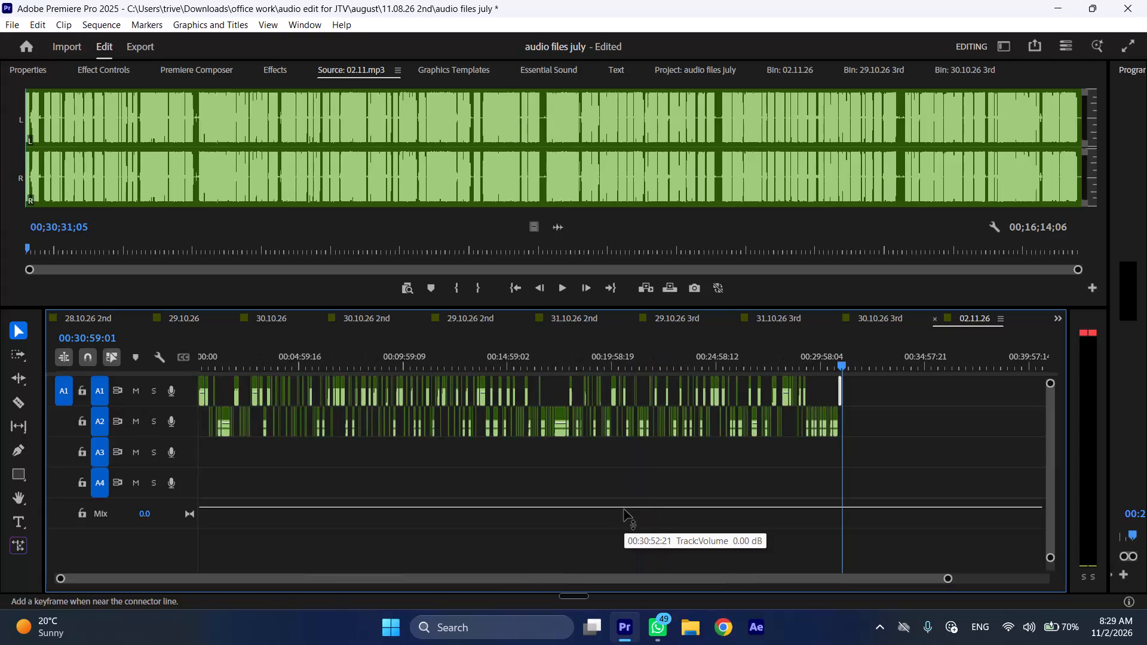
Select all clips in the 02.11.26 sequence and mark the in/out range around them.
key(ctrl+a)
key(slash)
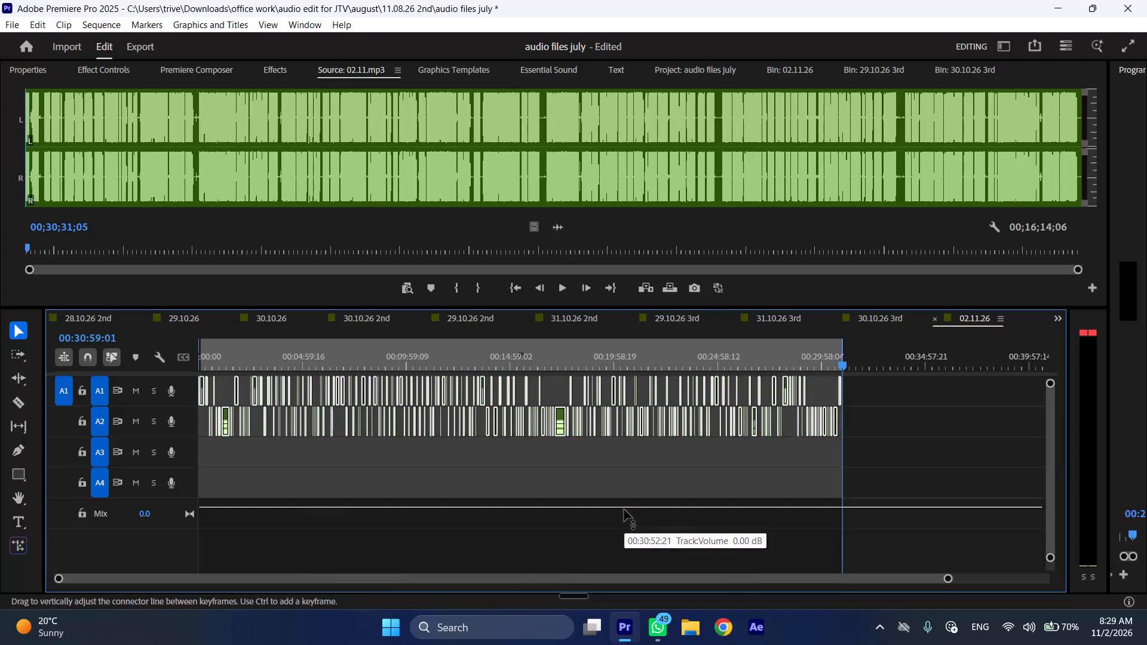
Open the media export settings for the marked 02.11.26 sequence and open its output file name and location for editing.
key(ctrl+m)
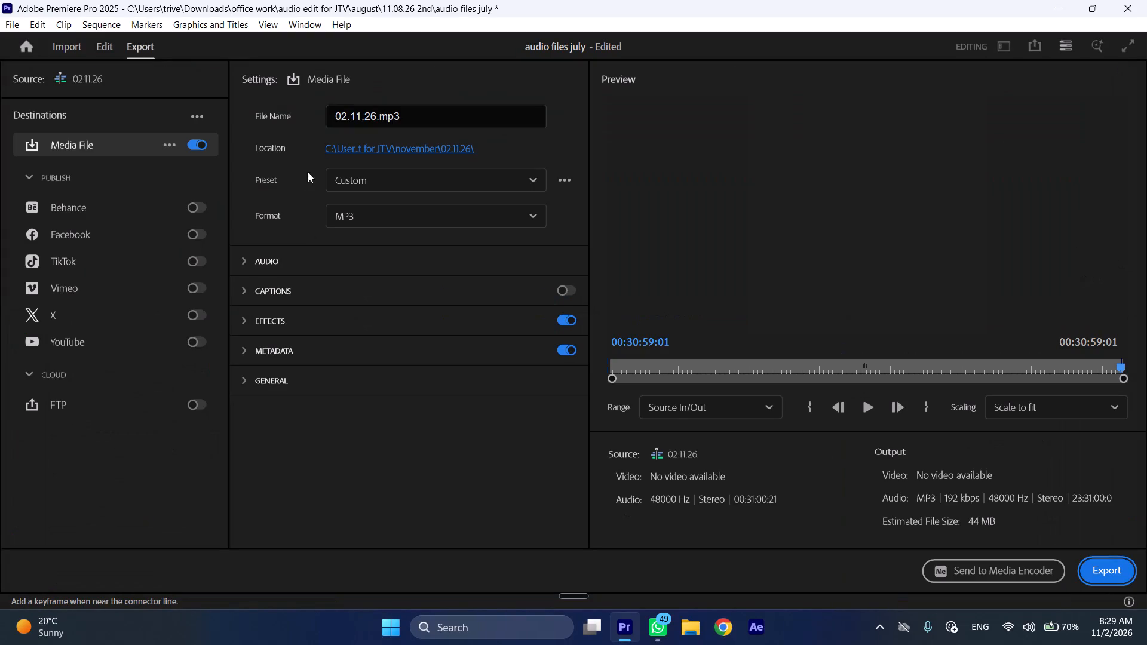
click(329, 149)
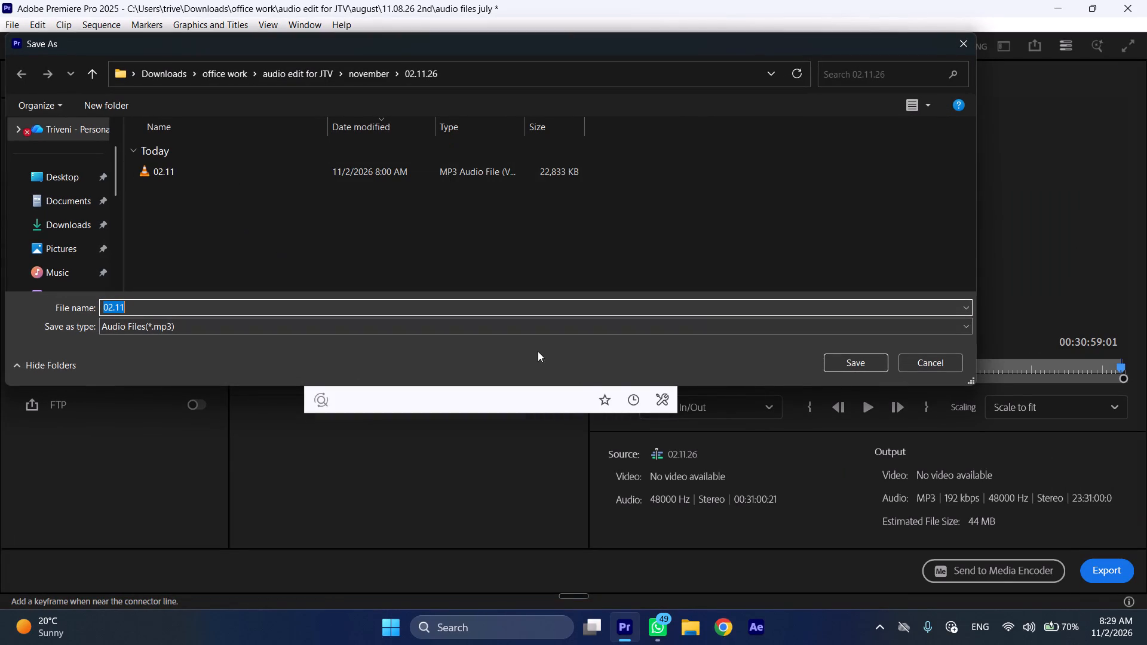
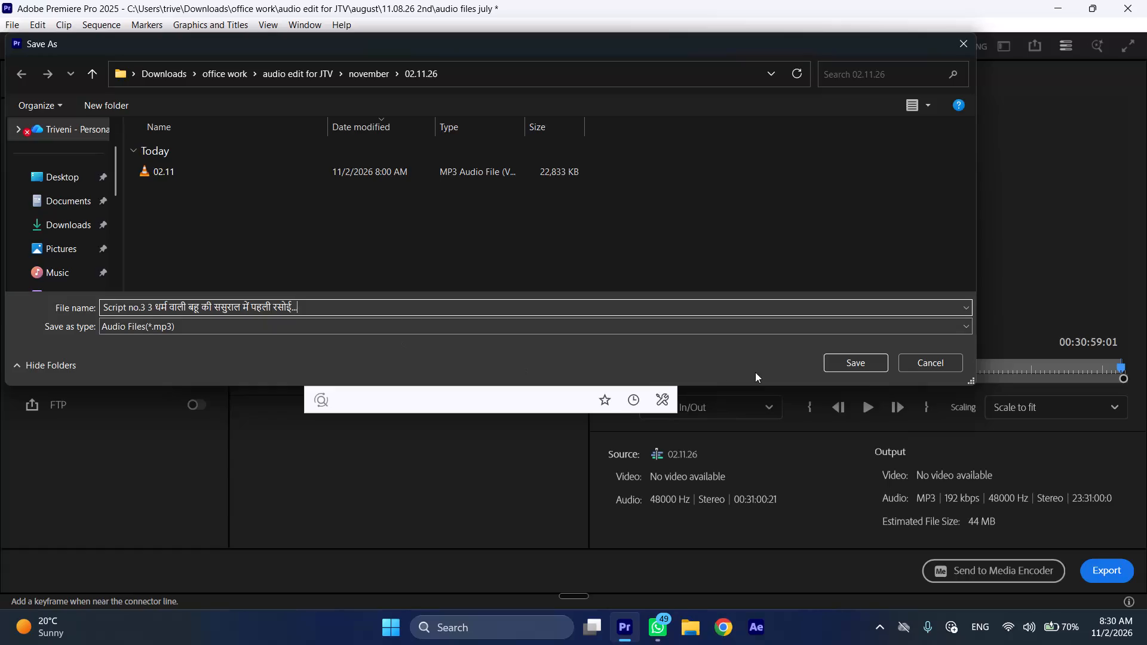
Export the sequence as the MP3 "Script no.3 3 धर्म वाली बहू की ससुराल में पहली रसोई..." in the november 02.11.26 folder.
click(867, 363)
click(1104, 569)
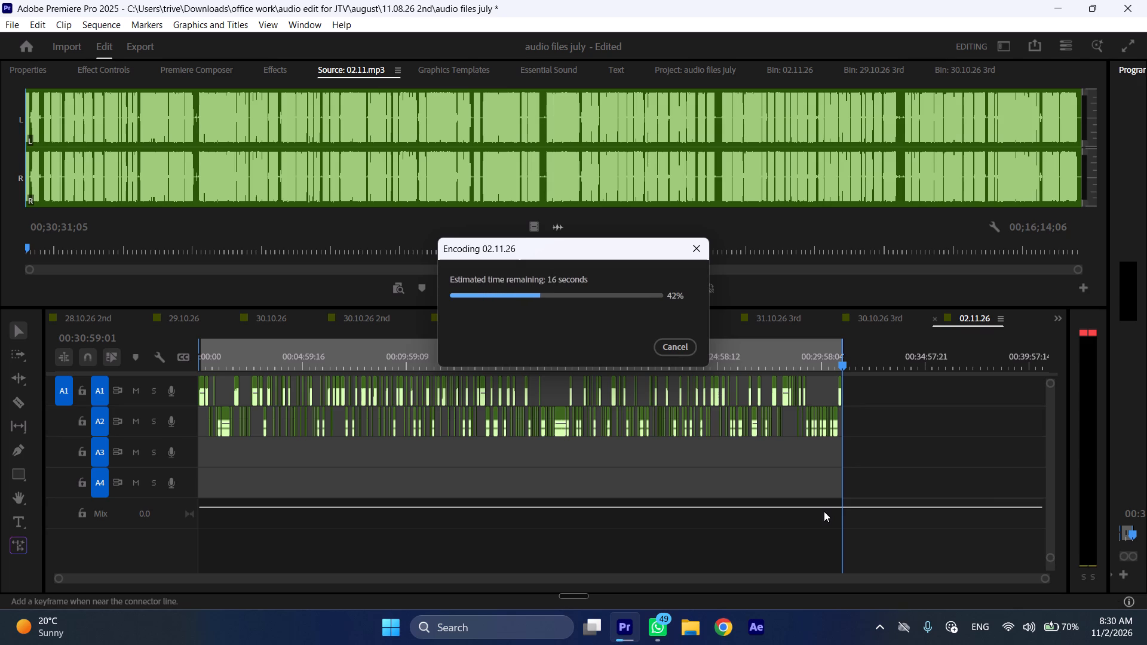
Switch to Chrome with the Triveni profile and open Adobe Podcast's Enhance Speech page.
click(725, 616)
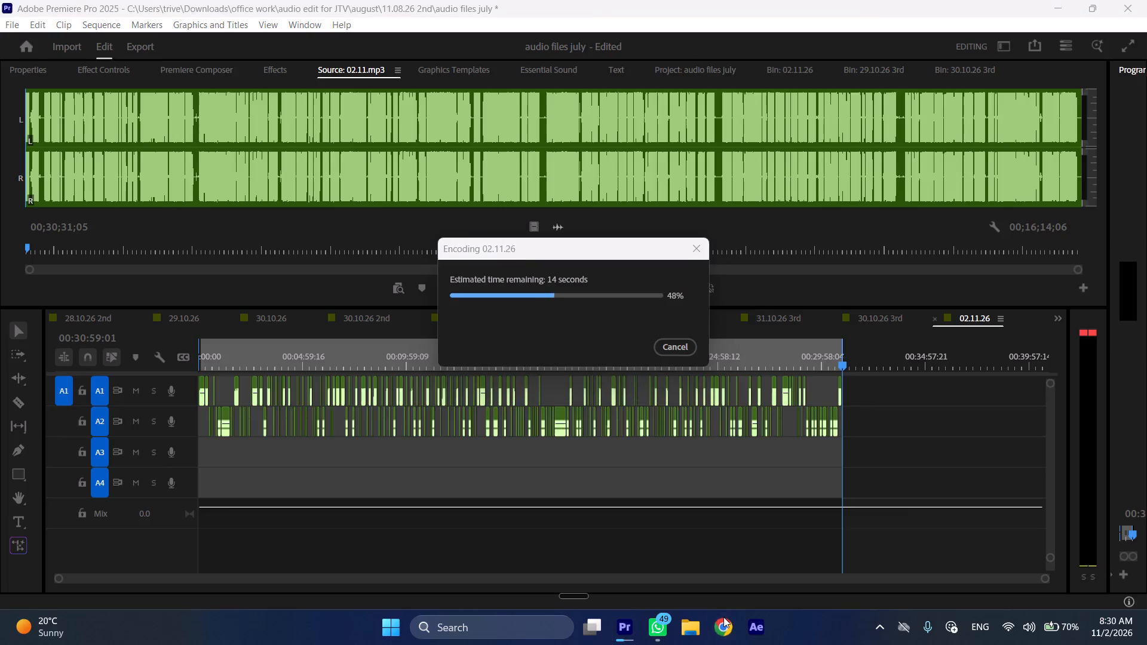
scroll(553, 327, down, 7)
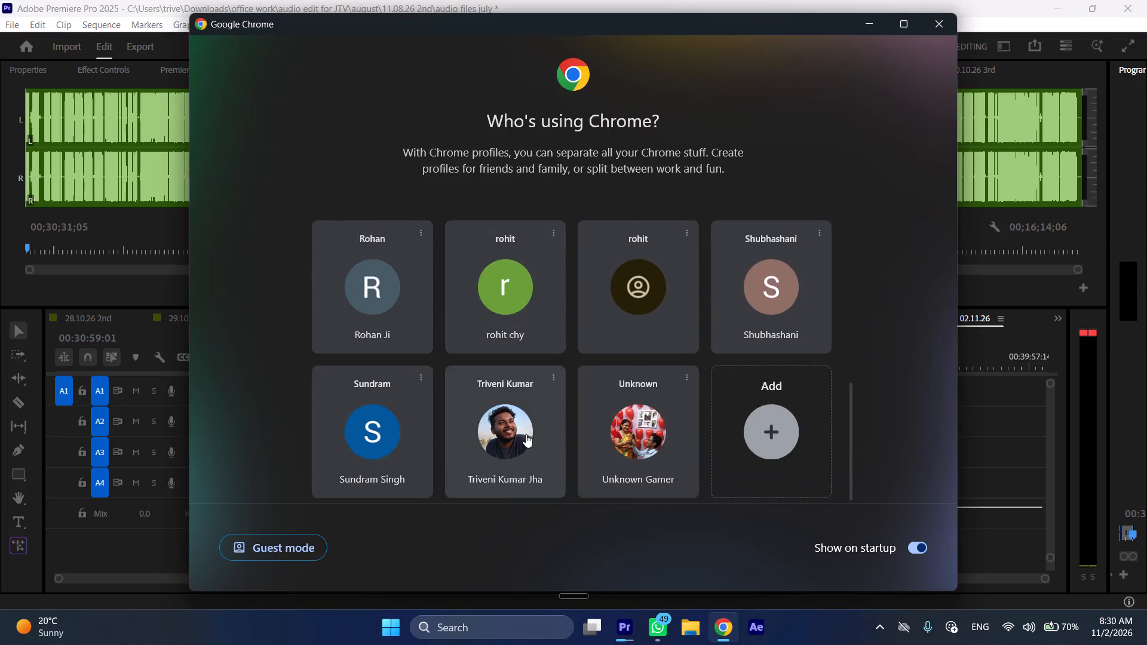
click(526, 434)
key(a)
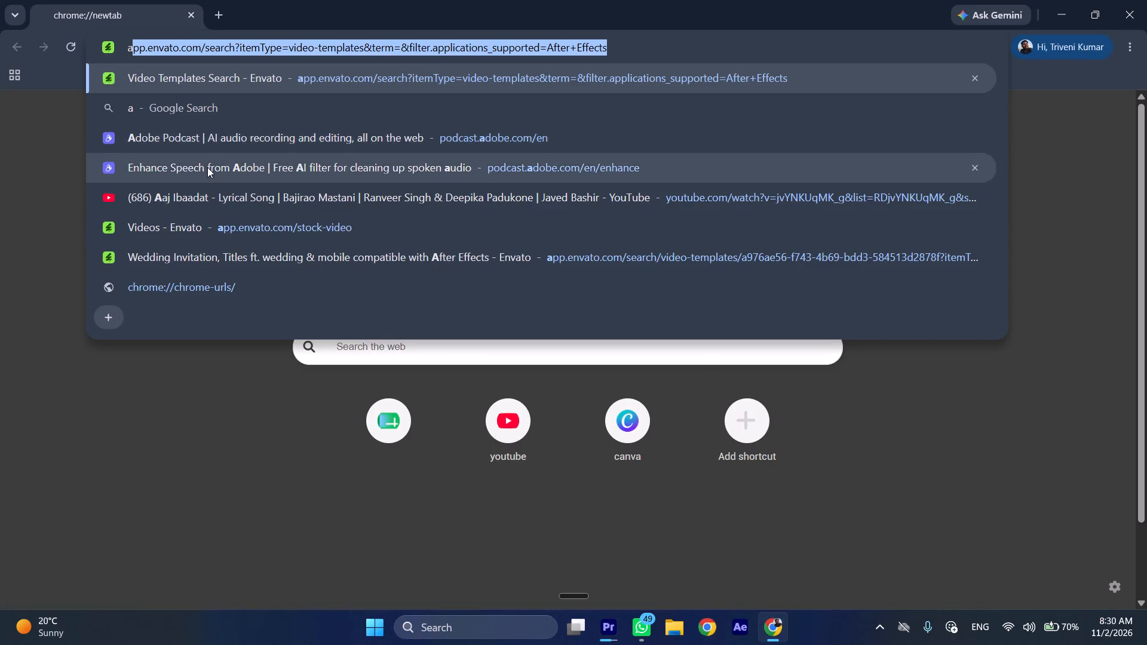
click(207, 167)
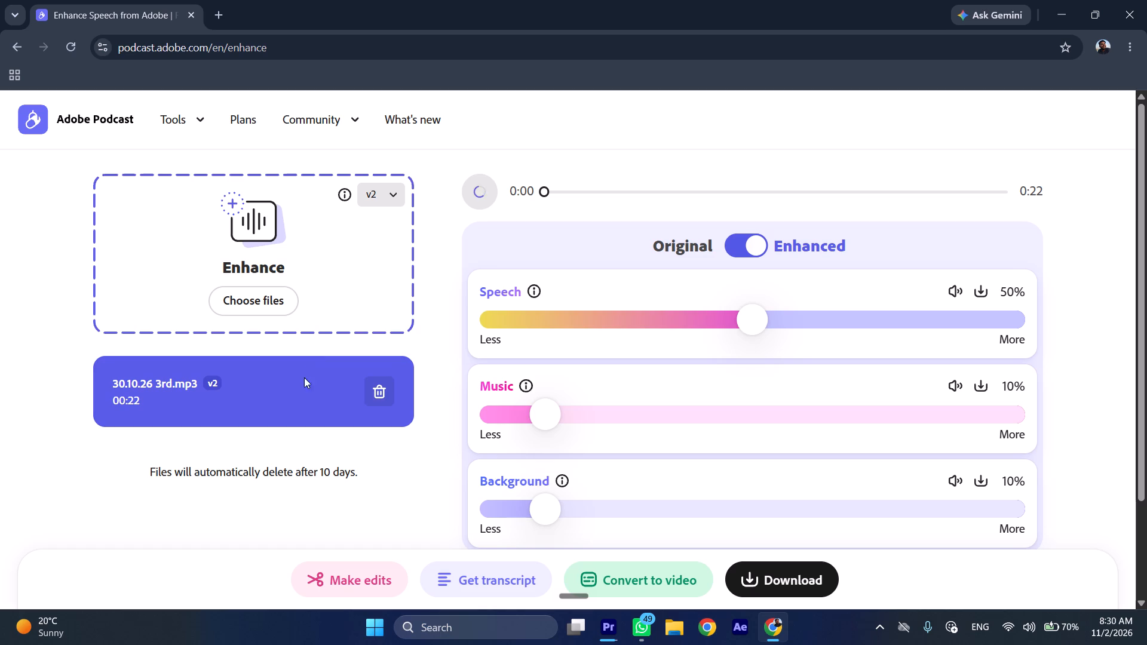
Delete the old 30.10.26 3rd.mp3 file from the Enhance Speech list.
click(381, 389)
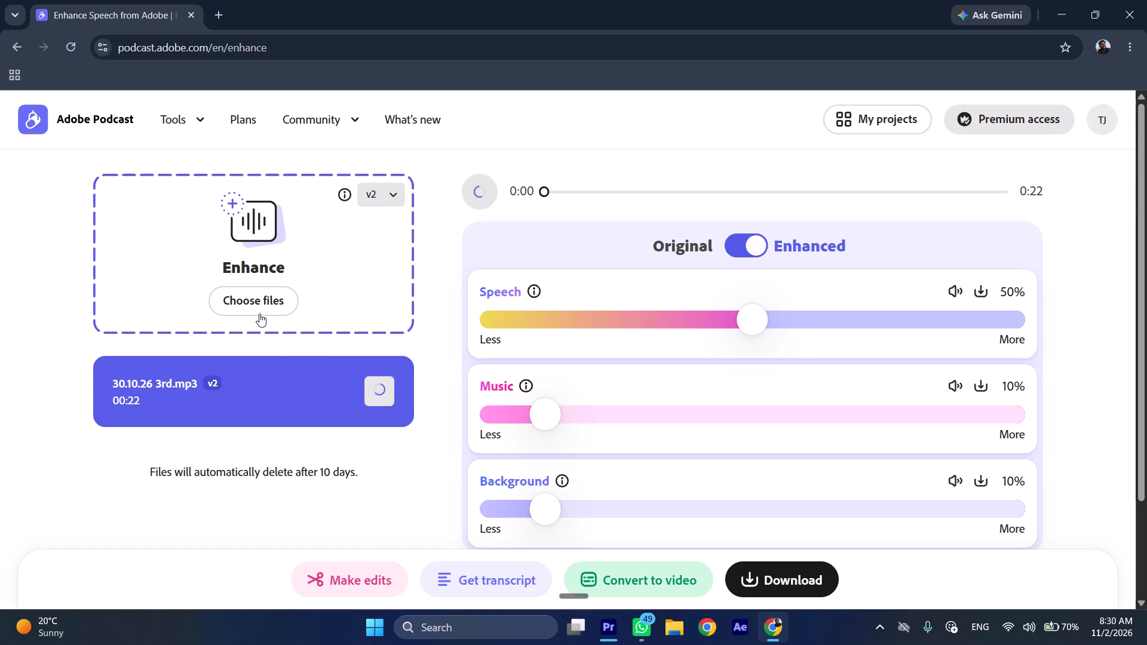
Upload the exported Script no.3 MP3 for enhancement from Downloads, office work, audio edit for JTV, november, 02.11.26.
click(258, 307)
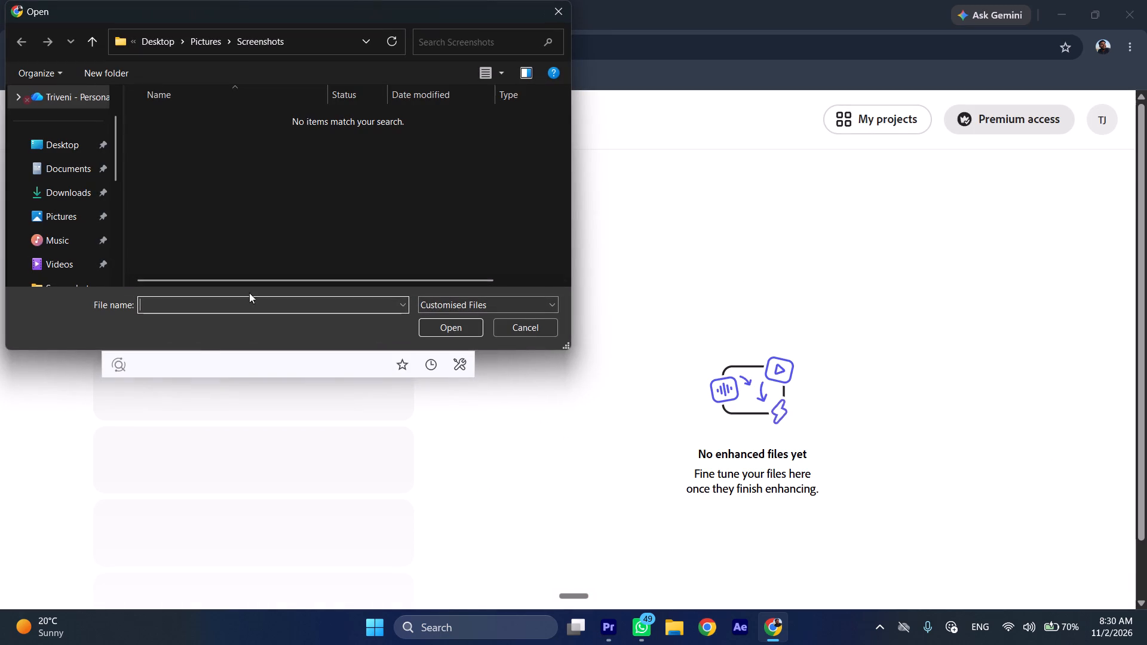
click(76, 195)
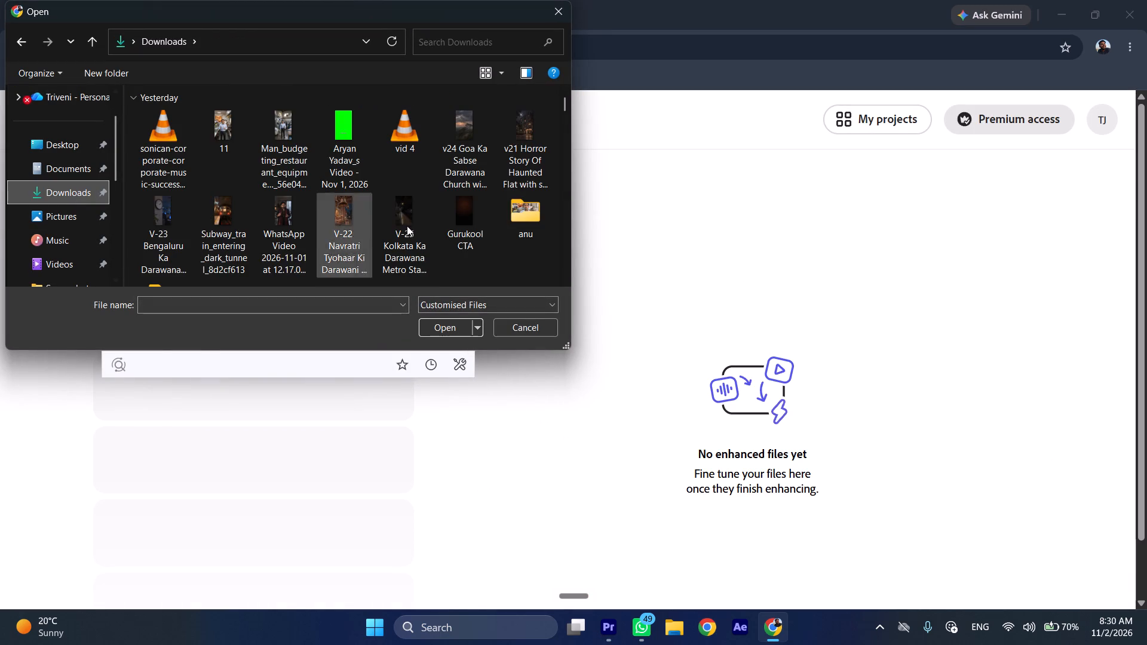
scroll(410, 225, down, 19)
scroll(410, 225, down, 12)
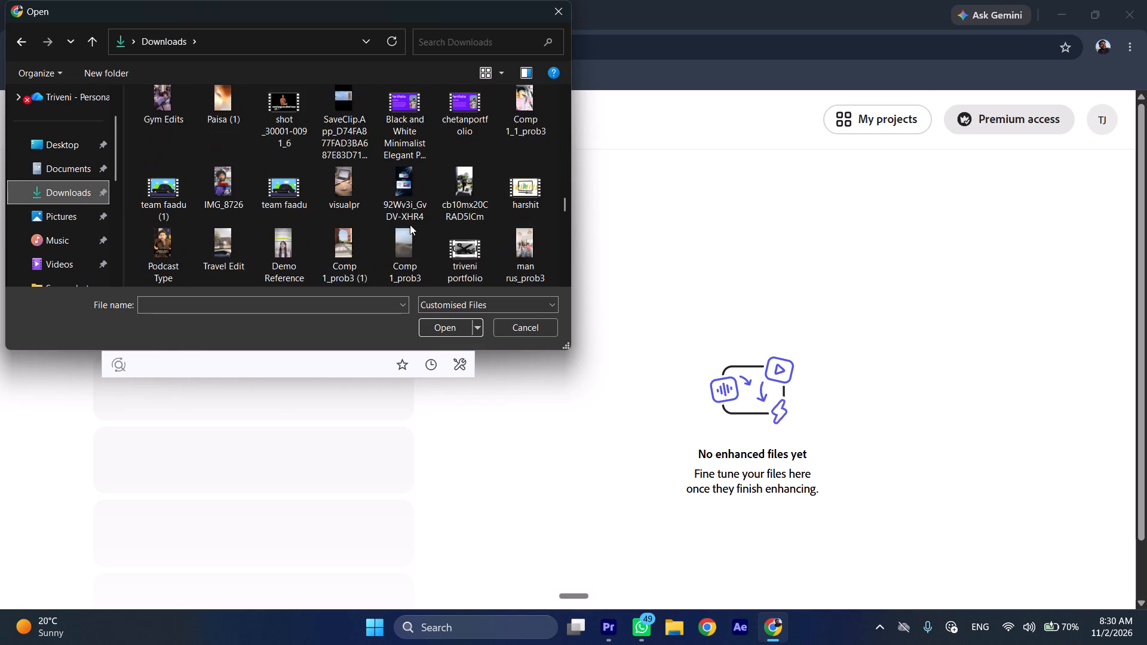
scroll(410, 225, down, 11)
scroll(410, 225, up, 5)
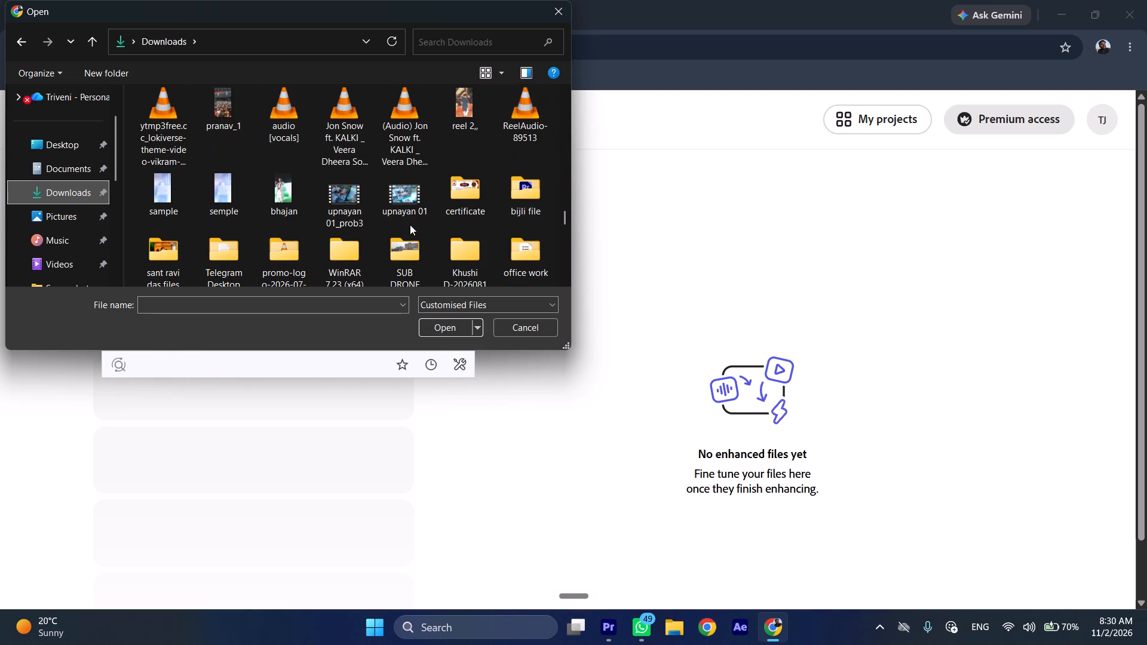
double_click(531, 250)
triple_click(246, 140)
double_click(246, 140)
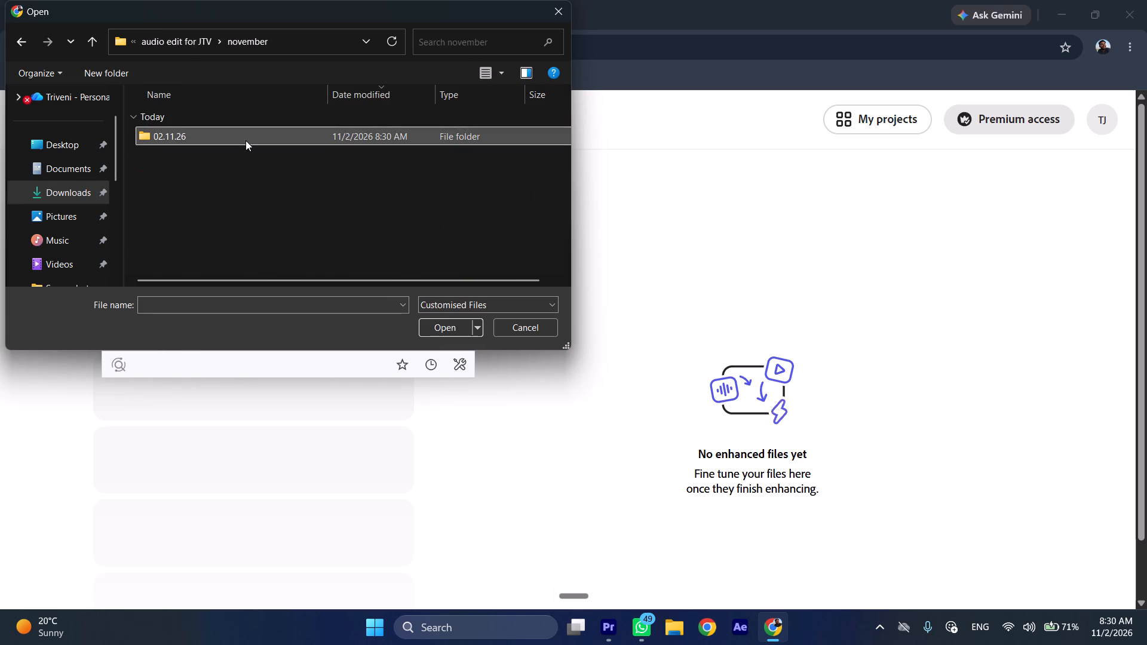
double_click(246, 140)
double_click(246, 140)
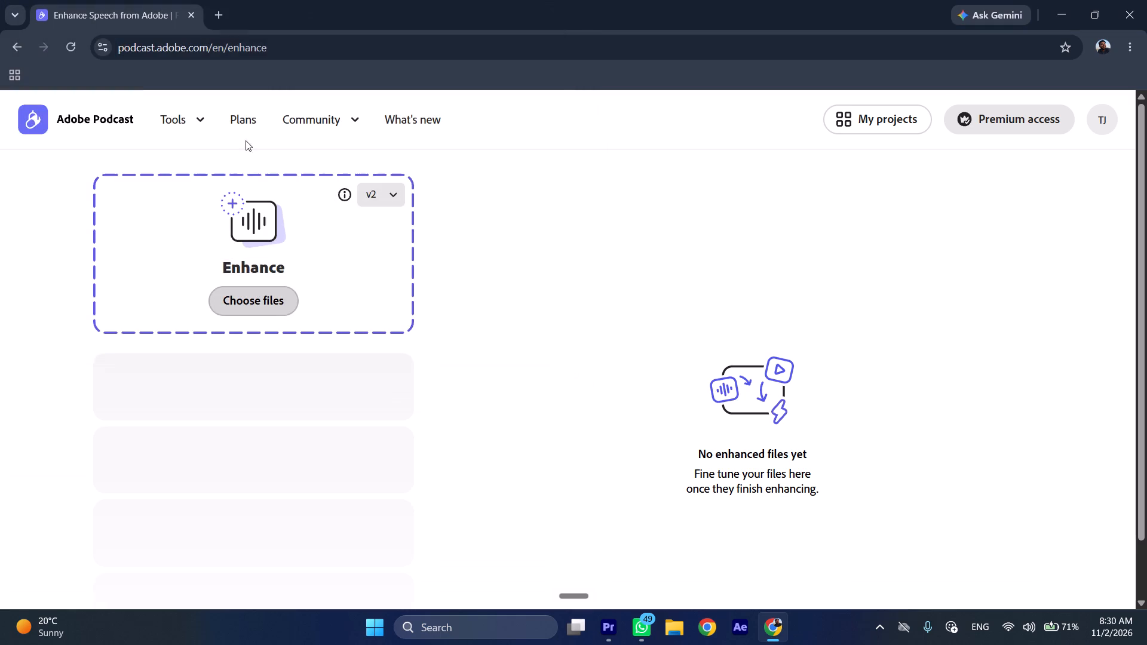
Switch to Premiere Pro and create a bin named 02.11.26 2nd at the end of the audio files july project.
click(615, 639)
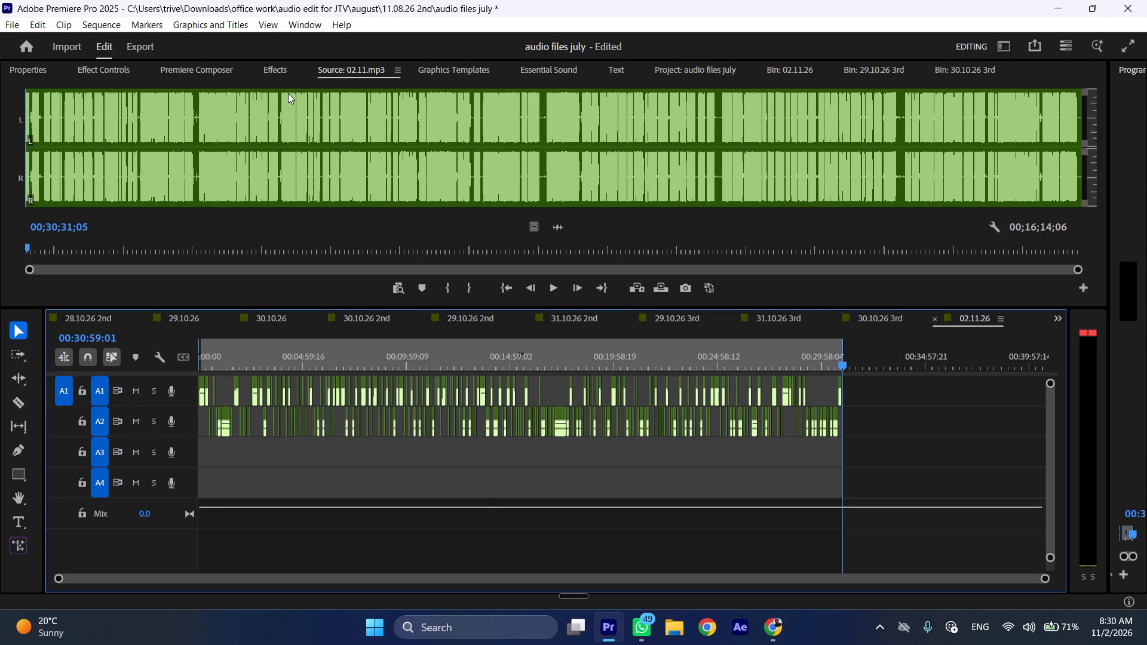
click(684, 64)
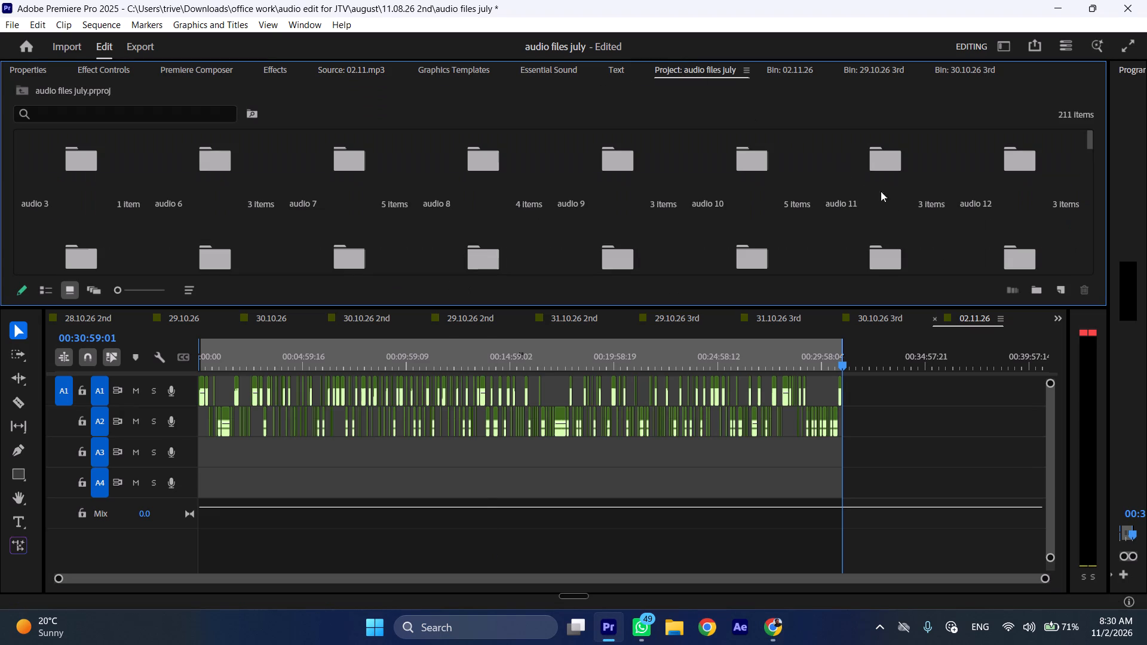
scroll(900, 204, down, 2)
scroll(932, 260, down, 6)
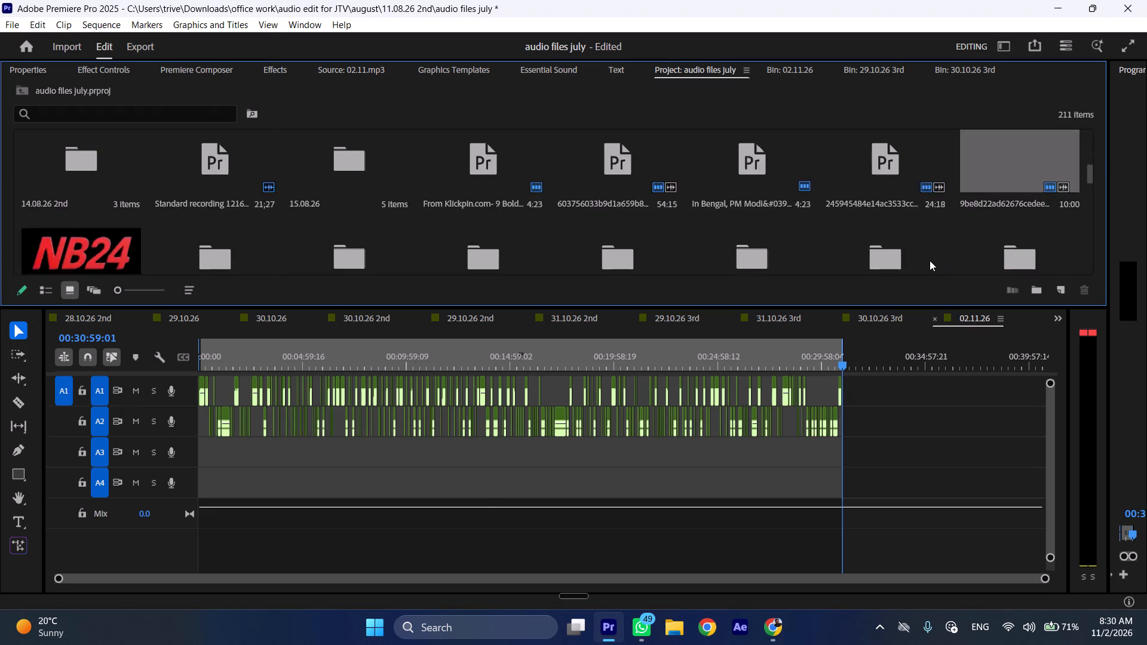
scroll(930, 260, down, 20)
scroll(930, 260, down, 7)
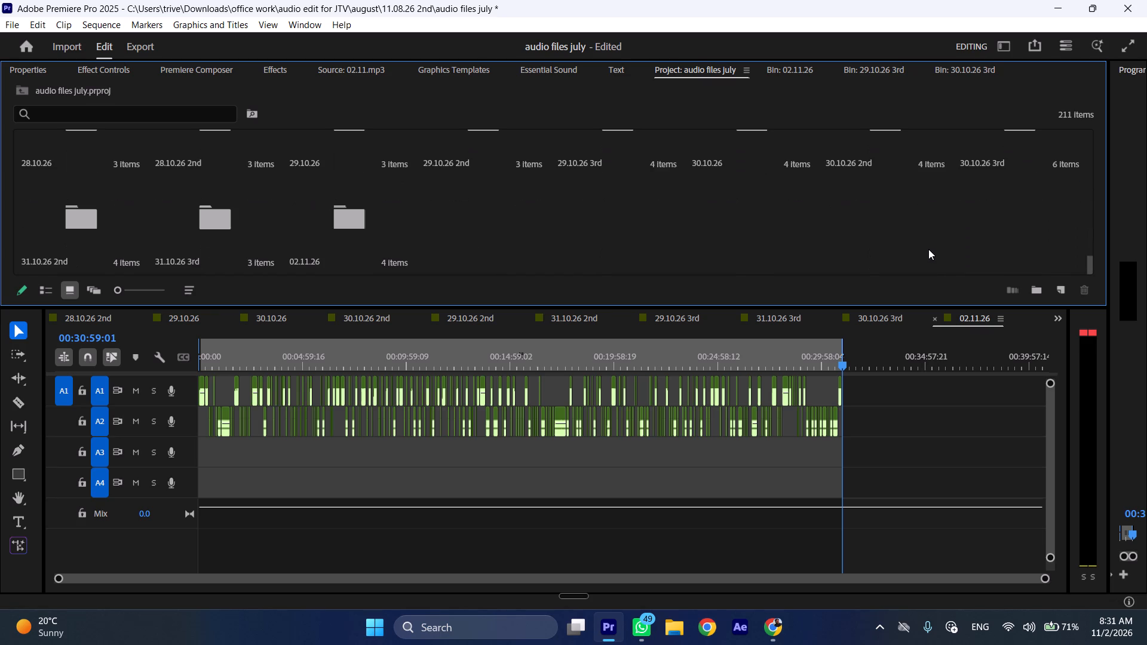
click(928, 234)
click(1033, 292)
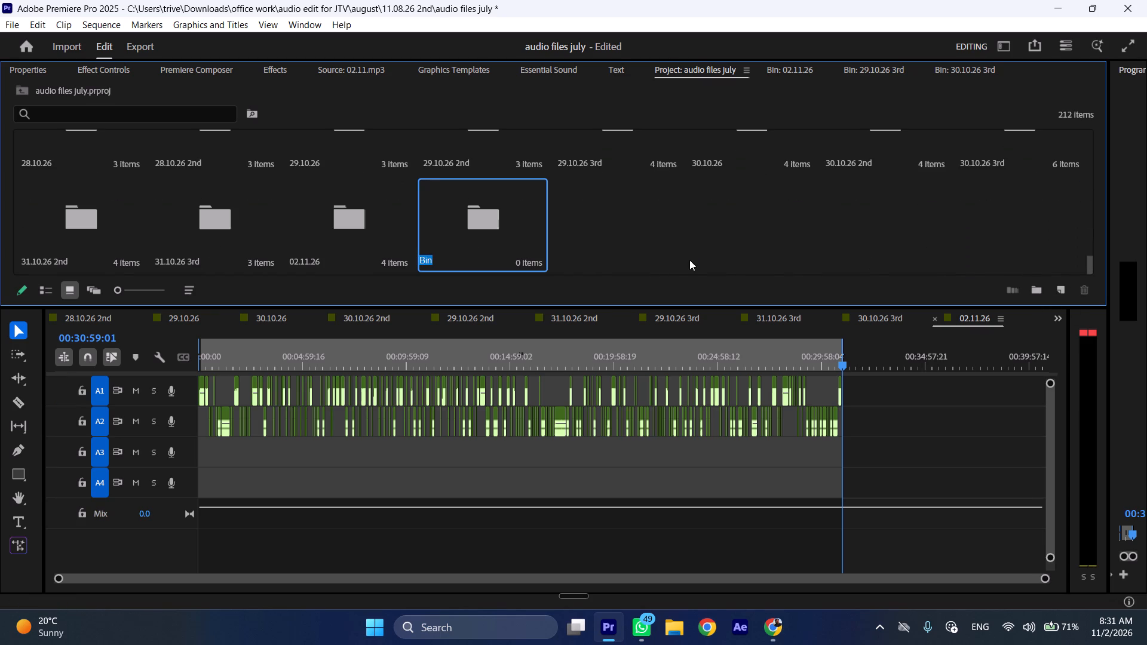
click(336, 239)
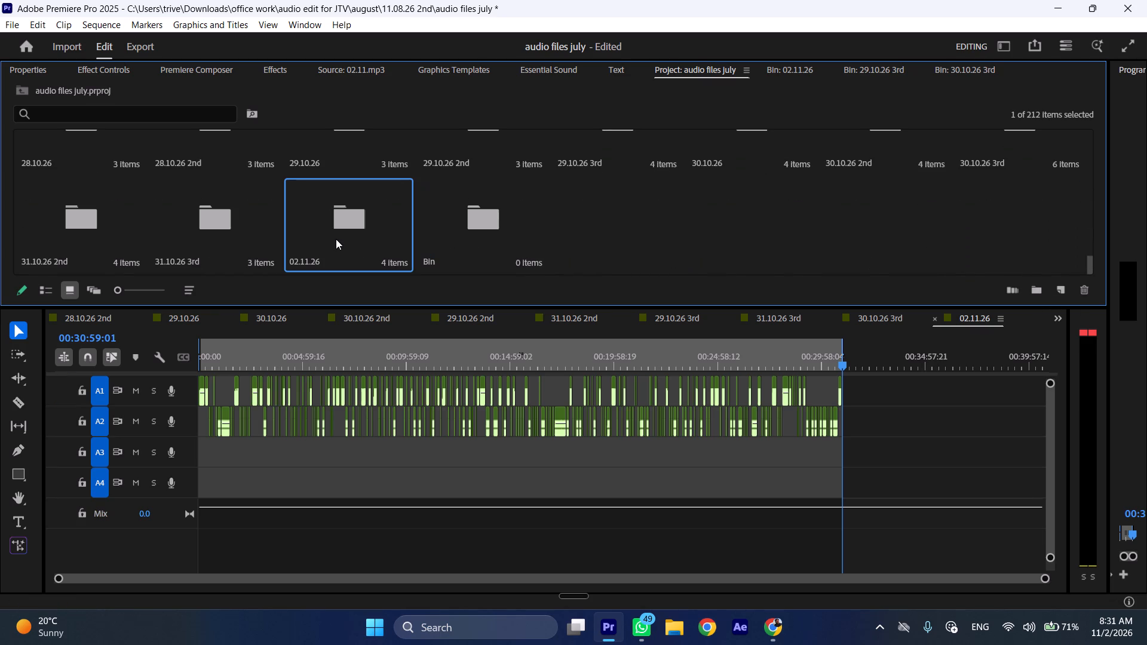
key(Return)
key(ctrl+c)
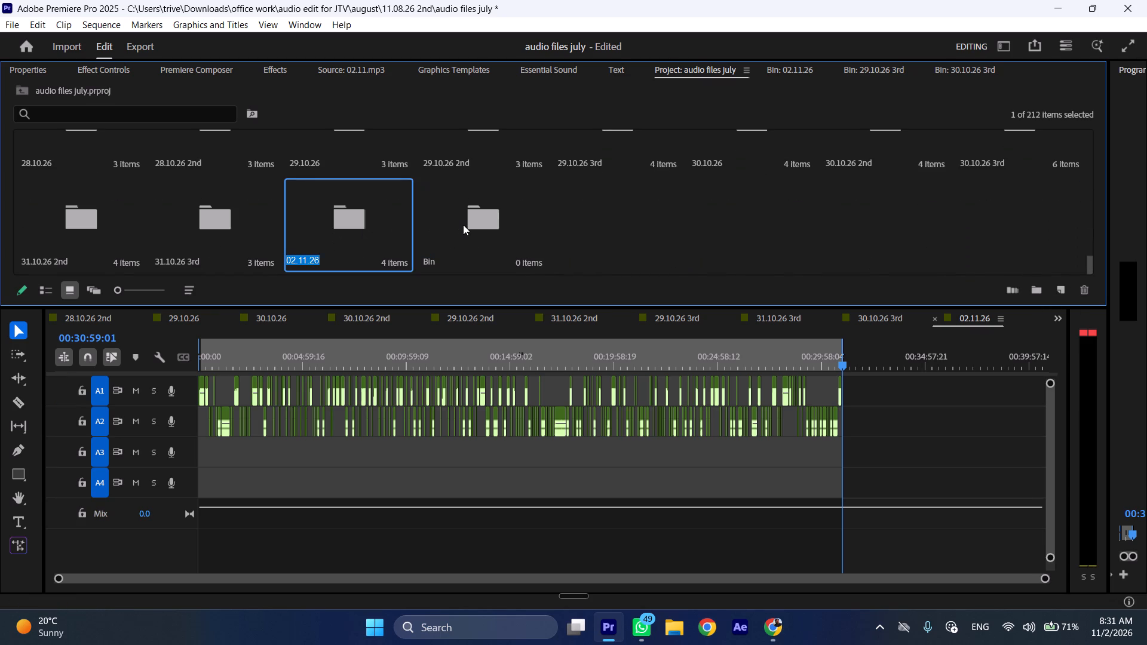
click(463, 225)
key(Return)
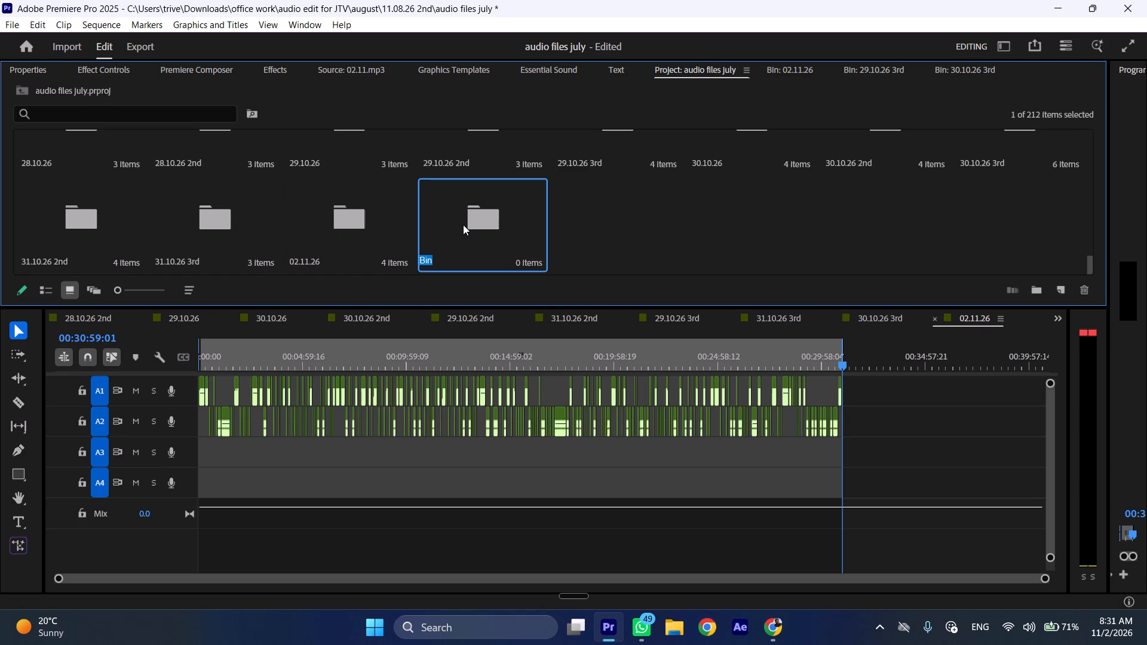
key(ctrl+v)
key(space)
text(2nd)
Copy the name of the 02.11.26 2nd bin and open the bin.
key(ctrl+a)
key(ctrl+c)
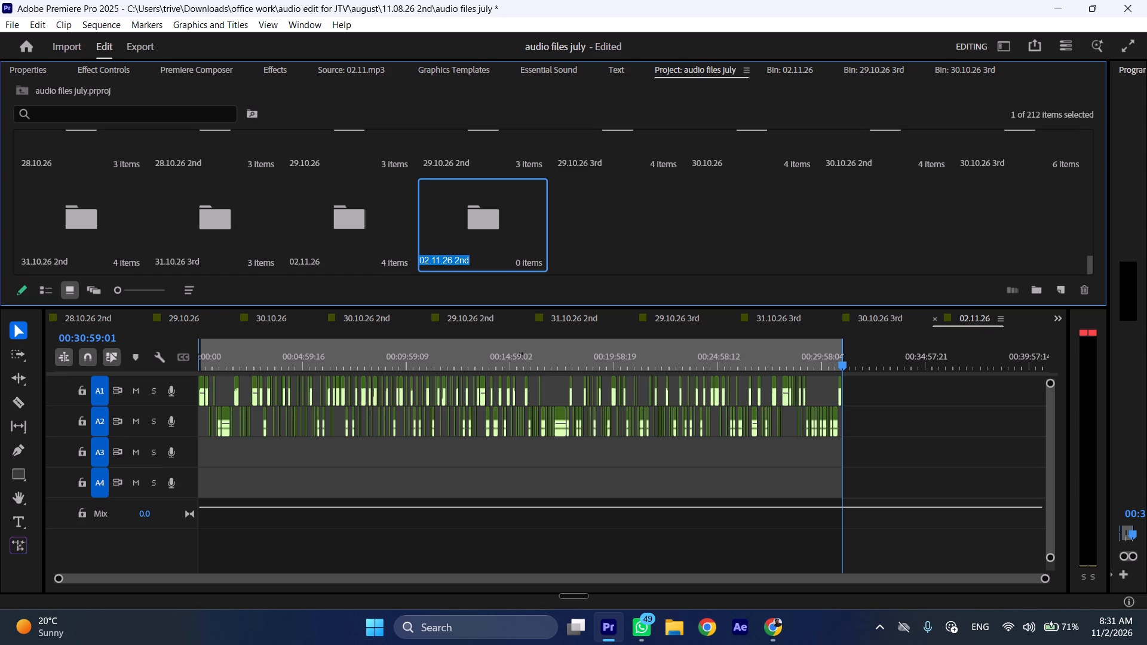
double_click(511, 223)
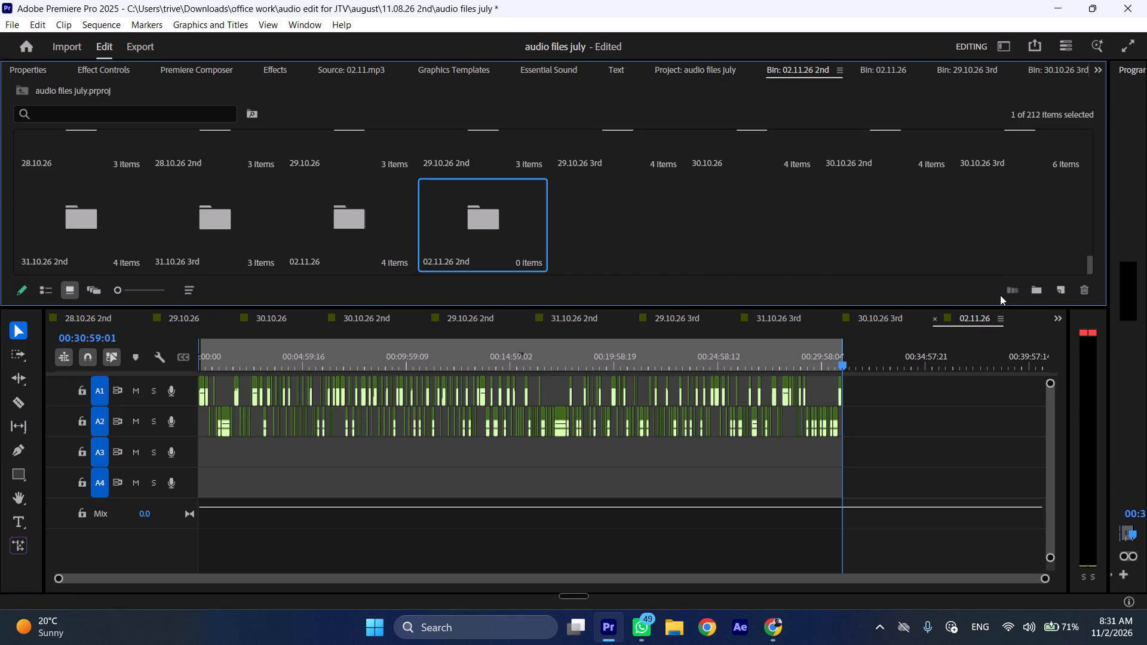
Create a new sequence named 02.11.26 2nd in the open bin using the HD 1080p 23.976 fps preset.
click(1048, 295)
click(1059, 289)
click(1039, 314)
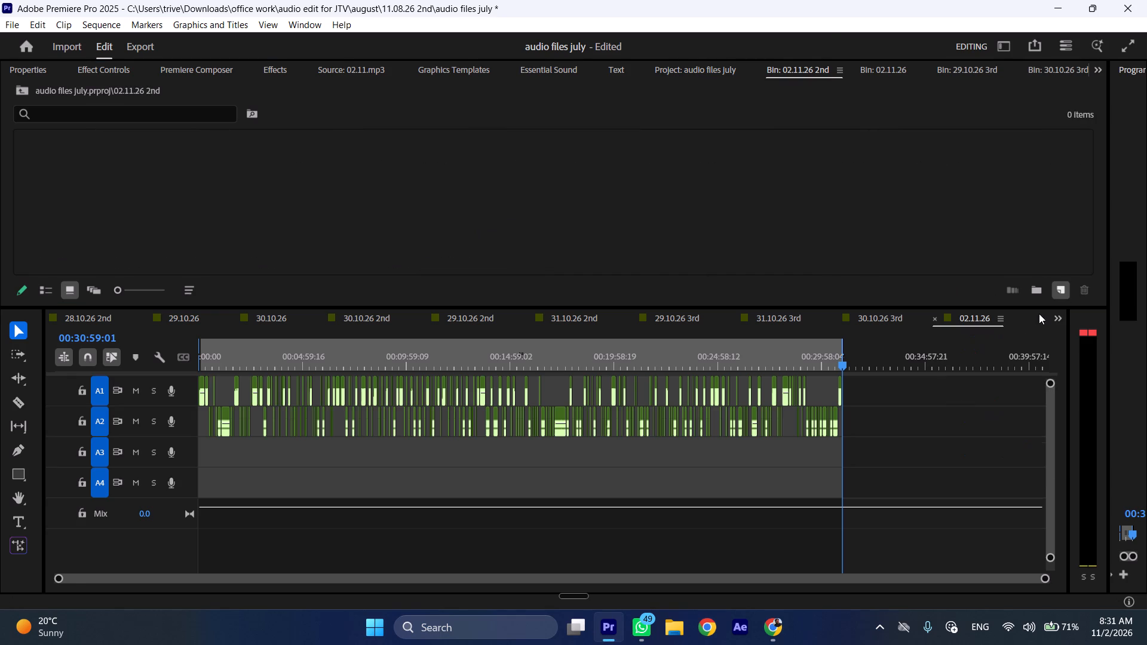
key(ctrl+v)
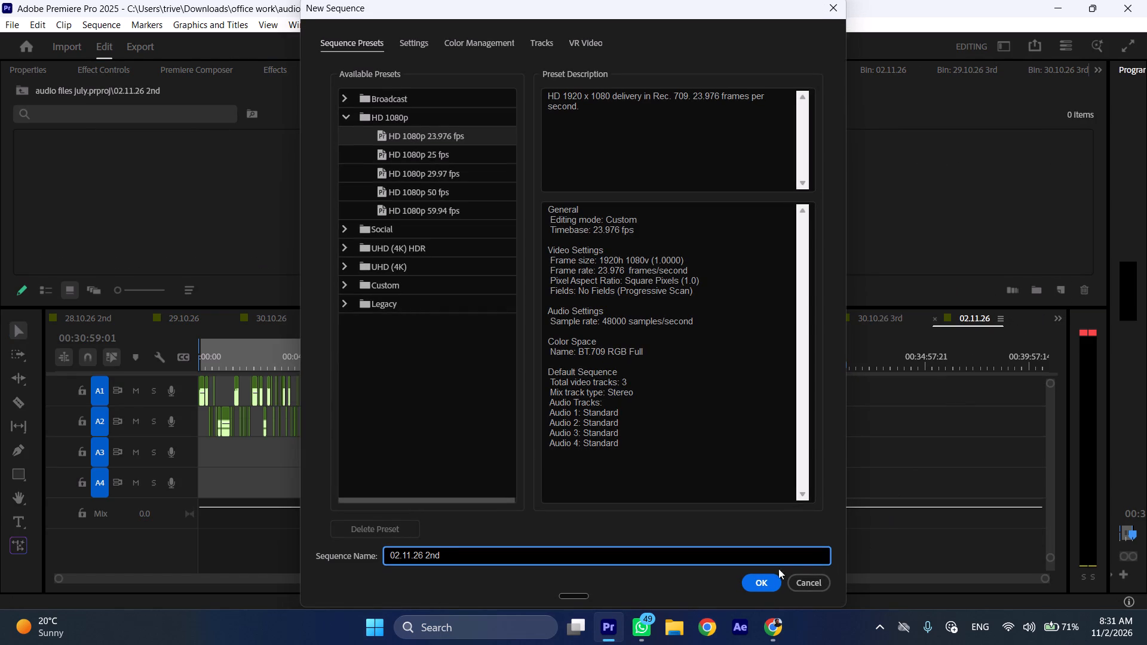
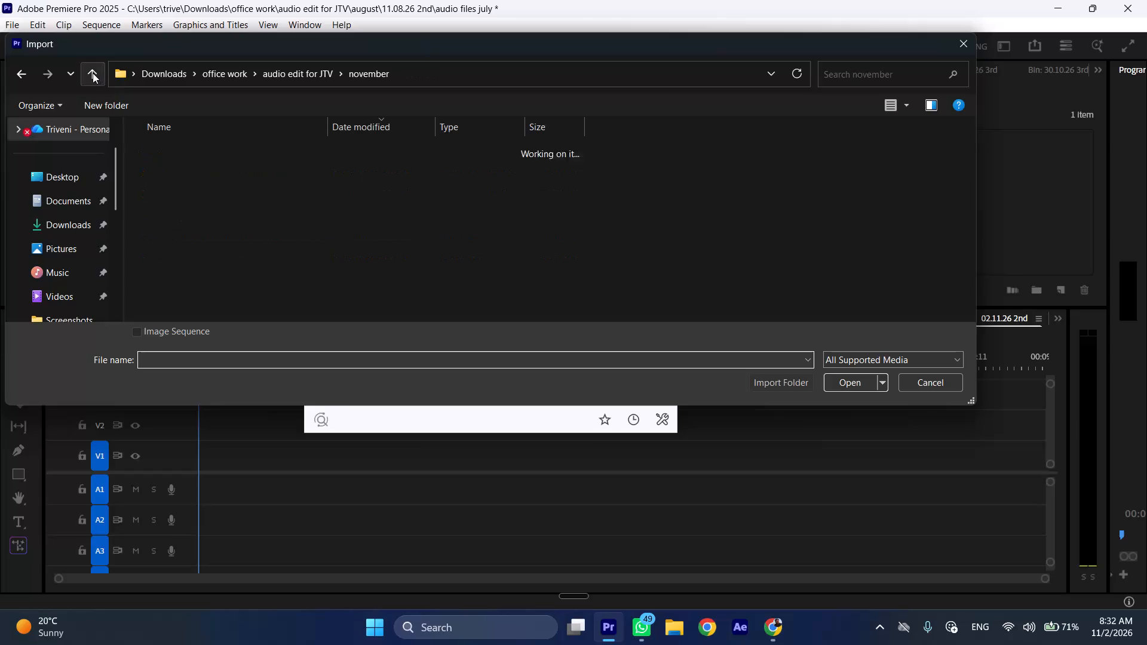
Import both audio recordings from the november folder's 02.11.26 2nd subfolder into the 02.11.26 2nd bin.
double_click(184, 177)
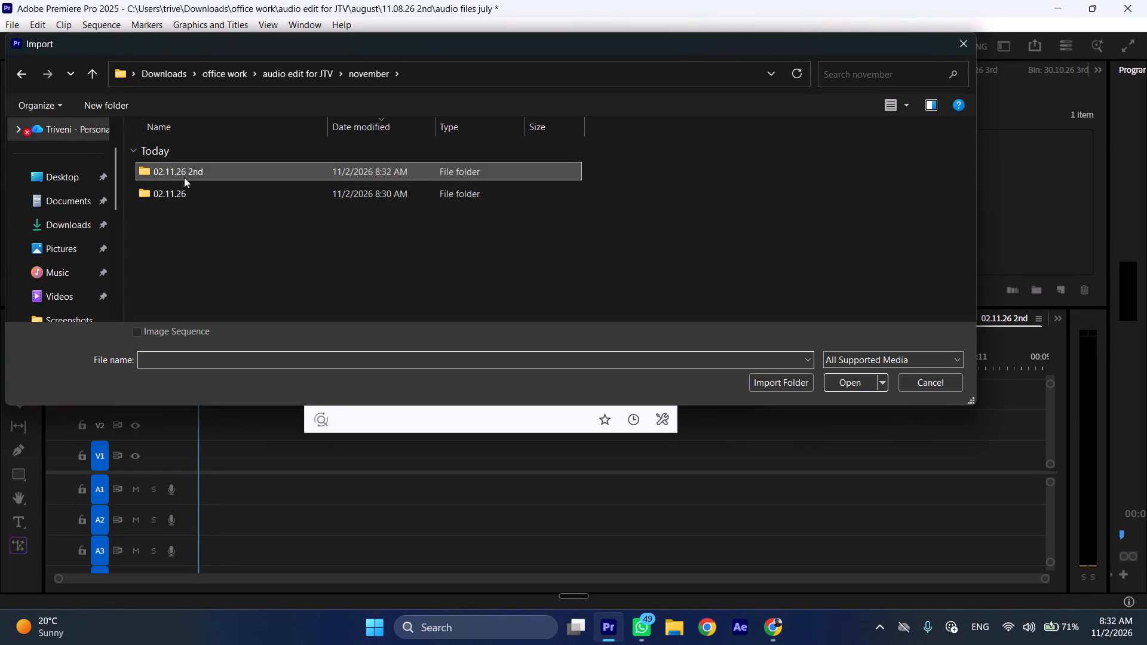
drag(201, 228, 217, 163)
click(836, 380)
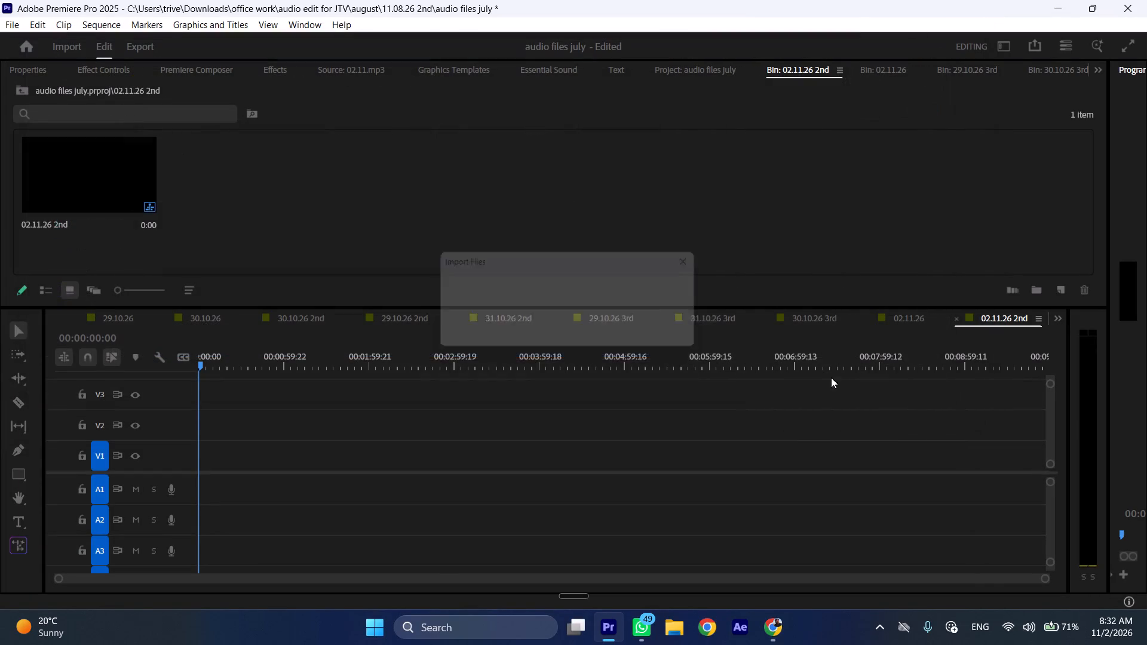
Place the Story_SasuralMePehl… clip on track A1 and the Standard recording clip on A2, both starting at 00:00:00:00.
click(584, 202)
drag(401, 192, 248, 501)
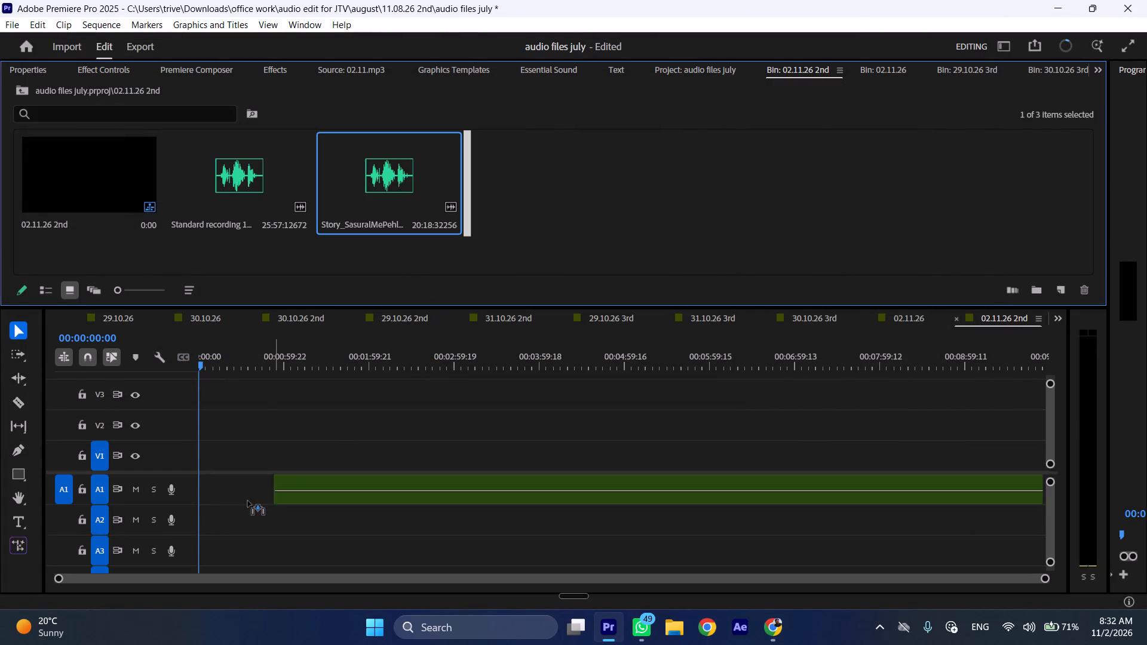
drag(248, 501, 189, 495)
drag(240, 183, 252, 221)
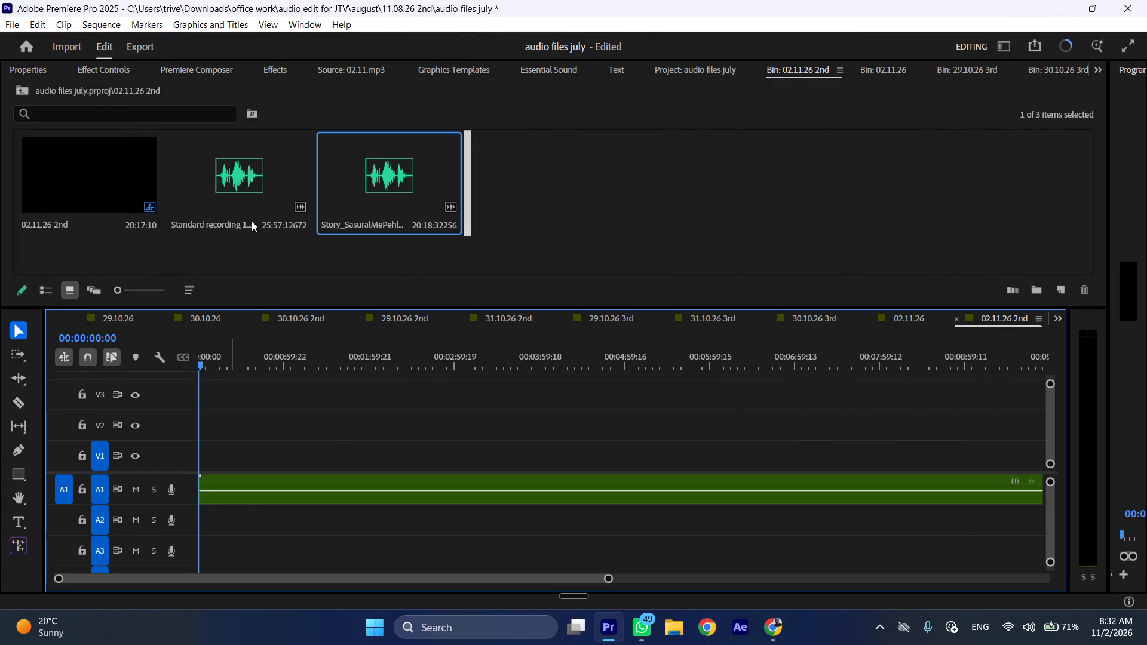
drag(252, 221, 188, 526)
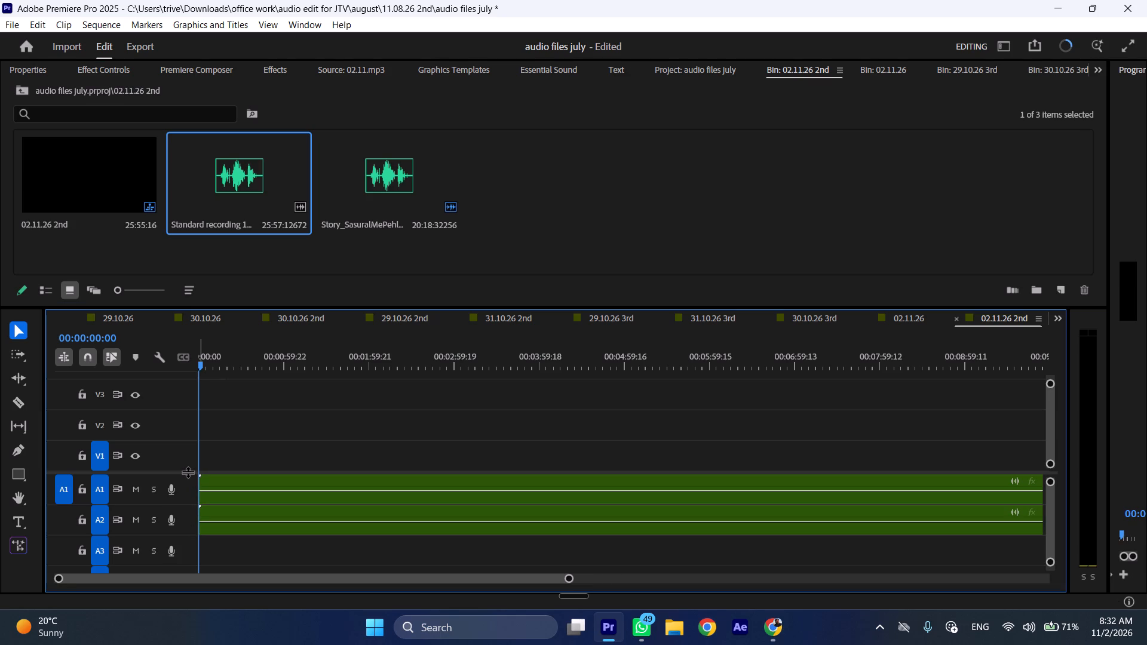
Expand the timeline's audio track area over the video tracks and fit the full length of both clips in view.
drag(188, 472, 216, 340)
drag(568, 578, 611, 579)
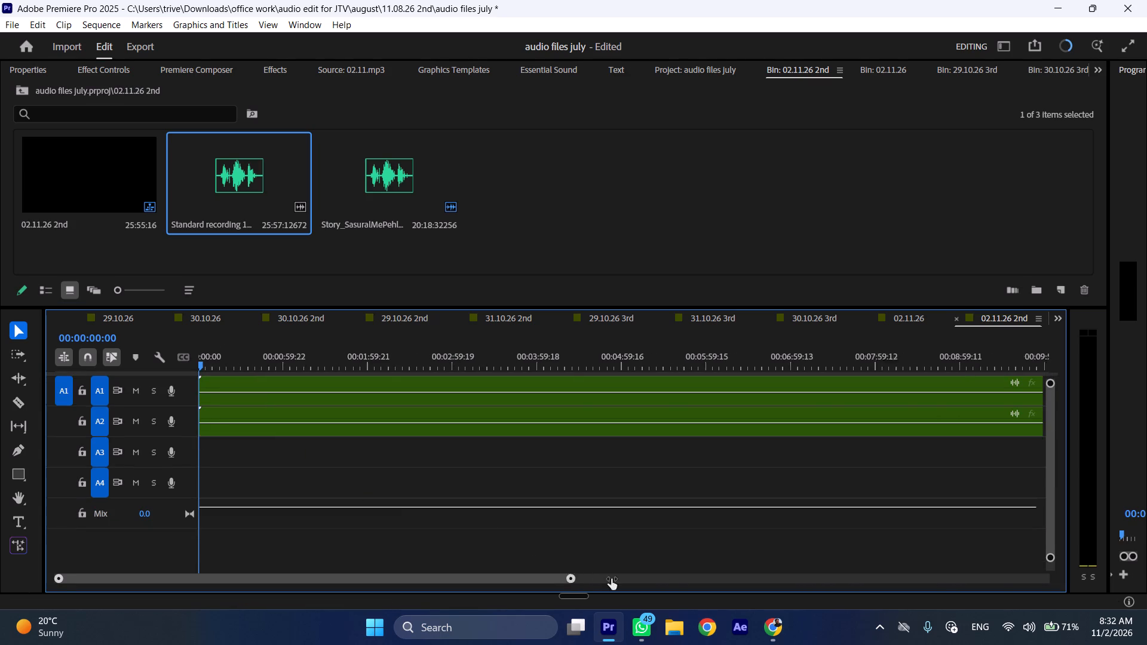
drag(611, 579, 1005, 579)
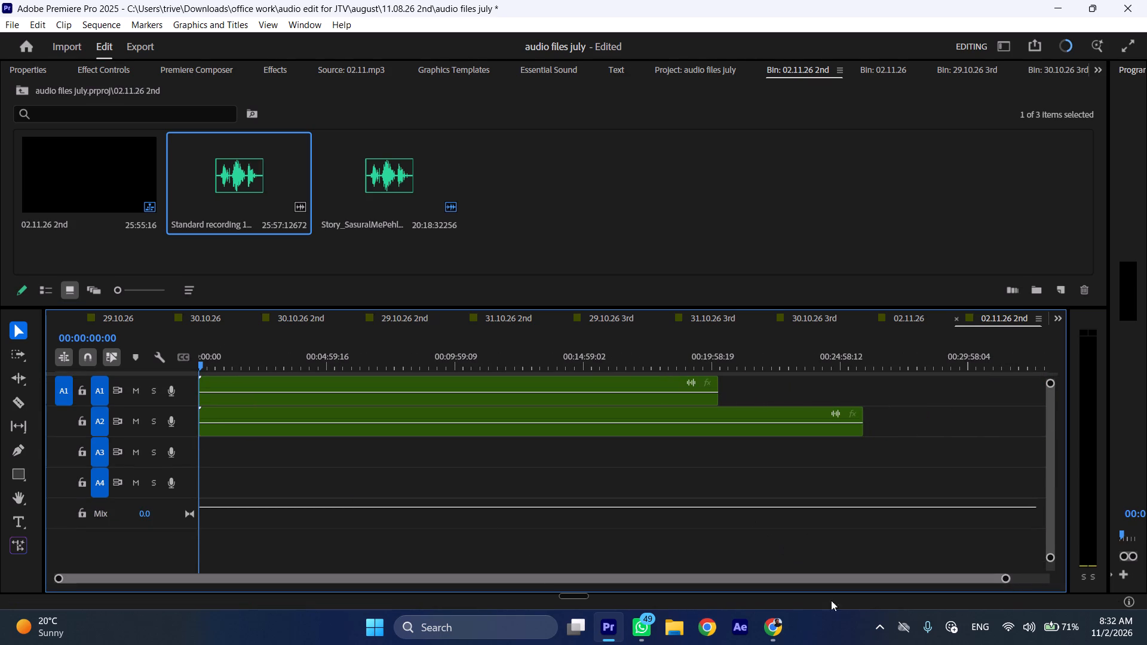
Show the hidden system tray icons.
click(887, 625)
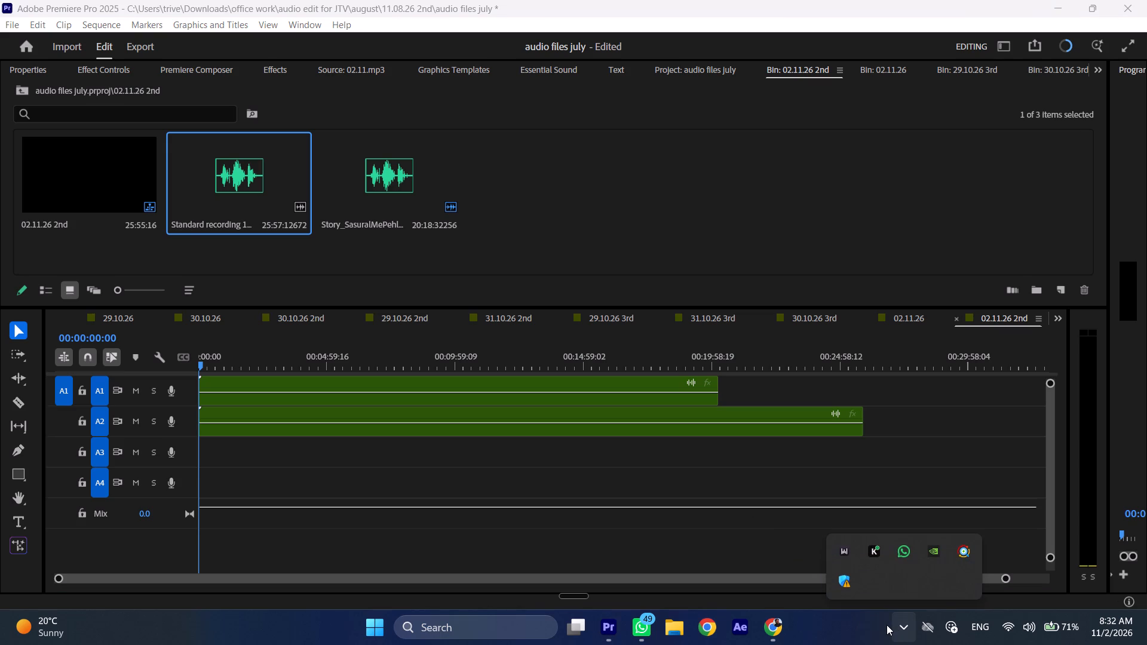
Switch to Adobe Podcast in Chrome and check the enhancement progress of the Script no.3 file.
click(893, 625)
click(789, 625)
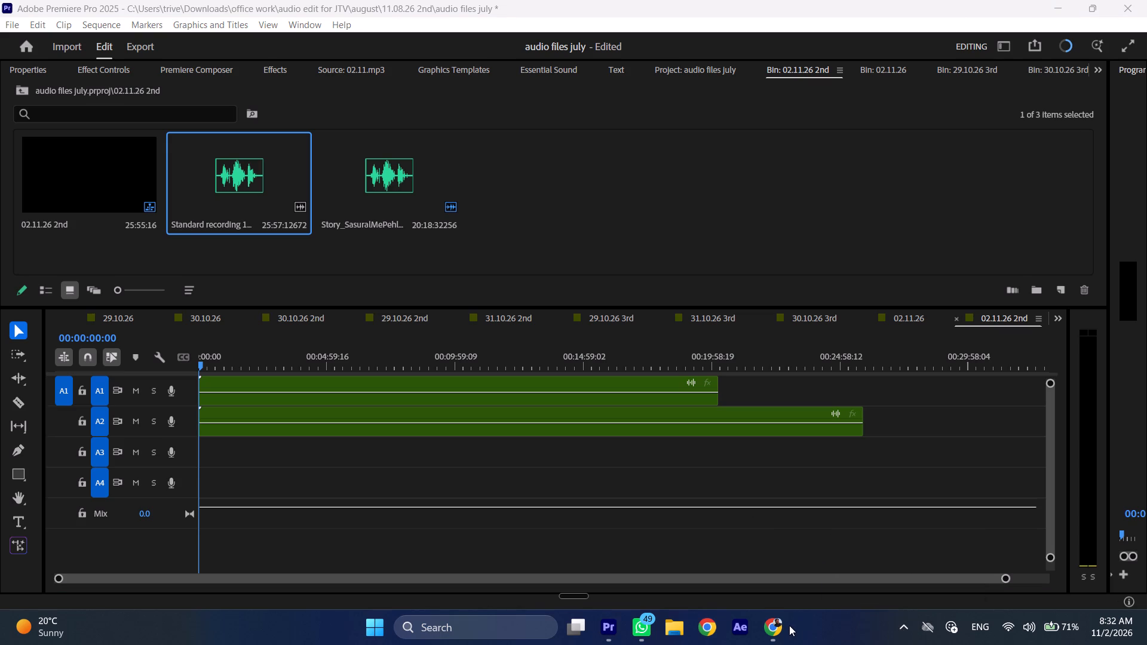
click(782, 627)
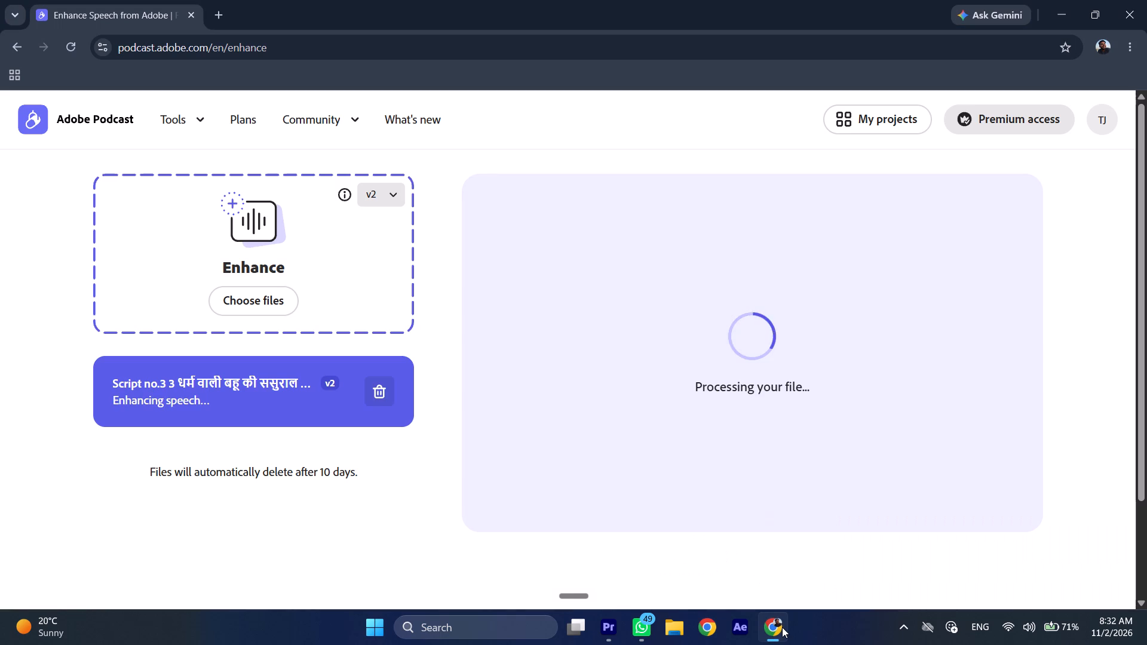
click(778, 627)
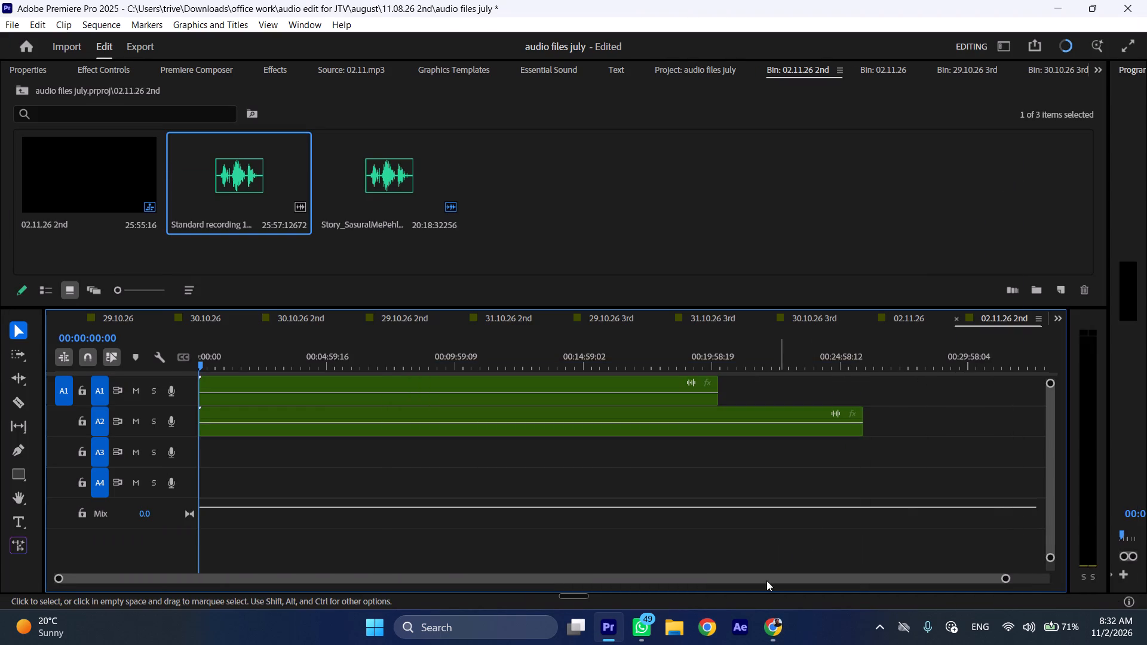
click(760, 626)
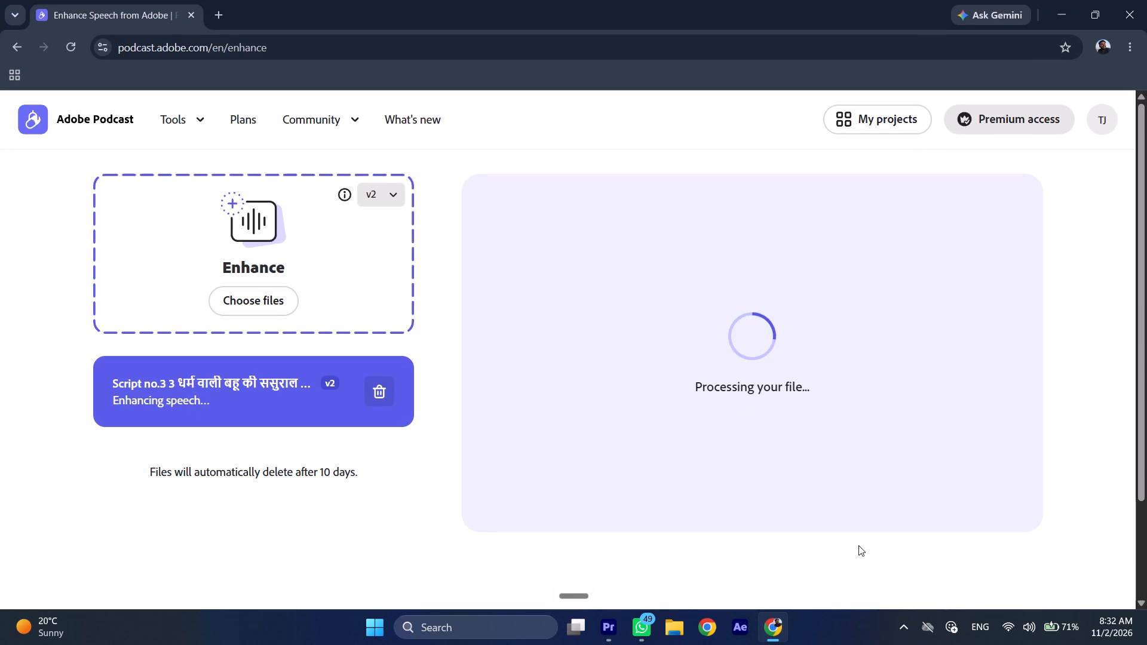
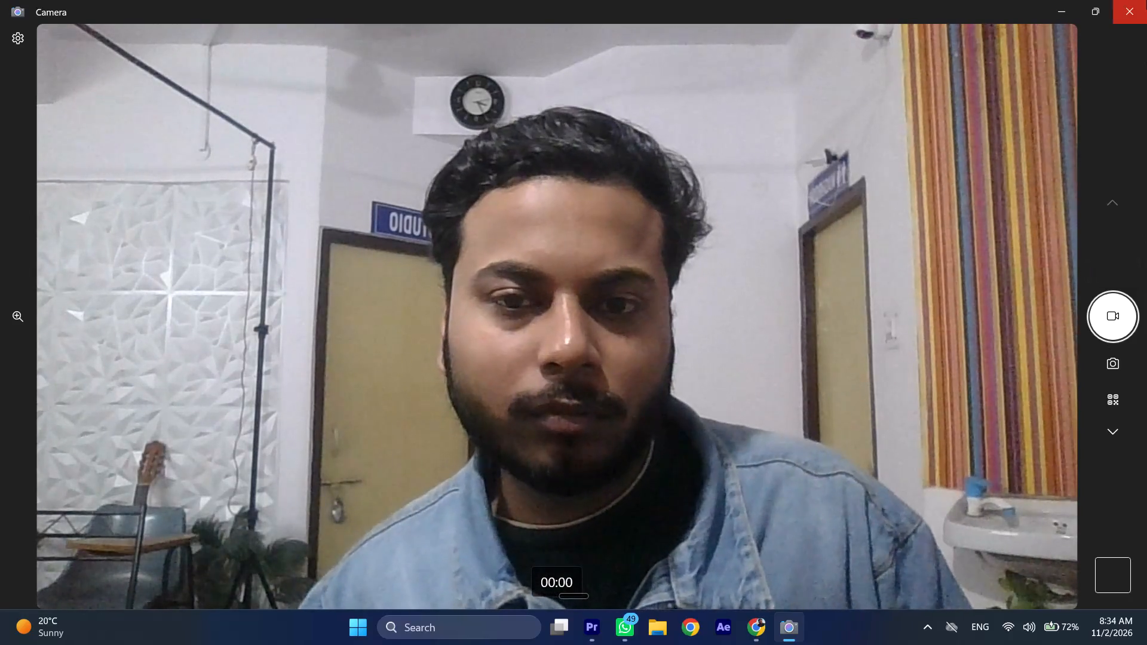
Close the Camera app to return to Adobe Podcast in Chrome.
click(1146, 0)
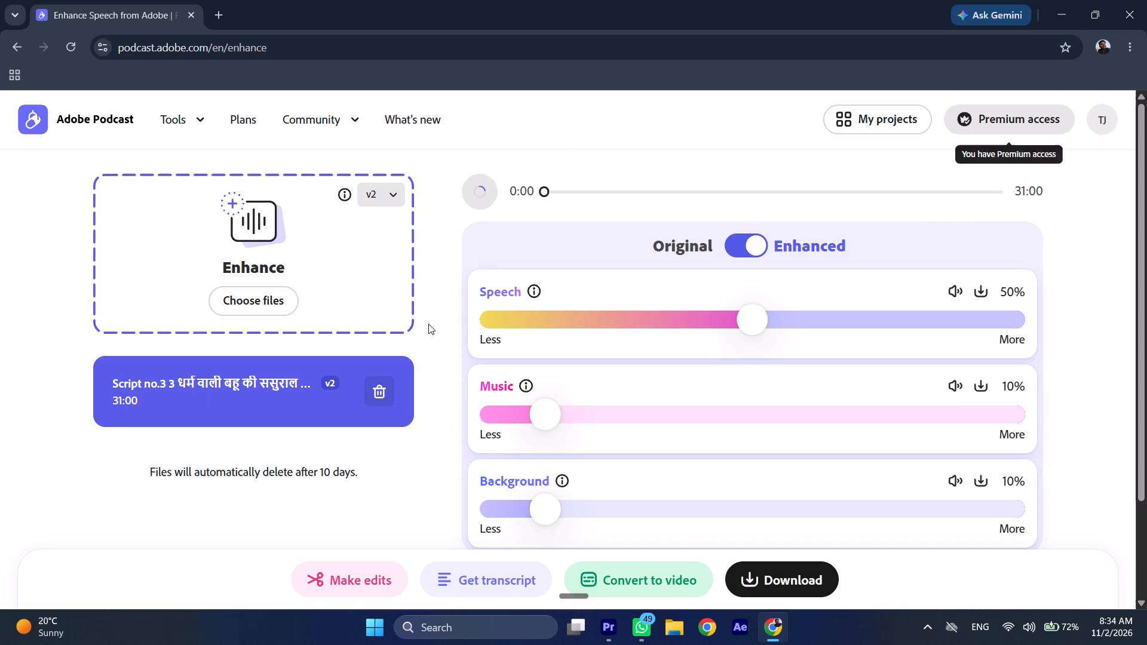
Reduce the Music and Background levels of the enhanced Script no.3 audio to 0%.
drag(544, 416, 450, 422)
drag(542, 504, 448, 507)
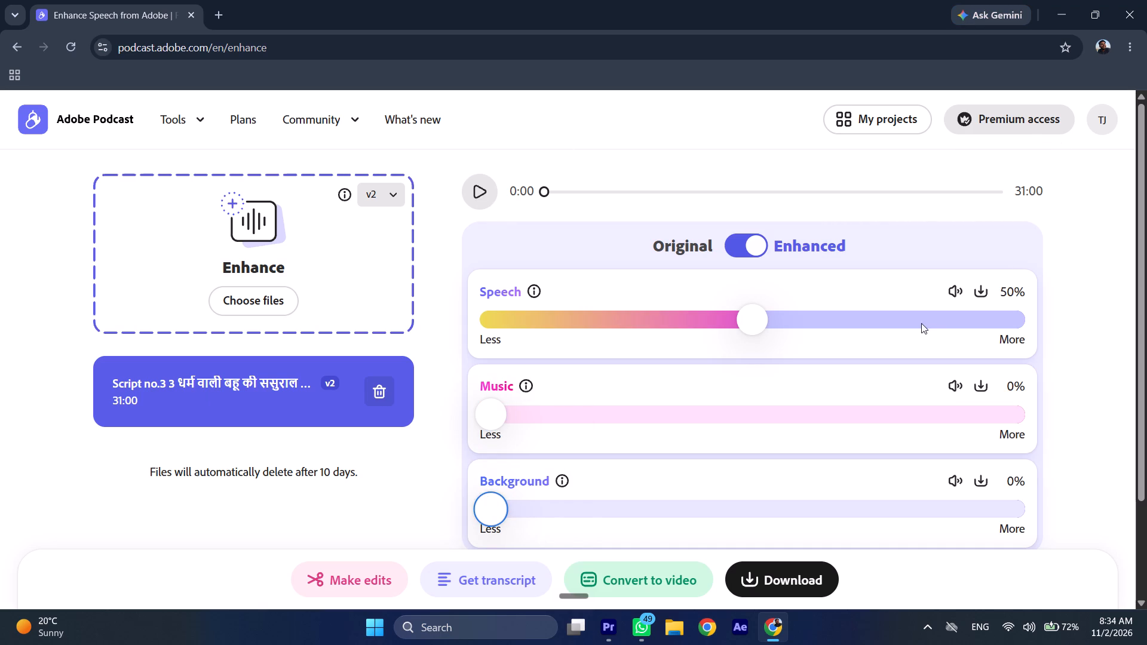
Download the separate Speech track of the enhanced Script no.3 audio.
click(973, 292)
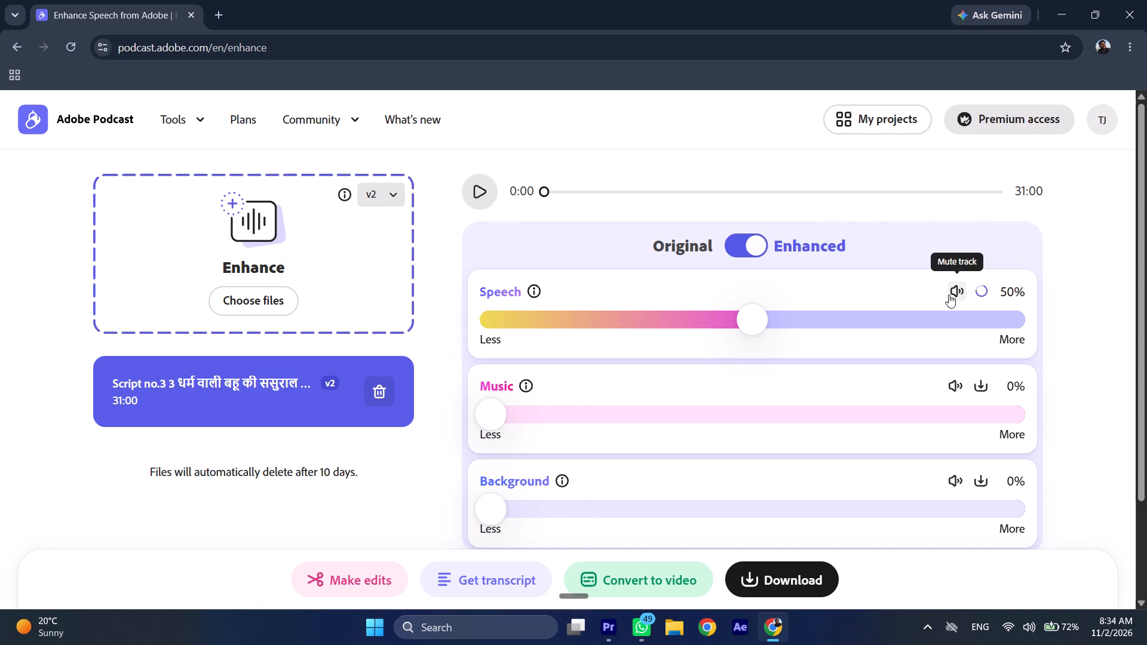
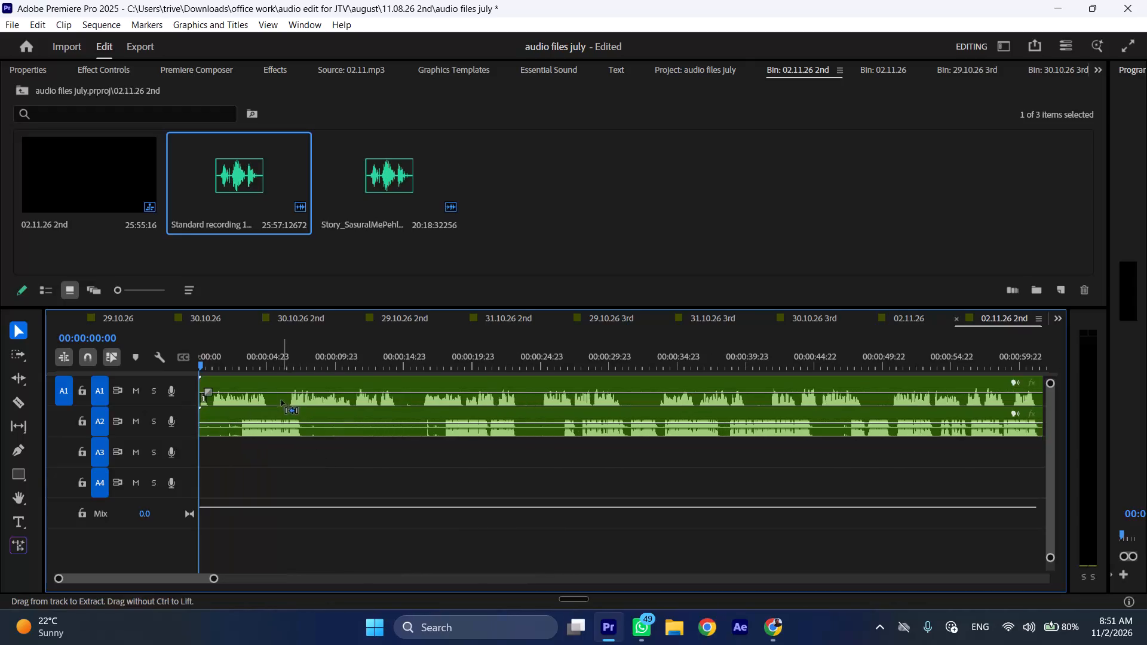
Move the A2 audio clip later in the 02.11.26 2nd sequence so it starts at about 33 seconds.
drag(237, 413, 689, 416)
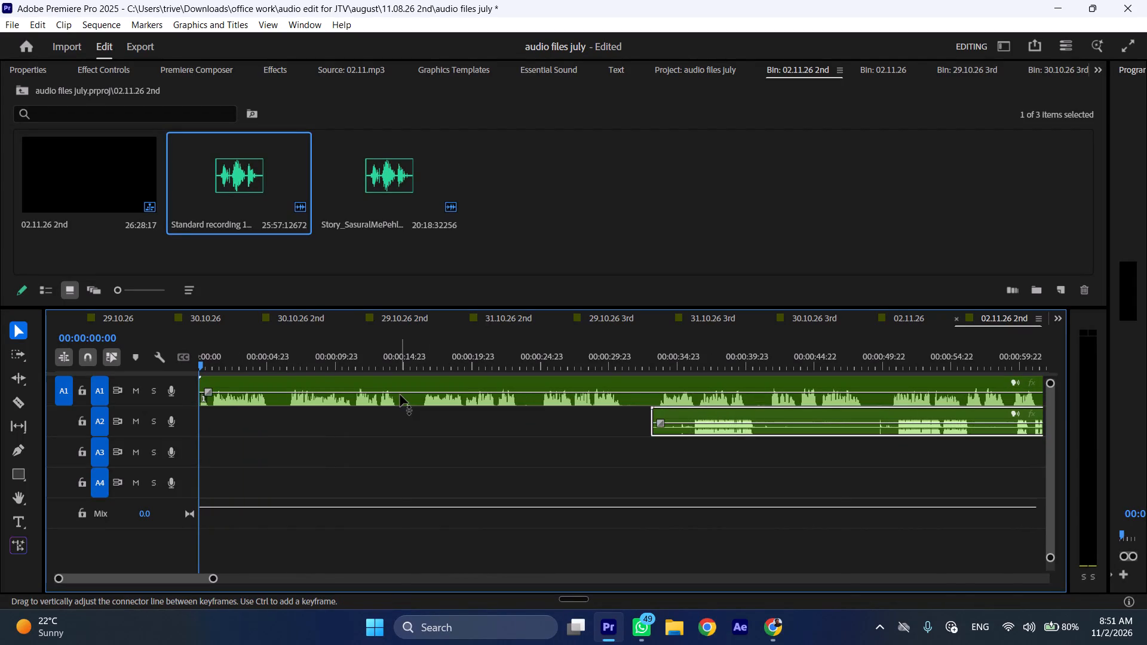
Raise the gain of the A1 audio clip by 5 dB.
click(400, 394)
text(g5)
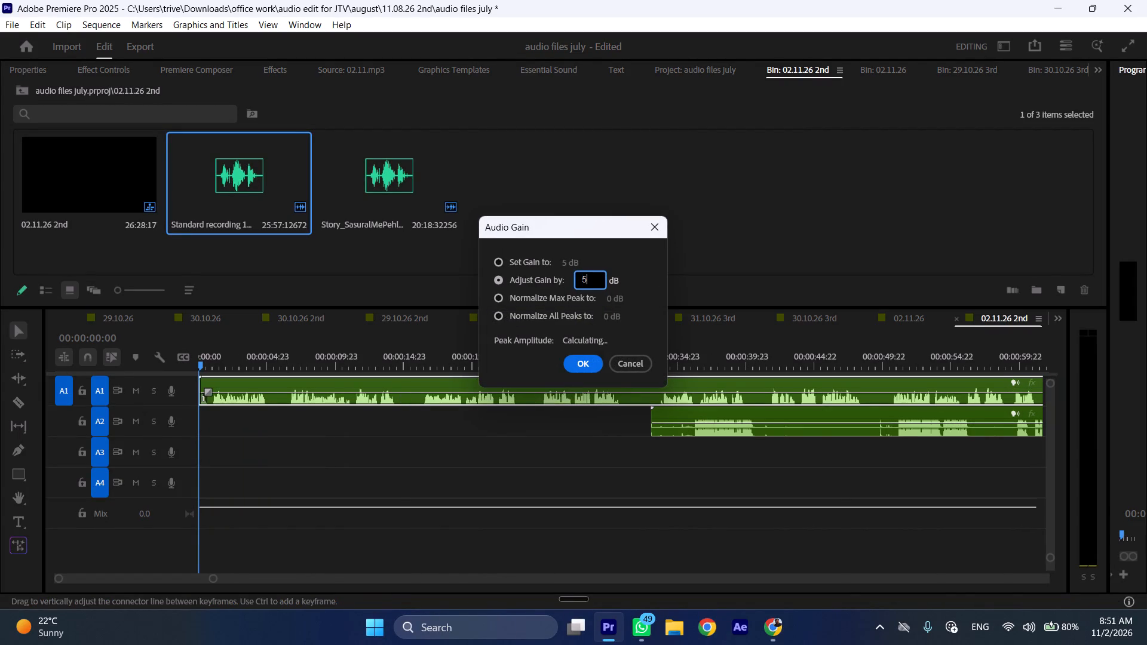
key(Return)
Trim about the first 23 frames off the start of the A1 clip and close the gap across the tracks.
drag(204, 362, 211, 362)
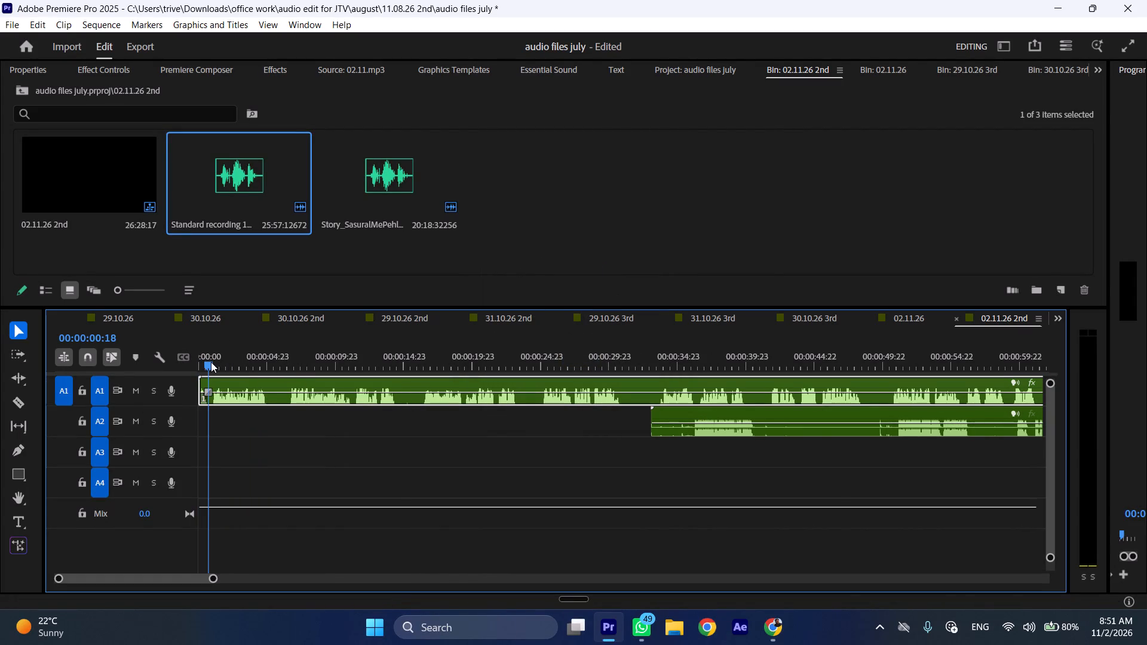
drag(211, 362, 213, 362)
key(shift+c)
key(ctrl+shift+d)
Play the opening of the sequence and split the A1 clip after the first spoken phrase, at 00:00:04:09.
key(space)
text(l)
key(space)
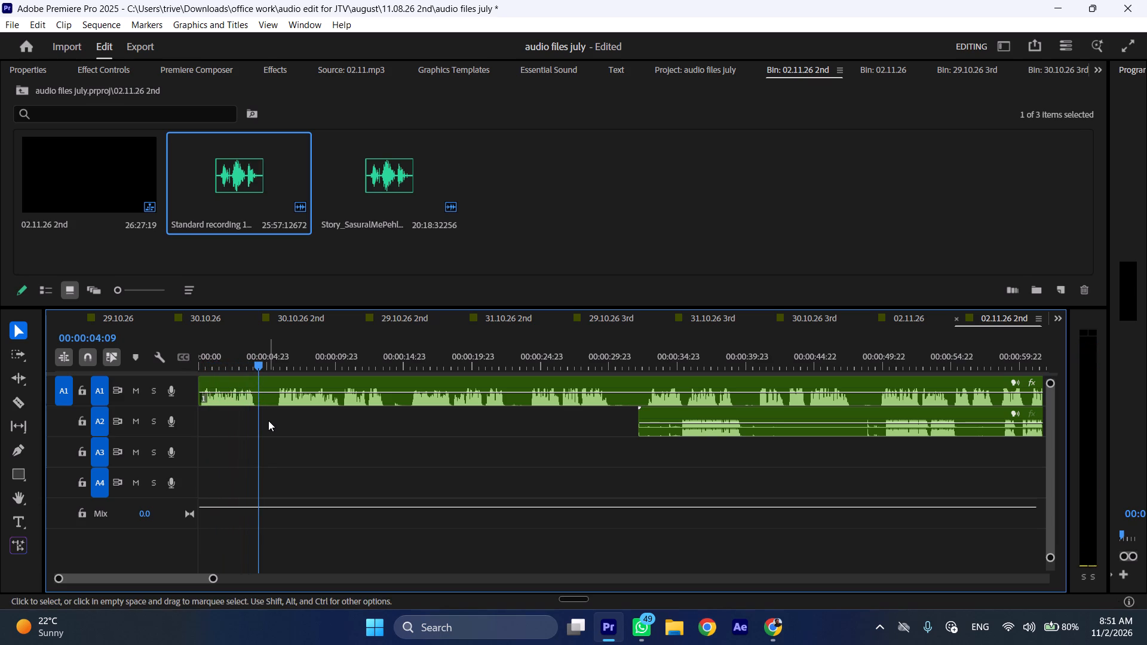
text(C)
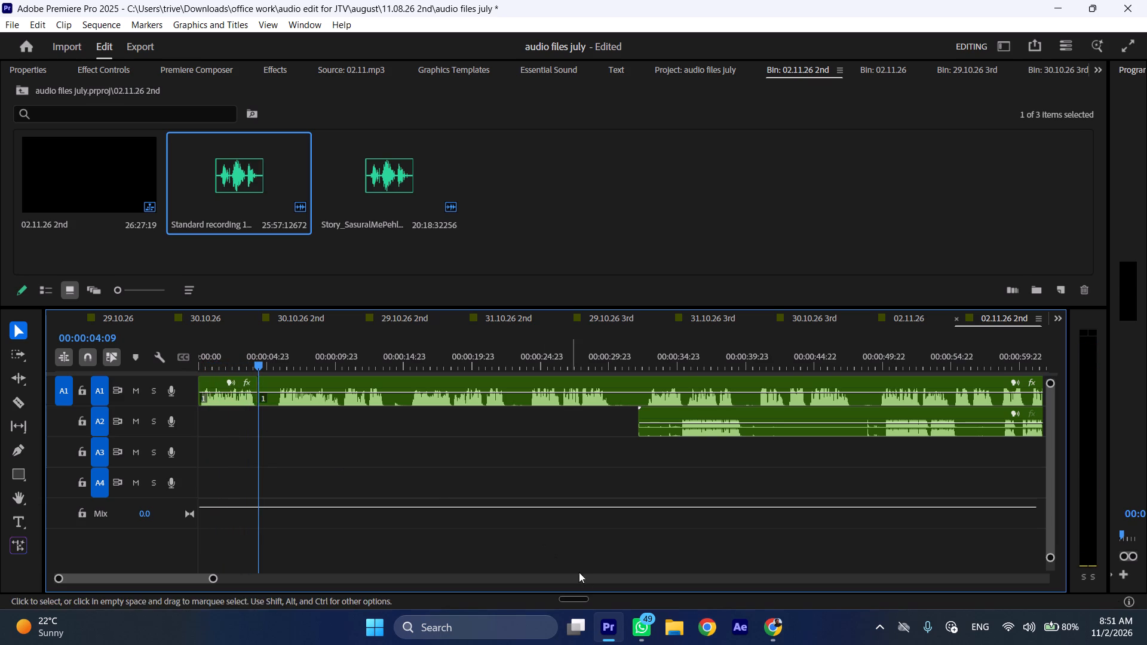
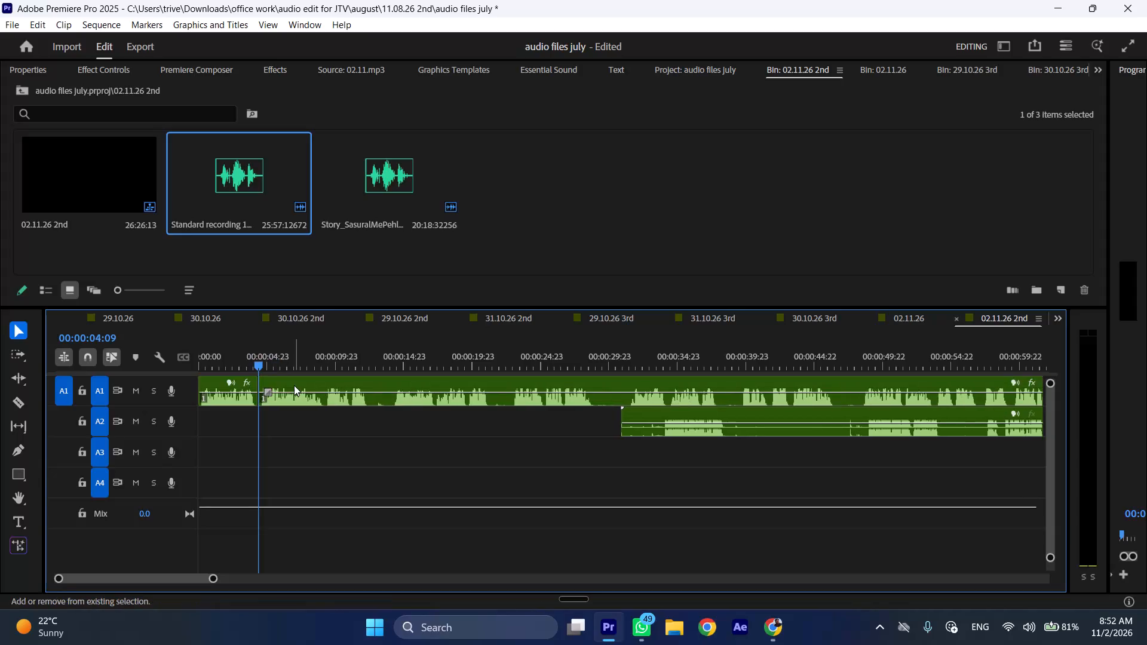
Play on from 00:00:04:09 and split the A1 clip after the second spoken passage, at 00:00:12:06.
key(space)
text(l)
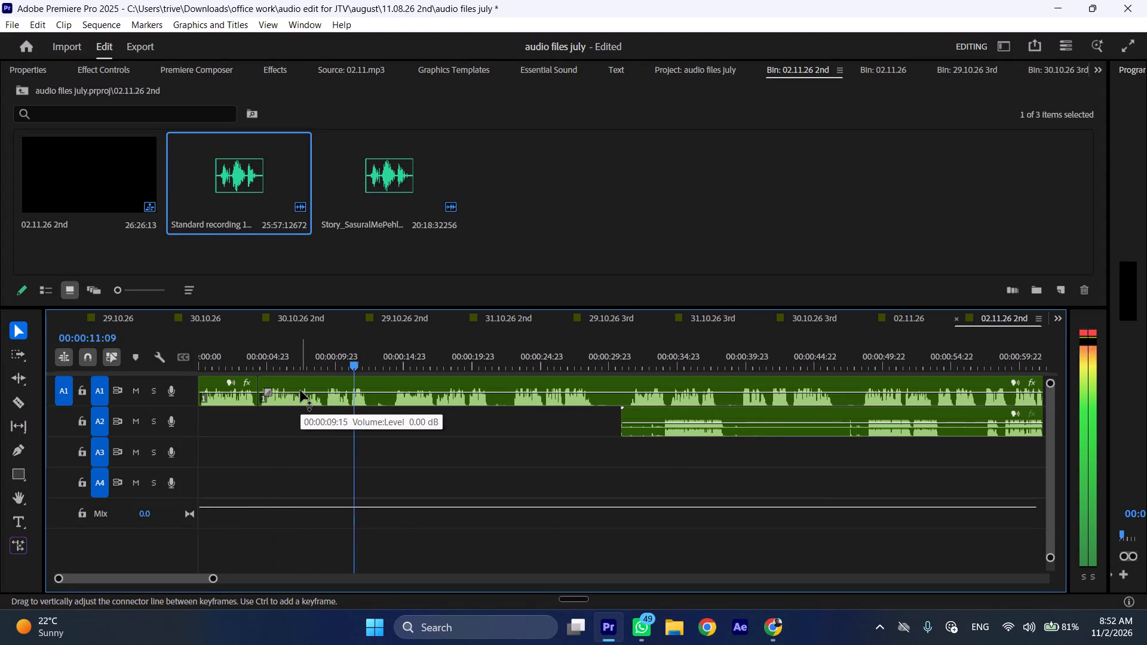
key(space)
text(C)
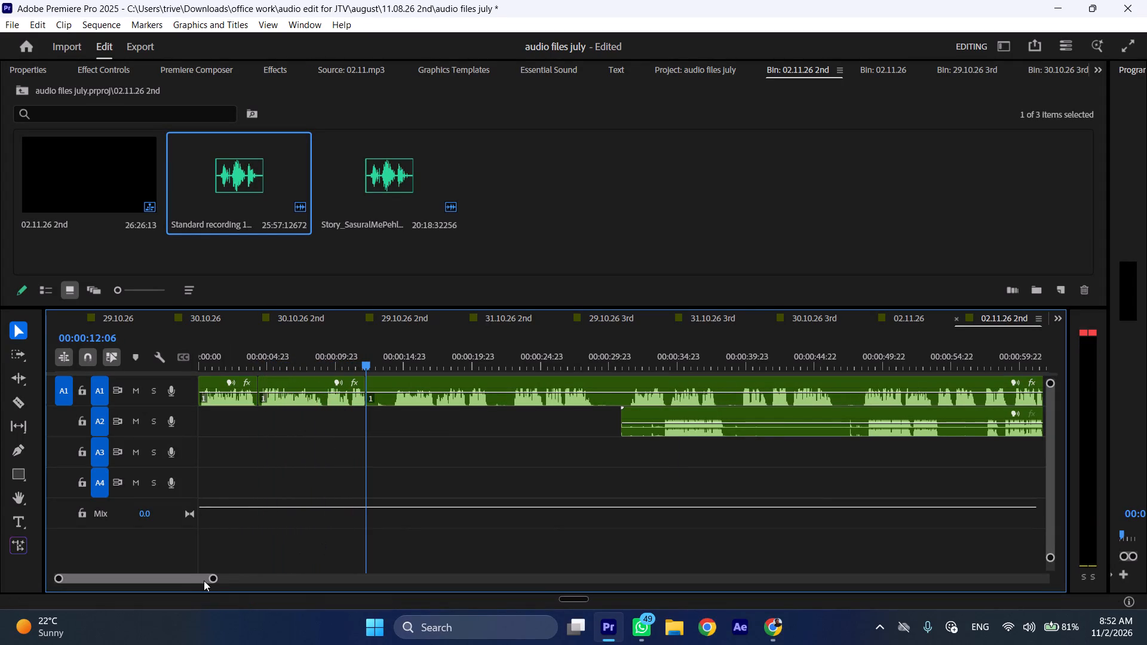
Trim about 18 seconds off the start of the A2 clip and place it on A2 starting at the 00:00:12:06 cut.
drag(212, 580, 954, 532)
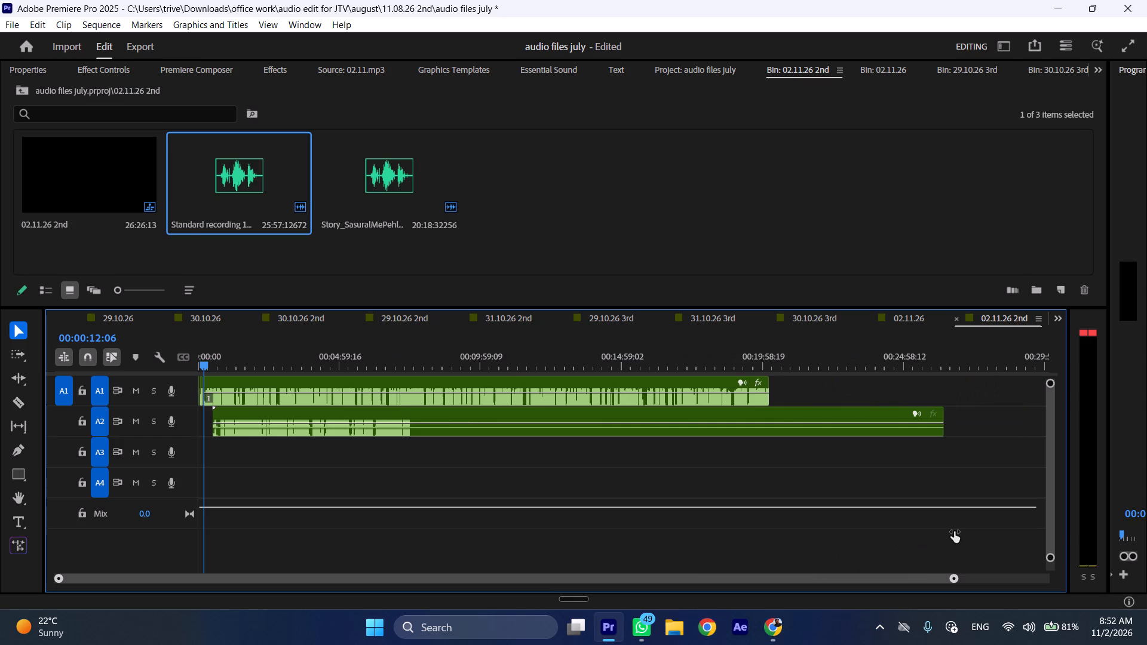
drag(954, 532, 624, 517)
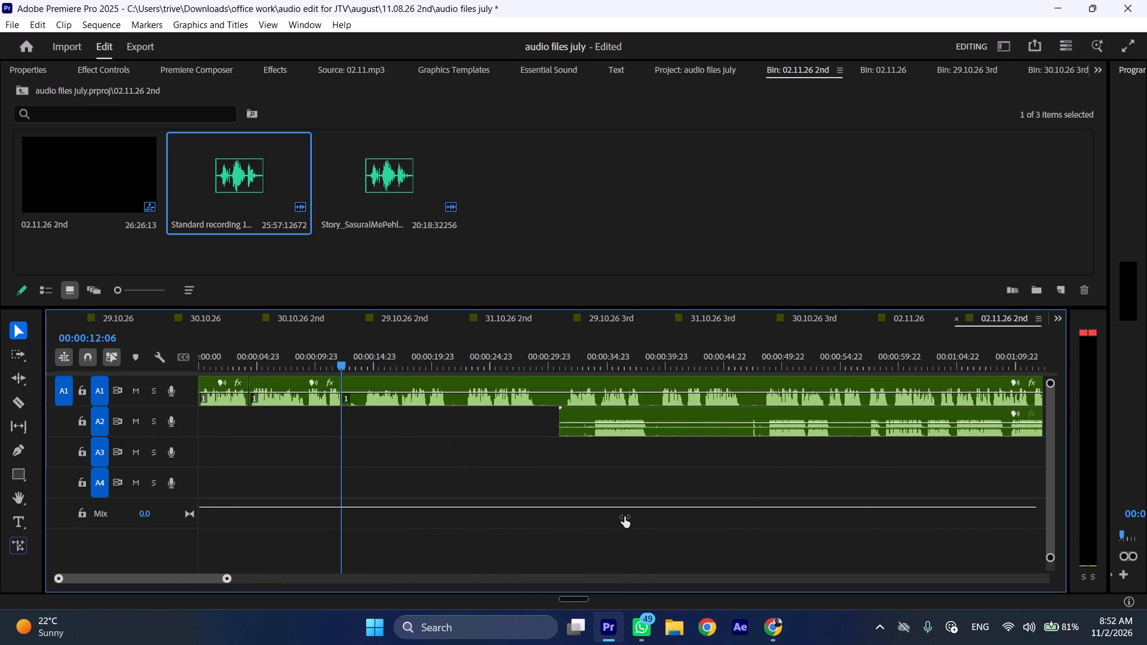
drag(624, 517, 614, 517)
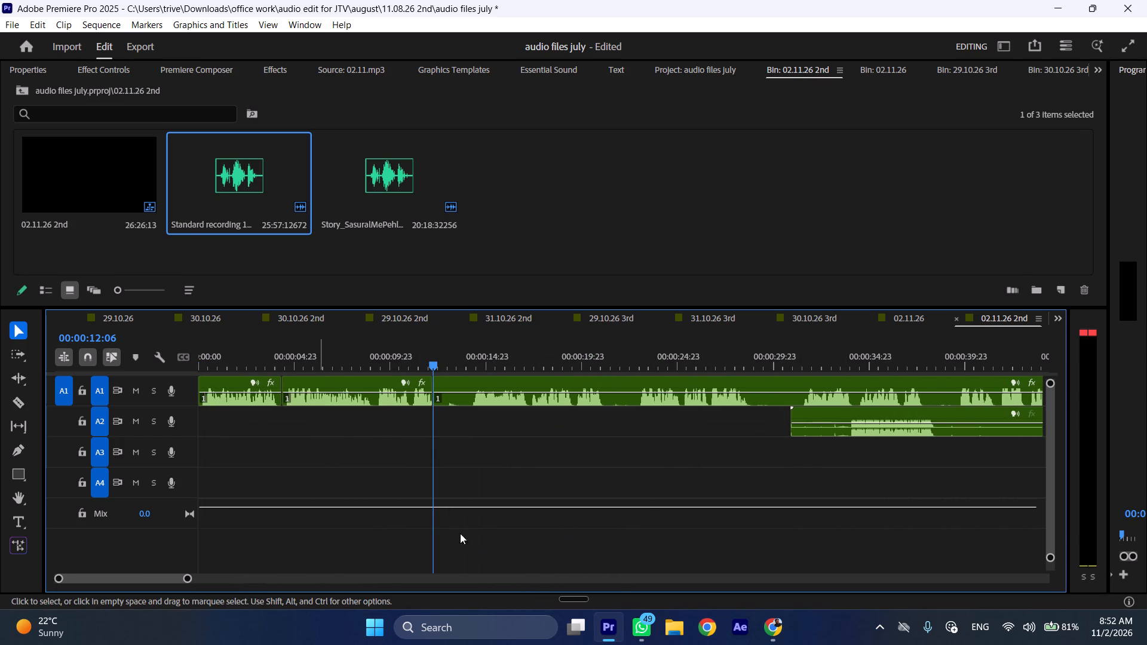
drag(834, 416, 431, 462)
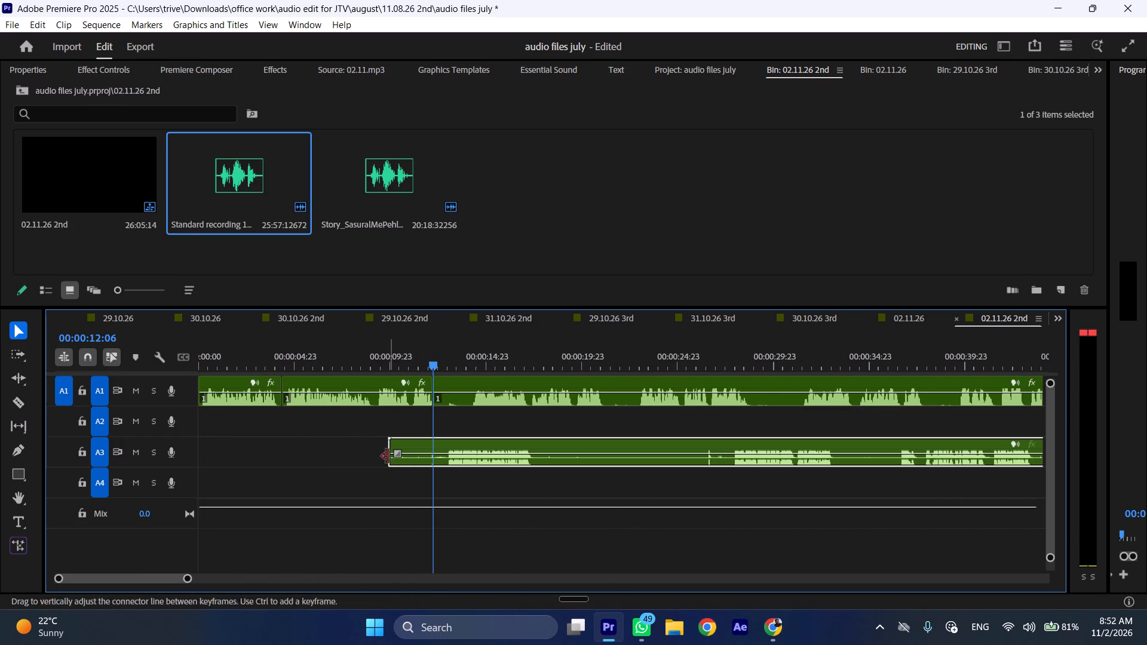
drag(394, 445, 735, 441)
drag(746, 446, 583, 429)
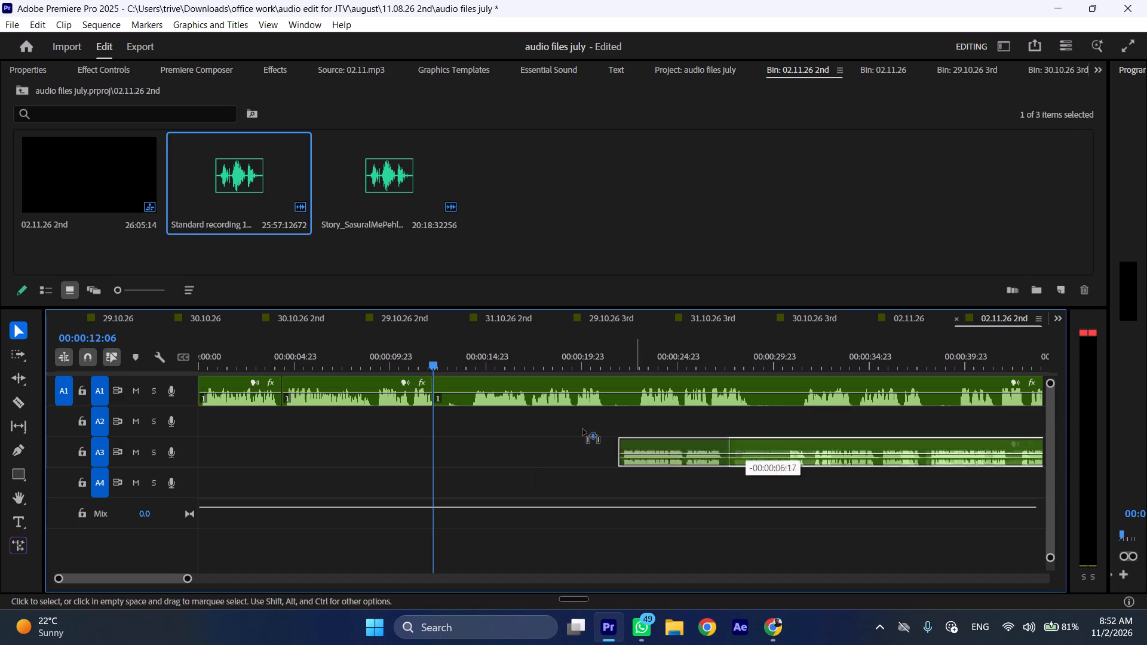
drag(583, 429, 458, 426)
Move the remaining A1 clip after the 00:00:12:06 cut later so it starts at about 28 seconds.
drag(455, 377, 760, 386)
Play the sequence from 00:00:12:06 to listen to the opening of the trimmed A2 clip.
key(space)
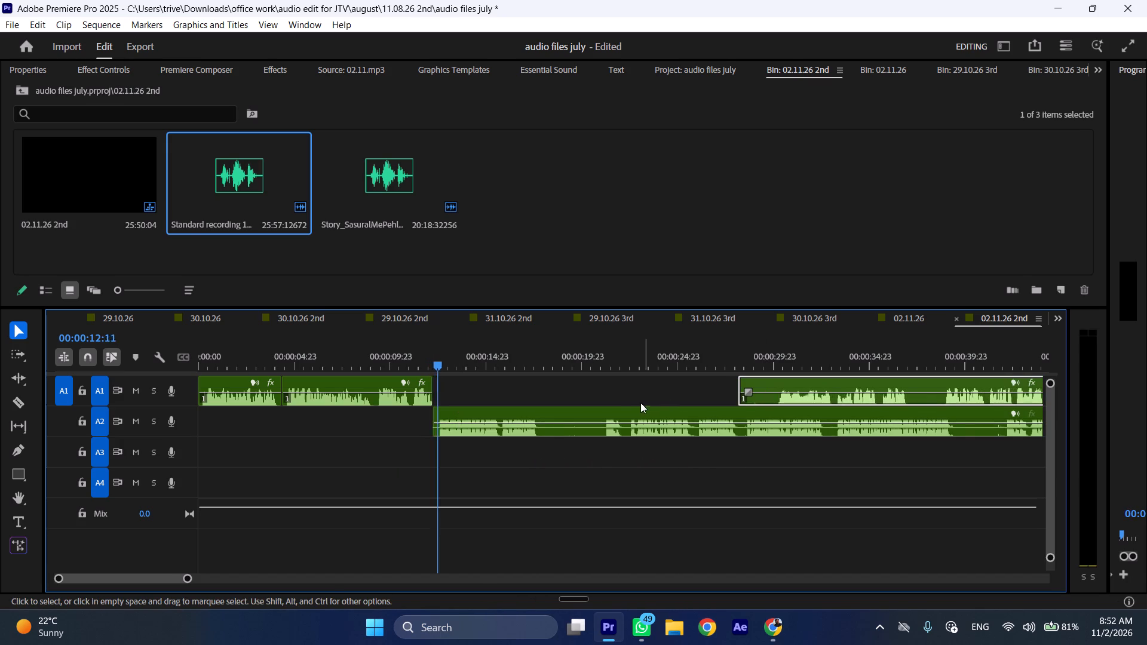
Stop playback and close the editing application, saving the changes to the audio files july project.
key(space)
click(1146, 0)
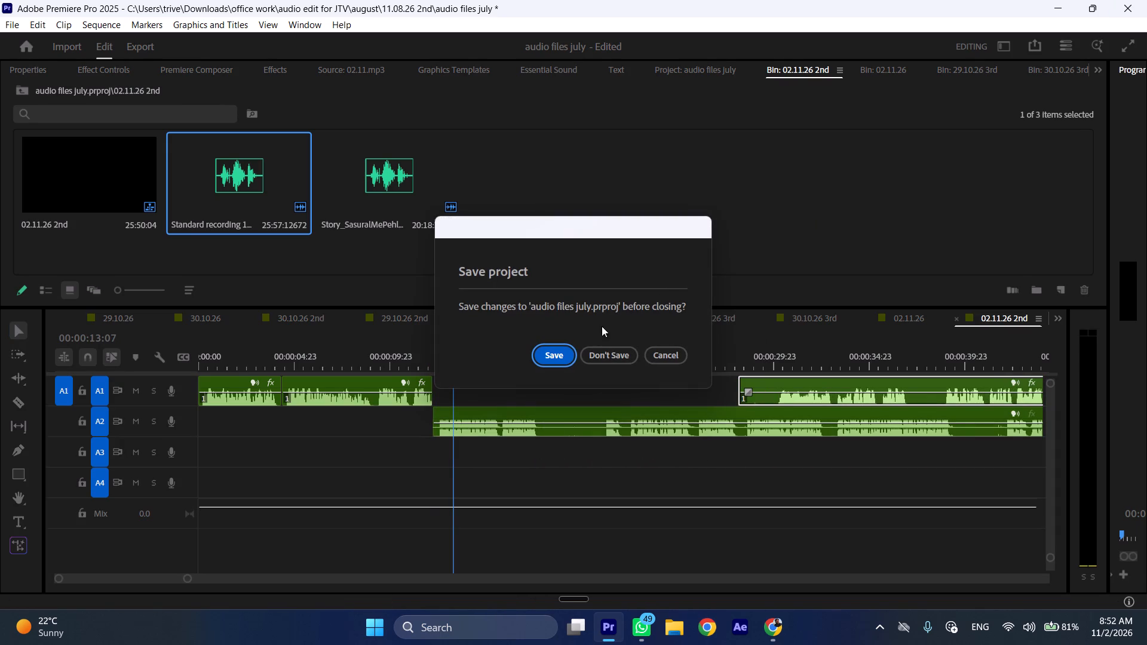
click(563, 352)
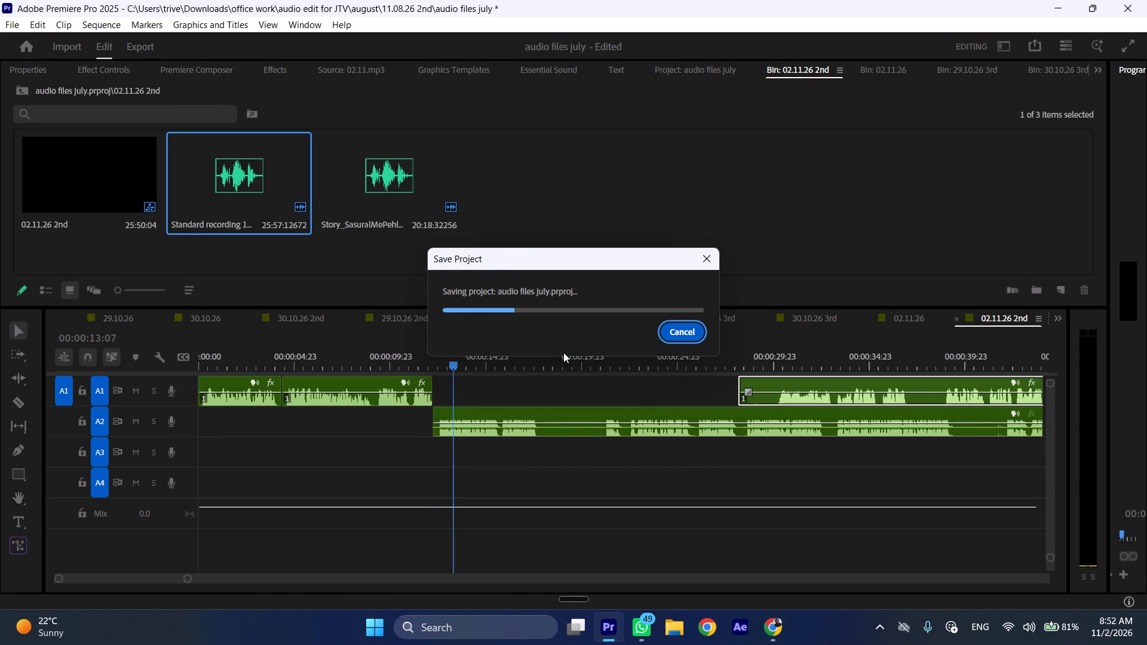
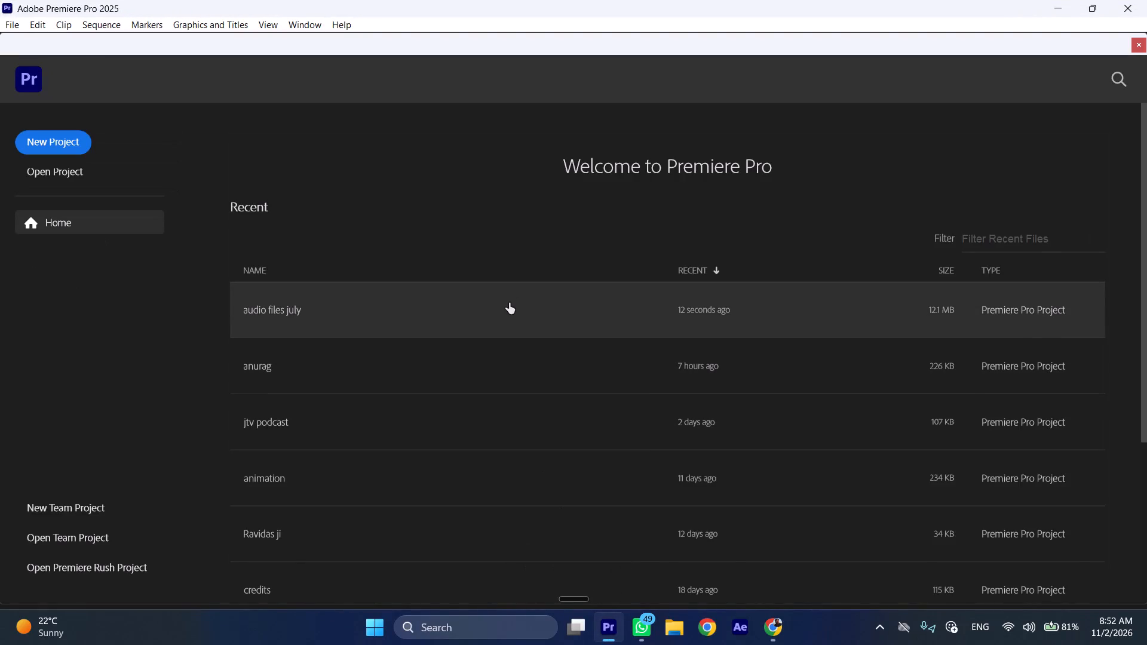
Reopen the recent project "audio files july".
click(509, 303)
click(509, 303)
click(509, 303)
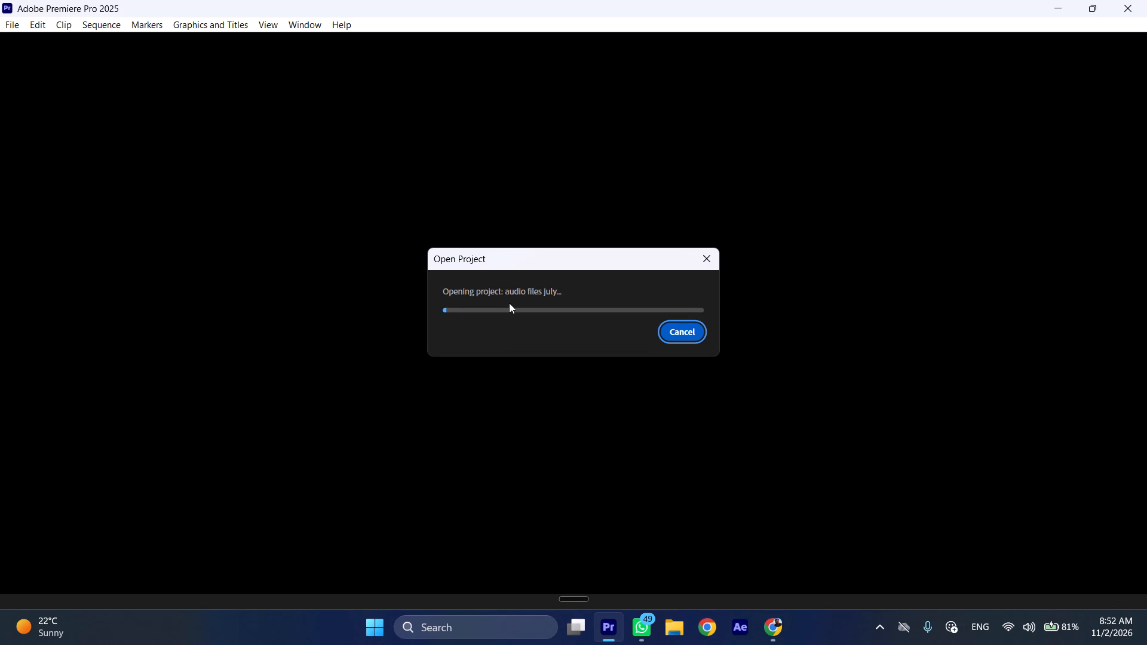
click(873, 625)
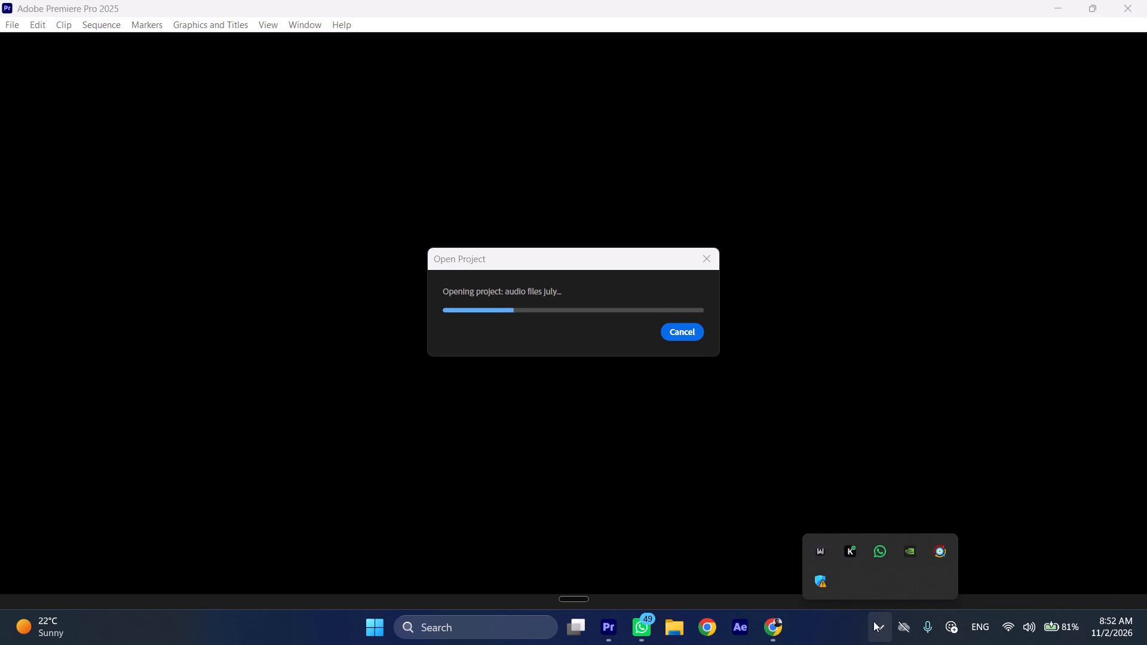
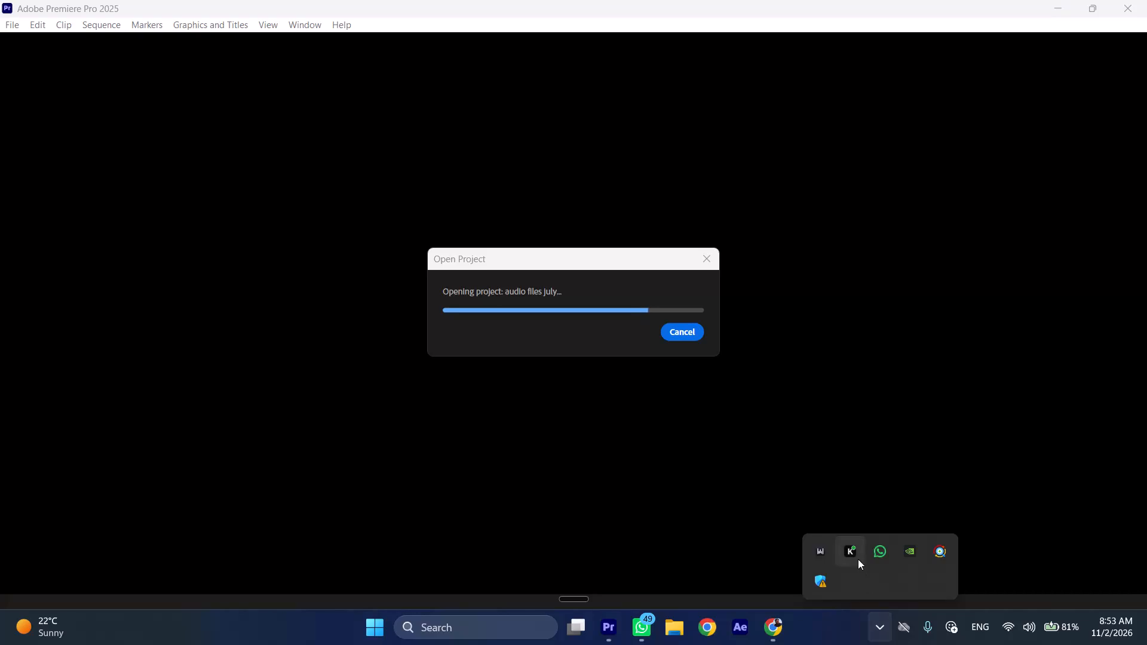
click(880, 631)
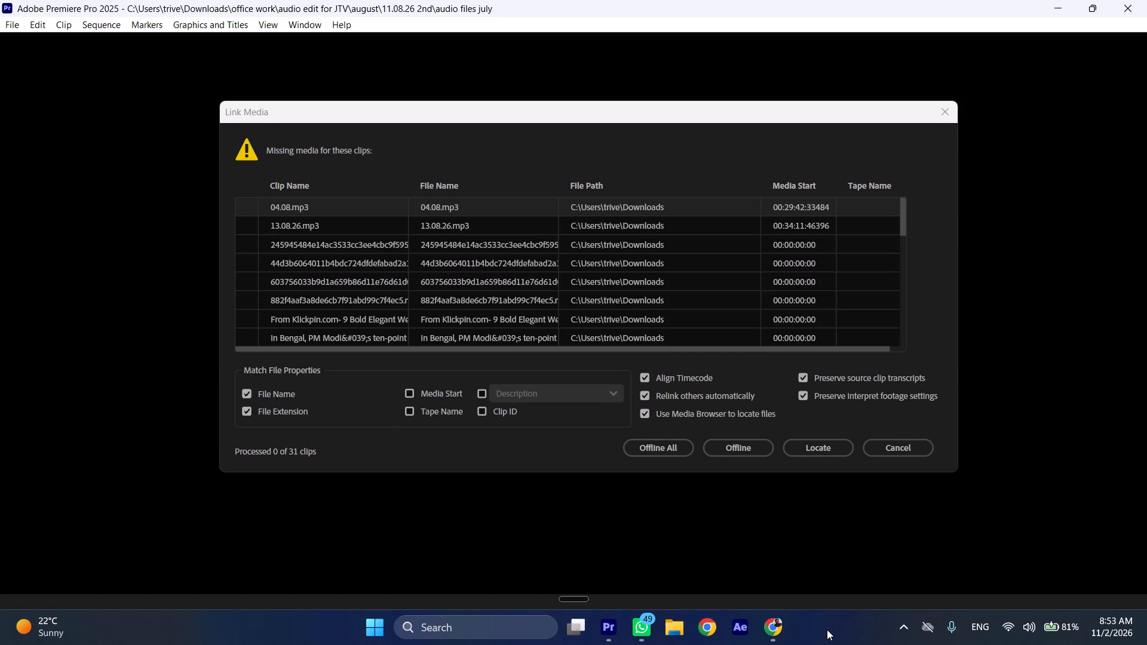
Dismiss the Link Media dialog without locating any of the missing clips, so the audio files july project opens.
click(893, 457)
click(893, 447)
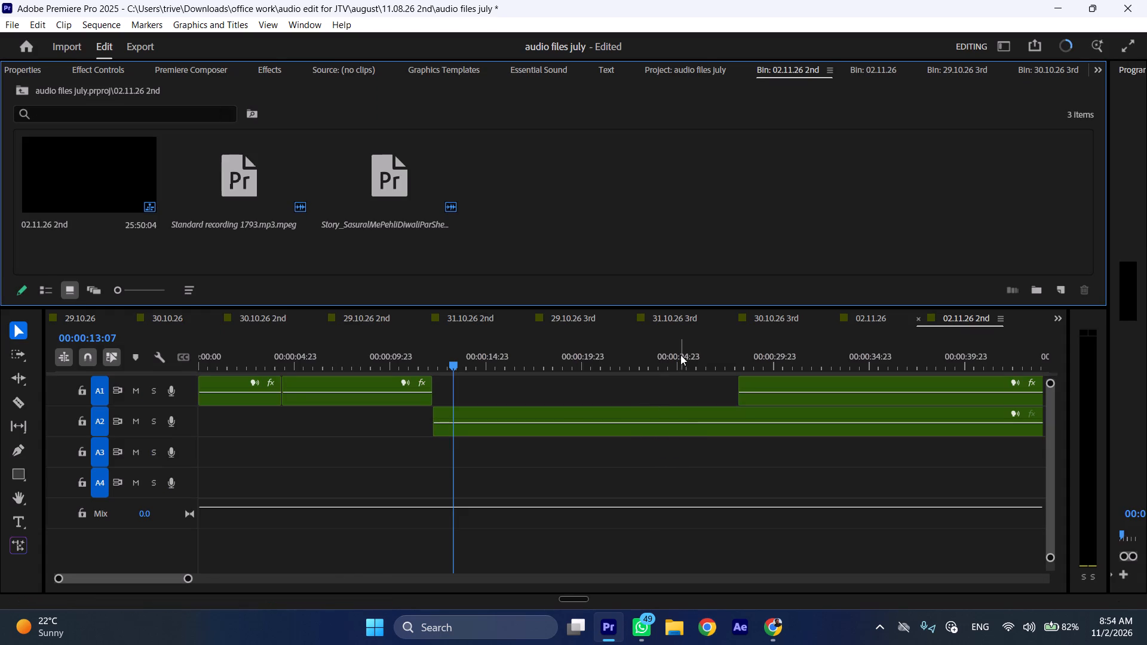
Listen to the handover from the second A1 clip to the A2 recording, starting around 00:00:09.
drag(415, 365, 390, 361)
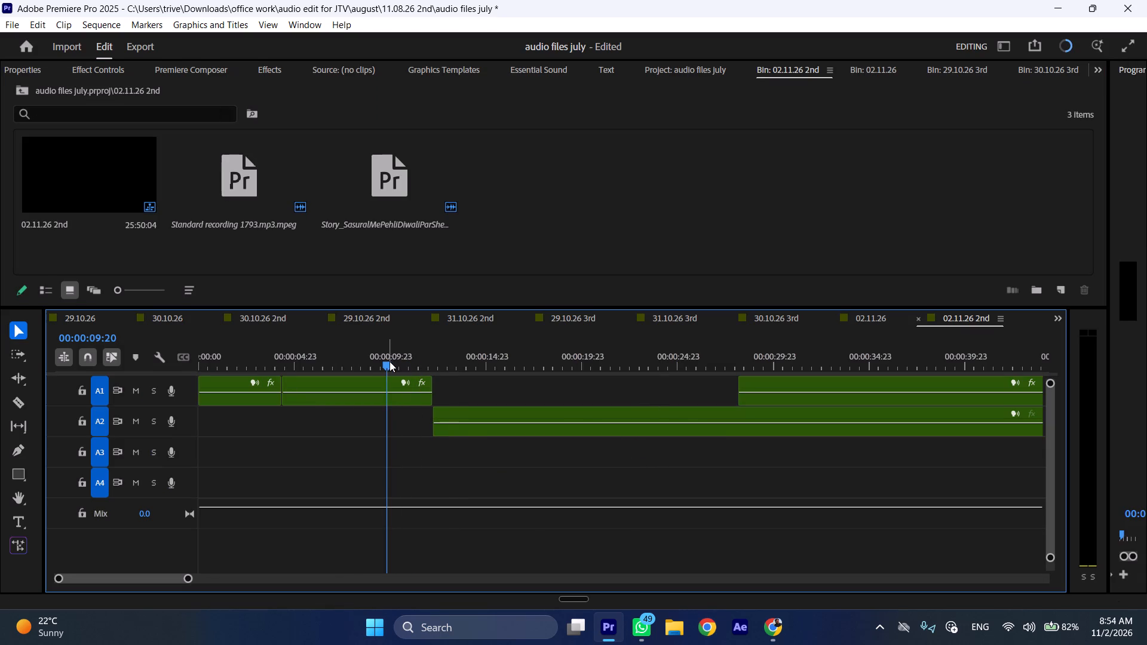
drag(184, 579, 191, 579)
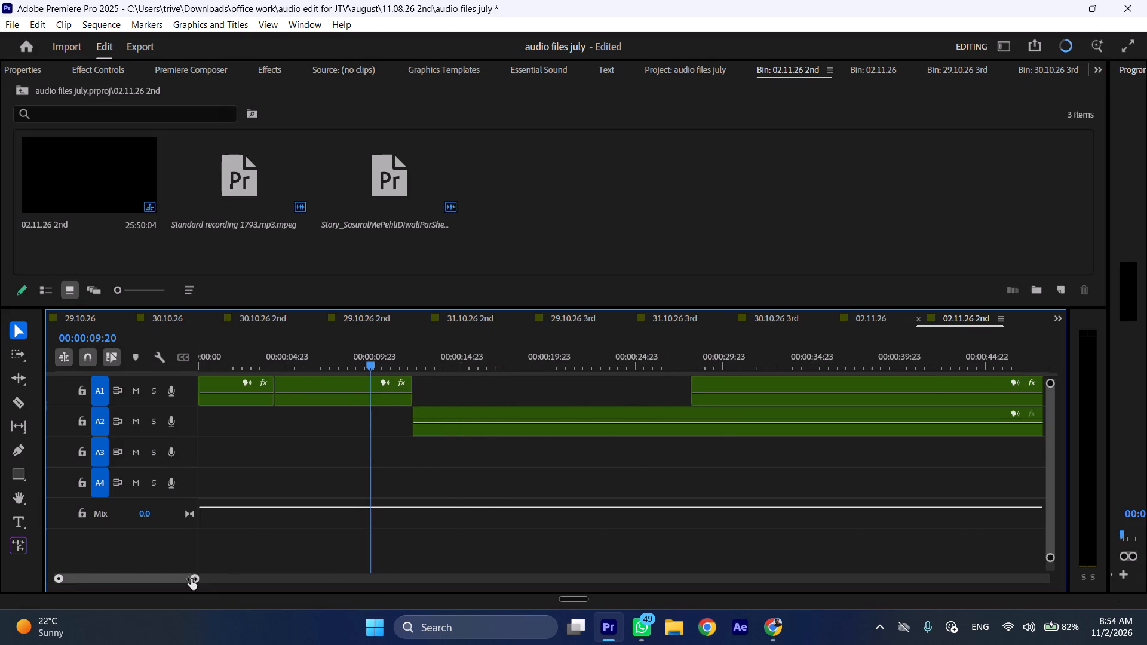
drag(191, 579, 494, 573)
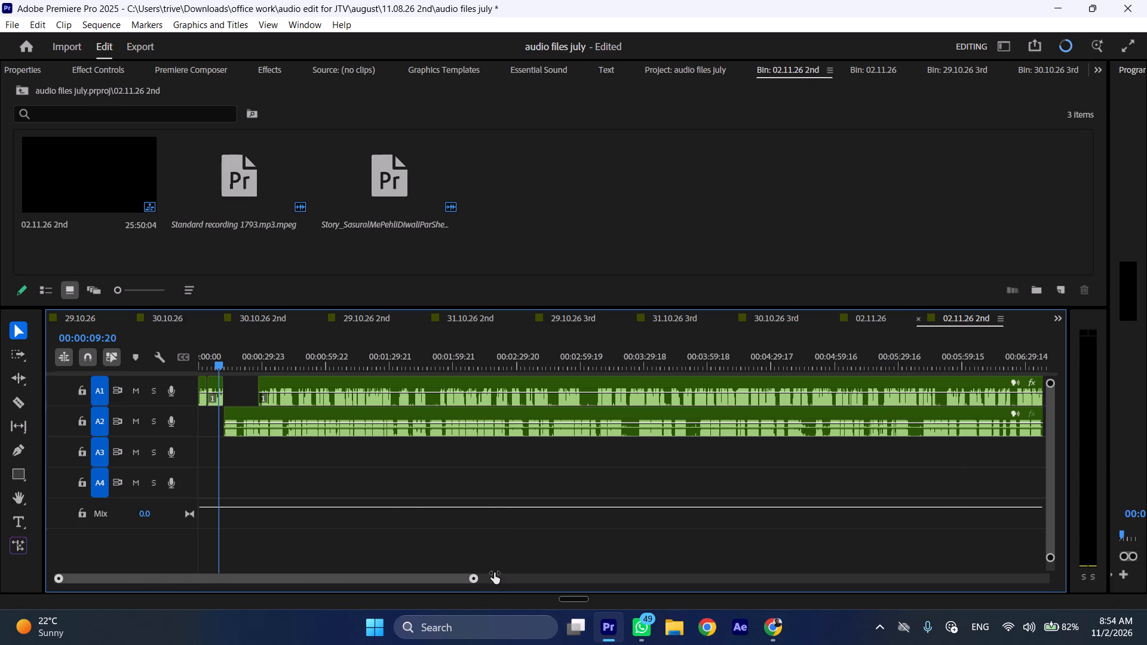
drag(494, 573, 723, 575)
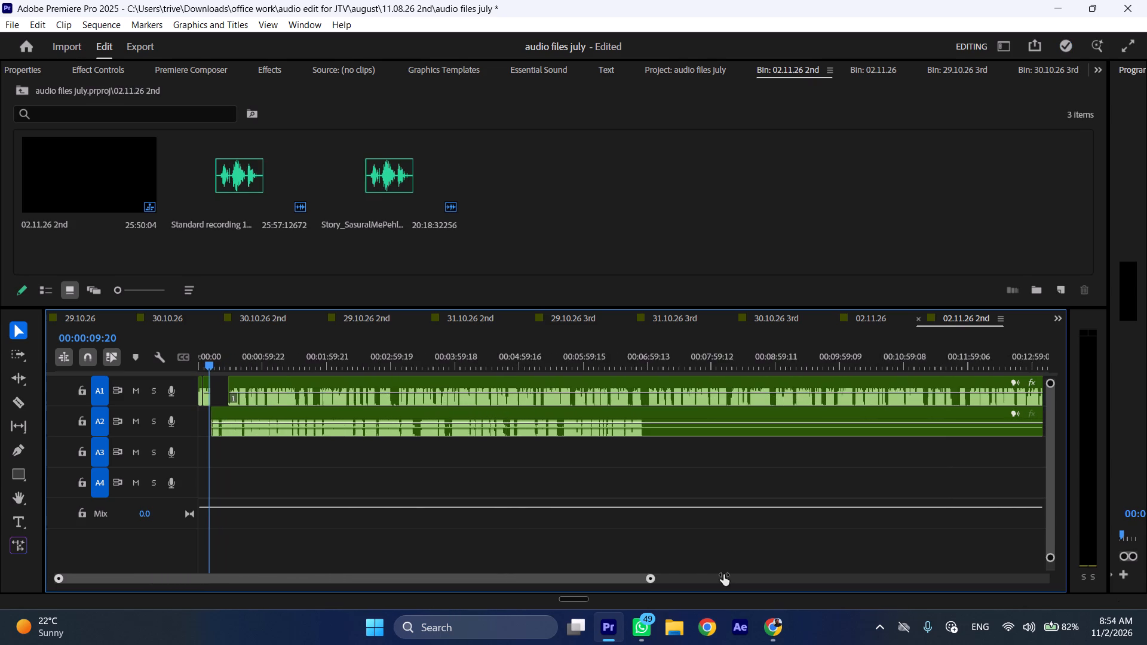
drag(723, 575, 777, 546)
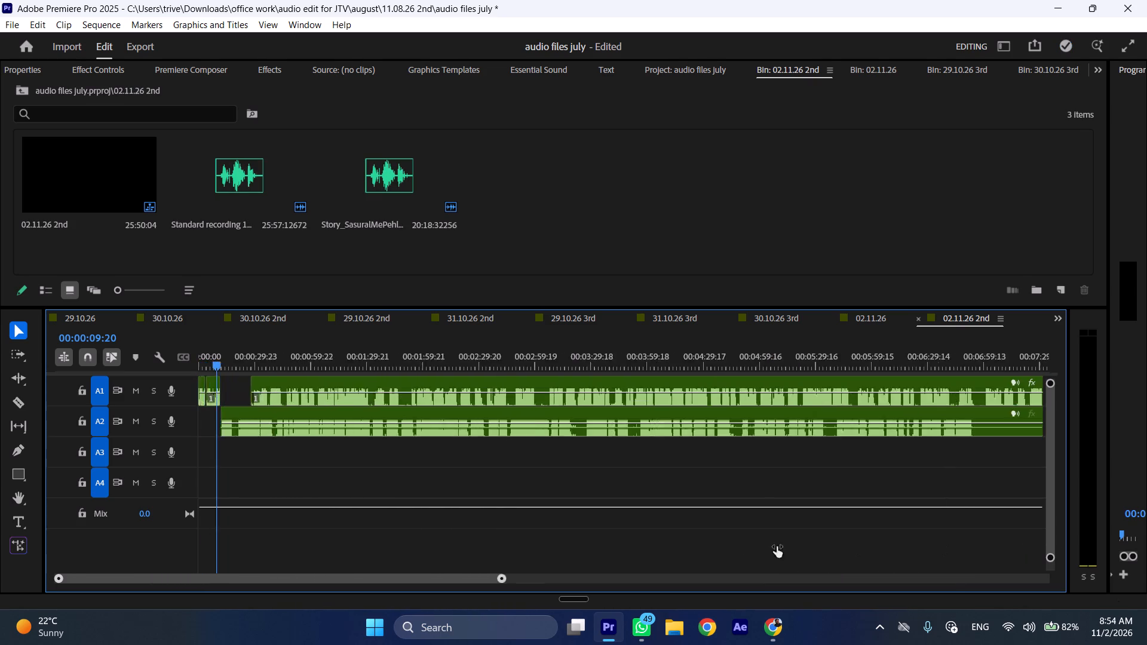
drag(777, 546, 698, 534)
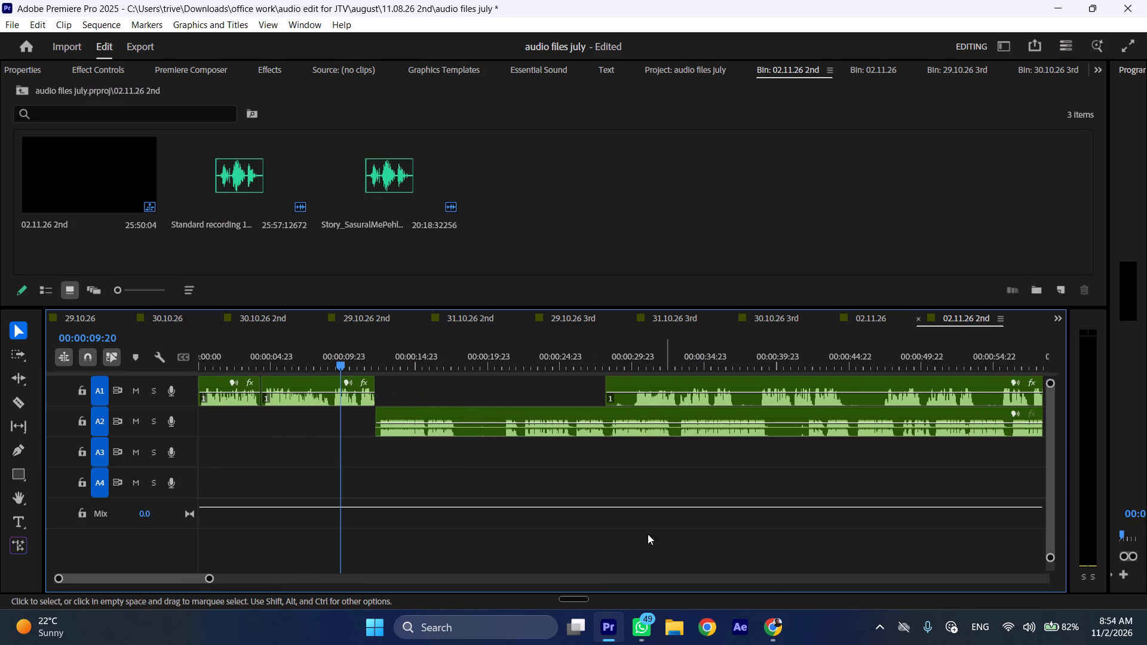
key(space)
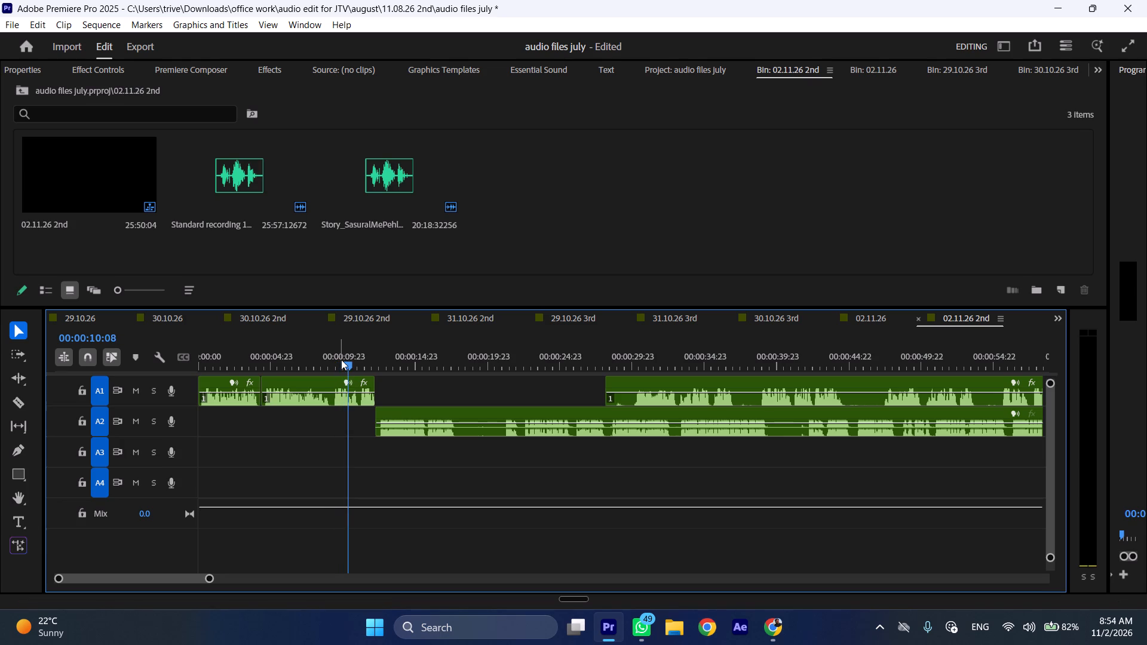
click(341, 360)
key(space)
text(l)
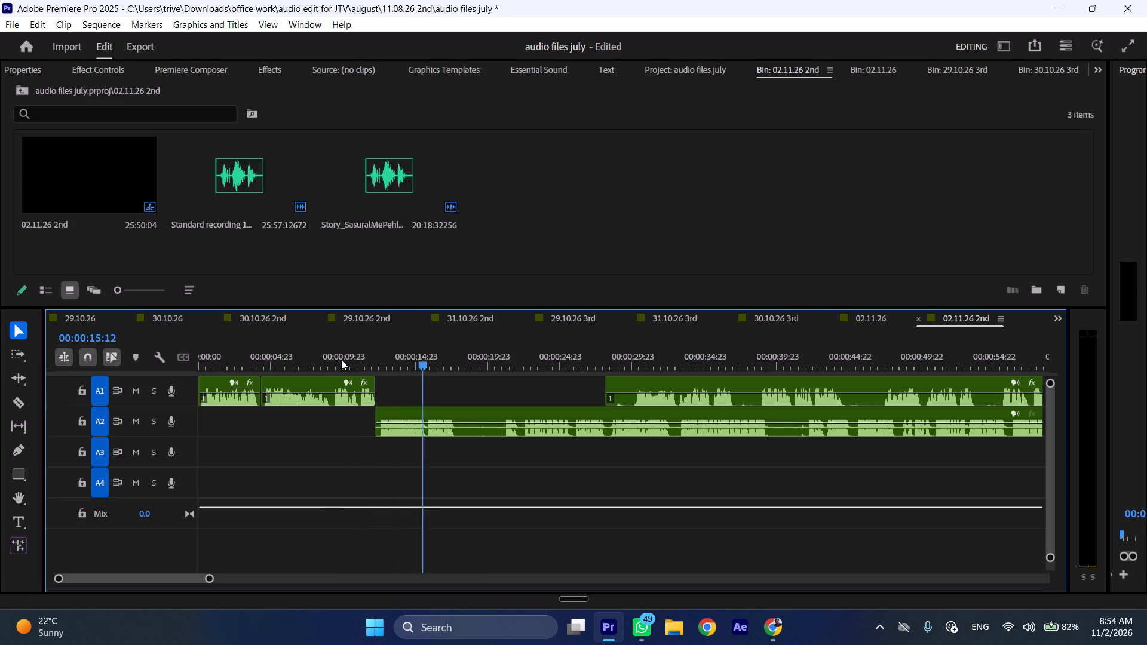
click(341, 360)
key(space)
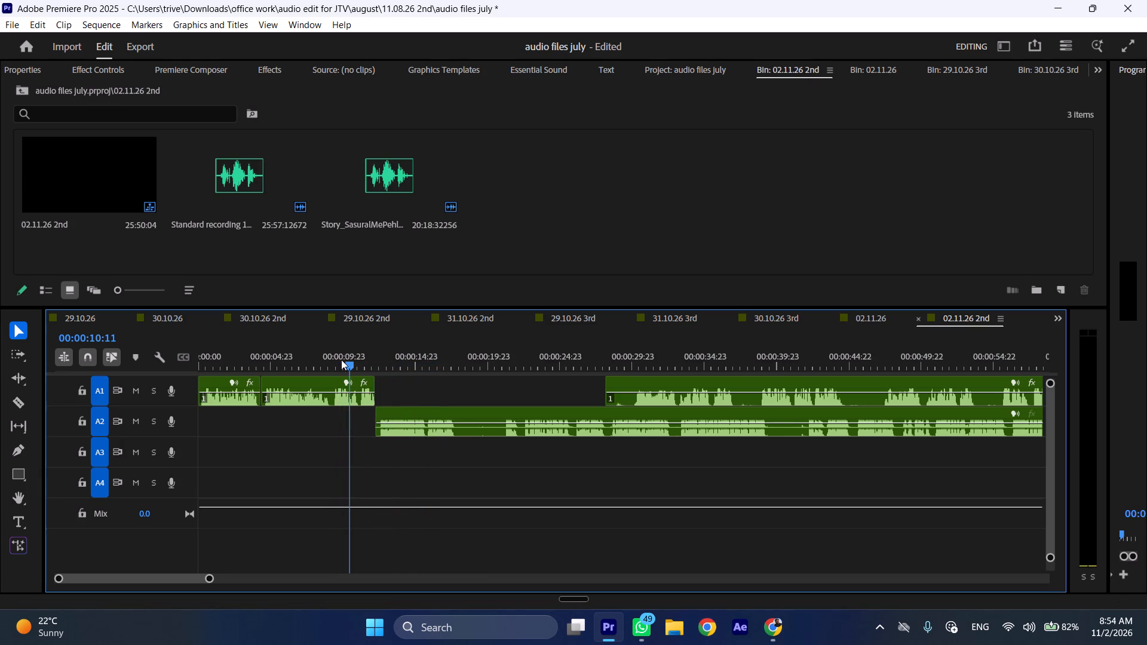
click(341, 360)
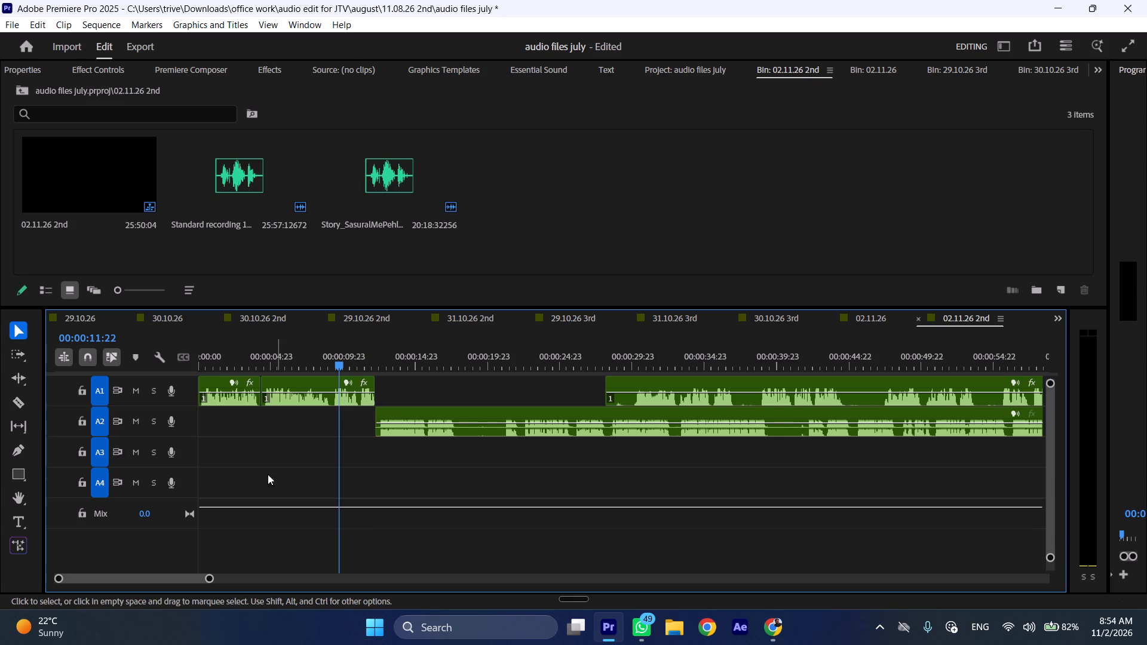
Review the full length of the A1 and A2 recordings and spot-check their audio between about four and five minutes.
drag(214, 579, 1016, 552)
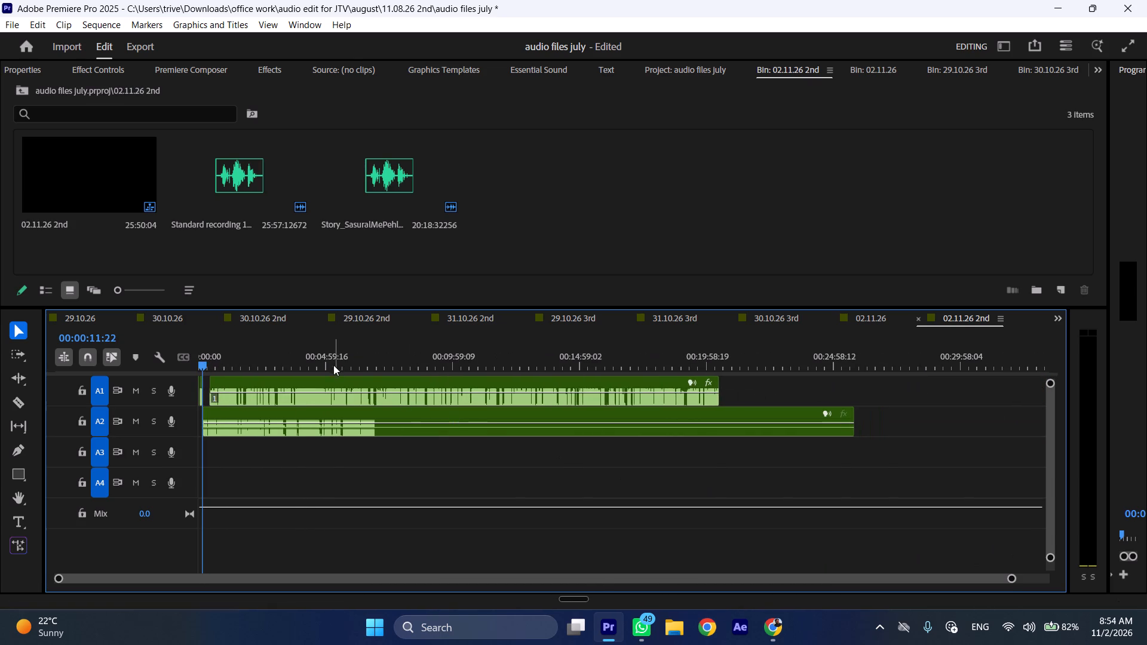
click(321, 360)
key(space)
click(310, 361)
key(space)
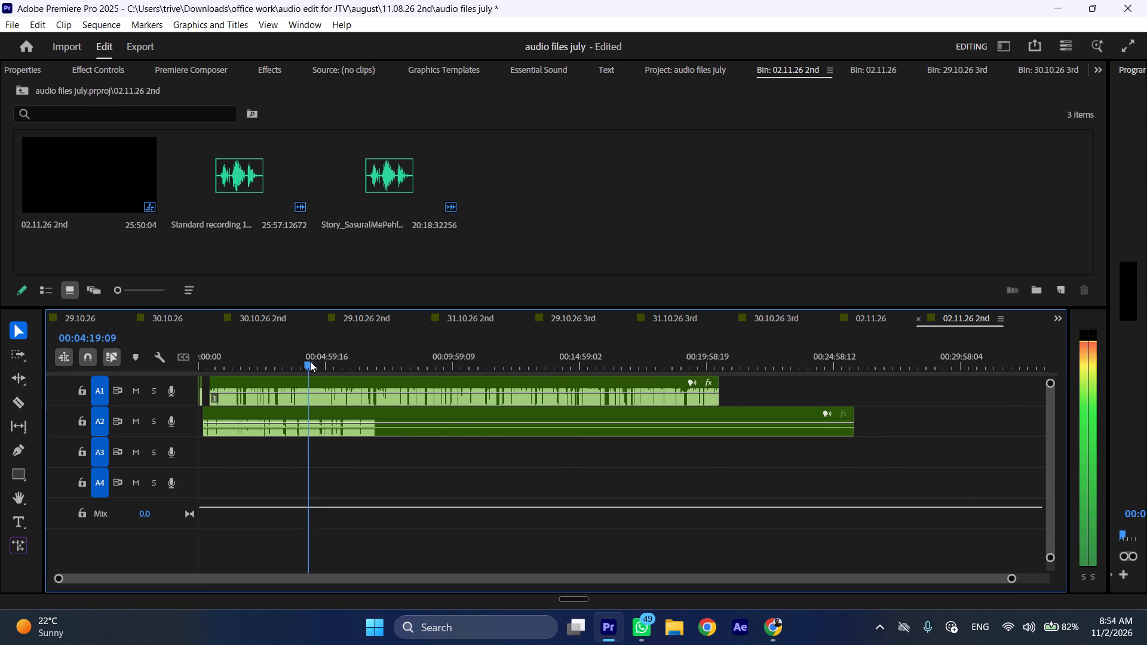
key(space)
click(211, 360)
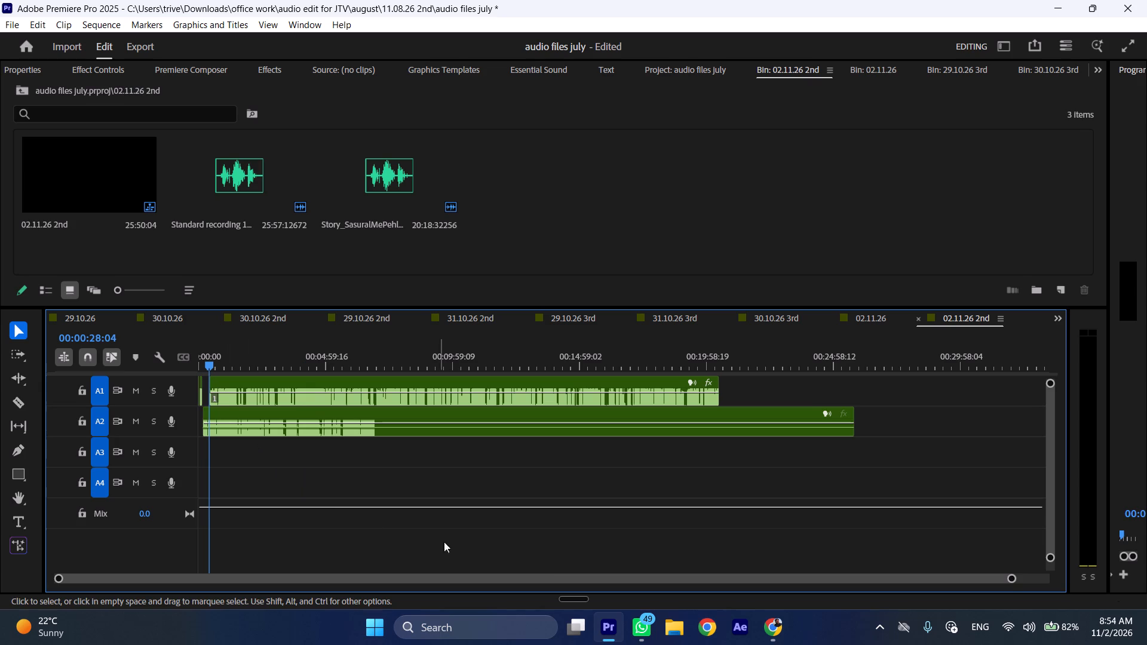
Play the sequence at increased speed from near the end of the second A1 clip into the A2 recording.
drag(1012, 578, 449, 583)
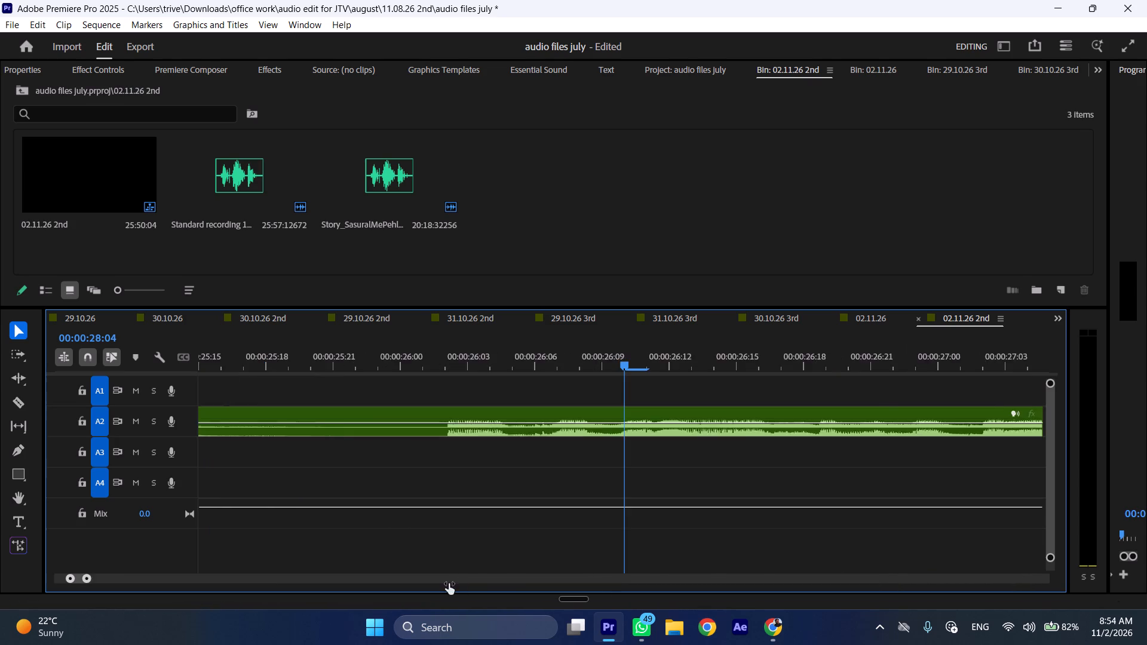
drag(449, 583, 611, 575)
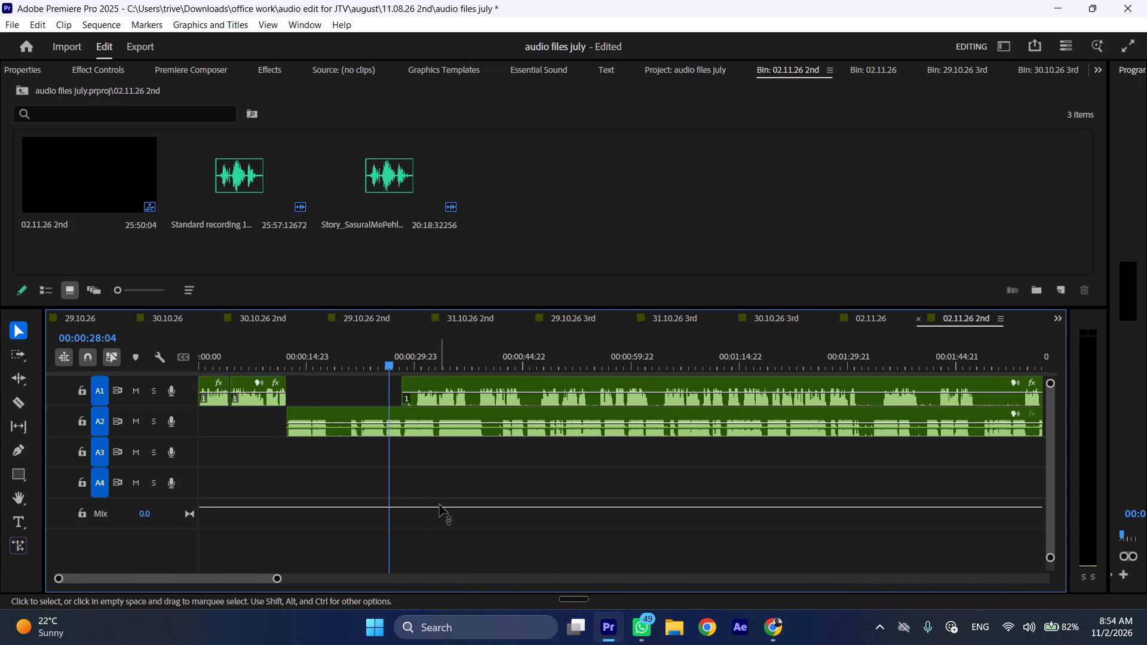
drag(278, 575, 265, 575)
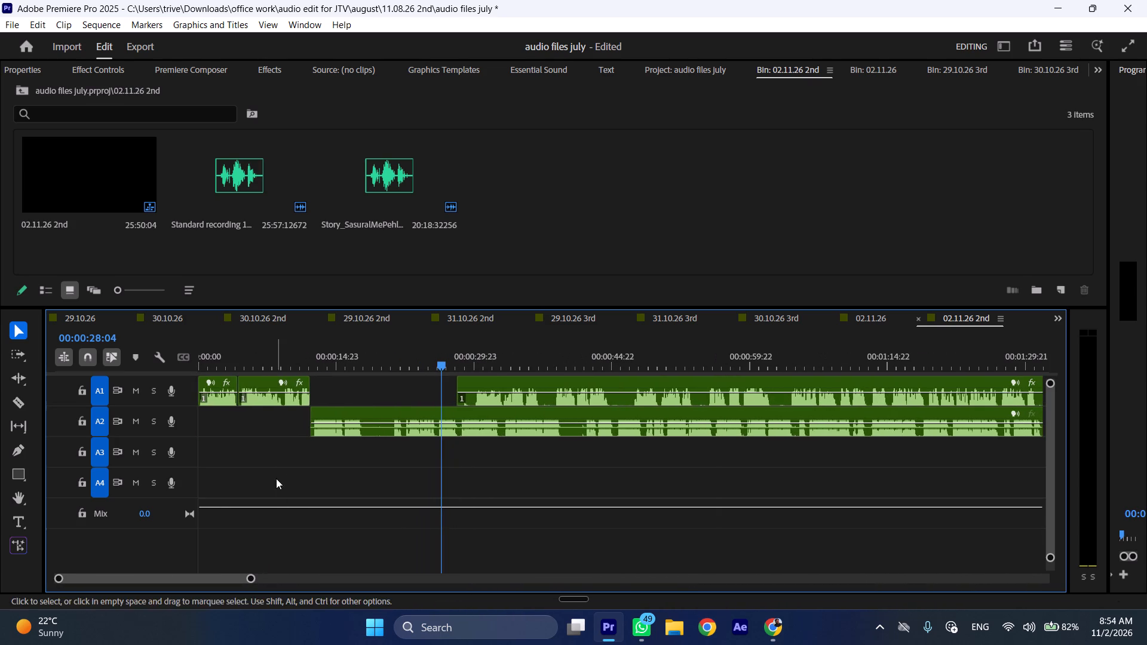
click(295, 357)
key(space)
key(l)
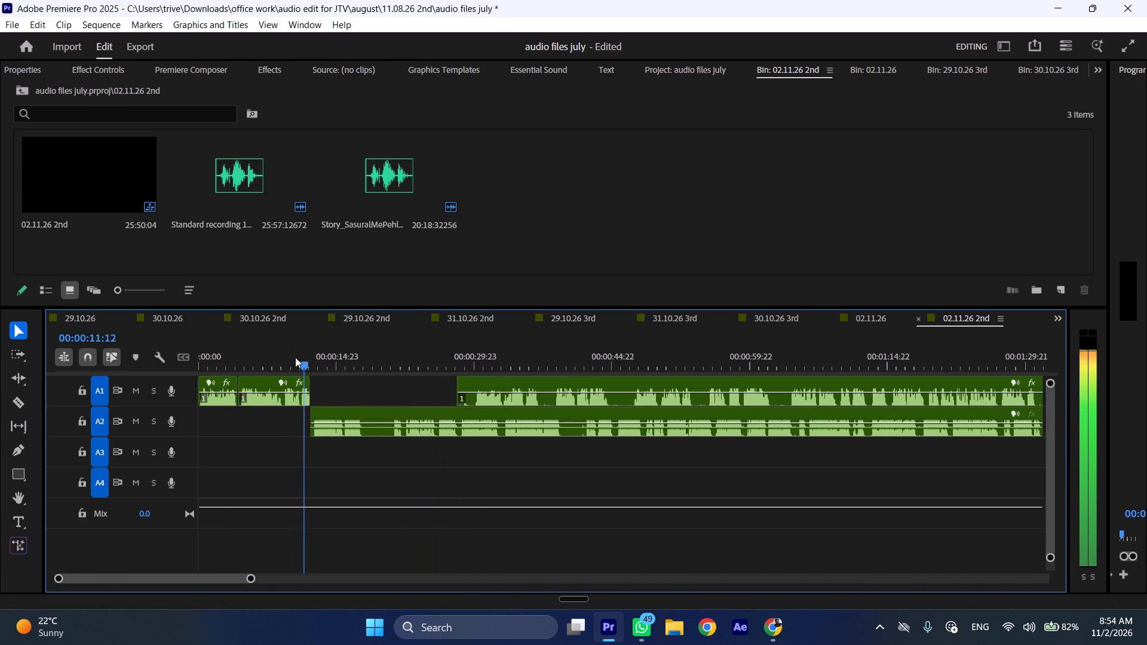
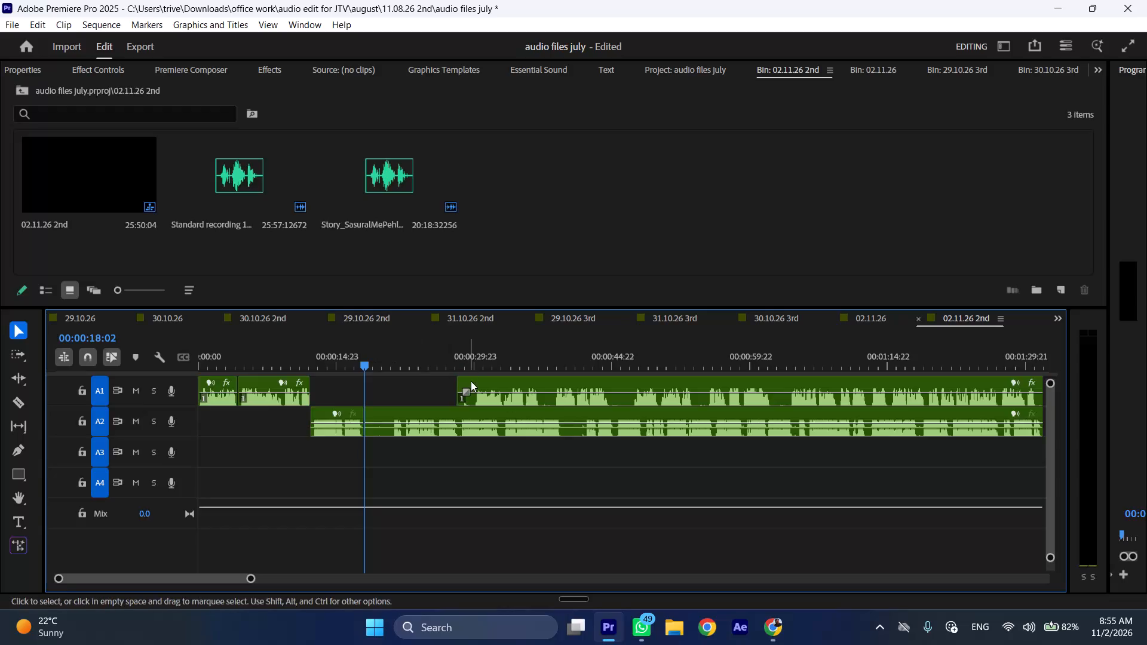
Trim the quiet start of the third A1 clip and move it to begin where the first A2 passage ends, at about 00:00:18.
drag(467, 382, 481, 383)
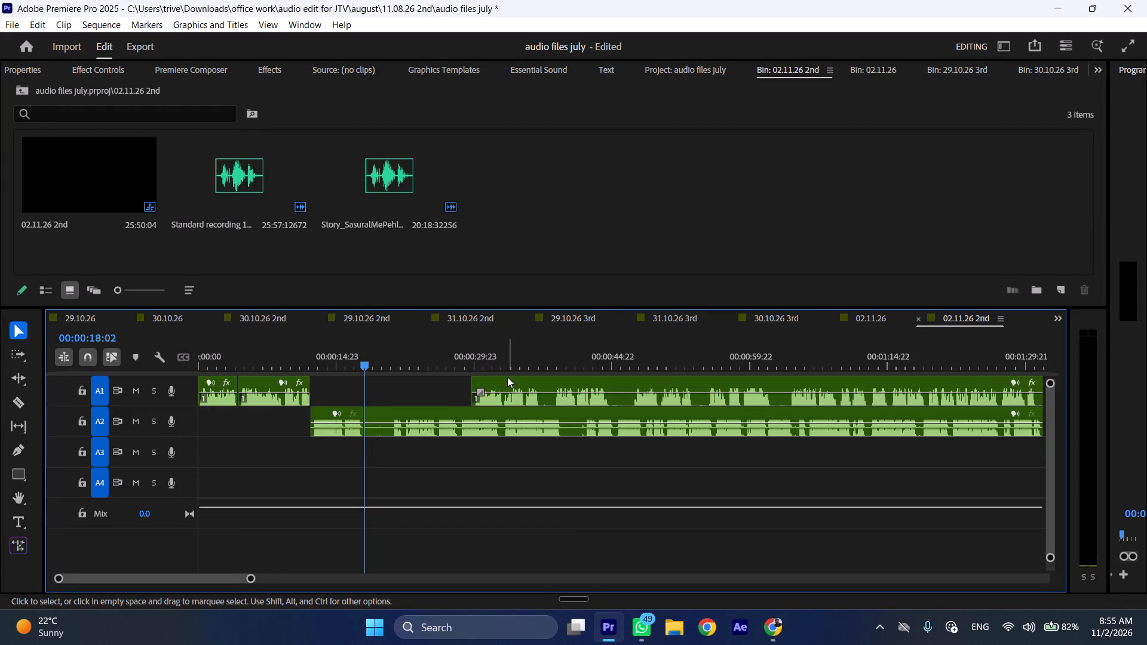
drag(507, 377, 405, 378)
Move the remaining A2 recording to about 00:00:30 and trim about two seconds of silence off its start while the sequence plays.
drag(387, 410, 504, 413)
key(space)
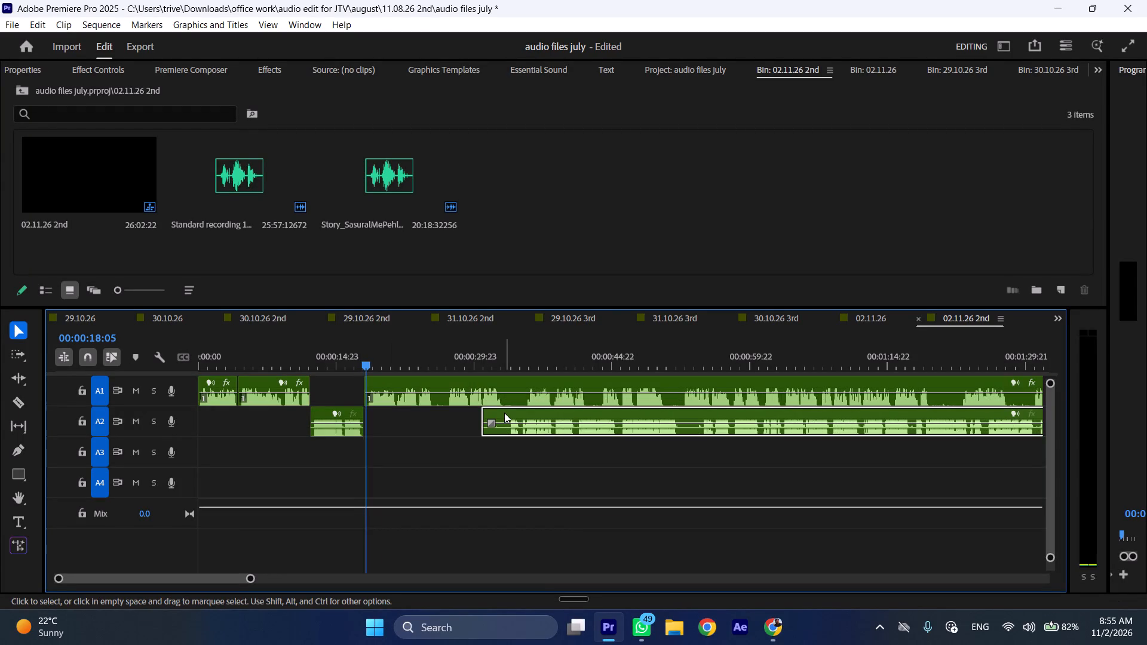
text(l)
drag(486, 416, 508, 420)
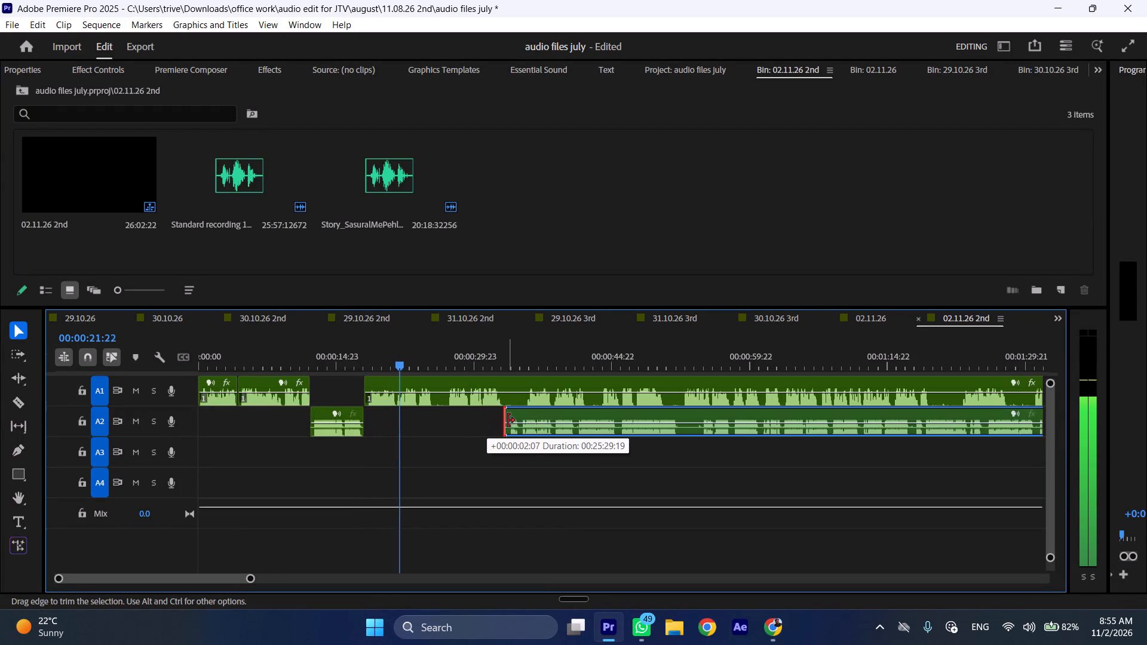
drag(508, 420, 510, 420)
Stop playback at the end of the A1 passage and cut the A1 recording at 00:00:25:15.
key(space)
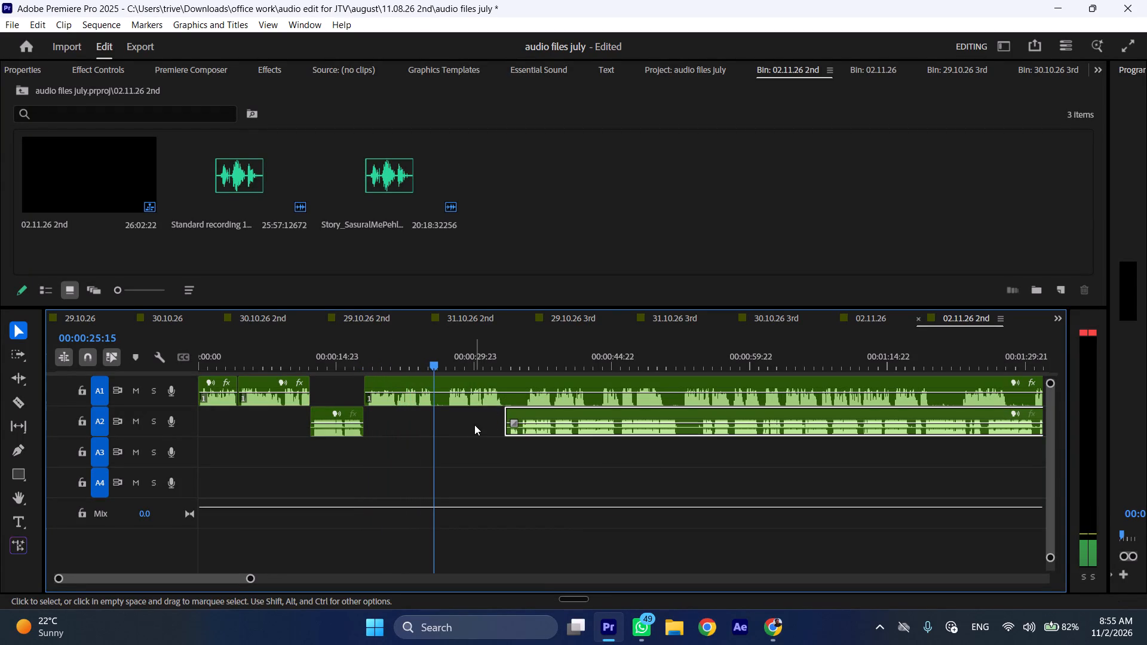
text(C)
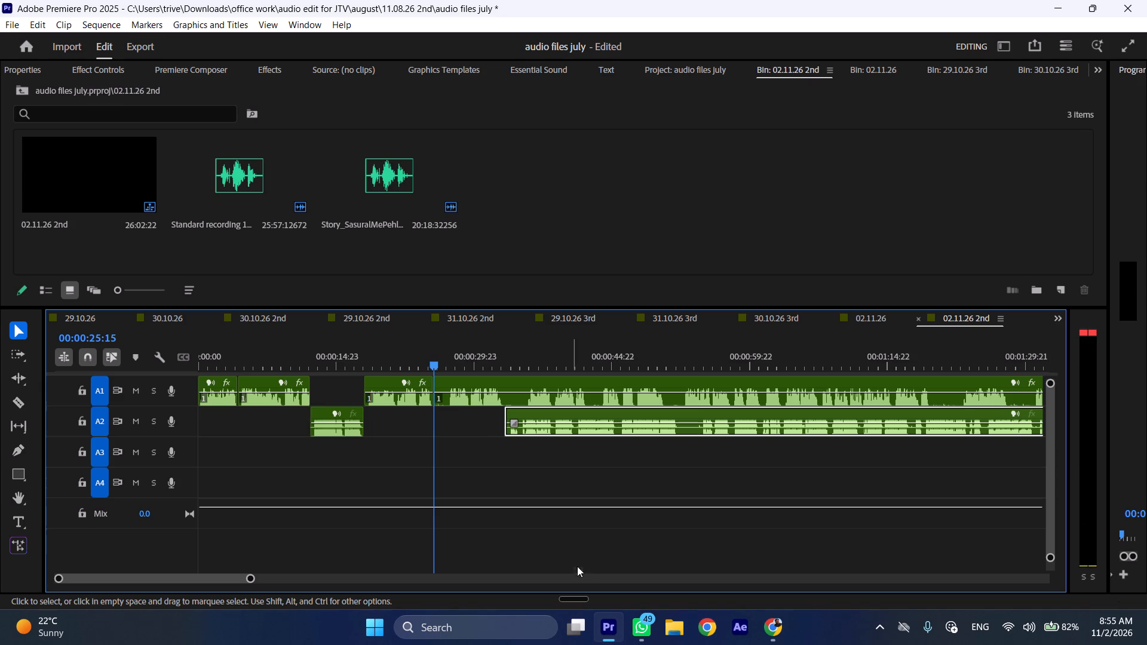
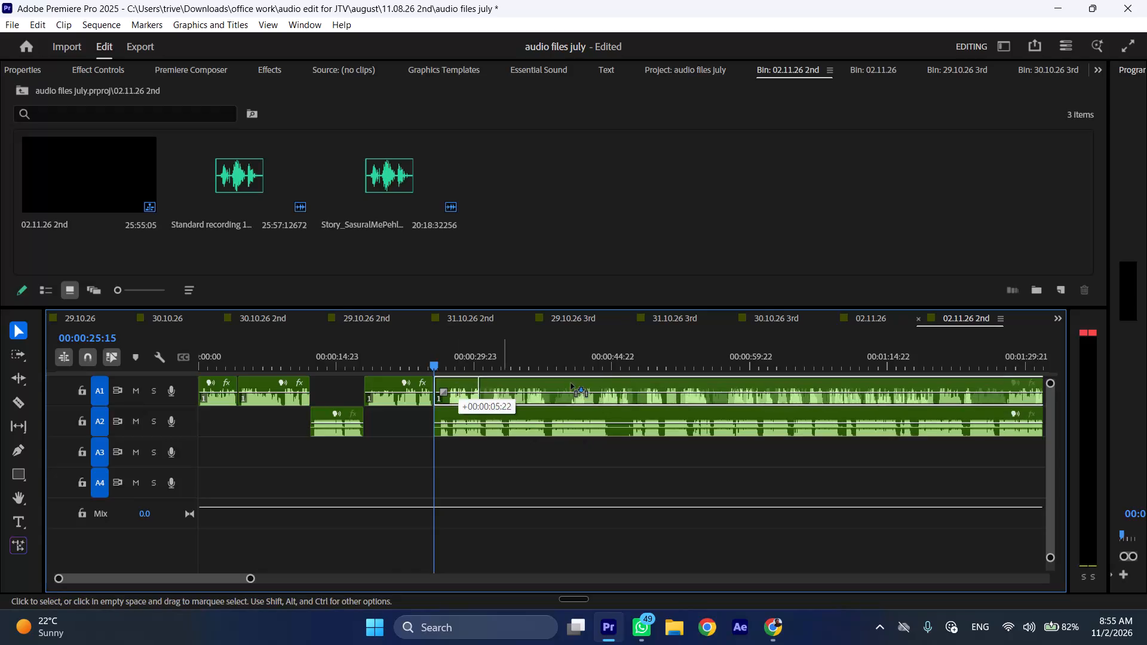
Trim the quiet start of the remaining A1 recording and leave the clip beginning at about 00:00:45 while the sequence plays.
key(space)
text(l)
drag(613, 382, 628, 384)
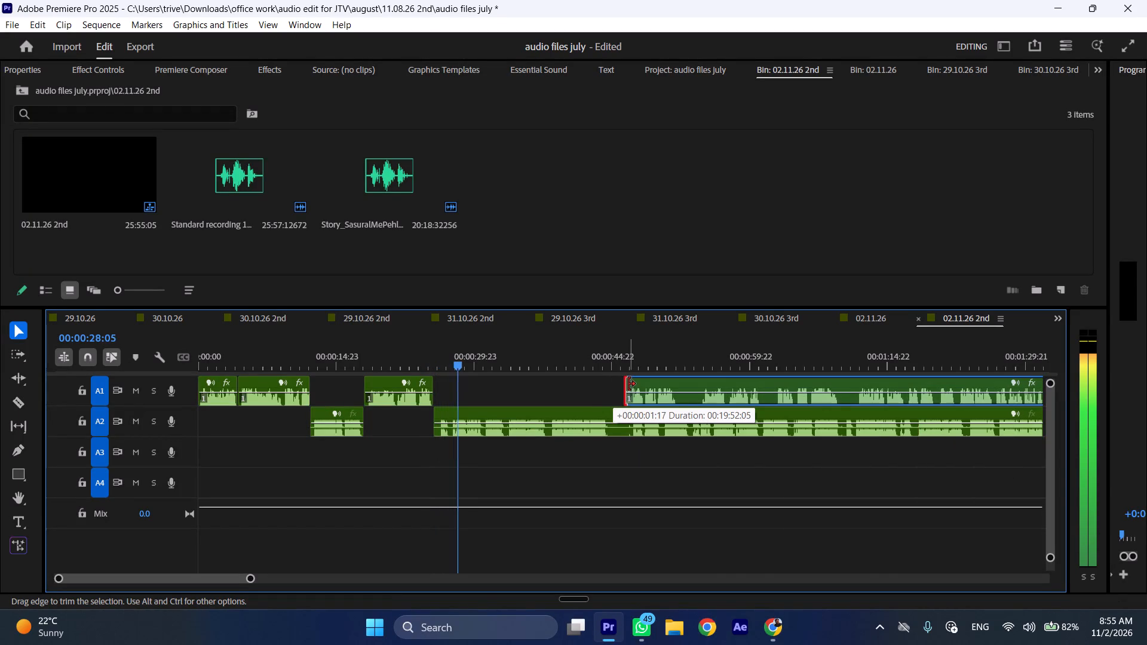
drag(628, 384, 622, 383)
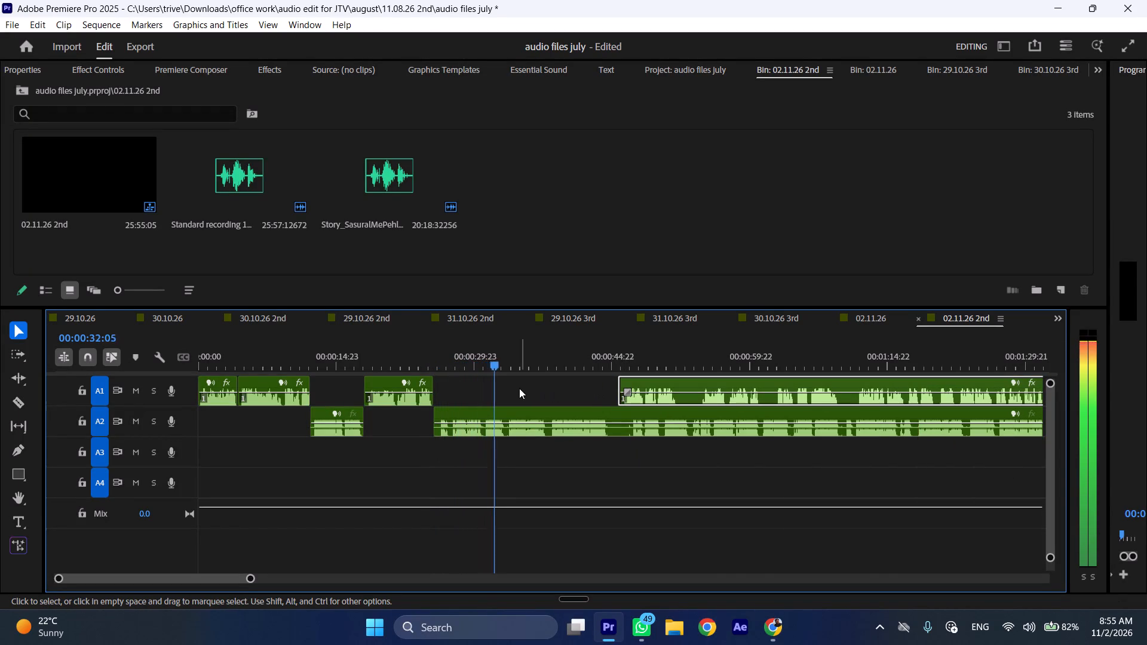
Ripple-trim the start of the remaining A2 recording up to 00:00:26:07, closing the gap after the preceding A1 passage.
click(437, 361)
click(458, 404)
click(459, 411)
key(shift+c)
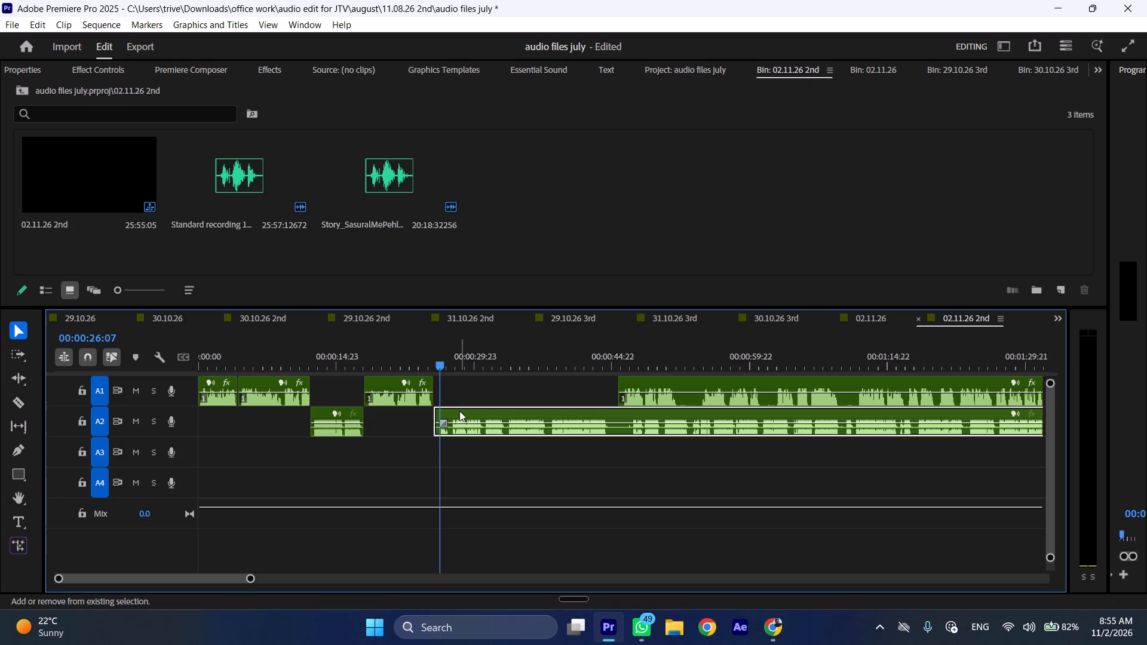
key(ctrl+shift+d)
Cut out the A2 section between about 00:00:30:09 and 00:00:32:19 and close the gap across both tracks.
drag(480, 352, 479, 352)
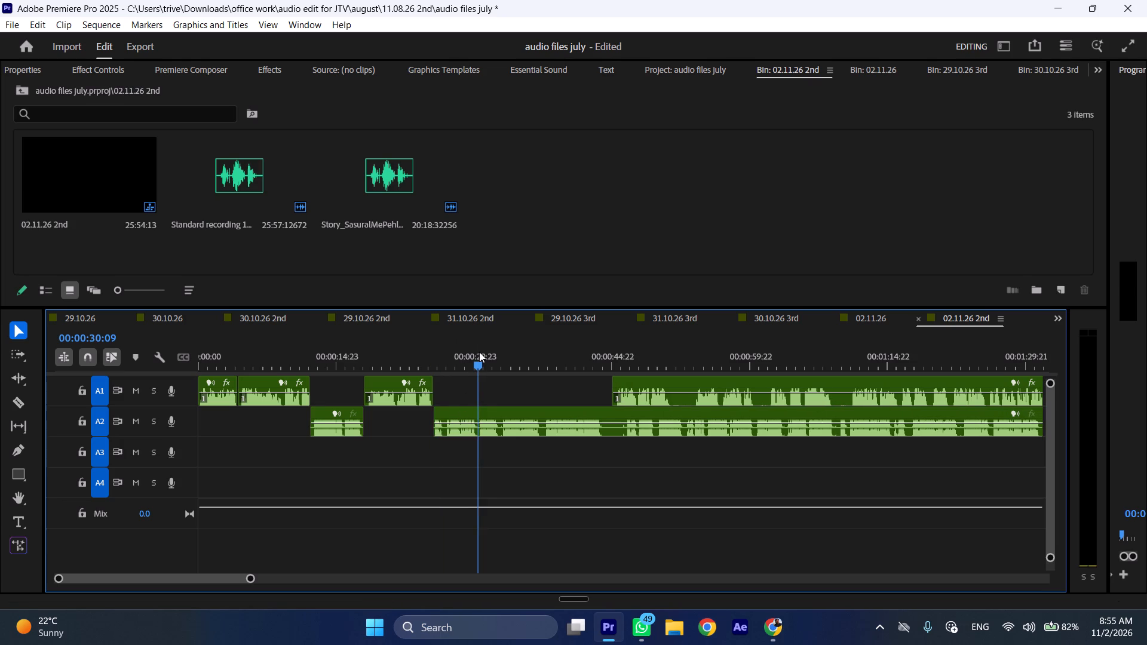
drag(479, 352, 502, 351)
key(shift+c)
click(524, 405)
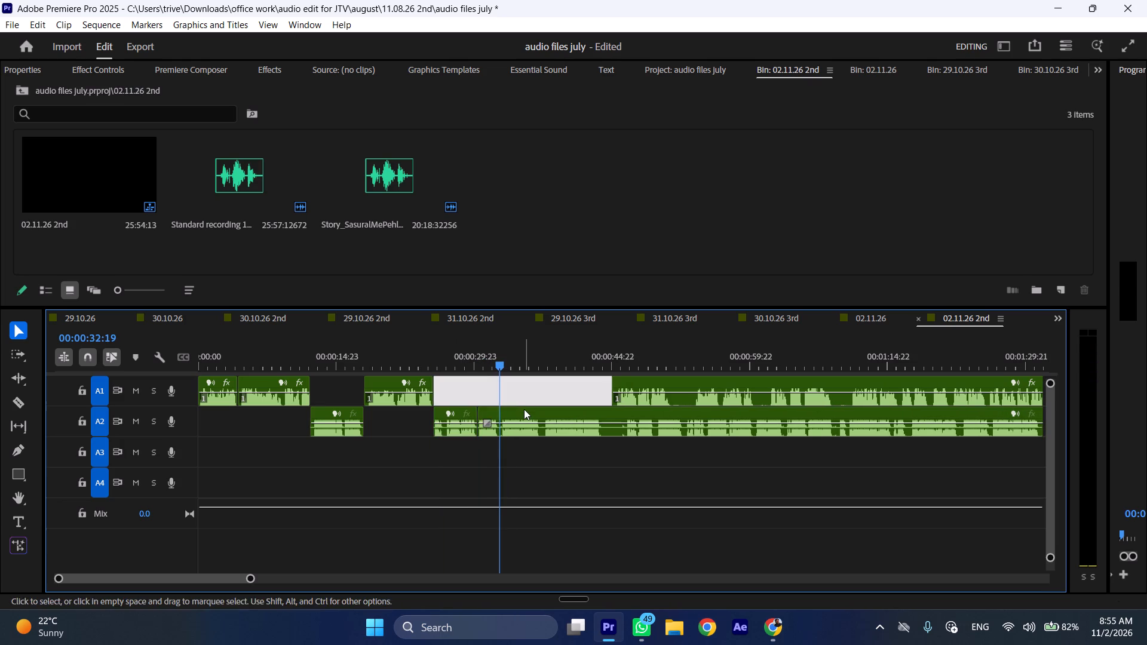
click(524, 409)
key(shift+c)
key(ctrl+shift+d)
Play on to the end of the A2 passage and cut the A2 recording at 00:00:35:00.
key(space)
text(l)
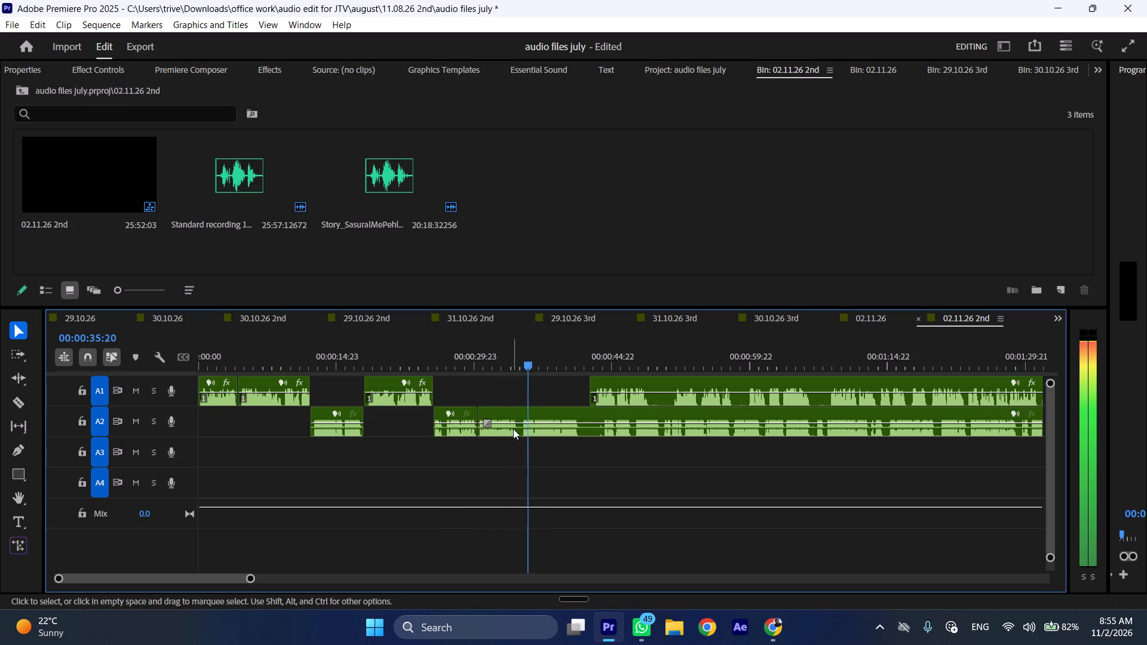
click(522, 363)
key(shift+c)
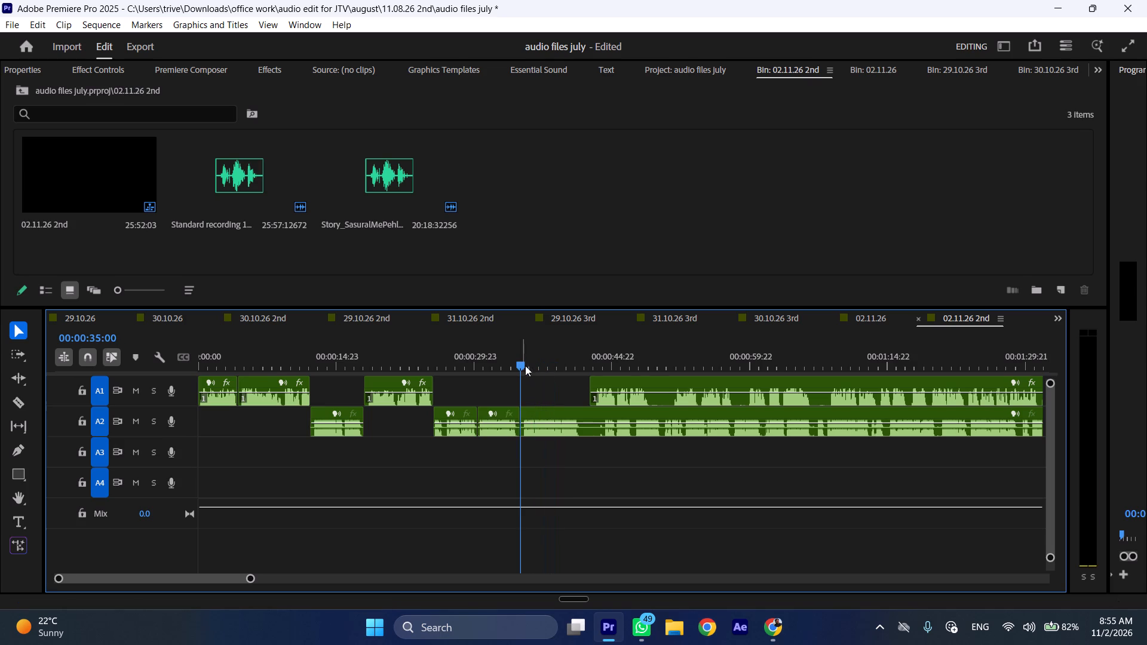
Cut the A1 recording at 00:00:49:01 and insert the separated passage at 00:00:35:00, pushing the remaining A1 and A2 recordings back.
click(655, 360)
click(653, 380)
key(shift+c)
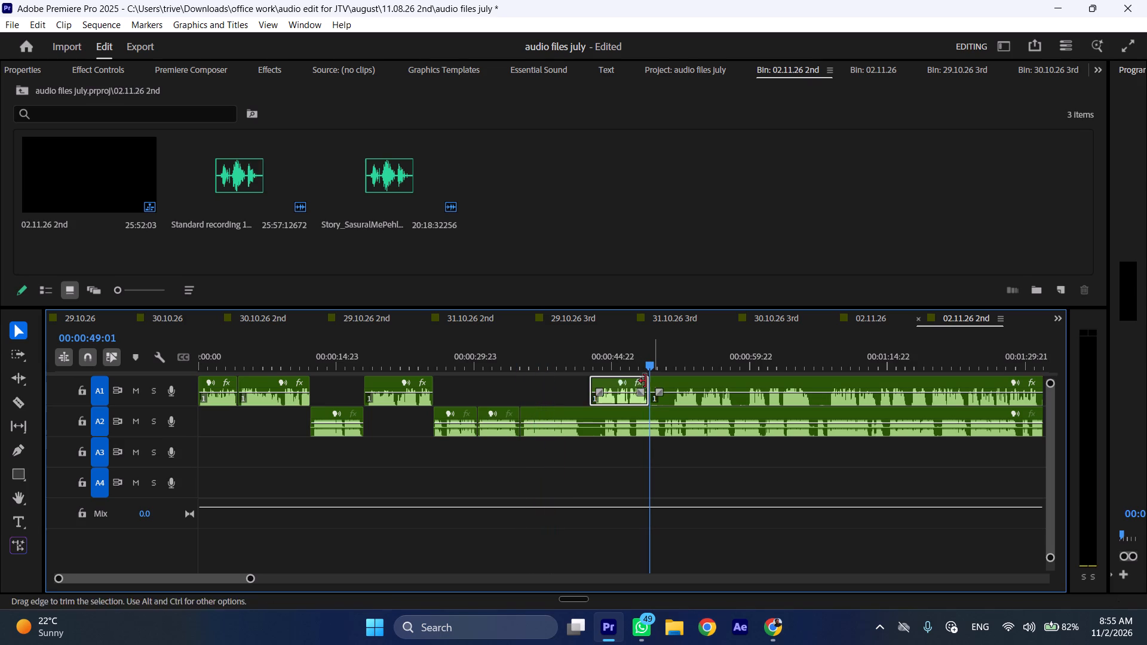
drag(603, 379, 536, 382)
Play the sequence from 00:00:31:12 at increased speed to review the transition into the inserted A1 passage.
click(488, 364)
key(space)
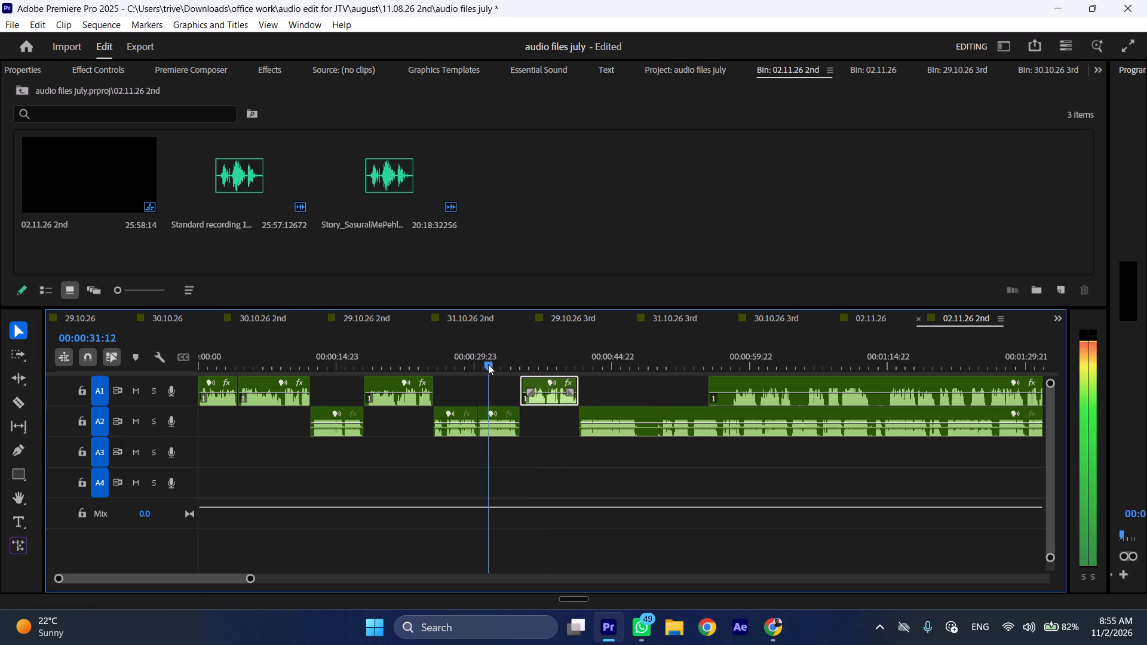
text(l)
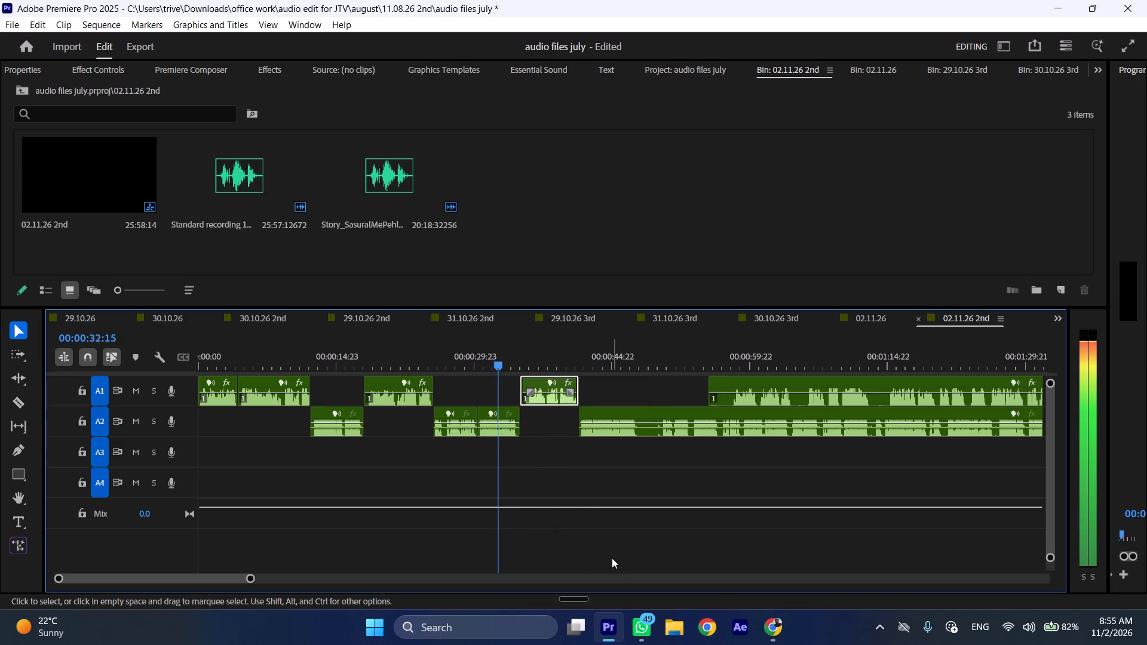
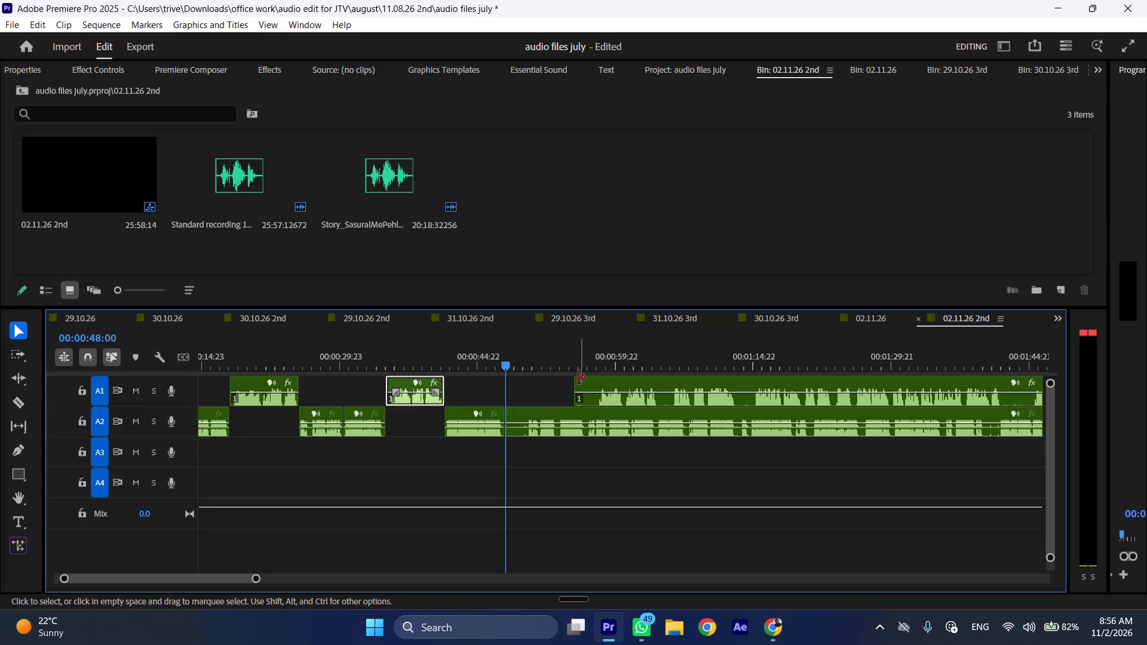
Move the remaining A1 recording to start at 00:00:48:00 and shift the remaining A2 recording to start at about 00:01:36.
drag(578, 377, 599, 381)
drag(622, 381, 535, 385)
scroll(535, 385, down, 3)
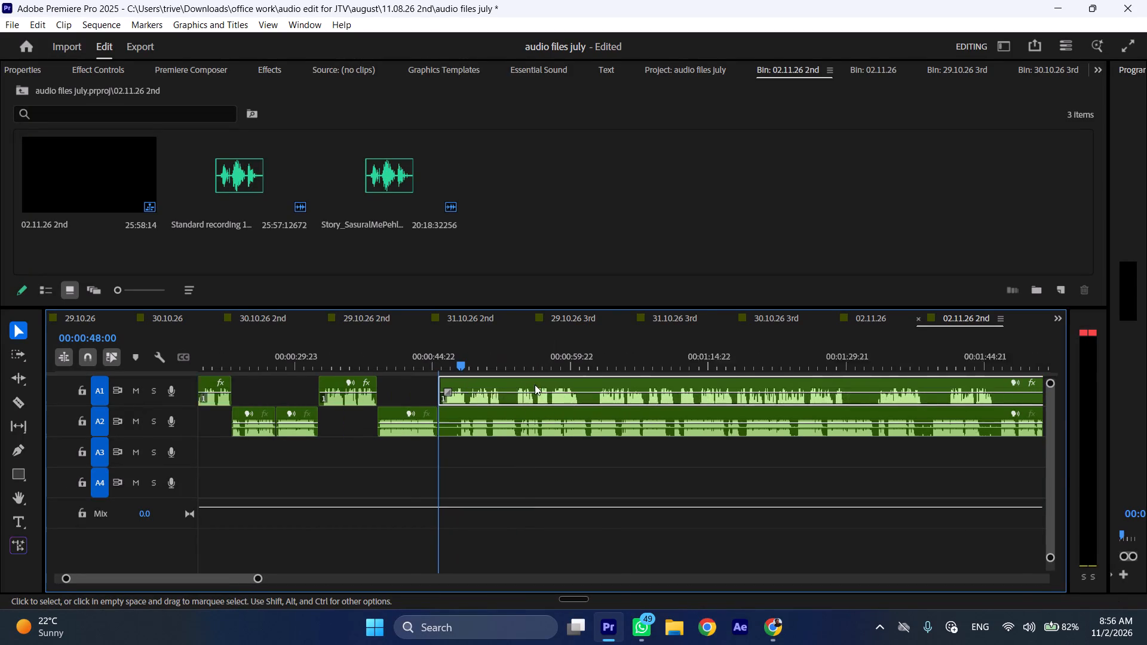
scroll(535, 385, down, 2)
drag(415, 413, 861, 409)
Play A1 from 00:00:48:00 to the first pause, cut out the section between 00:00:55:02 and 00:00:56:06, and close the gap across both tracks.
key(space)
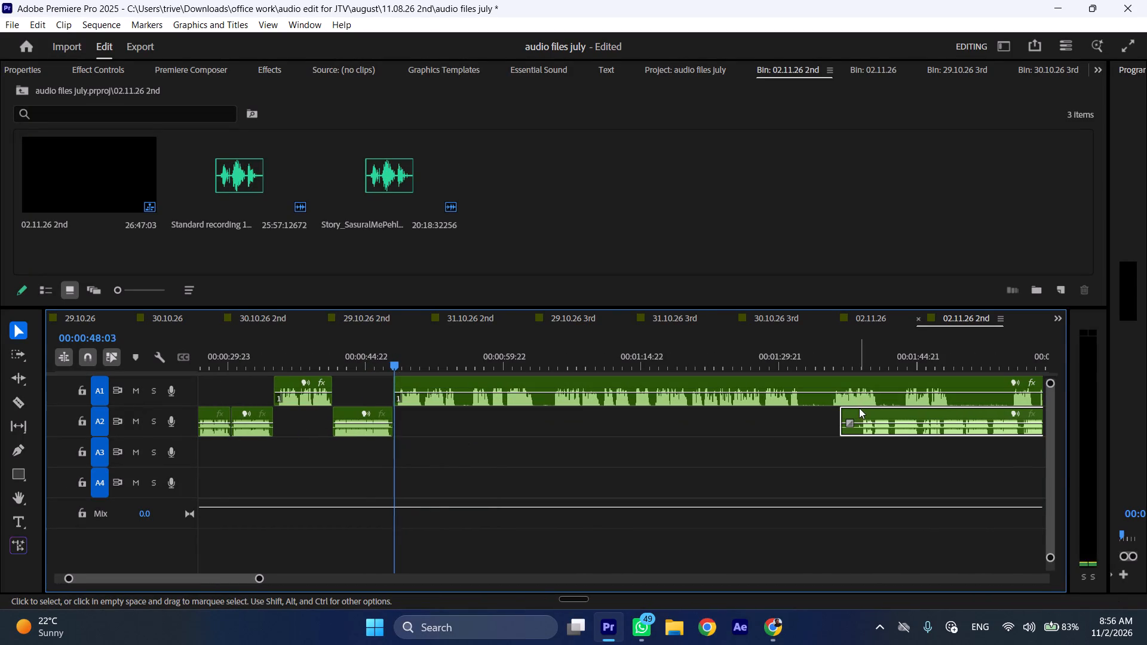
key(l)
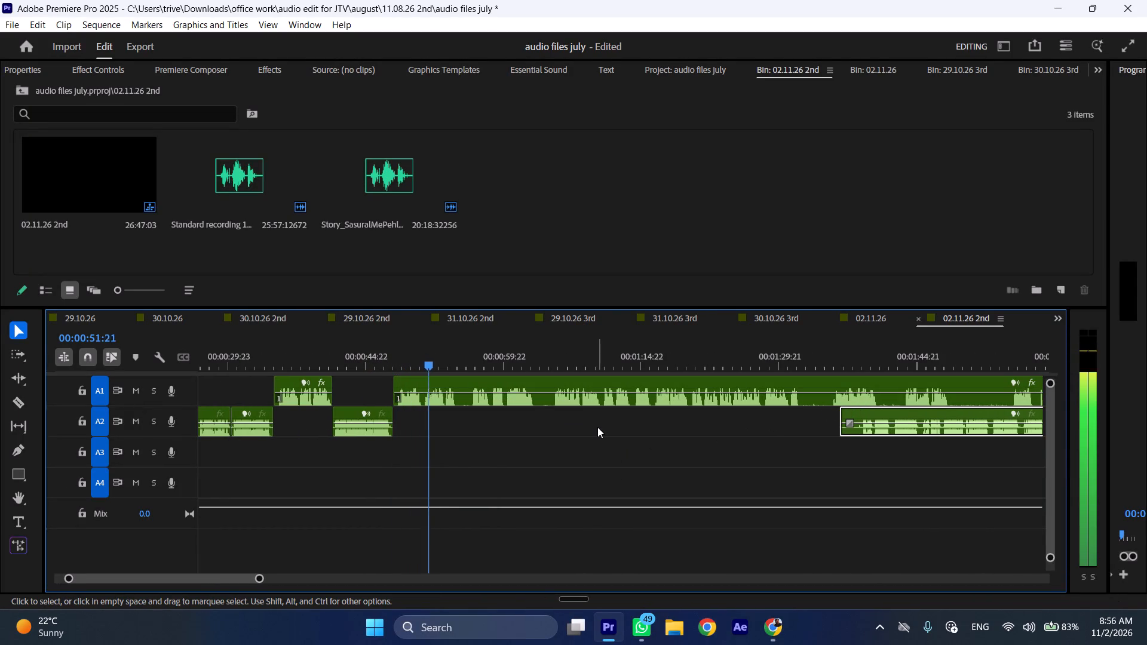
key(space)
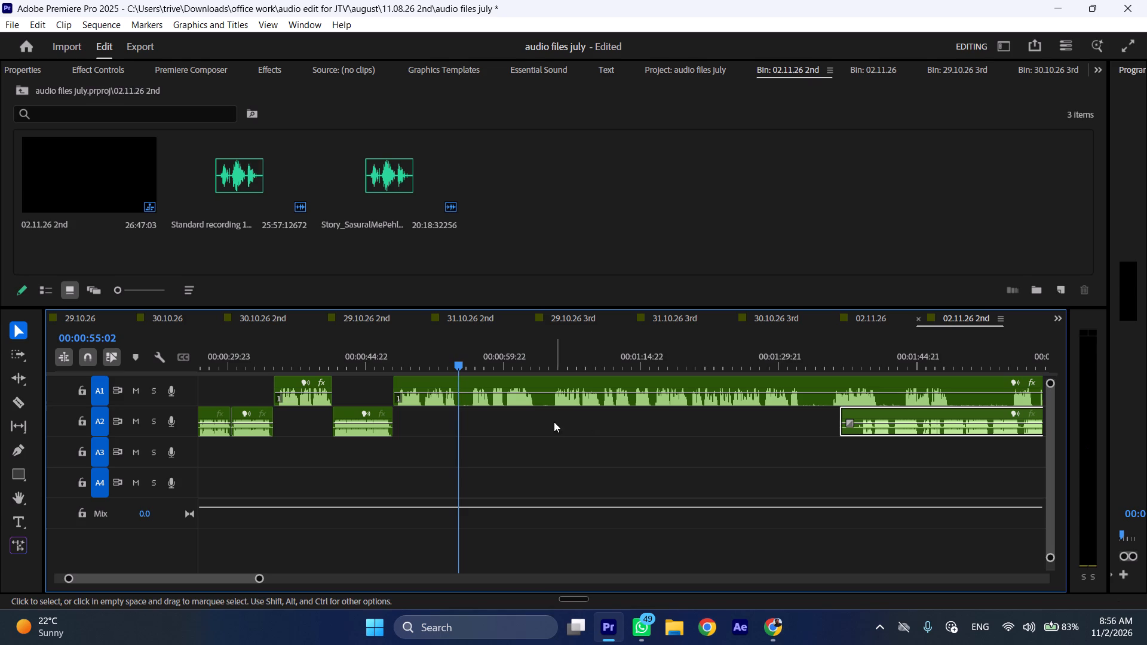
key(shift+c)
click(468, 356)
click(493, 396)
key(shift+c)
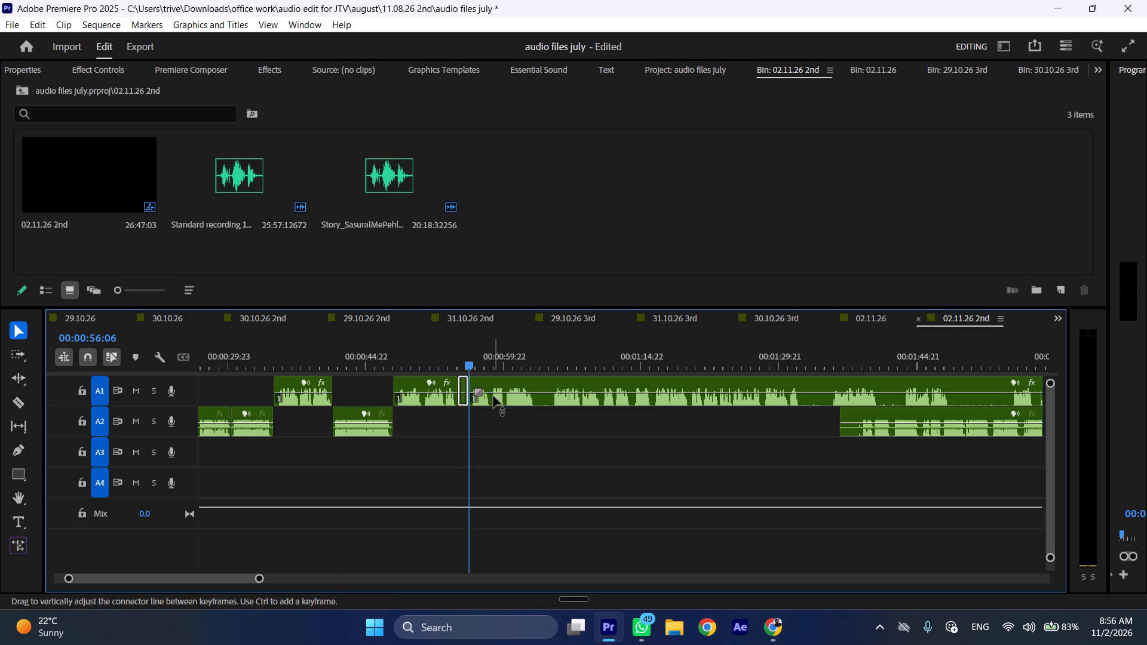
key(ctrl+shift+d)
Continue playback at increased speed and shift the remaining A2 recording to start at about 00:01:37.
key(space)
text(l)
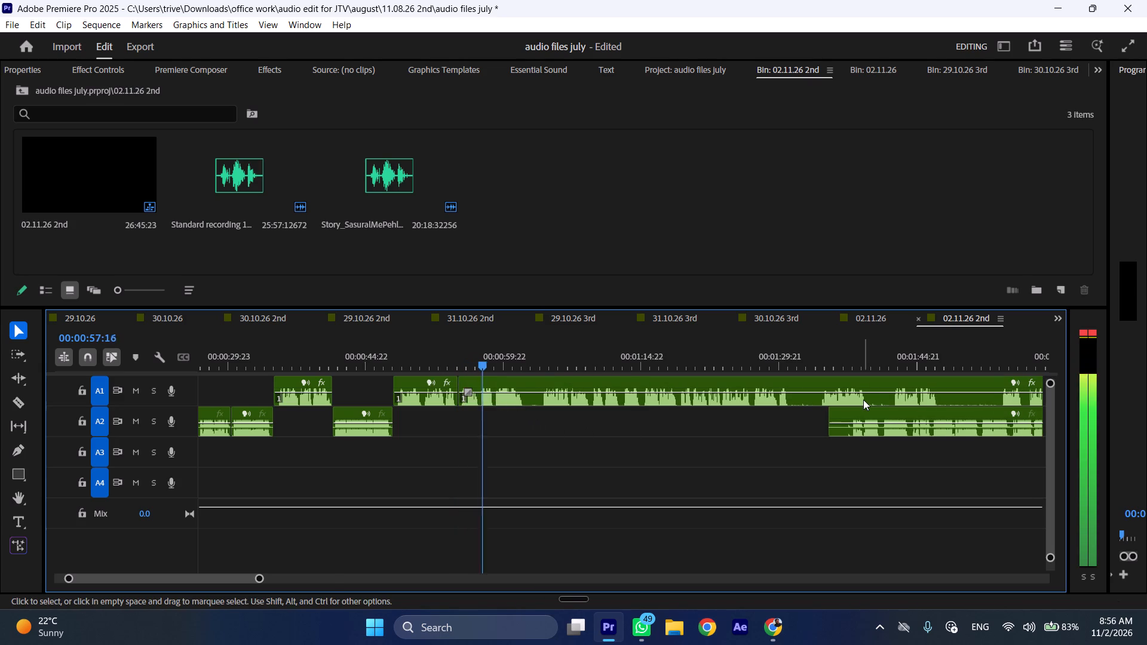
drag(834, 413, 853, 415)
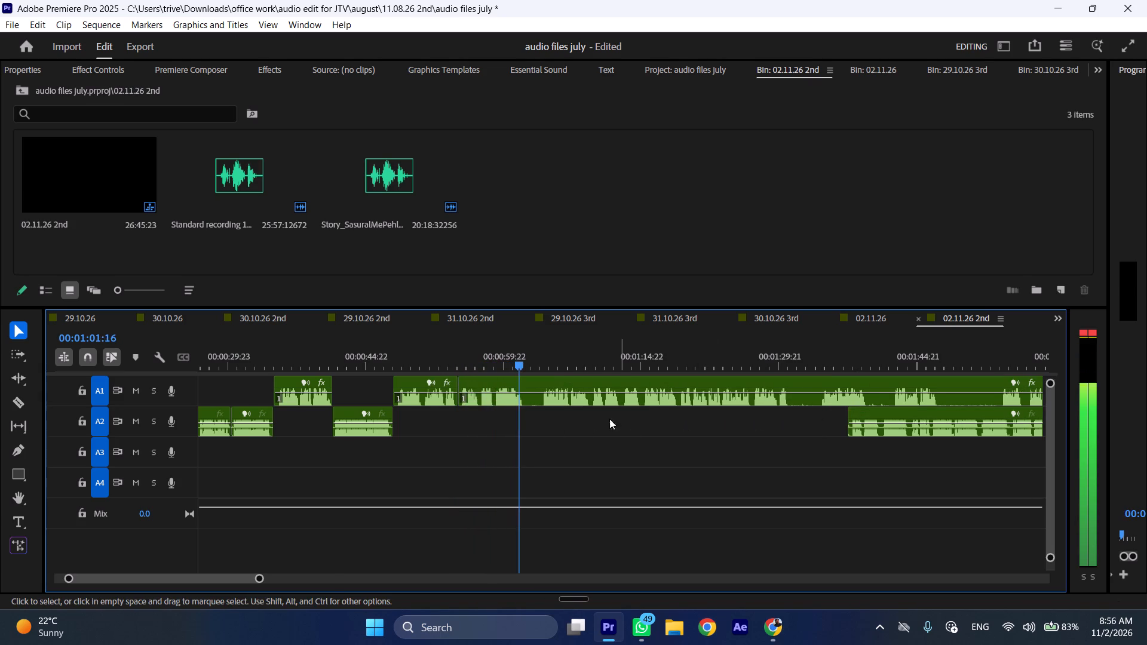
Cut out the A1 pause between about 00:01:02:06 and 00:01:03:23 and close the gap across both tracks.
key(space)
key(shift+c)
click(542, 357)
click(566, 398)
key(shift+c)
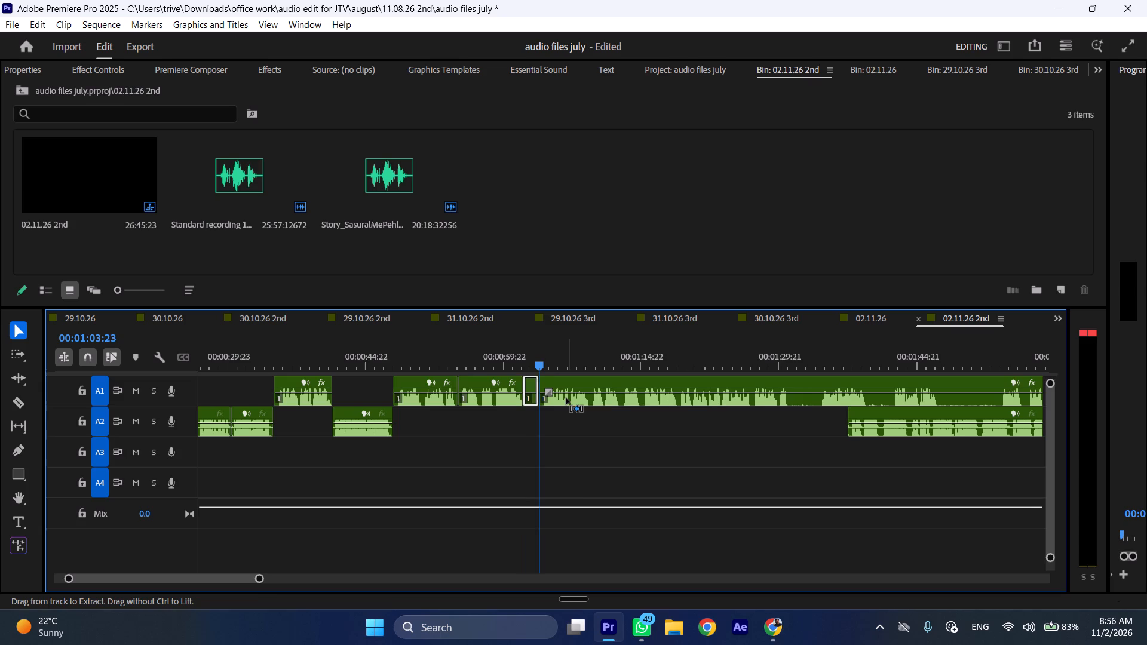
key(ctrl+shift+d)
Play on through A1, cut out the section between about 00:01:07:16 and 00:01:13:04, and close the gap across both tracks.
key(space)
text(l)
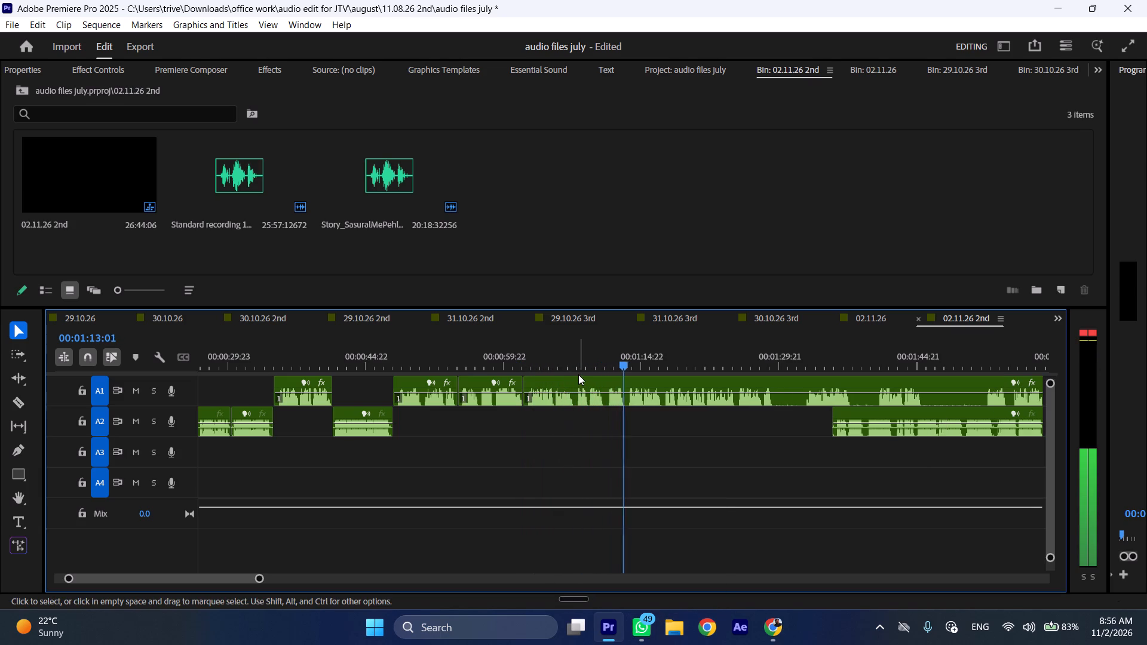
drag(577, 364, 627, 363)
key(shift+c)
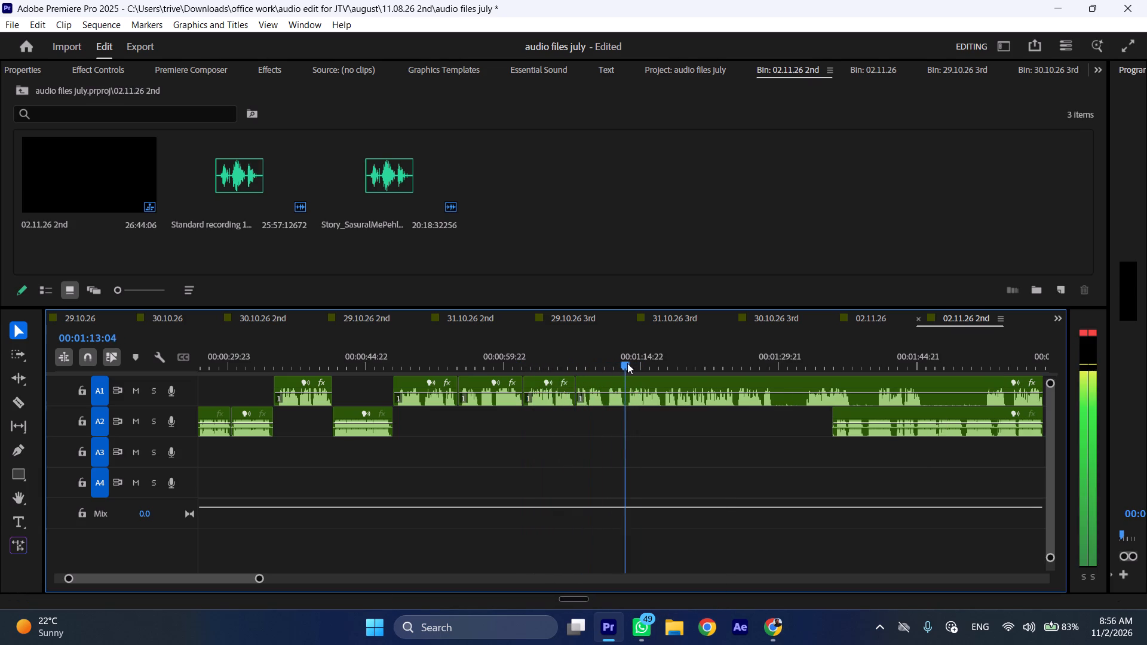
drag(627, 363, 628, 363)
click(635, 389)
key(shift+c)
key(ctrl+shift+d)
Play the A1 recording on from the latest cut near 00:01:07:16 at increased speed.
key(space)
text(l)
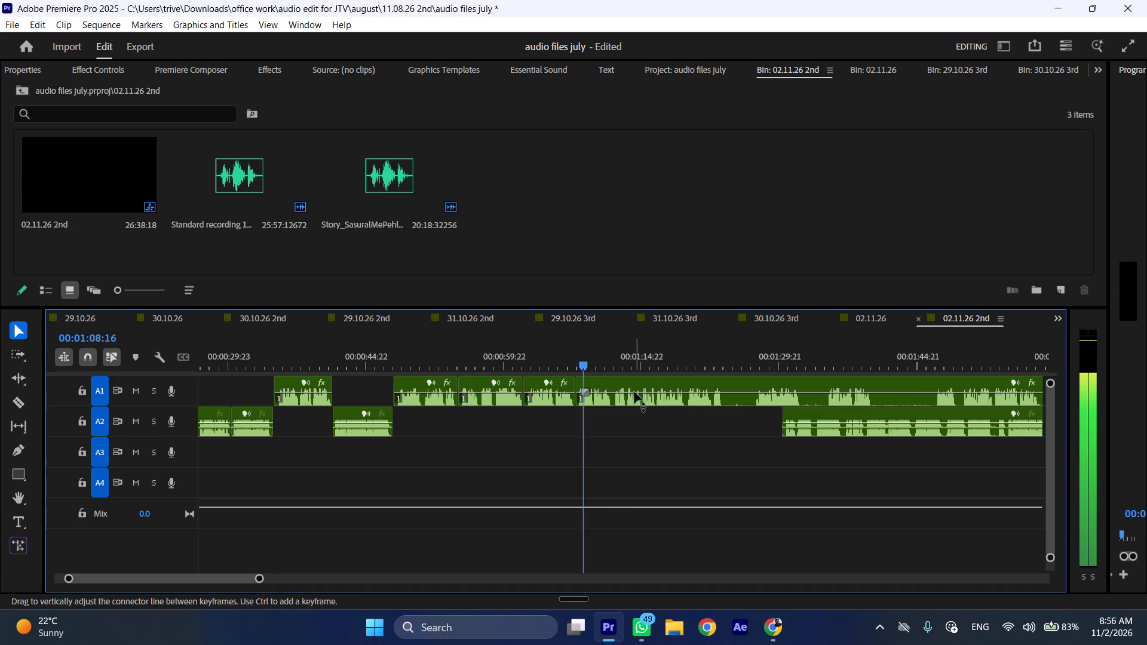
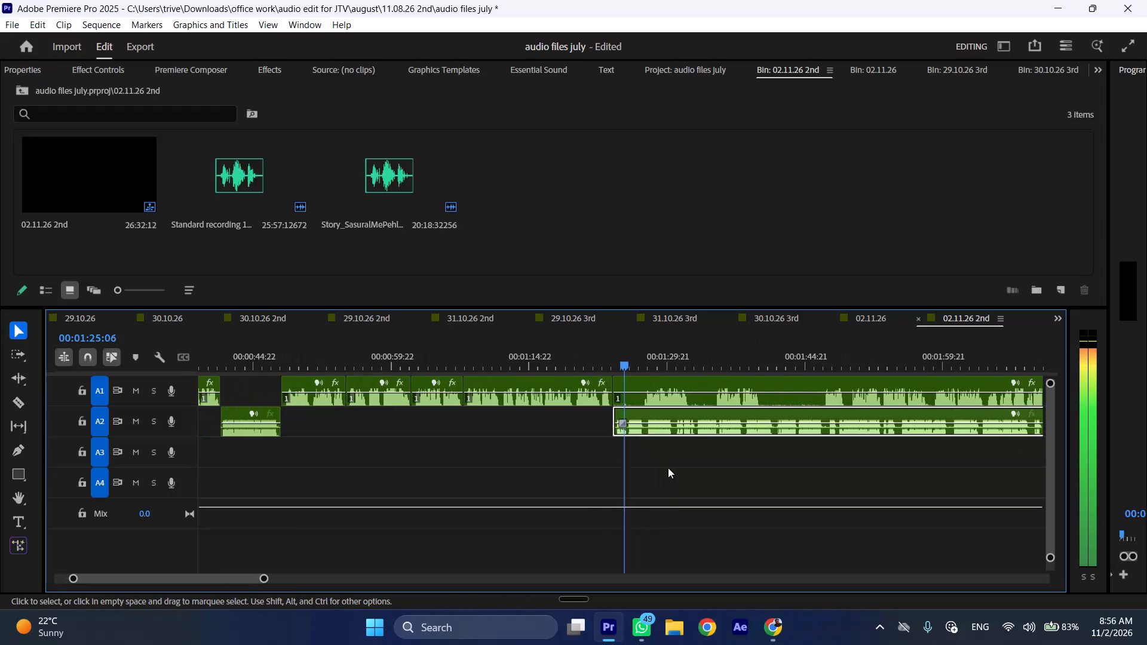
Shift the remaining A1 recording later so it starts at about 00:01:39:15, clear of the A2 passage.
drag(648, 383, 791, 383)
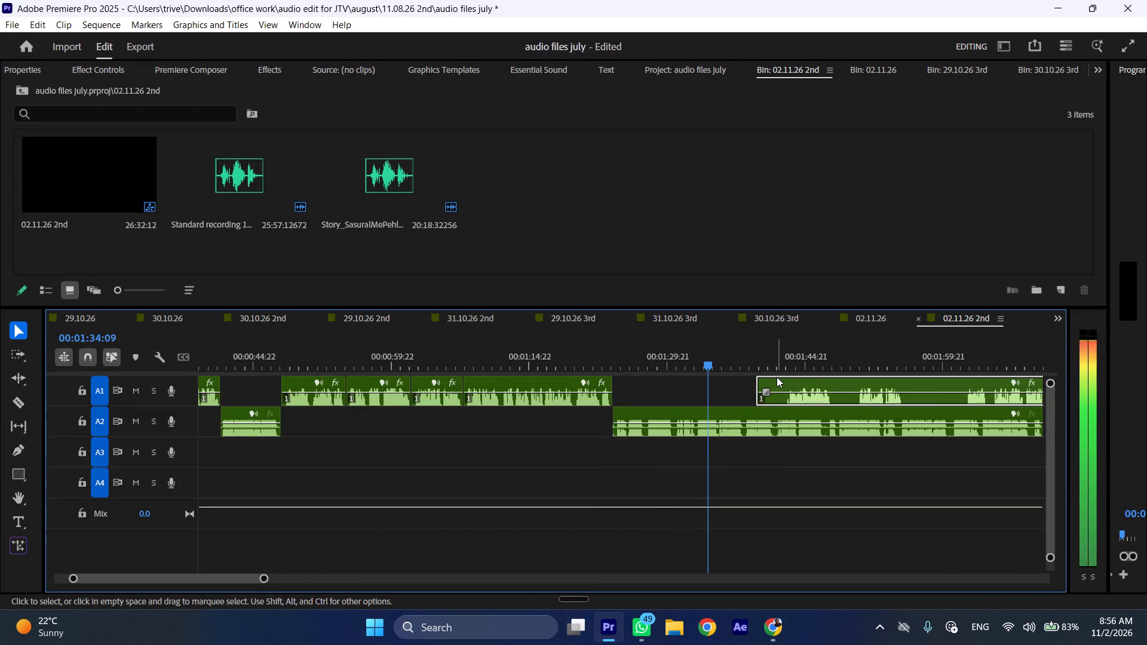
Replay the start of the A2 passage, trim off its opening fraction of a second, and close the gap at 00:01:24:01 across both tracks.
key(space)
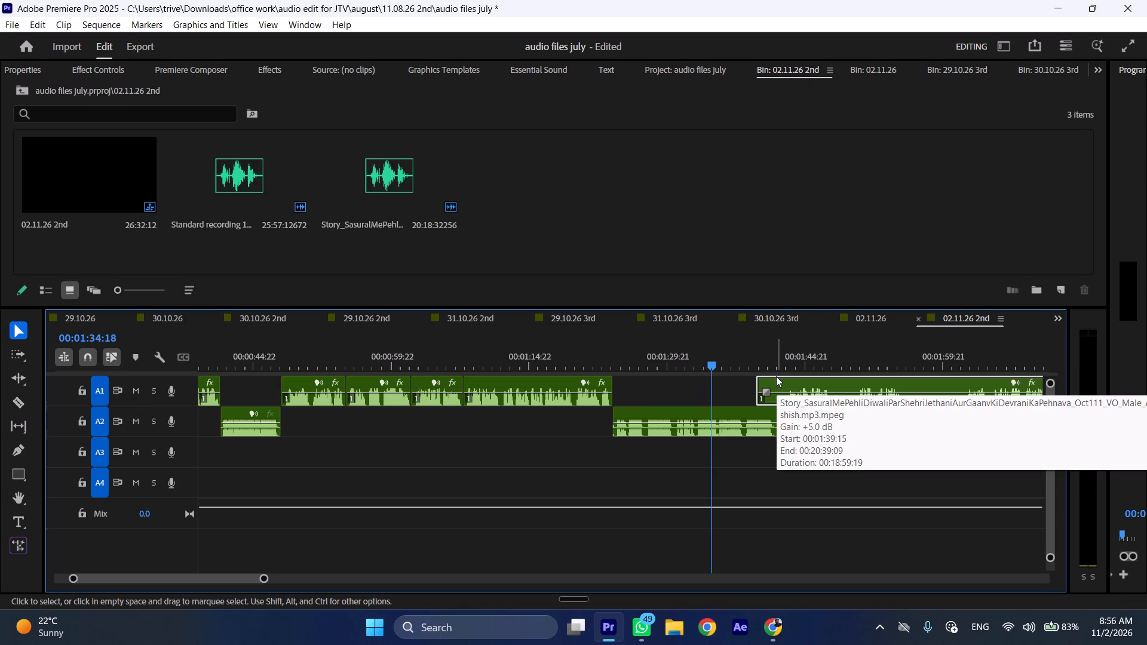
click(621, 355)
key(space)
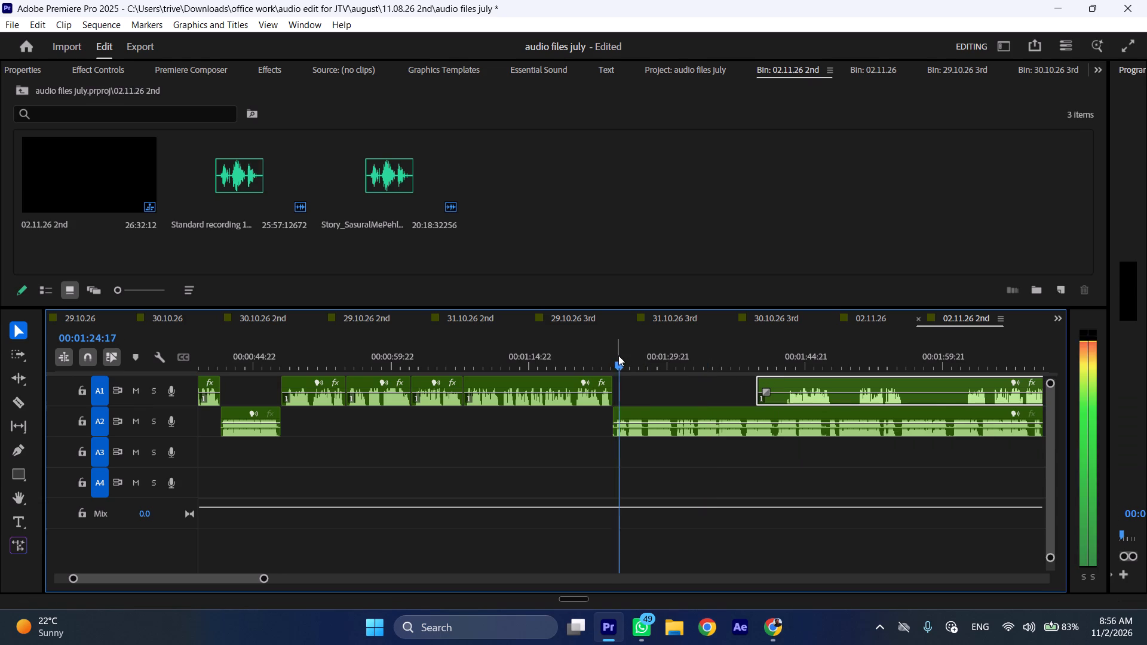
click(618, 355)
click(630, 419)
key(shift+c)
key(ctrl+shift+d)
Play the A2 recording on from 00:01:24:01 at increased speed.
key(space)
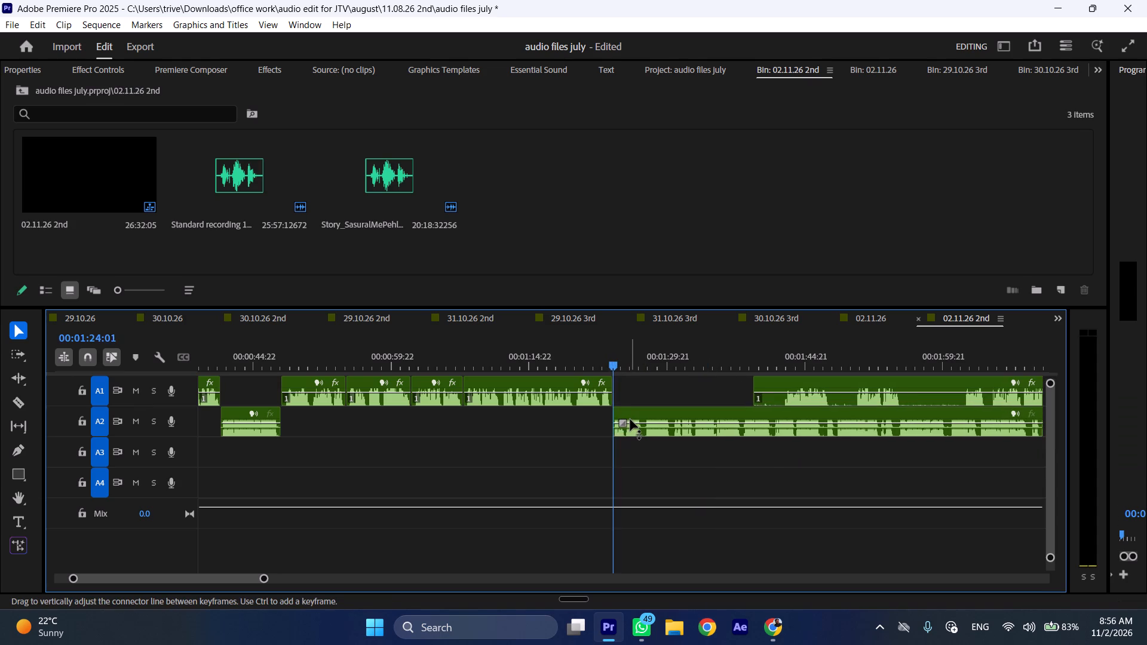
text(l)
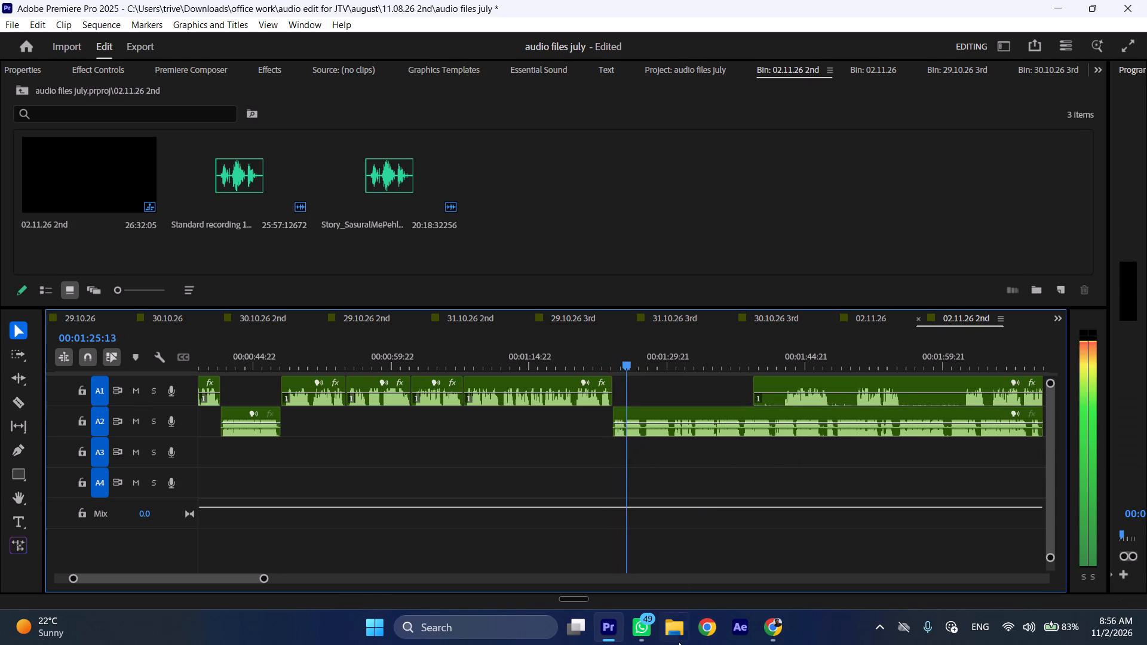
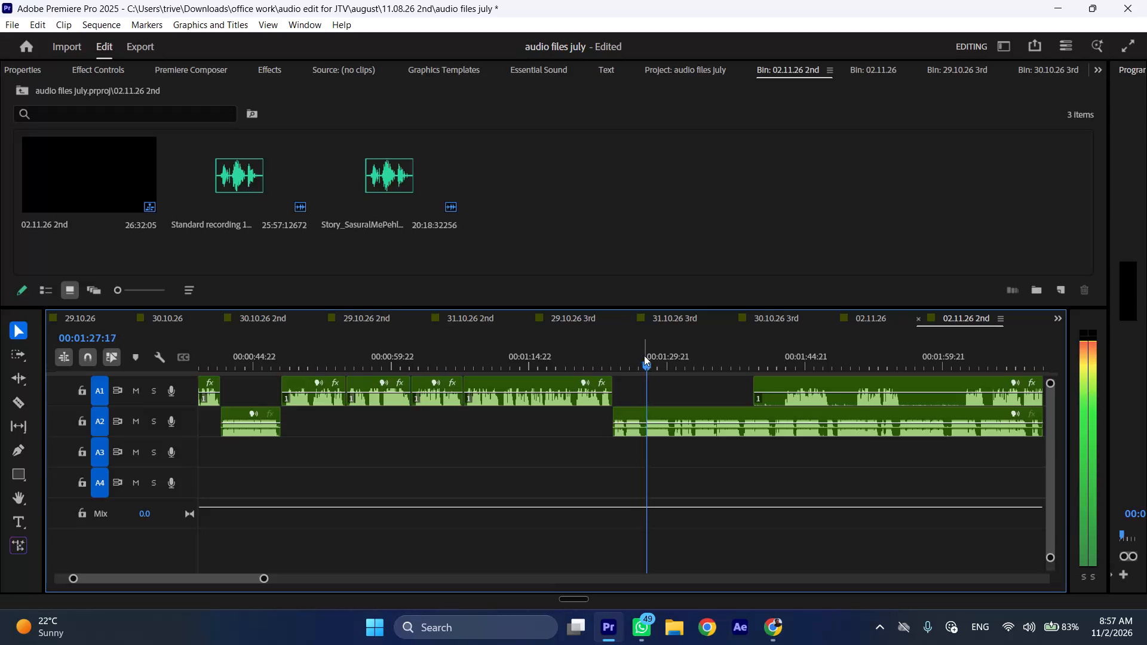
Split the A2 recording at 00:01:30:09 and shift the remaining A1 recording about 3 seconds later.
drag(661, 355, 673, 357)
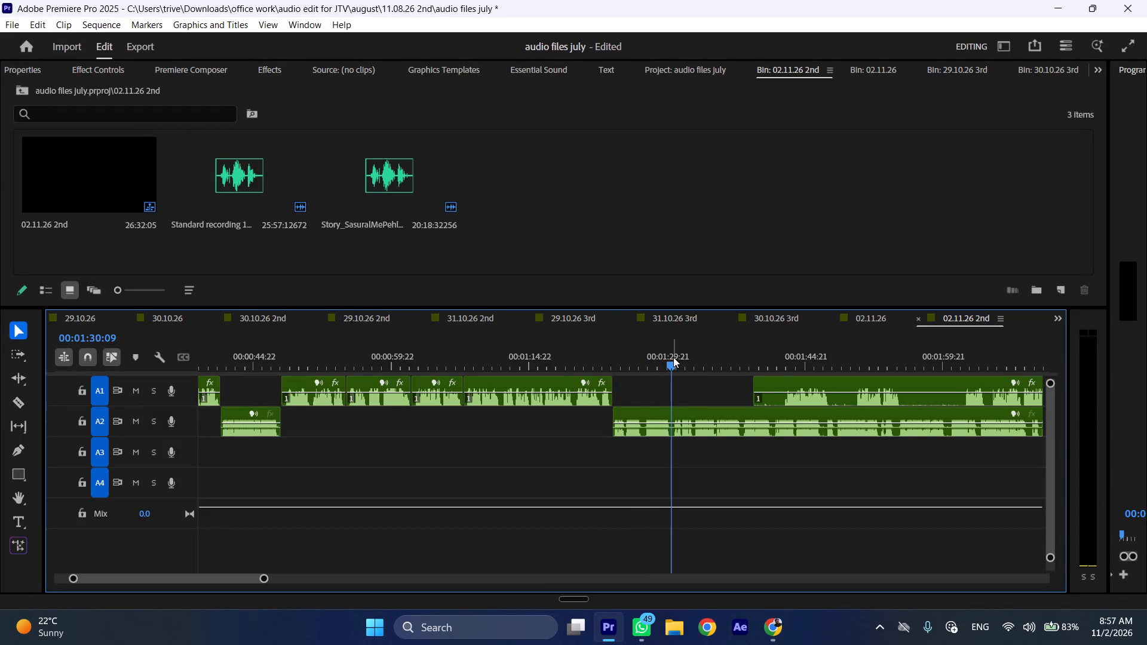
key(shift+c)
drag(756, 377, 785, 380)
Cut the remaining A1 recording at 00:01:47:18 and insert its opening passage at the A2 split, pushing the following clips on both tracks later.
drag(817, 365, 824, 365)
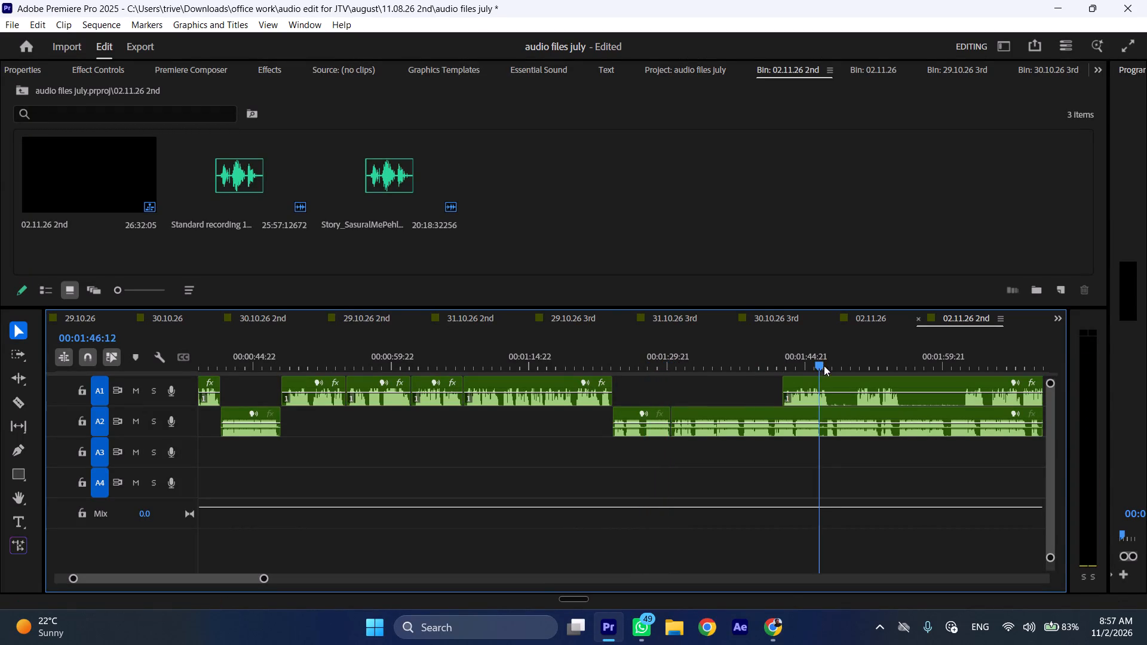
drag(824, 365, 832, 365)
click(839, 379)
key(shift+c)
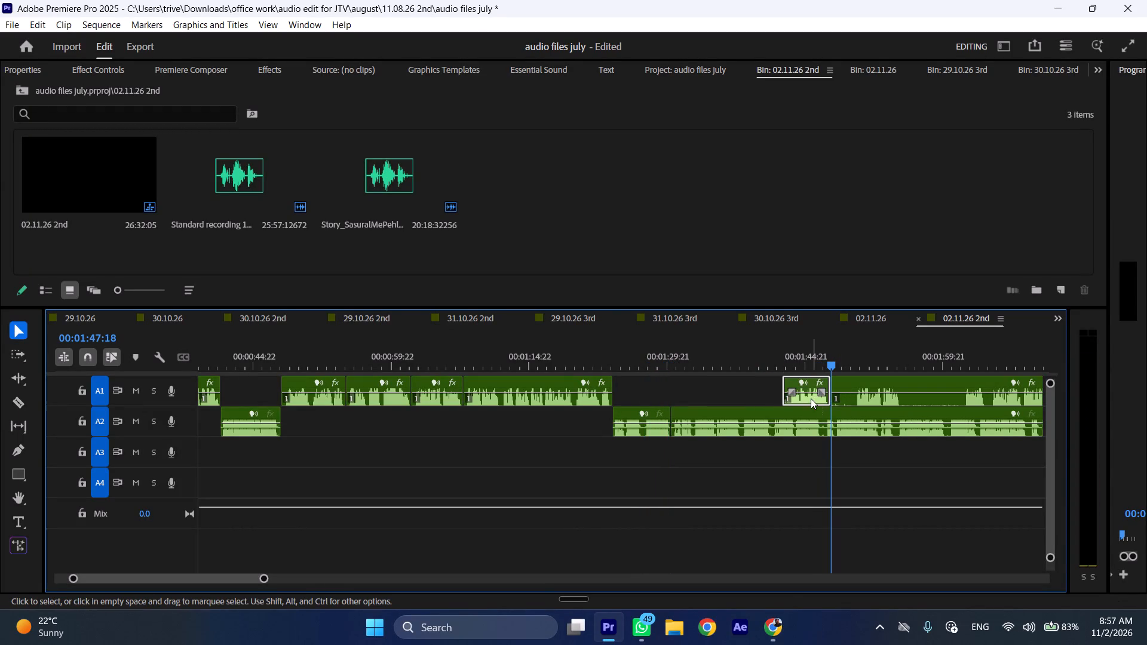
drag(811, 398, 703, 398)
Replay the short A2 passage, cut out the pause from 00:01:27:03 to 00:01:27:10, and close the gap across both tracks.
click(651, 370)
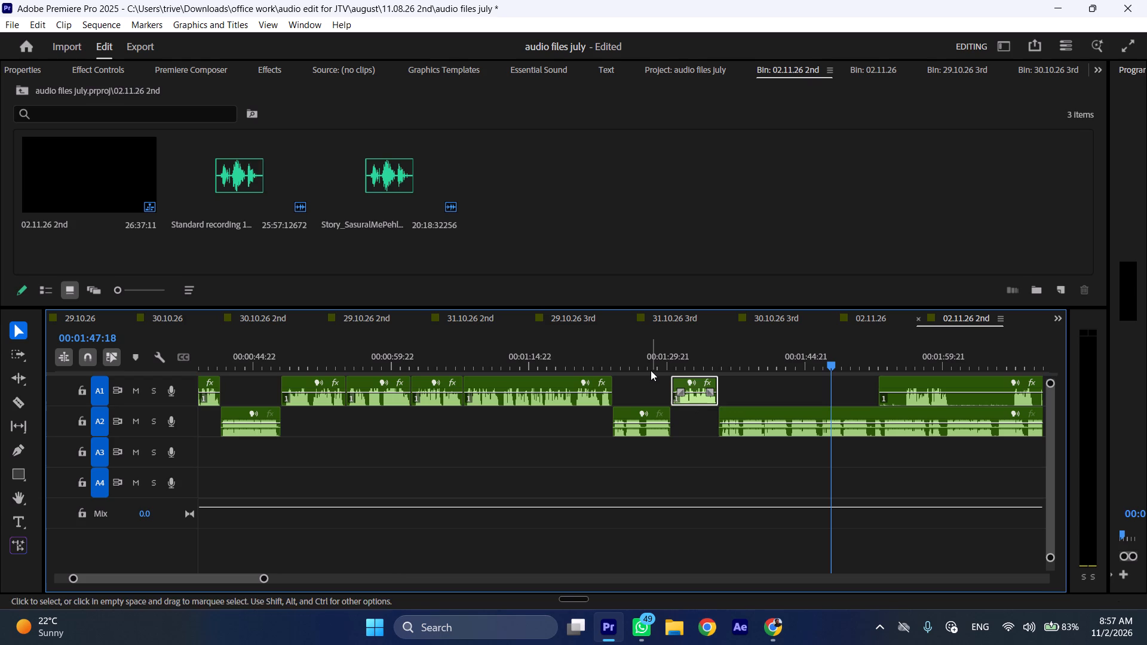
key(space)
click(657, 363)
click(641, 359)
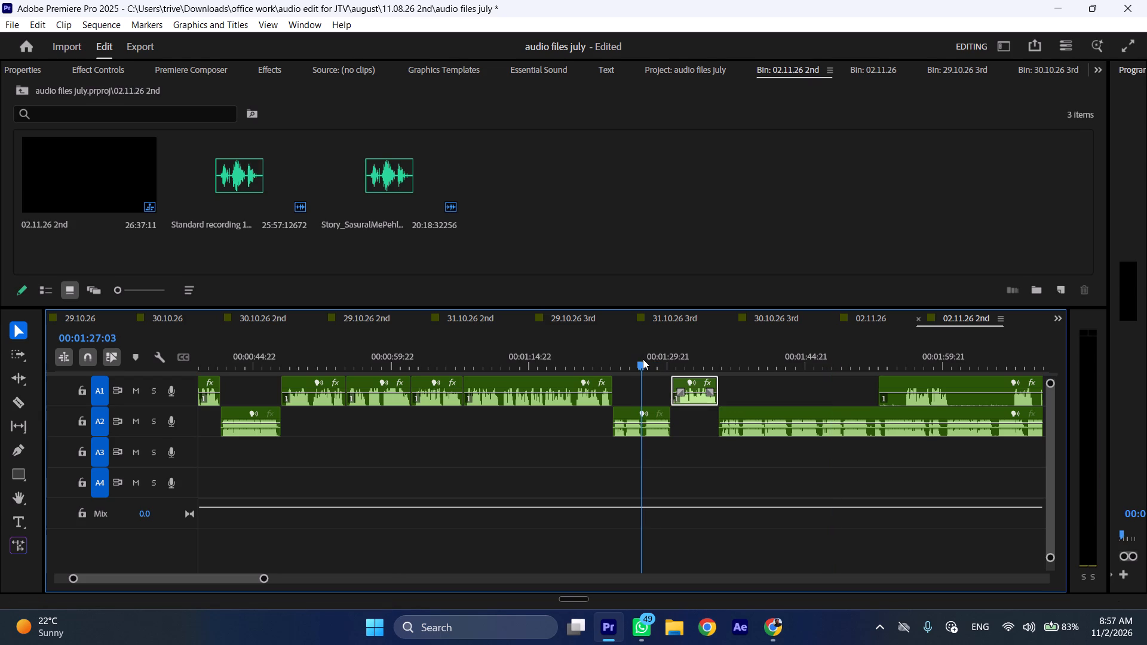
key(shift+c)
click(649, 437)
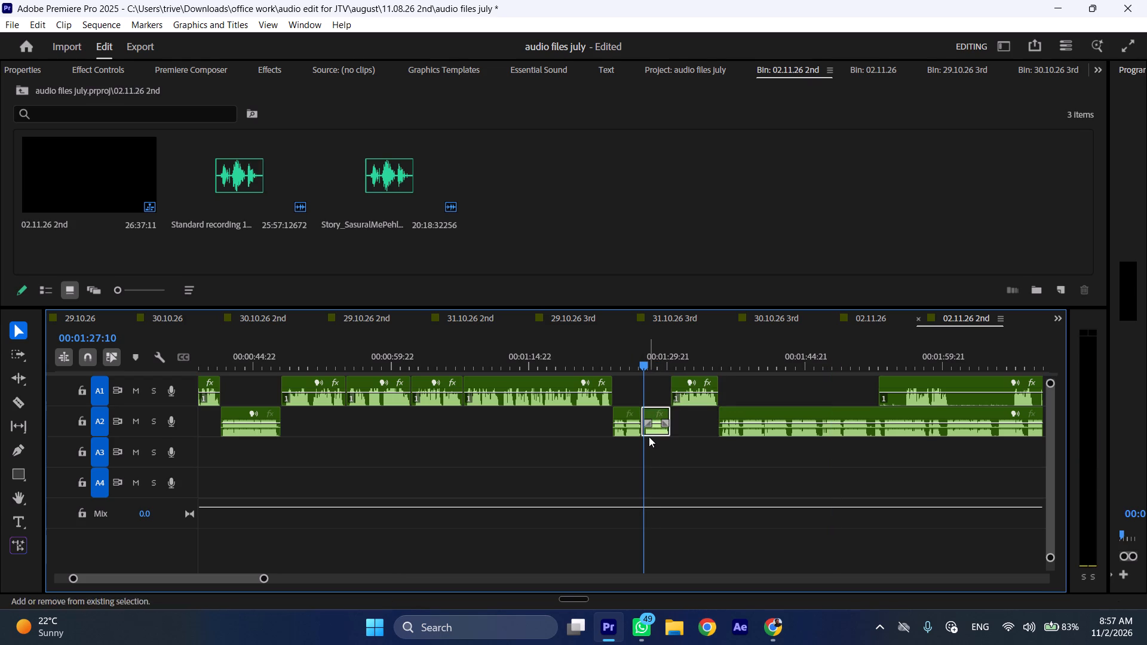
text(C)
key(space)
key(ctrl+shift+d)
Play the A2 passage on from 00:01:27:03 at increased speed to check the joined cut.
key(space)
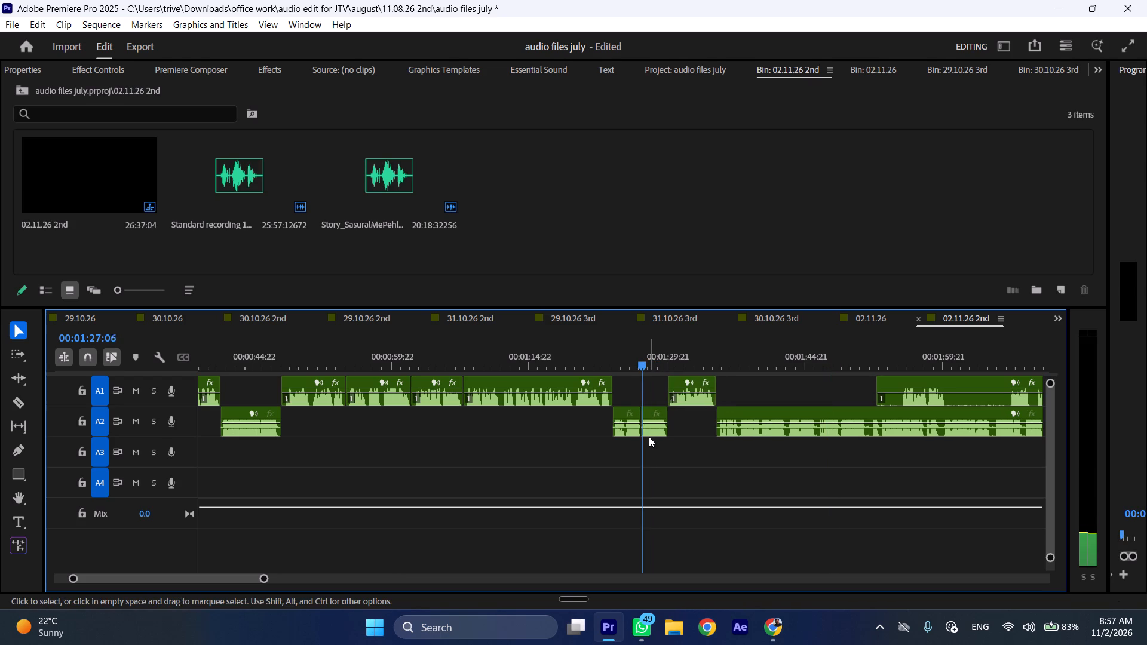
text(l)
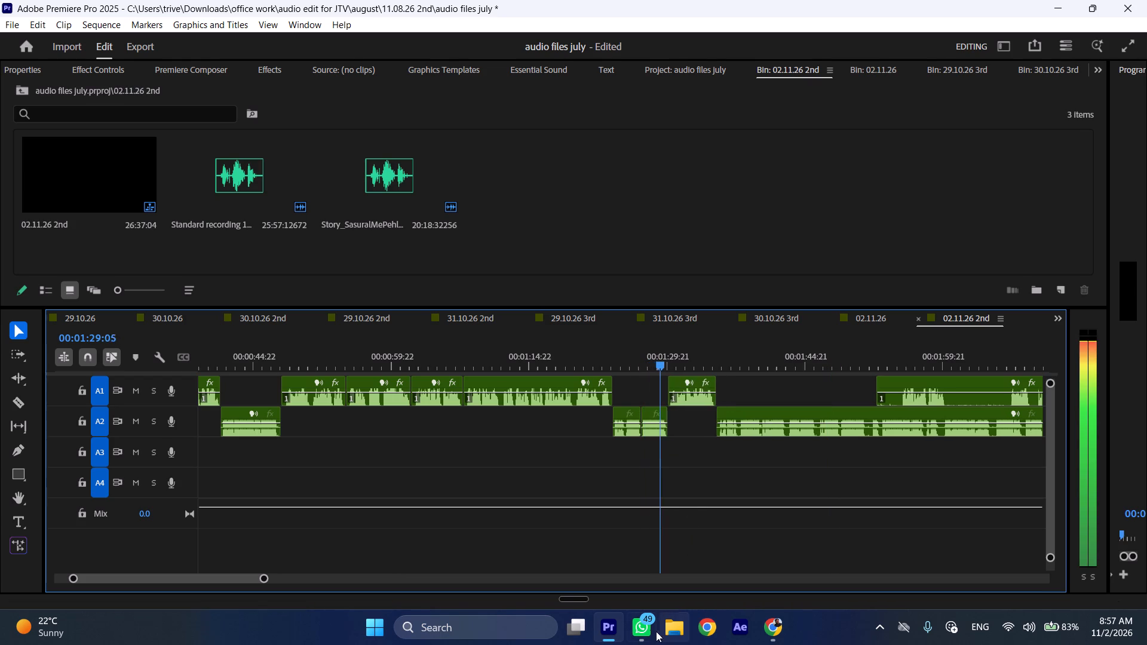
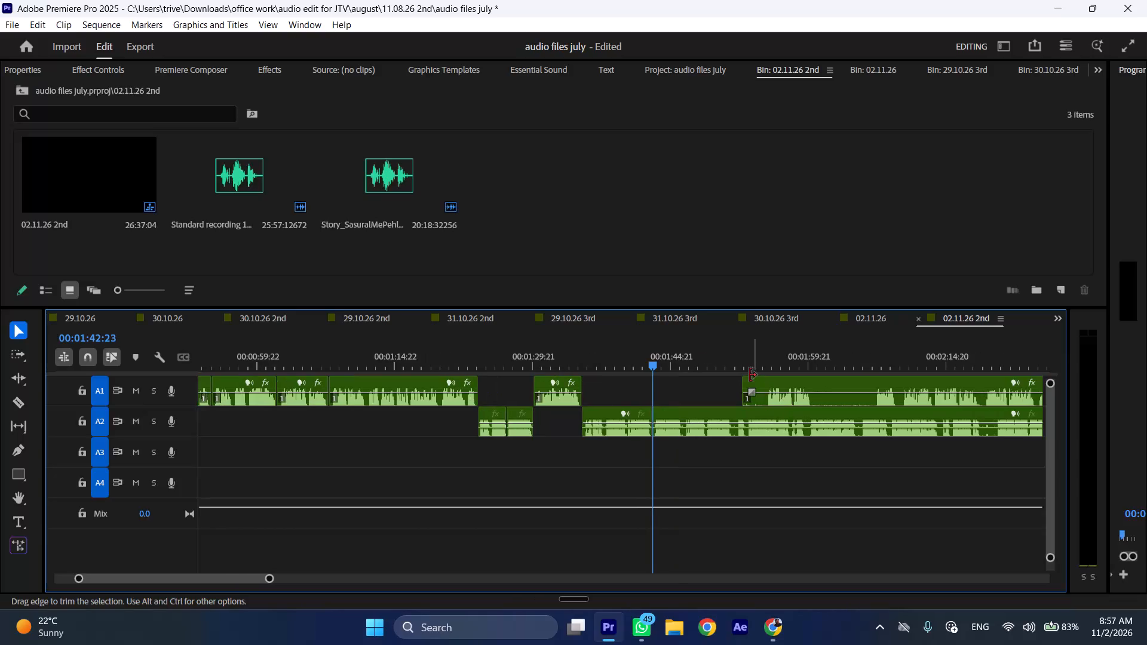
Trim about 3 seconds of silence off the start of the remaining A1 recording, up to where its speech begins.
drag(750, 375, 770, 380)
drag(746, 383, 768, 383)
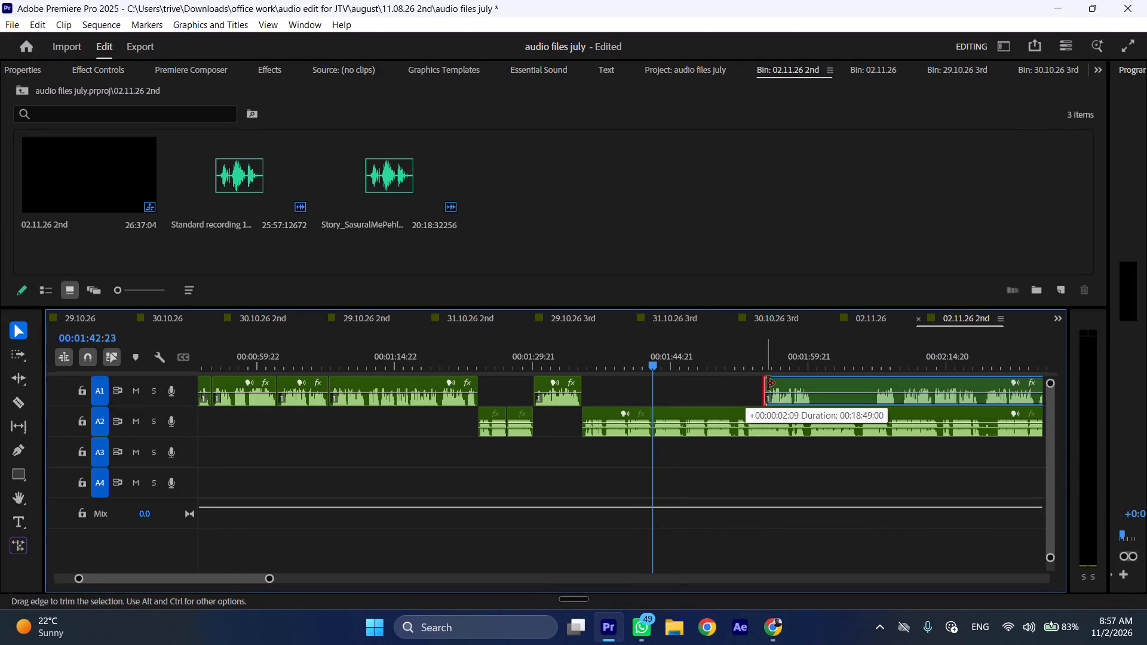
drag(768, 383, 771, 383)
Cut the remaining A1 recording at 00:02:00:06 and insert its opening passage at the A2 split at 00:01:42:23, pushing following clips later.
drag(804, 370, 809, 370)
click(812, 364)
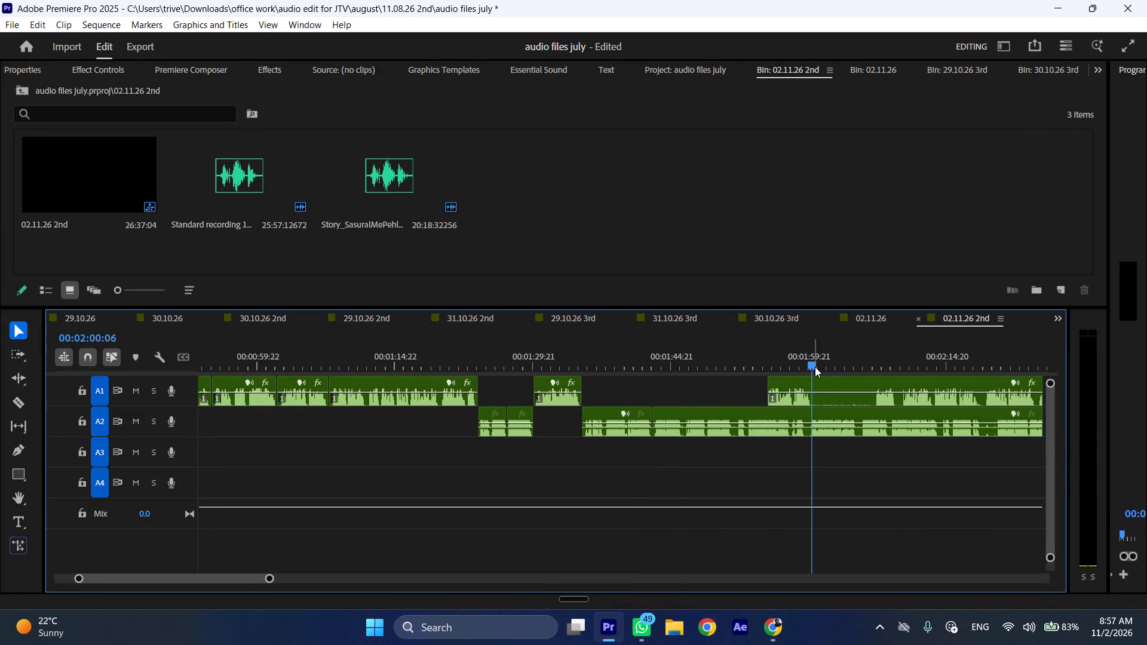
click(821, 388)
key(shift+c)
drag(789, 398, 677, 398)
Play the inserted A1 passage from its start at increased speed to check it.
click(652, 349)
key(space)
text(l)
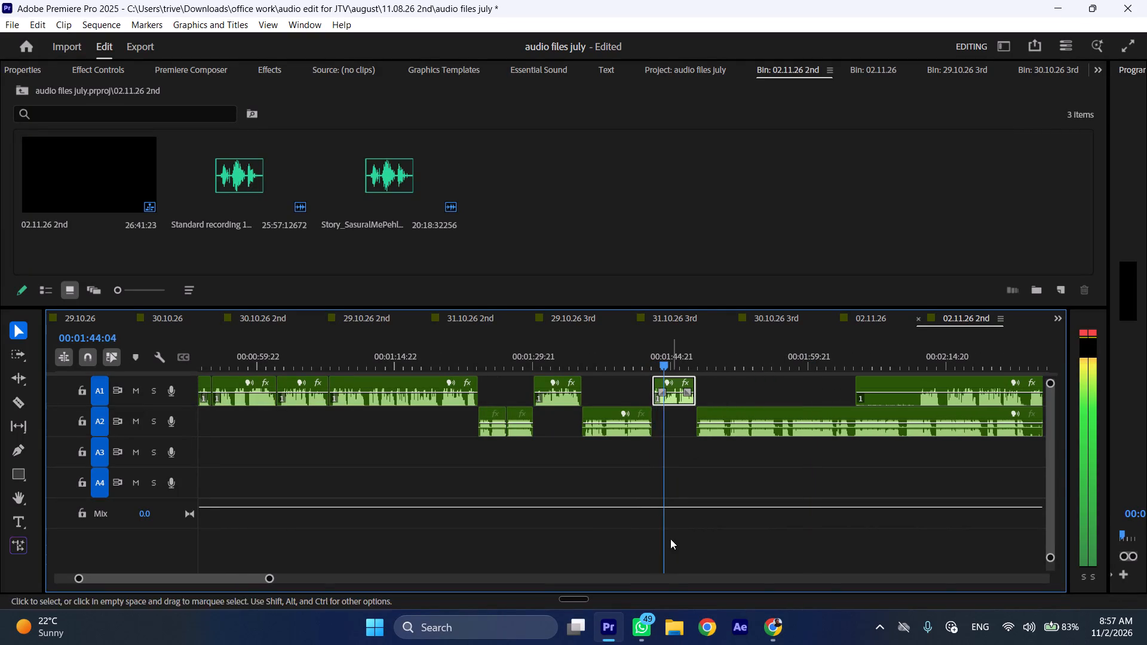
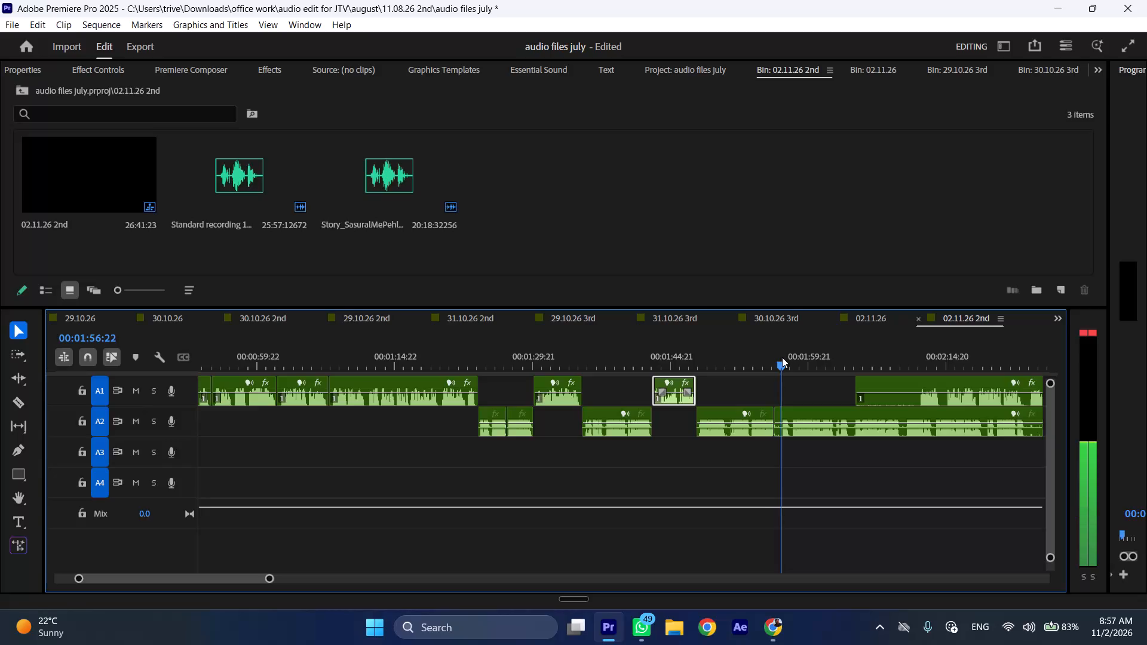
Undo the last A2 split, recut A2 at 00:01:56:12 instead, and remove about 1.5 seconds after that cut, closing the gap.
key(ctrl+x)
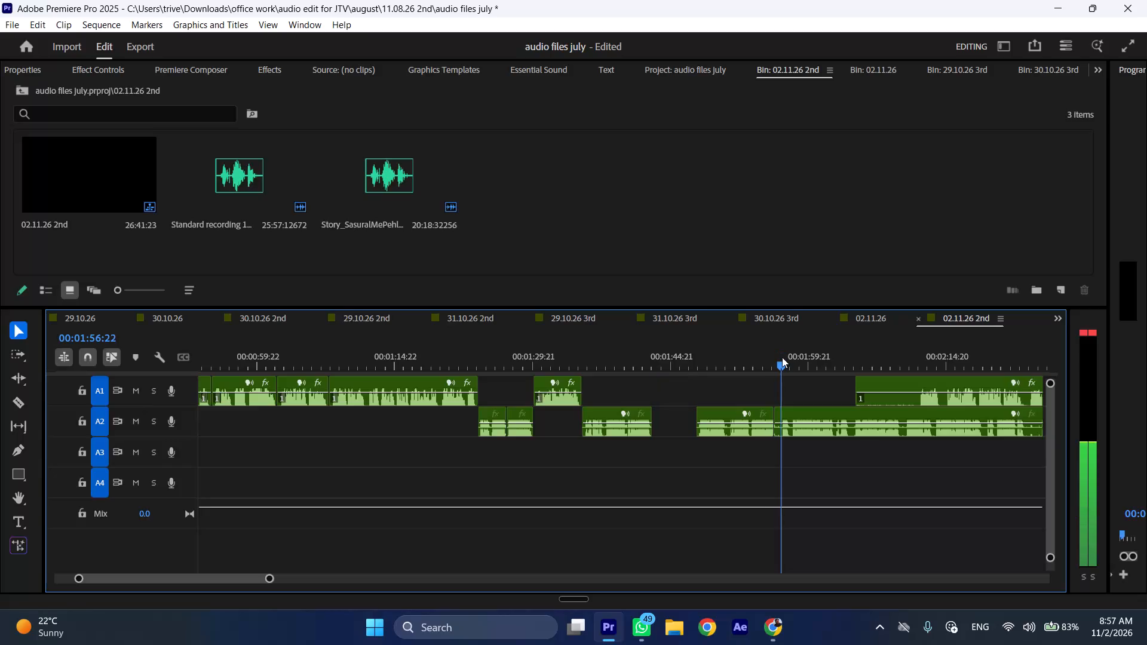
key(ctrl+z)
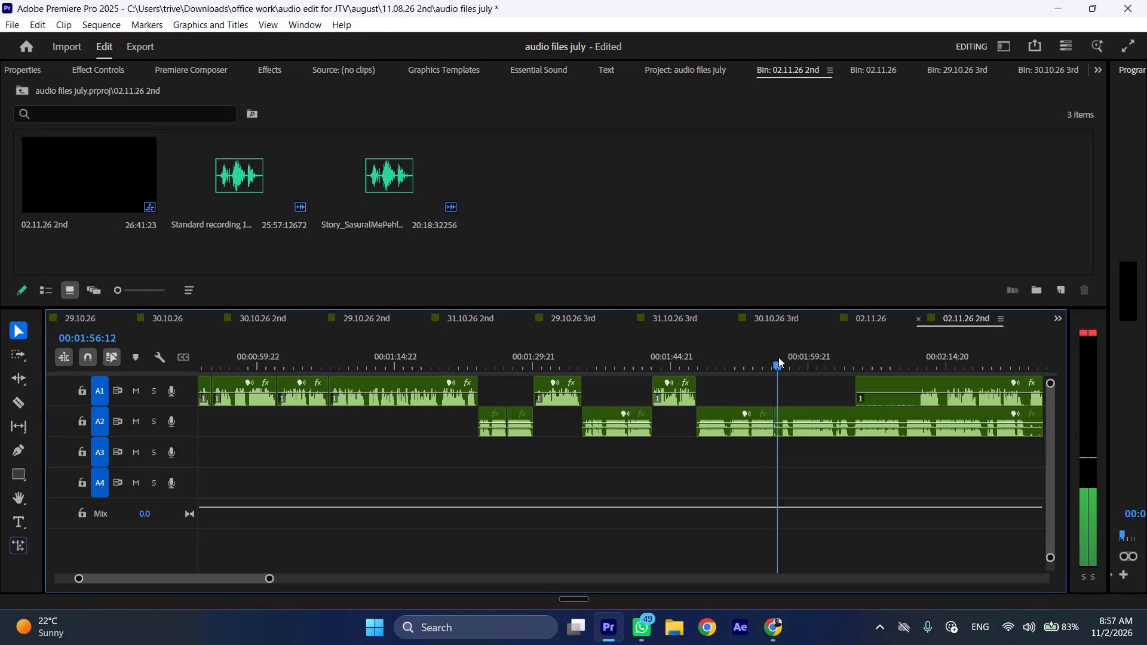
key(ctrl+z)
key(shift+c)
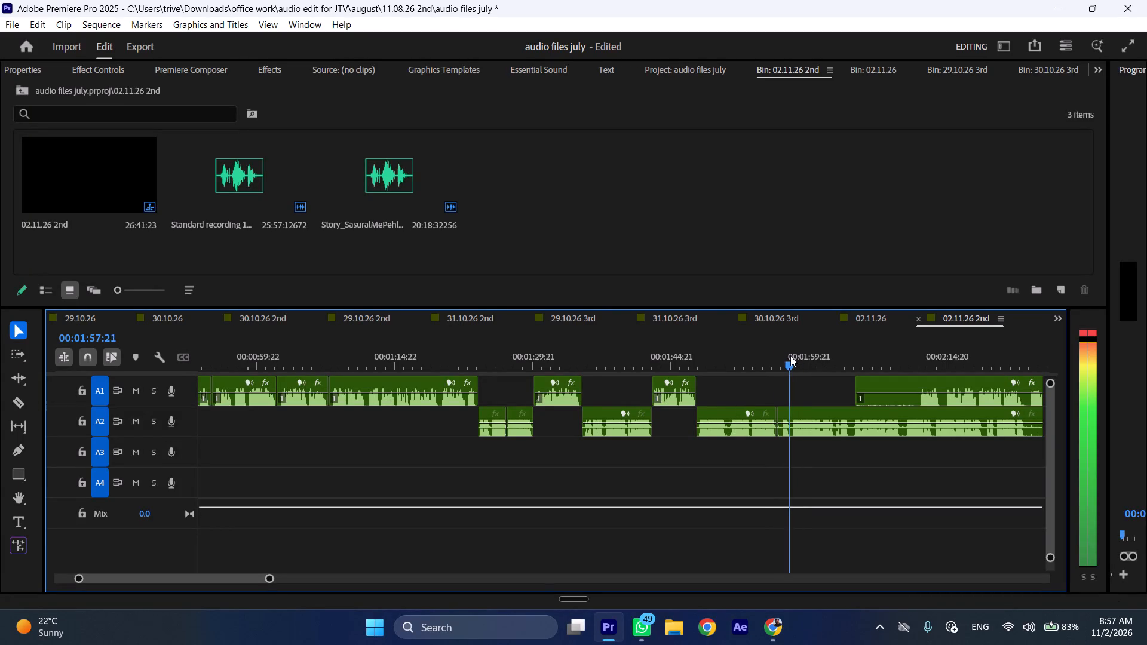
click(805, 417)
key(shift+c)
key(ctrl+shift+d)
key(space)
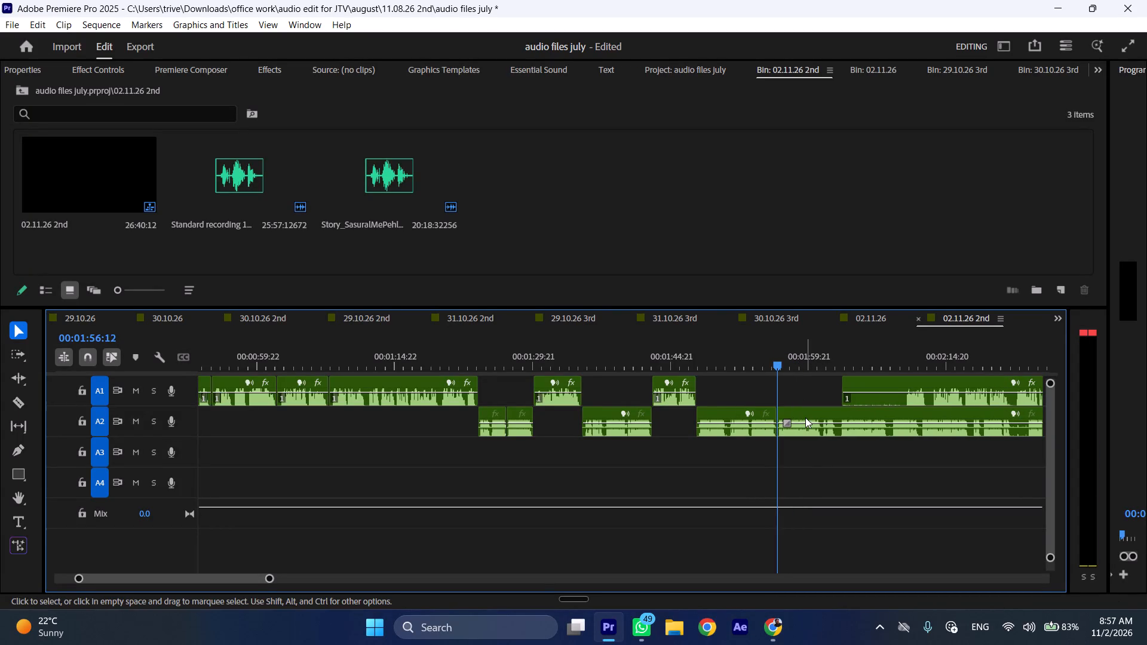
Move the remaining A1 recording about 14 seconds later on its track while playing on from the new A2 cut.
key(l)
scroll(747, 439, down, 6)
drag(727, 377, 857, 377)
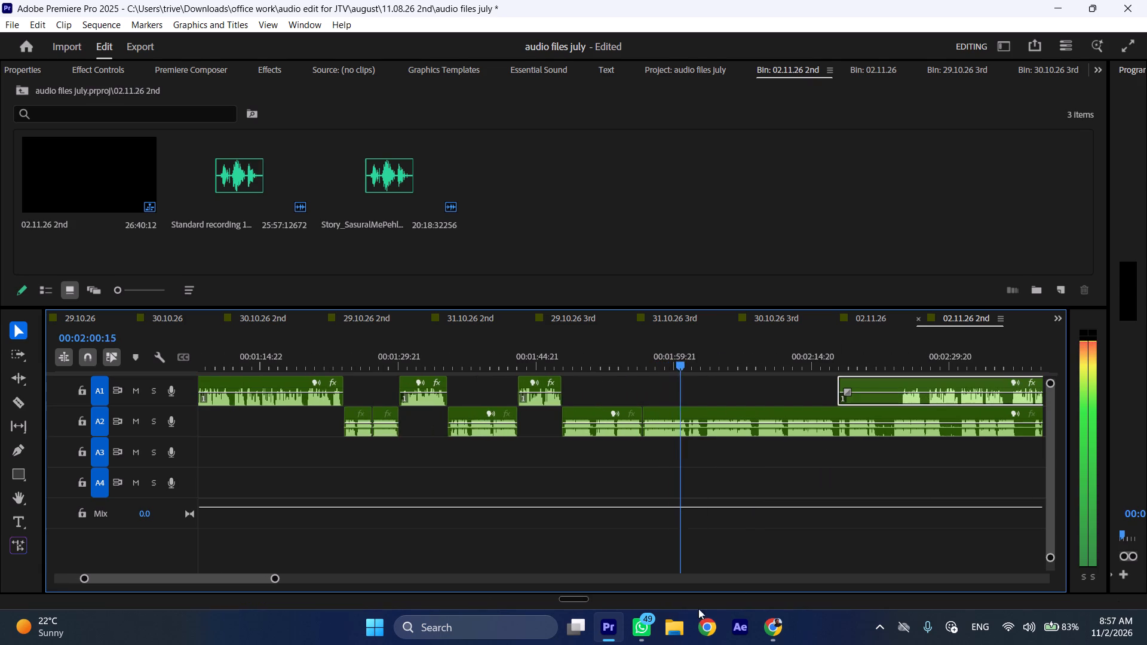
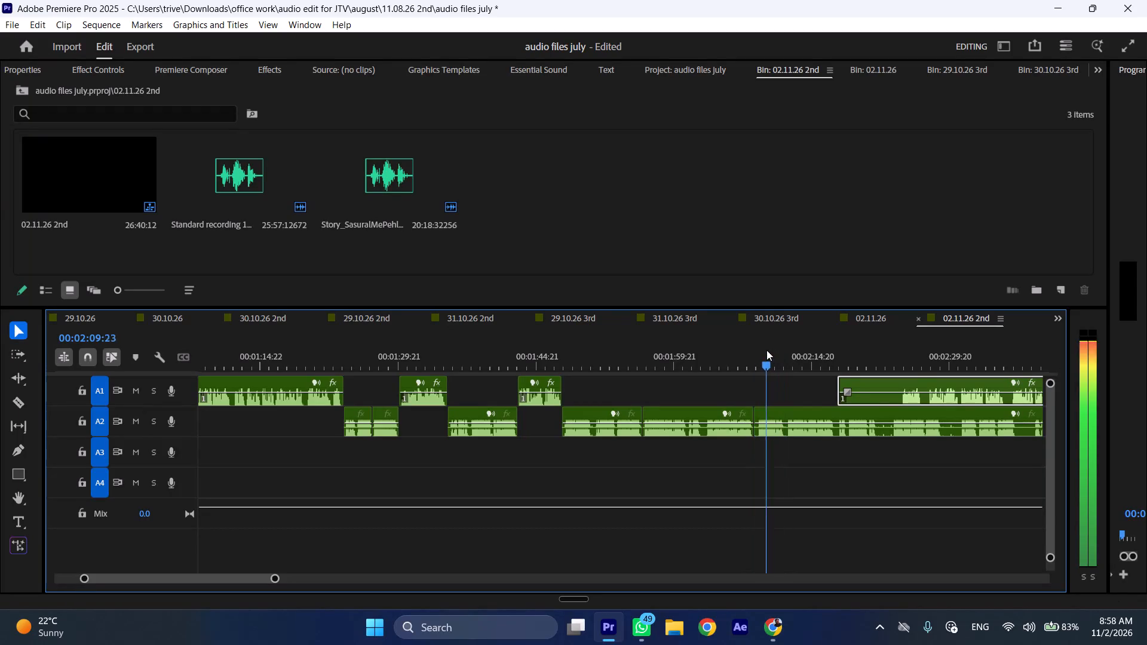
Remove about 3.5 seconds from A2, from the cut near 00:02:08 up to 00:02:12:04, closing the gap.
key(space)
drag(777, 349, 788, 352)
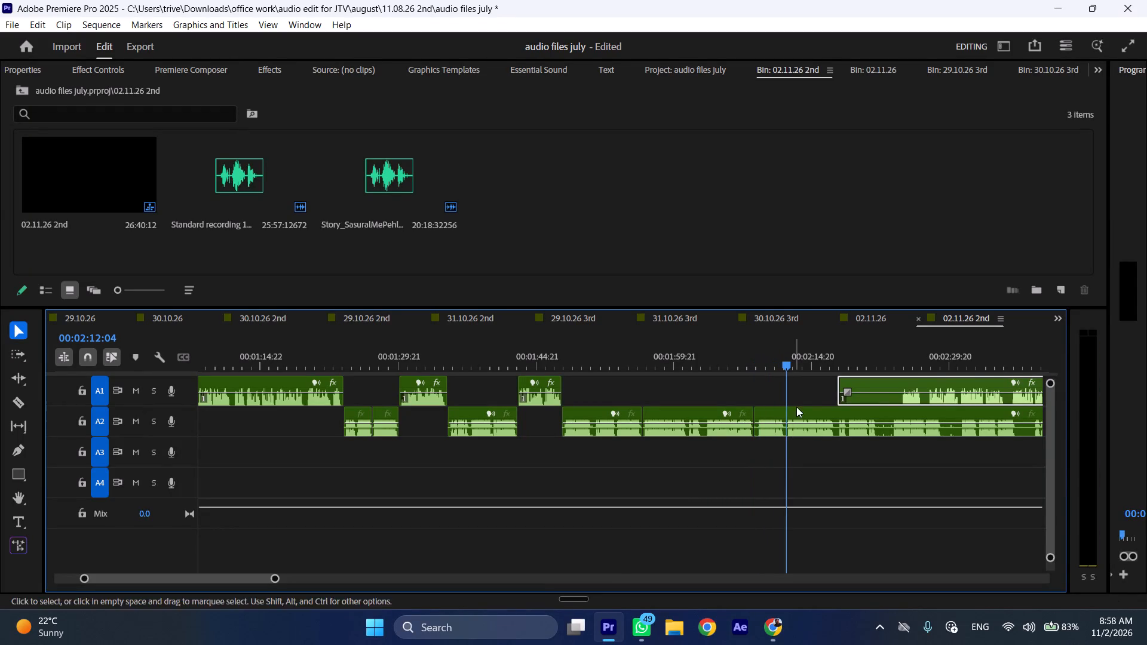
click(794, 425)
key(shift+c)
key(ctrl+shift+d)
Cut A2 at about 00:02:03 and remove roughly 0.4 seconds up to 00:02:03:06, closing the gap.
click(709, 358)
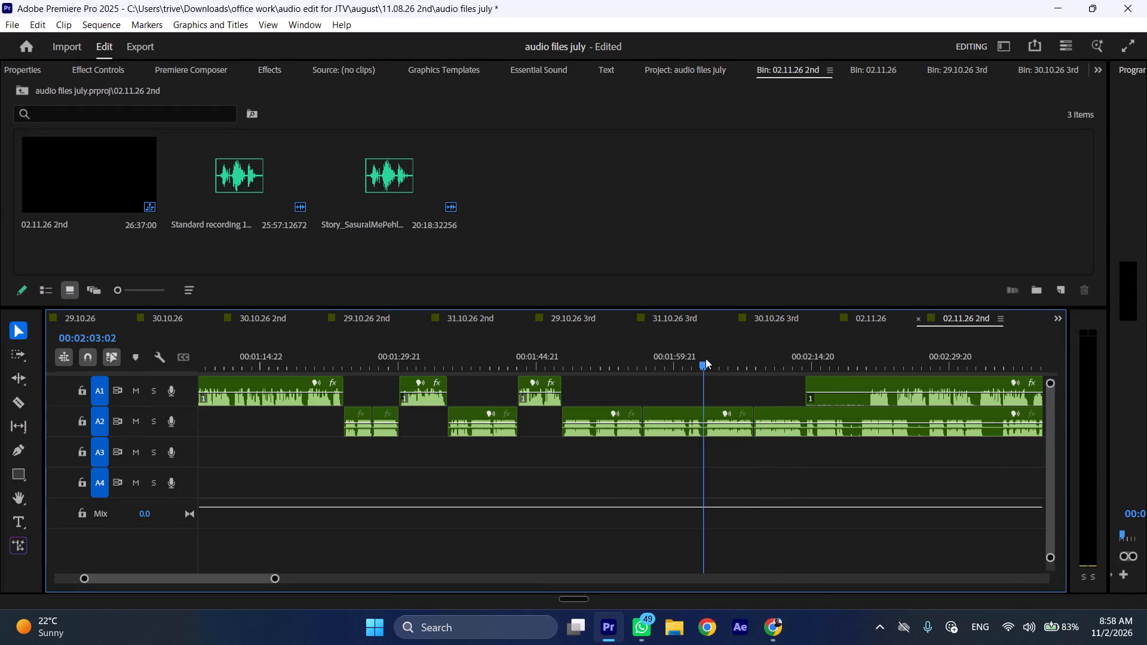
key(shift+c)
click(716, 425)
key(shift+c)
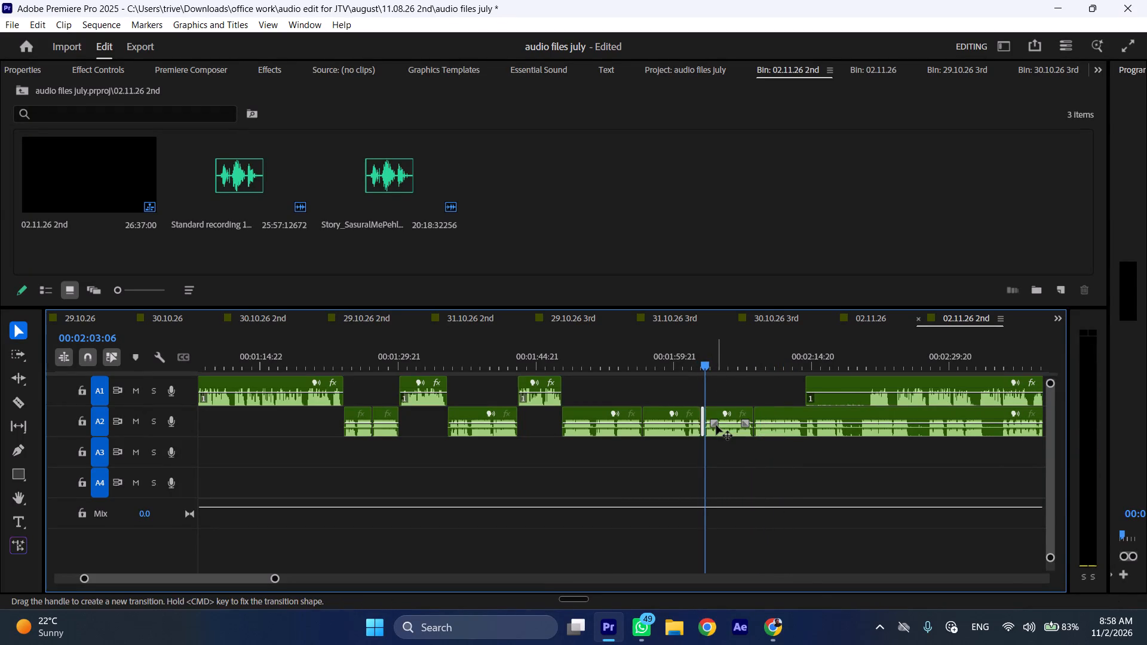
key(ctrl+shift+d)
Trim about 6.5 seconds off the start of the remaining A1 recording and move it about 14 seconds later.
click(745, 359)
key(space)
key(l)
scroll(747, 490, down, 6)
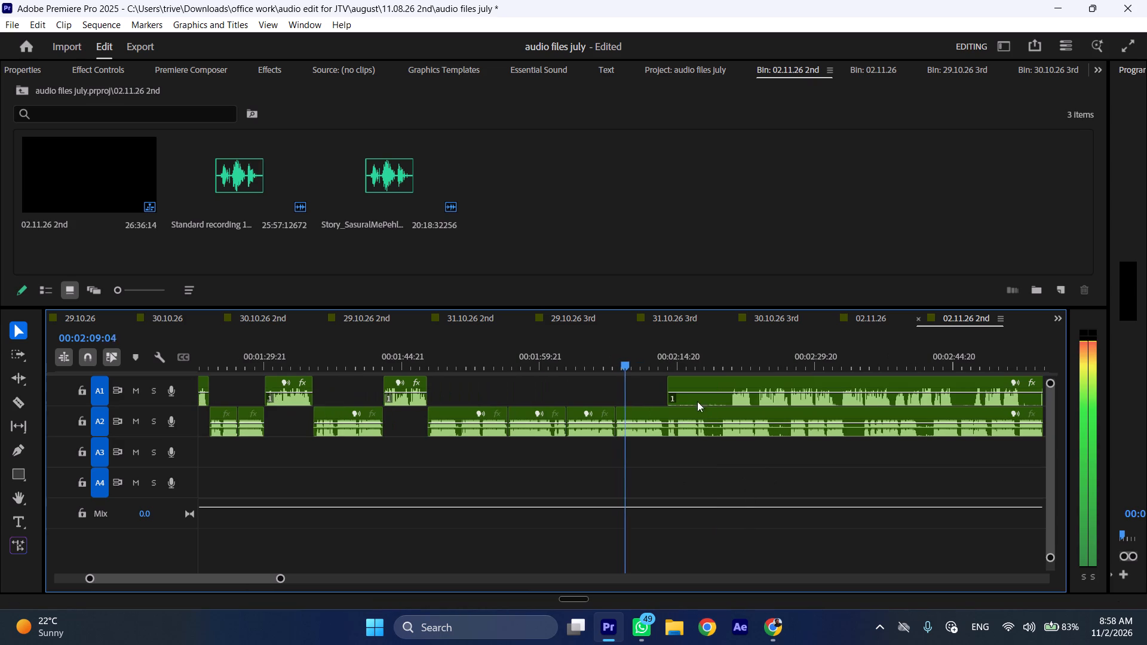
drag(668, 383, 728, 382)
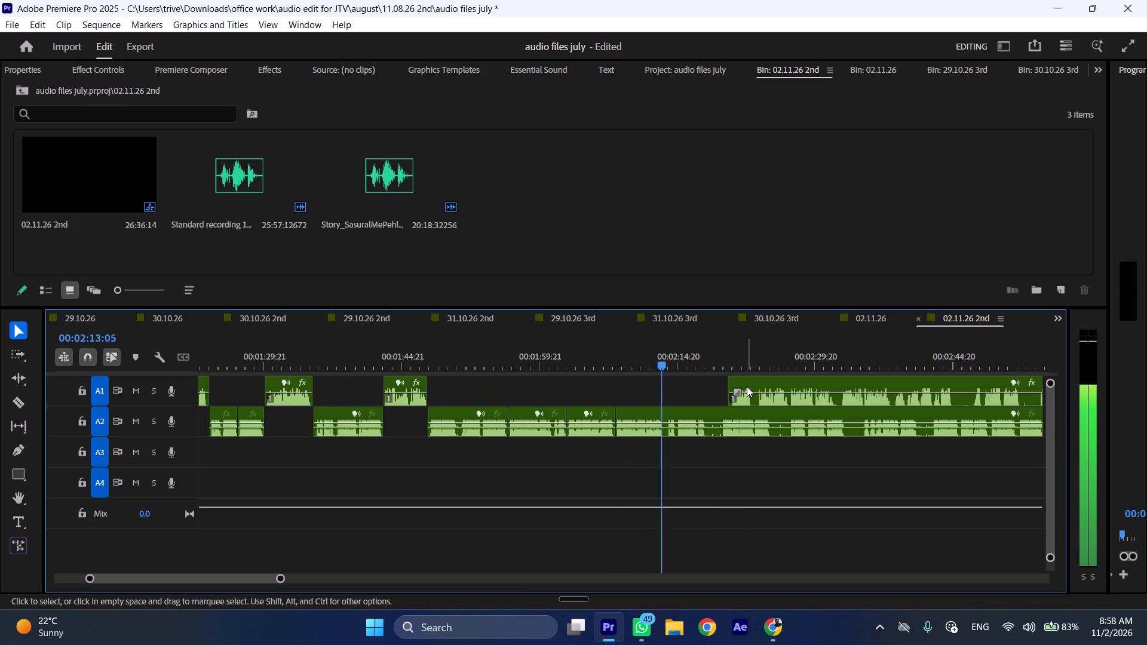
drag(747, 386, 876, 386)
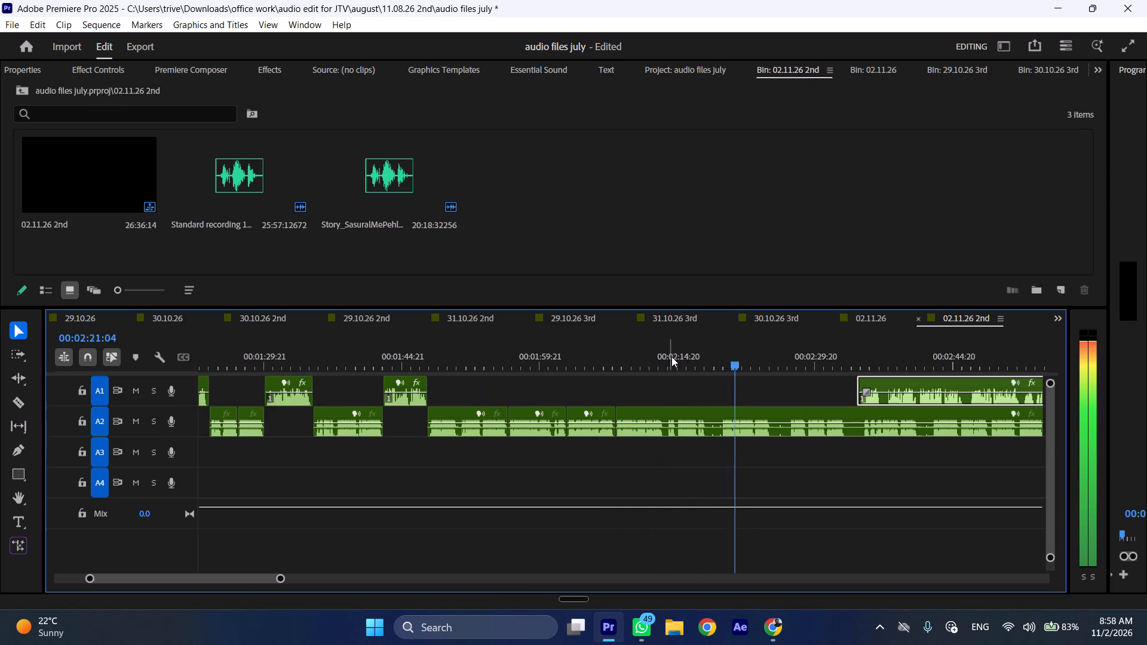
Remove about 11.5 seconds from A2, from the cut near 00:02:08 up to about 00:02:19:15, closing the gap.
click(722, 361)
click(737, 422)
key(shift+c)
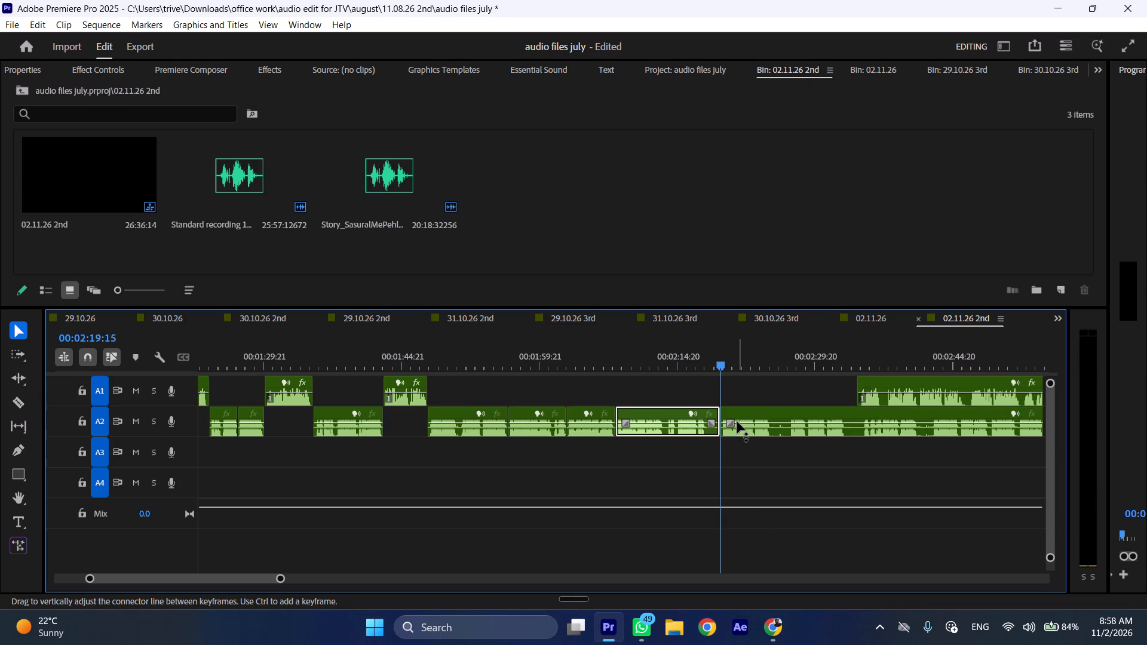
key(ctrl+shift+d)
Split A2 just before 00:02:14 and play from about 00:02:16 to find where the passage after the pause begins.
key(space)
drag(675, 351, 671, 349)
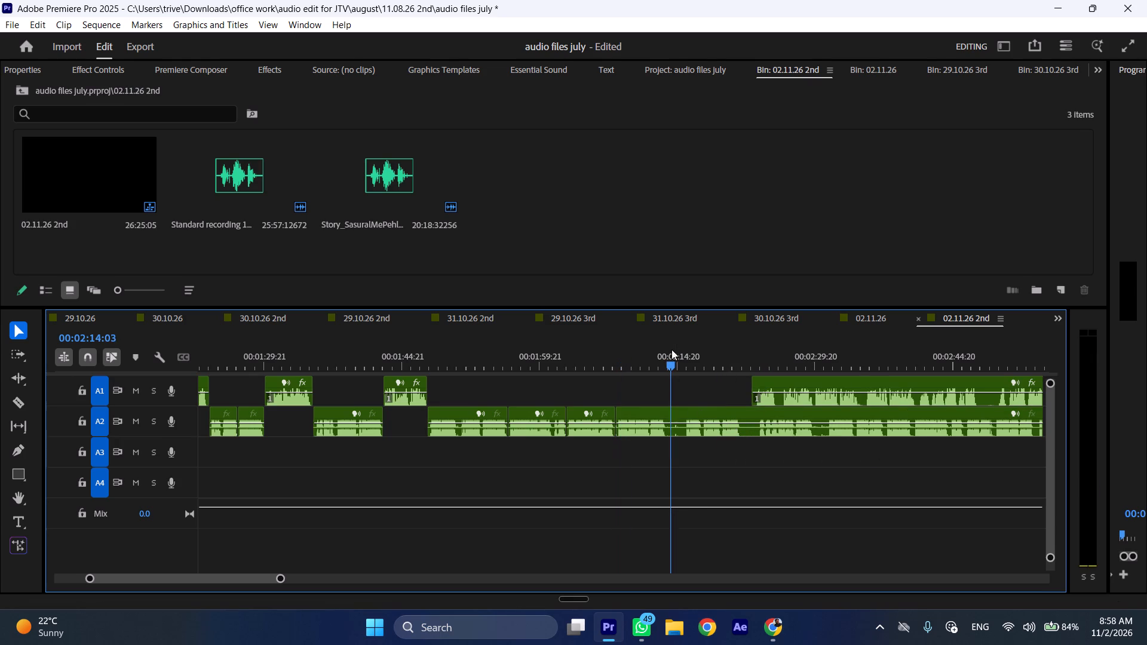
drag(671, 349, 689, 343)
key(shift+c)
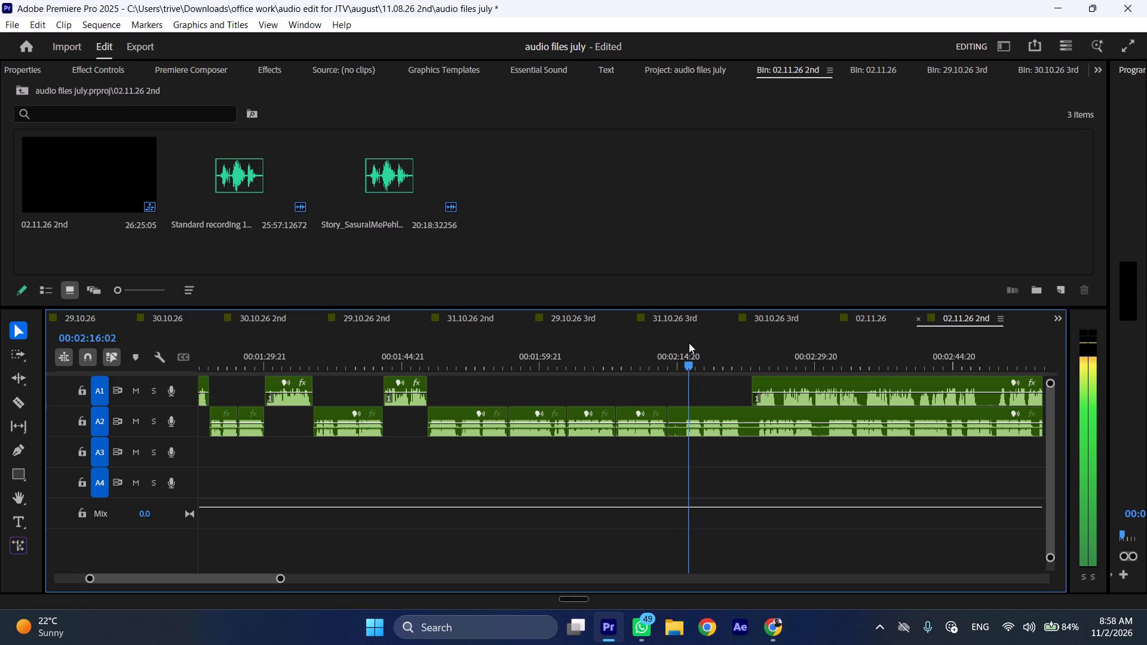
drag(689, 343, 687, 342)
key(space)
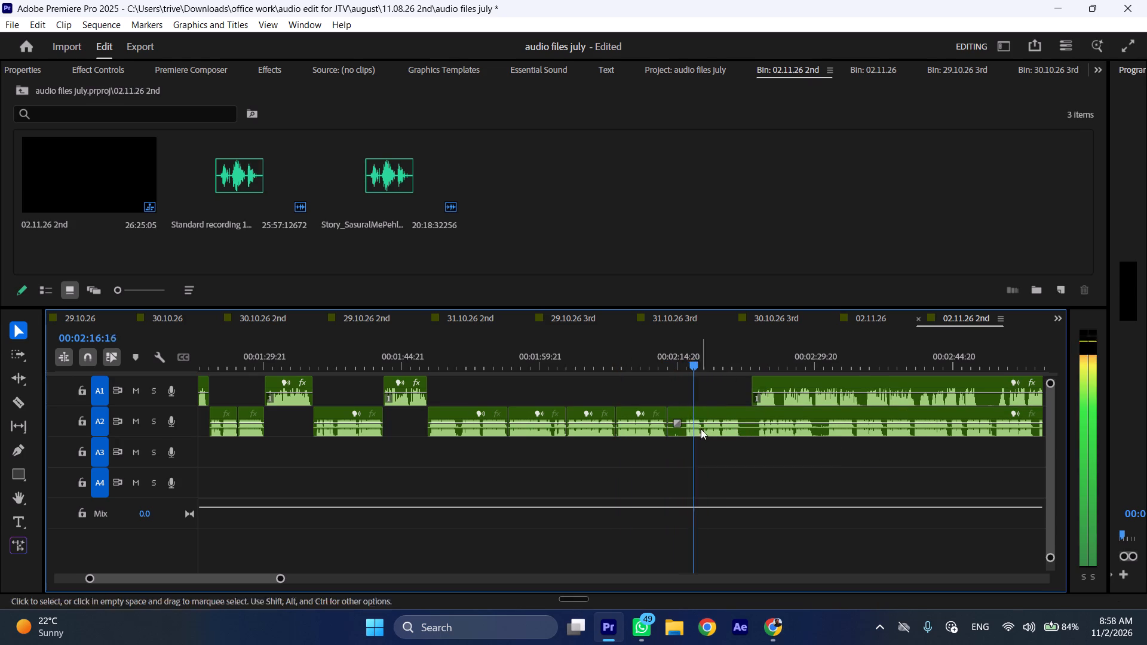
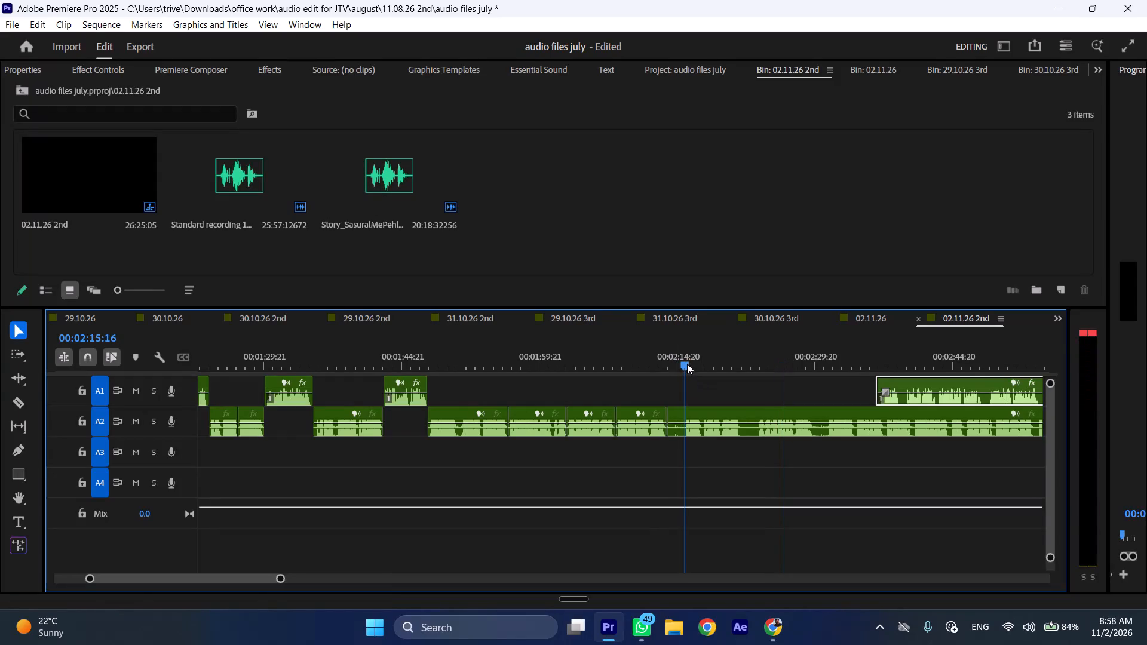
Cut A2 at 00:02:15:16 and remove the roughly 1.9-second piece back to the cut near 00:02:14, closing the gap.
click(697, 417)
key(shift+c)
key(ctrl+shift+d)
Cut A2 at 00:02:19:19 and again about 2 seconds further on, and remove the piece between the cuts, closing the gap.
drag(717, 363, 724, 363)
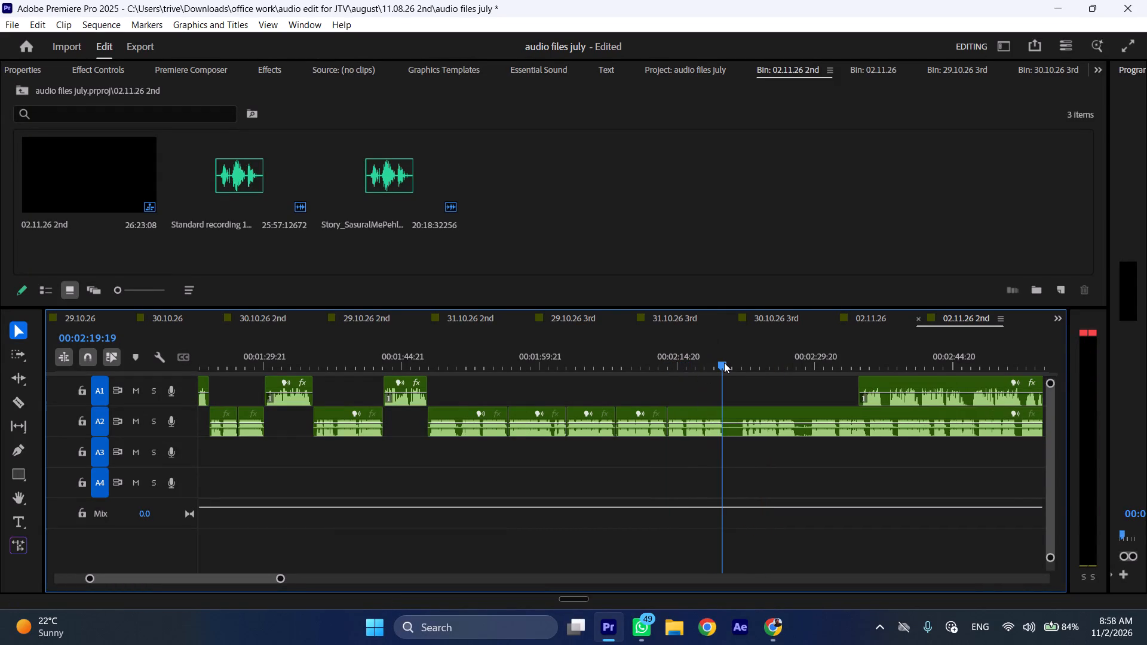
drag(724, 363, 744, 365)
key(shift+c)
click(753, 431)
key(shift+c)
key(ctrl+shift+d)
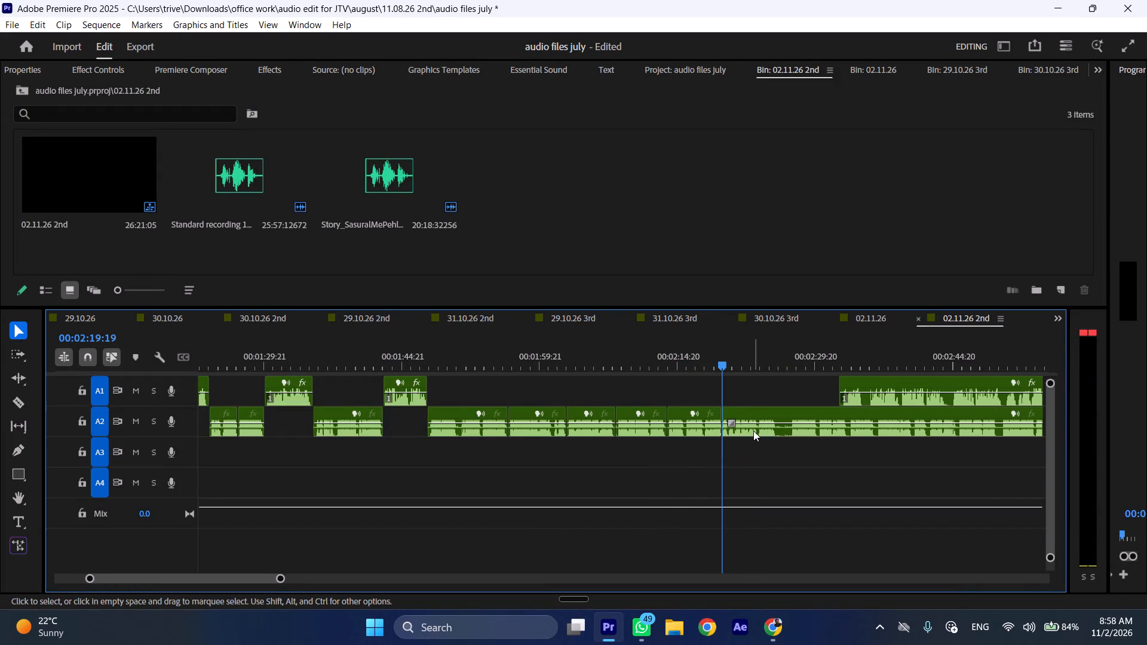
Play A2 from the cut at 00:02:19:19, trim about 3.4 seconds off the start of the remaining recording, and close the gap.
key(space)
click(722, 367)
key(space)
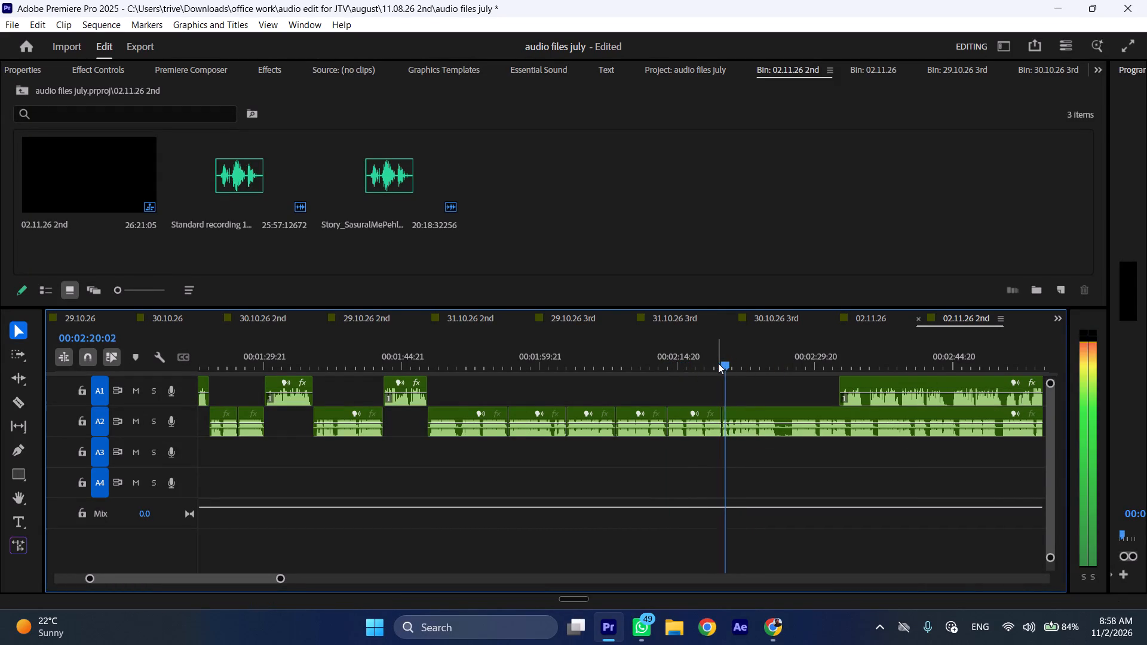
key(space)
drag(749, 408, 784, 411)
click(762, 413)
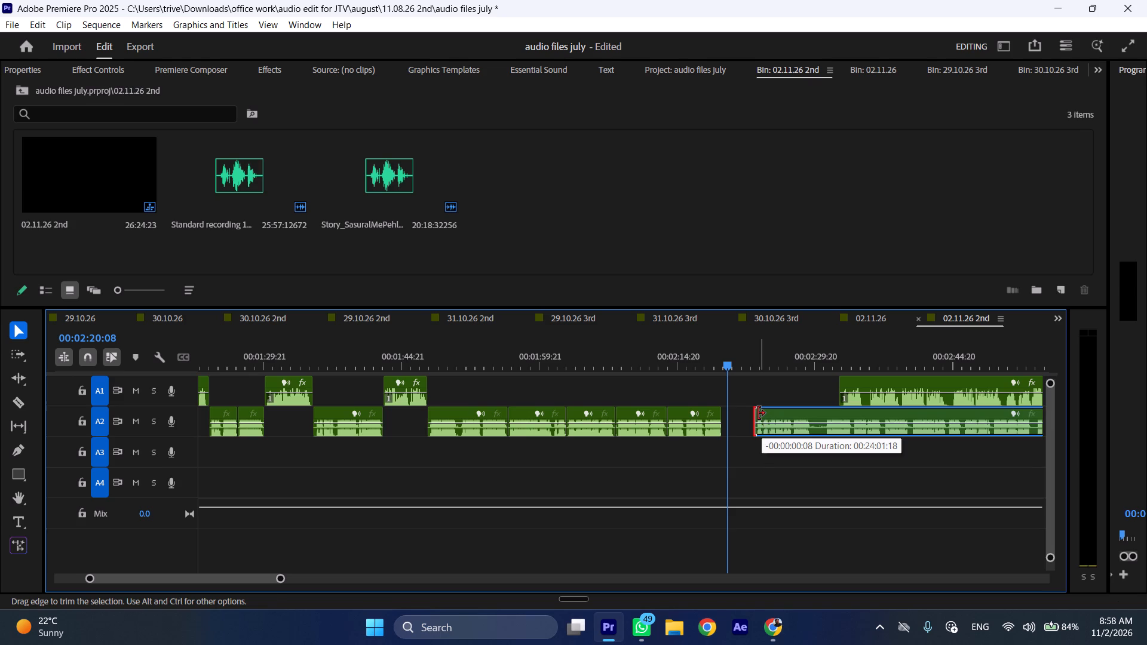
click(737, 416)
right_click(737, 416)
click(745, 422)
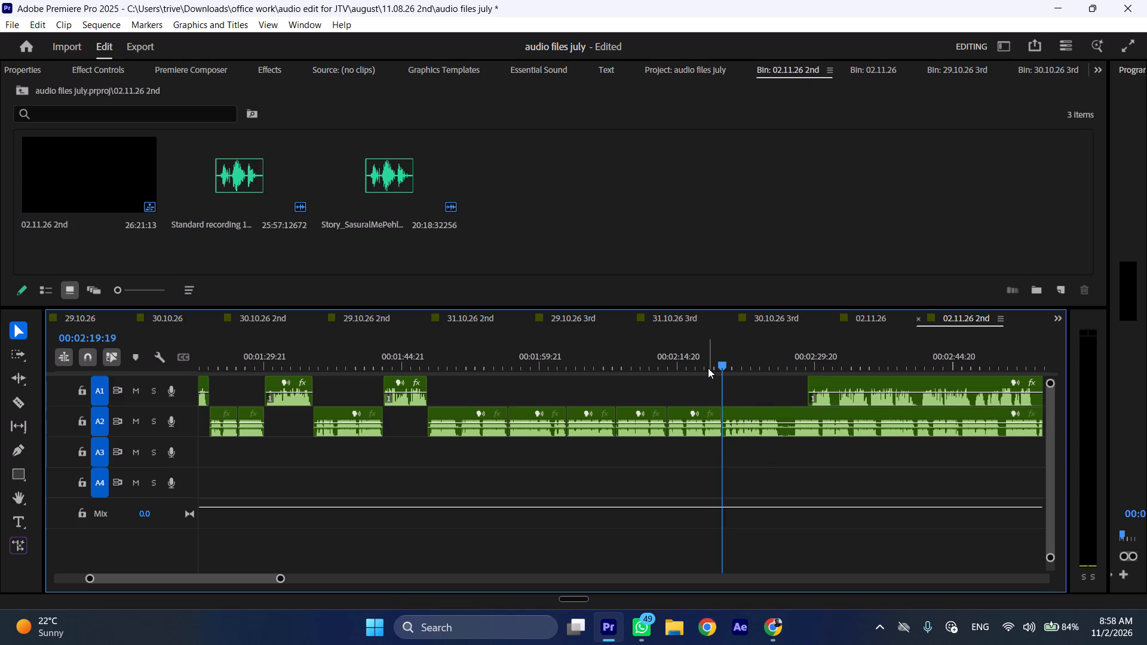
Play the edit from about 00:02:18 at increased speed to check the A2 join at 00:02:19:19.
click(708, 368)
key(space)
text(l)
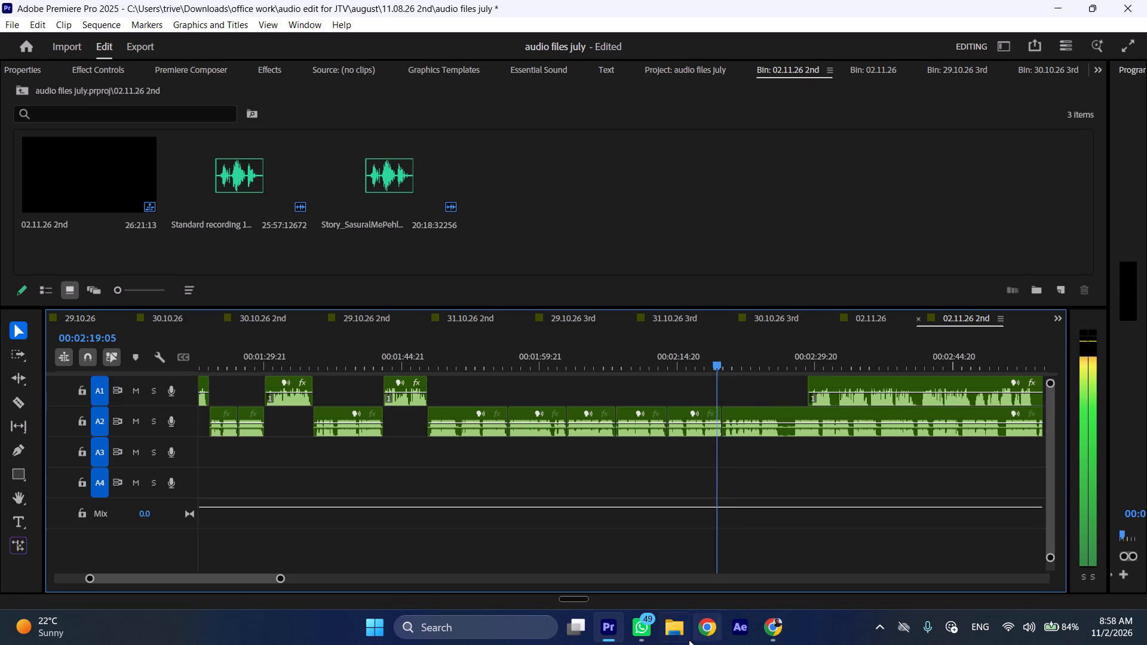
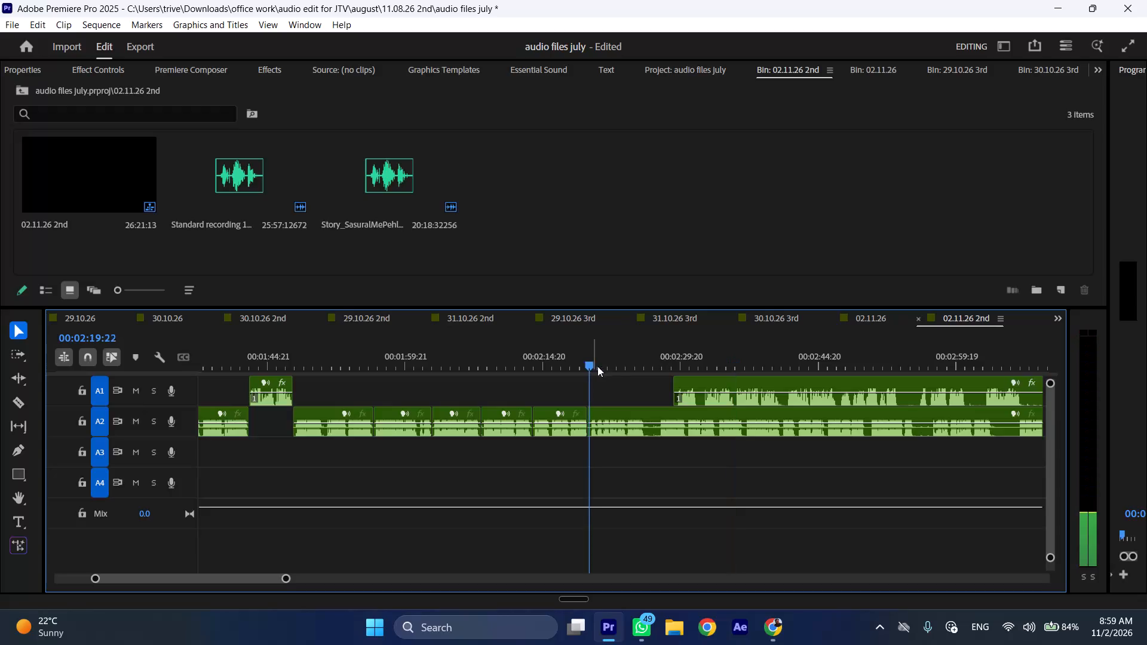
Play A2 from about 00:02:24 and cut the recording at 00:02:25:22.
drag(620, 369, 630, 371)
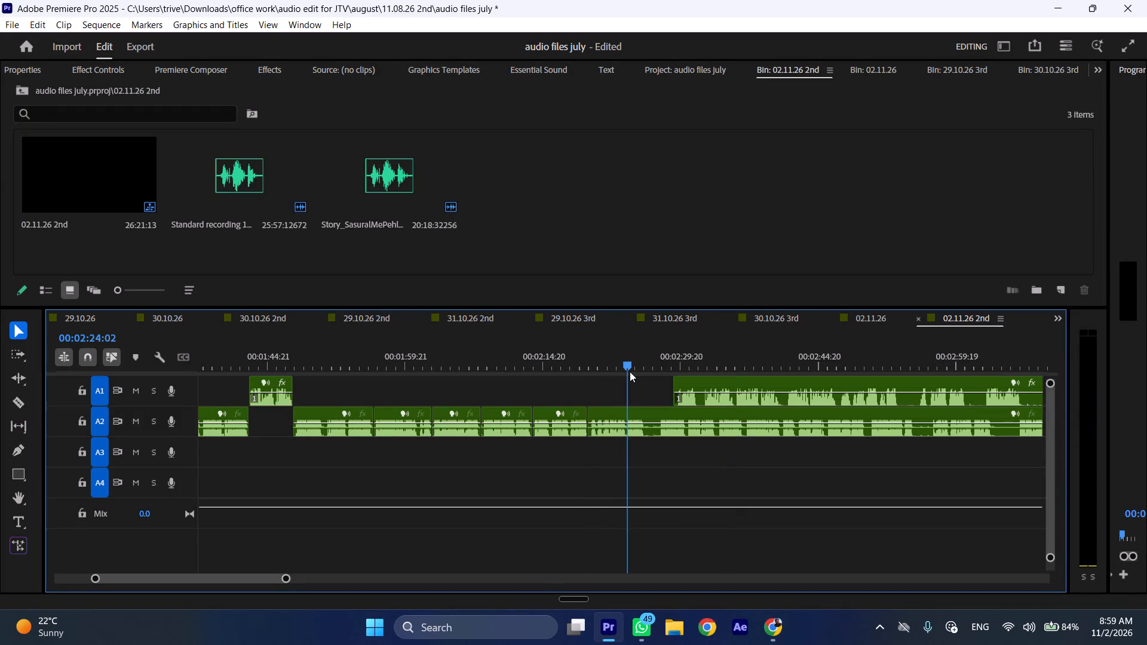
drag(630, 371, 628, 371)
key(space)
drag(633, 371, 647, 374)
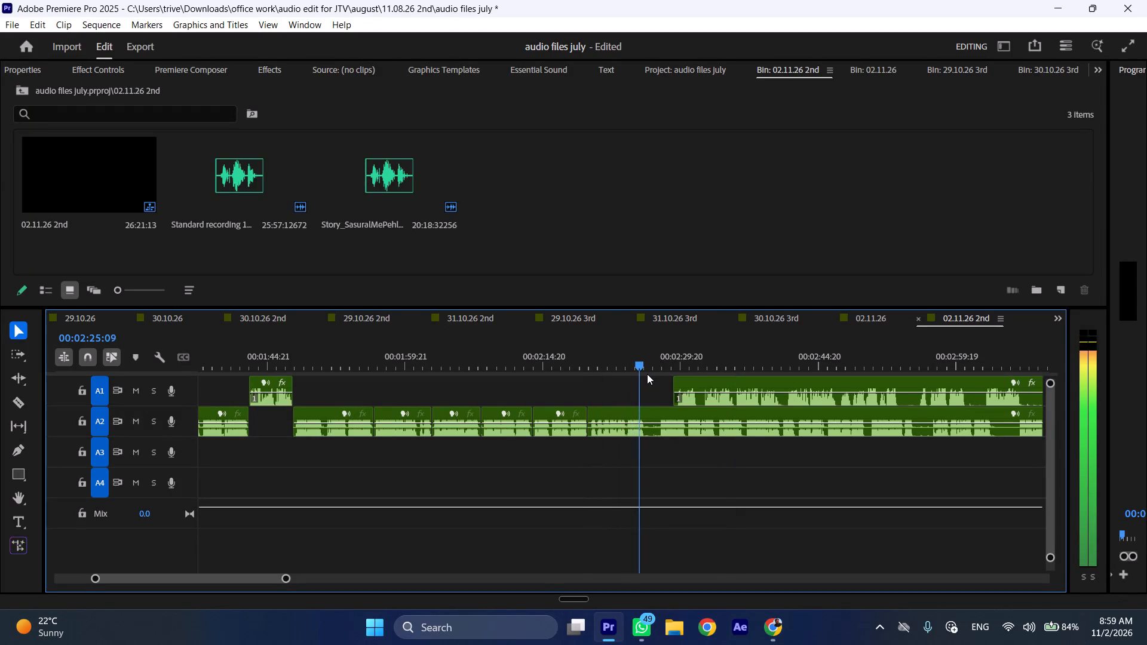
key(space)
text(C)
Move the remaining A1 recording about 28 seconds later so it starts near 00:02:57.
drag(692, 380, 701, 382)
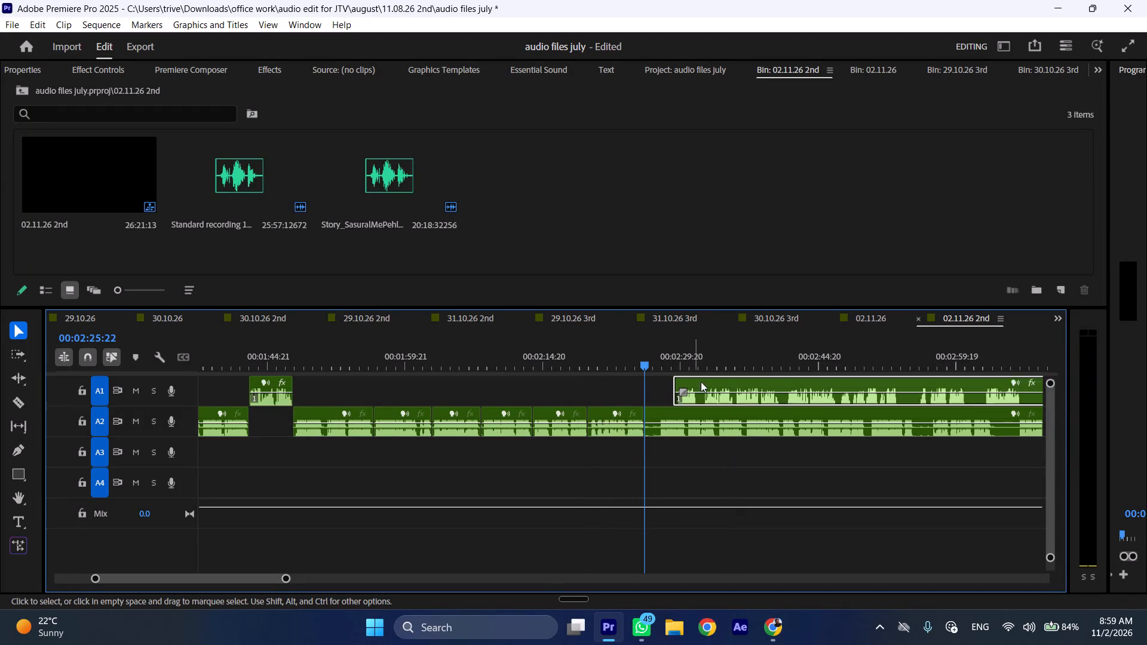
drag(701, 382, 949, 382)
Cut A2 at 00:02:30:07 and remove the roughly 4.4-second piece back to the cut at 00:02:25:22, closing the gap.
click(686, 357)
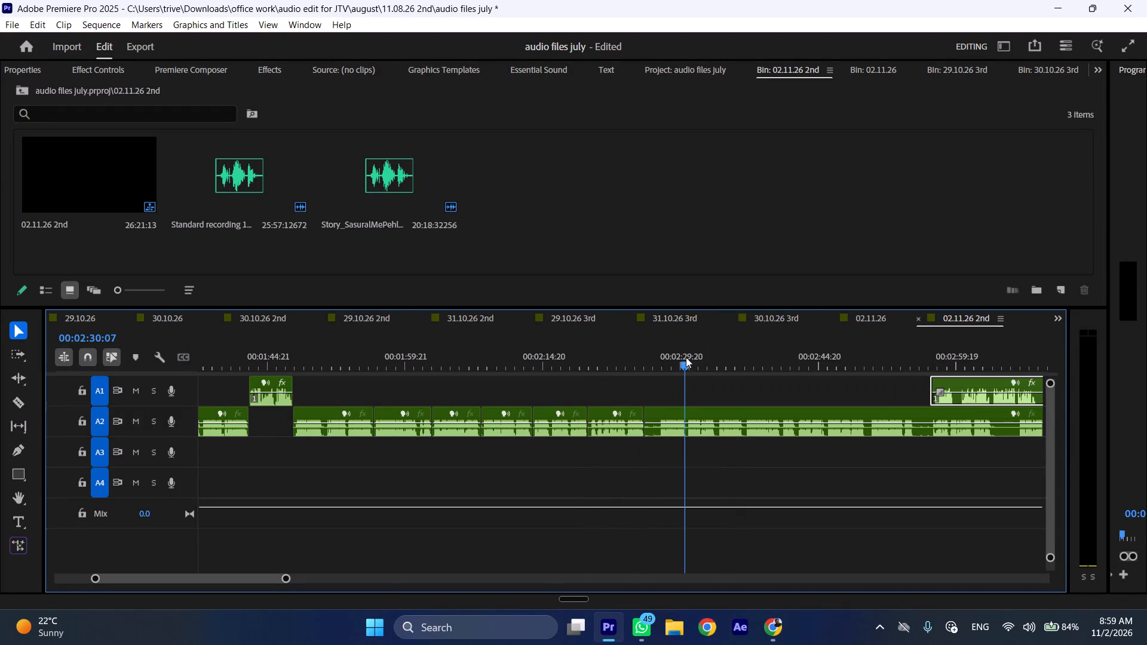
click(700, 427)
key(shift+c)
key(ctrl+shift+d)
Play the new A2 join, trim the remaining recording's start up to 00:02:26:05, and close the gap.
key(space)
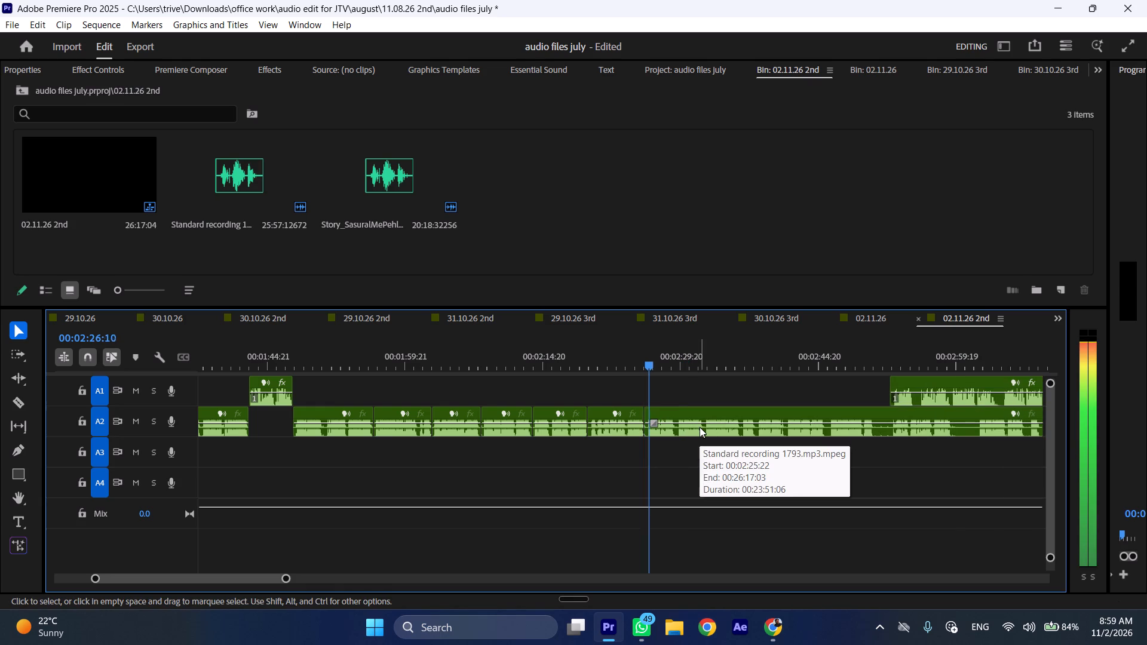
click(645, 362)
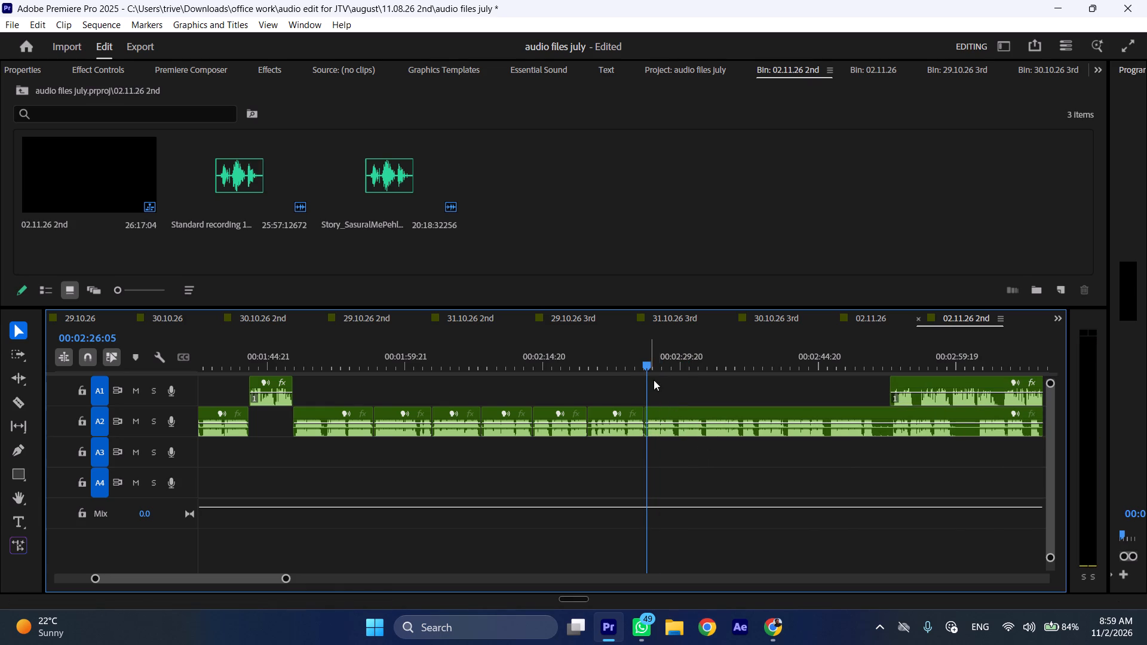
click(661, 411)
key(shift+c)
key(ctrl+shift+d)
Play the edit at increased speed from the A2 join at 00:02:25:22 to review the recording that follows.
key(space)
text(l)
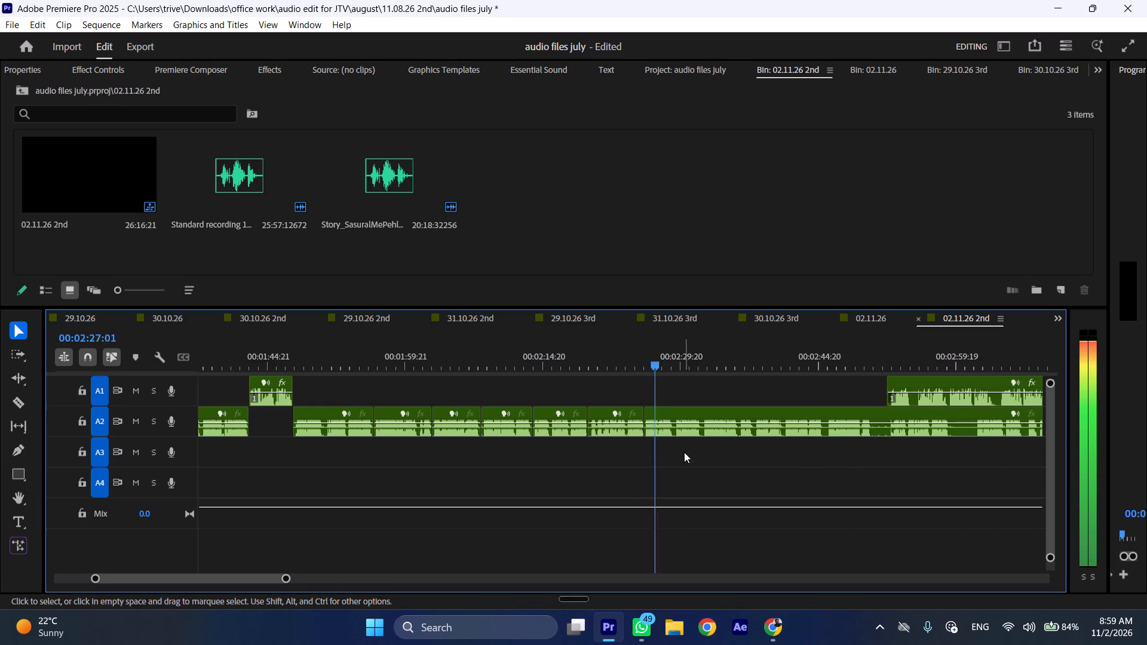
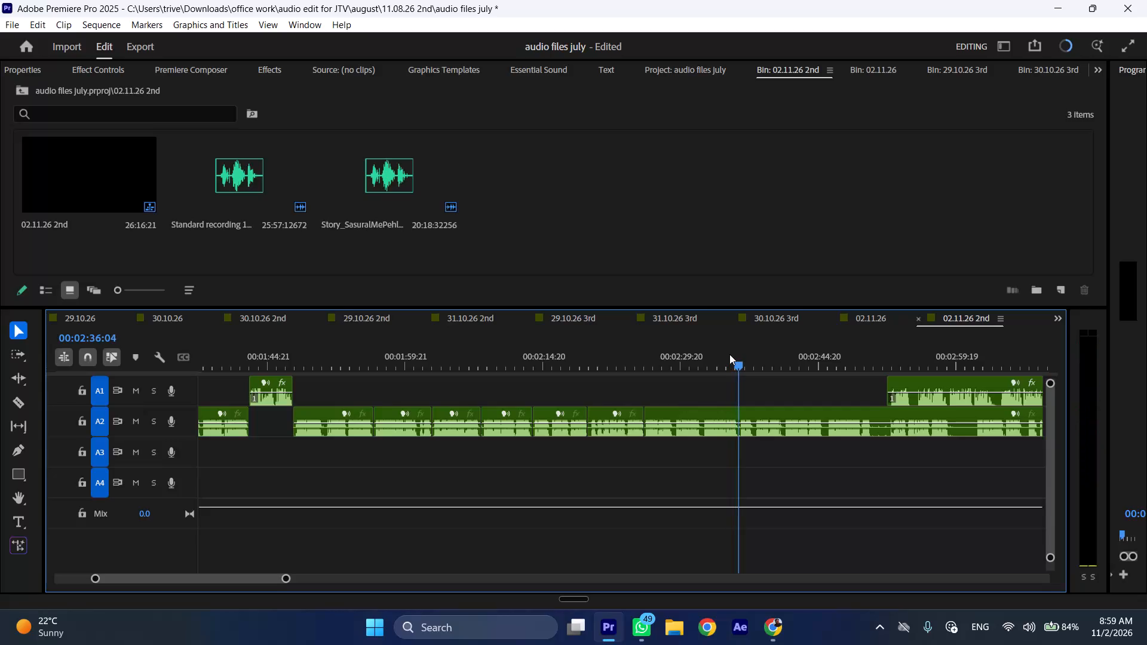
Cut A2 at 00:02:36:04, remove the roughly 4.7 seconds that follow while closing the gap, and play on from the join at increased speed.
drag(778, 351, 784, 351)
click(784, 431)
key(shift+c)
key(ctrl+shift+d)
key(space)
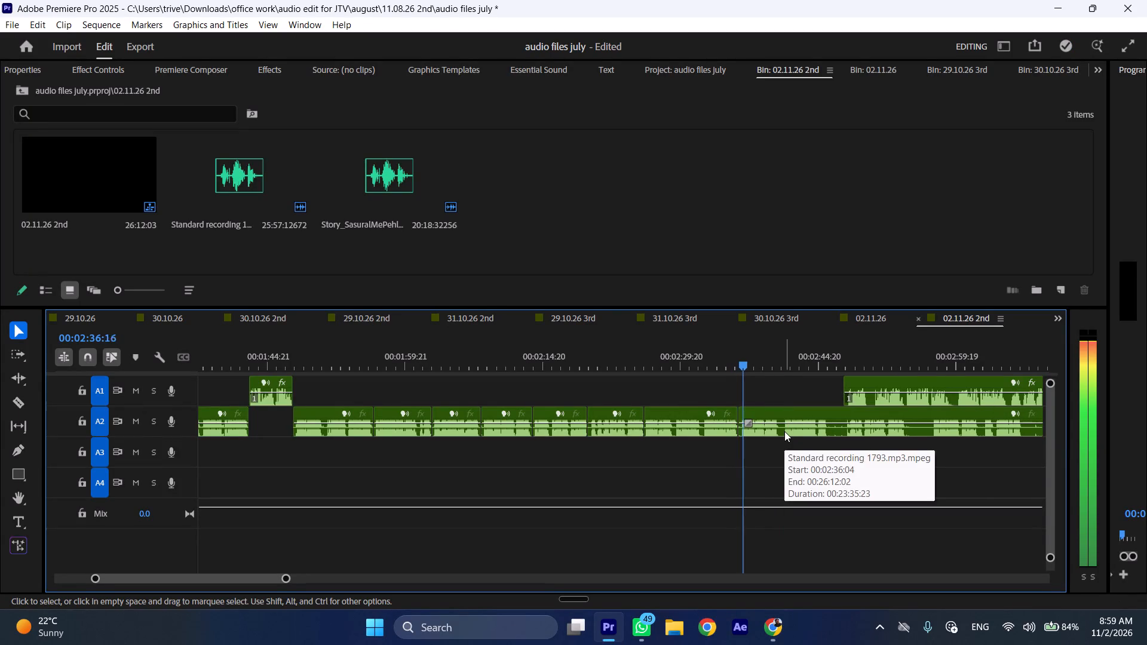
text(l)
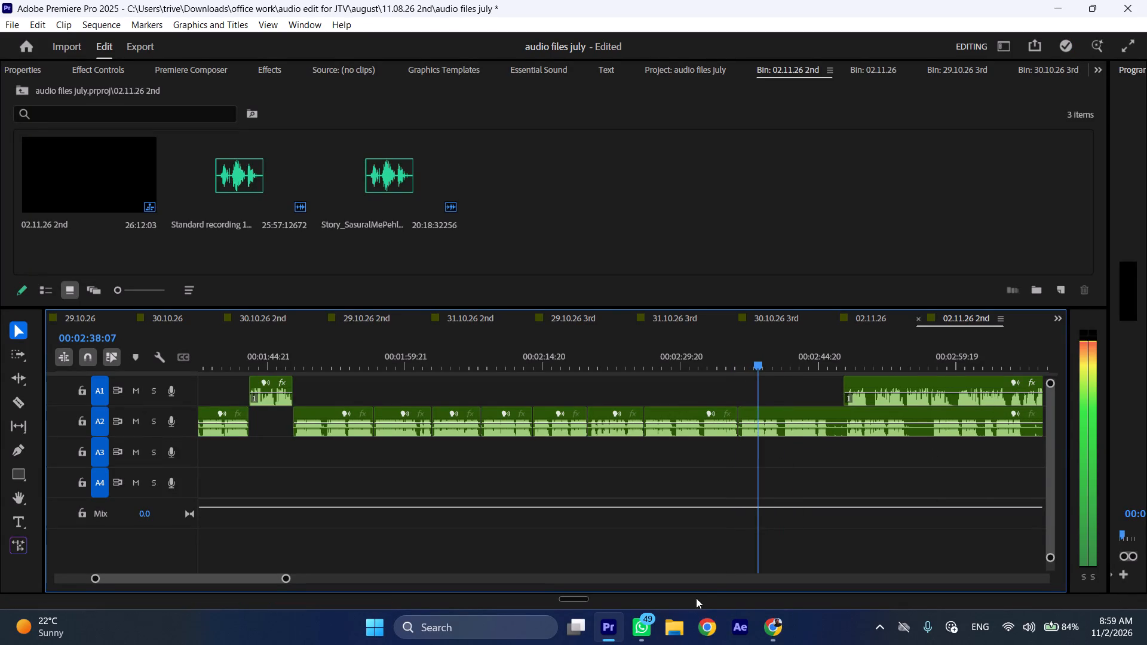
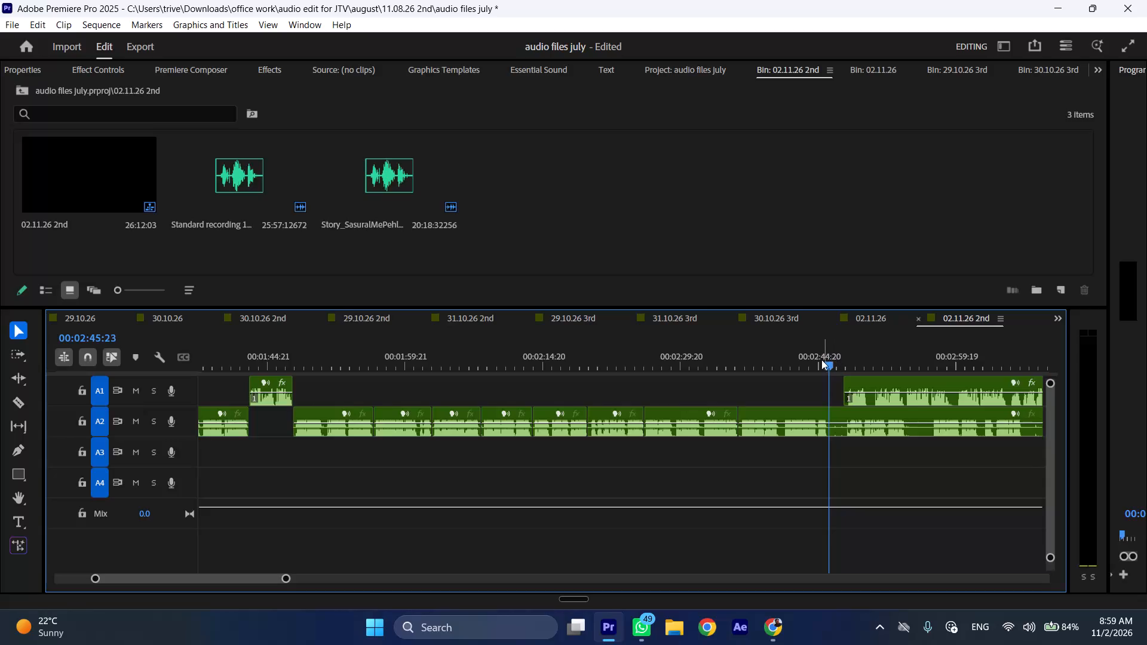
Cut A2 at about 00:02:45:23 and cut out the short pause near 00:02:40:12, closing the gap.
key(shift+c)
click(787, 358)
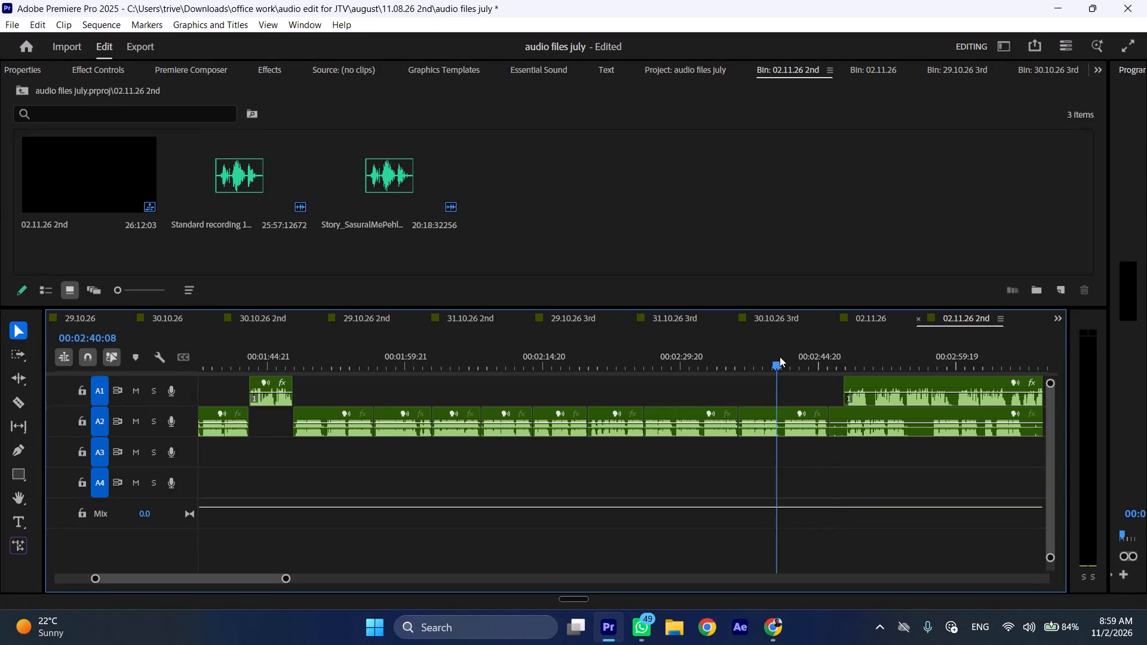
key(shift+c)
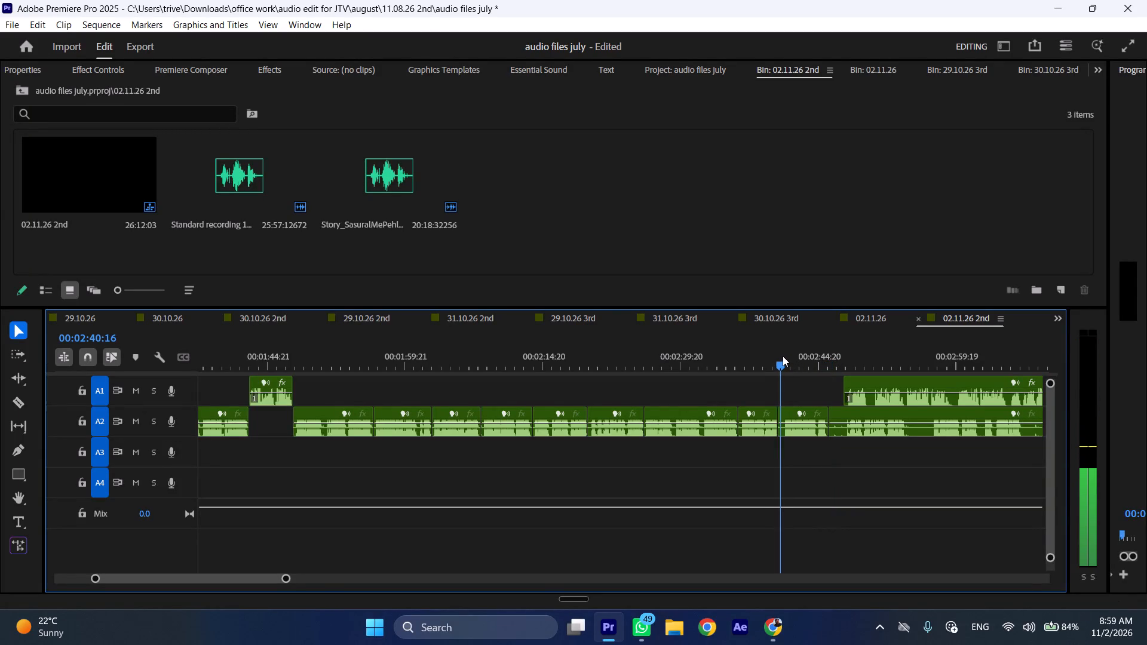
click(795, 429)
key(shift+c)
key(ctrl+shift+d)
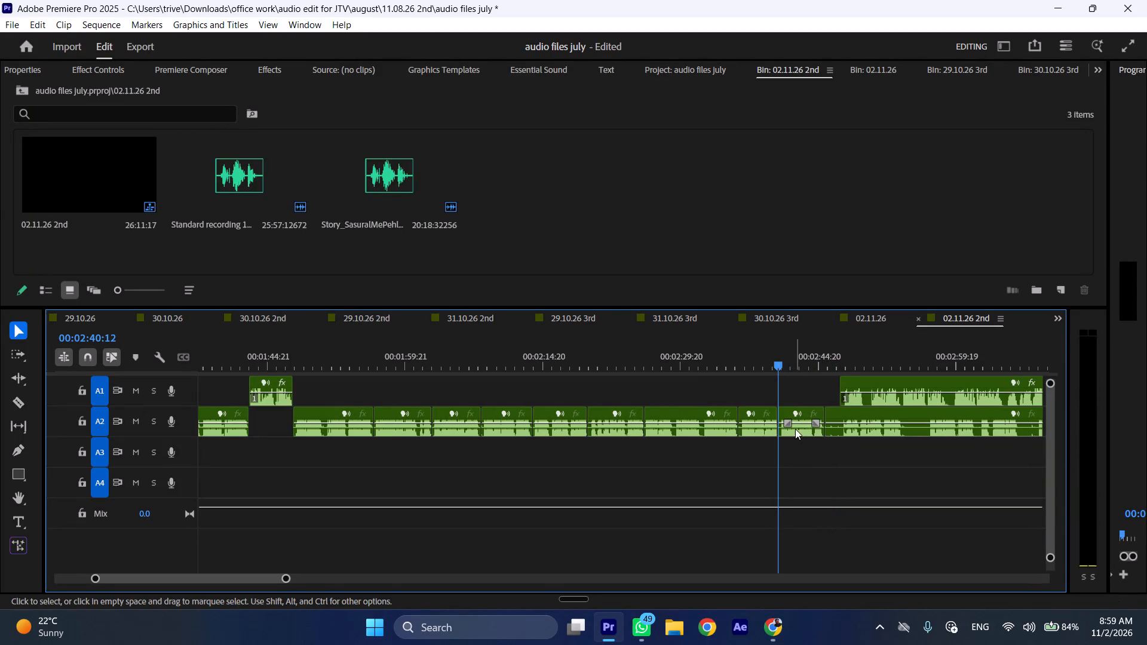
Move the A1 clip earlier to start at the last A2 cut, and shift the remaining A2 clip to about 00:03:34.
drag(860, 380, 848, 380)
scroll(848, 387, down, 6)
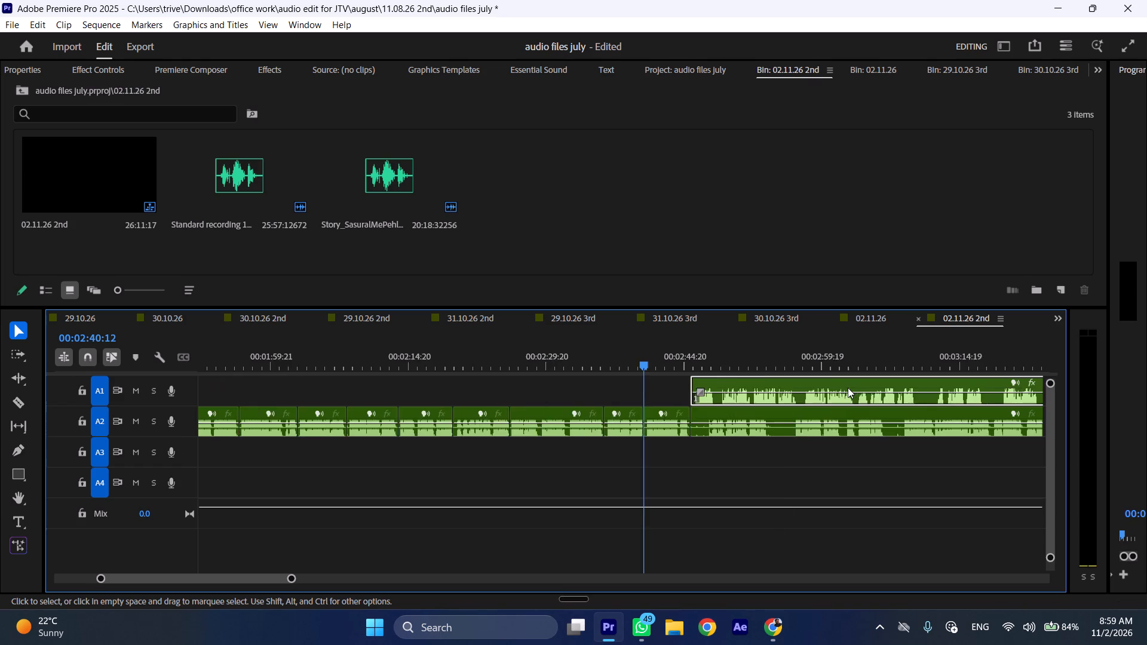
scroll(848, 388, down, 10)
drag(494, 411, 946, 410)
Play the A1 recording from its start near 00:02:45 at increased speed to find where it needs cutting.
click(467, 352)
key(space)
text(l)
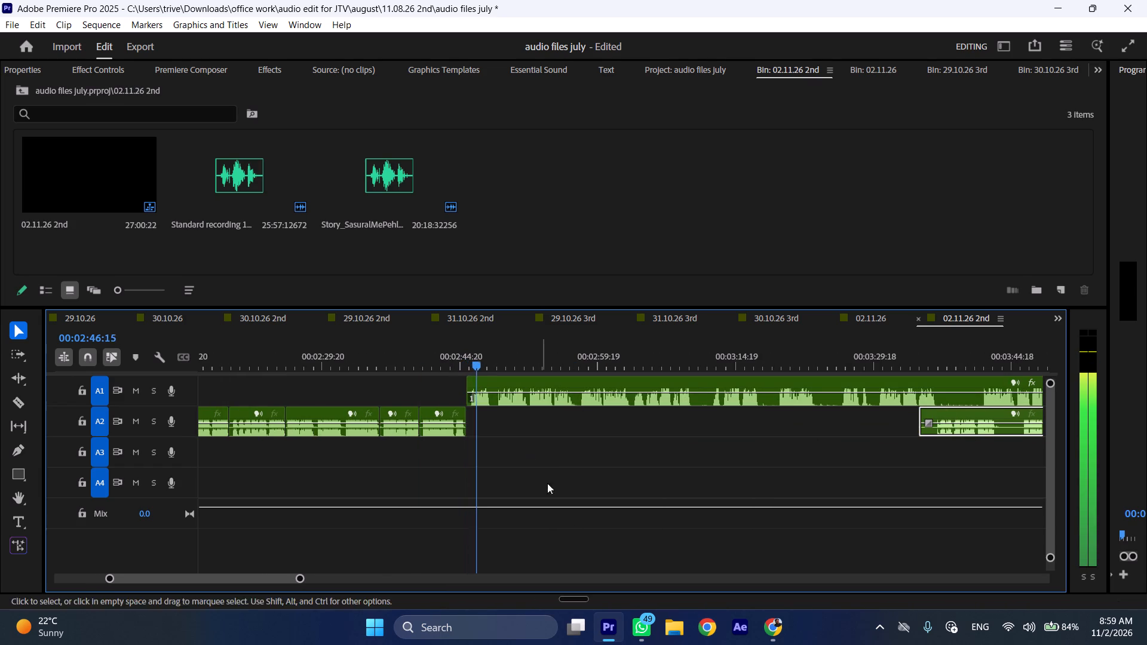
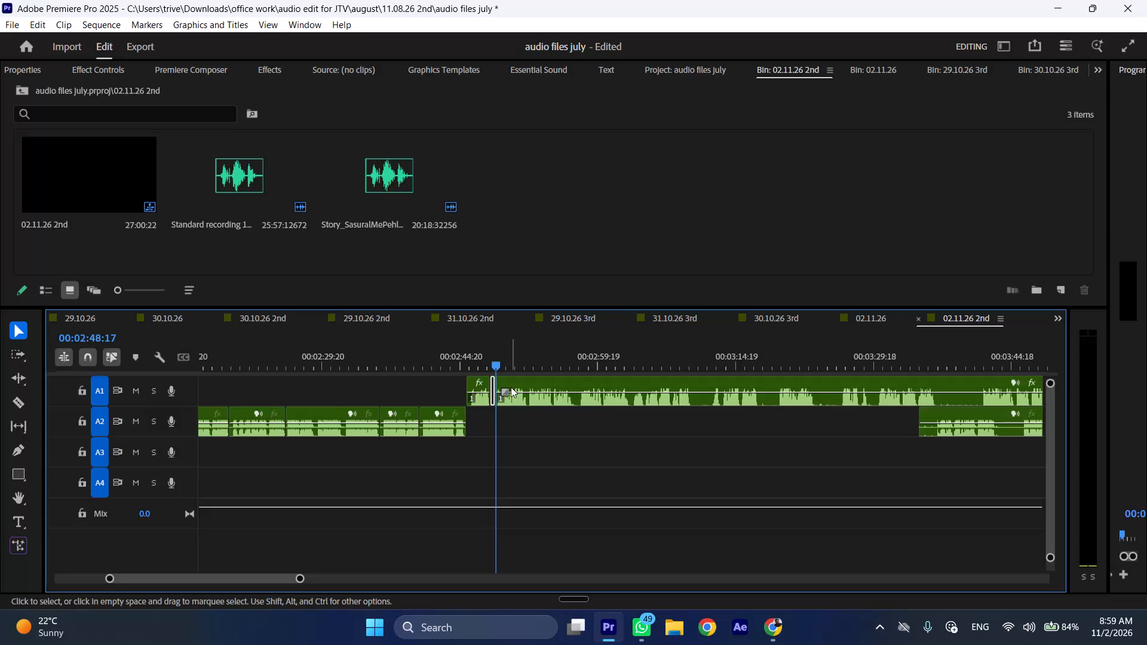
Remove the short pause in the A1 recording at about 00:02:48:05 and close the gap.
key(ctrl+shift+d)
Replay the A1 recording from near its start at about 00:02:45 at increased speed to check the new cut.
key(space)
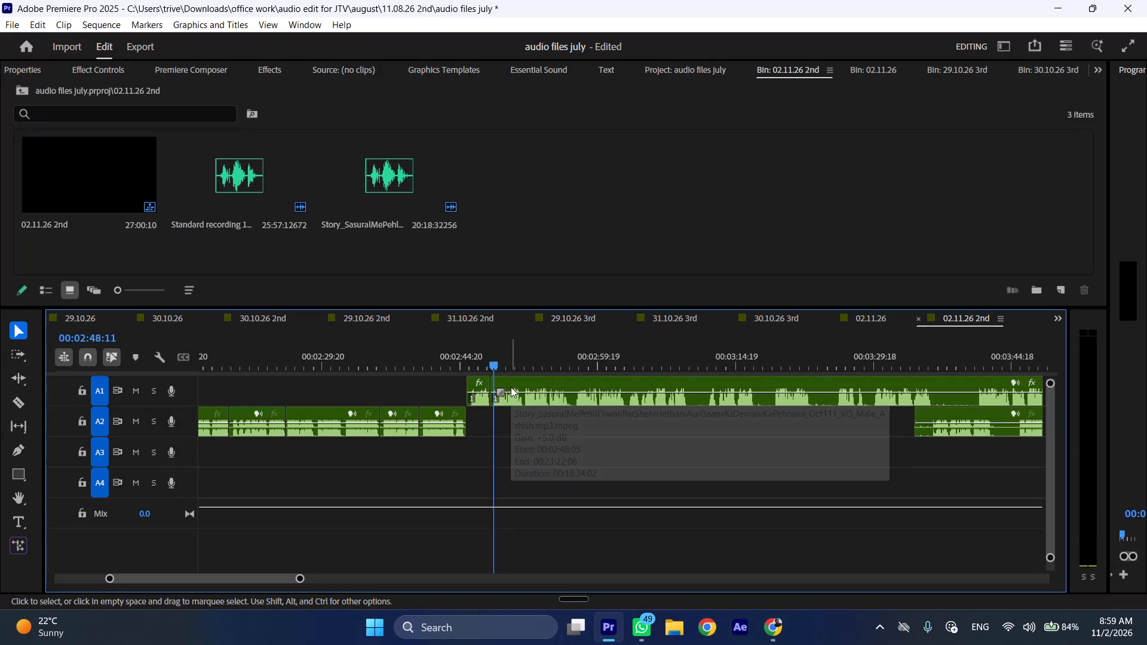
click(468, 355)
key(space)
key(l)
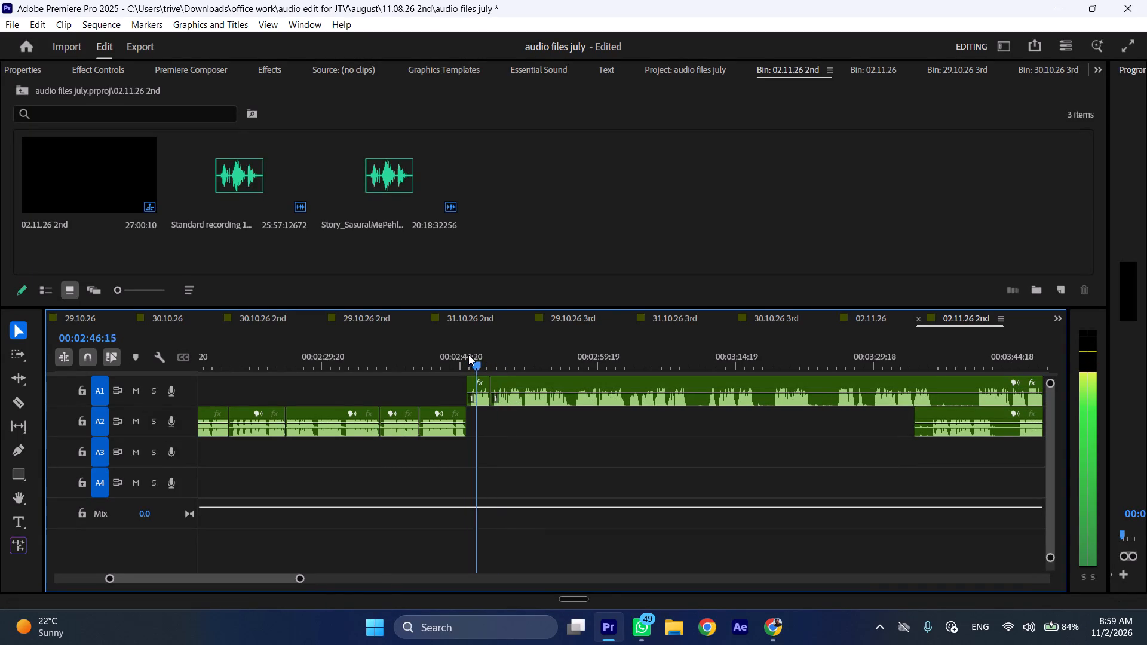
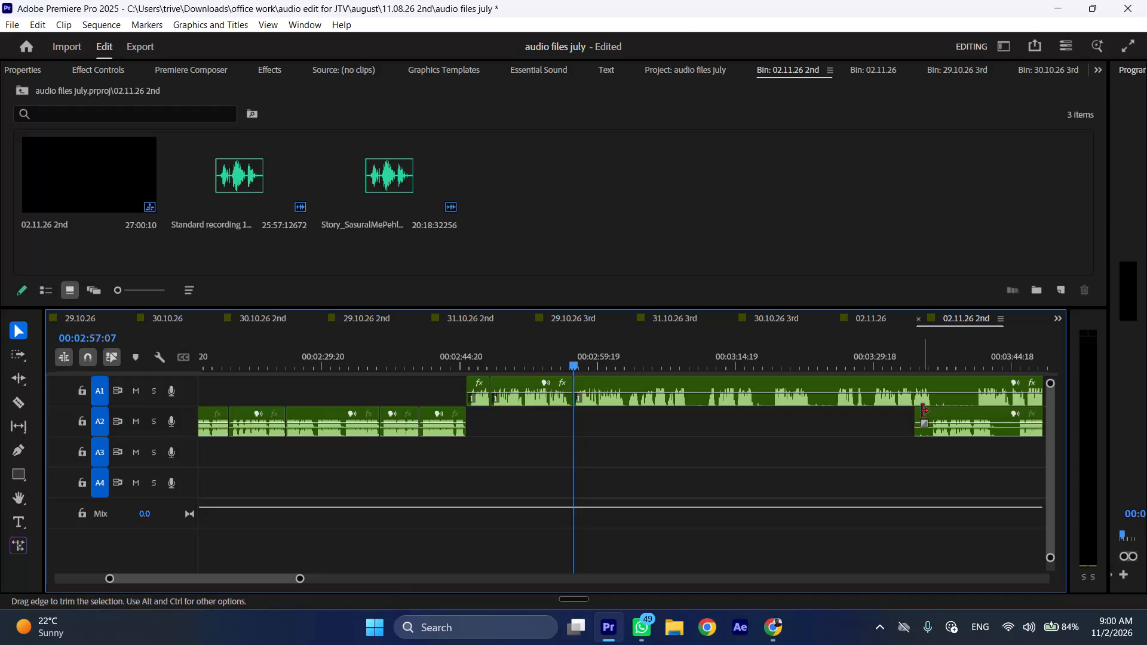
Trim the quiet lead-in off the next A2 clip and place it at 00:02:57:07, directly after the A1 passage.
drag(922, 411, 930, 413)
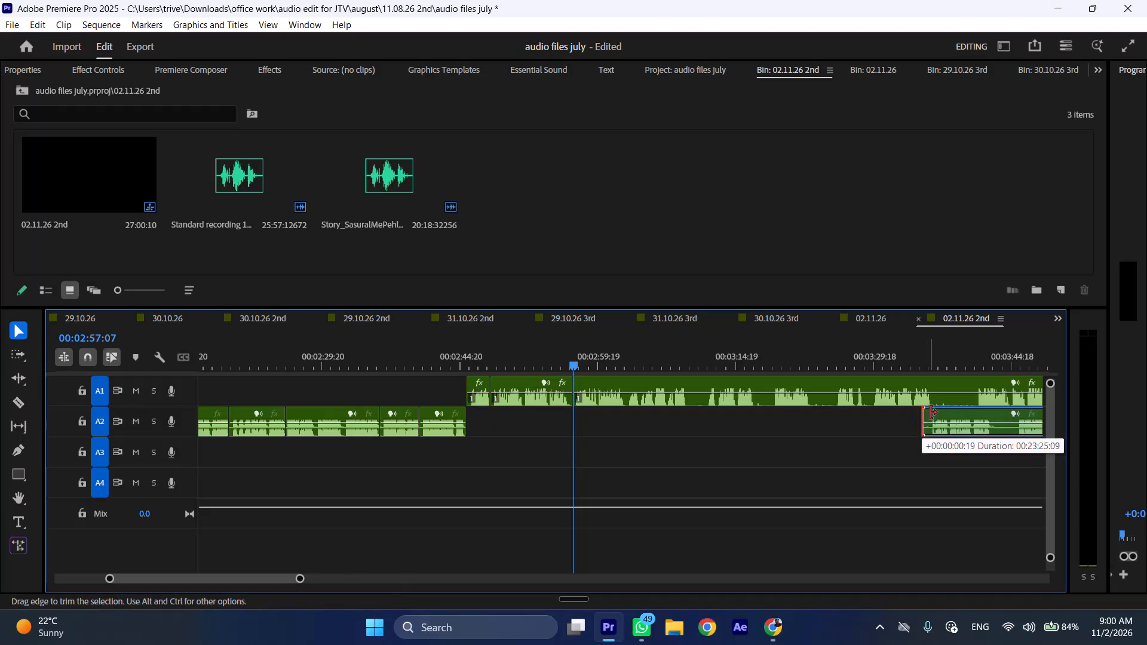
drag(930, 413, 937, 413)
drag(956, 413, 604, 414)
Move the remaining A1 recording from 00:02:57:07 along its track to about 00:03:34.
drag(602, 379, 947, 379)
Play the newly placed A2 recording from 00:02:57:07 at increased speed to find the end of its passage.
key(space)
text(l)
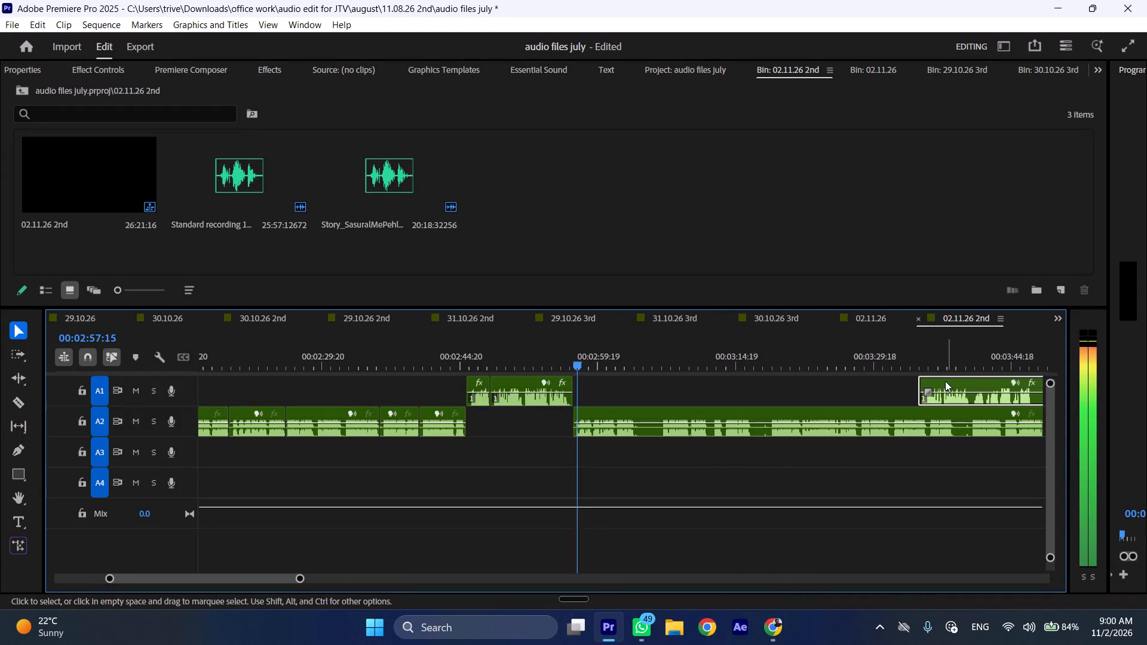
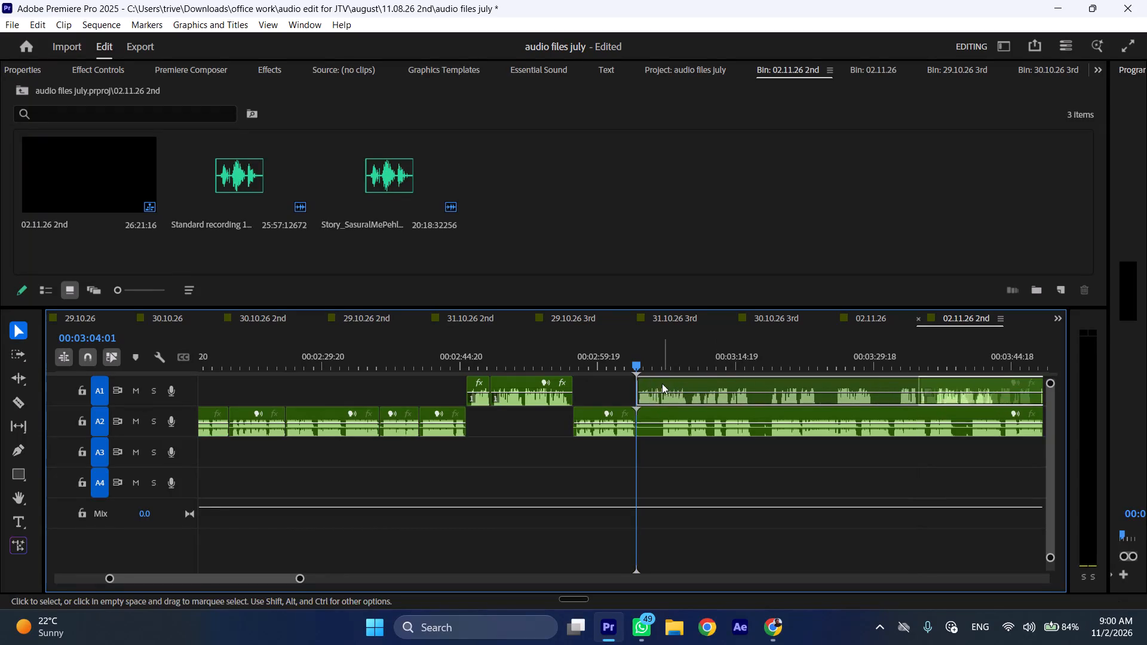
Move the remaining A2 recording from 00:03:04:01 along its track to about 00:03:24.
drag(657, 408, 839, 413)
Play the A1 passage from 00:03:04:01 at increased speed while trimming the quiet lead-in off the moved A2 recording.
key(space)
key(l)
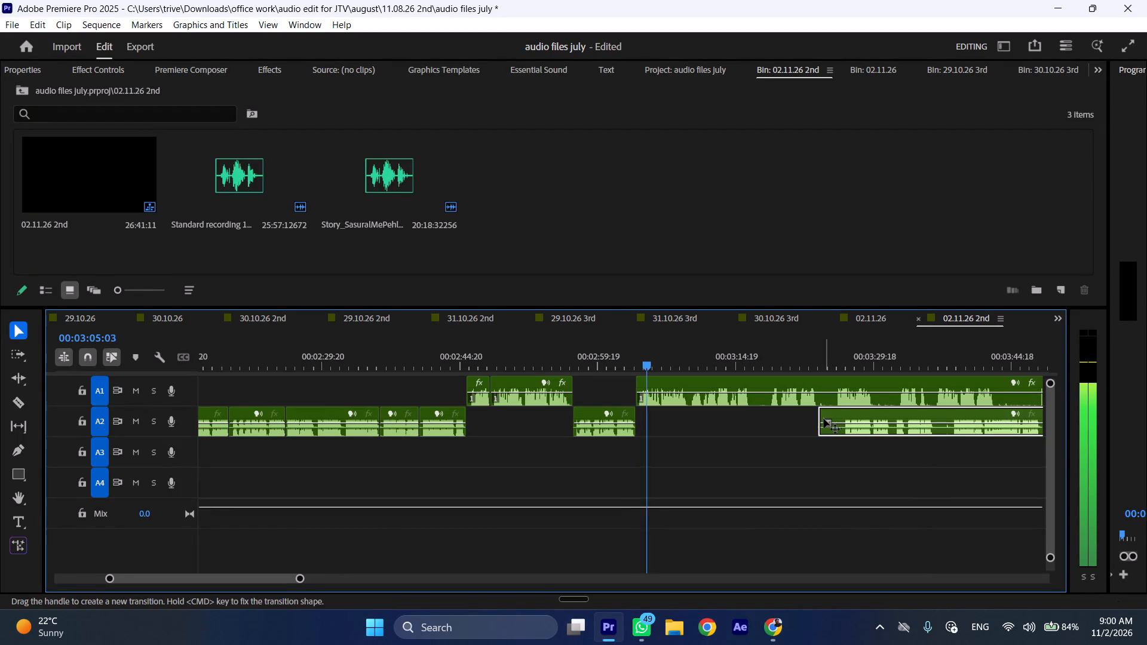
drag(823, 417, 846, 417)
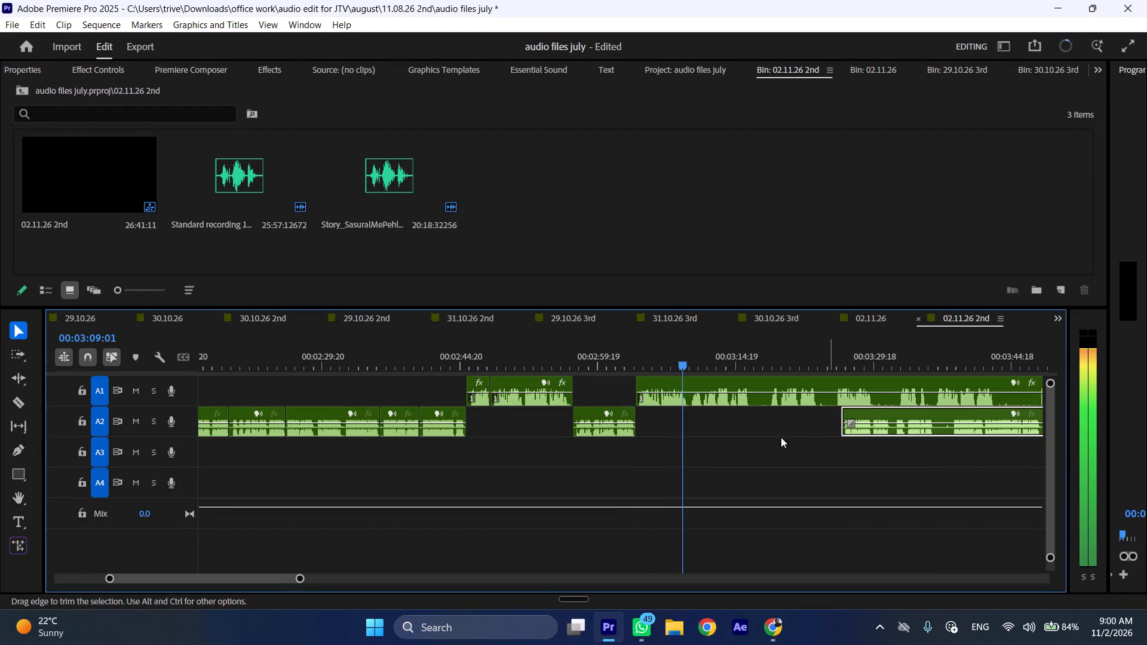
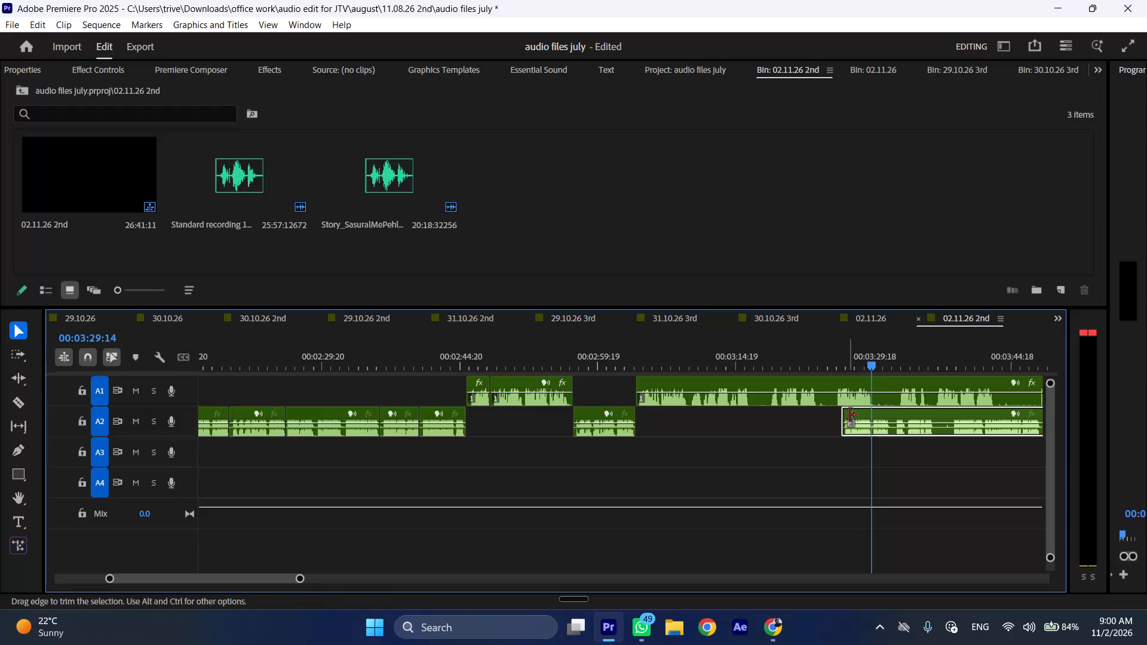
Move the trimmed A2 recording further along its track to start at about 00:03:35.
drag(858, 413, 938, 415)
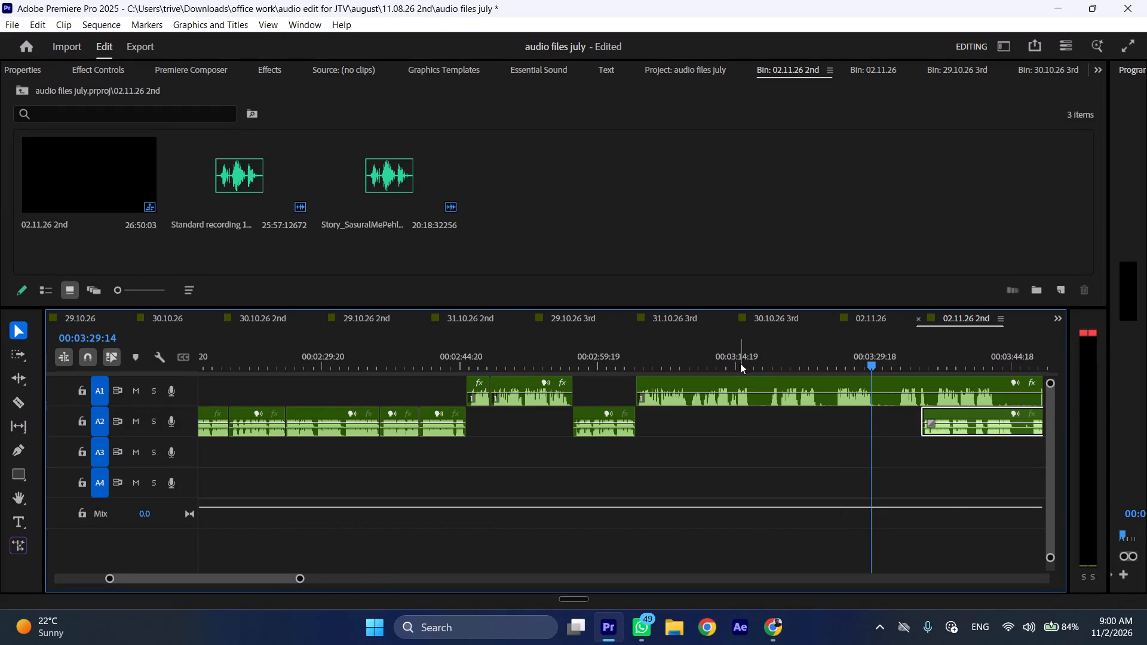
Cut the A1 recording at about 00:03:16 and 00:03:18:16, and ripple delete the pause between the cuts.
drag(752, 355, 773, 354)
key(shift+c)
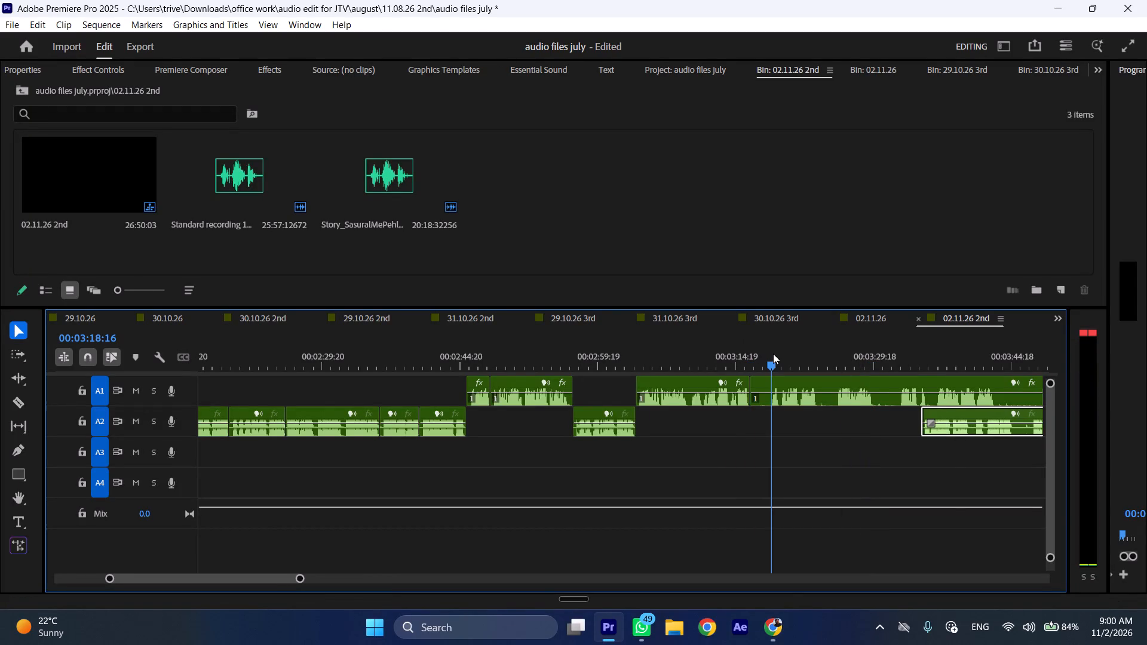
drag(773, 354, 772, 352)
click(790, 389)
key(shift+c)
key(ctrl+shift+d)
Cut the A1 recording at 00:03:21:22 and 00:03:23:13, and ripple delete the pause between the cuts.
drag(809, 354, 803, 351)
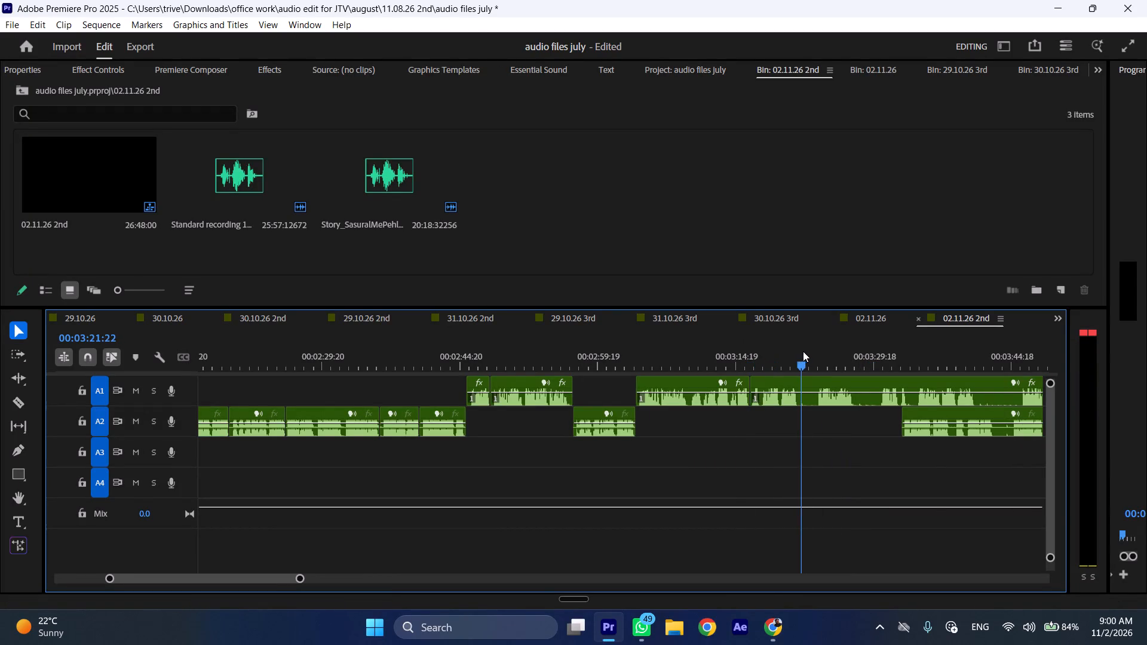
drag(803, 351, 818, 351)
key(shift+c)
click(833, 389)
key(shift+c)
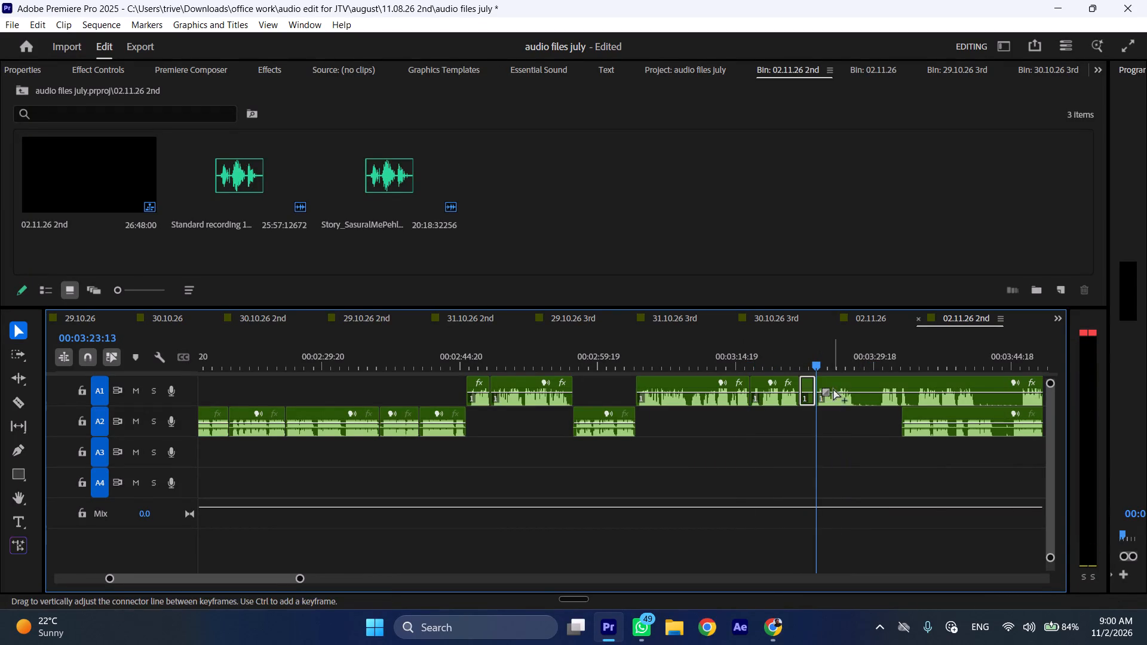
key(ctrl+shift+d)
Play the end of the A1 passage and cut the recording at 00:03:25:22.
click(829, 354)
key(space)
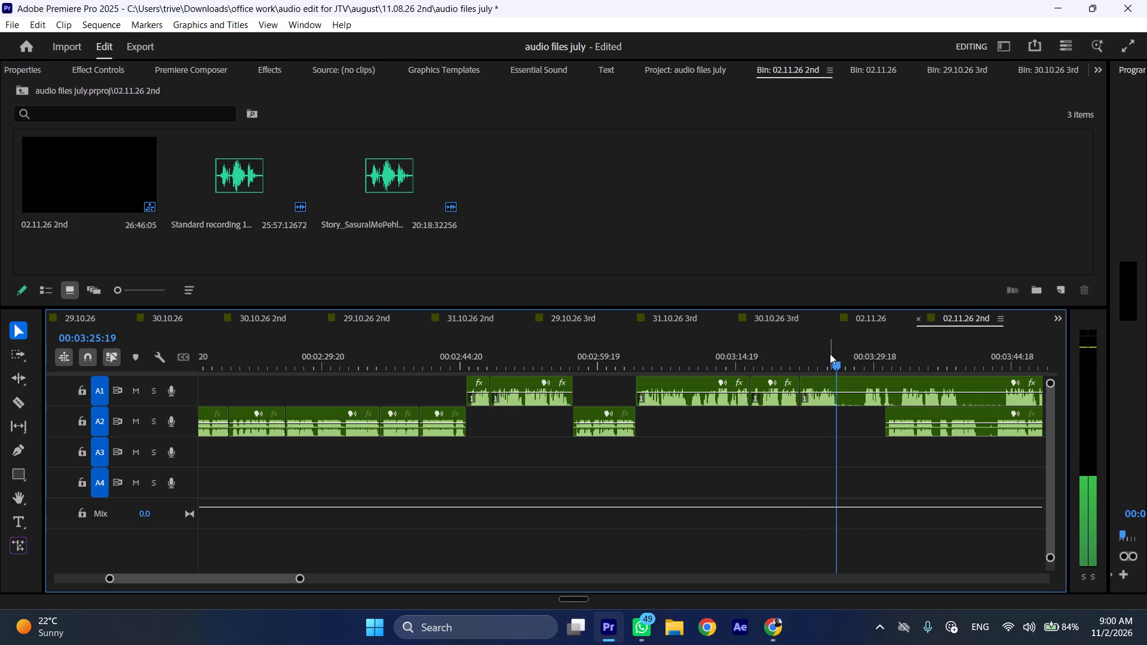
key(space)
text(C)
Move the A2 recording back along its track to start at the A1 cut at 00:03:25:22.
scroll(855, 404, down, 5)
drag(815, 411, 765, 411)
Move the remaining A1 recording from 00:03:25:22 along its track to about 00:04:03.
scroll(765, 411, down, 6)
drag(606, 380, 930, 381)
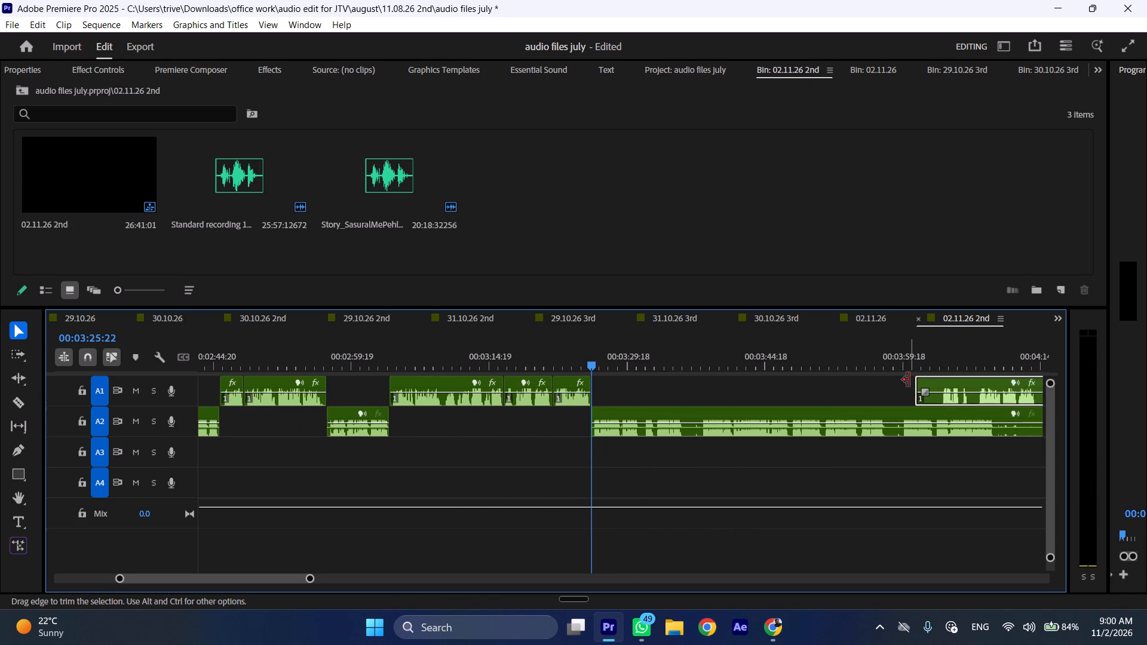
drag(910, 380, 931, 380)
Play the A2 passage from 00:03:25:22 at increased speed.
key(space)
key(l)
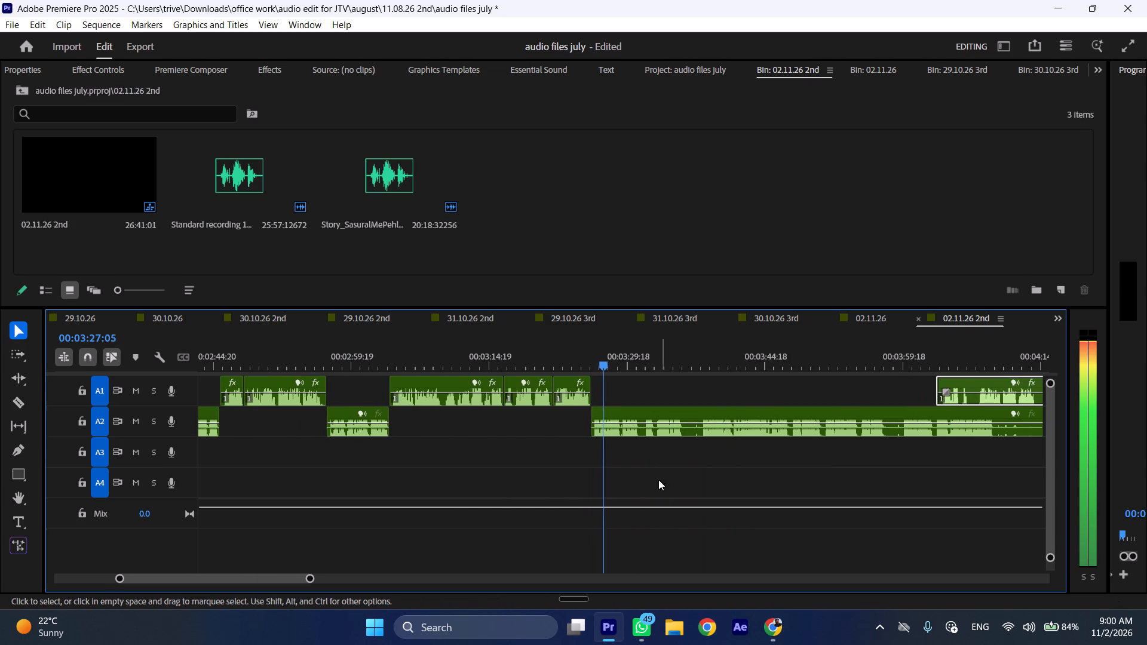
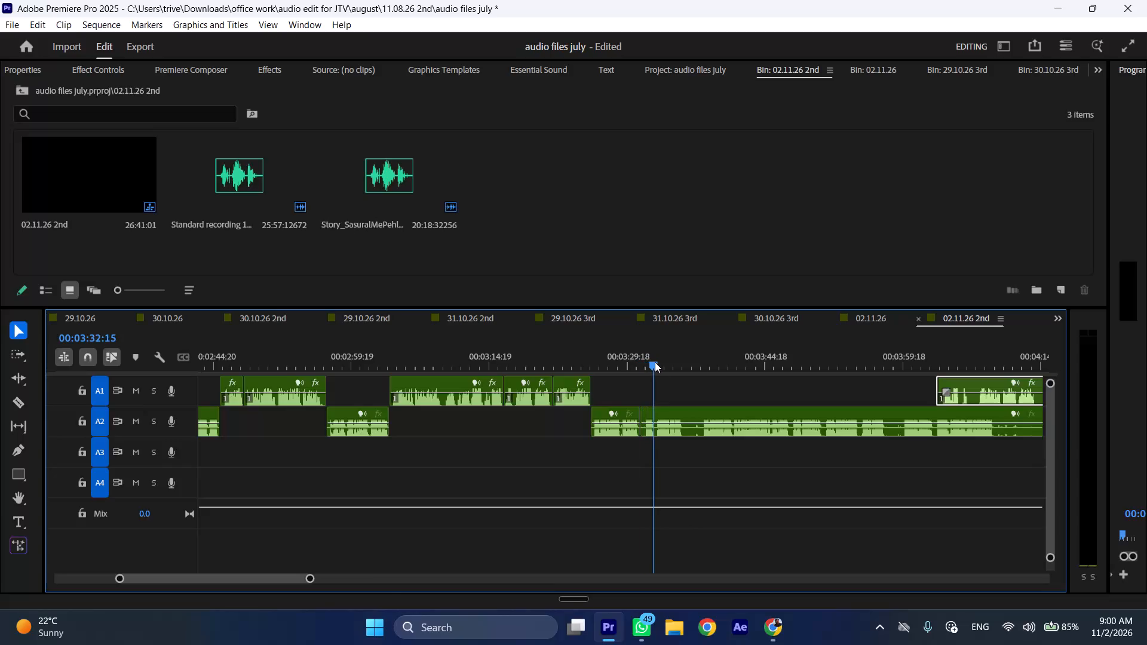
Cut the A2 recording at 00:03:32:15 and ripple-delete the short piece just before the cut.
click(663, 423)
key(shift+c)
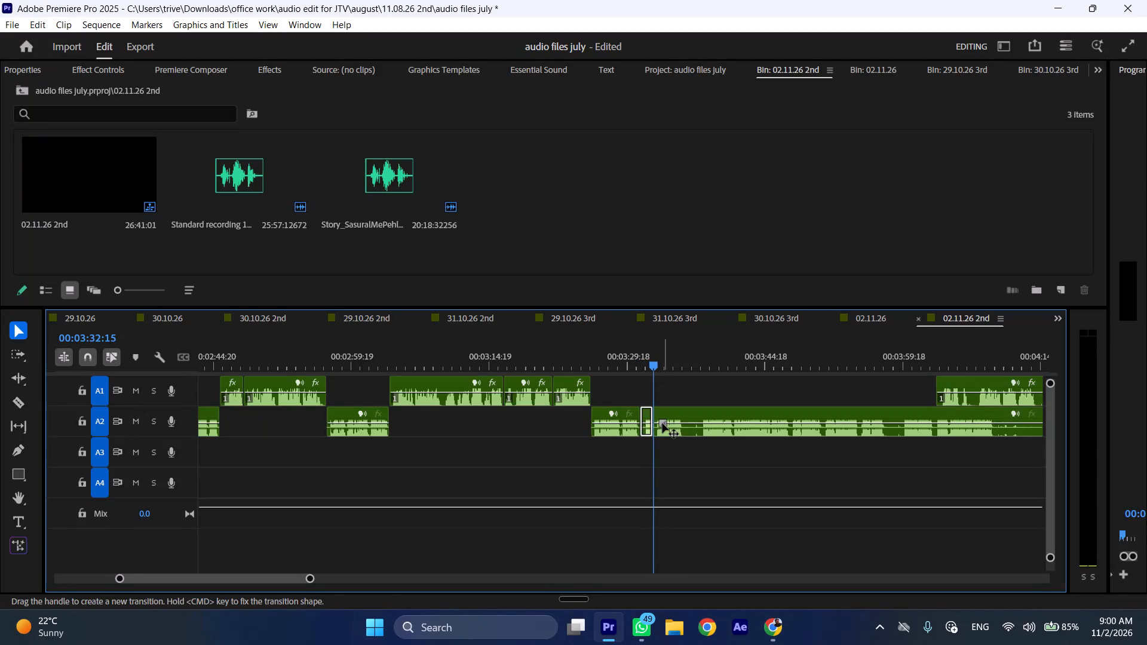
key(ctrl+shift+d)
Play across the A2 join, cut the recording at 00:03:31:10 and ripple-delete the leftover sliver before the cut.
key(space)
key(space)
click(647, 367)
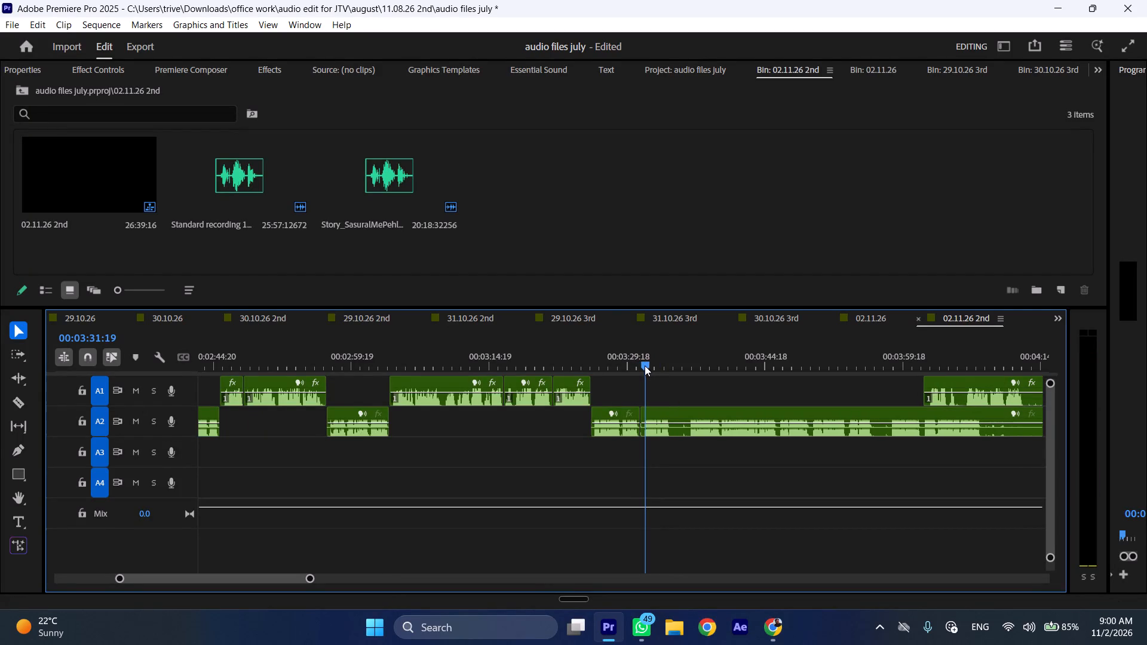
click(659, 419)
key(shift+c)
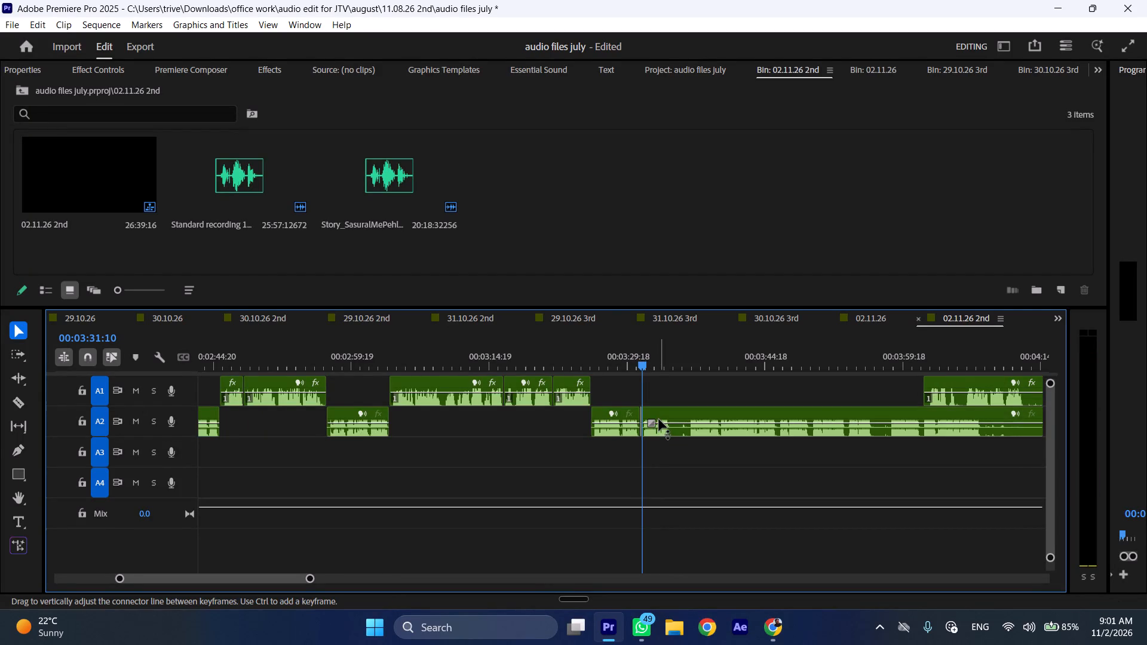
key(ctrl+shift+d)
Play the following A2 phrase and cut the recording at its end, at 00:03:34:10.
key(space)
drag(664, 364, 668, 364)
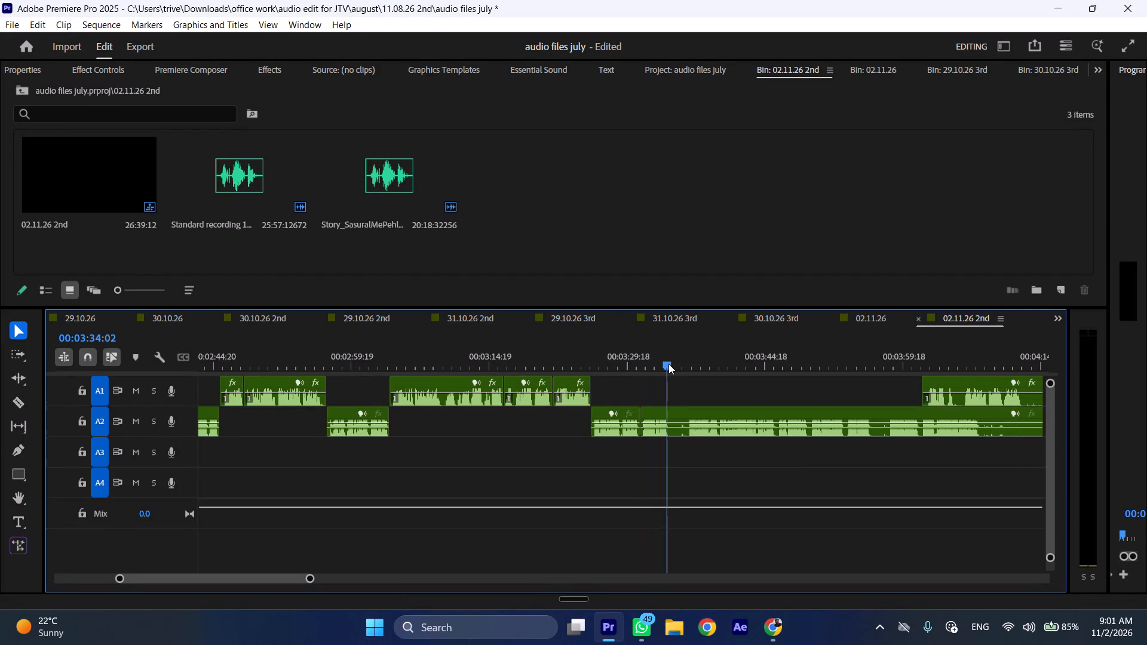
drag(668, 364, 672, 364)
key(shift+c)
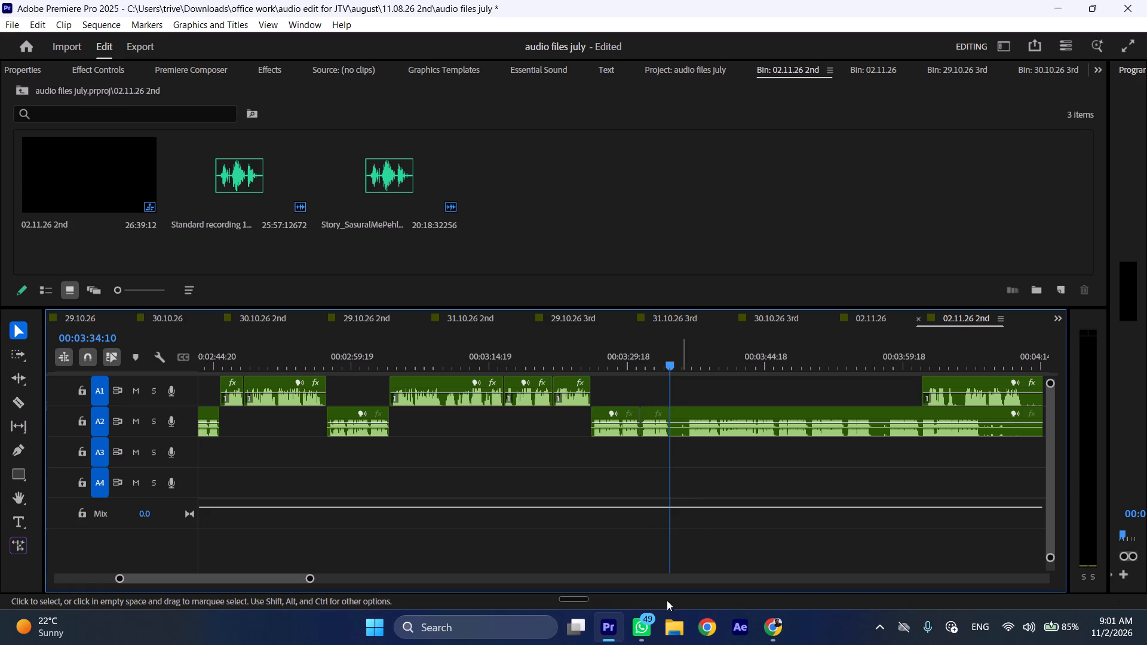
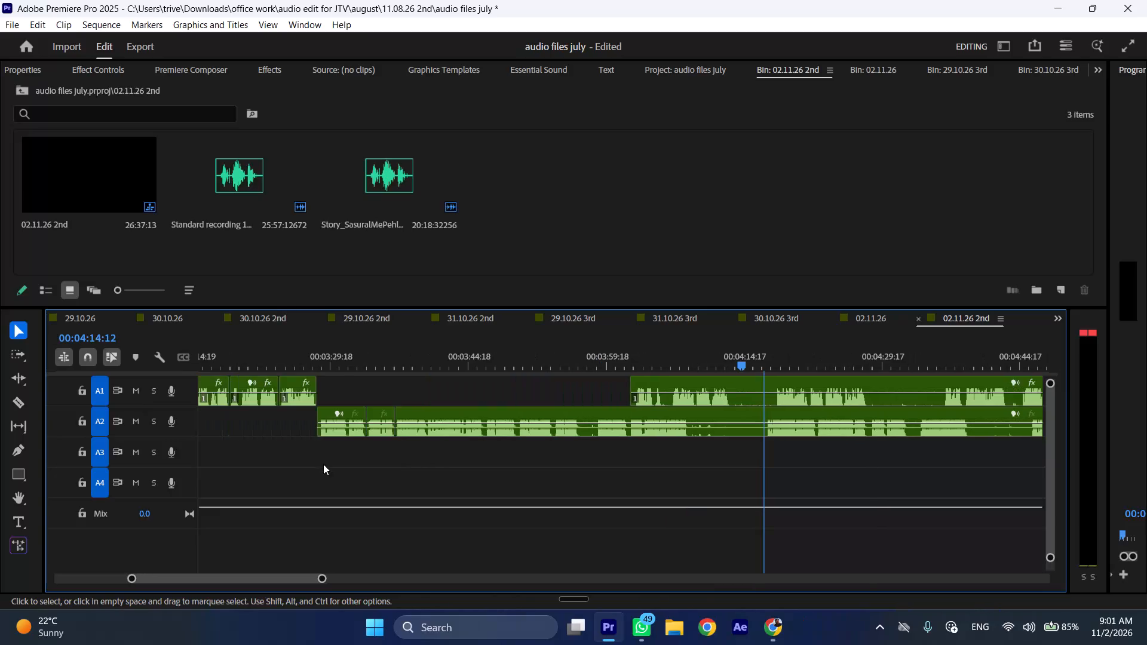
Play A2 at increased speed across the 00:03:34:10 cut and move the remaining A1 recording later, starting at about 00:04:11.
drag(358, 357, 382, 361)
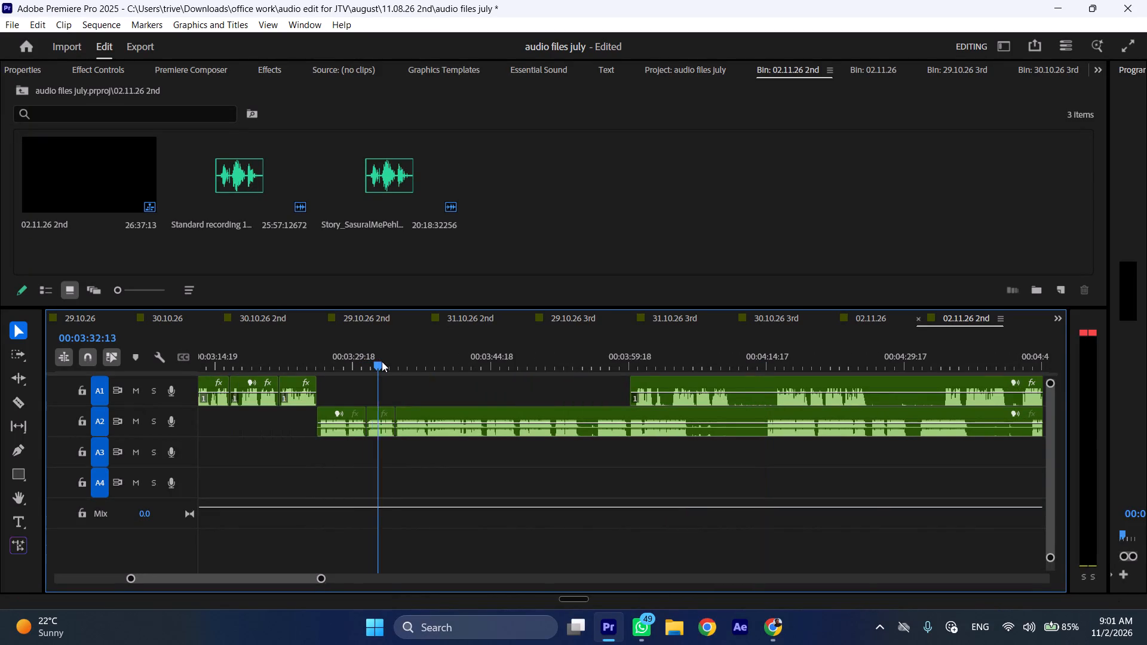
drag(382, 361, 390, 361)
key(space)
key(l)
drag(674, 383, 720, 391)
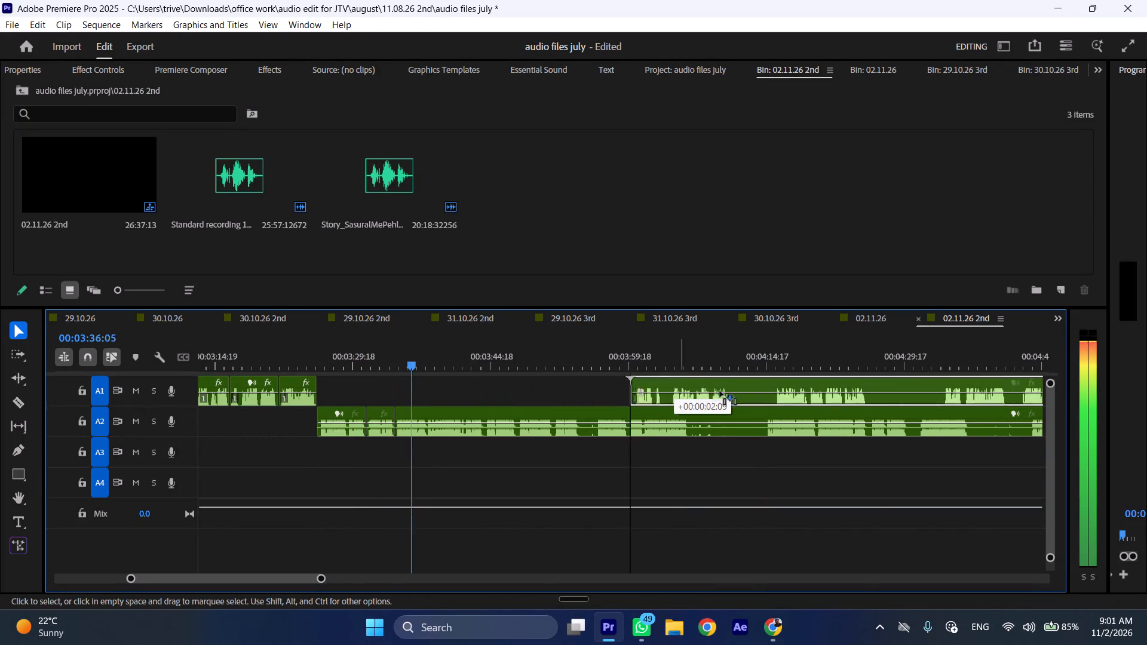
drag(720, 391, 781, 392)
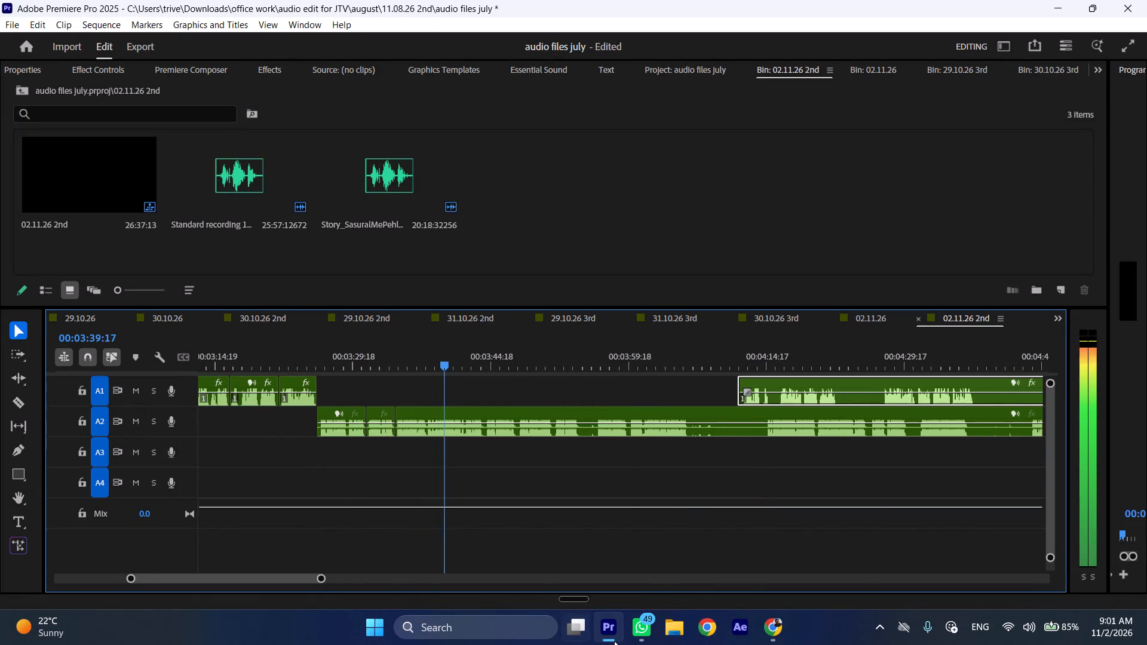
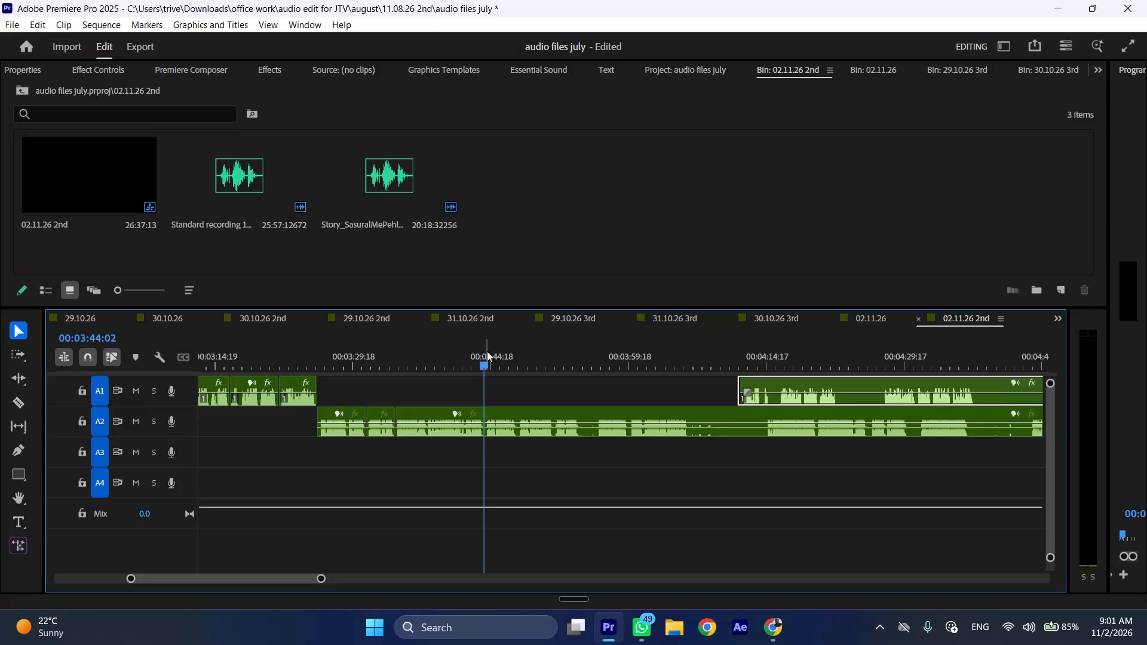
Cut the A2 recording at 00:03:47:16 and ripple-delete the passage from 00:03:44:02 to that cut, closing the gap.
click(523, 345)
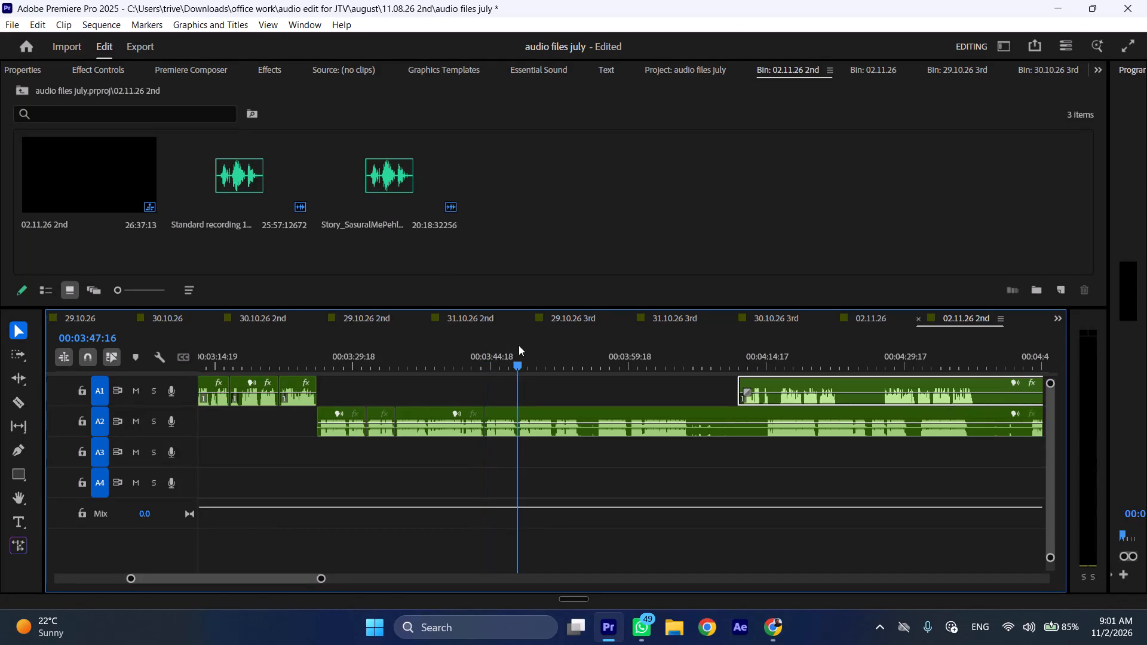
click(527, 413)
key(shift+c)
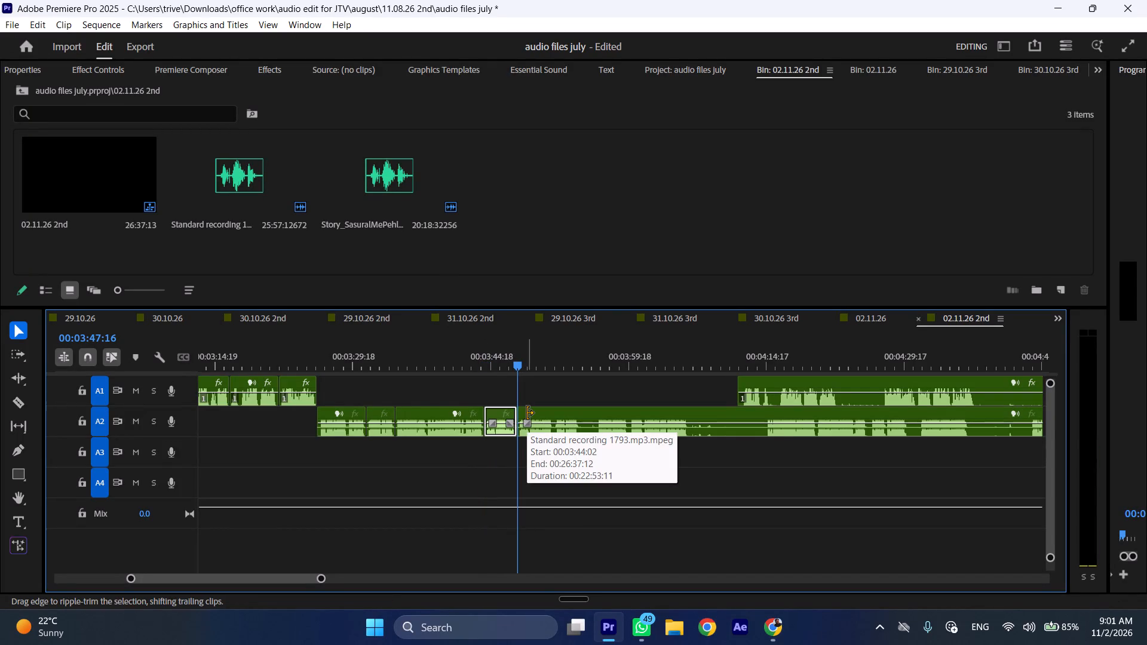
key(ctrl+shift+d)
Play on from the edit at increased speed and cut the A2 recording at 00:03:51:04.
key(space)
key(l)
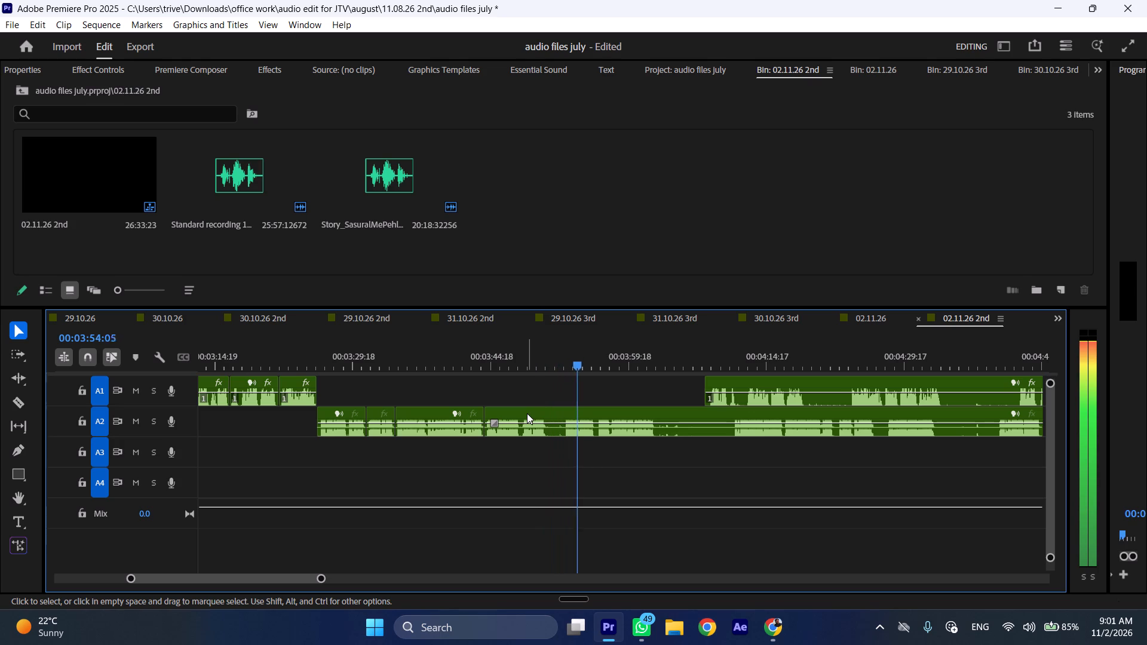
click(551, 358)
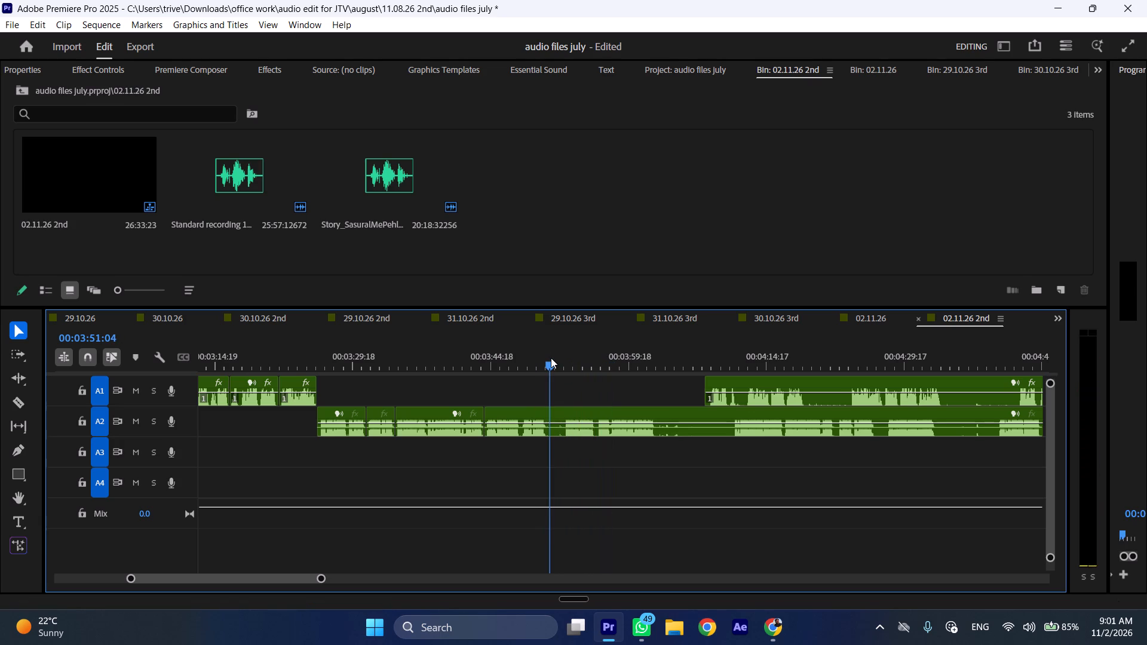
key(shift+c)
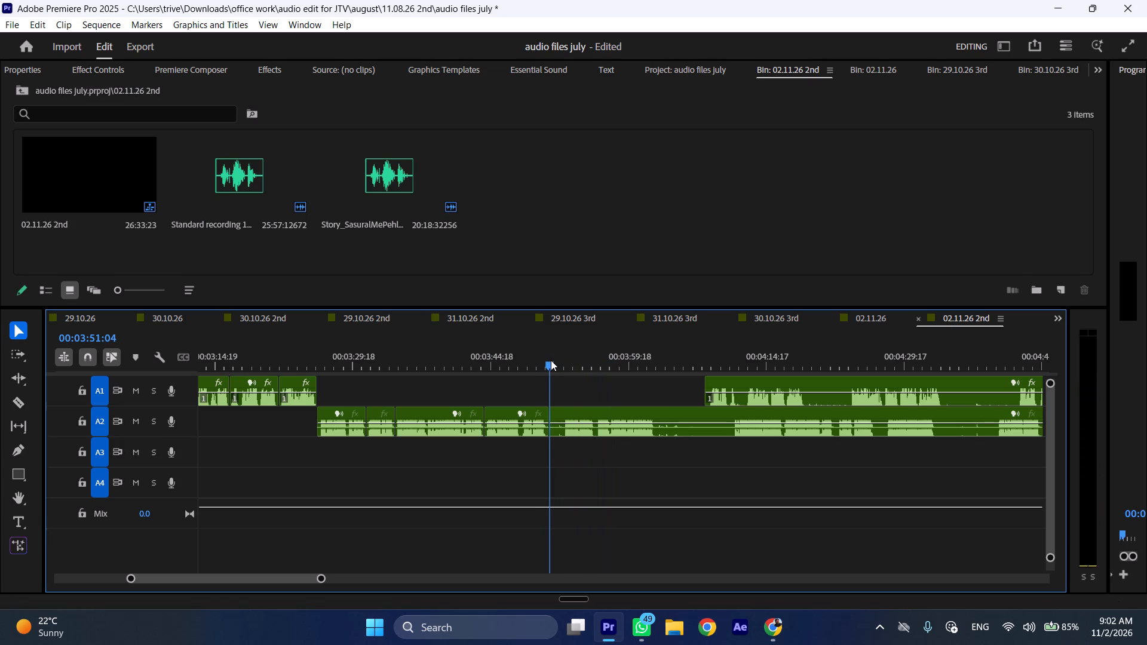
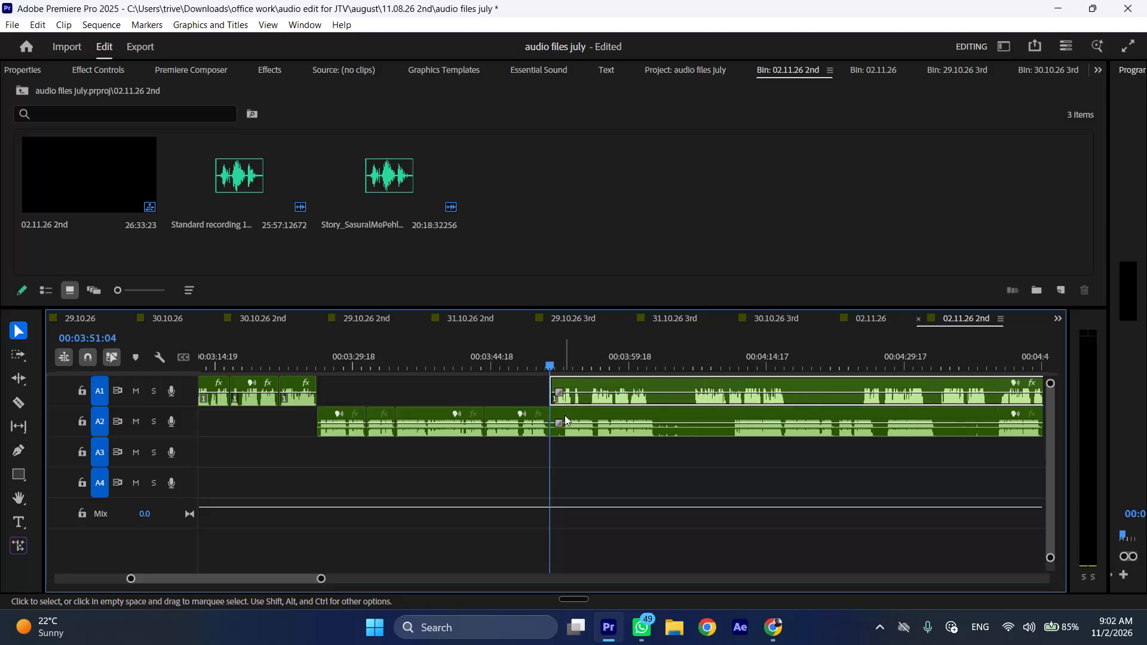
Move the remaining A2 clip about 17 seconds further along its track, clear of the cut at 00:03:51:04.
drag(566, 414, 723, 414)
Play the A1 recording from 00:03:51:04 at increased speed to review the passage for the next cut.
key(space)
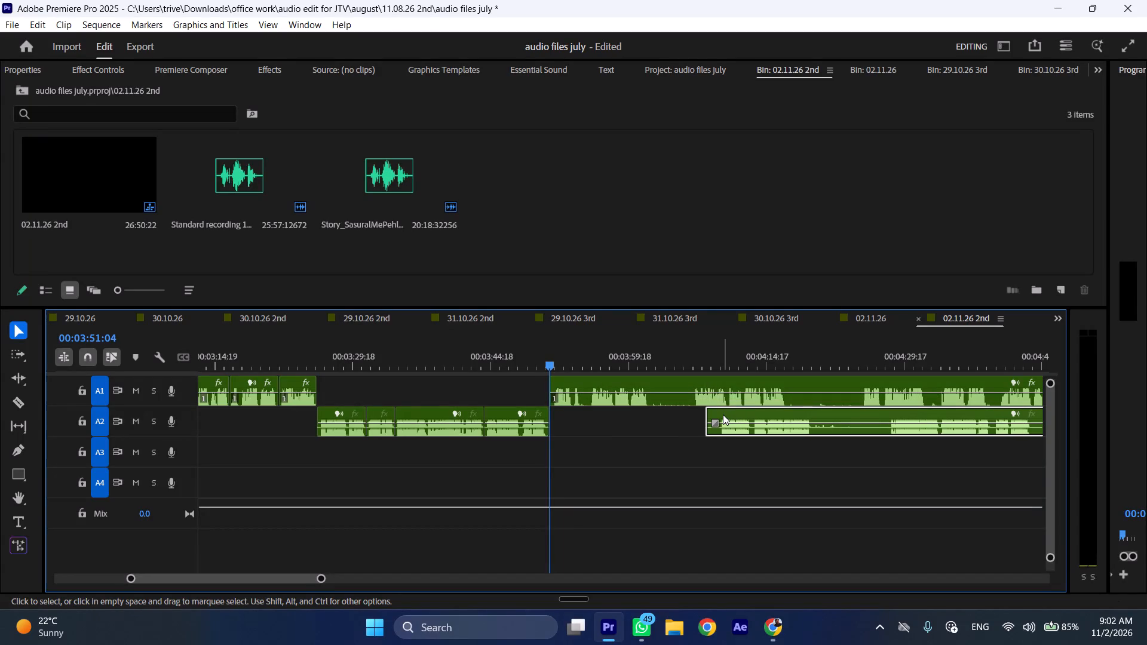
key(space)
text(ll)
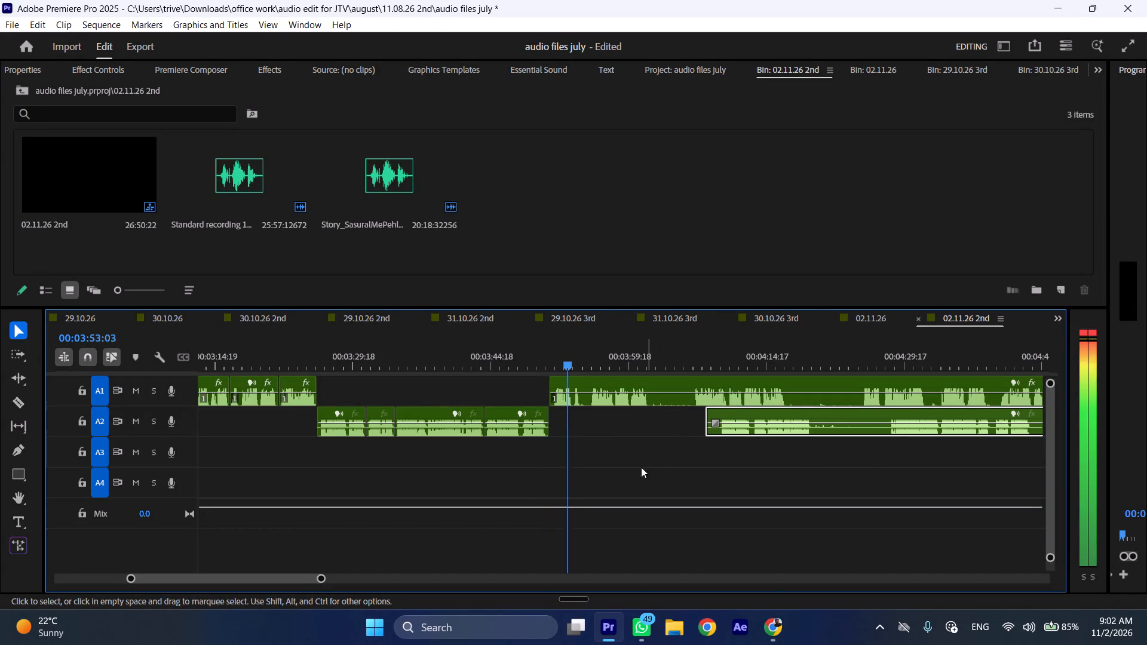
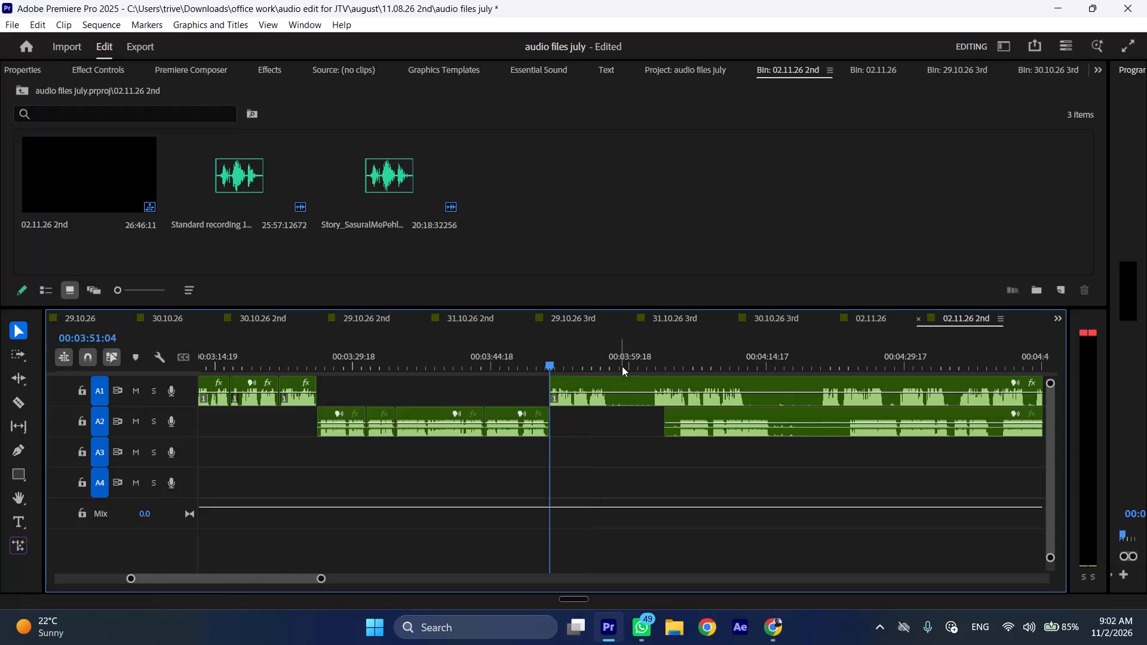
Cut the A1 recording at 00:03:57:16, at the end of its first spoken passage.
drag(618, 364, 611, 361)
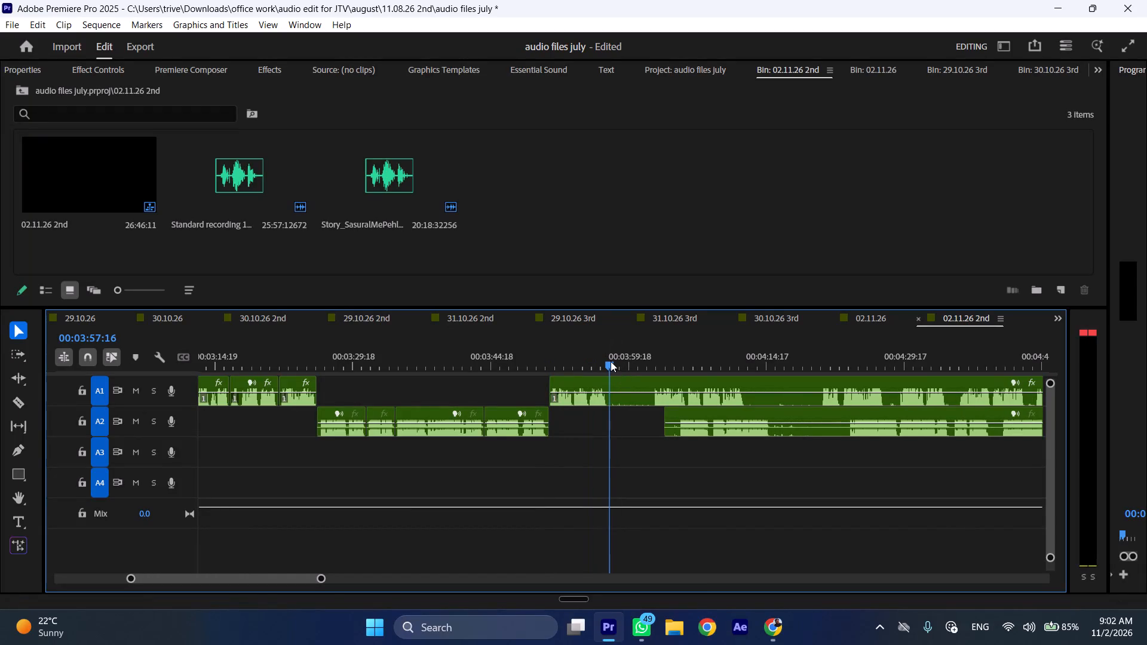
key(shift+c)
Trim about one second off the start of the following A2 clip and move it to begin at the 00:03:57:16 cut.
drag(671, 412, 681, 413)
drag(704, 414, 643, 414)
Move the remaining A1 clip about 13 seconds further along its track, clear of the 00:03:57:16 cut.
drag(631, 383, 749, 398)
Play the start of the A2 clip, cut it at 00:03:58:03 and ripple-delete the short piece before the cut.
key(space)
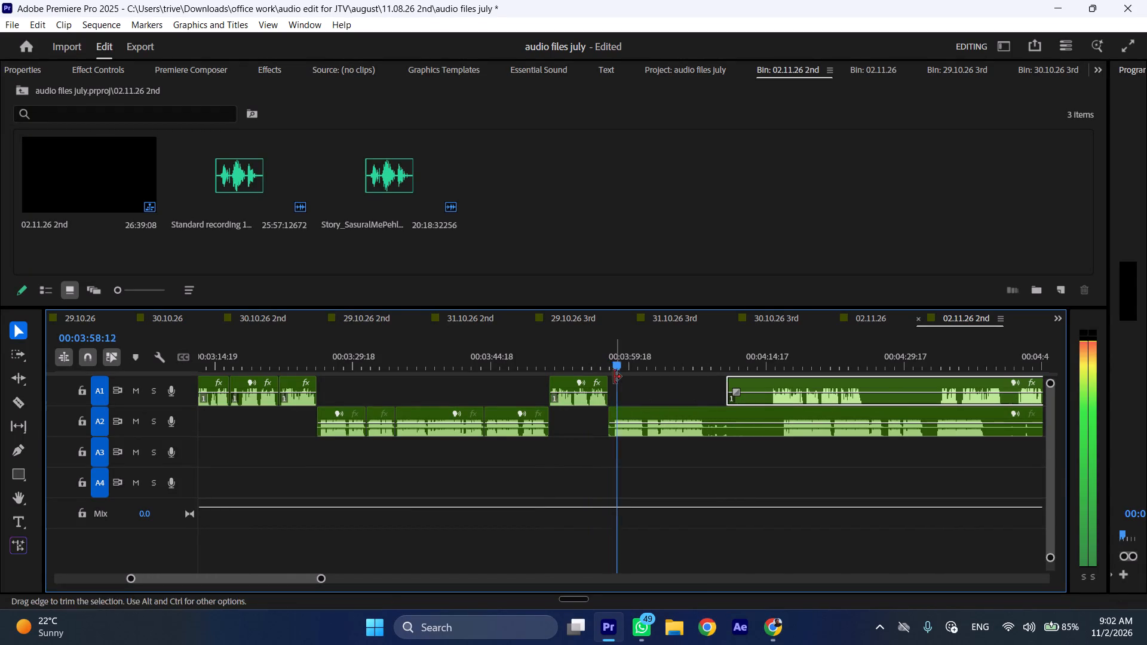
drag(609, 360, 615, 360)
click(641, 423)
key(shift+c)
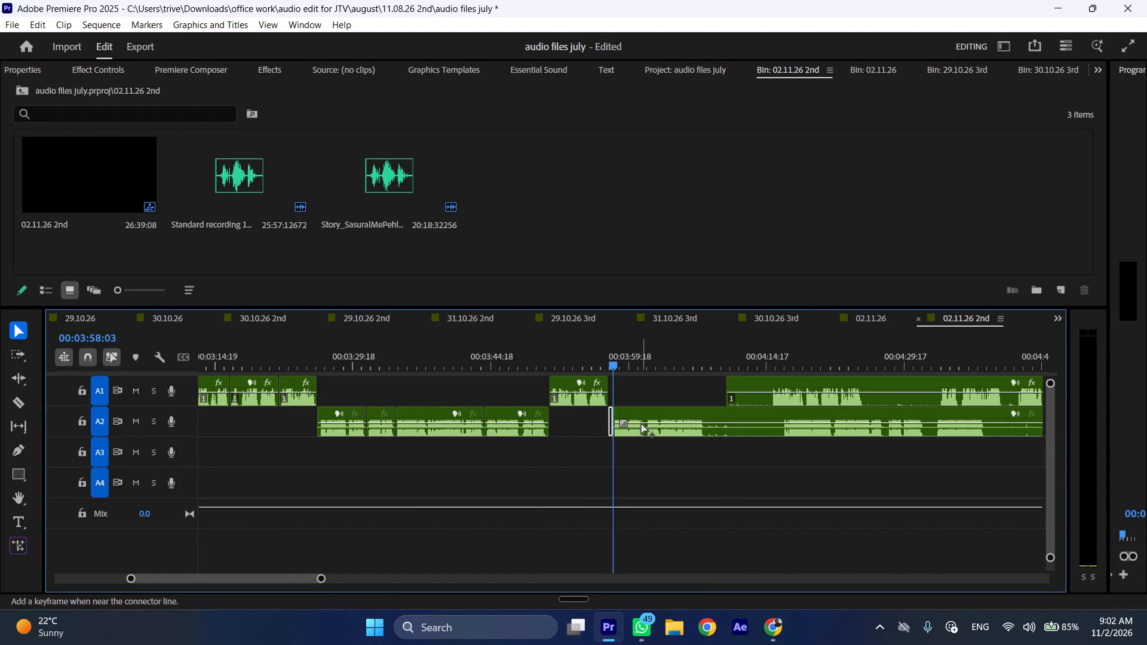
key(ctrl+shift+d)
Play the A2 passage at increased speed while trimming about 4.5 seconds of silence off the start of the remaining A1 clip.
key(space)
text(l)
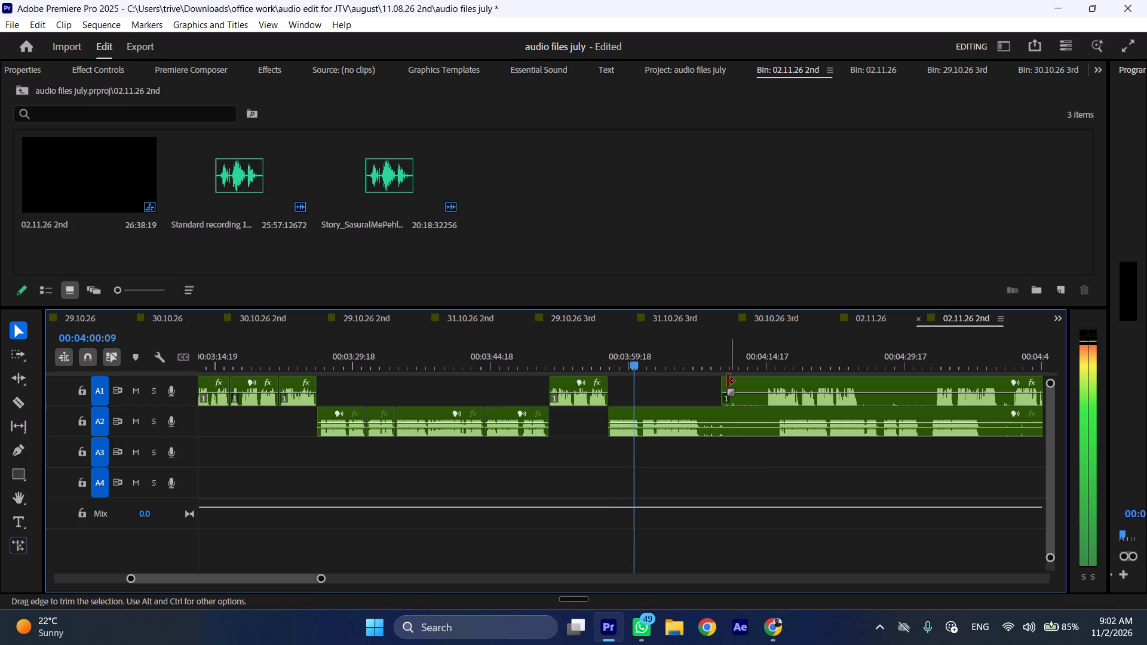
drag(725, 380, 767, 386)
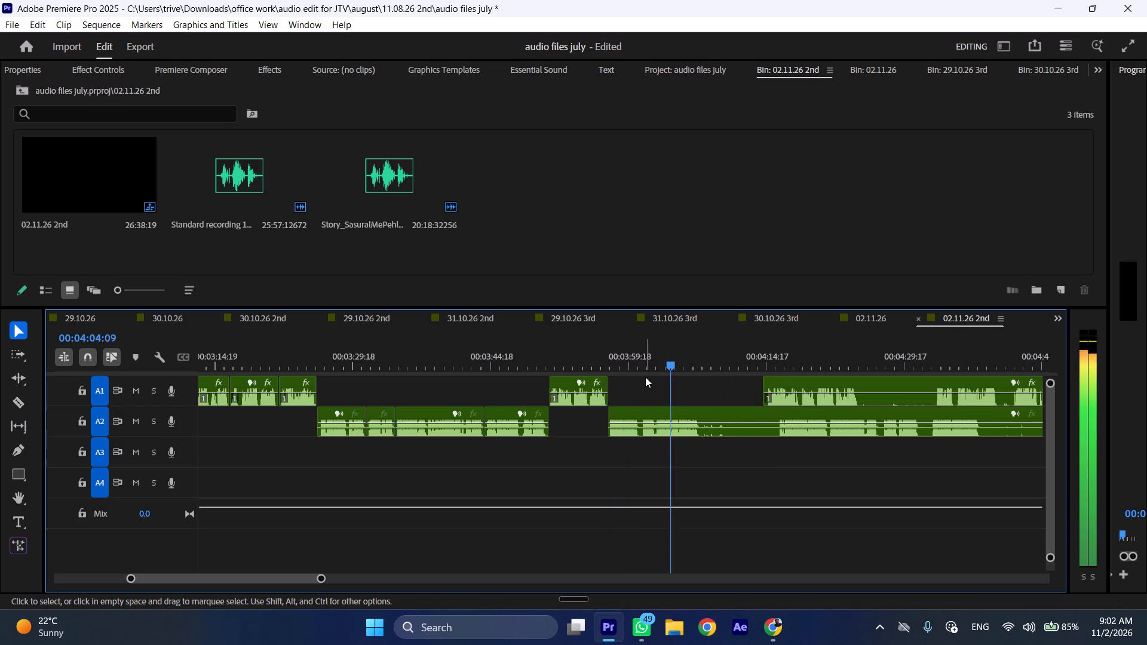
Cut the A2 clip at 00:04:01:03 and ripple-delete the unwanted passage between 00:03:57:16 and that cut.
click(643, 360)
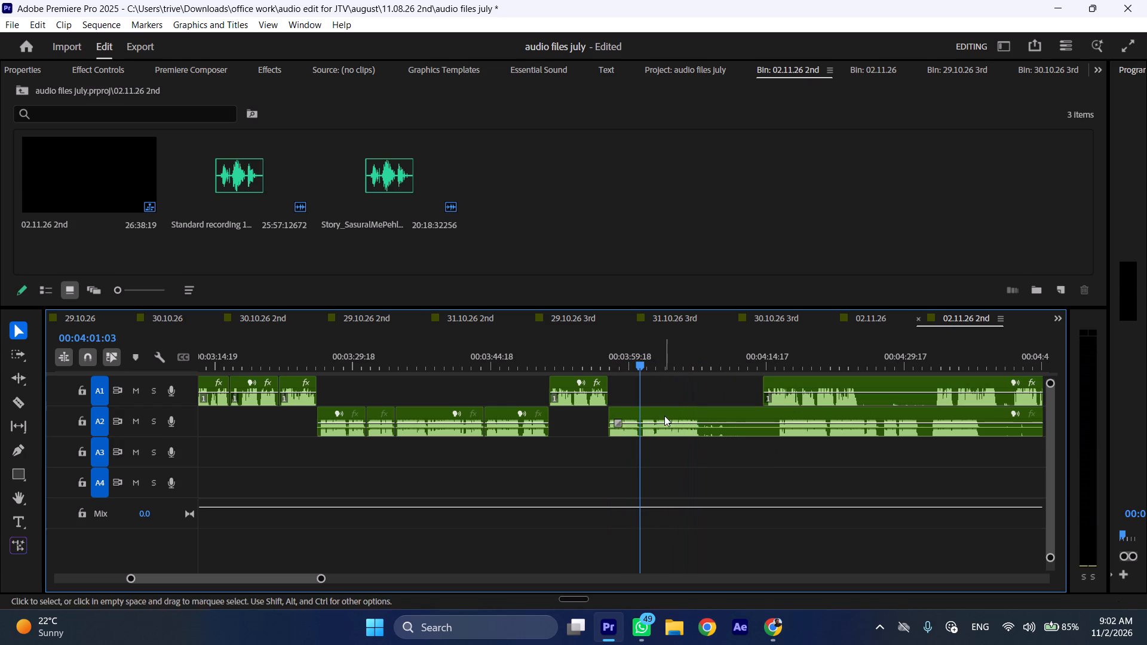
click(664, 416)
key(shift+c)
key(ctrl+shift+d)
Cut the A2 recording at 00:04:04:05, where its spoken passage ends.
drag(663, 365, 671, 365)
key(shift+c)
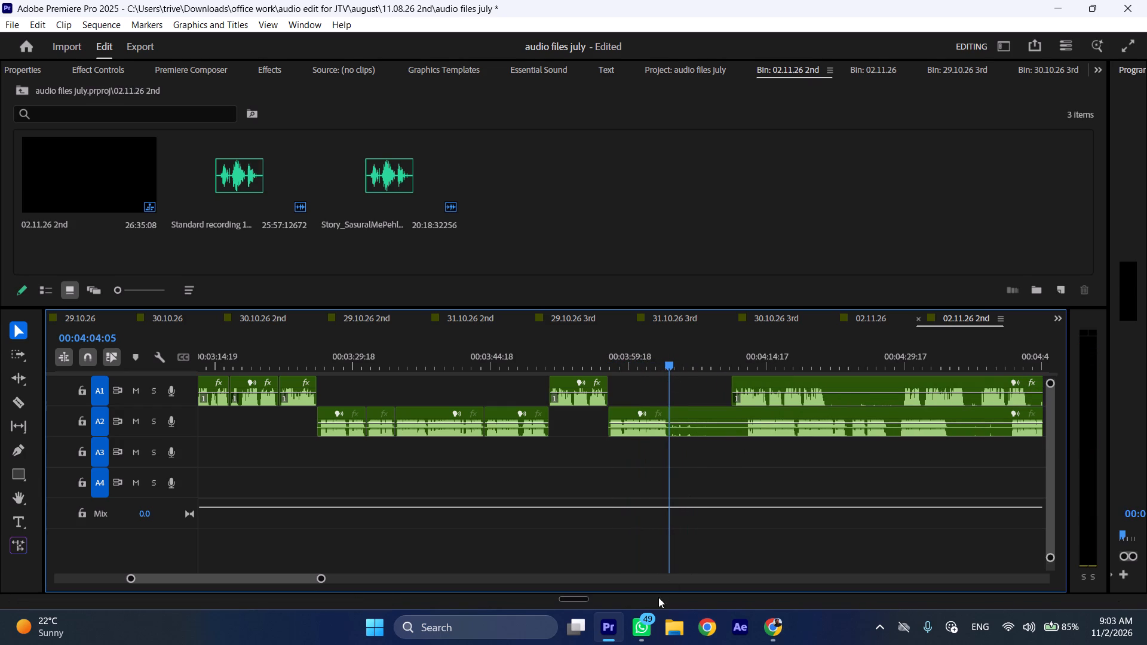
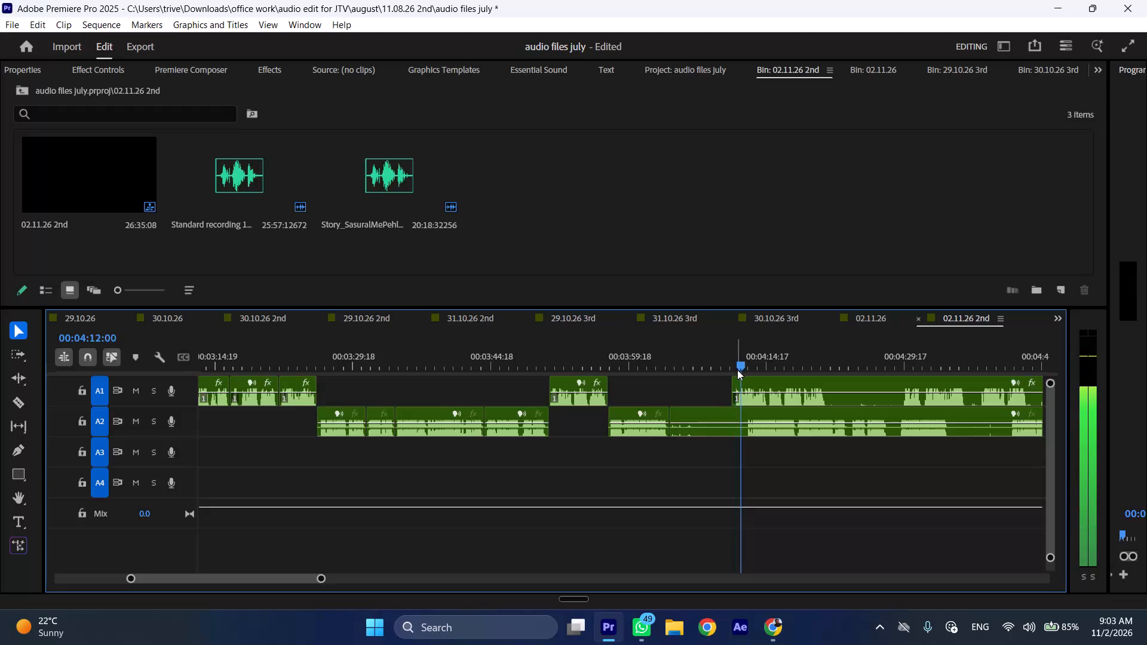
Stop playback and move the remaining A1 clip about 28 seconds later on its track.
key(space)
drag(756, 380, 763, 382)
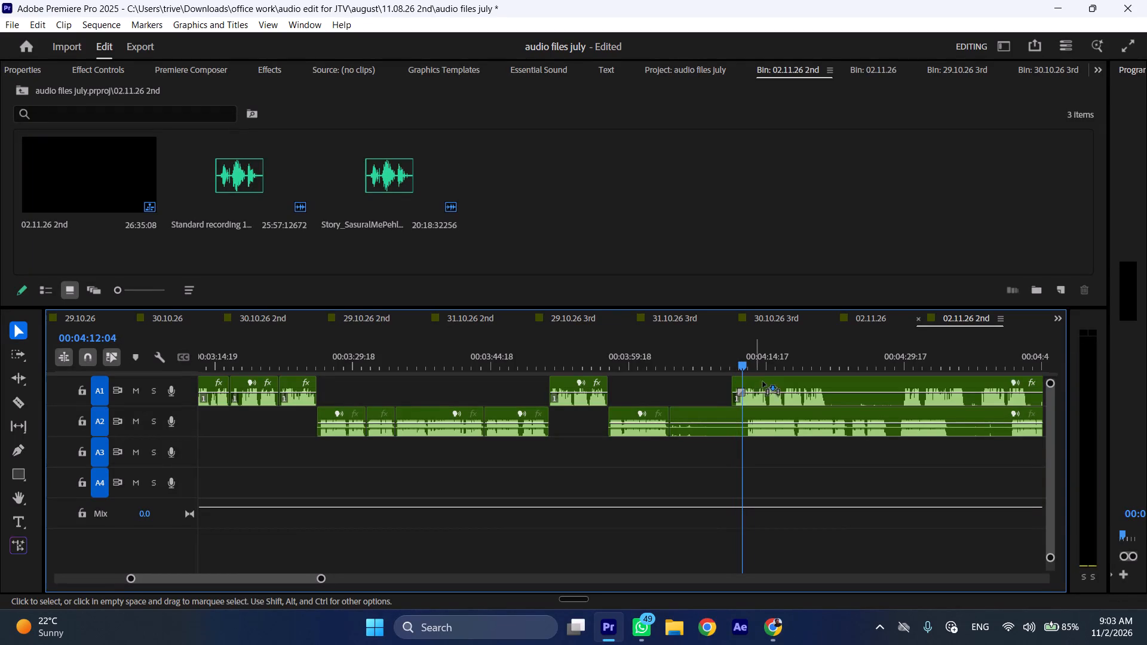
drag(763, 382, 1014, 384)
Find where the next A2 speech starts, cut there and ripple-delete the roughly 8-second unwanted passage after 00:04:04:05.
scroll(786, 428, down, 6)
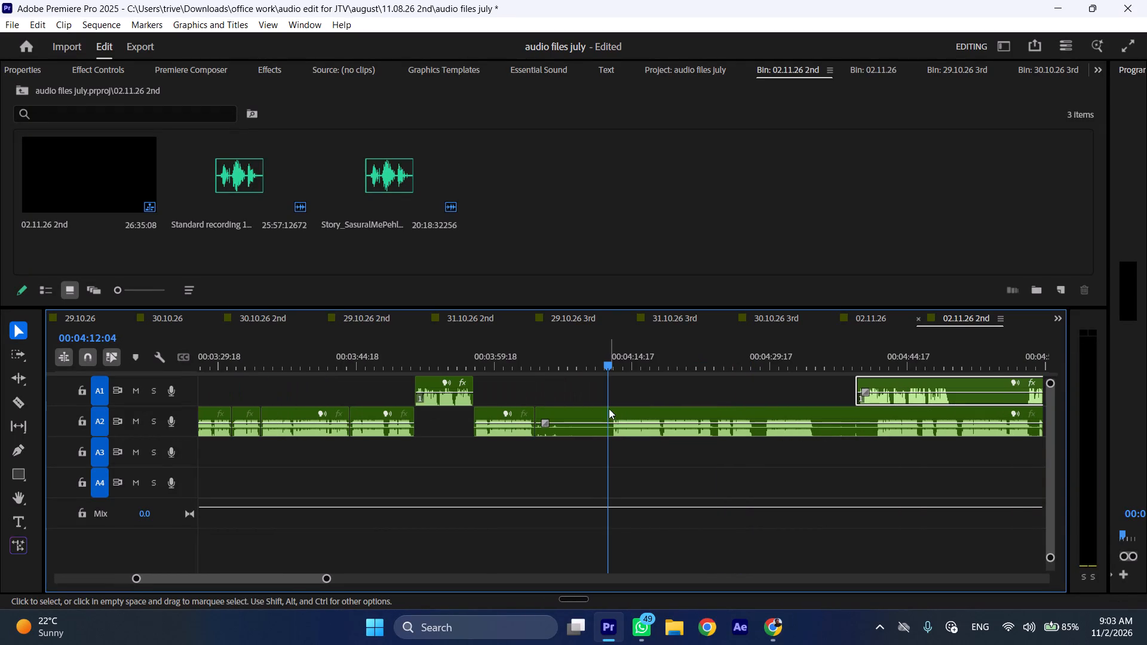
key(space)
key(space)
click(633, 414)
key(shift+c)
key(ctrl+shift+d)
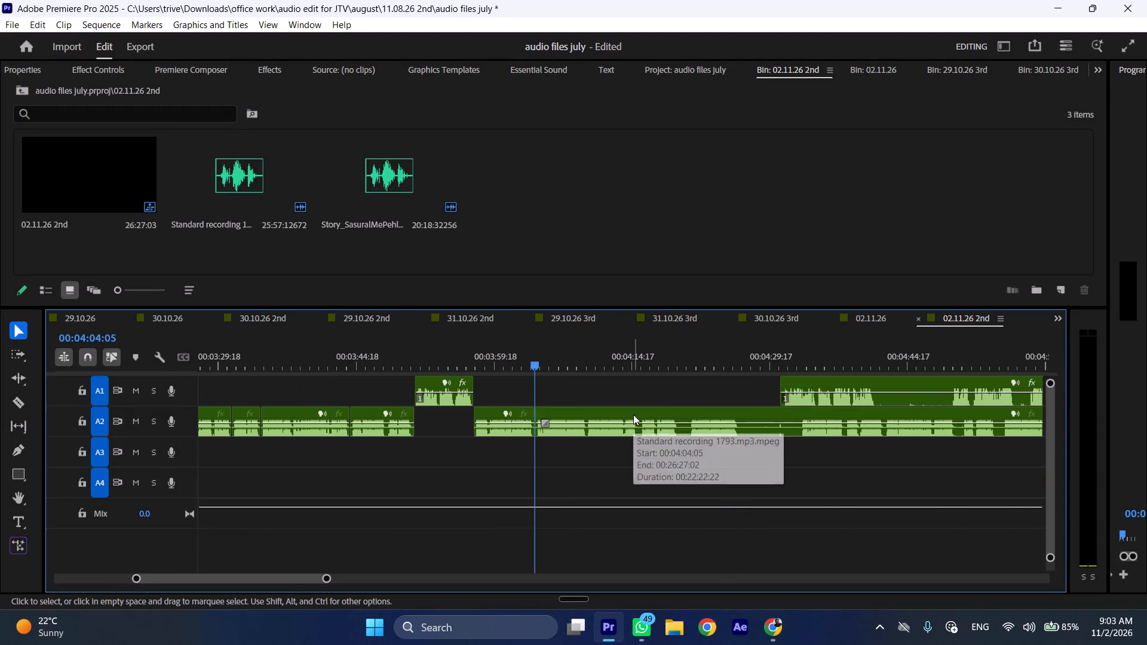
Play the A2 recording from 00:04:04:05 at increased speed to check the next passage.
key(space)
key(l)
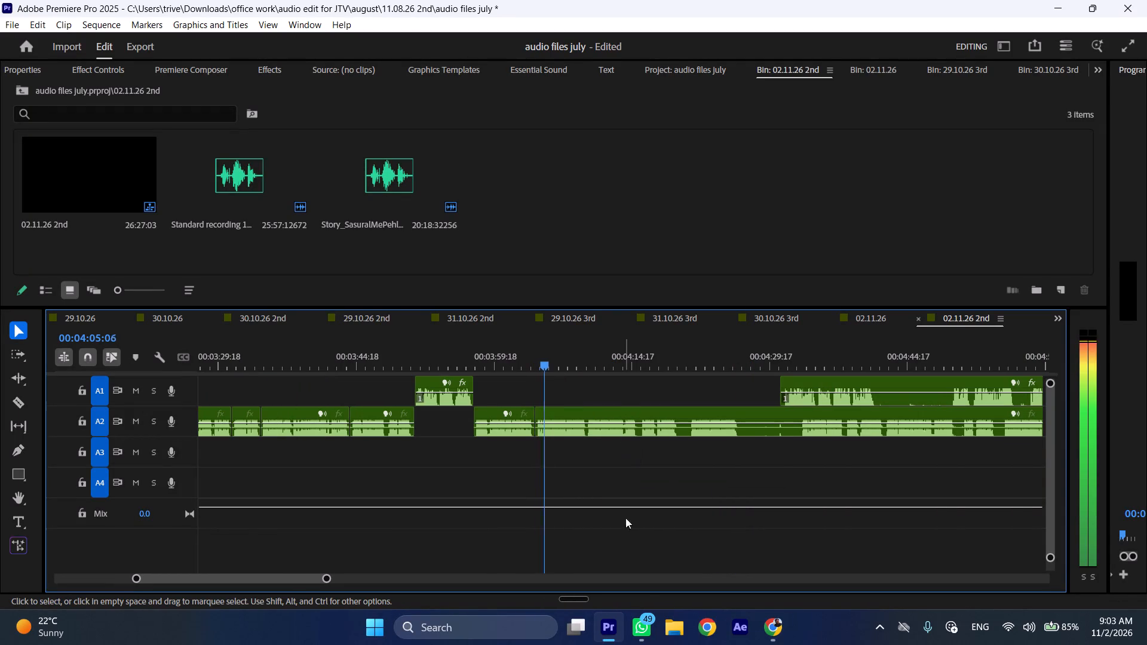
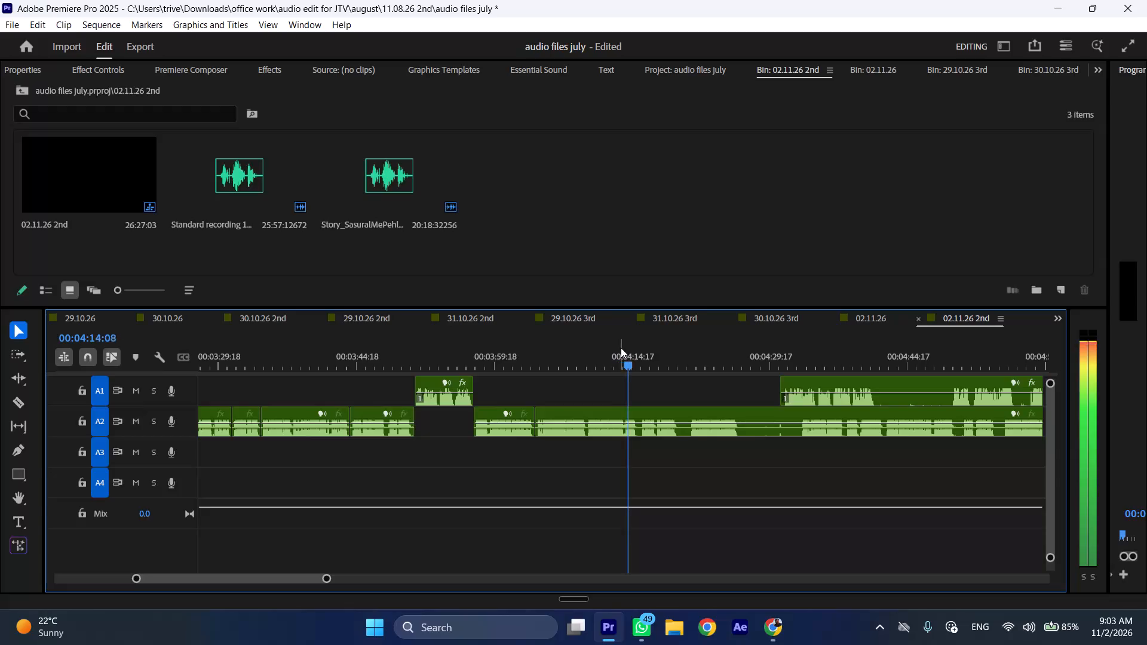
Cut A2 at 00:04:13:22 and again about 2 seconds further on, and ripple-delete the unwanted passage between the cuts.
click(625, 348)
text(C)
key(space)
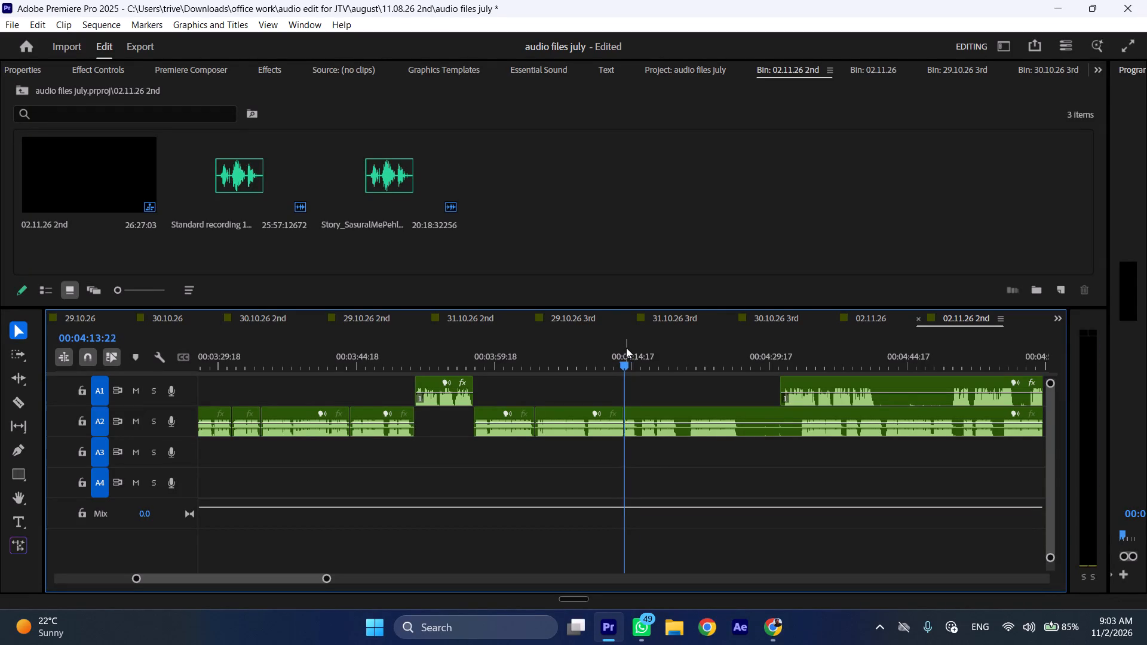
key(space)
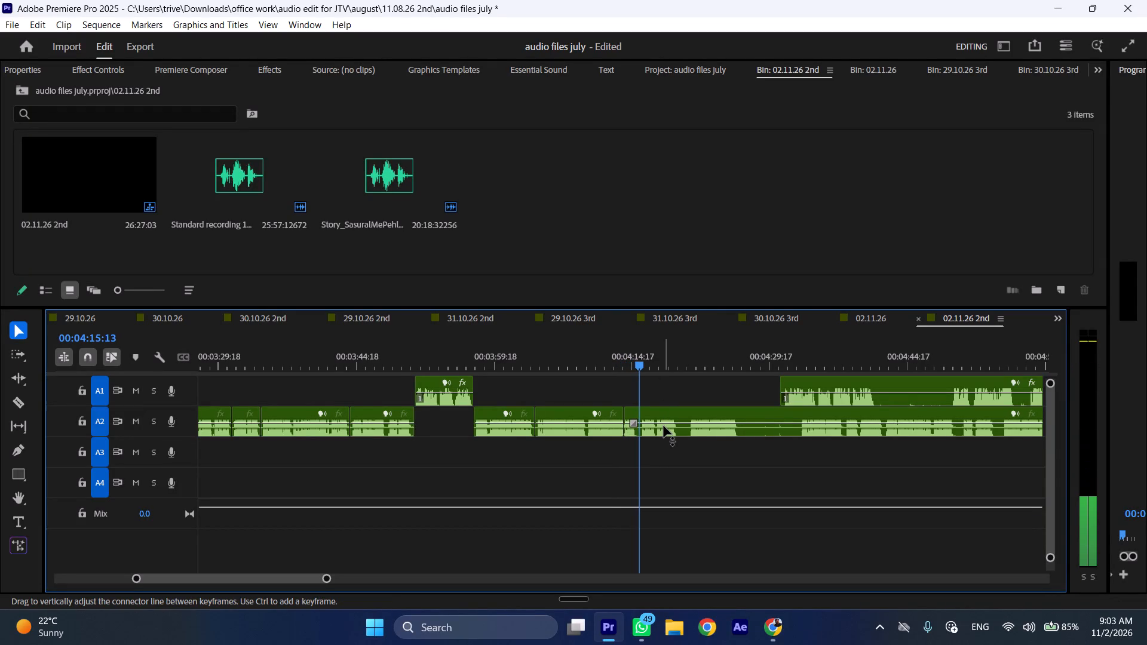
key(space)
key(space)
click(664, 426)
key(shift+c)
key(ctrl+shift+d)
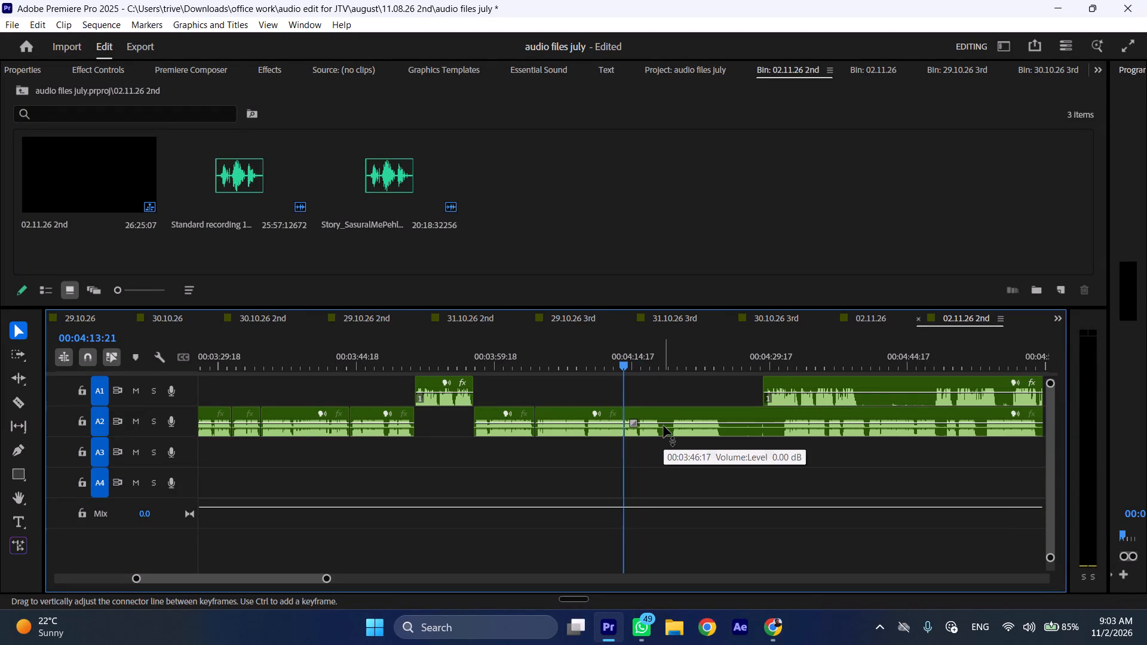
Play on to the next A2 pause, cut at its start and at 00:04:19:00, and ripple-delete the roughly 1-second pause.
key(space)
key(l)
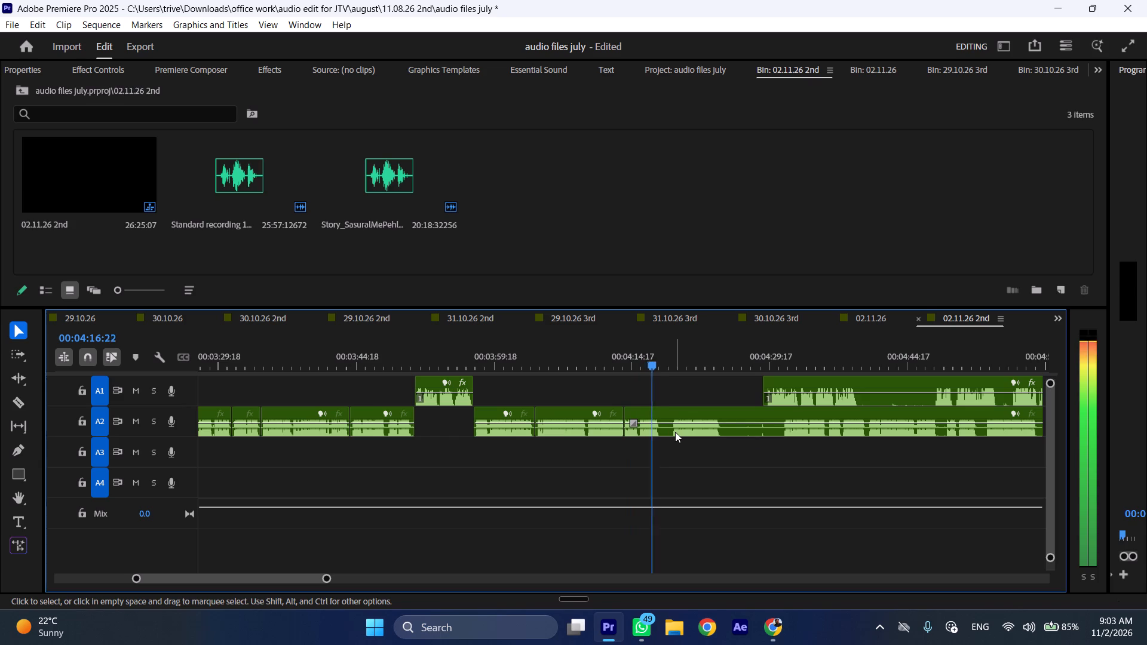
key(space)
key(shift+c)
click(668, 359)
click(692, 413)
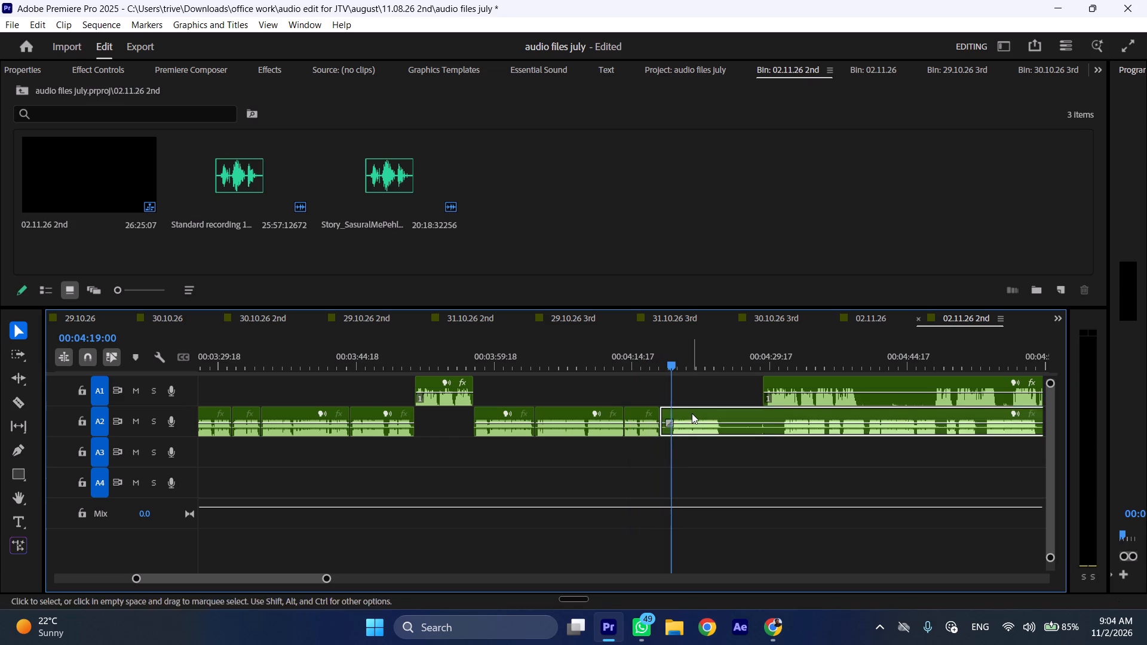
key(shift+c)
key(ctrl+shift+d)
Play the A2 recording from about 00:04:17 at increased speed to check the next passage.
key(space)
text(l)
scroll(703, 432, down, 5)
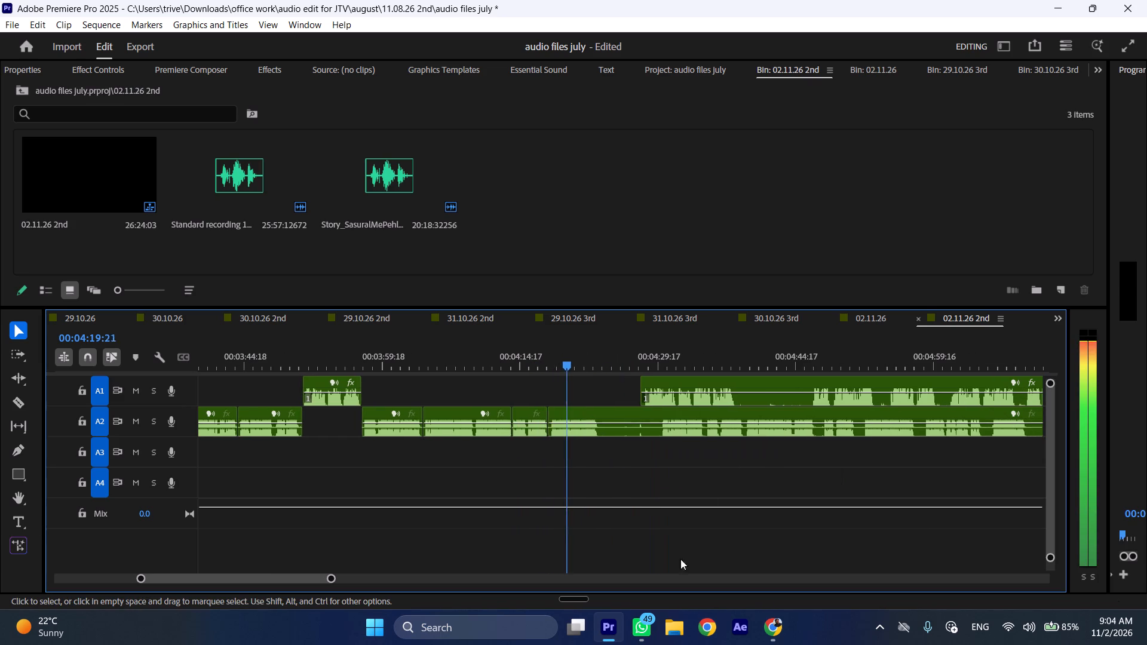
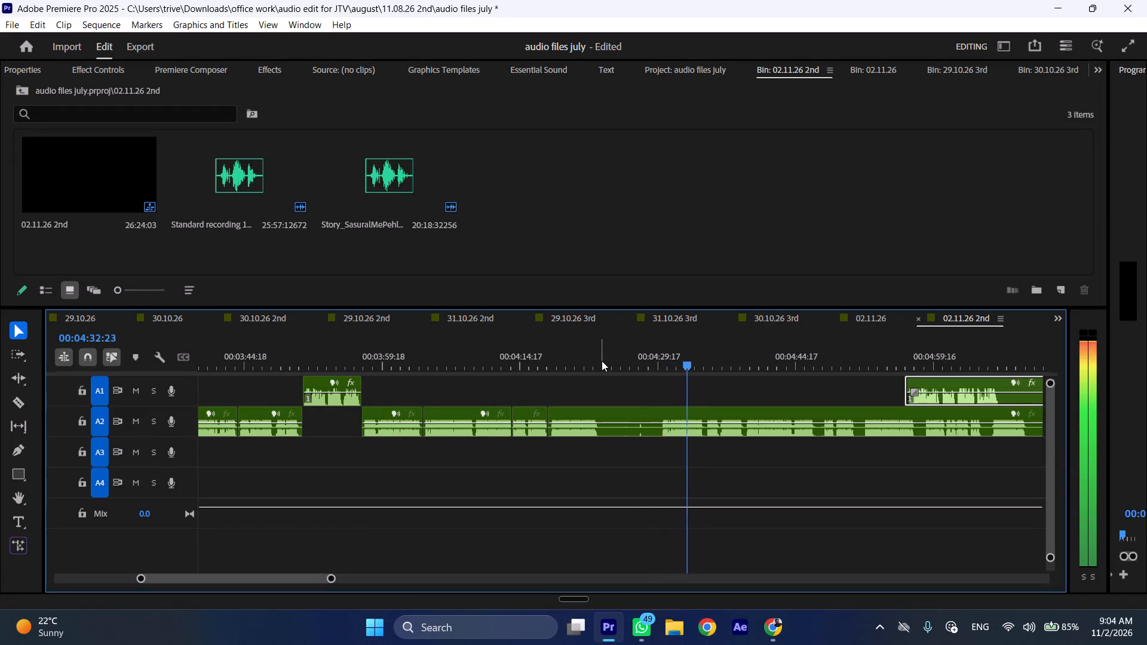
Cut A2 at 00:04:30:01 and ripple-delete the roughly 12-second passage between the previous cut and this point.
drag(655, 361, 663, 361)
click(683, 431)
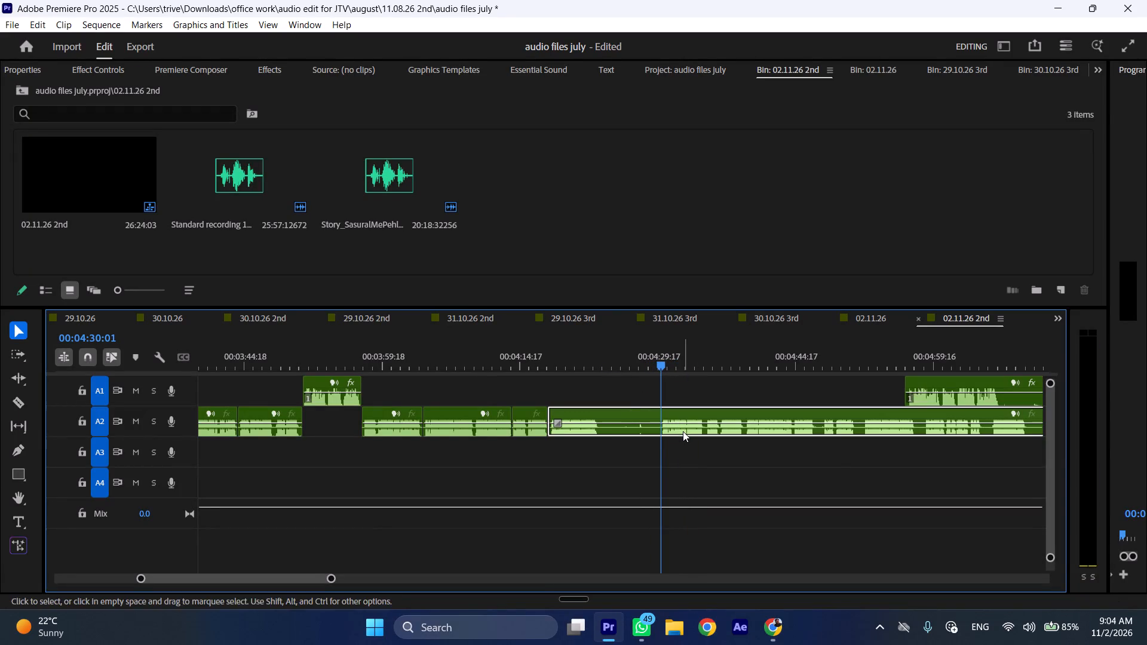
key(shift+c)
key(ctrl+shift+d)
Play on through A2, cut at 00:04:22:18 and about 4 seconds further on, and ripple-delete the unwanted passage between the cuts.
key(space)
text(l)
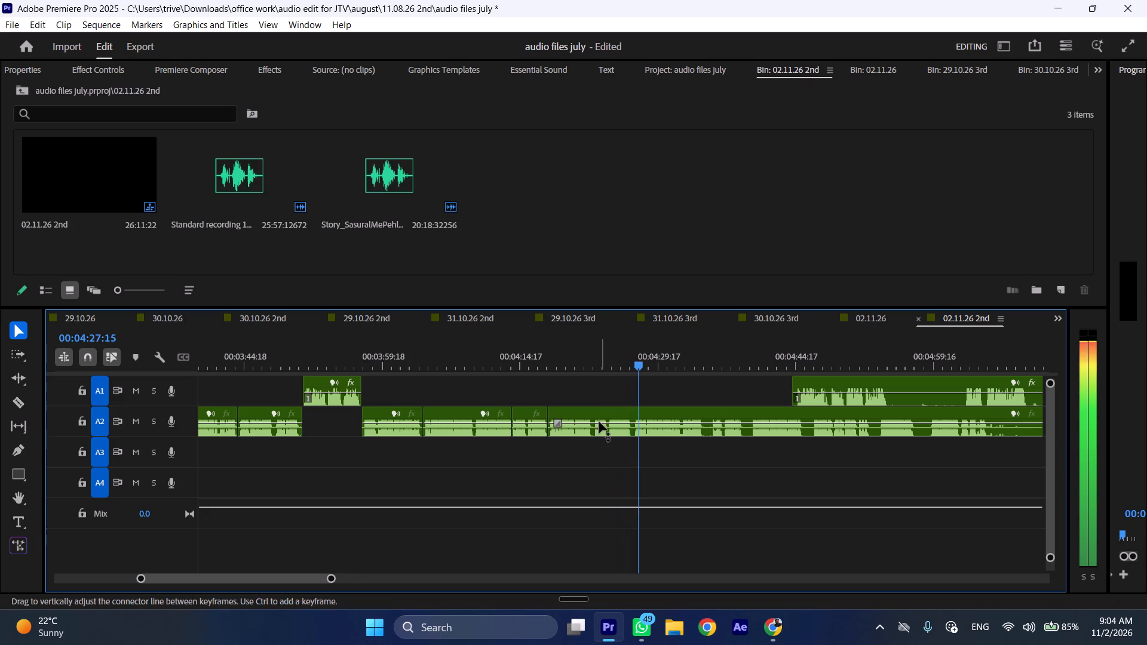
drag(593, 360, 635, 360)
key(shift+c)
click(650, 416)
key(shift+c)
key(ctrl+shift+d)
Play the A2 recording from about 00:04:22:18 at increased speed to check the next passage.
key(space)
text(l)
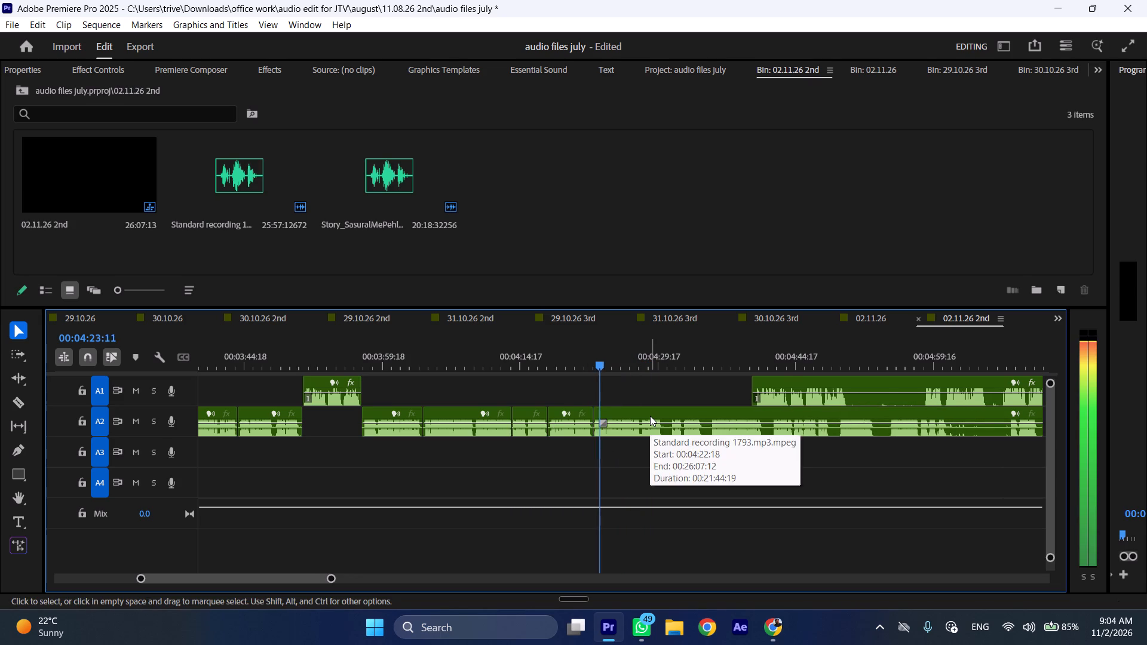
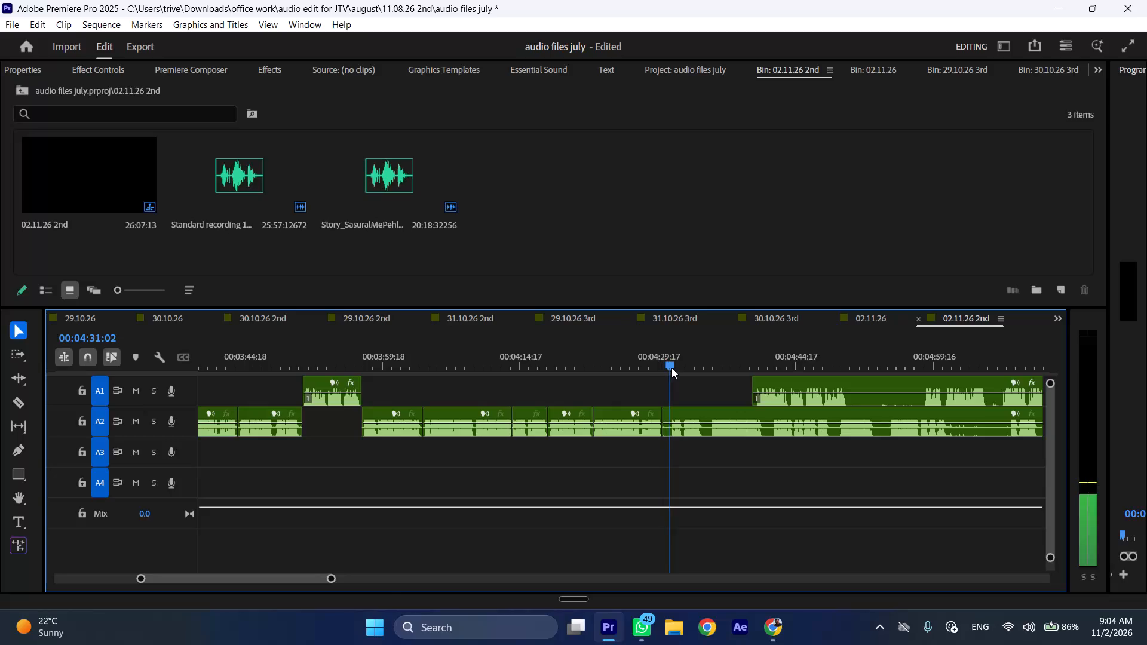
Cut A2 at 00:04:31:02 and ripple-delete the roughly one-second pause between the previous cut and this point.
click(677, 425)
key(shift+c)
key(ctrl+shift+d)
Cut A2 at 00:04:34:00 and remove the short piece up to about 00:04:34:18, leaving its gap open.
drag(689, 355, 700, 357)
key(shift+c)
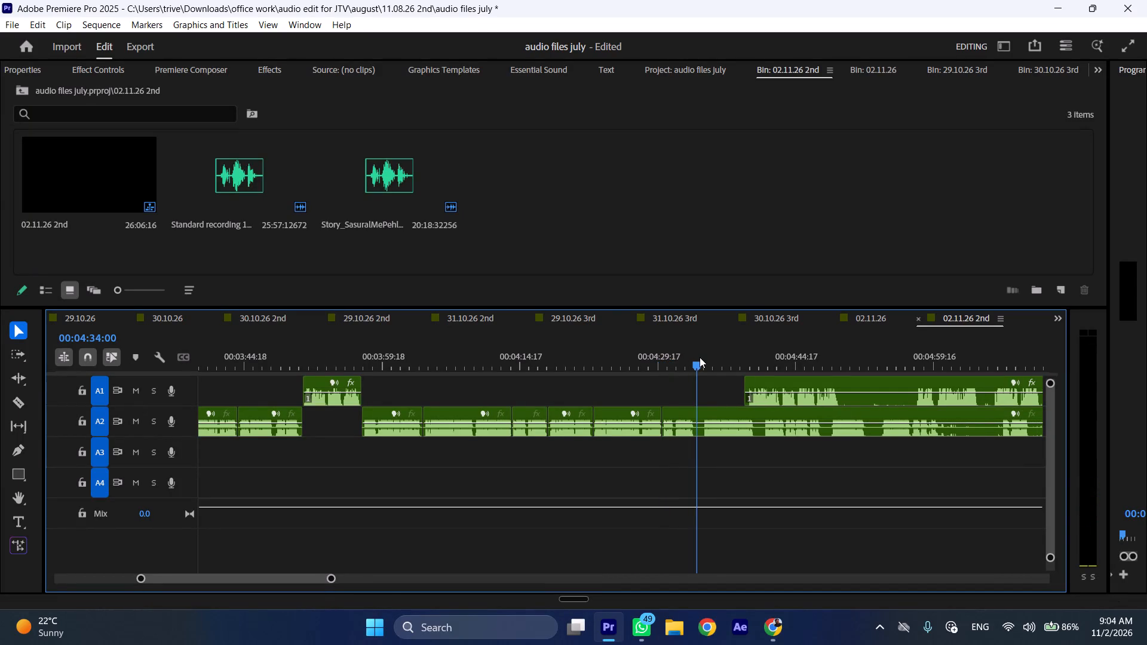
drag(700, 357, 706, 358)
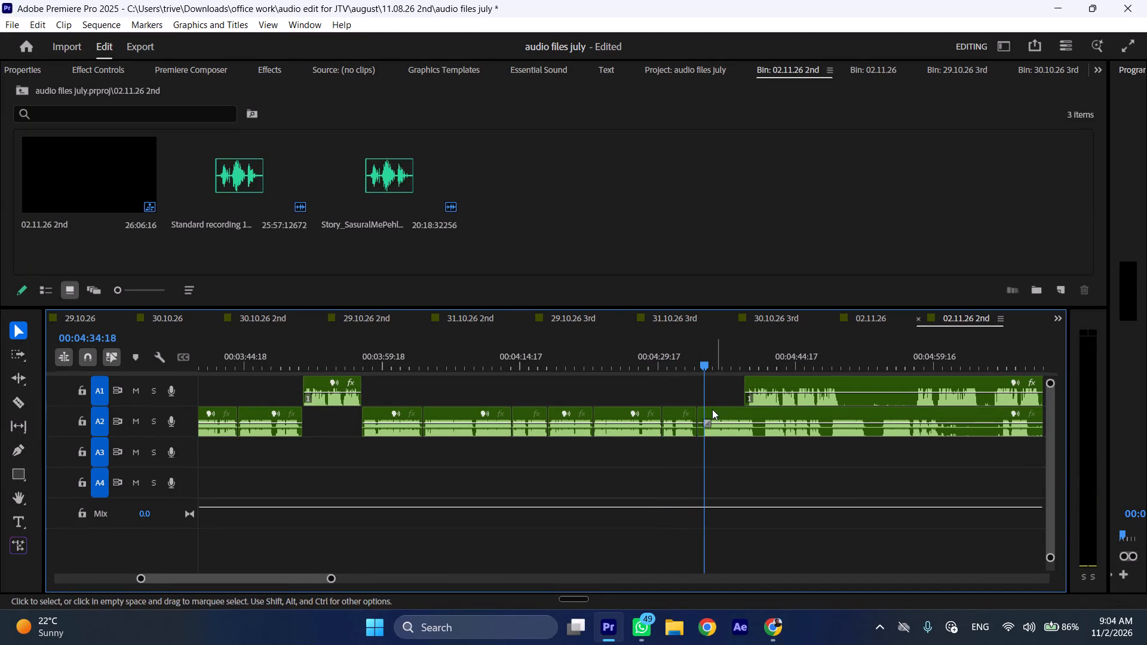
click(702, 409)
key(space)
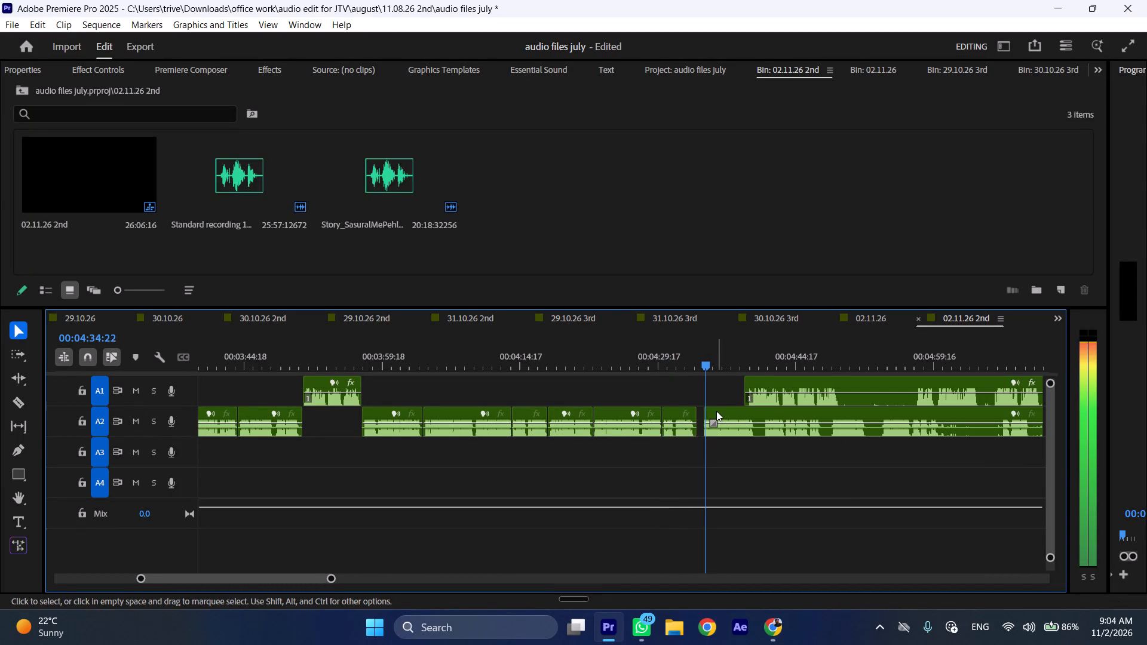
key(space)
Move the remaining A2 clip about 16 seconds later, and shift the next A1 clip earlier to start at A2's cut at 00:04:34:00.
drag(718, 411, 870, 422)
drag(823, 385, 794, 386)
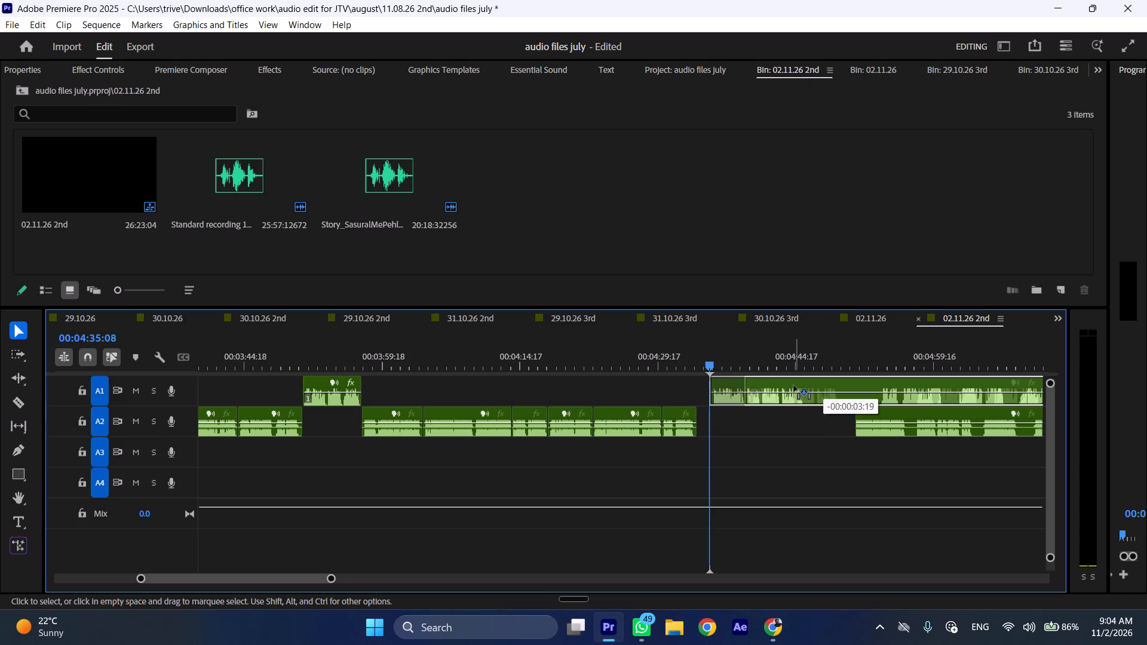
drag(794, 386, 786, 386)
drag(769, 382, 755, 383)
Play the transition from A2 to A1 from about 00:04:32:21 at increased speed to check the new arrangement.
click(688, 358)
key(space)
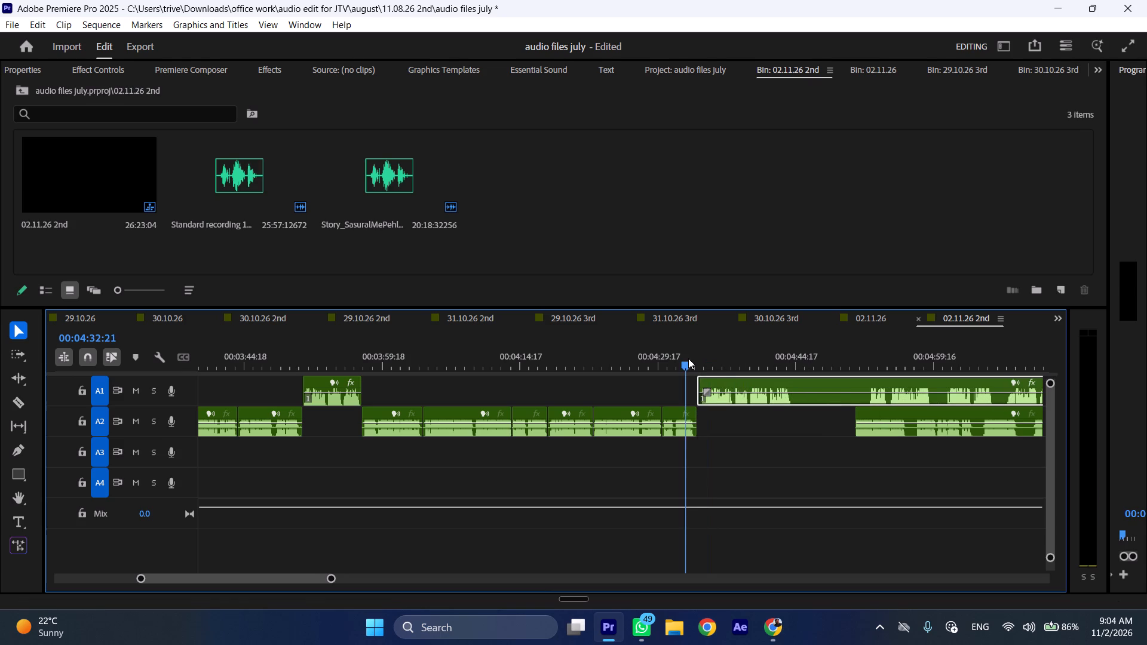
text(l)
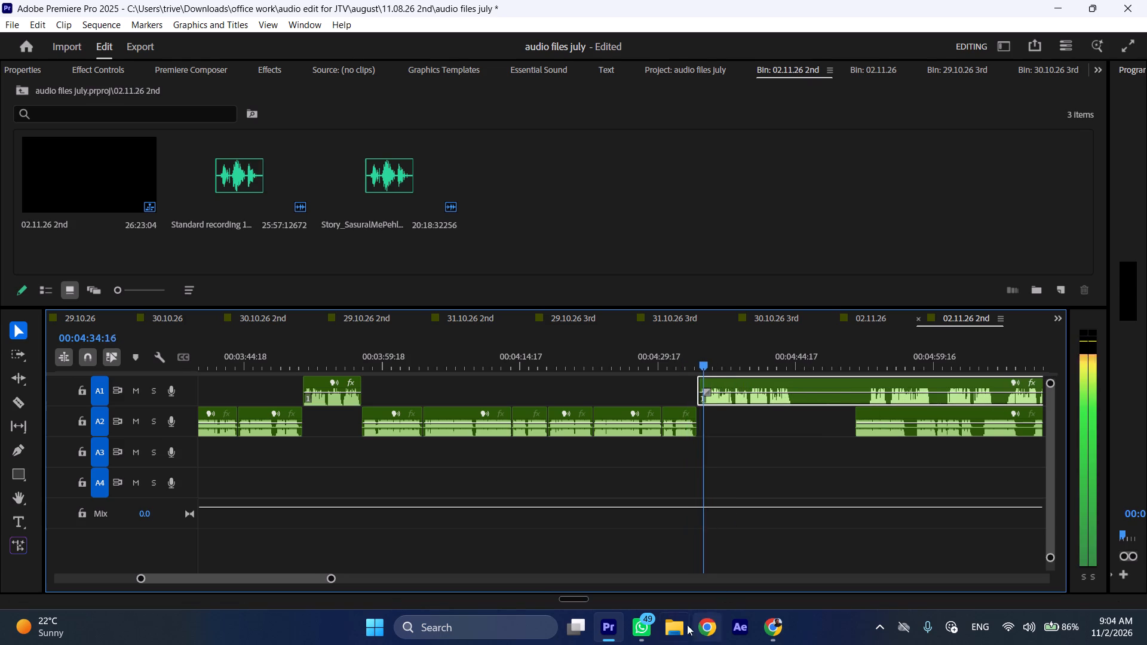
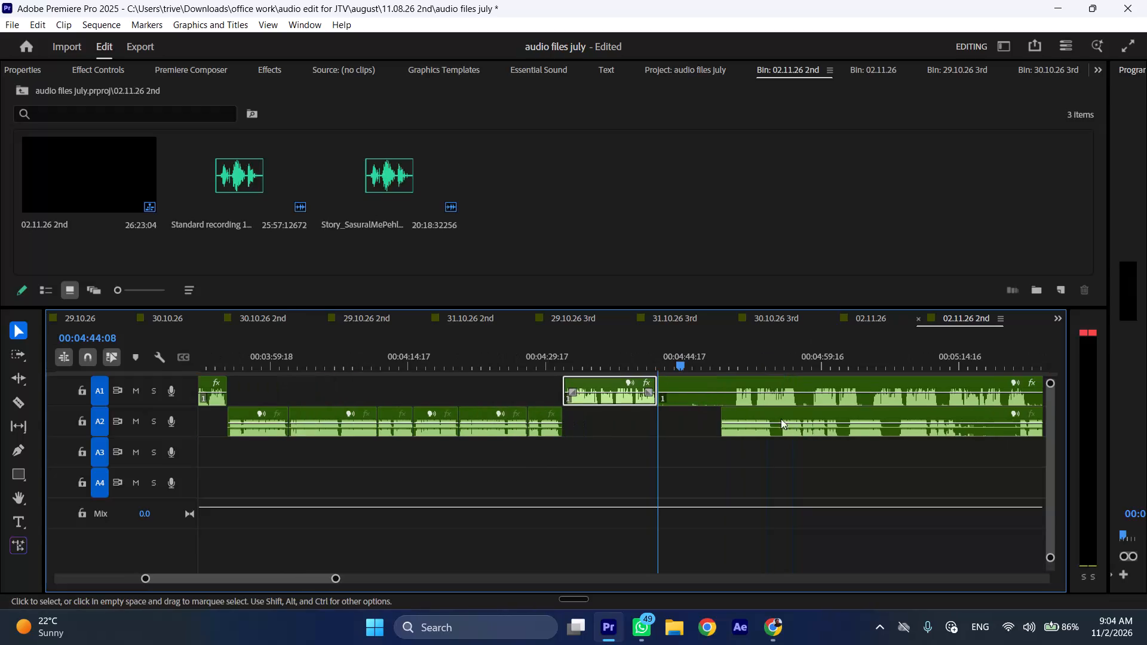
Move the remaining A2 clip about 21 seconds later to leave more room for the A1 passage.
drag(741, 412, 934, 412)
Cut A1 just before its speech resumes and ripple-delete the roughly eight-second quiet stretch following the cut at 00:04:44:08.
drag(707, 358, 712, 357)
click(726, 386)
key(shift+c)
key(ctrl+shift+d)
Play the A1 recording from the new join at 00:04:44:08 at increased speed to check it.
key(space)
text(l)
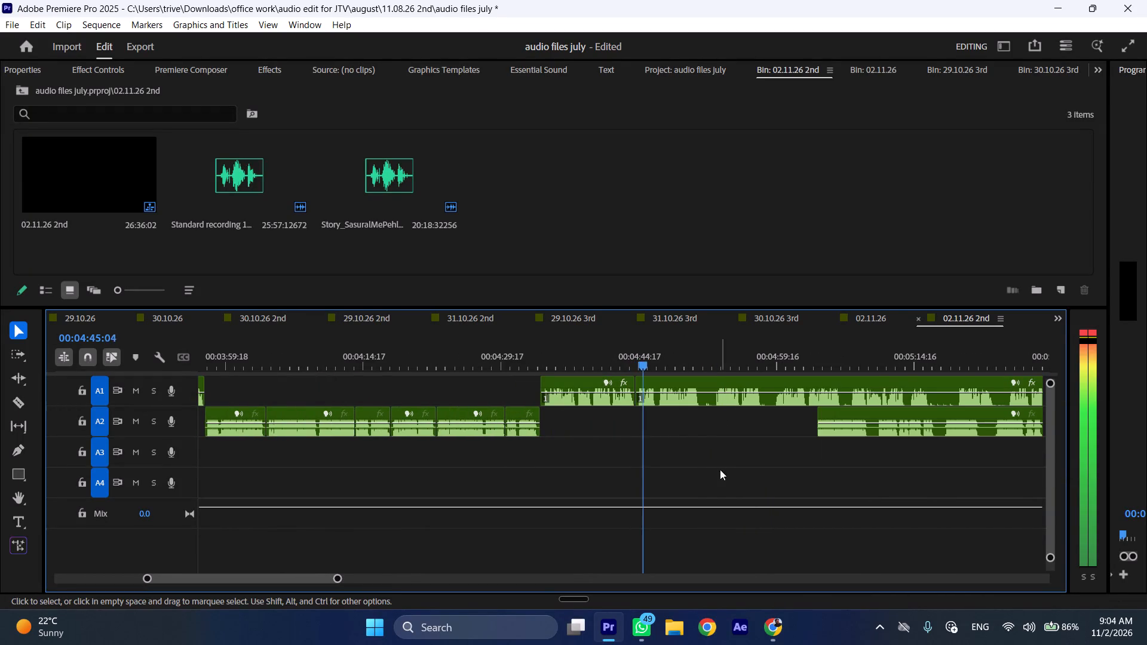
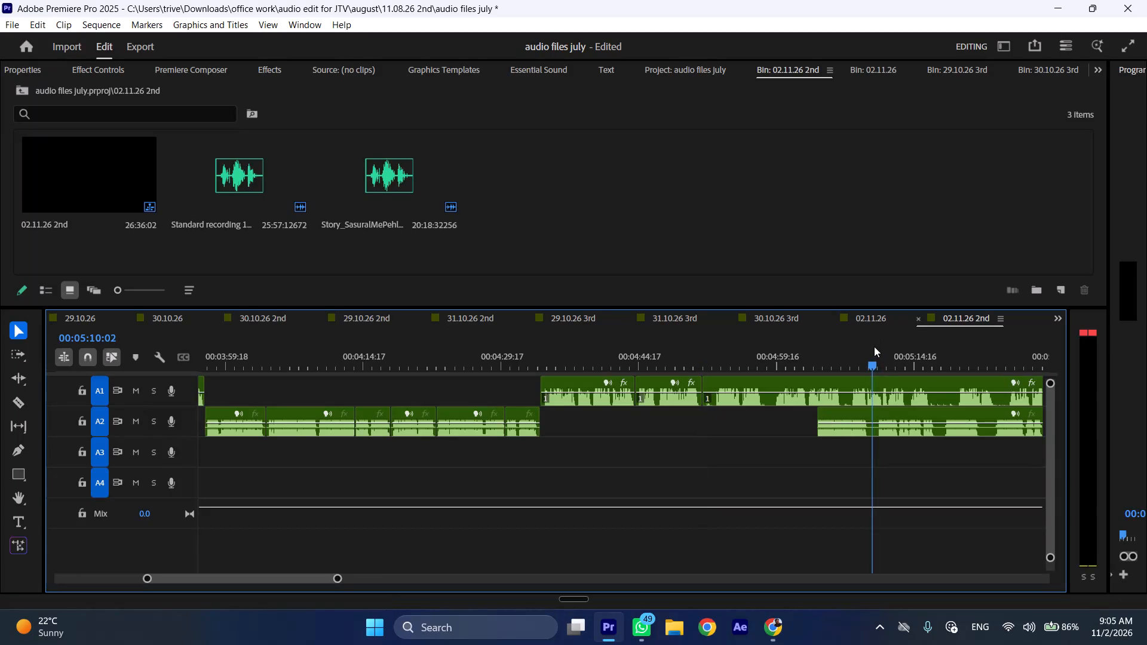
Split the A2 clip at 00:05:09:22 and move its short first piece about 12 seconds earlier, to the end of the second A1 passage.
click(882, 417)
key(shift+c)
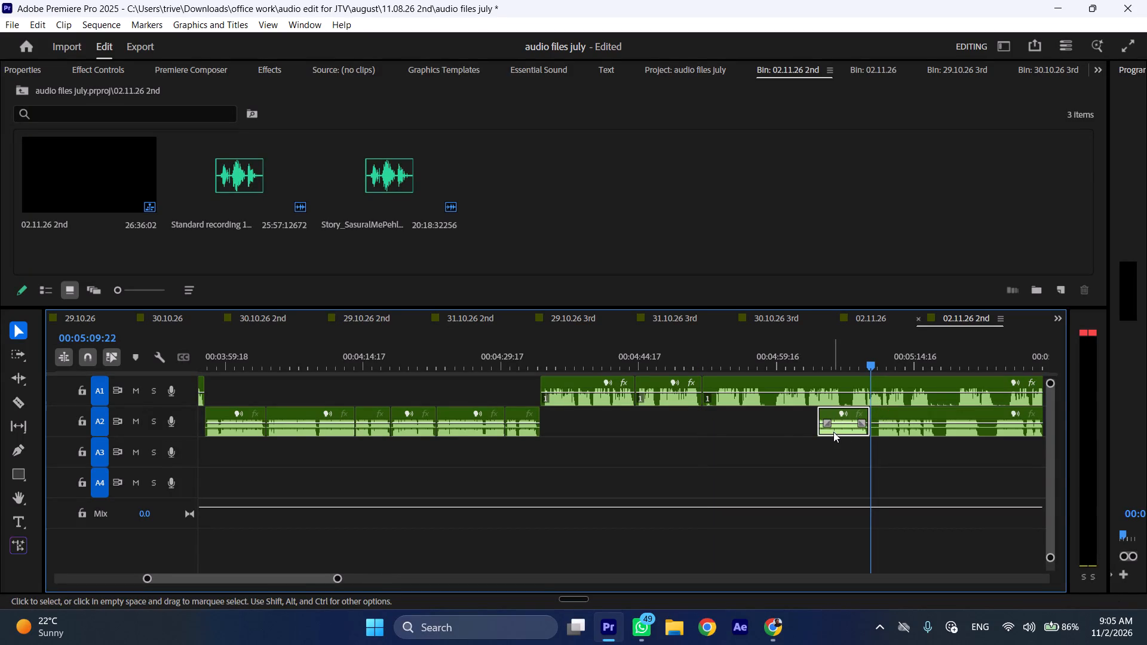
drag(833, 432, 711, 427)
Move the long remaining A1 clip about 6 seconds later so it starts right where the short A2 piece ends.
drag(717, 384, 779, 383)
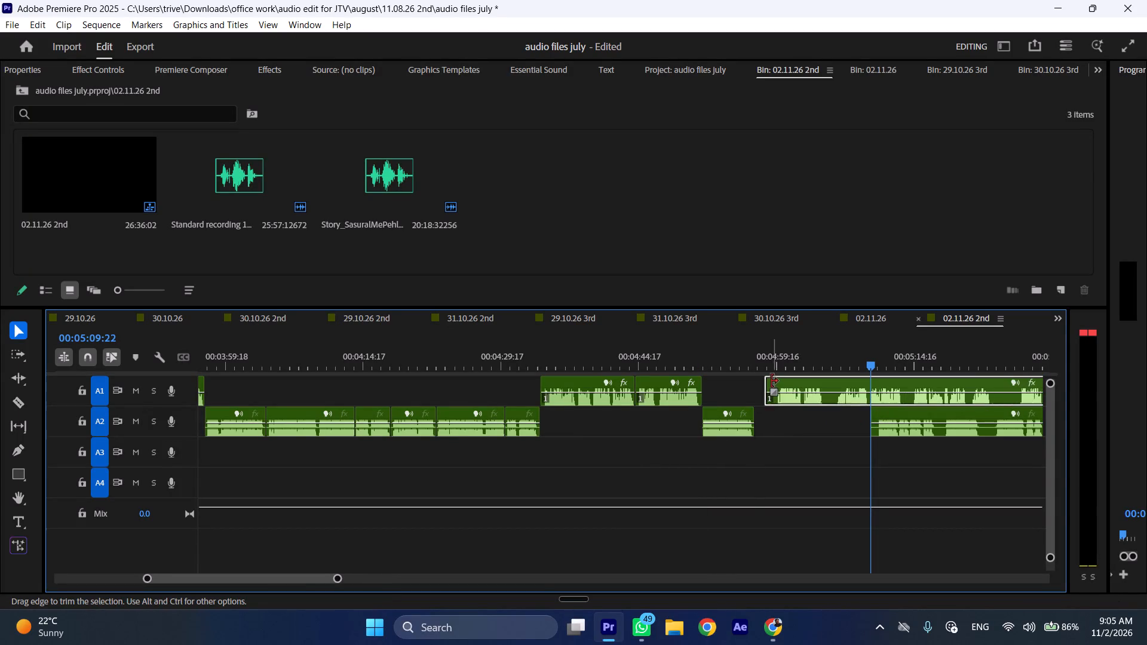
drag(769, 381, 779, 381)
drag(789, 381, 763, 388)
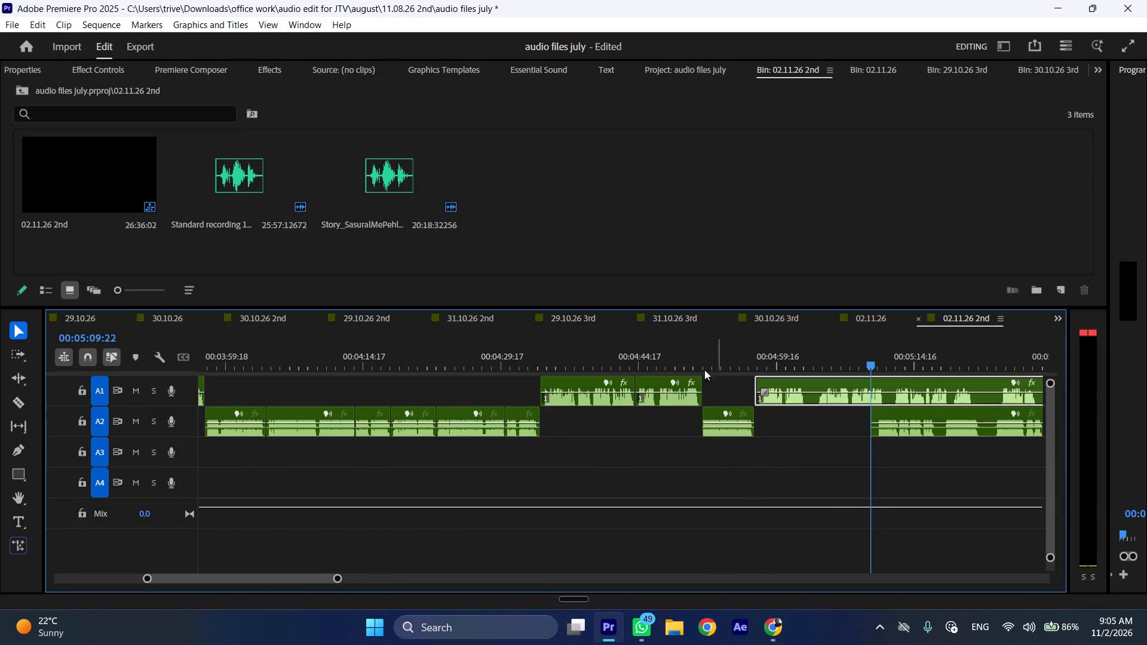
Play the second A1 passage and its handover to the short A2 piece at increased speed to check the arrangement.
click(631, 353)
key(space)
text(l)
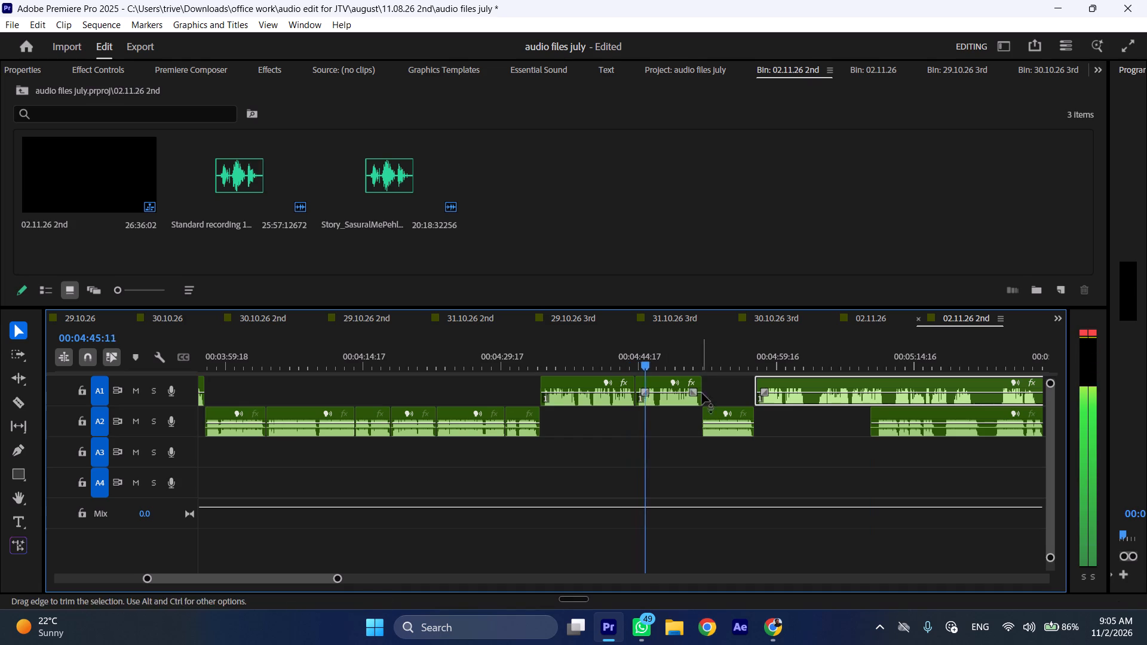
click(698, 351)
key(space)
text(l)
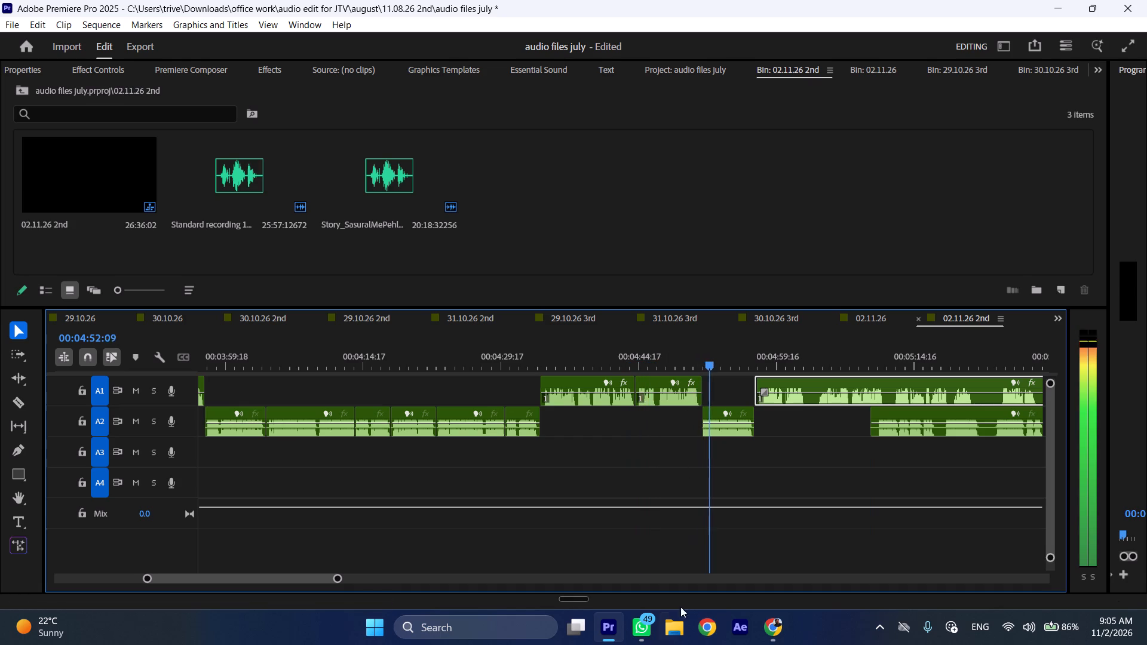
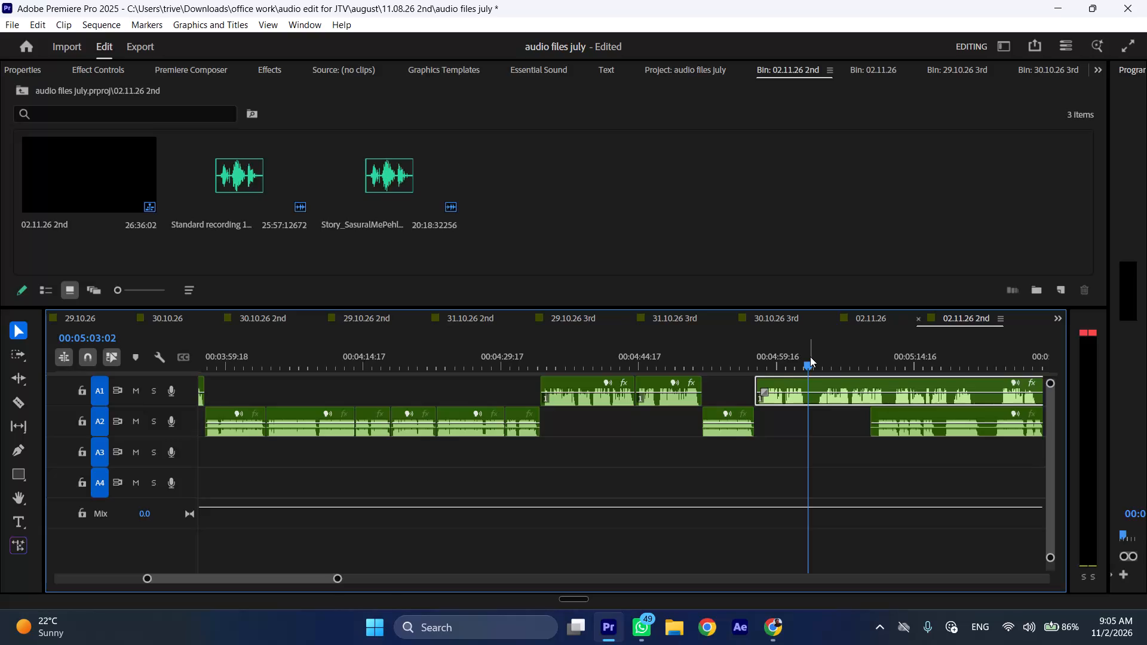
Trim a little off the start of the long A2 clip and move it earlier to begin at 00:05:03:02, right after the short A1 piece.
drag(875, 416, 880, 415)
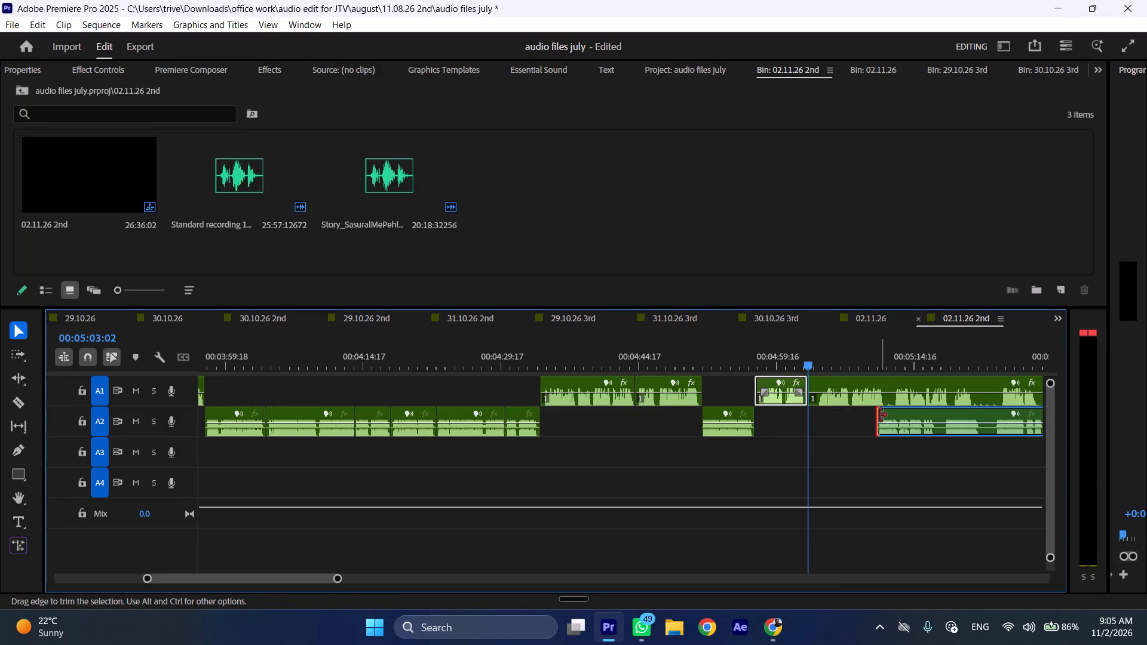
drag(893, 413, 829, 413)
Move the long remaining A1 clip about 10 seconds later, clear of the A2 speech, and trim a little off its start during playback.
drag(829, 379, 919, 379)
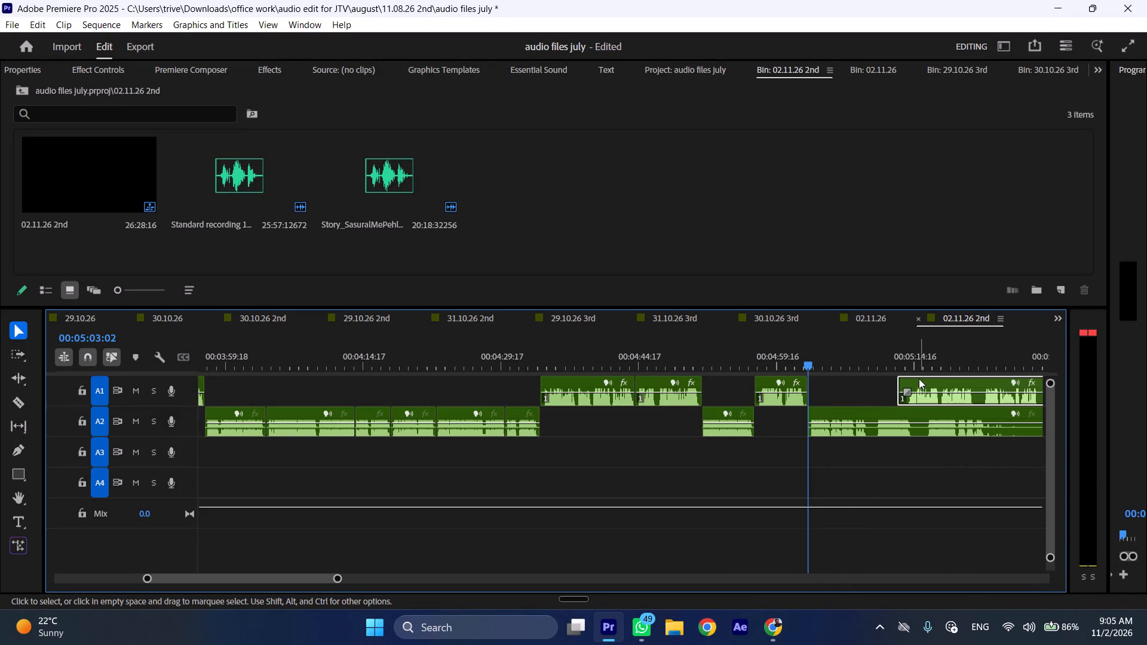
key(space)
key(l)
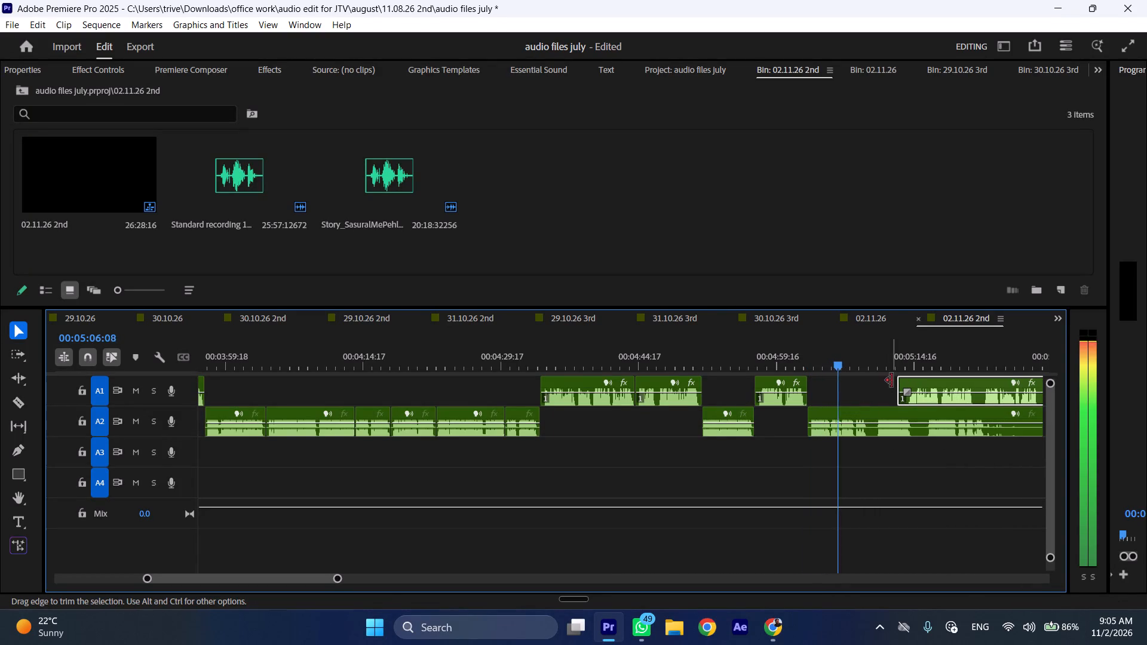
drag(898, 380, 905, 382)
Split the A2 clip at 00:05:09:15 and move the long A1 clip about 4 seconds earlier so it starts at that cut.
key(space)
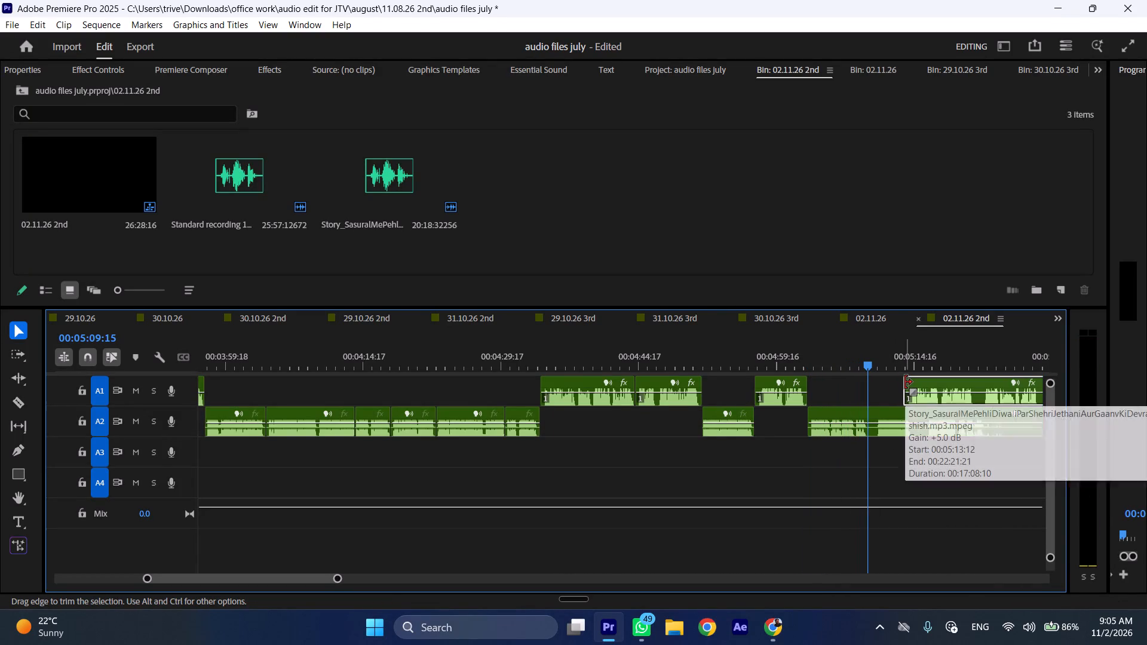
text(C)
drag(921, 382, 885, 388)
Move the long remaining A2 clip about 13.5 seconds later and trim a little off its start while playing the new A1 passage.
scroll(894, 413, down, 5)
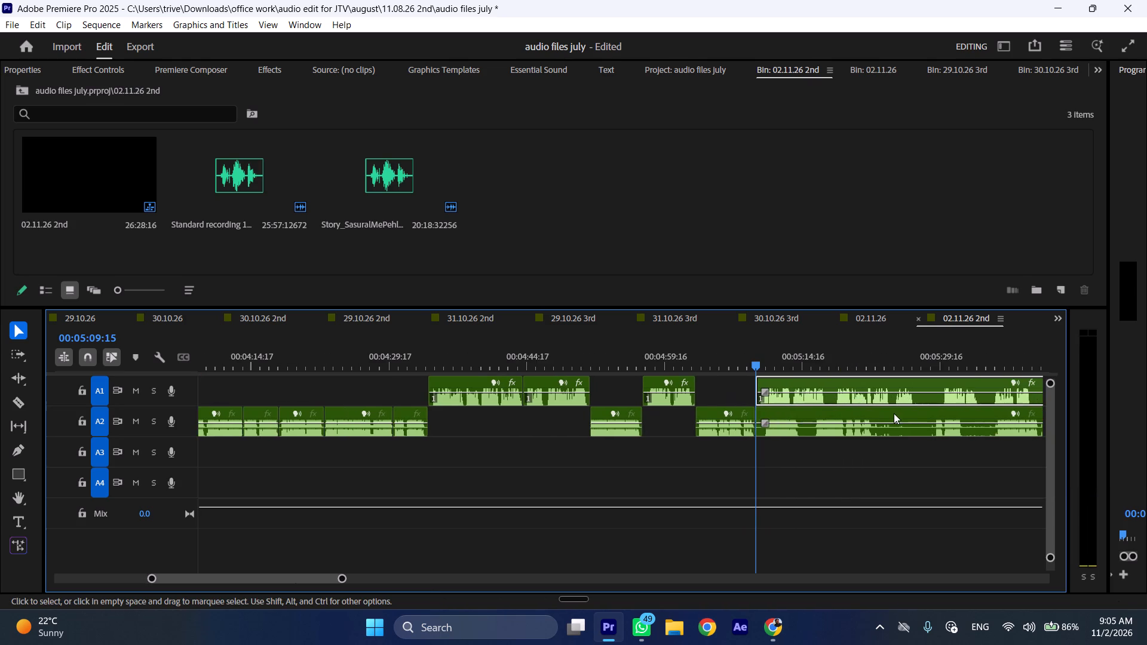
drag(798, 408, 922, 409)
key(space)
text(l)
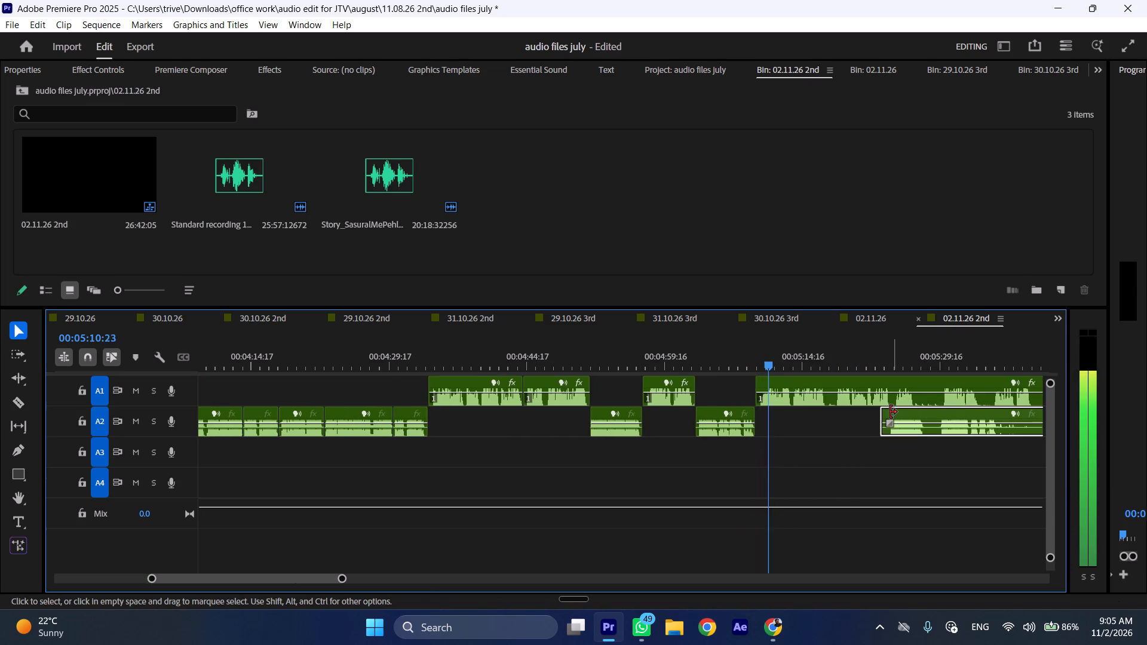
drag(888, 412, 895, 413)
click(895, 413)
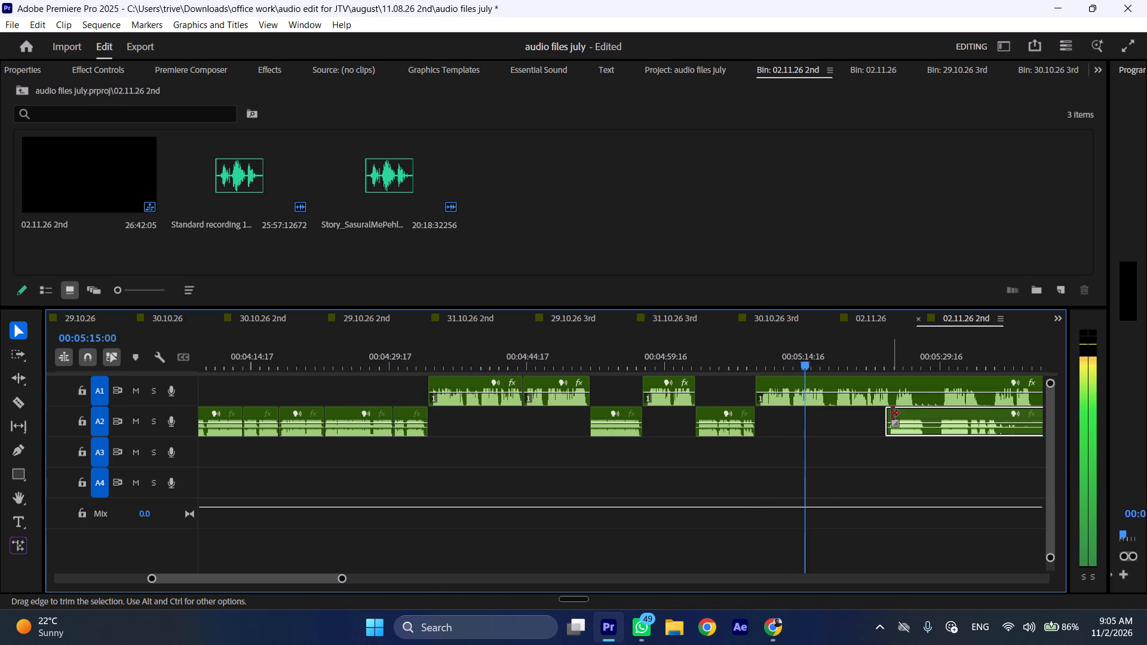
Cut the A1 clip at 00:05:17:10 and 00:05:18:06 and remove the pause between the cuts, closing the gap.
key(space)
text(C)
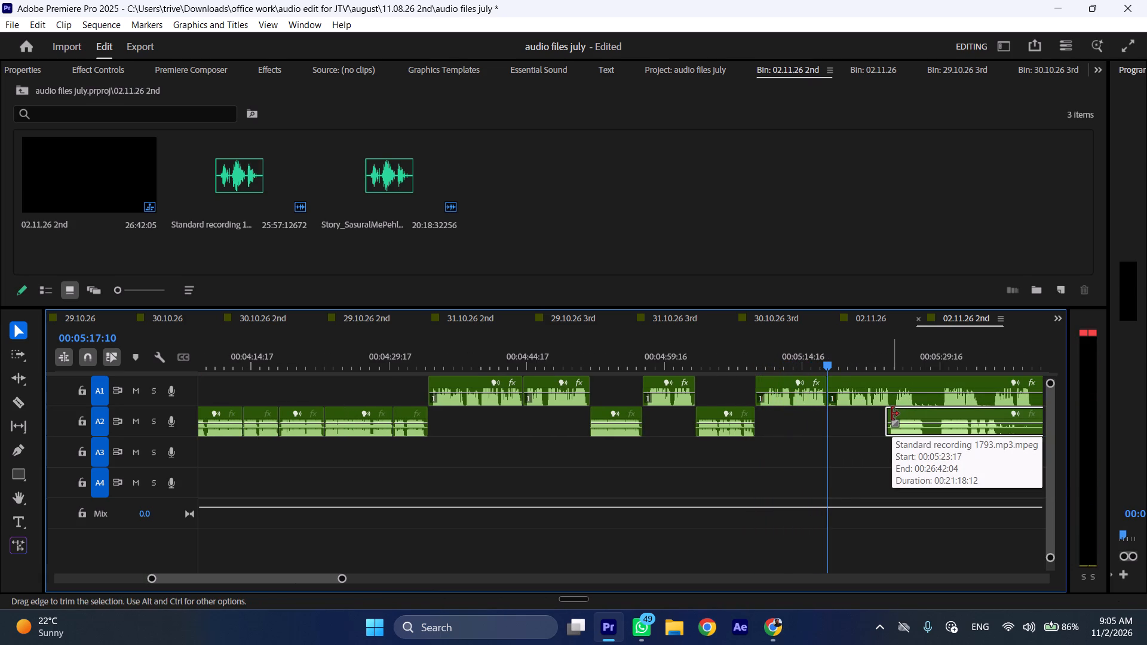
click(833, 367)
click(854, 400)
key(shift+c)
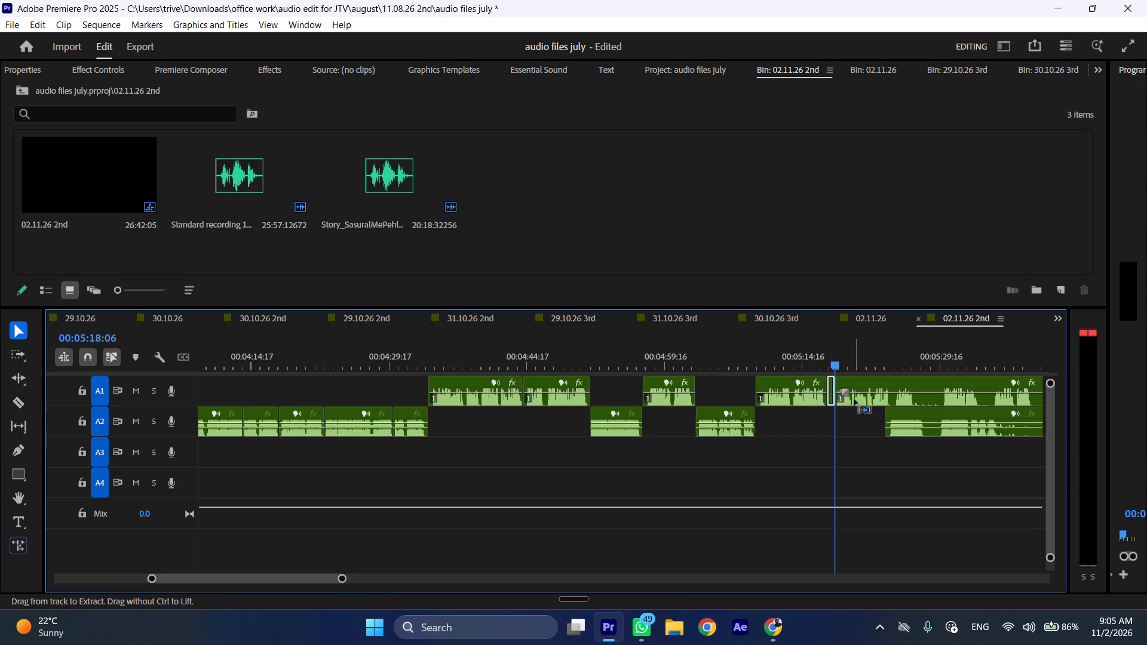
key(ctrl+shift+d)
Move the long A2 clip about 6 seconds later to make room for the A1 passage, and resume playback.
drag(898, 411, 959, 413)
key(space)
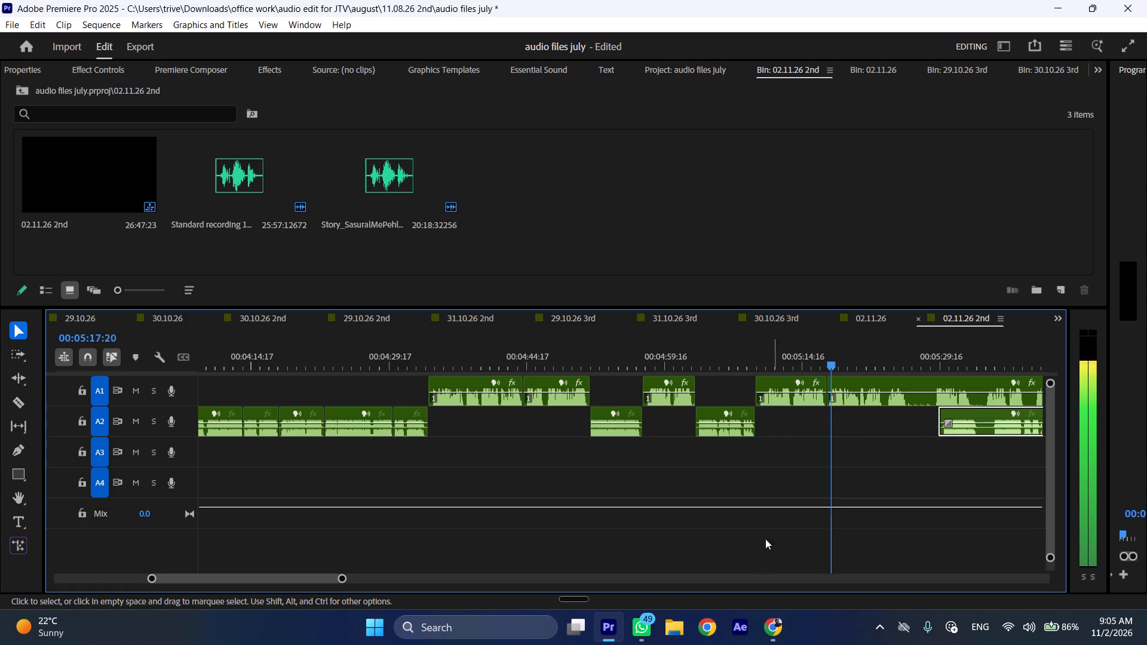
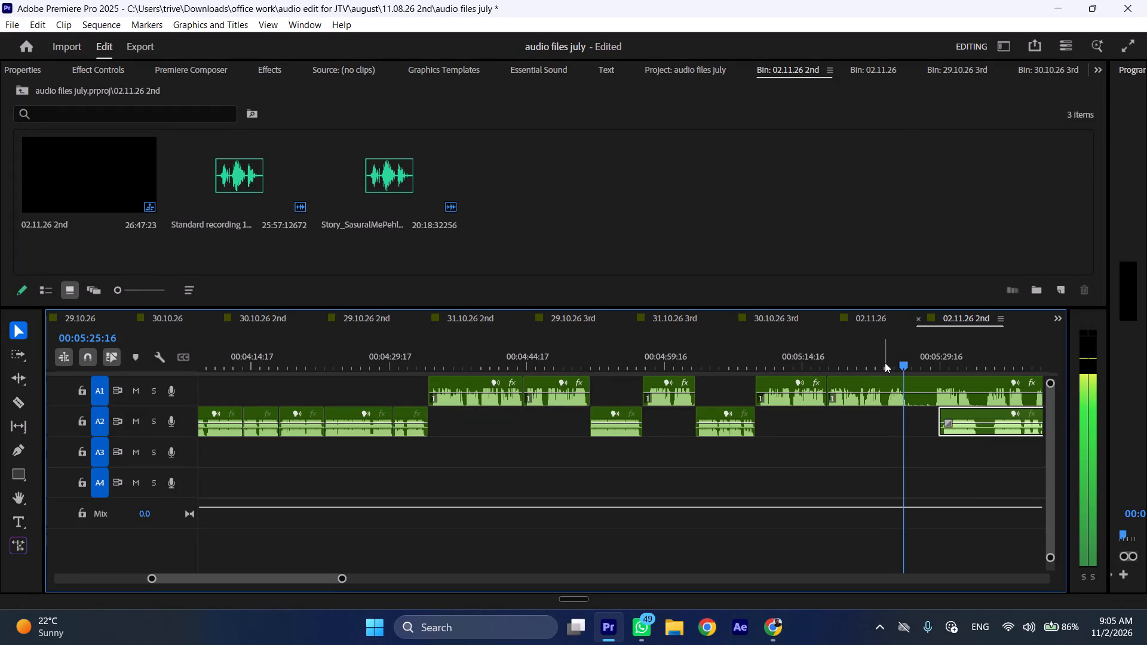
Cut the A1 clip at 00:05:23:21 and again shortly after, and remove the short pause between the cuts, closing the gap.
click(885, 363)
key(shift+c)
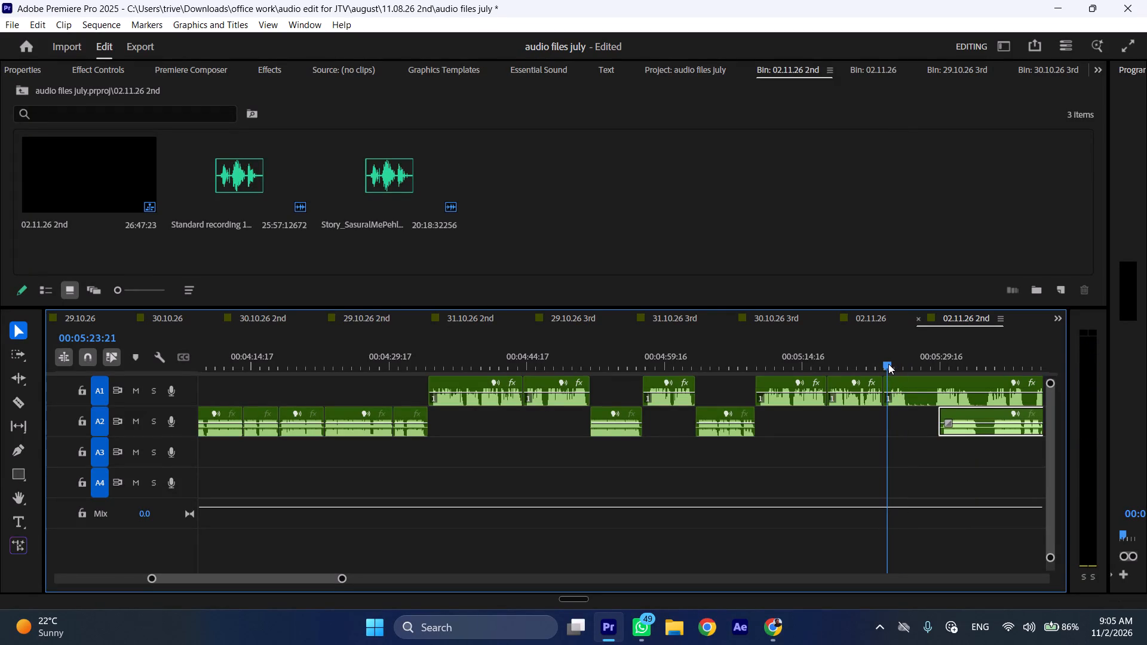
click(897, 392)
key(shift+c)
key(ctrl+shift+d)
Split the A1 clip at 00:05:25:16 and move the long A2 clip about 3 seconds earlier so it starts at that cut.
drag(895, 362, 904, 363)
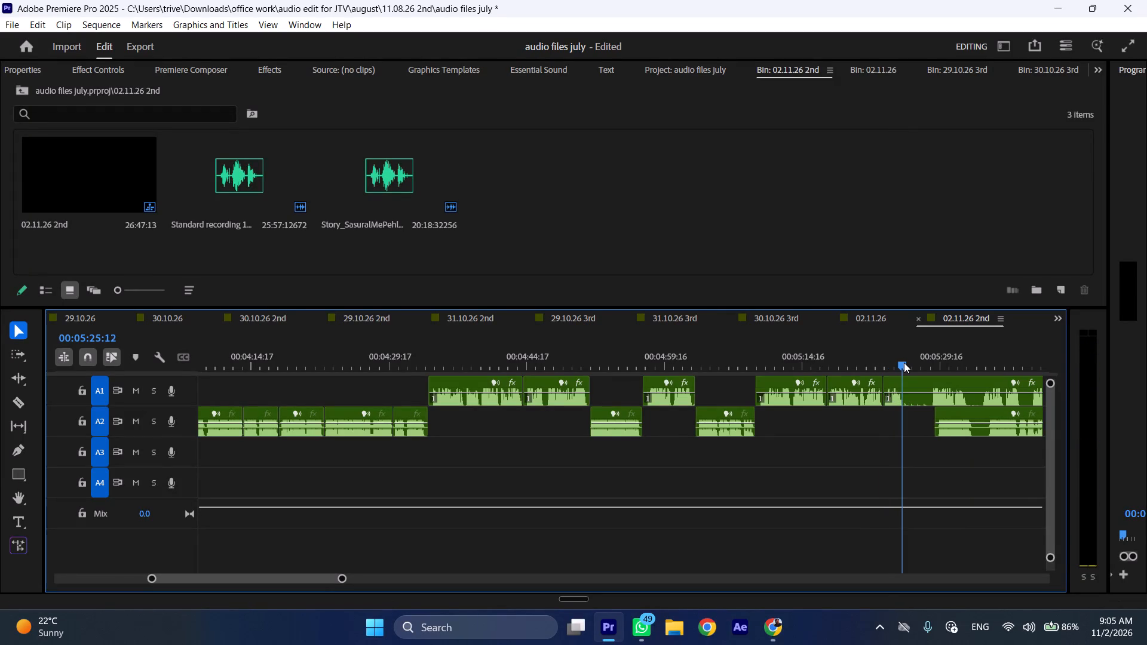
drag(904, 363, 906, 363)
key(shift+c)
drag(956, 413, 922, 414)
Move the long remaining A1 clip about 27 seconds later to make room for the A2 passage, and resume playback at faster speed.
scroll(922, 414, down, 4)
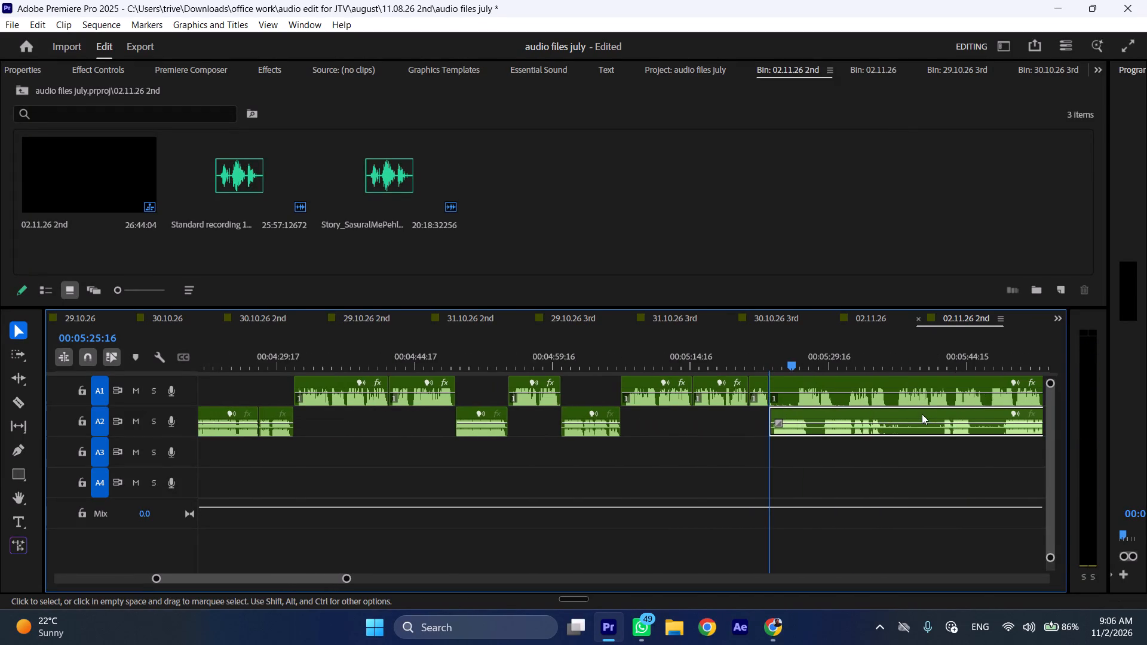
scroll(922, 414, down, 7)
drag(685, 383, 930, 381)
key(space)
key(l)
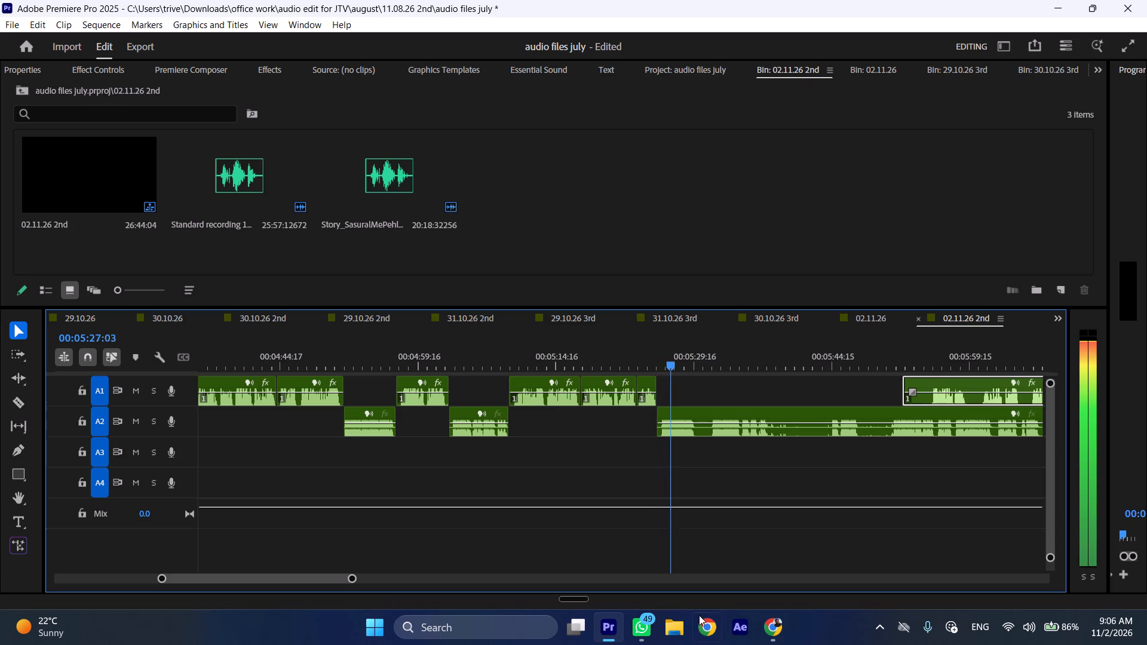
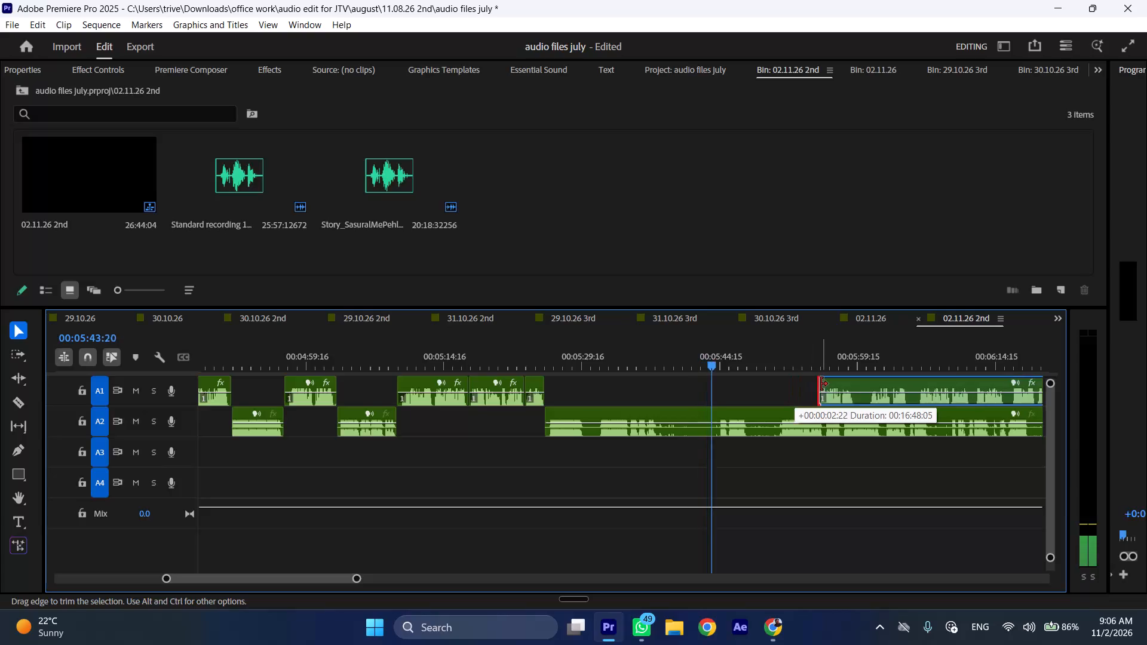
Move the long remaining A1 clip about 14 seconds later to leave more room for the A2 passage.
drag(846, 383, 975, 385)
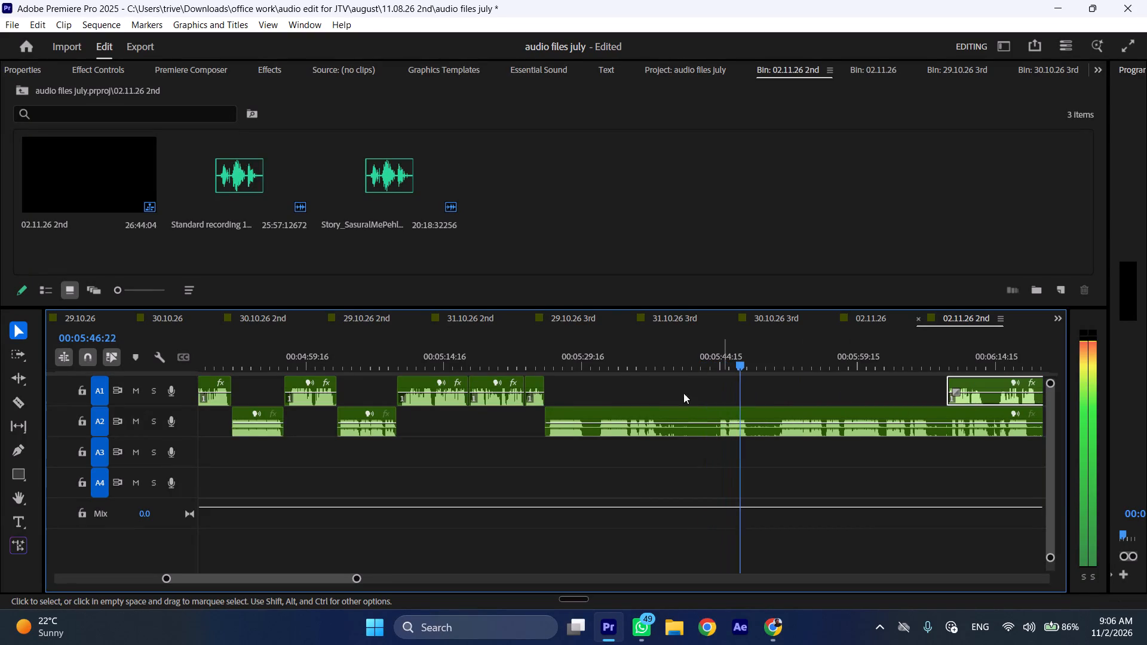
Cut the long A2 clip at 00:05:31:14 and remove its opening portion before the cut, closing the gap.
click(602, 349)
click(624, 408)
key(shift+c)
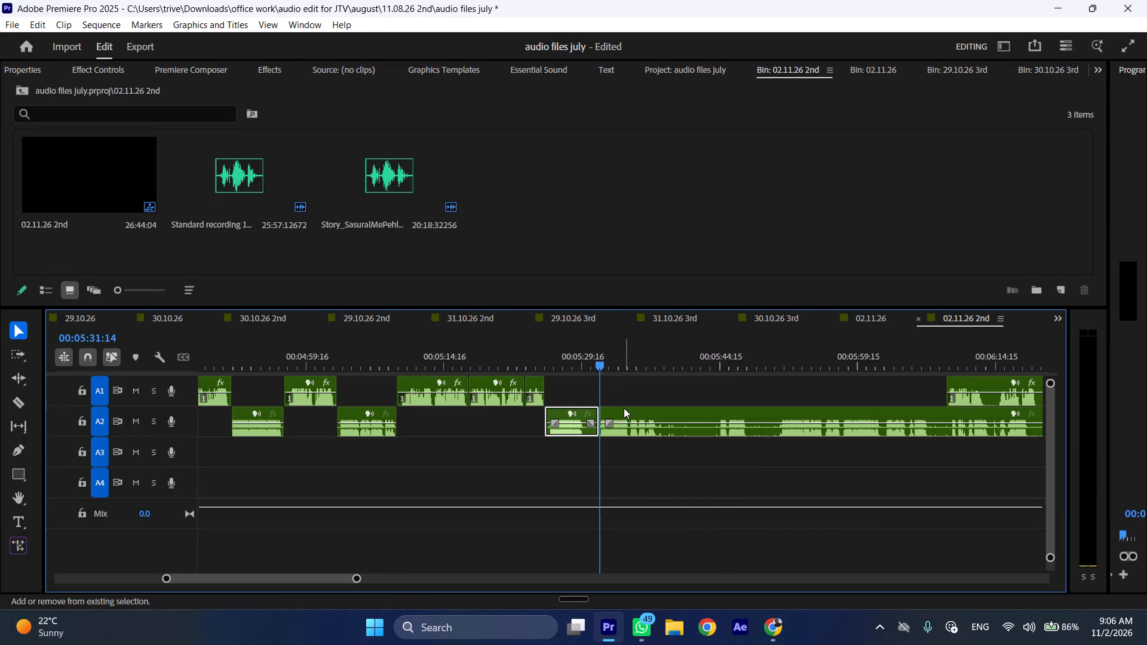
key(ctrl+shift+d)
Cut the A2 clip at 00:05:28:23 and about 10 seconds further on, and remove the passage between the cuts, closing the gap.
key(space)
text(l)
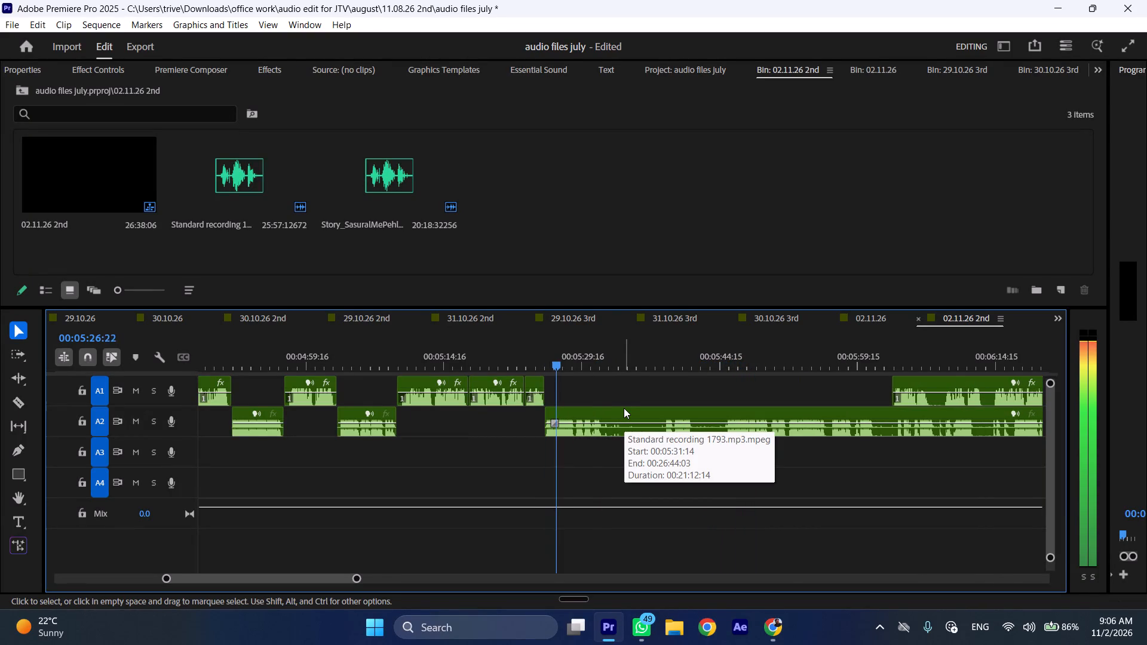
key(space)
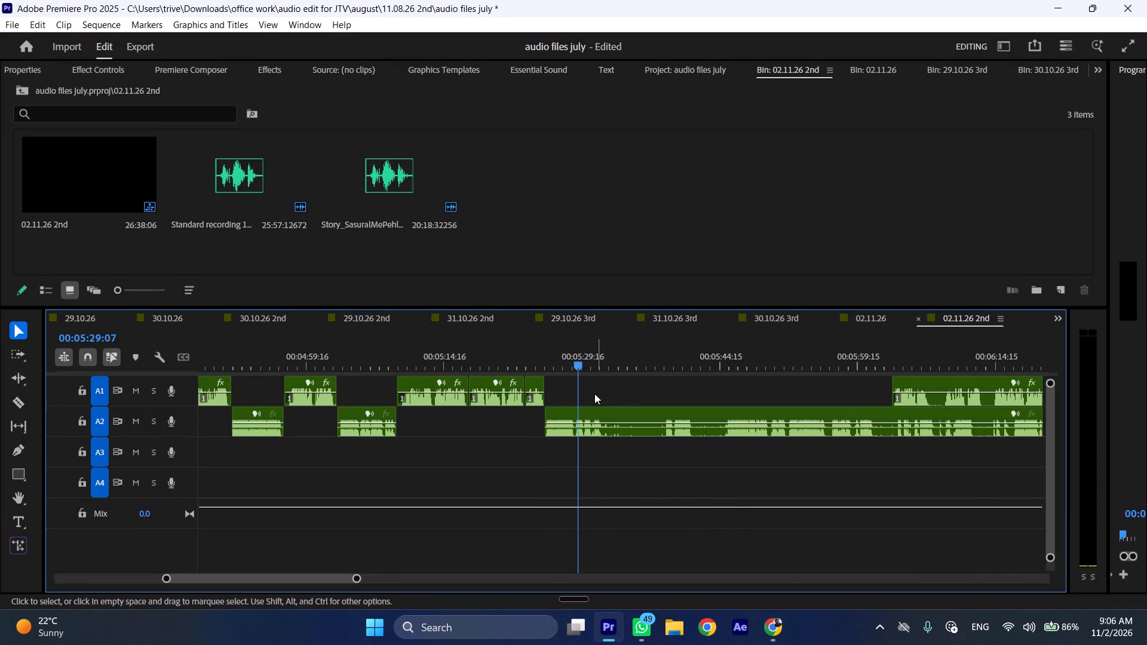
key(space)
drag(580, 357, 578, 356)
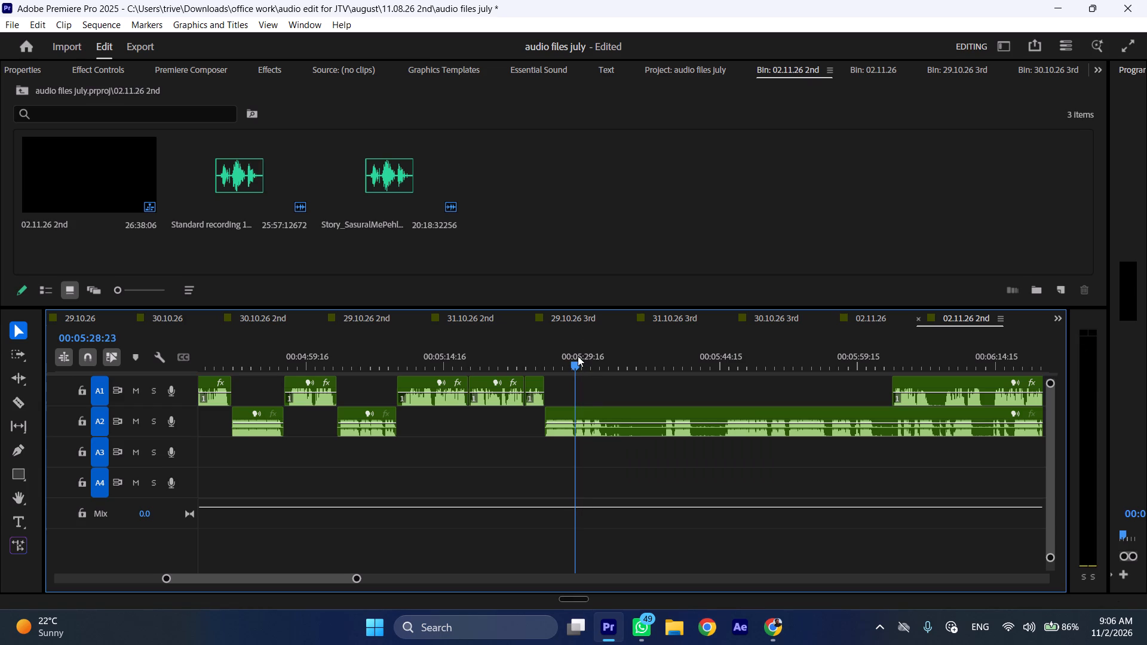
drag(578, 356, 729, 358)
key(shift+c)
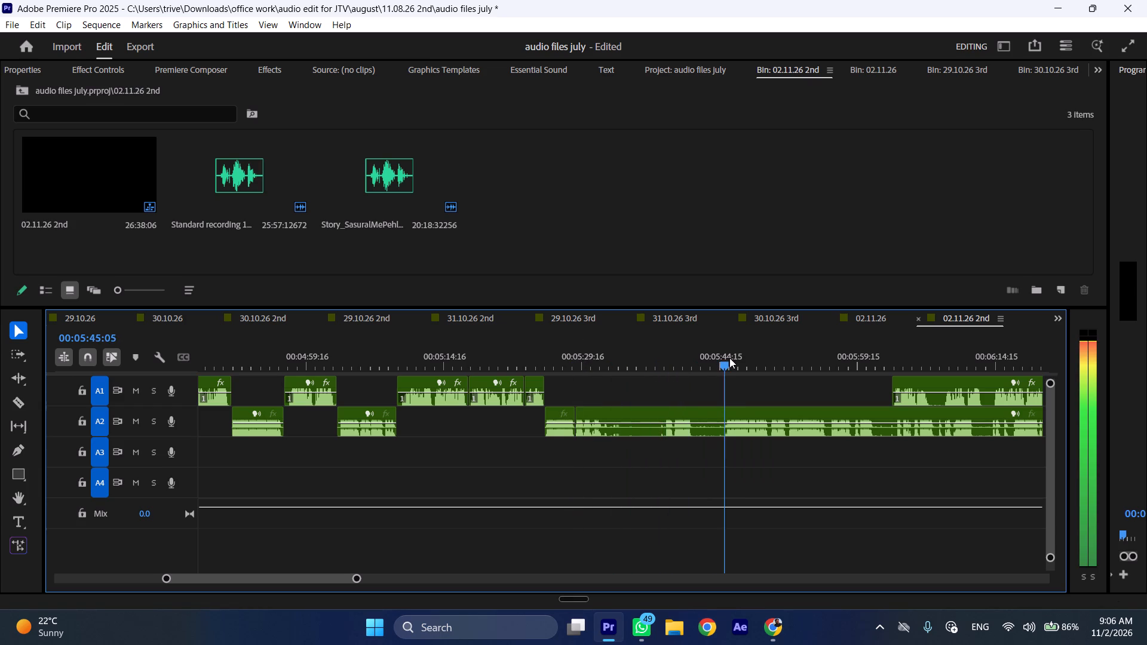
drag(729, 358, 726, 357)
key(space)
drag(726, 357, 667, 357)
click(692, 424)
key(shift+c)
key(ctrl+shift+d)
Cut the A2 clip at 00:05:31:22 and about 3 seconds further on, and remove the passage between the cuts, closing the gap.
key(space)
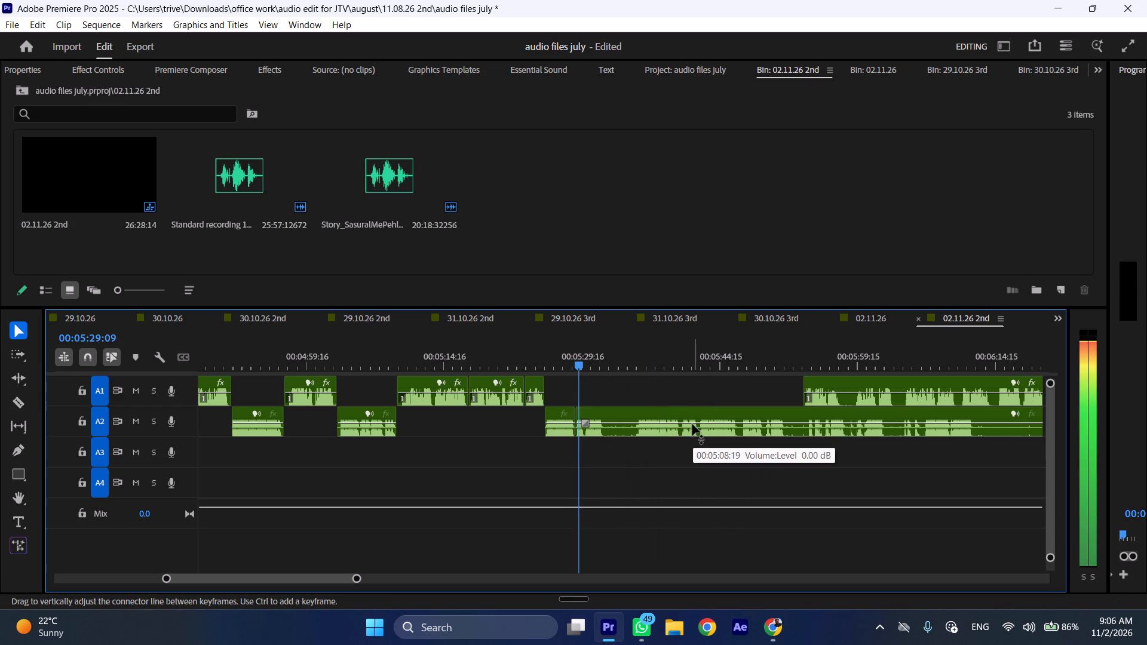
text(l)
key(space)
key(shift+c)
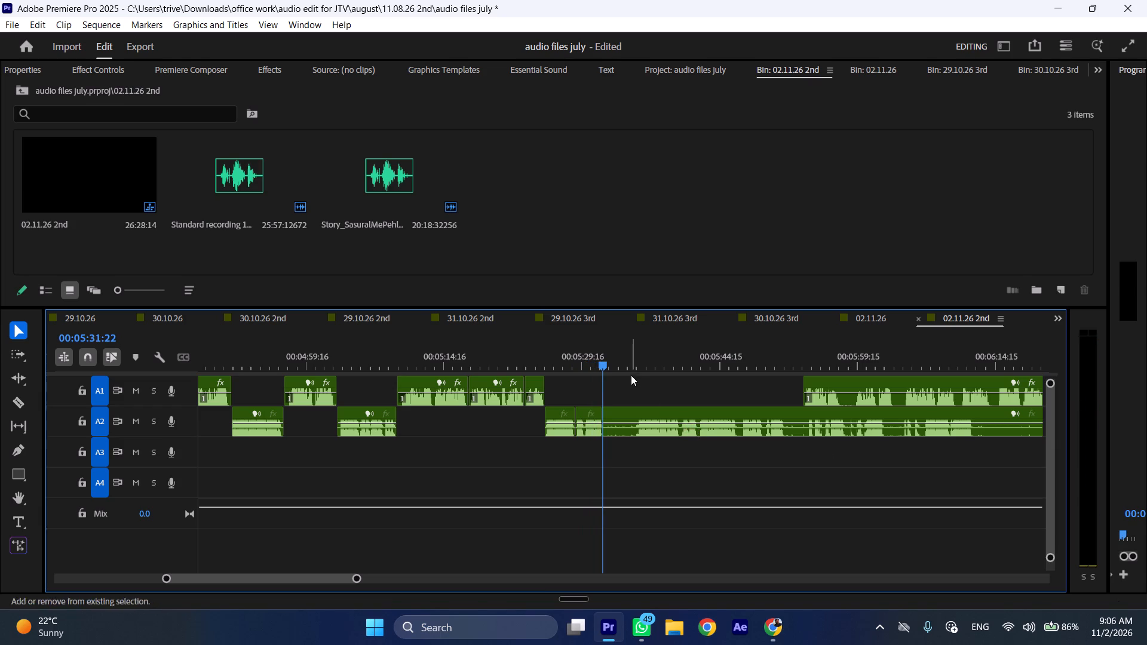
click(634, 364)
click(660, 411)
key(shift+c)
key(ctrl+shift+d)
Cut the A2 clip at 00:05:32:07 and remove the short piece just before that cut, closing the gap.
key(space)
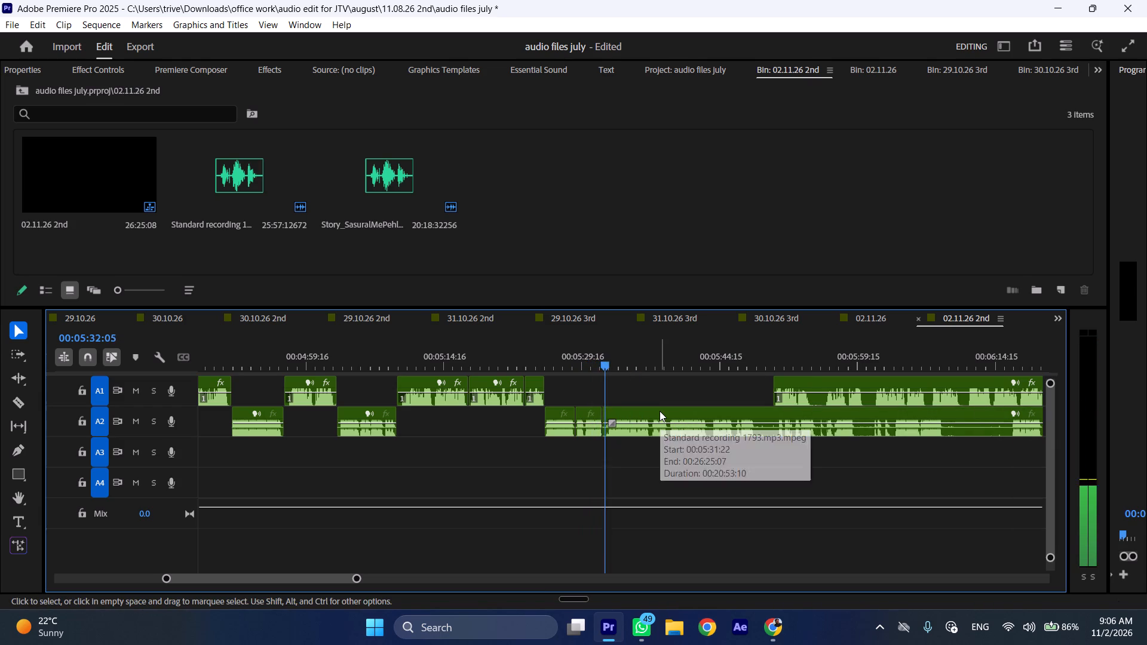
text(l)
click(606, 358)
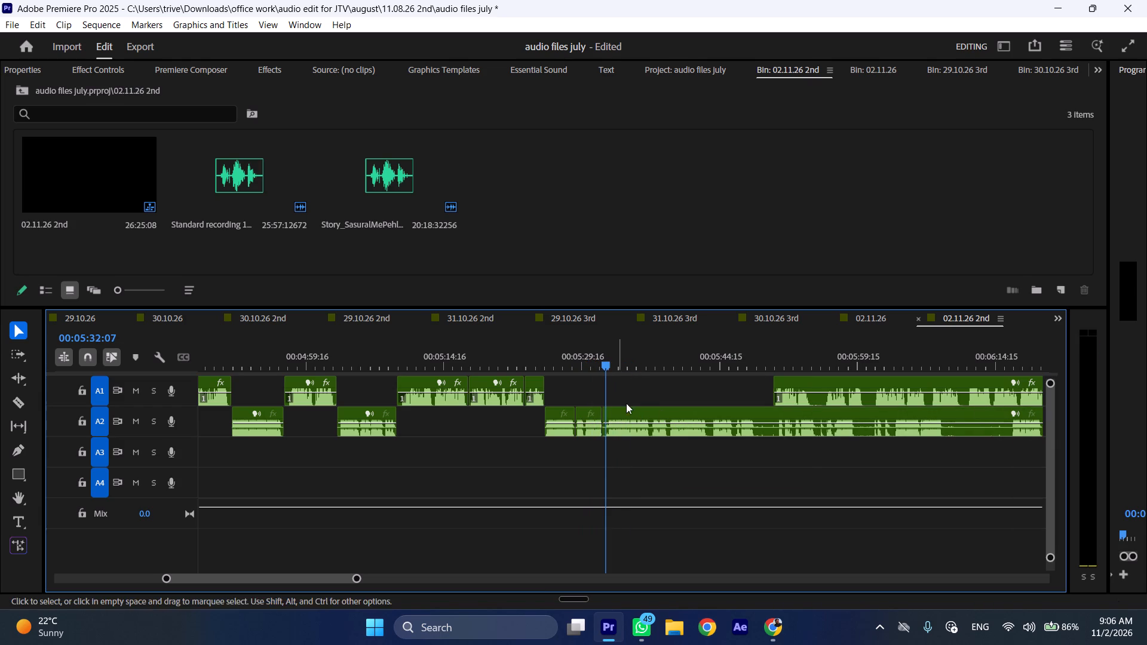
click(630, 414)
key(shift+c)
key(ctrl+shift+d)
Replay the shortened A2 passage from 00:05:26:09 at faster speed to check the new cuts.
drag(579, 368, 554, 374)
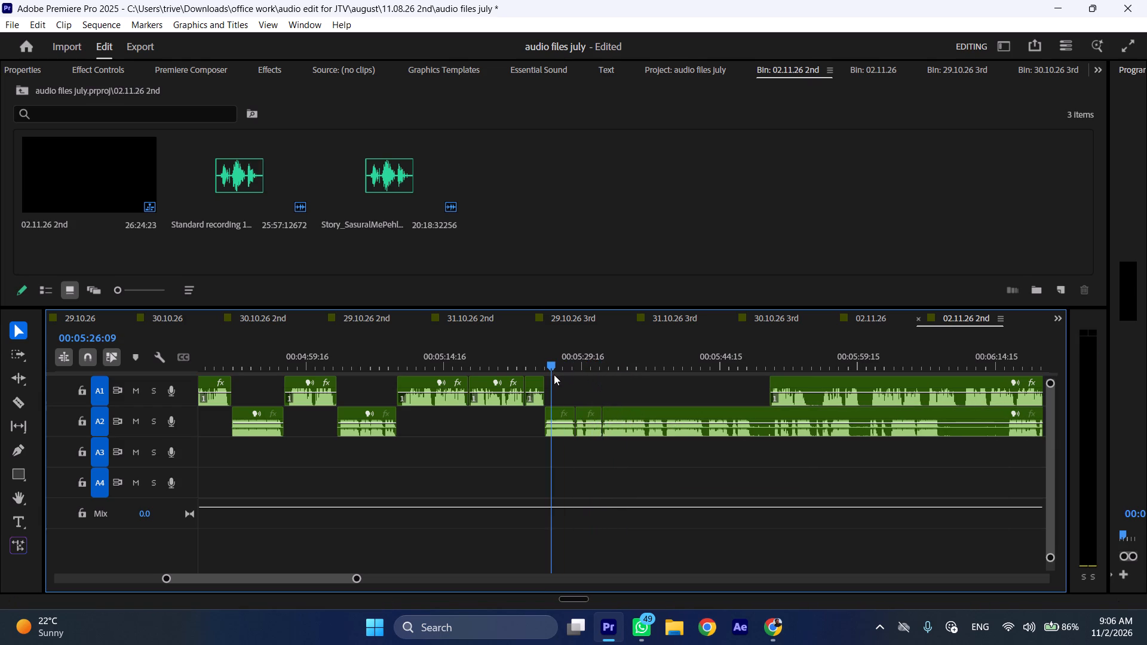
key(space)
key(l)
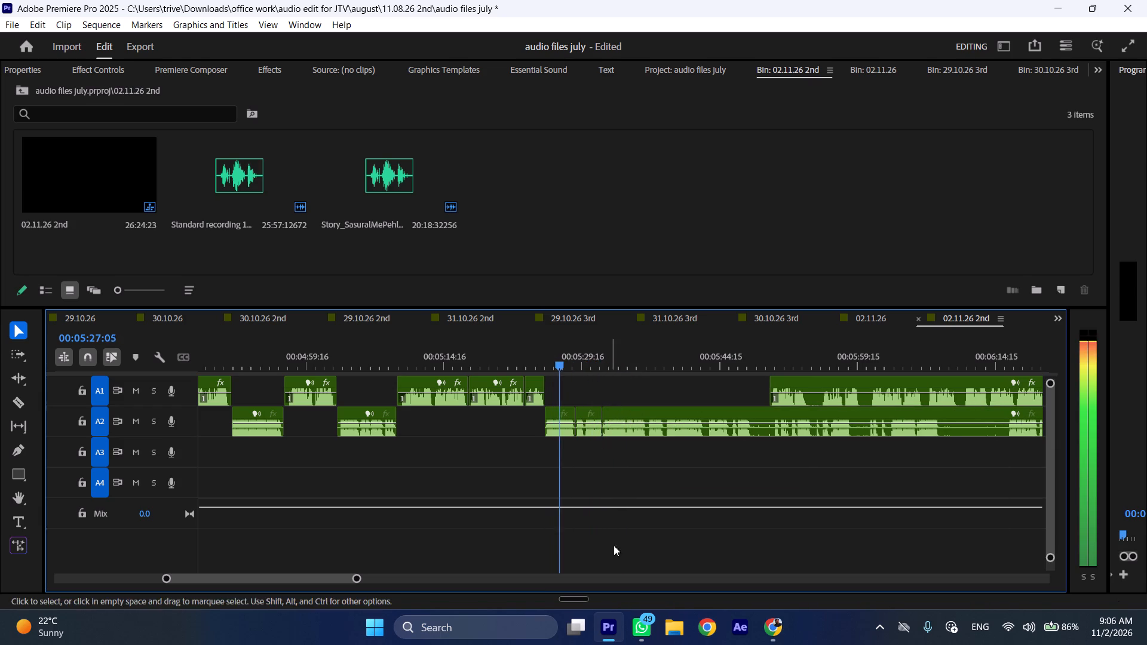
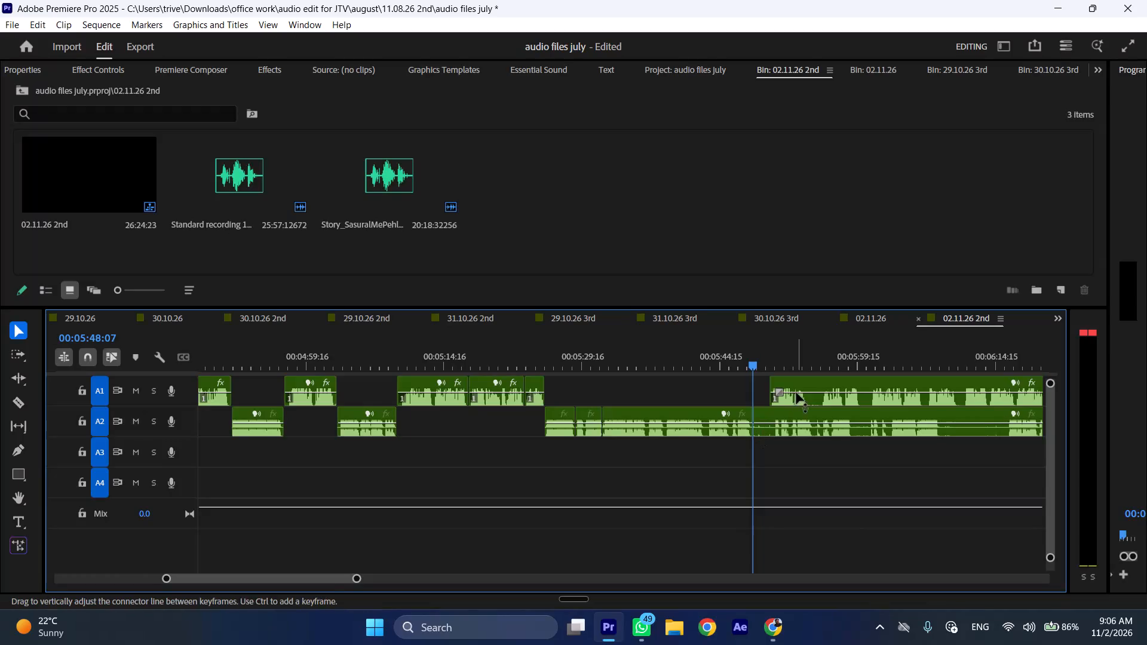
Move the next A1 clip to start at 00:05:48:07, against the finished A2 passage, and shift the remaining A2 clip to about 00:06:06.
drag(798, 382, 780, 381)
drag(773, 413, 943, 419)
Play the A1 clip at faster speed from 00:05:48:07 and cut it at 00:05:52:10.
key(space)
key(l)
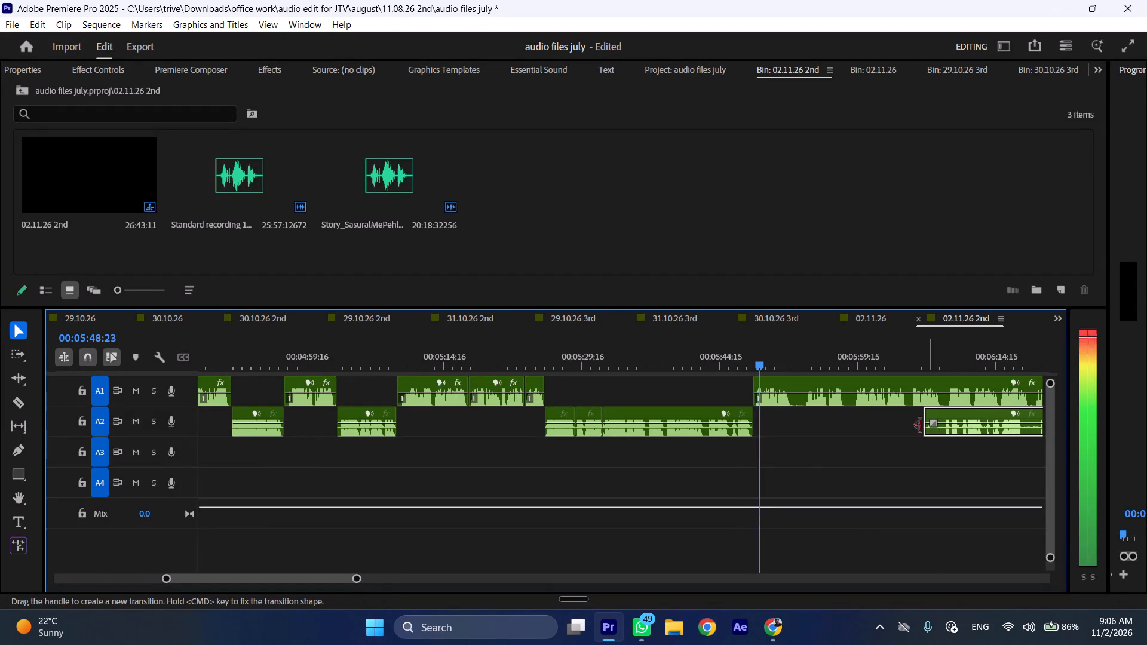
scroll(761, 465, down, 6)
key(space)
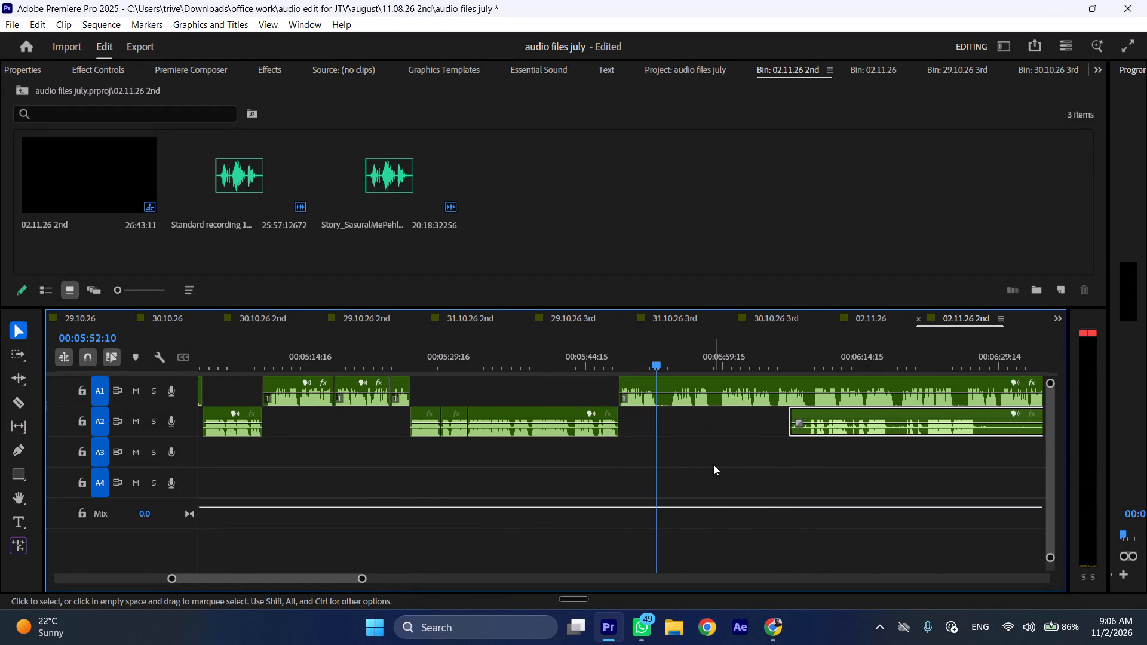
text(C)
Move the A2 clip to start at the 00:05:52:10 cut and shift the remaining A1 clip to about 00:06:18.
drag(799, 411, 818, 411)
drag(840, 412, 694, 417)
drag(684, 379, 914, 391)
key(space)
key(l)
drag(895, 383, 905, 382)
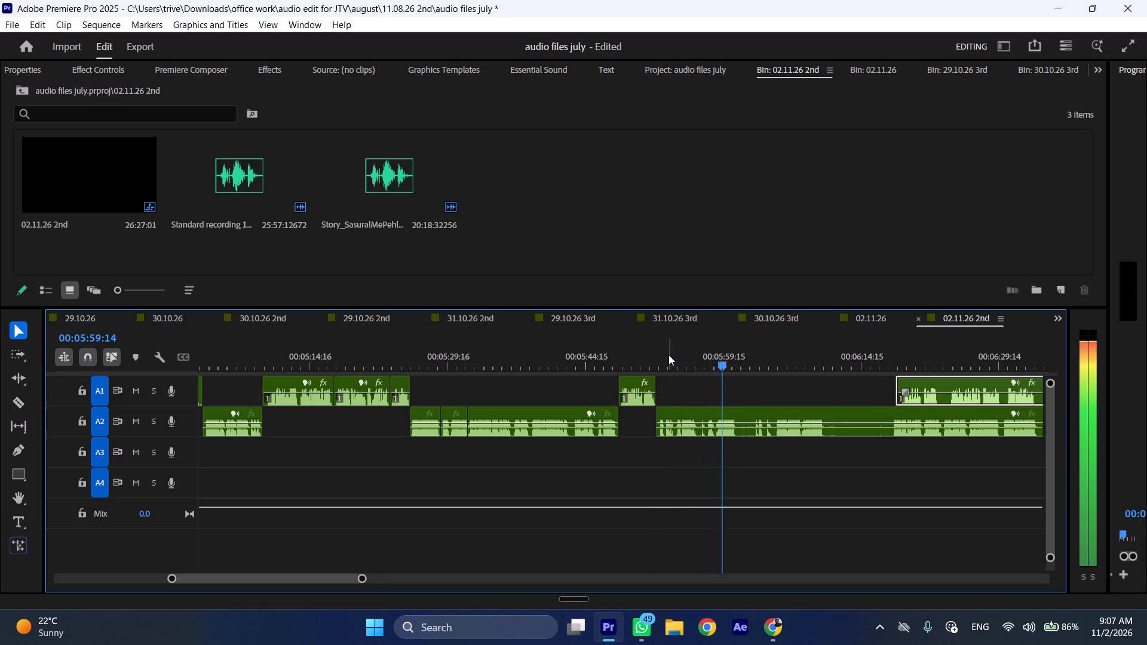
Cut the A2 clip at 00:05:54:09 and remove its opening piece before that point, closing the gap.
drag(668, 355, 676, 355)
key(space)
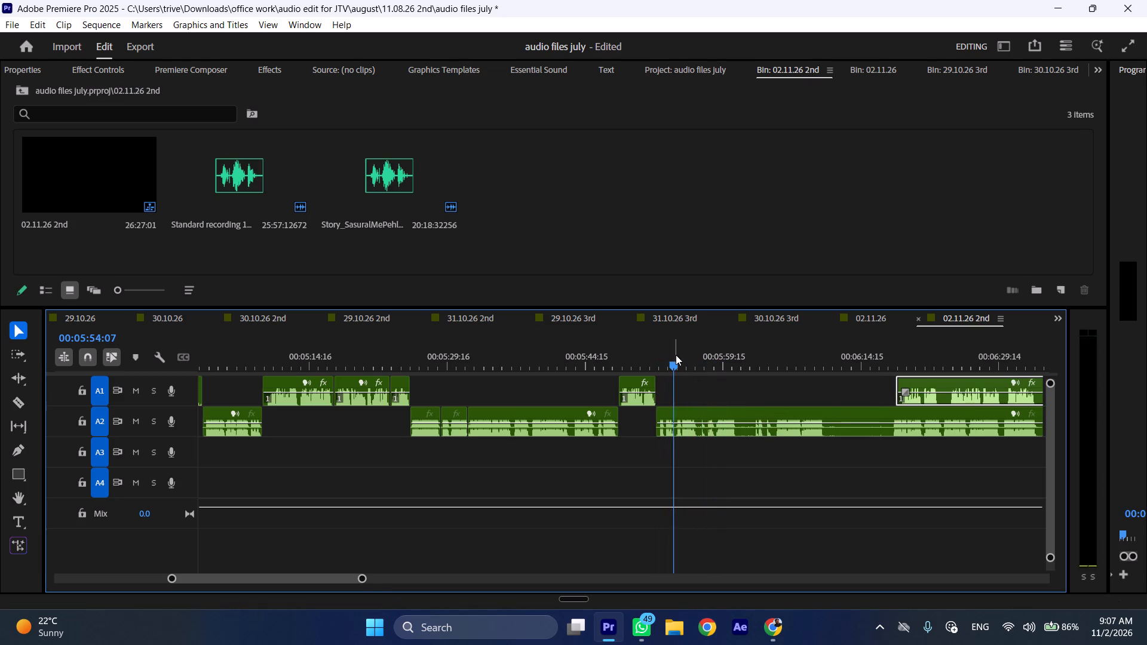
click(677, 355)
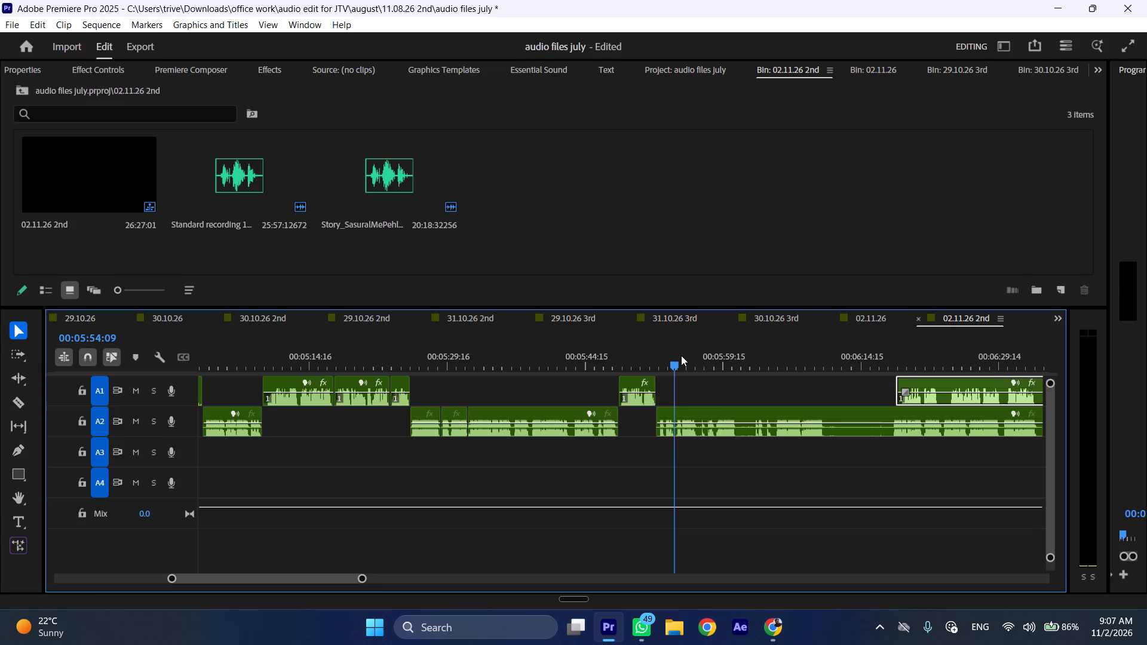
click(710, 410)
key(shift+c)
key(ctrl+shift+d)
Play the trimmed A2 clip at faster speed and cut it at 00:05:59:09.
key(space)
text(l)
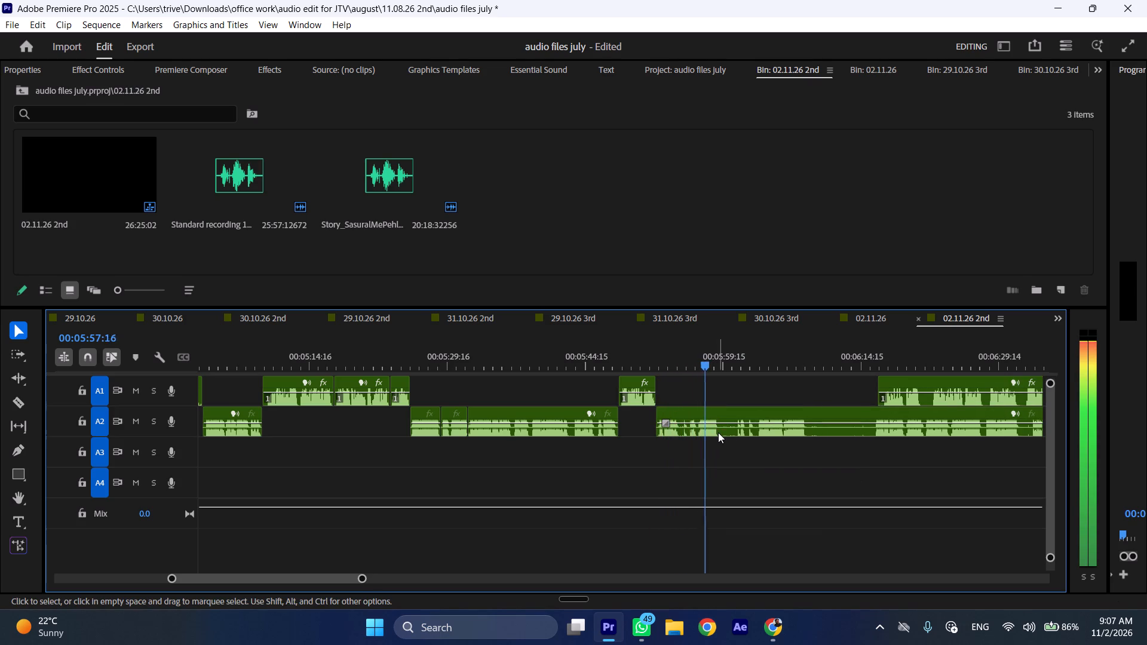
key(space)
text(C)
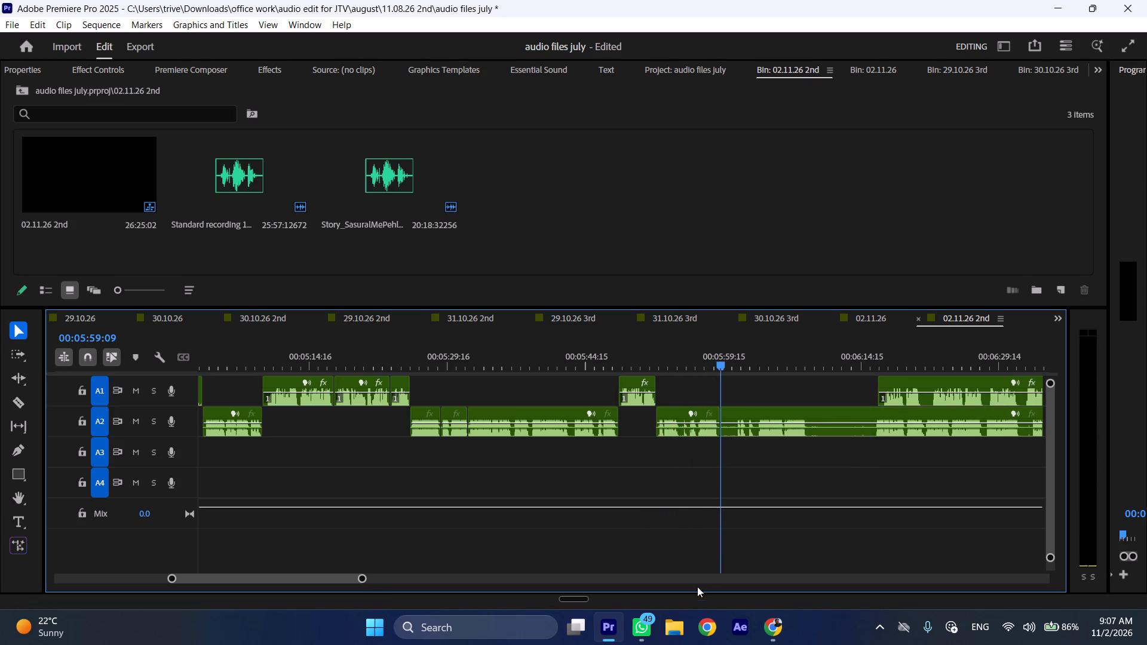
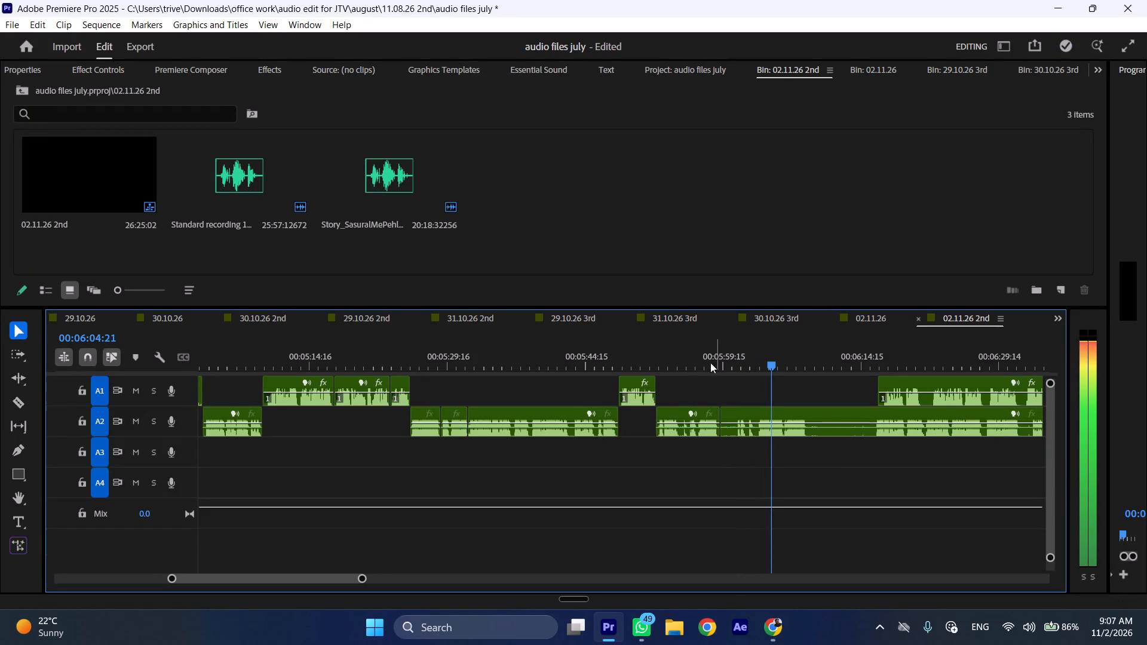
Cut the A2 recording at 00:05:55:01 and 00:06:02:06 and remove the passage between those cuts, closing the gap.
click(686, 358)
text(C)
key(space)
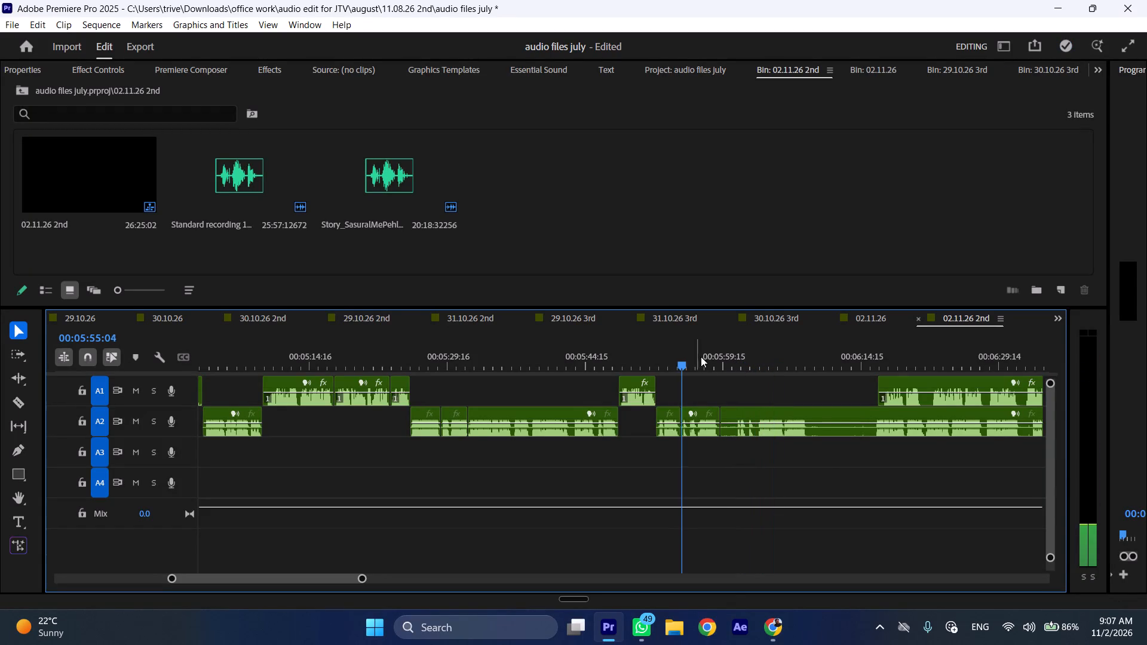
drag(740, 352, 749, 353)
click(769, 420)
key(shift+c)
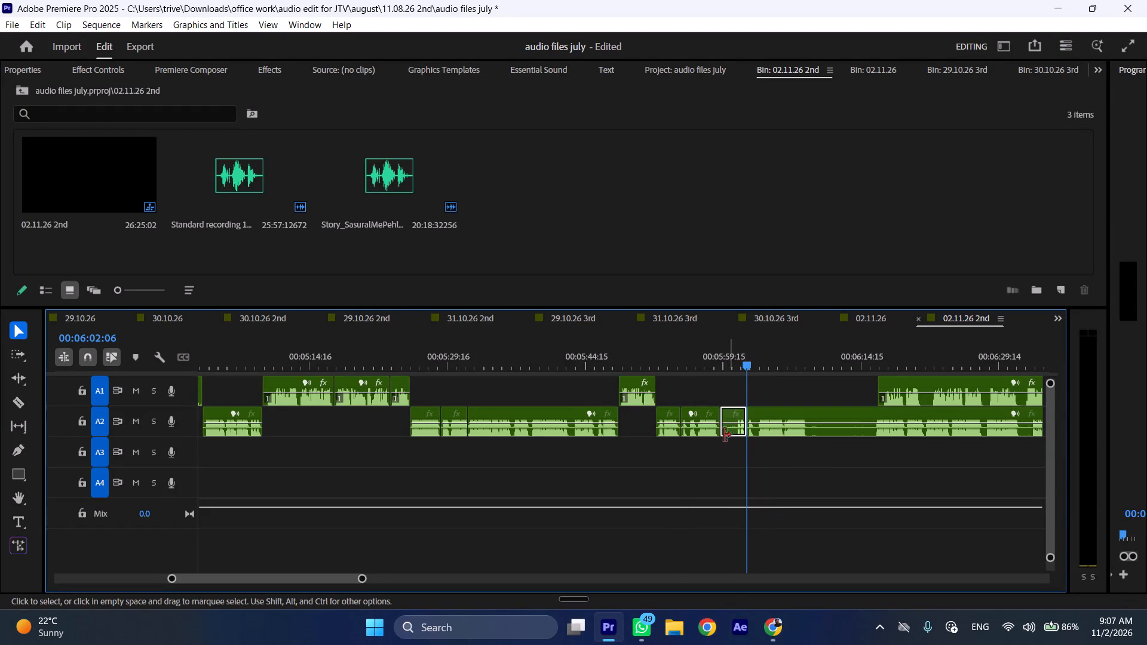
drag(702, 451, 737, 430)
key(ctrl+shift+d)
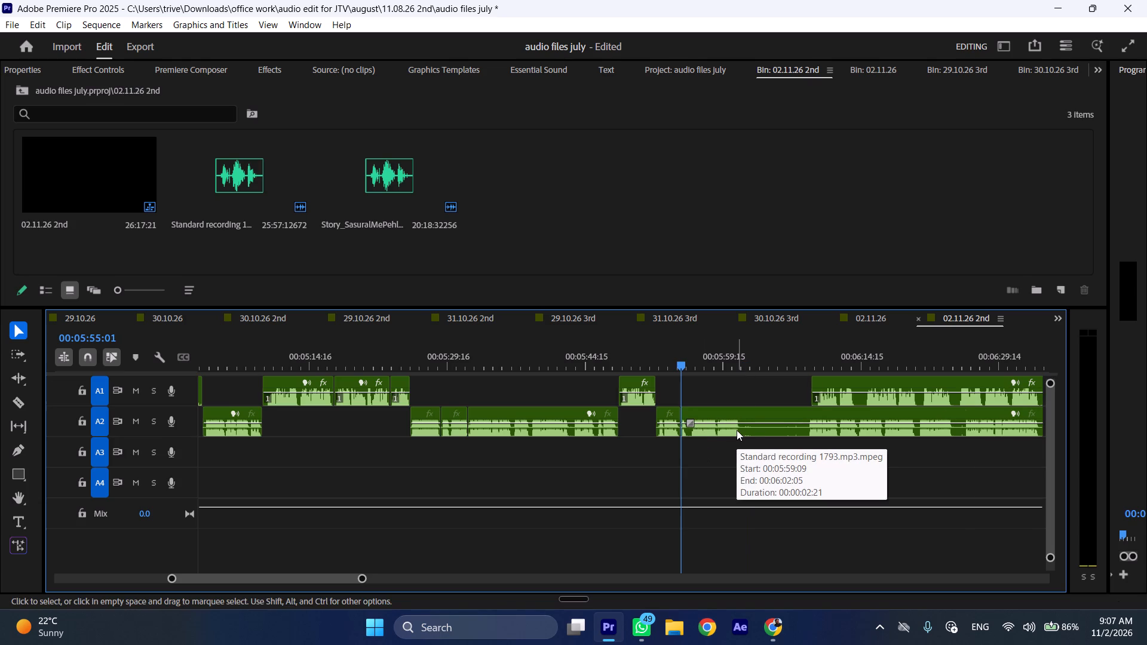
Play the A2 clip at faster speed from 00:05:55:01 and cut it at 00:06:01:16.
key(space)
text(l)
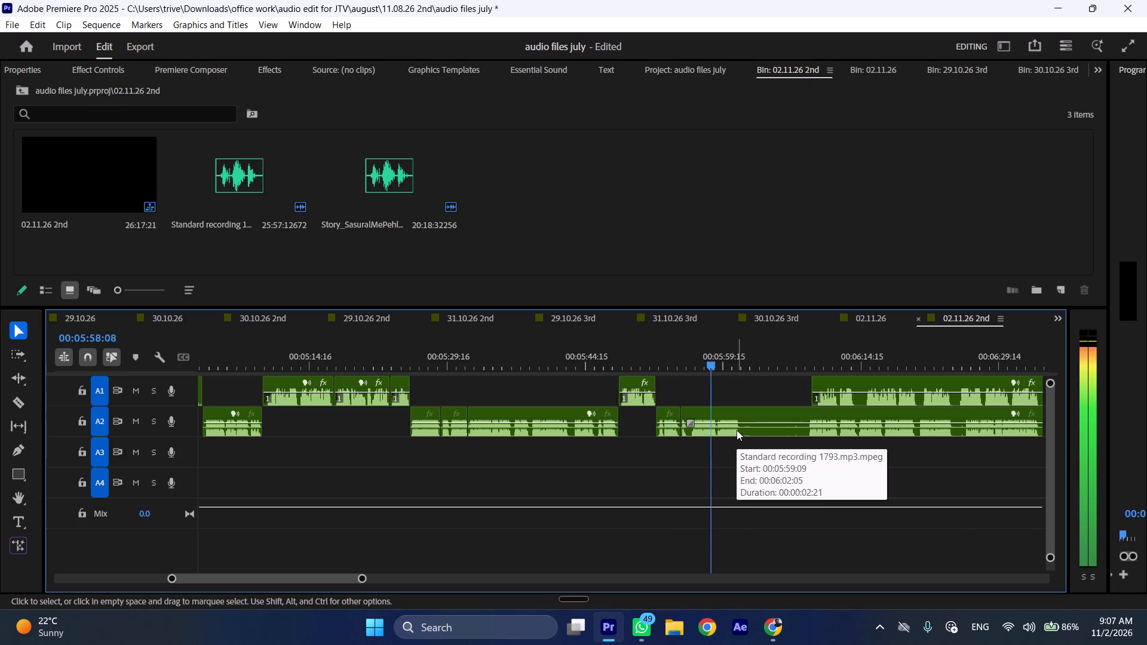
key(space)
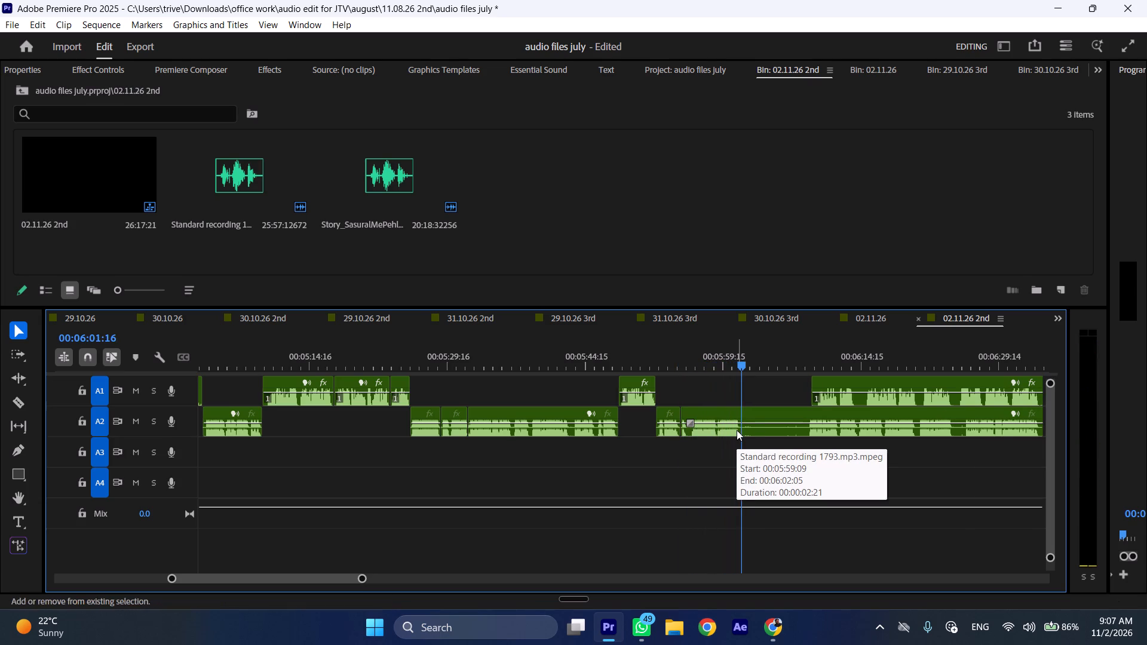
text(C)
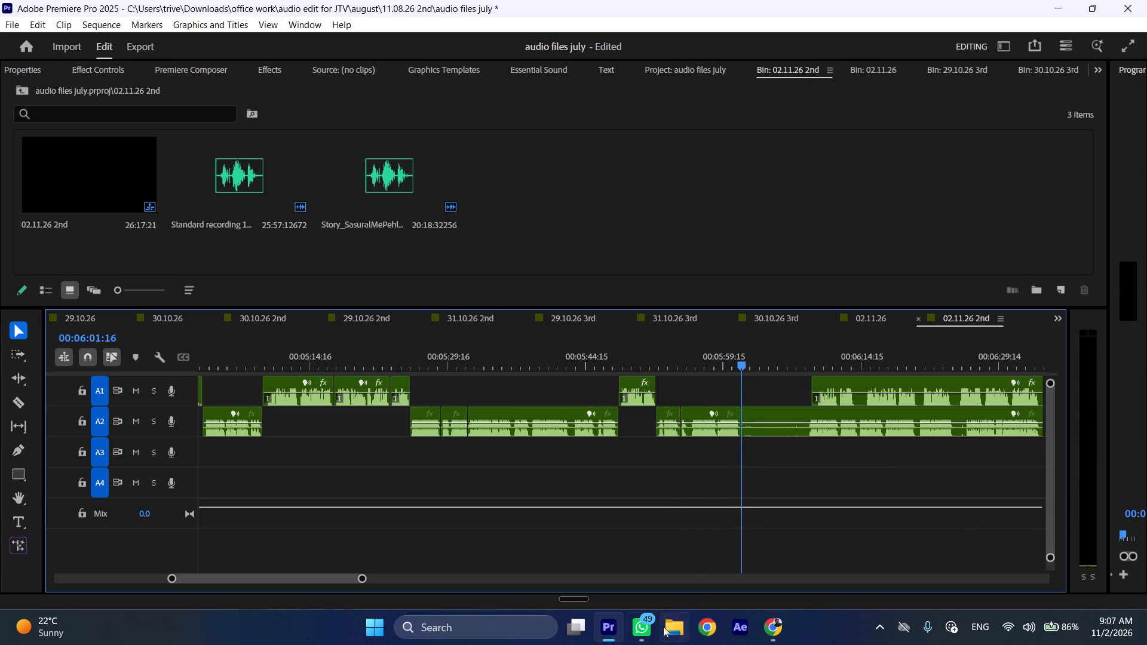
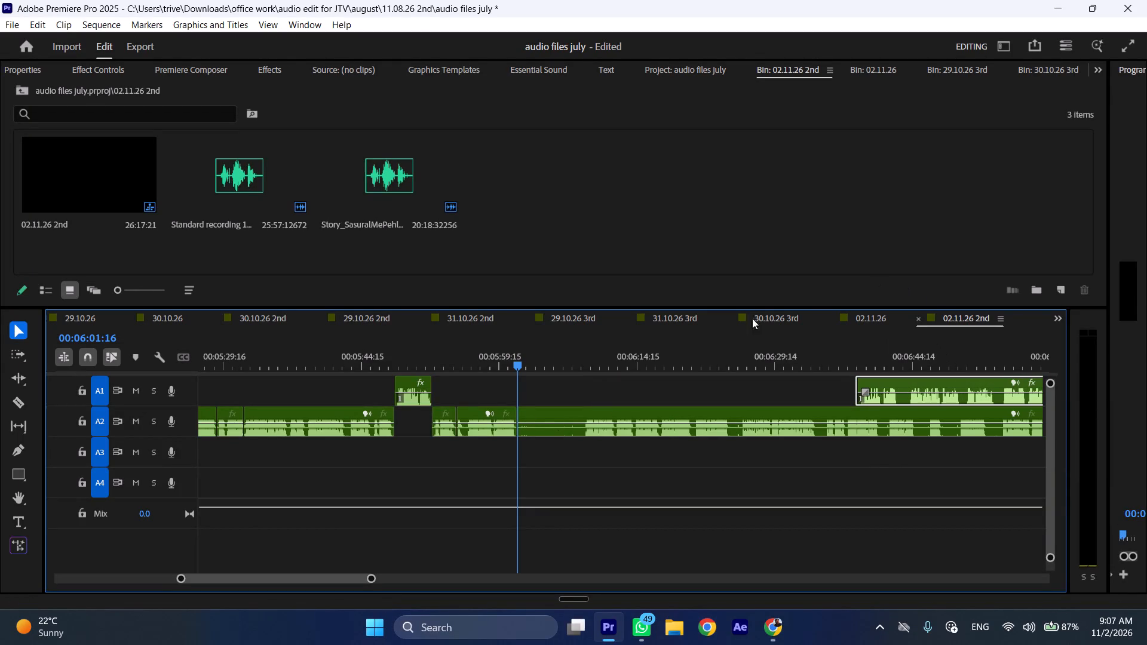
Cut the A2 clip at 00:06:08:16 and remove the silent passage from 00:06:01:16 up to that point, closing the gap.
click(581, 343)
click(598, 414)
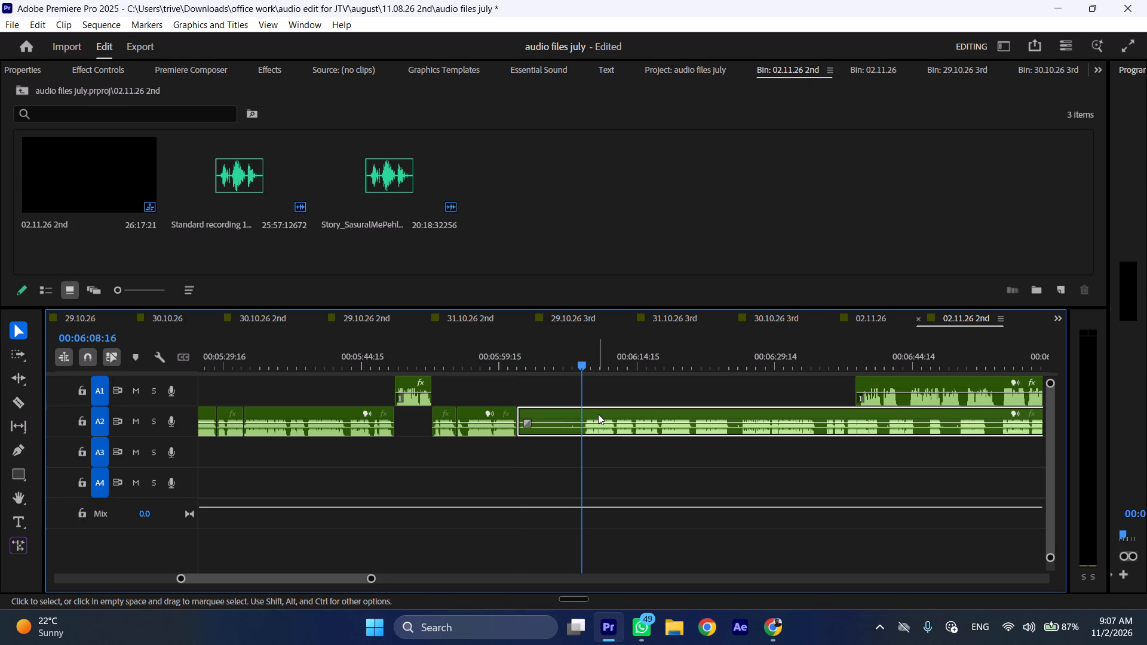
key(shift+c)
key(ctrl+shift+d)
Play the A2 clip at faster speed from 00:06:01:16 to check the next passage.
key(space)
text(l)
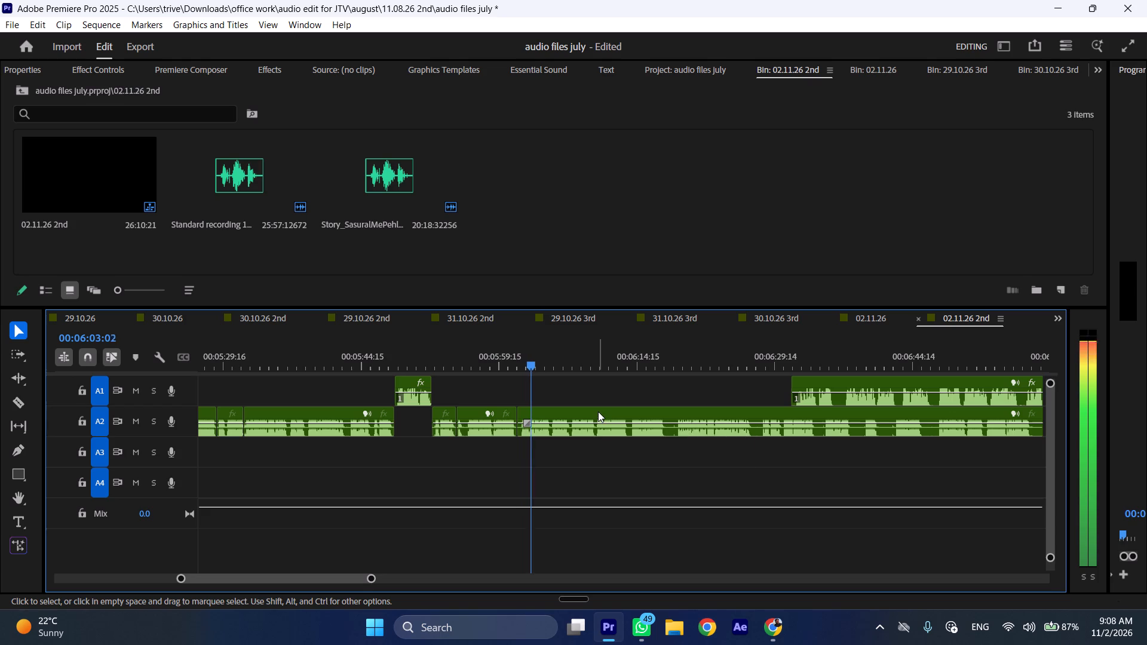
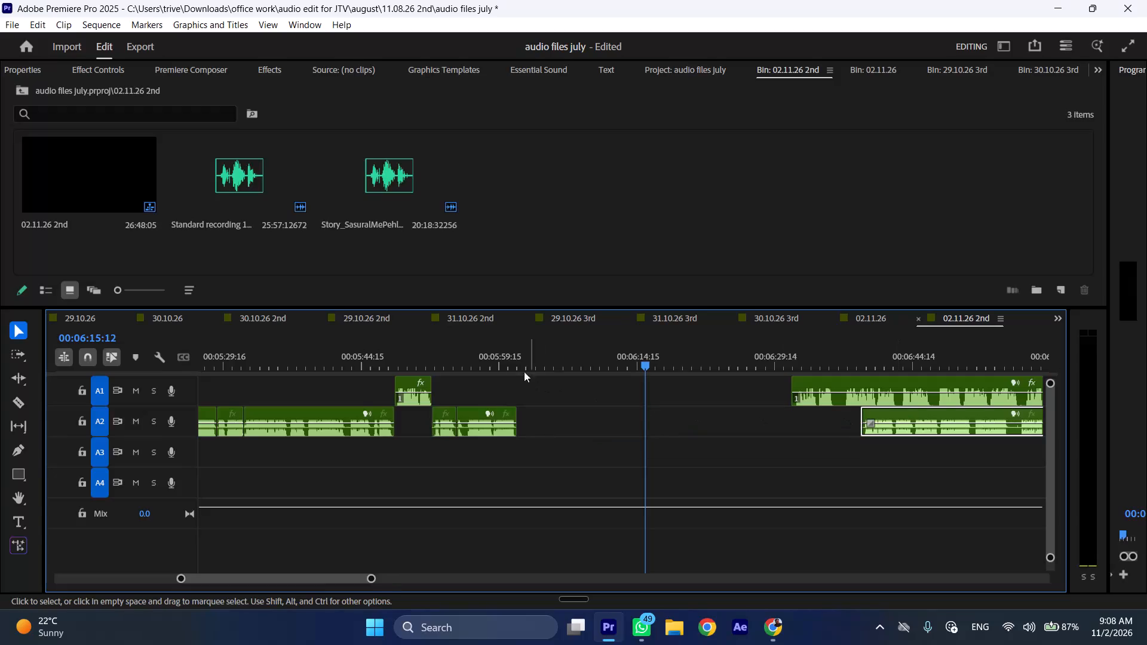
Play the sequence from about 00:05:59 to review the end of the last trimmed A2 clip before the gap.
click(490, 349)
key(space)
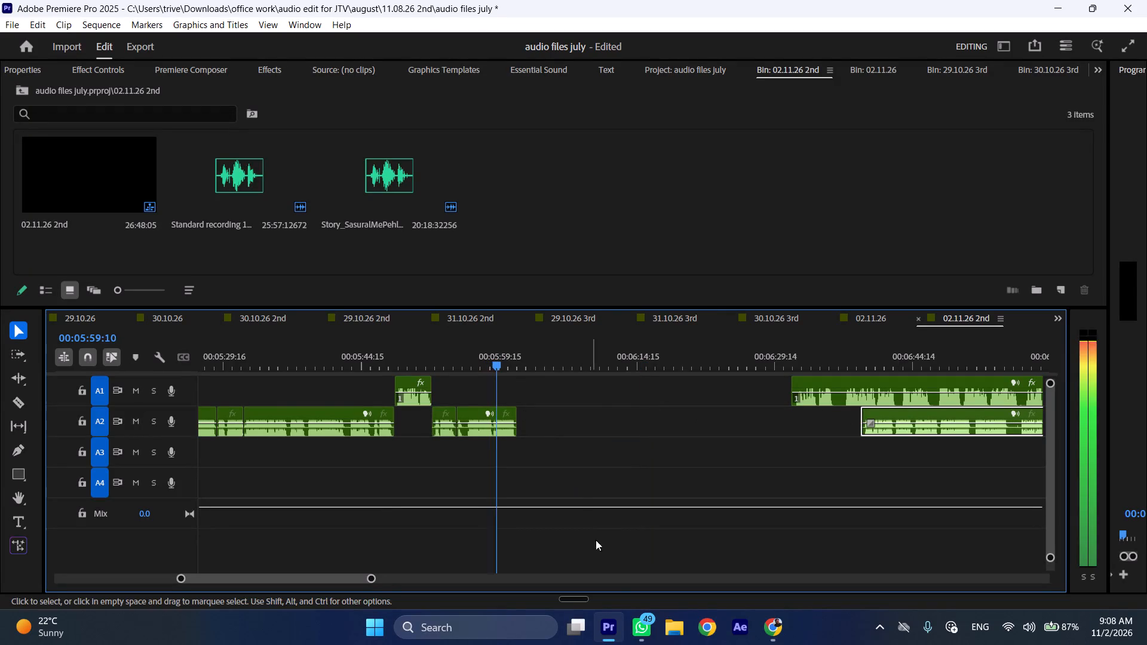
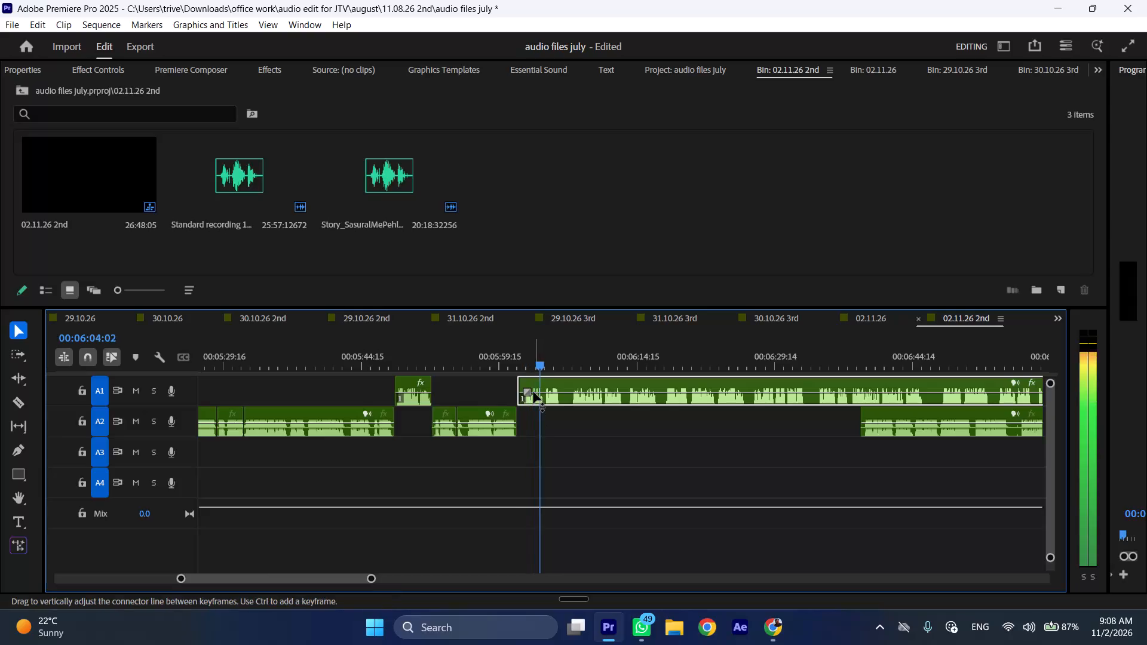
Cut out the A1 passage from about 00:06:06:09 to 00:06:07:15 and close the gap.
key(space)
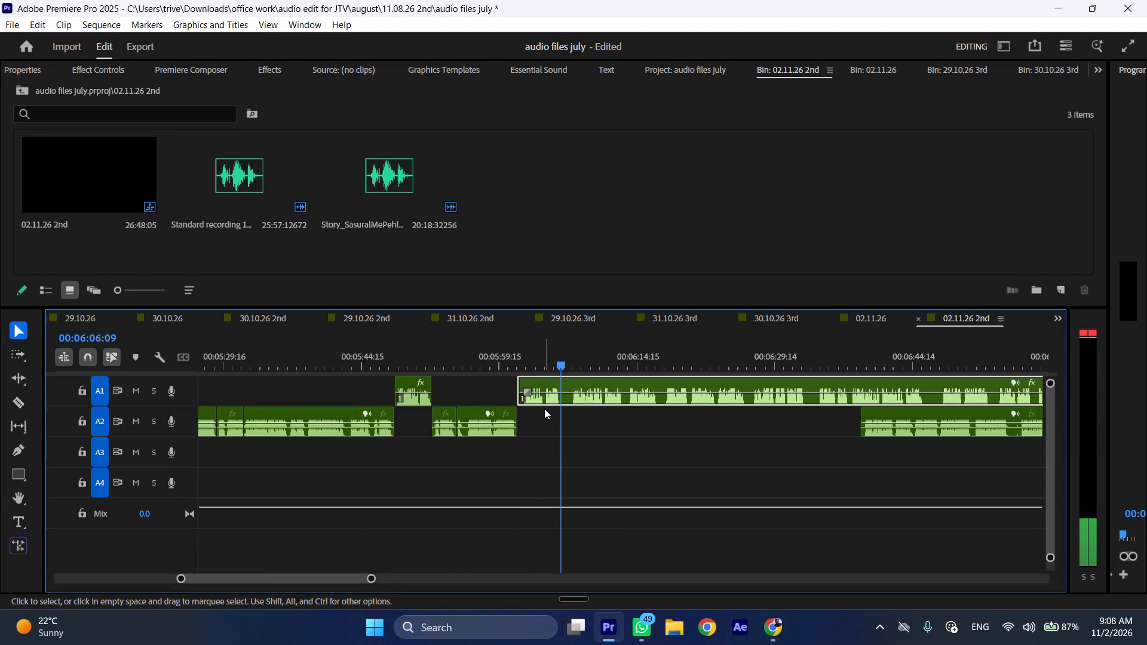
key(shift+c)
click(574, 357)
click(590, 395)
key(shift+c)
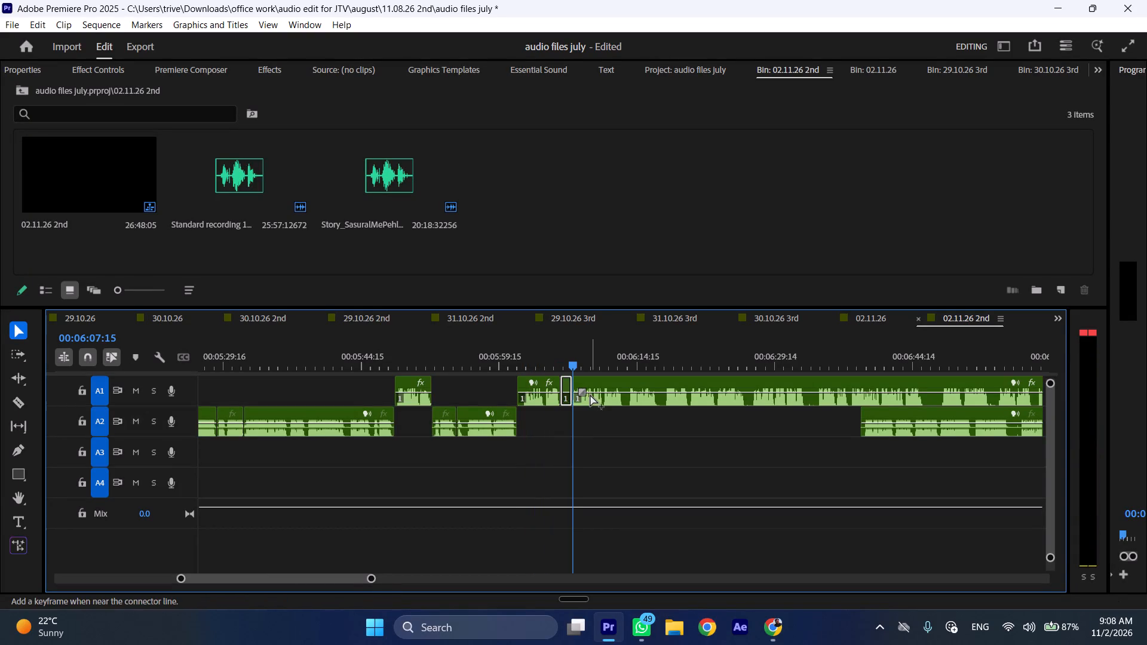
key(ctrl+shift+d)
Play on, cut out the A1 passage from about 00:06:09:19 to 00:06:12:06, and close the gap.
key(space)
text(l)
scroll(612, 389, down, 5)
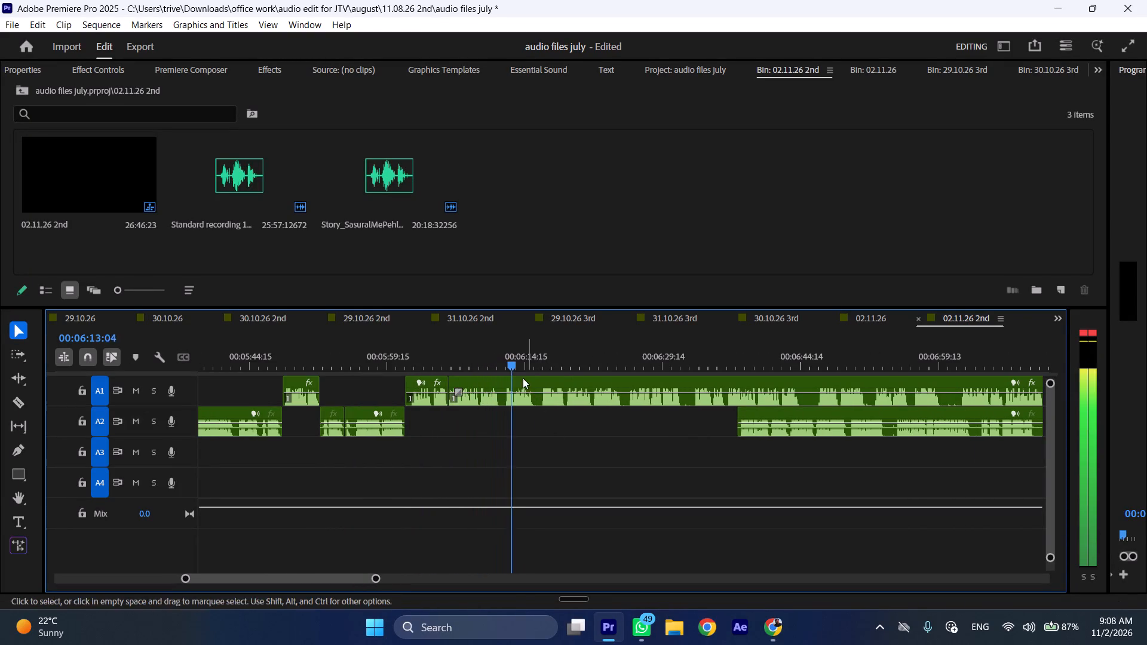
click(480, 347)
text(C)
key(space)
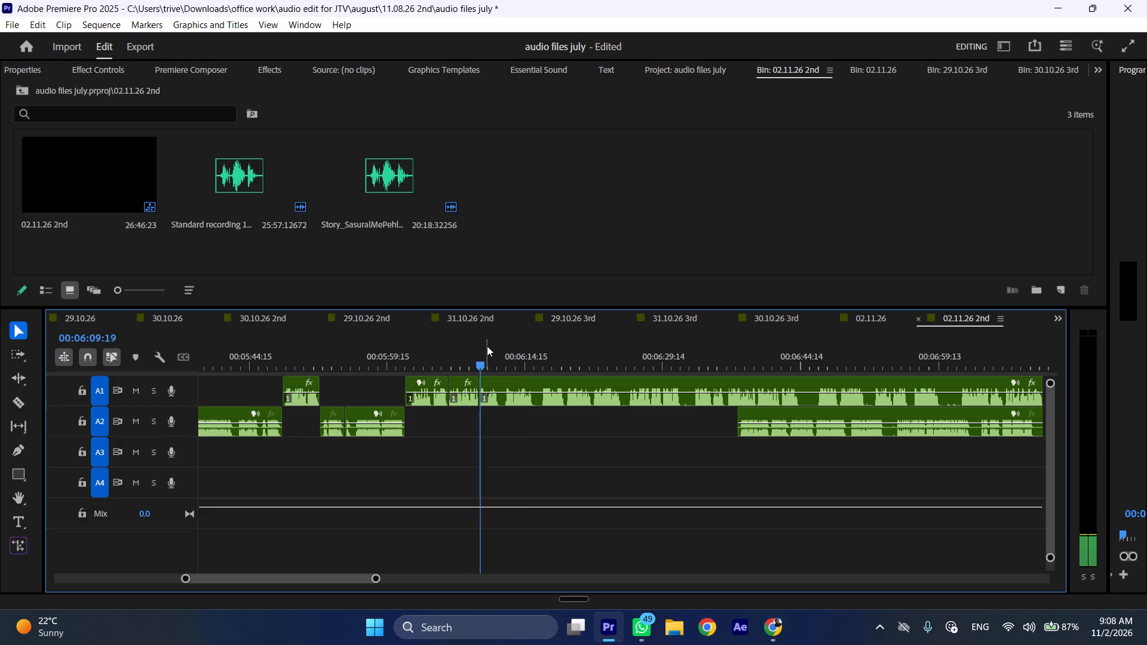
drag(494, 346, 504, 346)
click(531, 399)
key(shift+c)
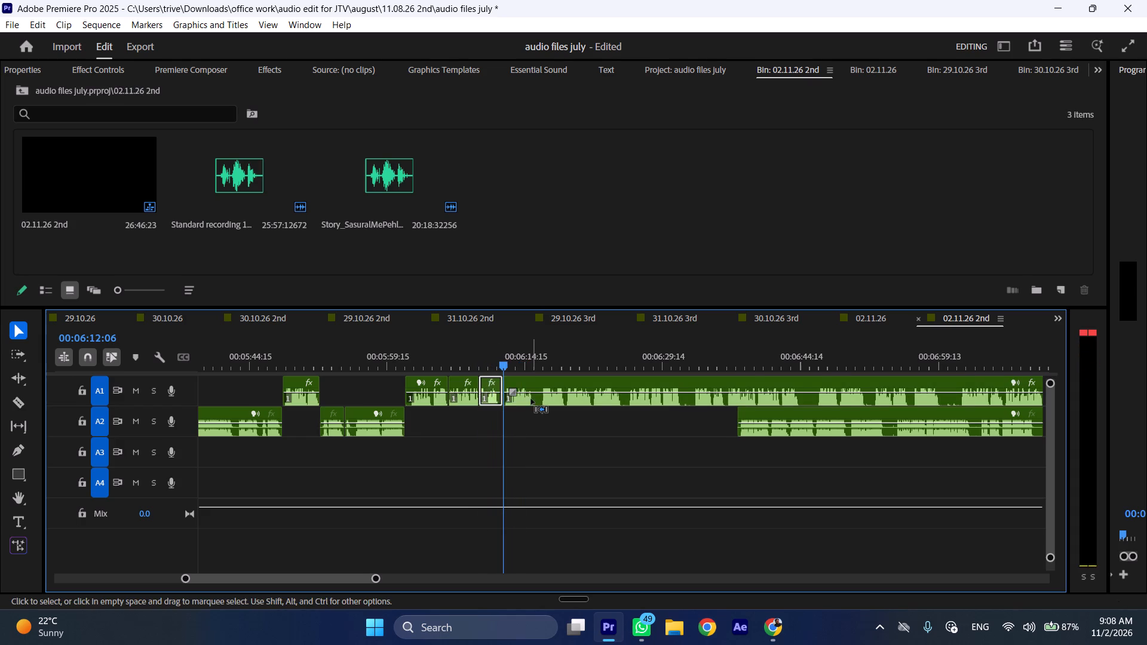
key(ctrl+shift+d)
Play on and ripple delete the short A1 pause from about 00:06:13:02 to 00:06:13:15.
key(space)
text(k)
text(ll)
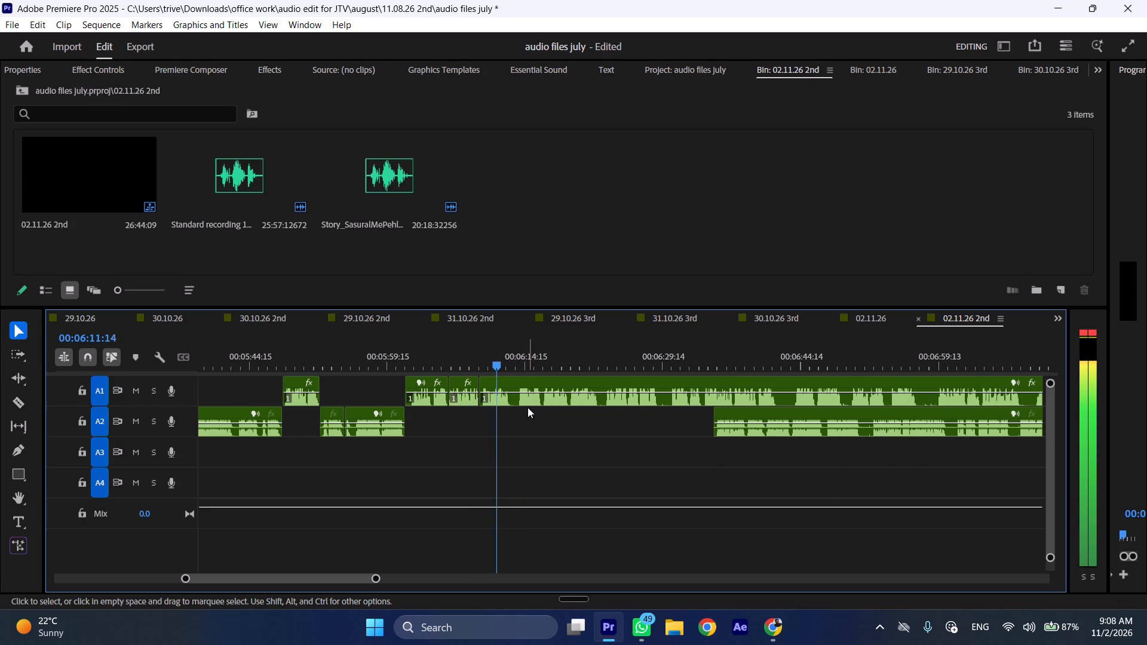
key(space)
text(C)
click(517, 364)
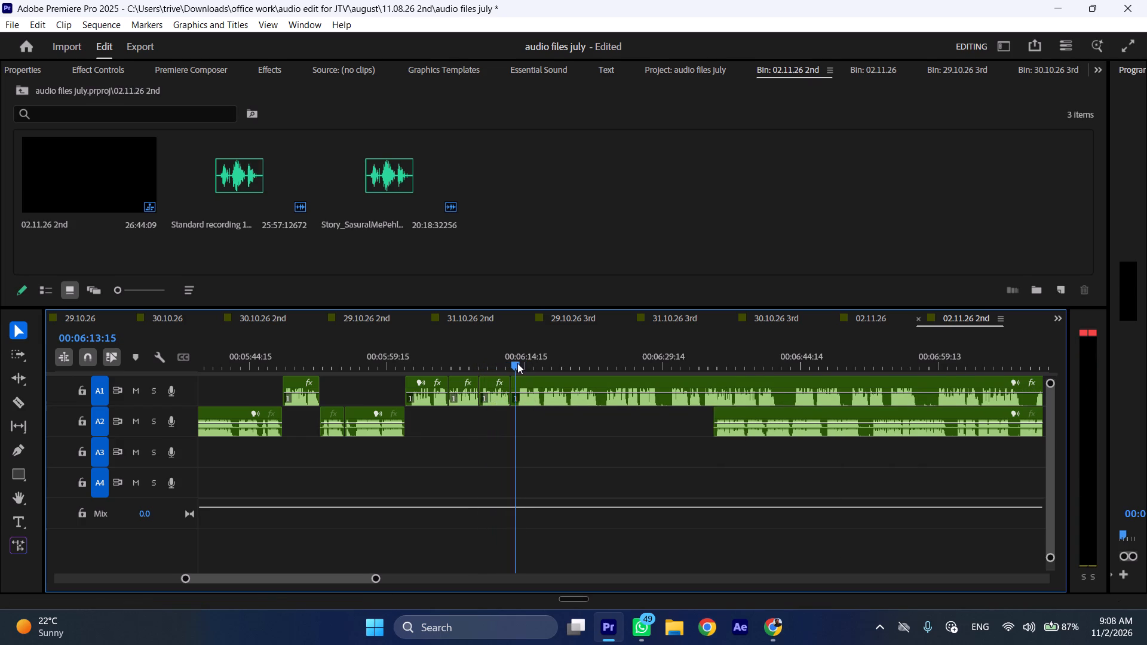
click(525, 382)
key(shift+c)
key(ctrl+shift+d)
Play on and ripple delete the short A1 pause ending at about 00:06:22:19.
key(space)
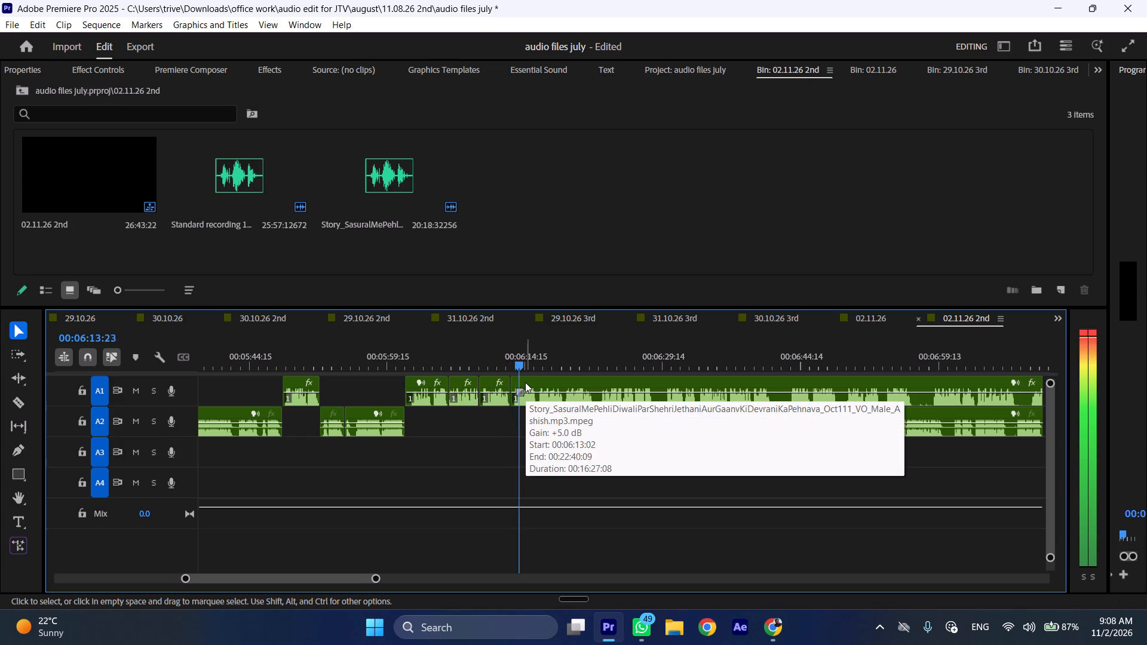
key(l)
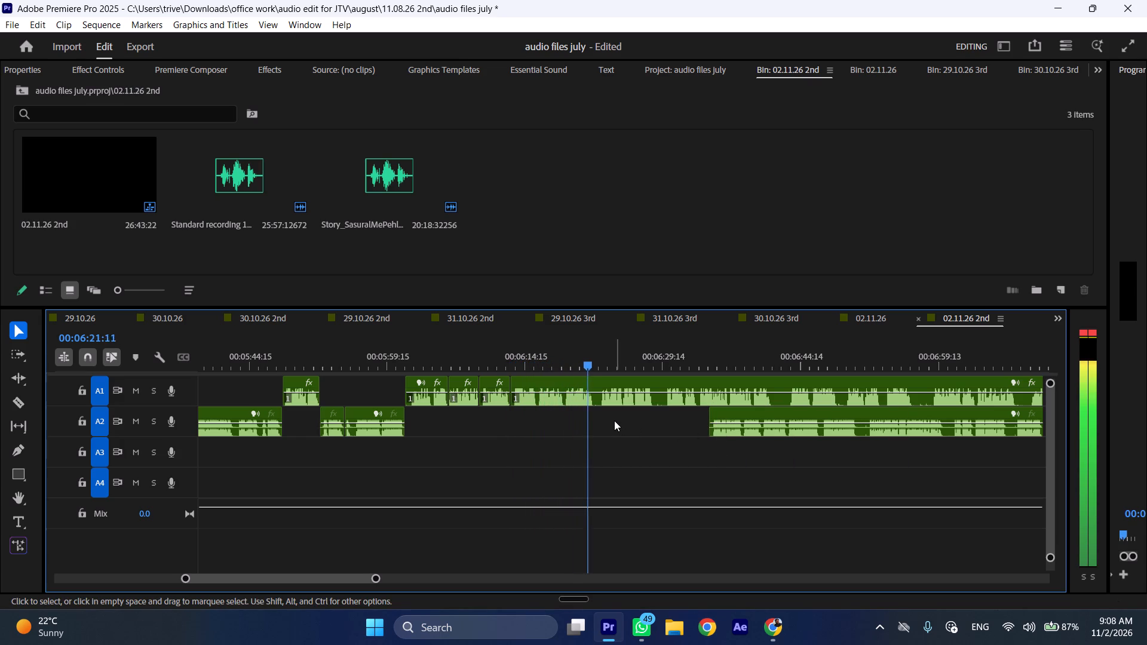
key(space)
key(shift+c)
click(606, 371)
click(602, 367)
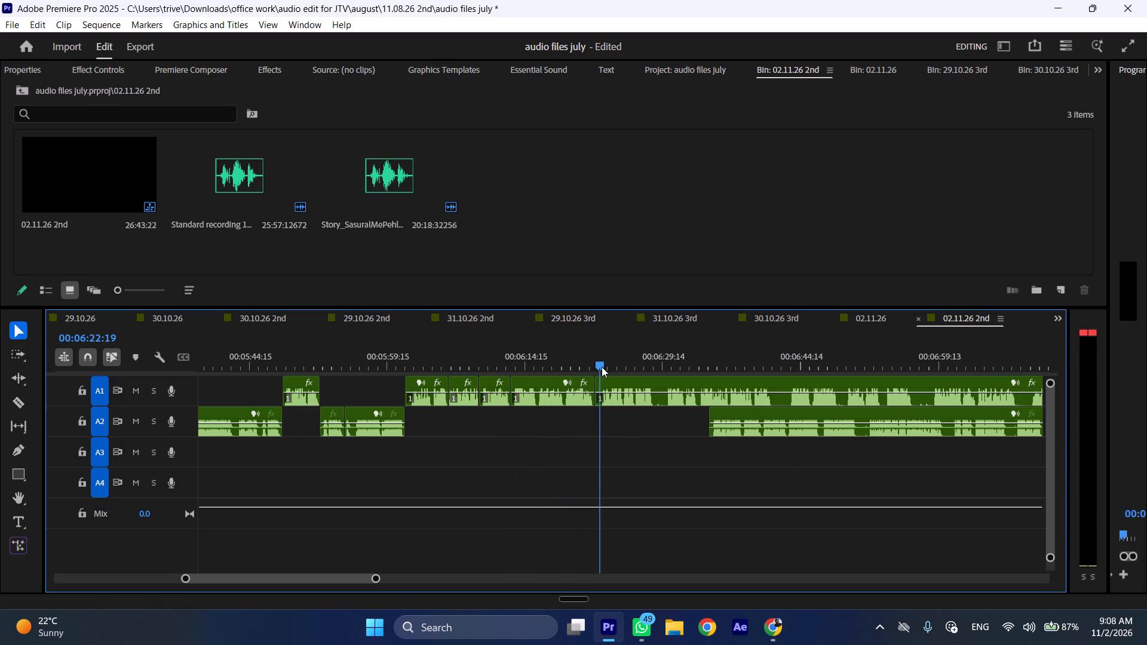
click(612, 386)
key(shift+c)
key(ctrl+shift+d)
Move the A2 clip after the gap forward about 23 seconds so it starts near 00:06:57.
key(space)
text(l)
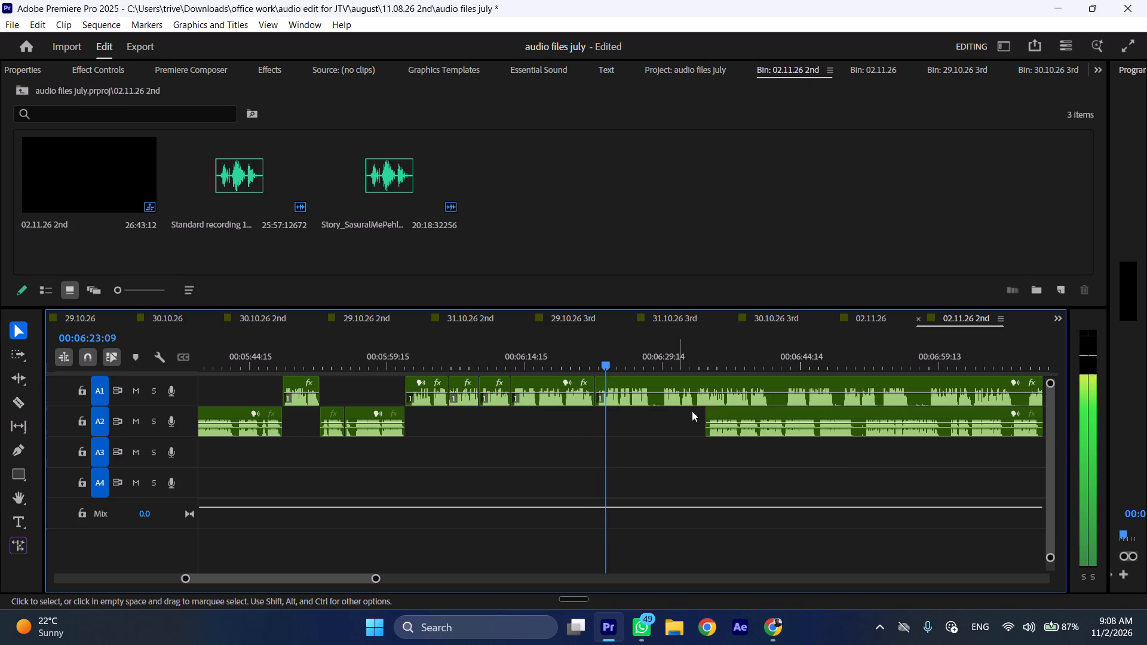
drag(740, 416, 952, 414)
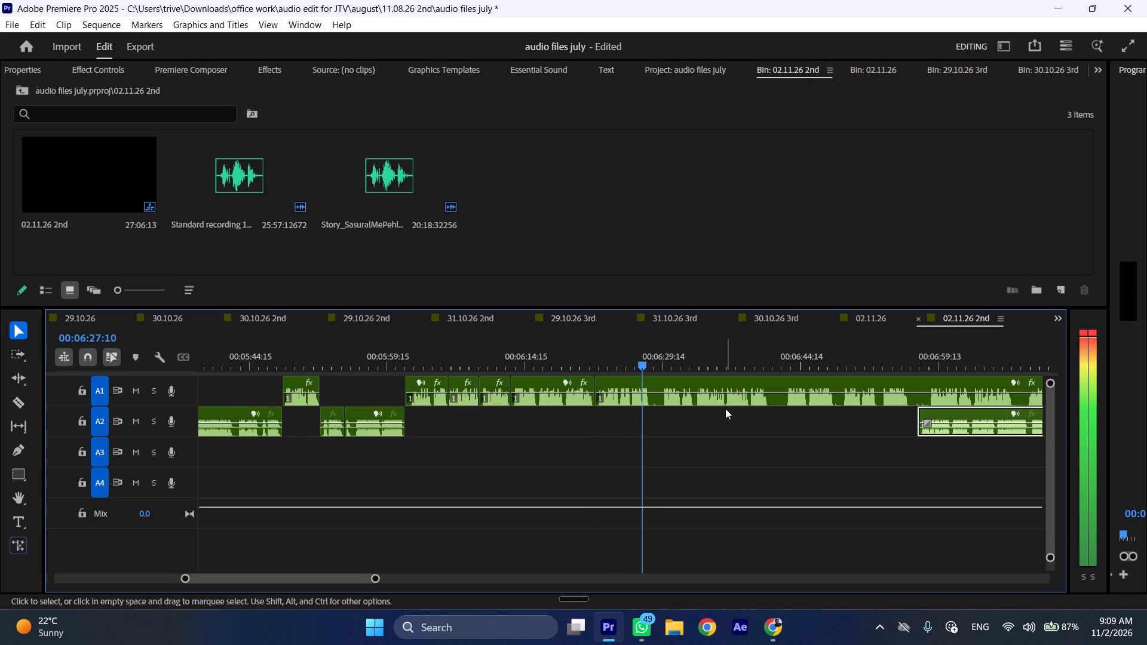
Cut out the A1 pause from about 00:06:28 to 00:06:29:09 and close the gap.
key(space)
key(shift+c)
click(662, 367)
click(672, 377)
key(shift+c)
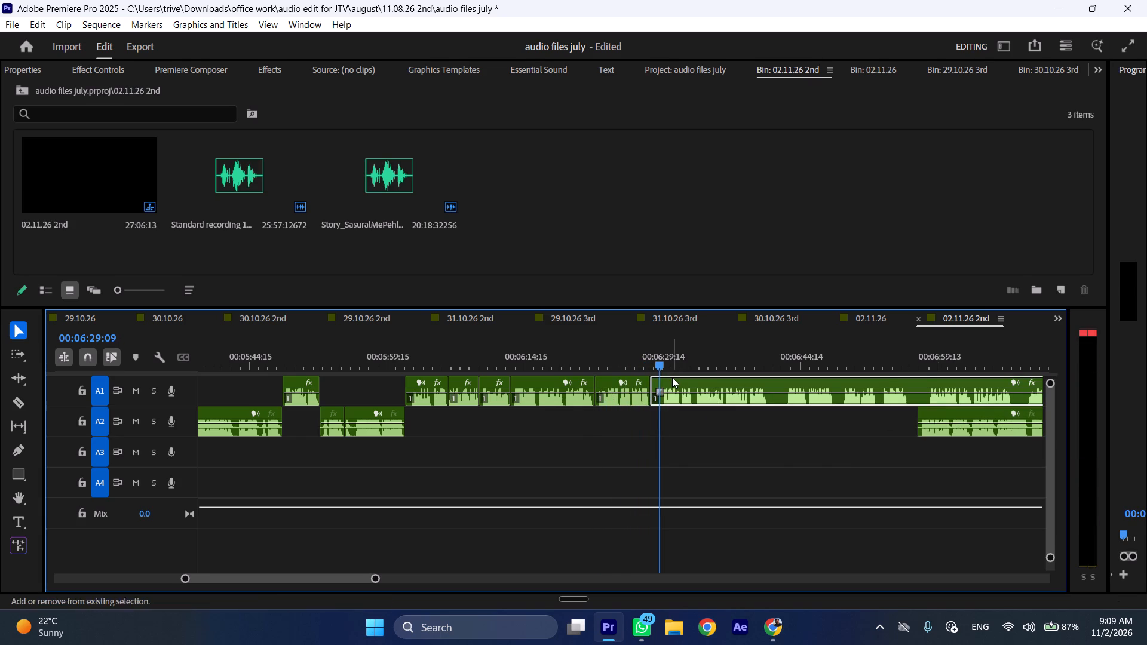
key(ctrl+shift+d)
Play on, cut out the A1 passage from about 00:06:28 to 00:06:31:23, and close the gap.
key(space)
text(l)
scroll(715, 425, down, 6)
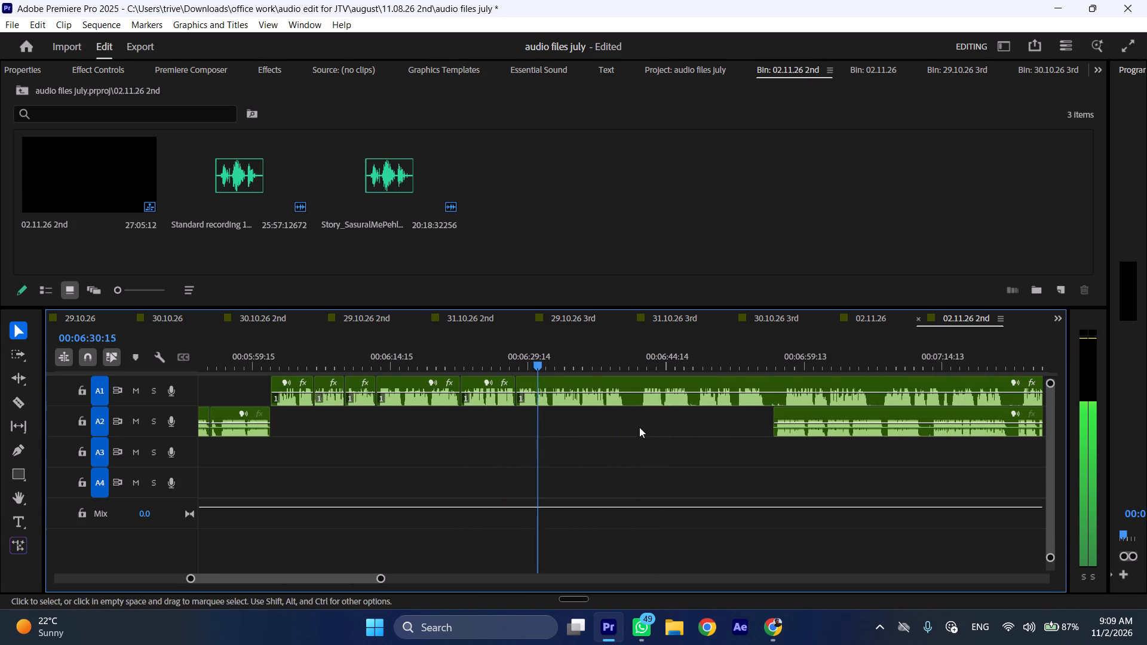
click(554, 348)
click(582, 391)
key(shift+x)
key(ctrl+shift+s)
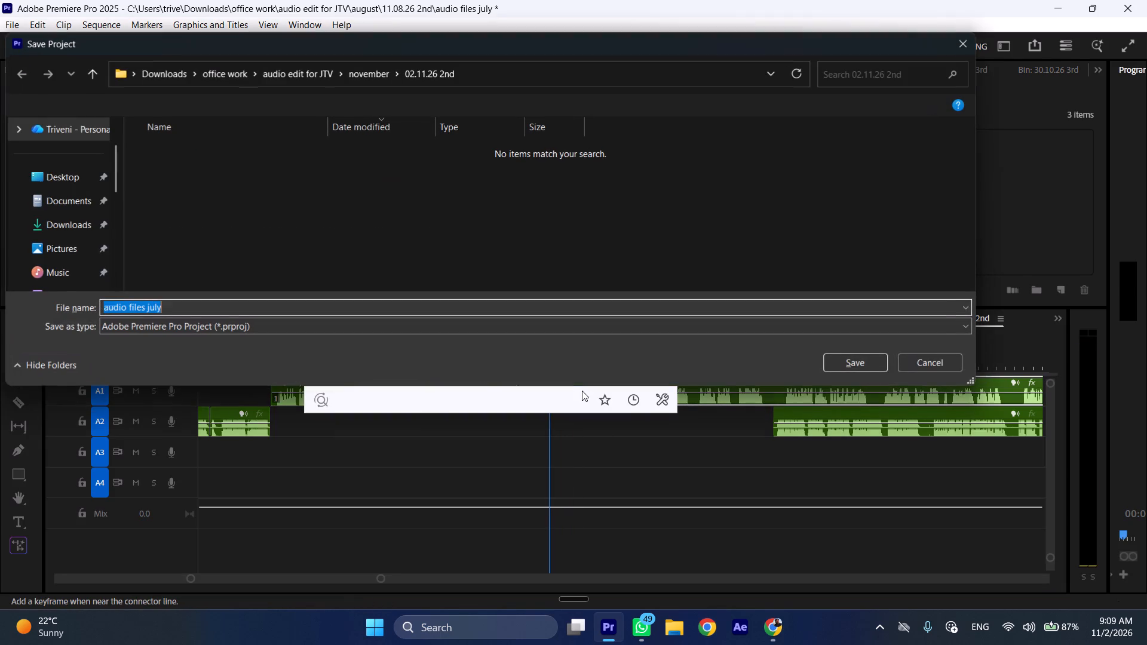
click(919, 358)
key(shift+c)
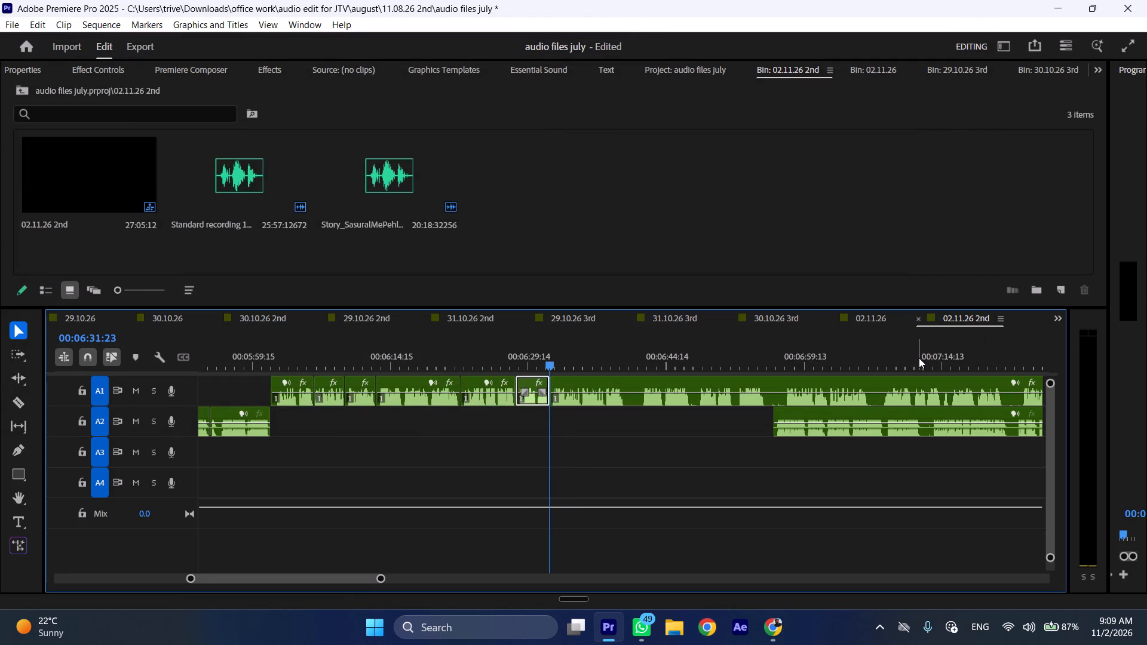
key(ctrl+shift+d)
Play on and ripple delete the A1 pause from about 00:06:36 to 00:06:38.
key(space)
text(l)
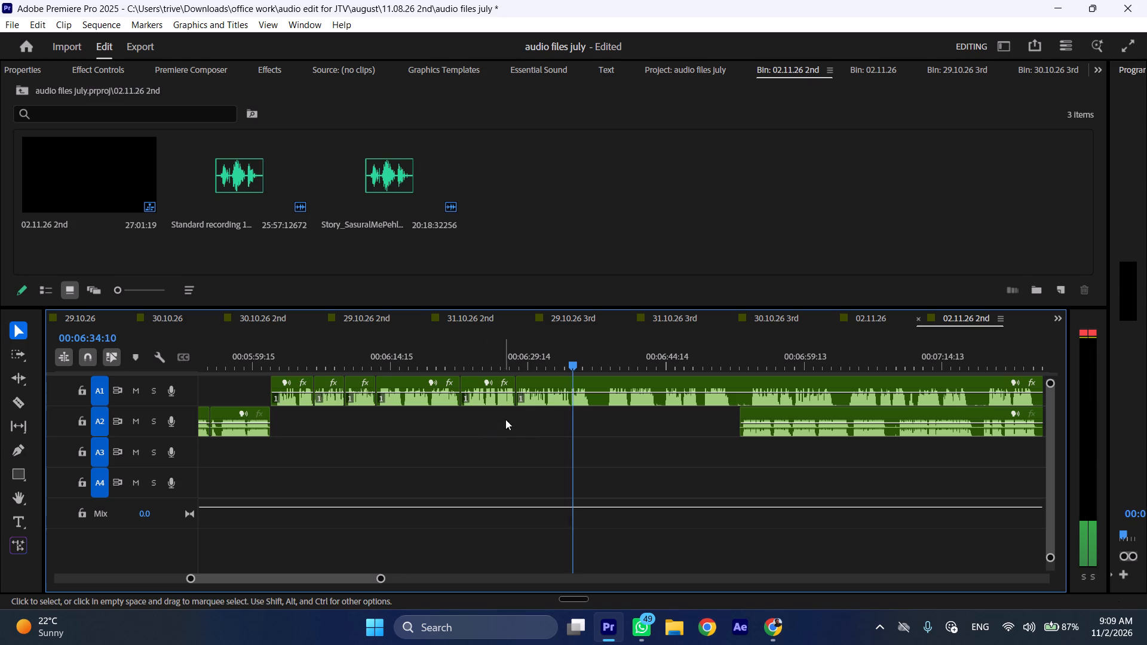
key(space)
key(shift+c)
drag(614, 370, 608, 368)
click(624, 392)
key(shift+c)
key(ctrl+shift+d)
Play the sequence from about 00:06:36 to find the next A1 pause.
key(space)
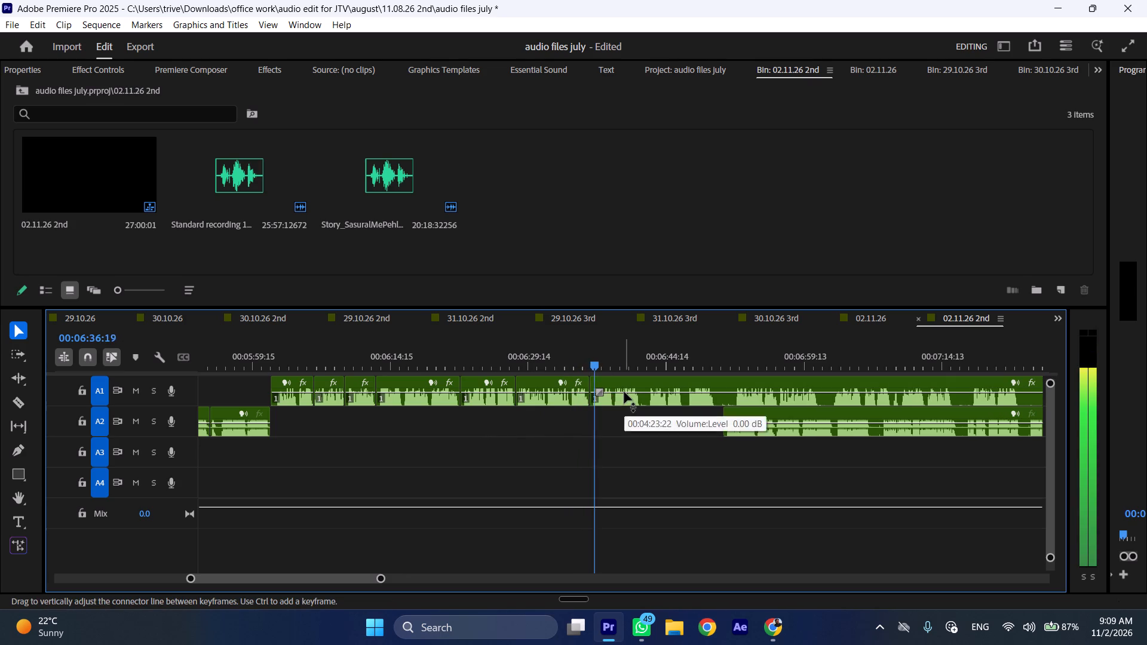
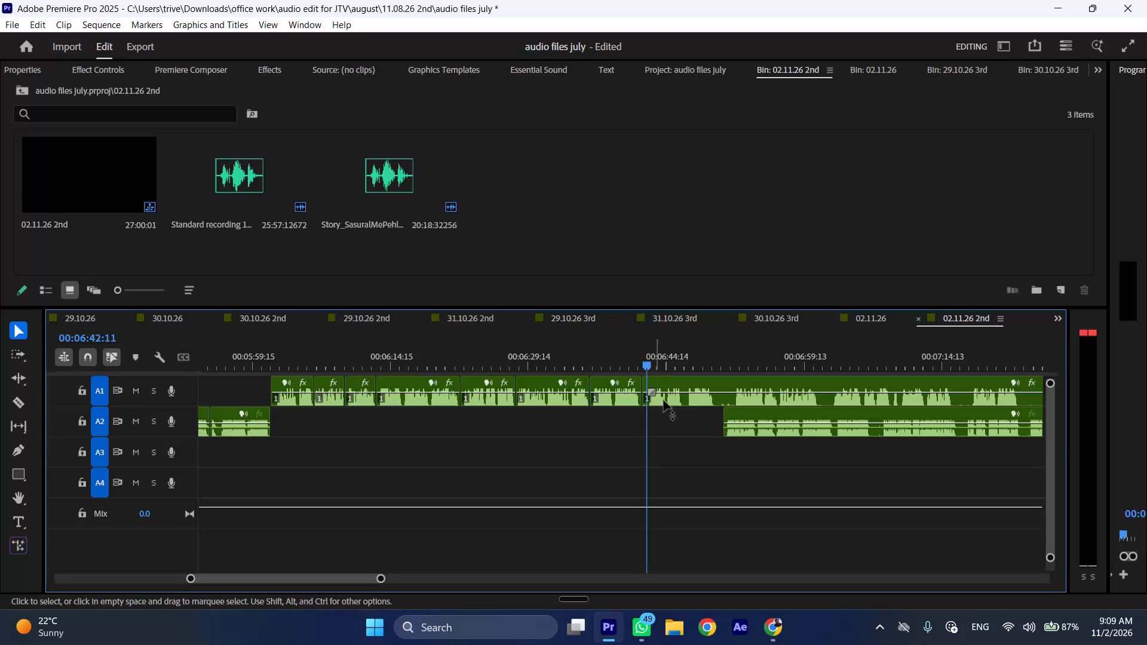
Cut out the short A1 pause ending at about 00:06:42:11 and close the gap.
click(670, 411)
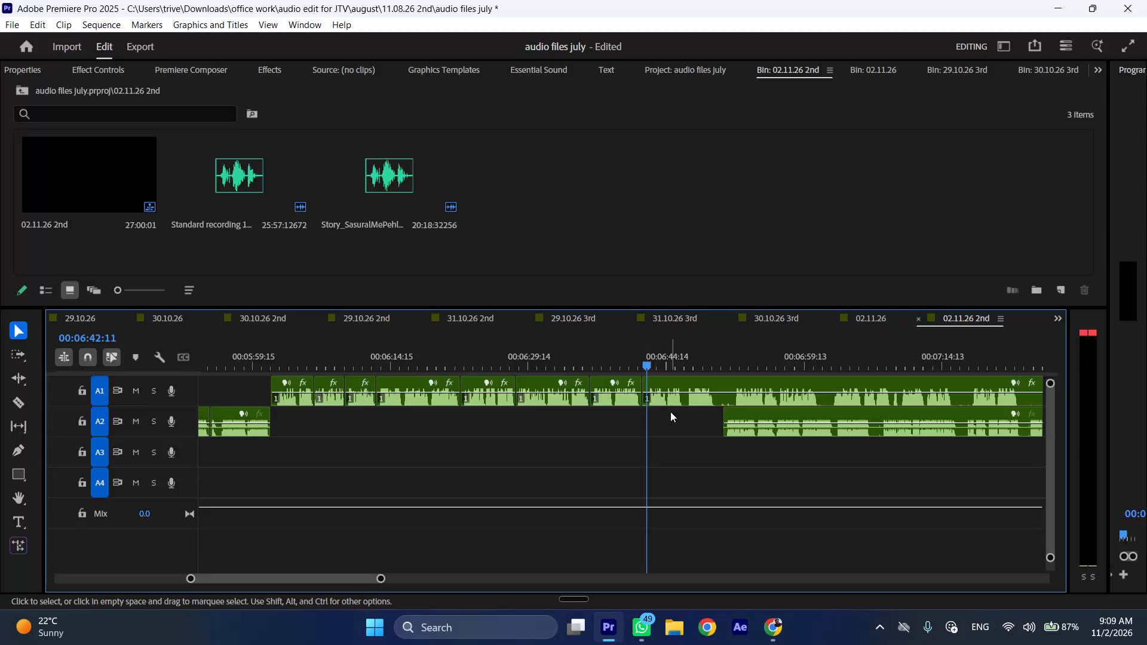
click(671, 403)
key(shift+c)
key(ctrl+shift+d)
Play on and move the following A2 clip later so it starts at about 00:06:57.
key(space)
text(l)
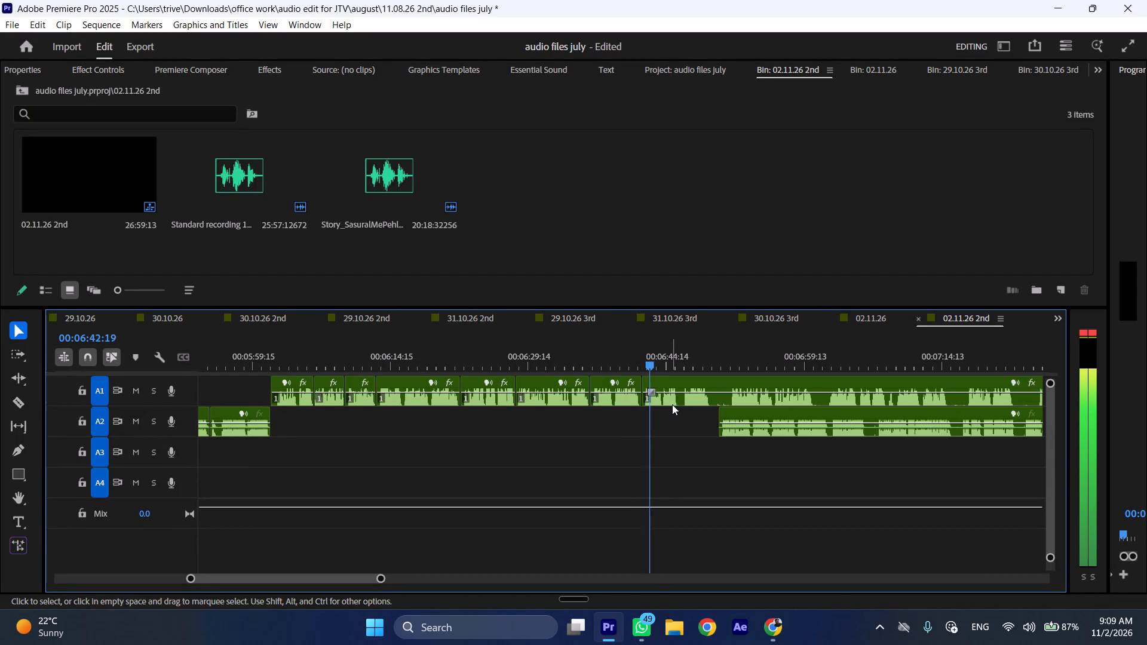
drag(737, 413, 804, 413)
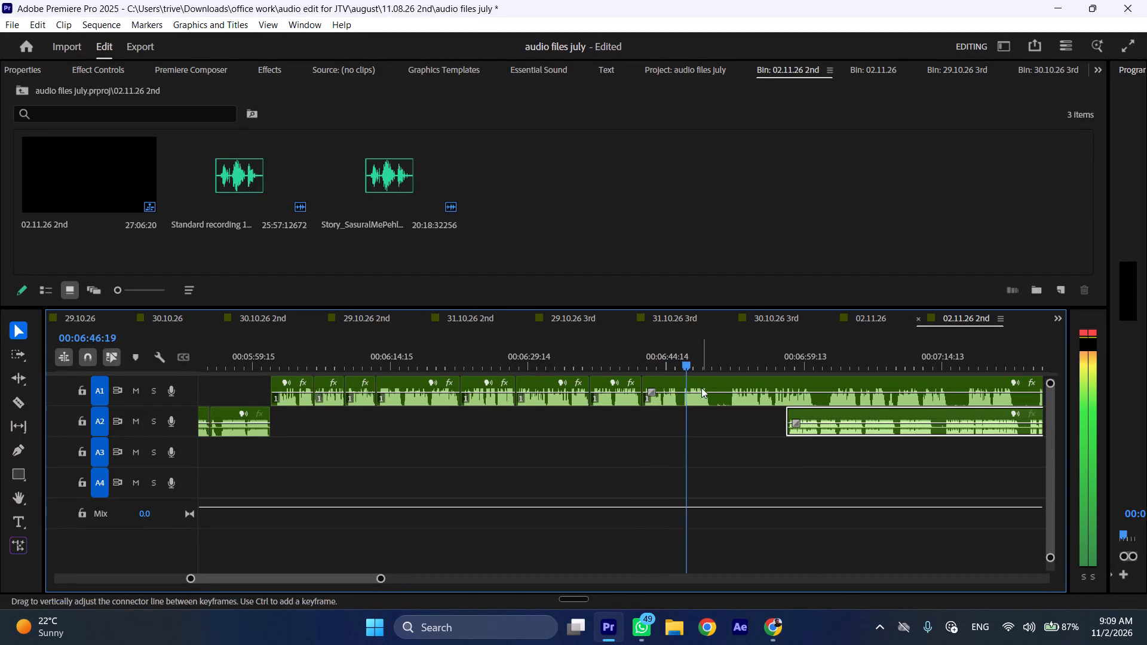
Cut out the A1 passage from 00:06:44:04 to 00:06:46:08 and close the gap.
click(661, 349)
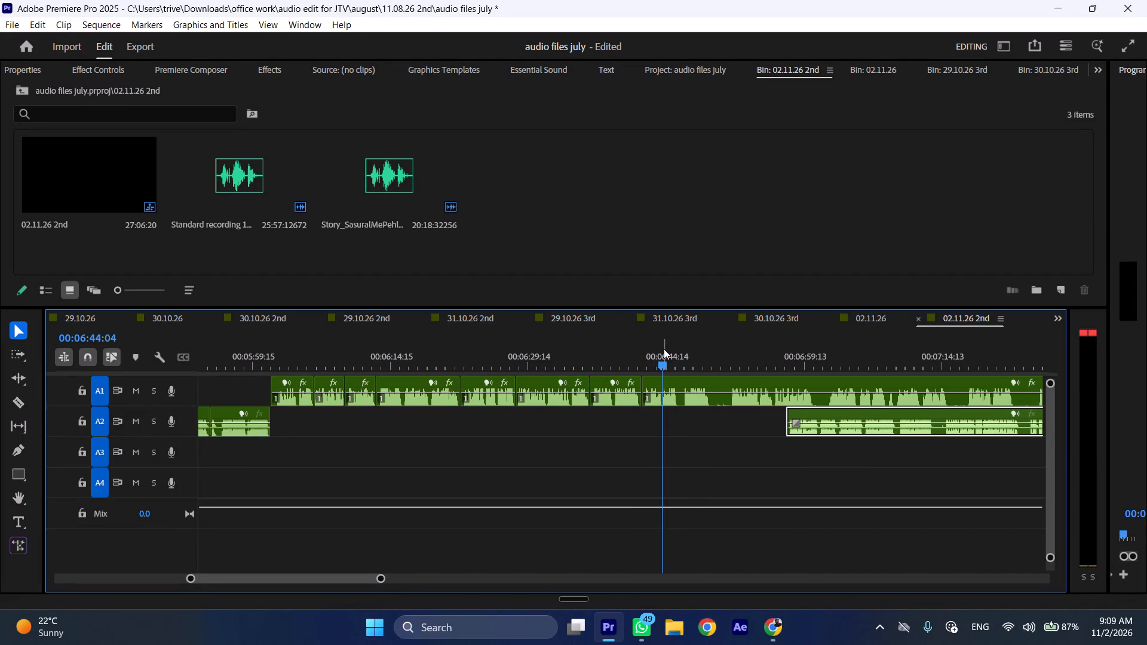
text(C)
key(space)
drag(676, 349, 684, 351)
click(700, 377)
key(shift+c)
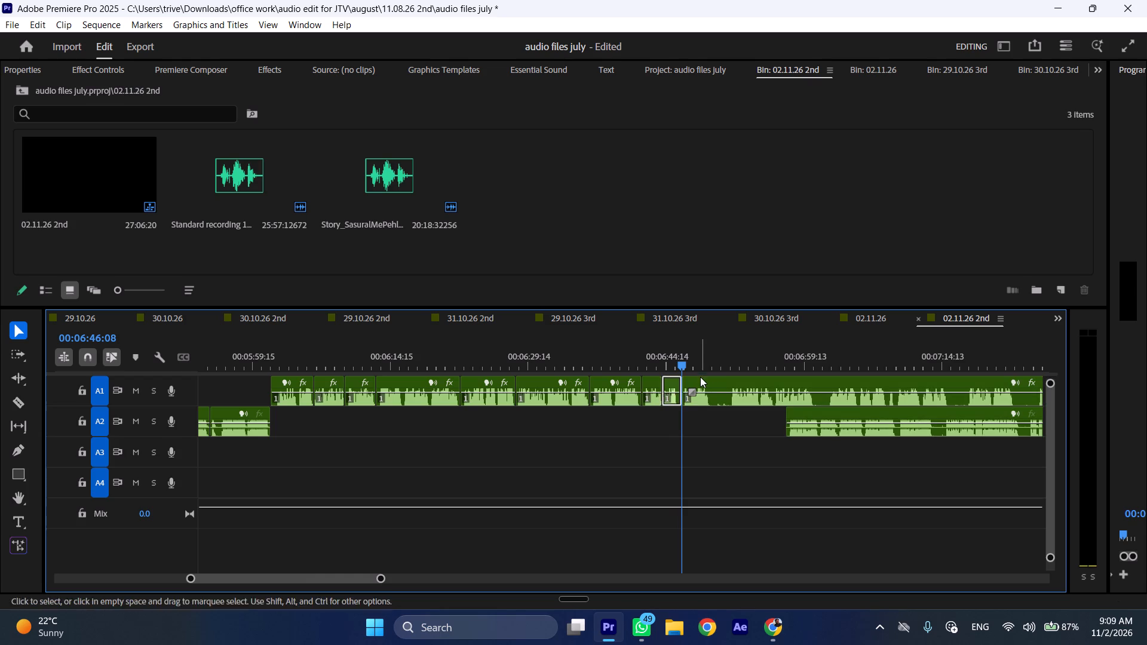
key(ctrl+shift+d)
Play on and split the A1 clip at 00:06:47:06 to begin cutting out the next pause.
key(space)
text(l)
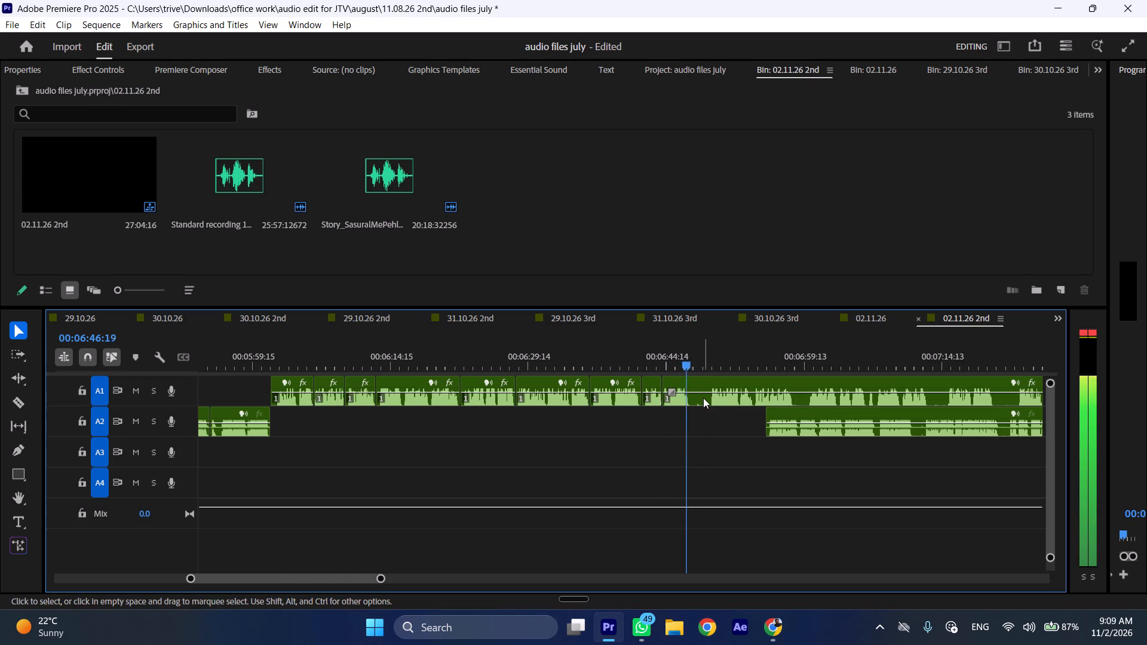
key(space)
key(shift+c)
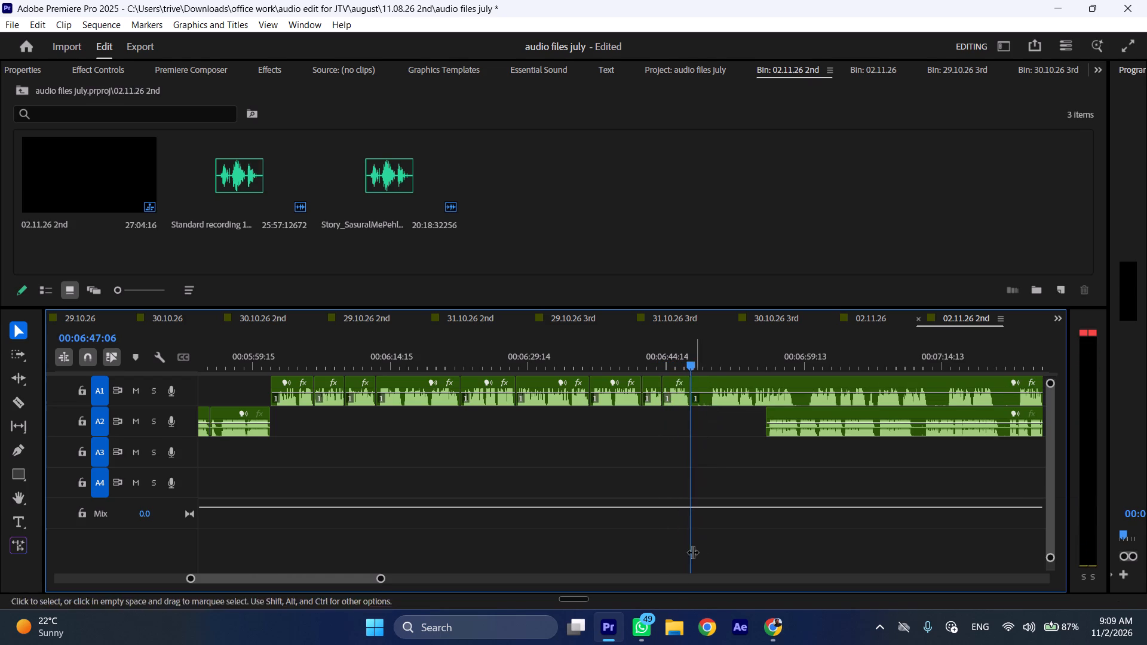
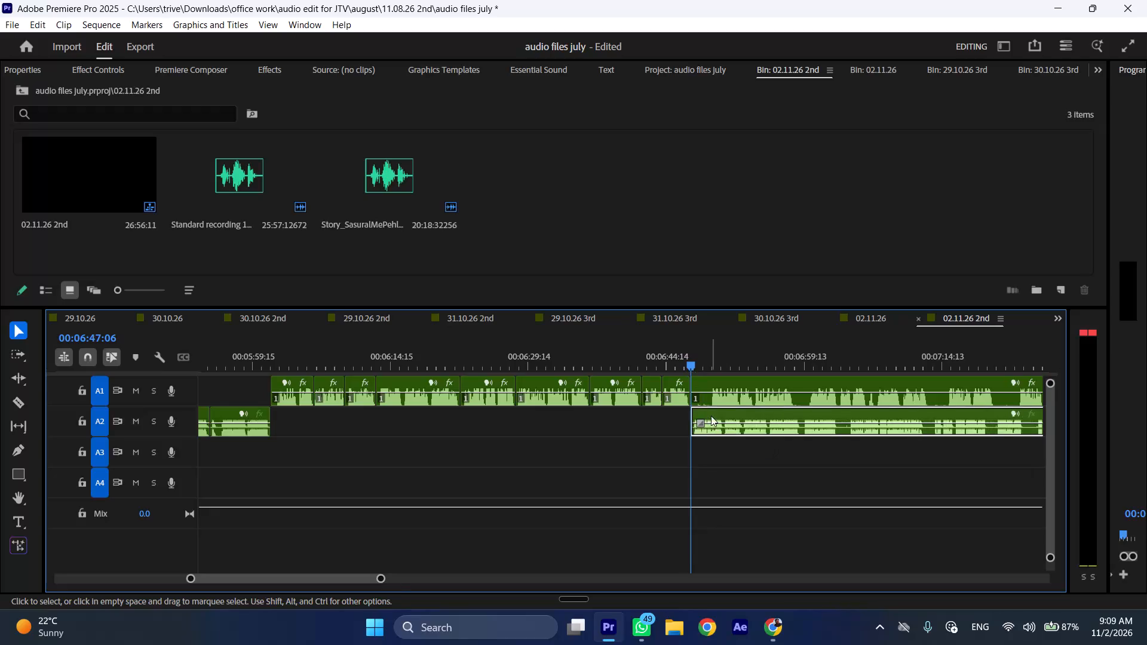
Move the following A1 clip later so it starts at about 00:07:17, with the A2 recording playing on.
drag(707, 380, 964, 379)
key(space)
text(l)
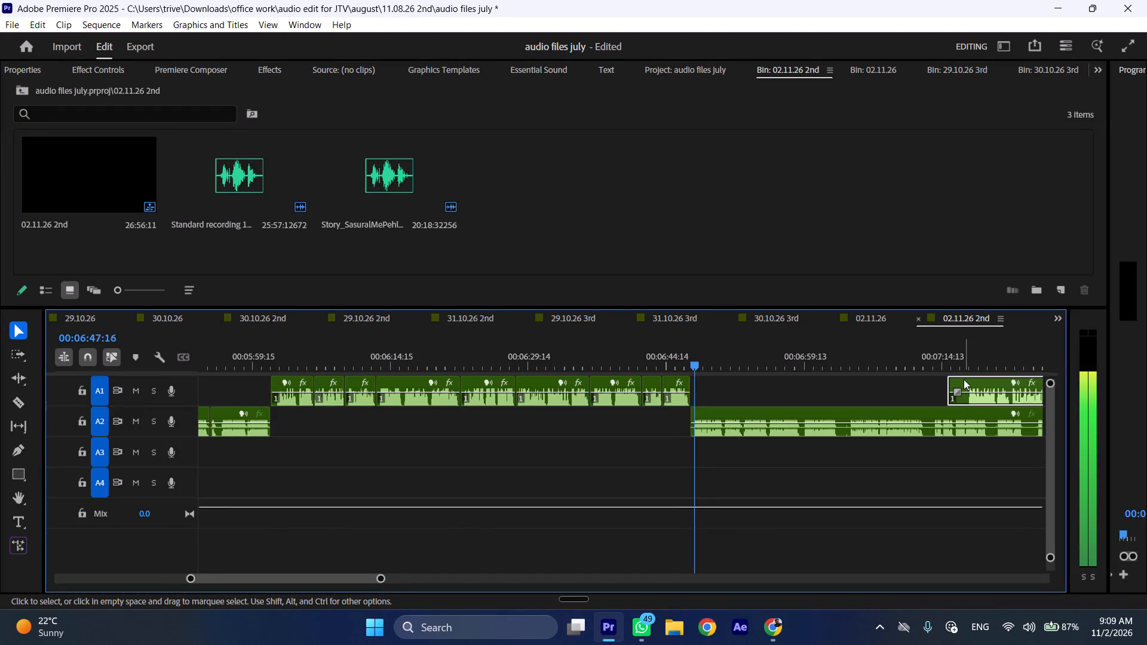
drag(949, 386, 966, 386)
scroll(784, 440, down, 5)
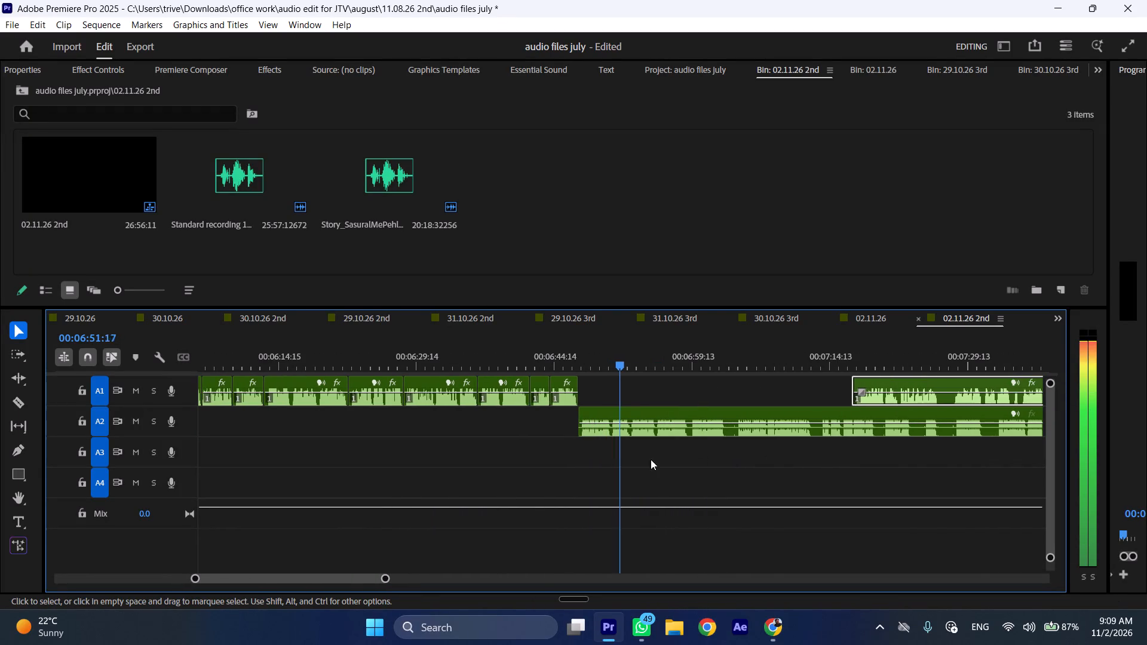
Cut out the A2 passage from 00:06:50:19 to 00:06:59:12 and close the gap.
scroll(617, 462, down, 4)
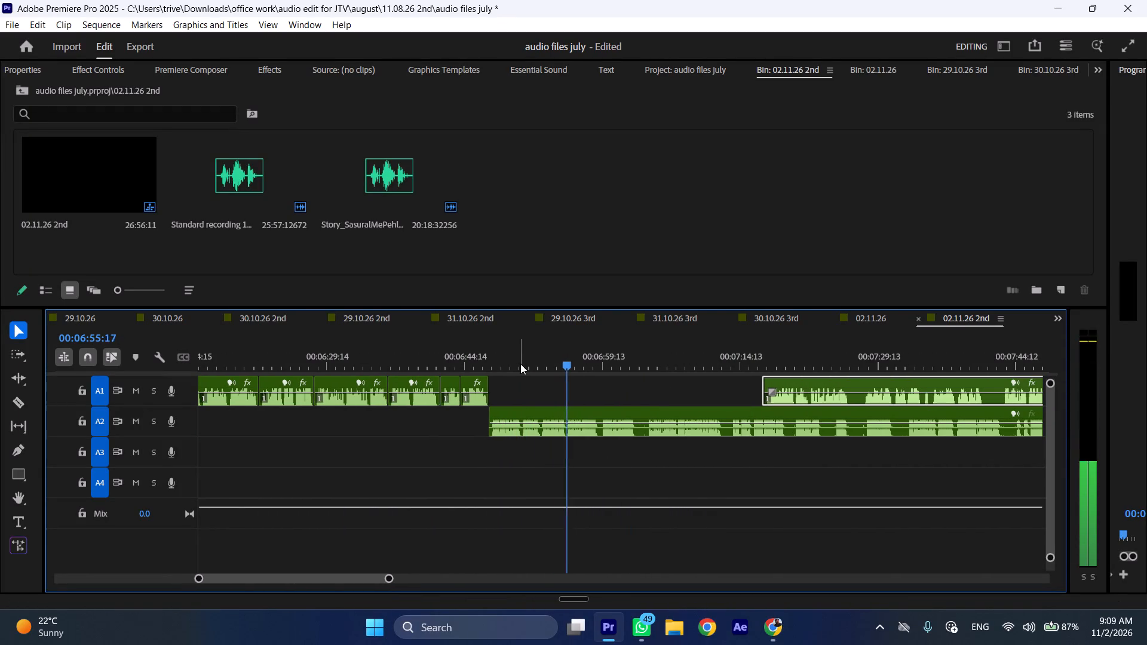
click(519, 362)
key(shift+c)
key(space)
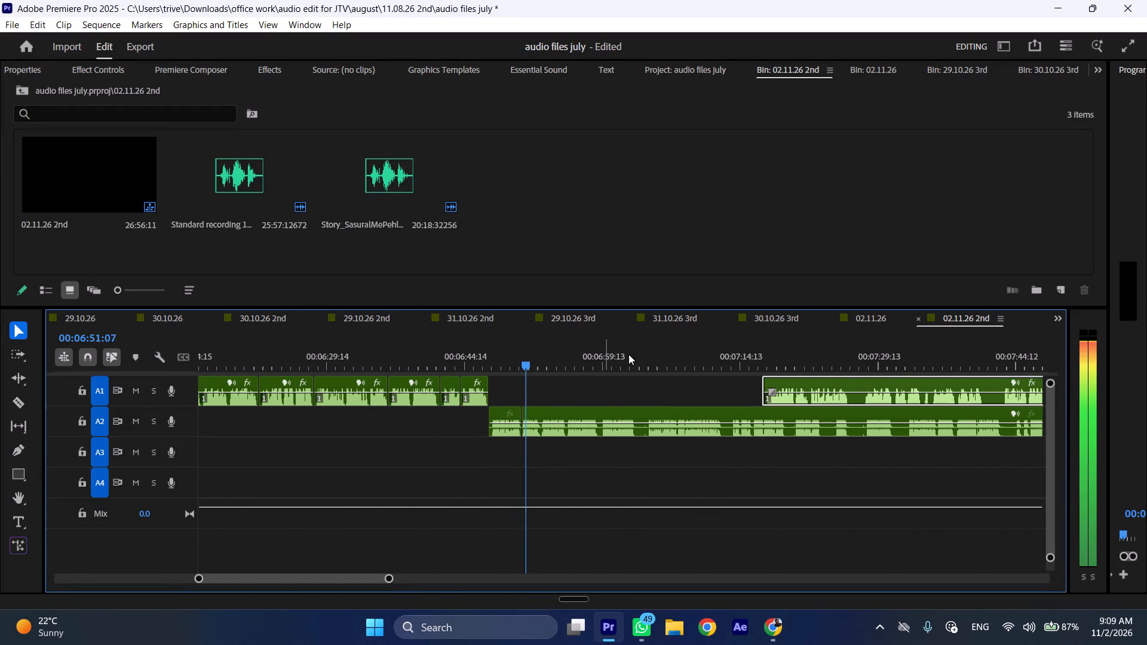
click(648, 352)
key(space)
drag(648, 352, 603, 352)
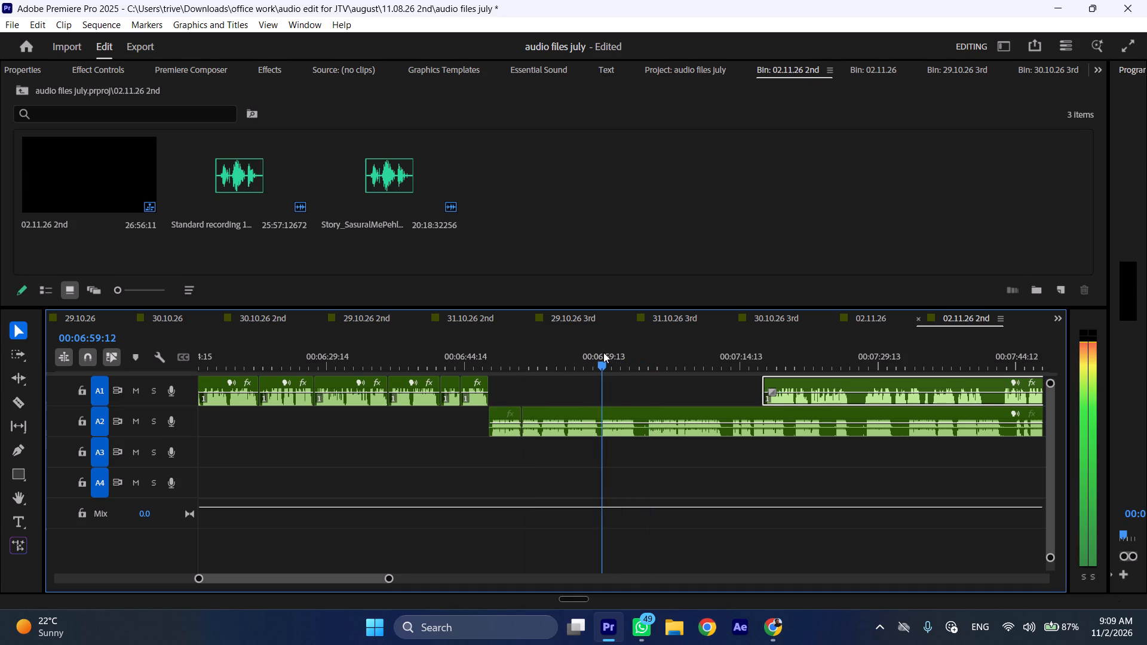
drag(603, 352, 601, 352)
click(601, 352)
click(623, 404)
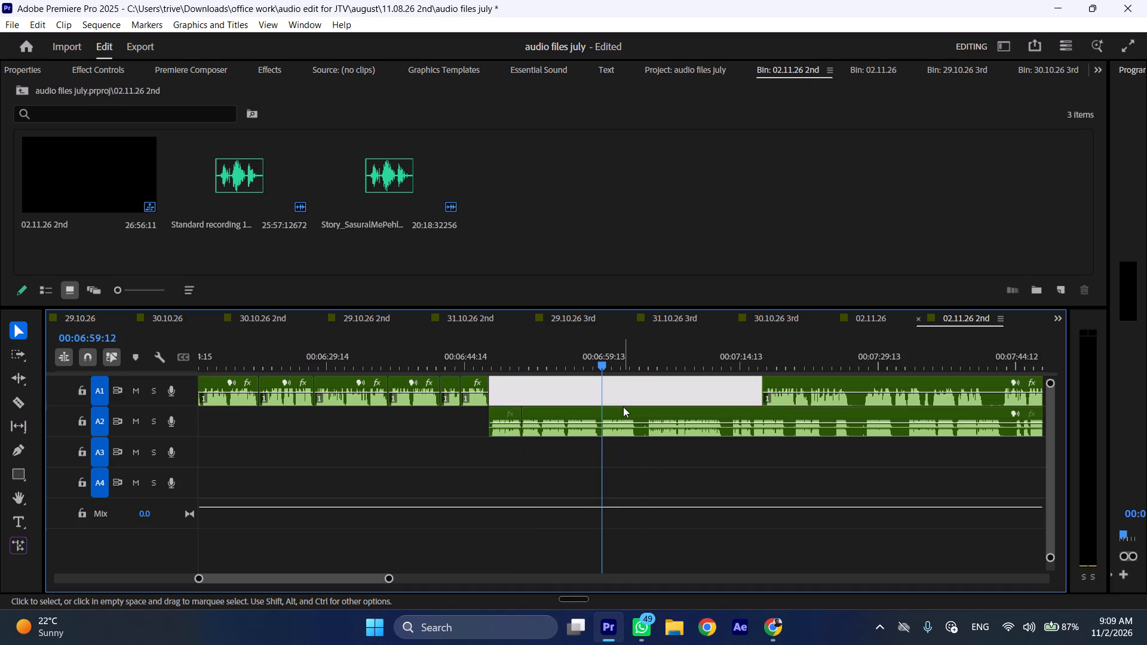
click(623, 410)
key(shift+c)
key(ctrl+shift+d)
Play on and cut out the A2 pause from 00:06:54:14 to 00:06:55:18, closing the gap.
key(space)
text(l)
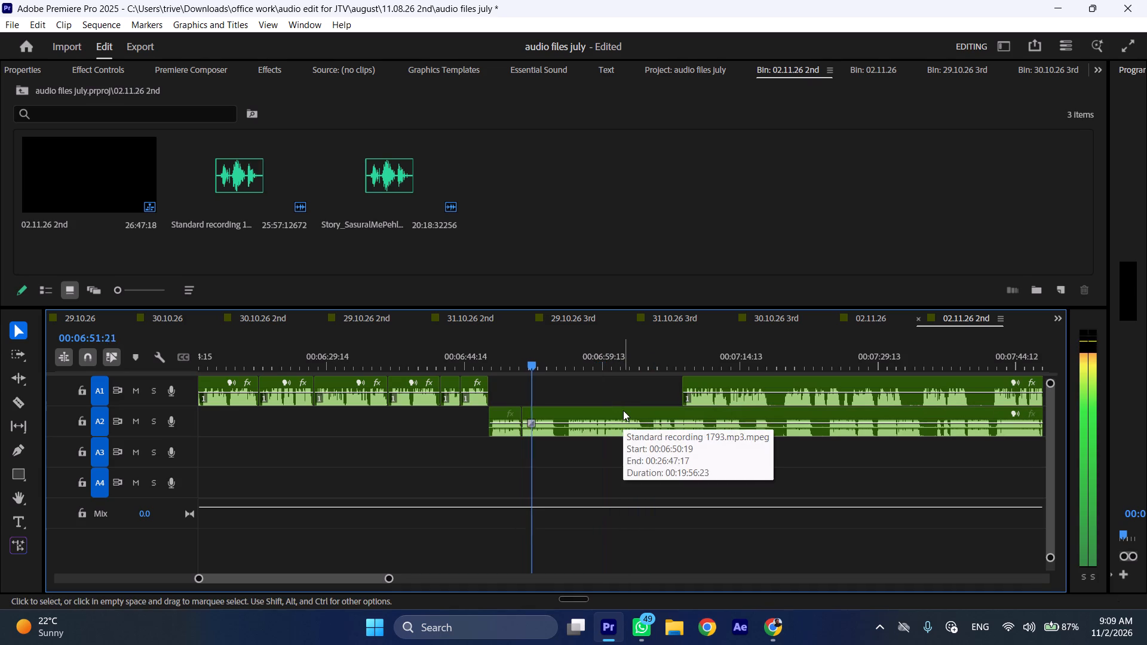
key(space)
key(space)
key(space)
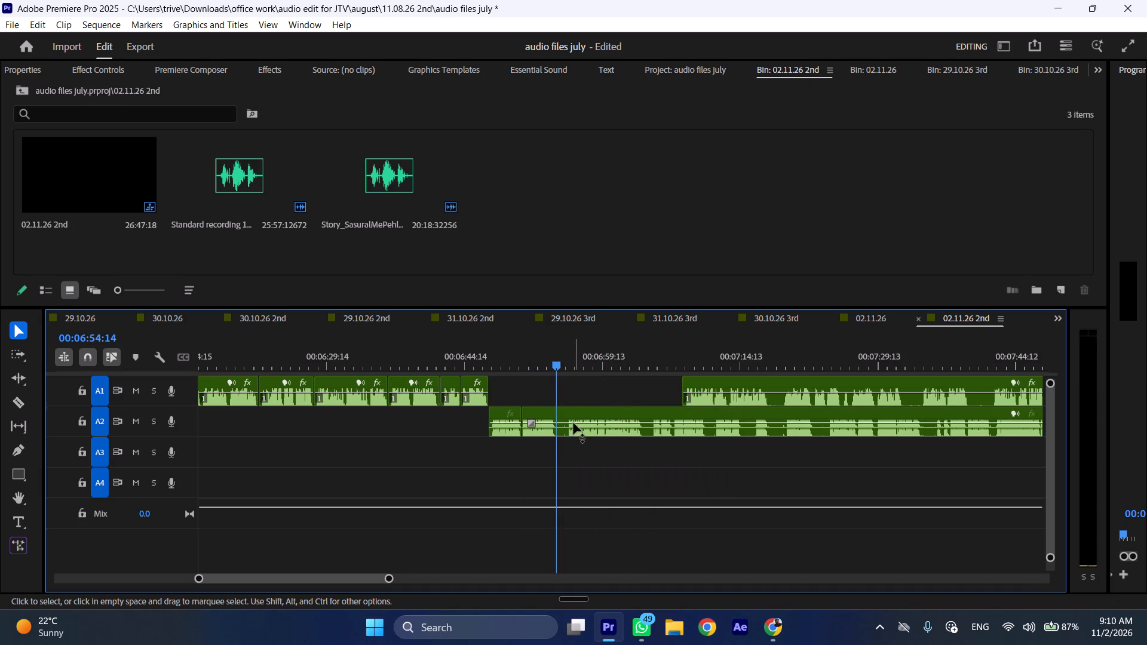
key(shift+c)
drag(561, 361, 569, 360)
click(580, 404)
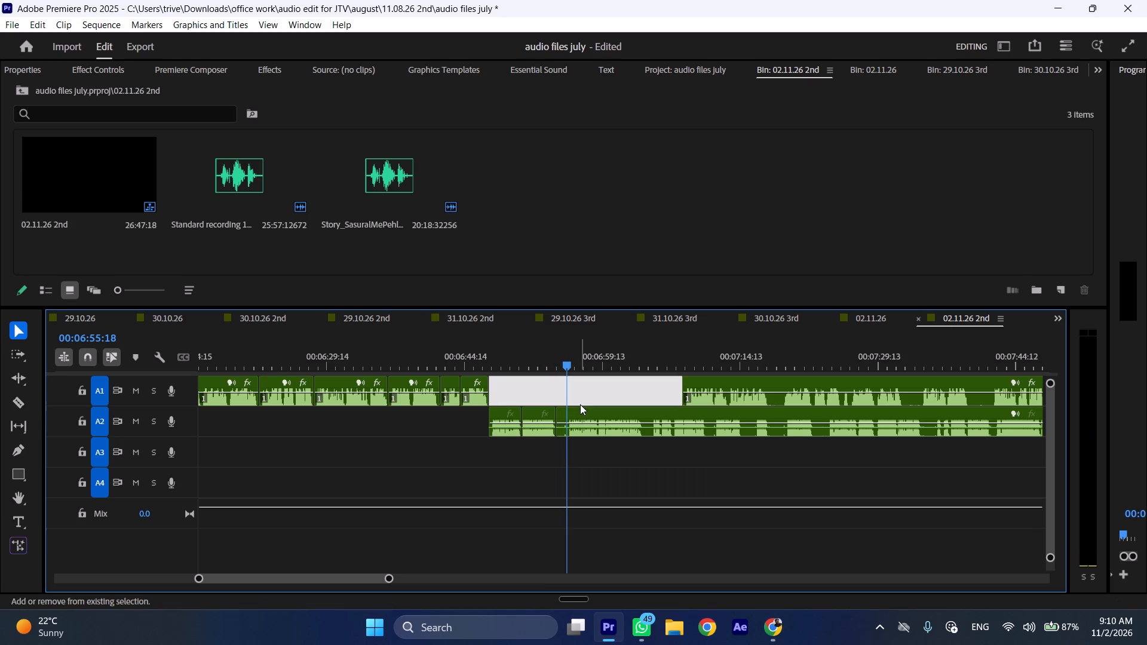
key(shift+c)
click(564, 425)
key(ctrl+shift+d)
Play on and move the following A1 clip later so it starts at about 00:07:16.
key(space)
text(l)
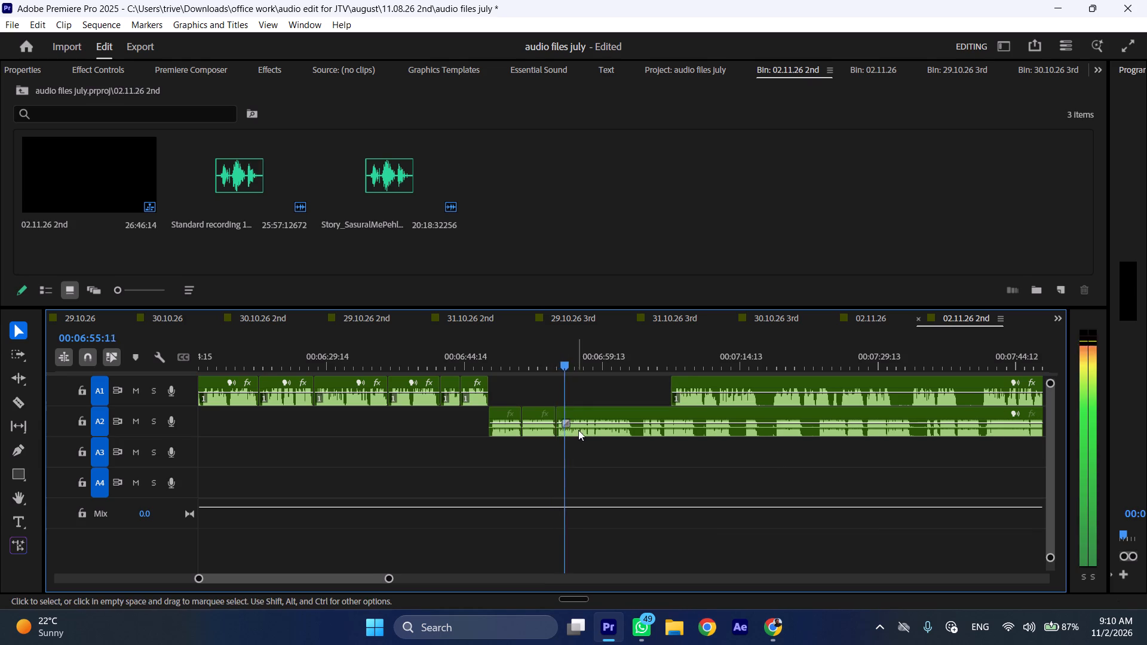
scroll(627, 450, down, 5)
drag(587, 379, 673, 379)
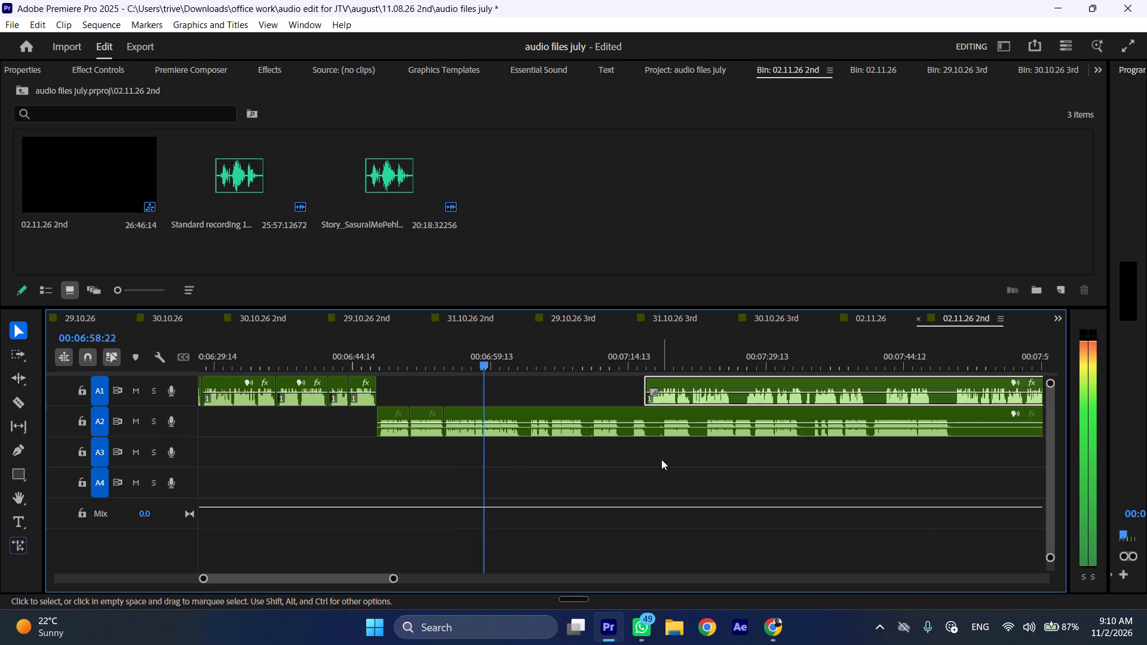
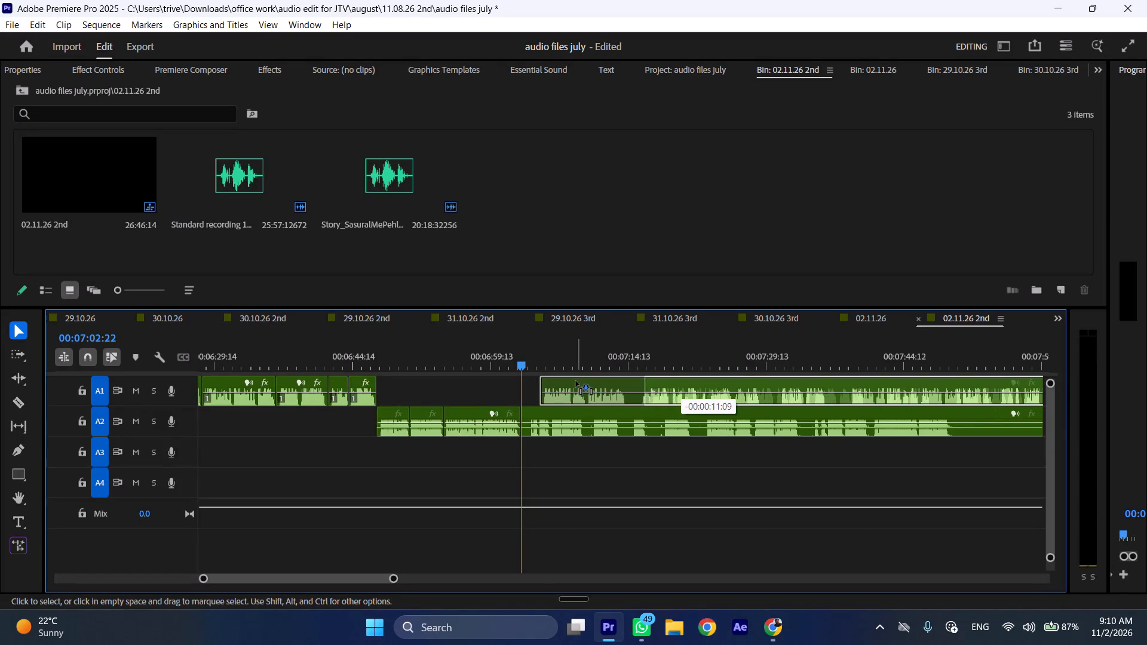
Move the A1 clip to start at 00:07:02:22 and the A2 clip later to about 00:07:17, with A1 playing on.
drag(572, 382, 553, 385)
drag(554, 414, 679, 413)
key(space)
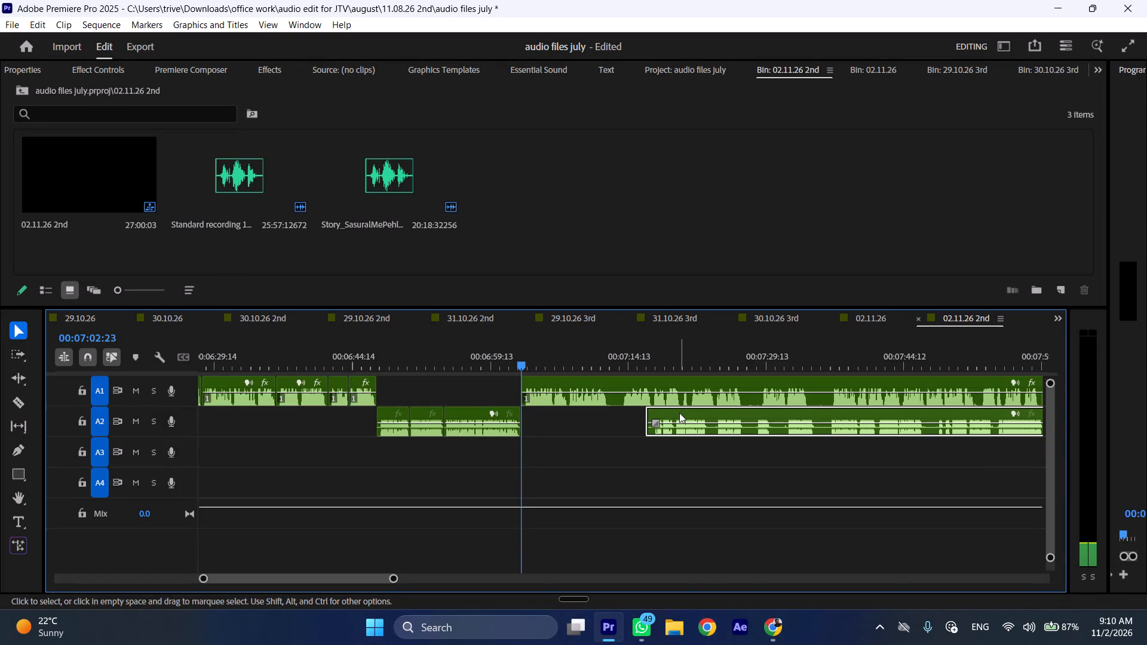
text(l)
drag(652, 413, 658, 416)
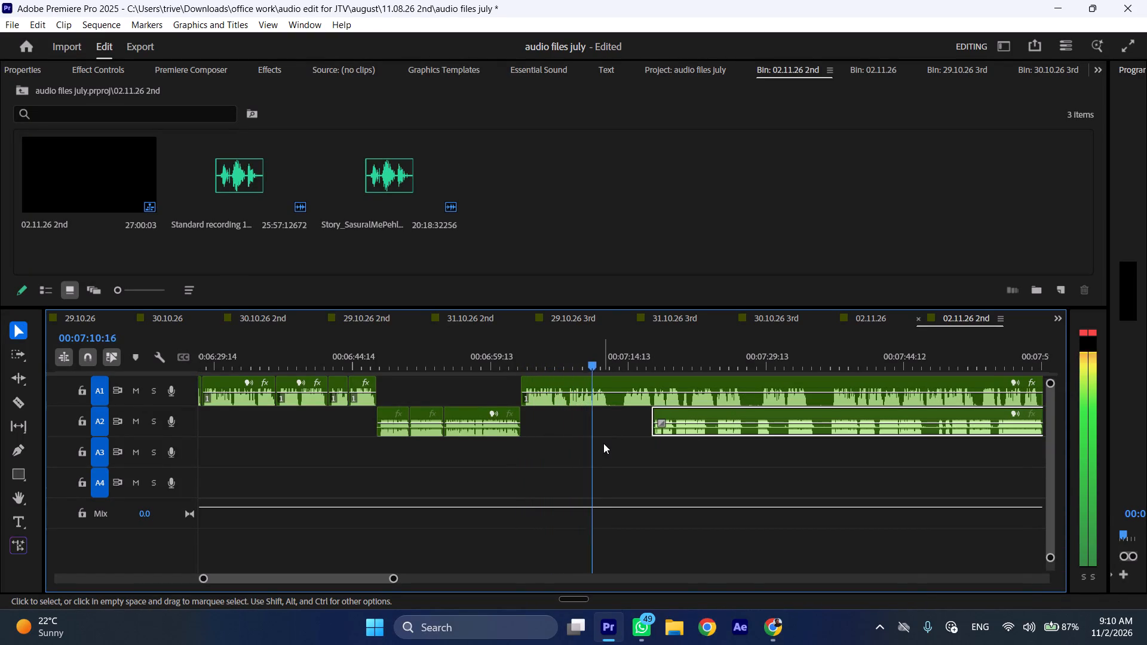
Stop playback and split the A1 recording at 00:07:12:12.
key(space)
text(C)
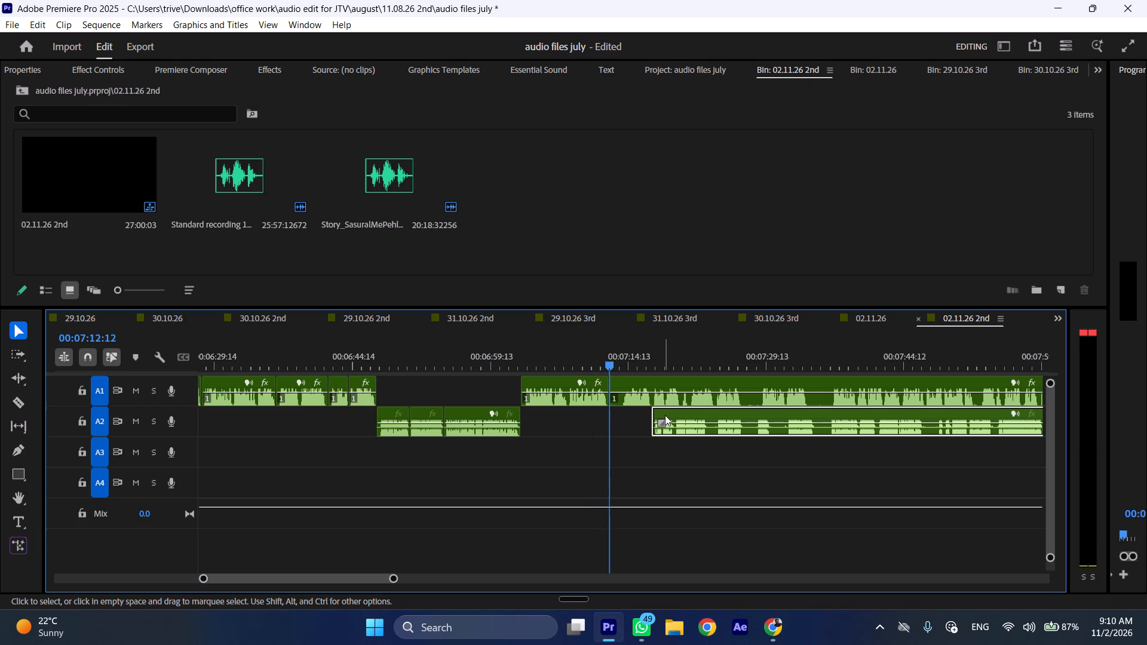
Start the A2 clip at the 00:07:12:12 cut, move the A1 remainder to about 00:07:37, and play on.
drag(665, 415, 628, 419)
drag(632, 383, 861, 383)
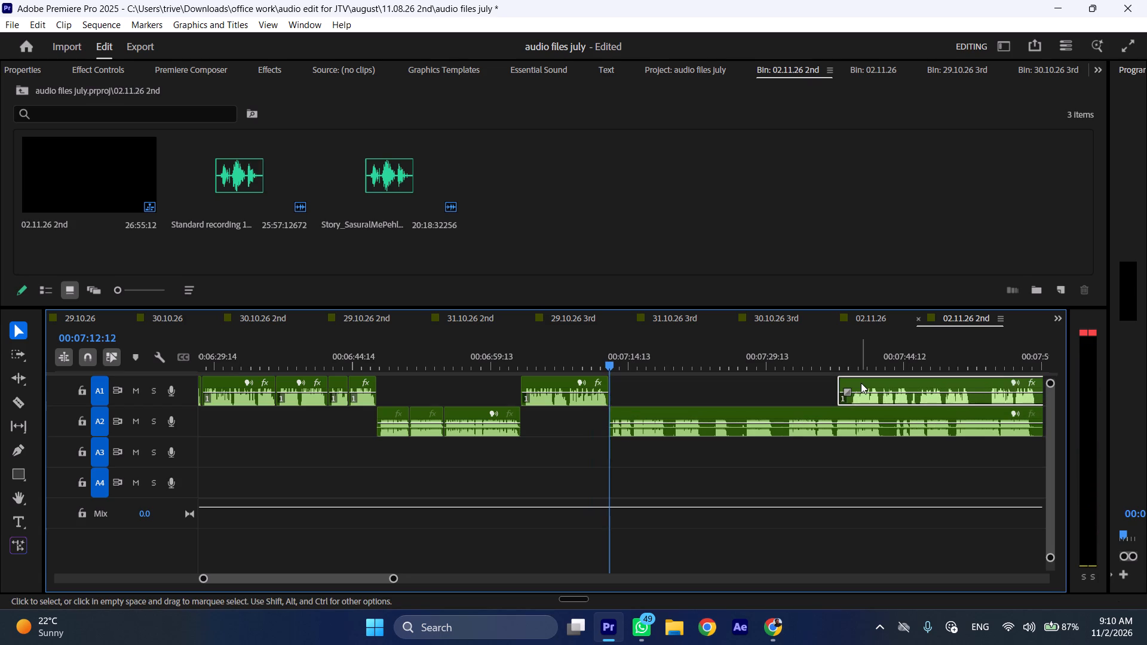
key(space)
key(l)
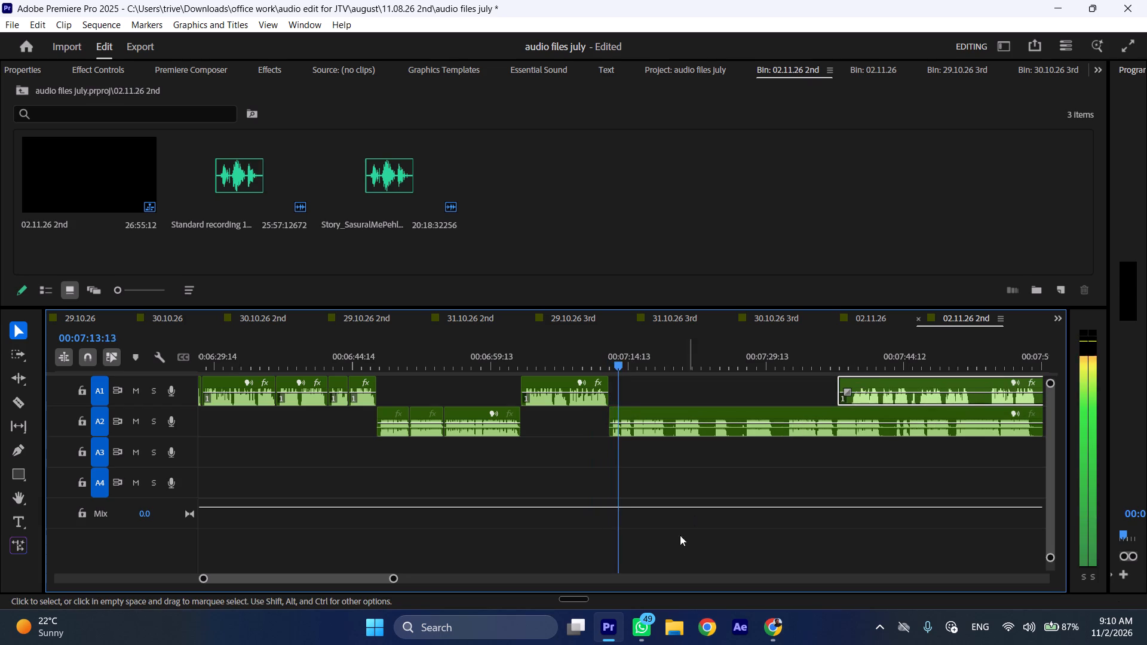
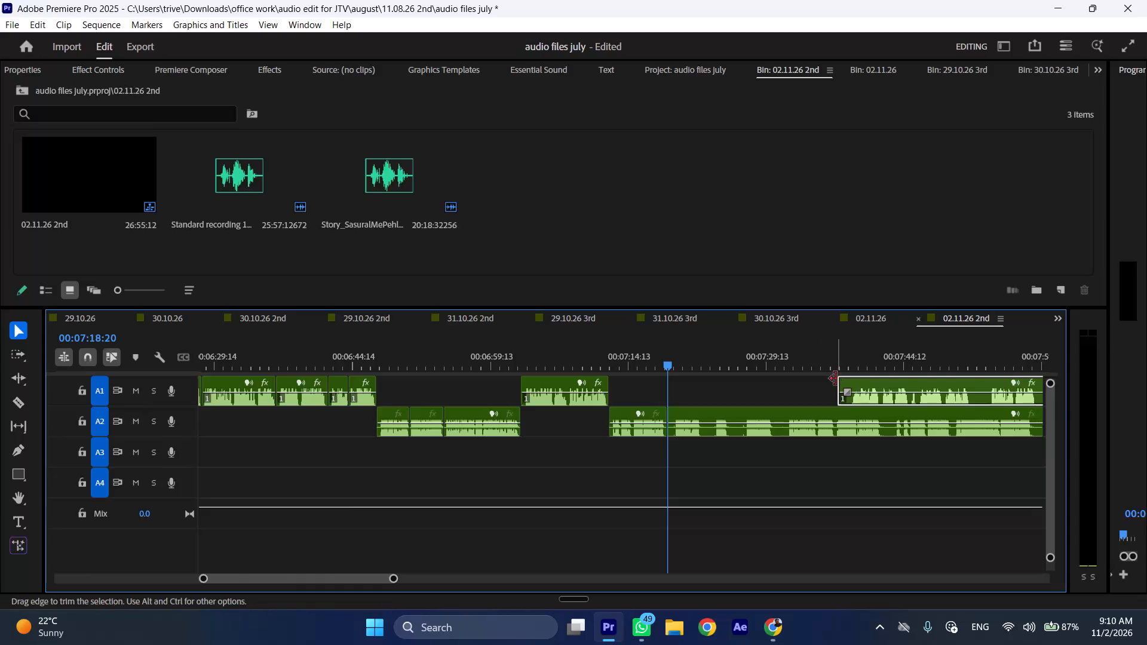
Trim about one second of silence from the start of the A1 remainder and move it to start at 00:07:18:20.
drag(837, 379, 848, 381)
drag(885, 383, 704, 386)
Move the A2 remainder after 00:07:18:20 to start at about 00:07:33, and play the A1 recording on at faster speed.
drag(709, 410, 793, 411)
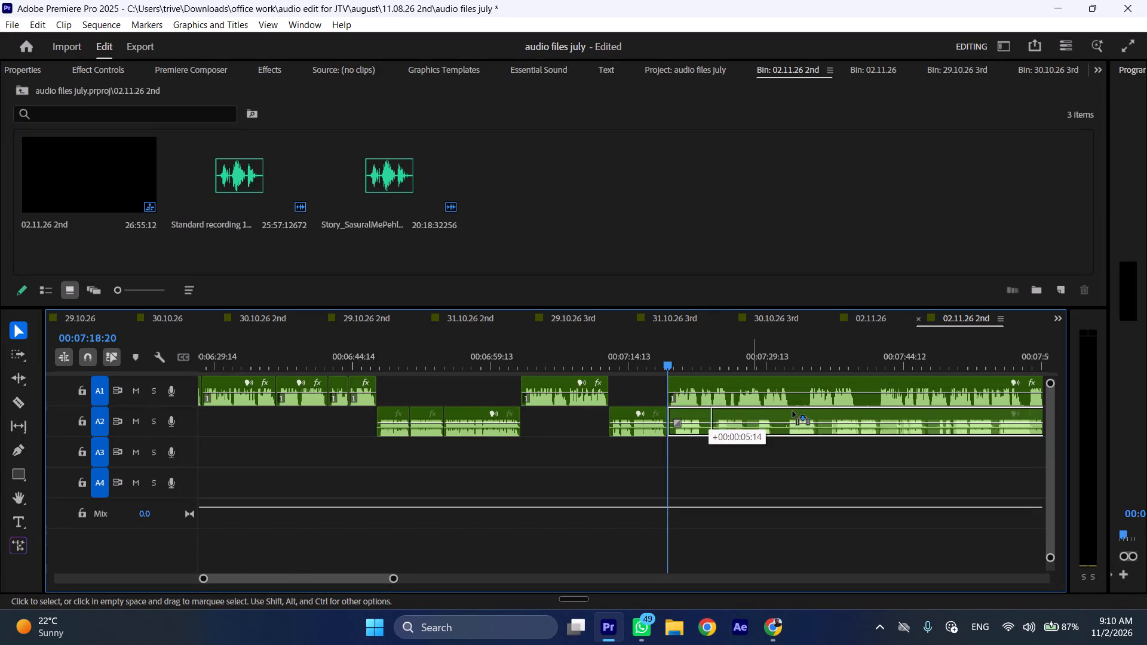
drag(793, 411, 805, 411)
key(space)
drag(798, 411, 832, 413)
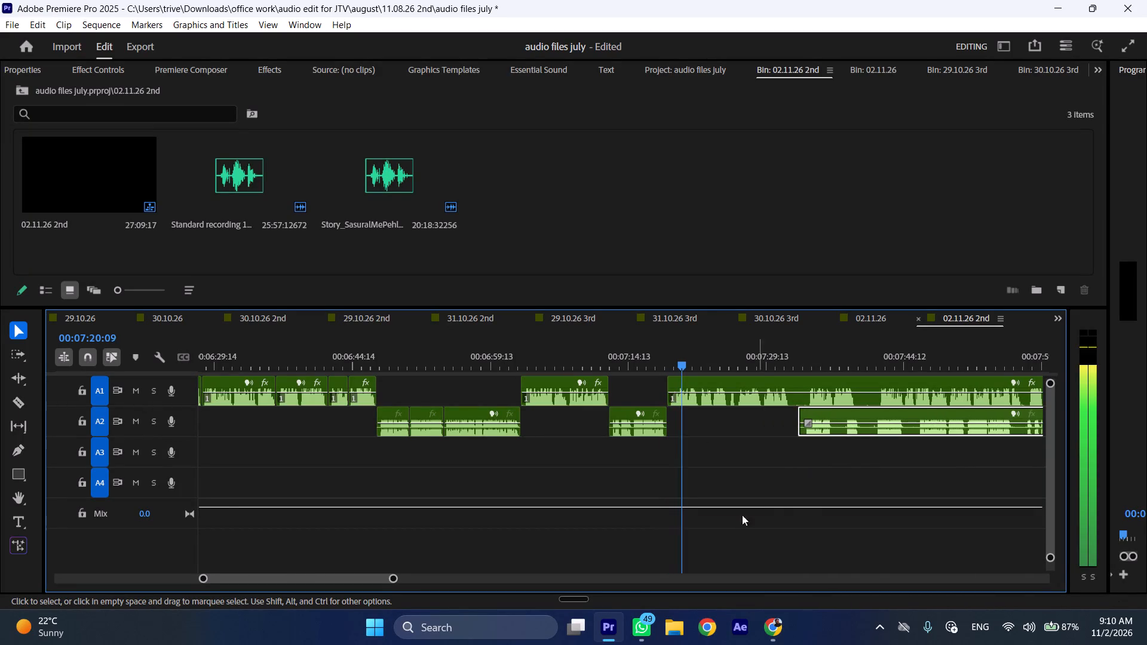
key(l)
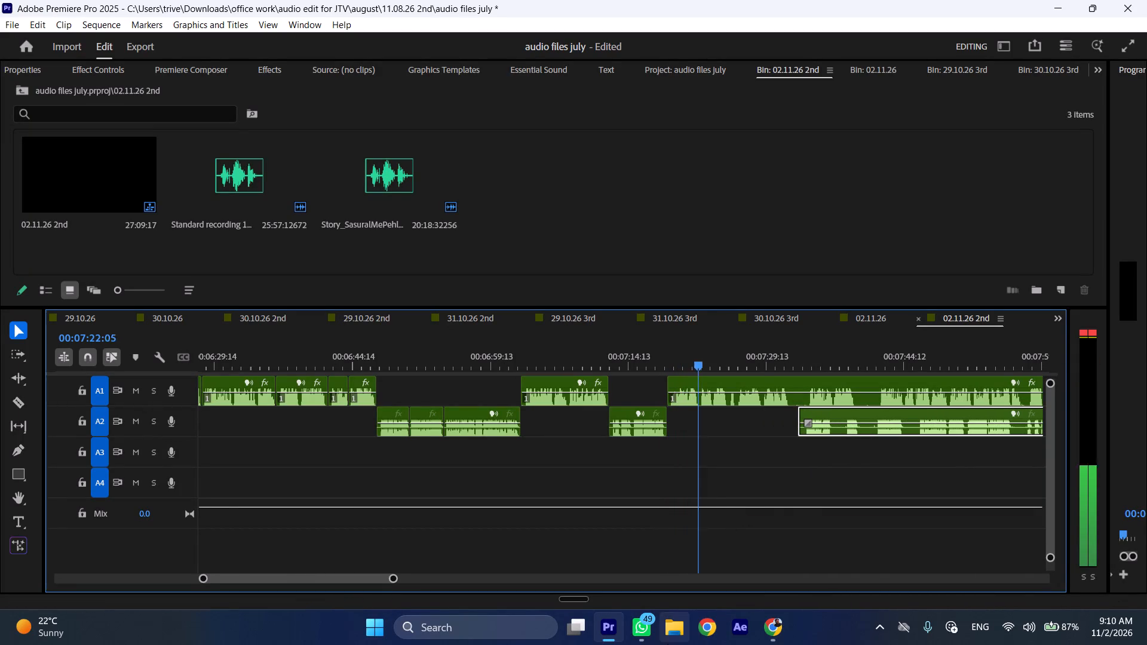
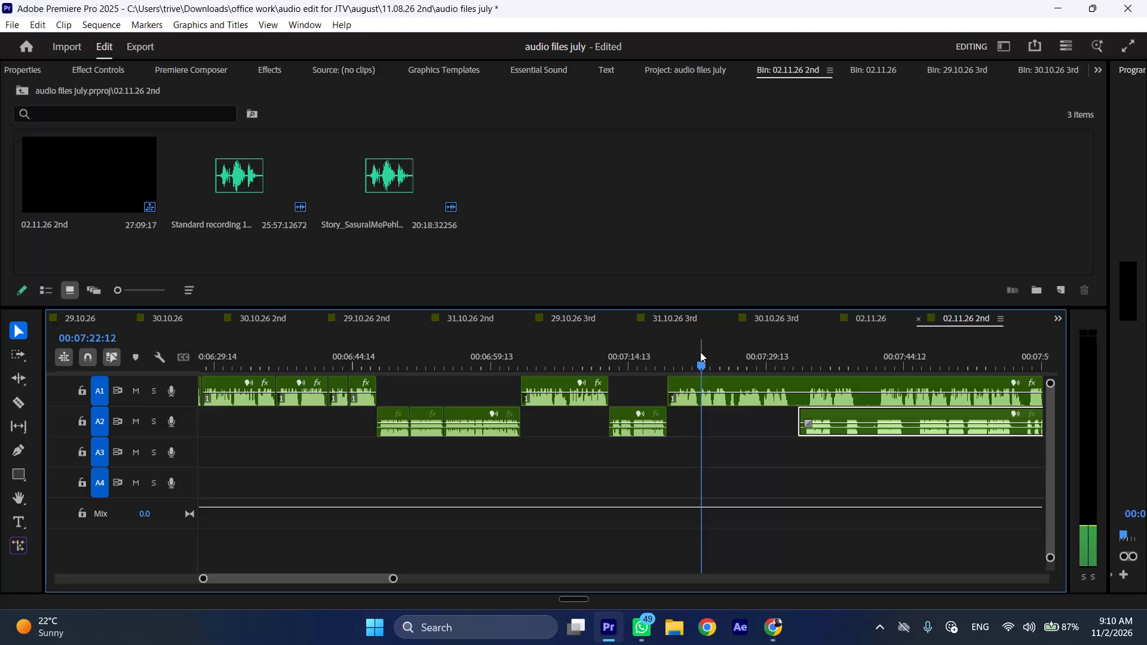
Cut the A1 recording at 00:07:22:06 and about four seconds further on, and ripple delete the passage between the cuts.
drag(700, 352, 744, 358)
key(shift+c)
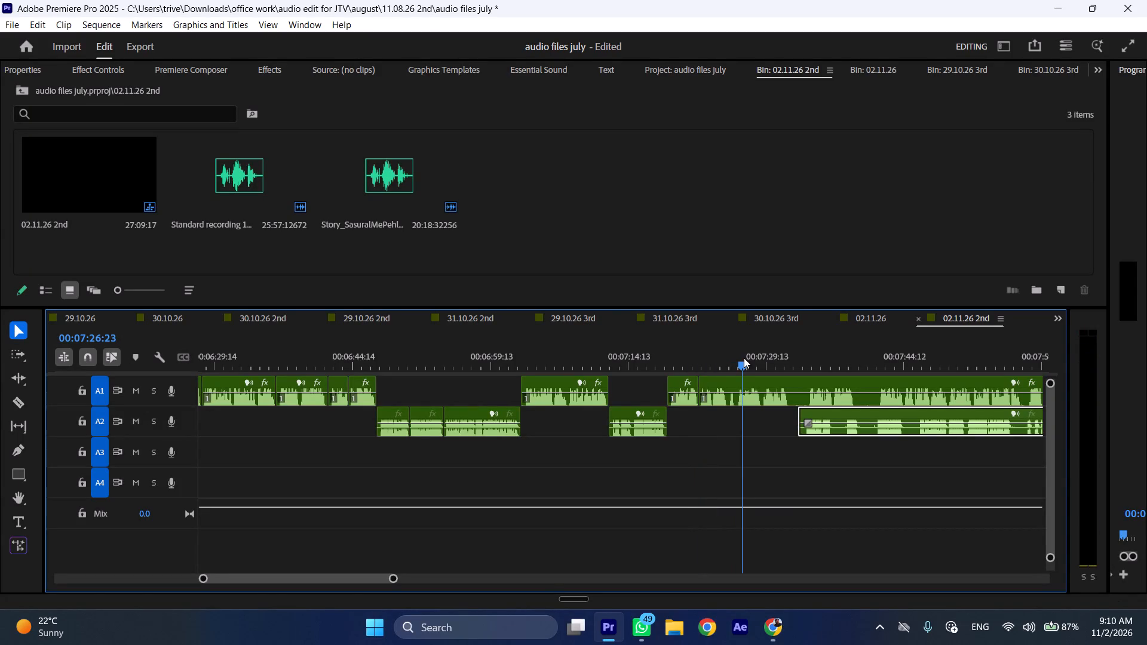
drag(744, 358, 738, 356)
click(756, 410)
click(756, 402)
key(shift+c)
key(ctrl+shift+d)
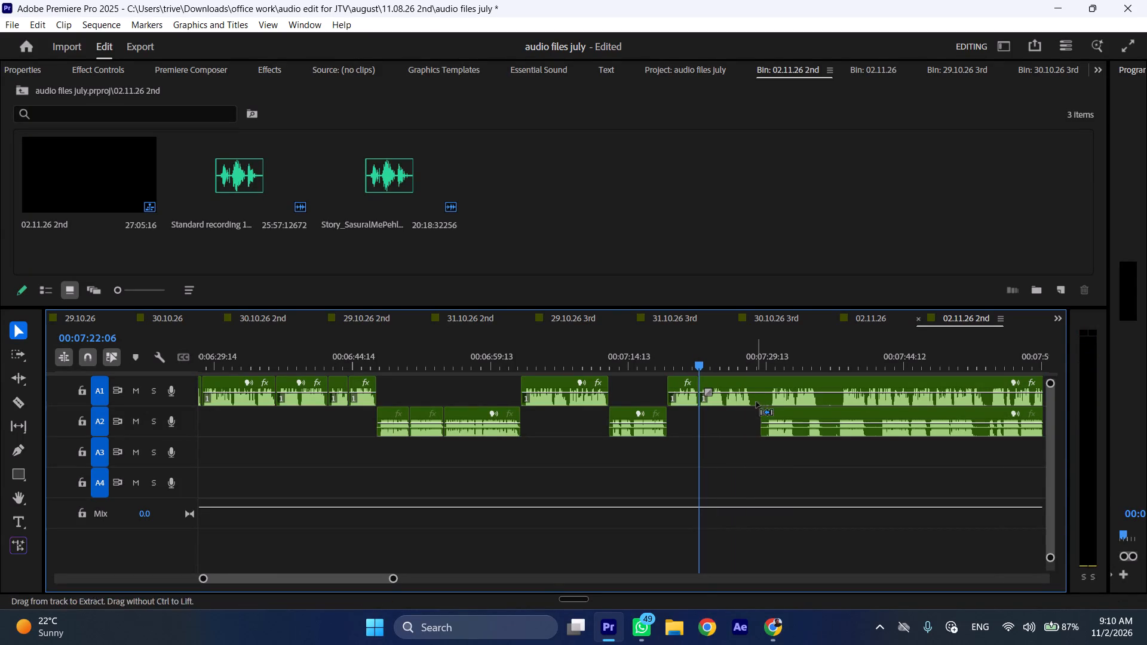
Split the A1 recording at 00:07:28:04, trim the silence at the start of the A2 remainder, and move it to start at that cut.
key(space)
text(;l)
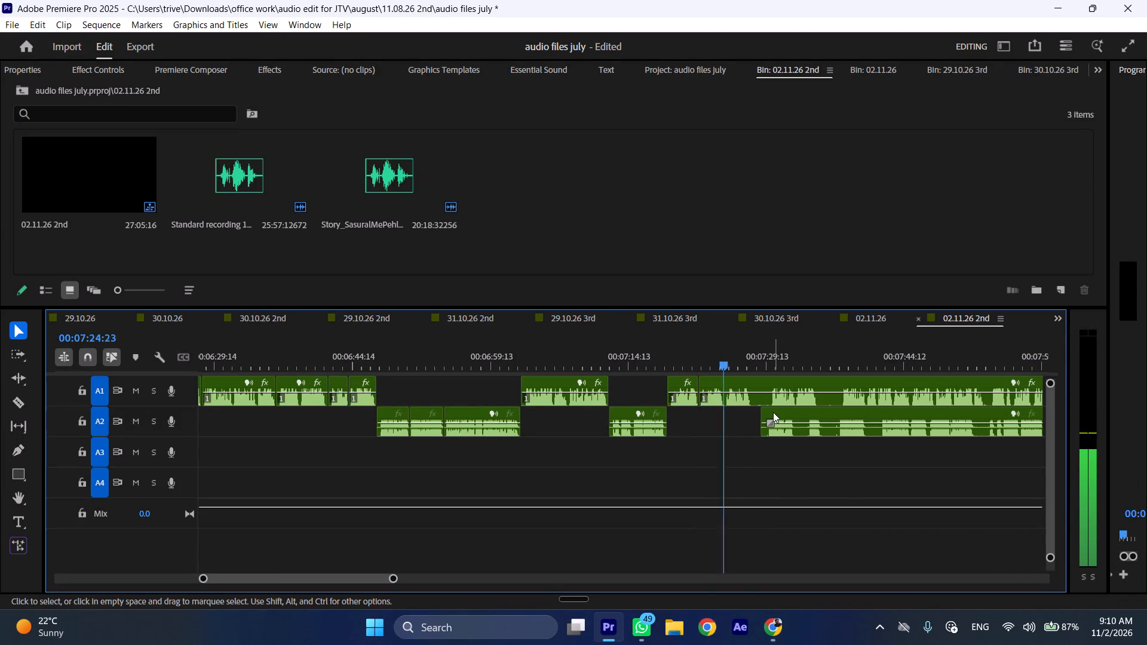
click(767, 409)
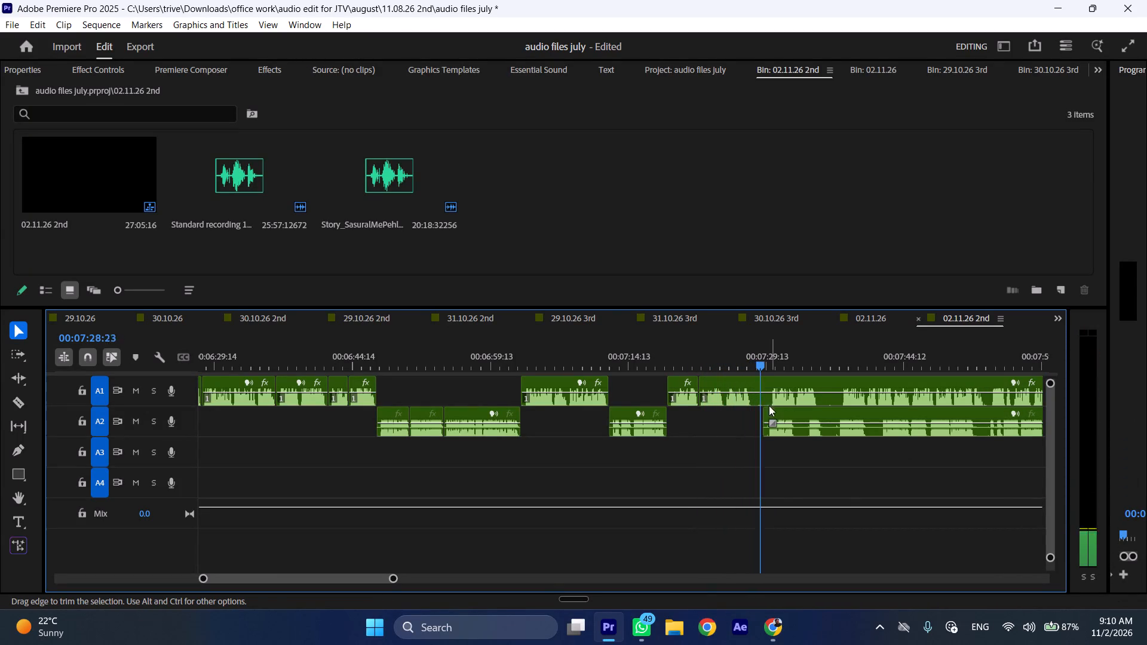
click(751, 358)
key(shift+c)
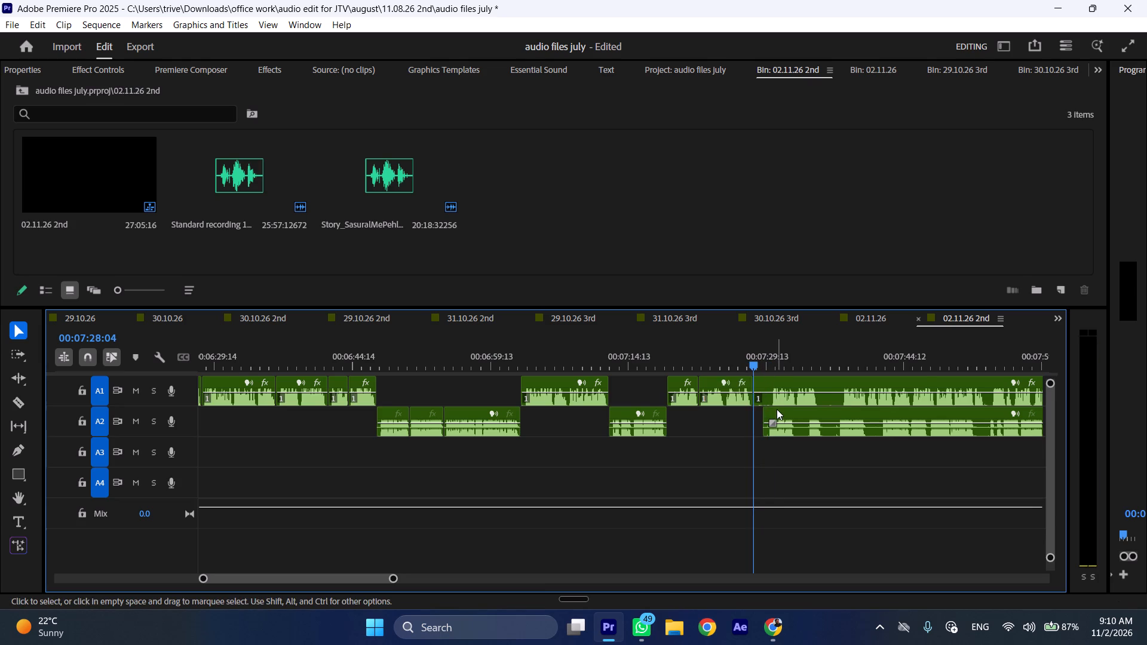
click(769, 410)
drag(781, 412, 766, 413)
Trim the silence from the start of the A1 remainder, move it to start at about 00:07:37, and play on.
drag(765, 385, 774, 376)
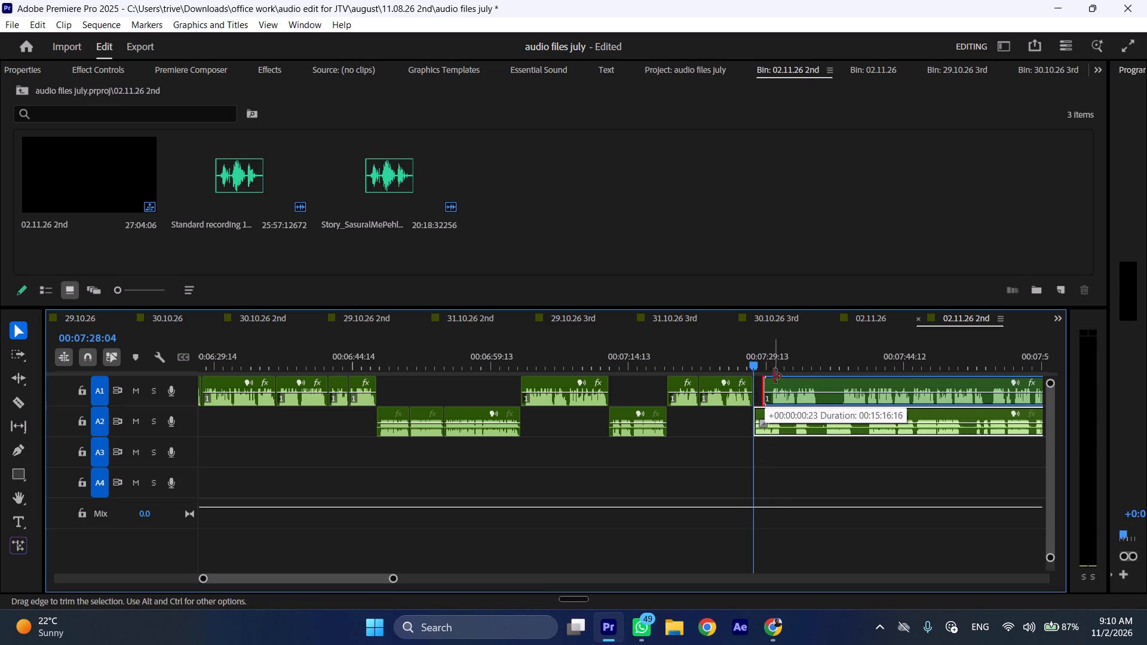
drag(774, 376, 780, 377)
drag(792, 377, 857, 386)
key(space)
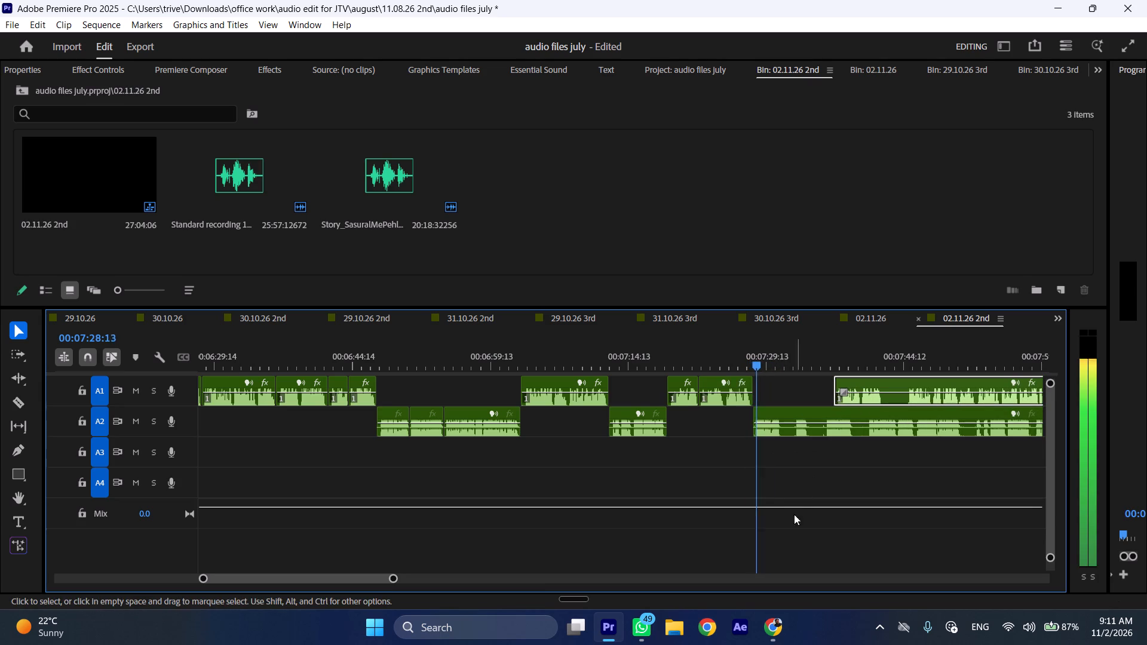
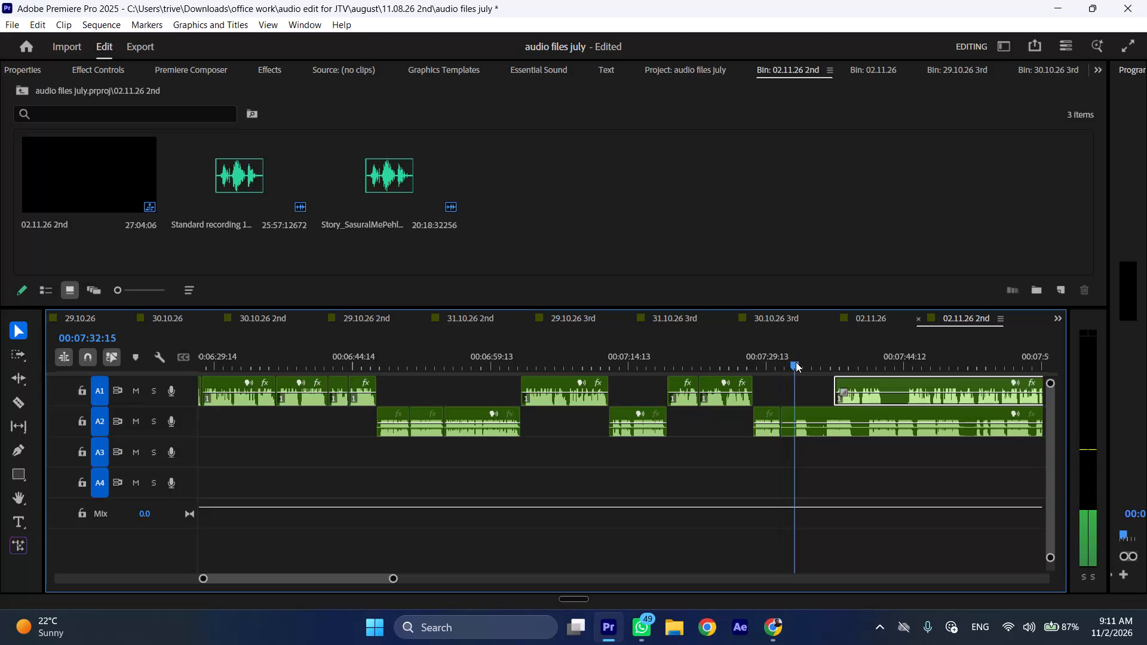
Split the A2 narration clip at 00:07:32:15 and ripple-delete the short segment just before the cut.
click(800, 413)
key(shift+c)
key(ctrl+shift+d)
Play on from the closed gap and split the A2 clip at 00:07:32:17.
key(space)
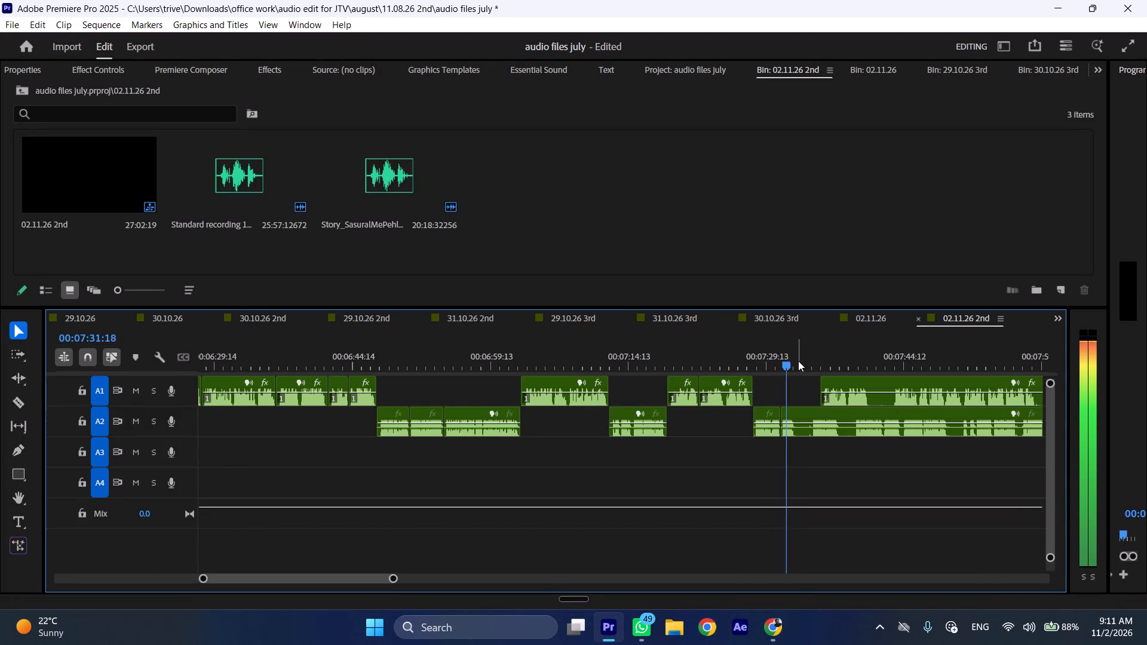
key(space)
text(C)
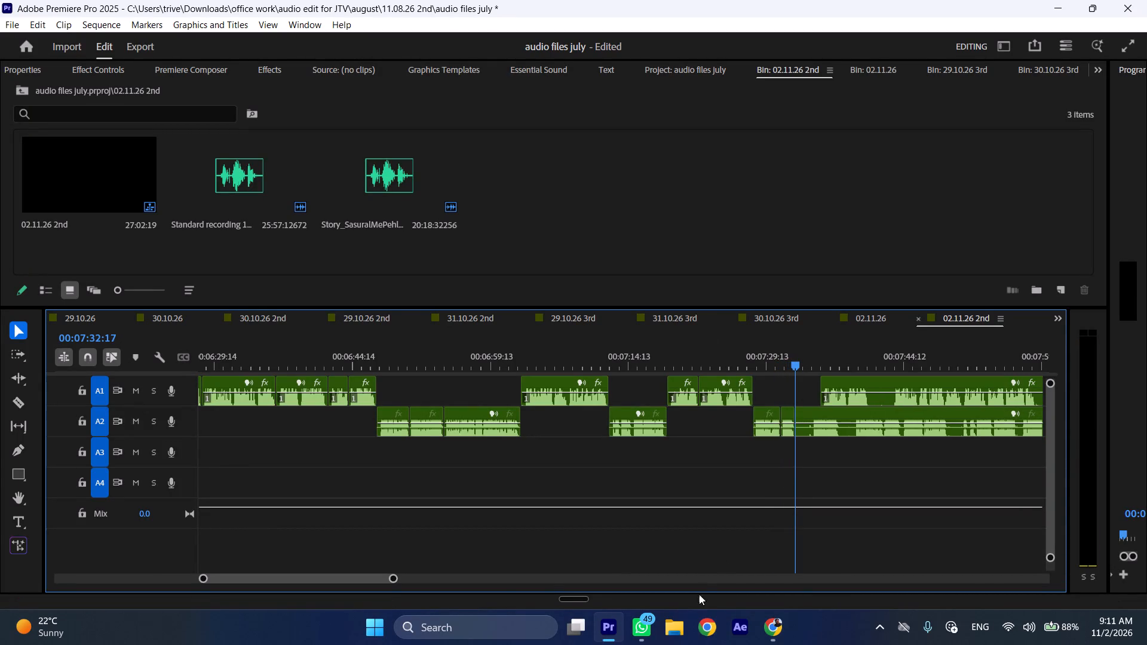
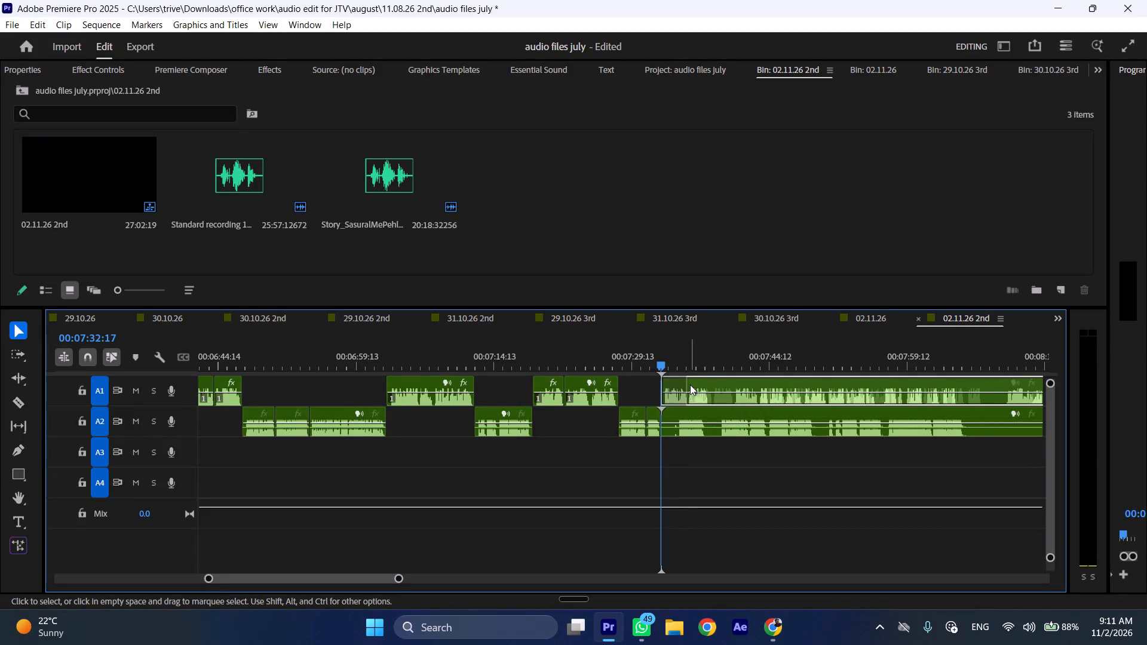
Trim the start of the A2 clip after 00:07:32:17 up to its speech and move the clip about 41 seconds later.
scroll(690, 385, down, 9)
drag(459, 414, 464, 414)
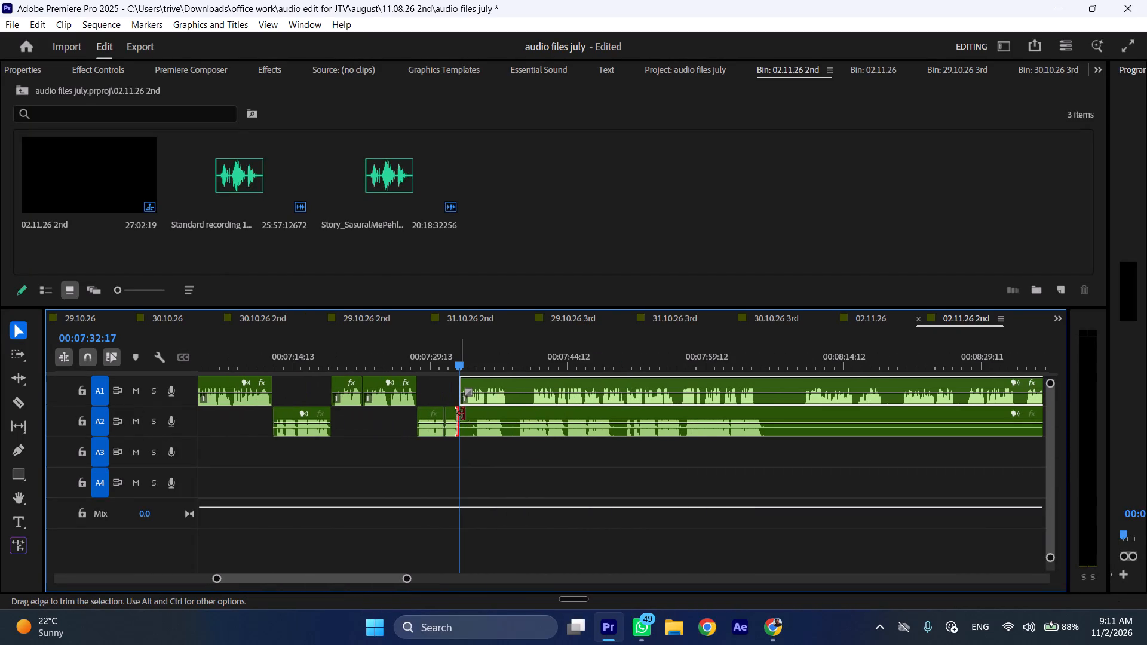
drag(464, 414, 473, 414)
drag(468, 411, 480, 412)
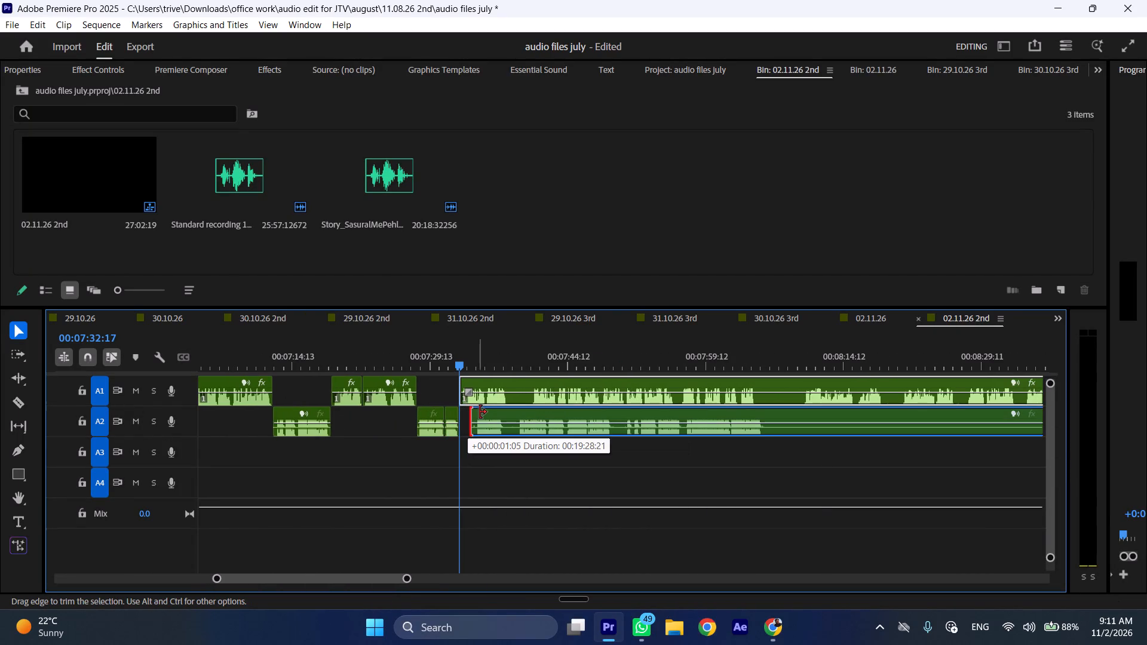
drag(480, 412, 483, 412)
drag(495, 411, 877, 411)
Play the A1 clip and ripple-delete its segment from 00:07:32:17 to 00:07:40:12.
key(space)
text(l)
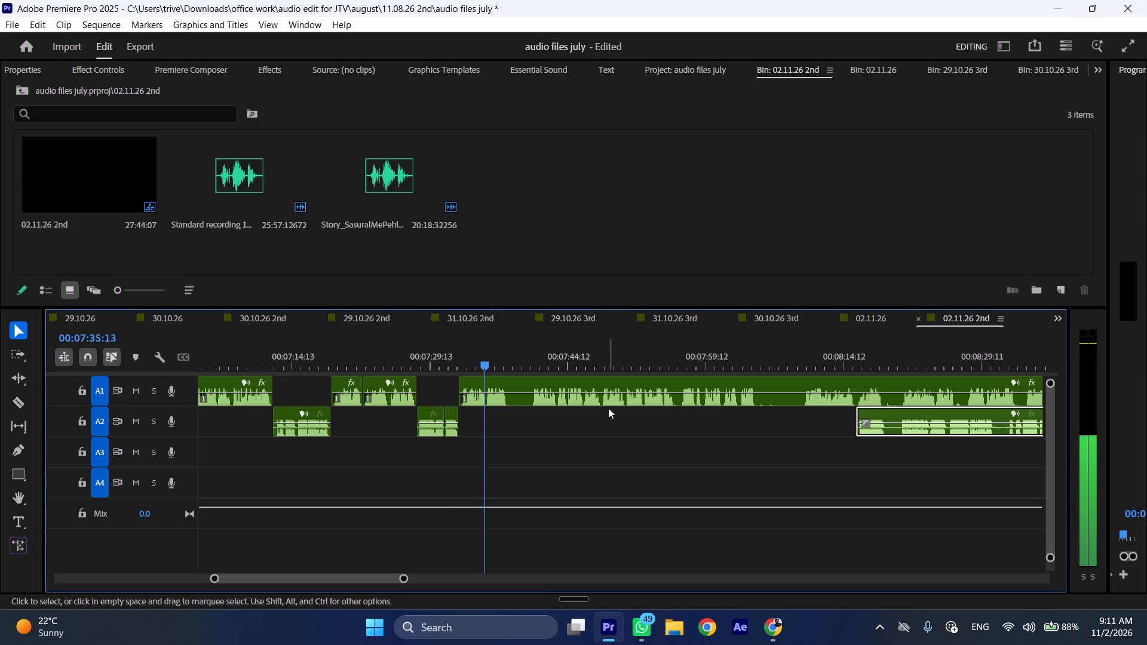
key(space)
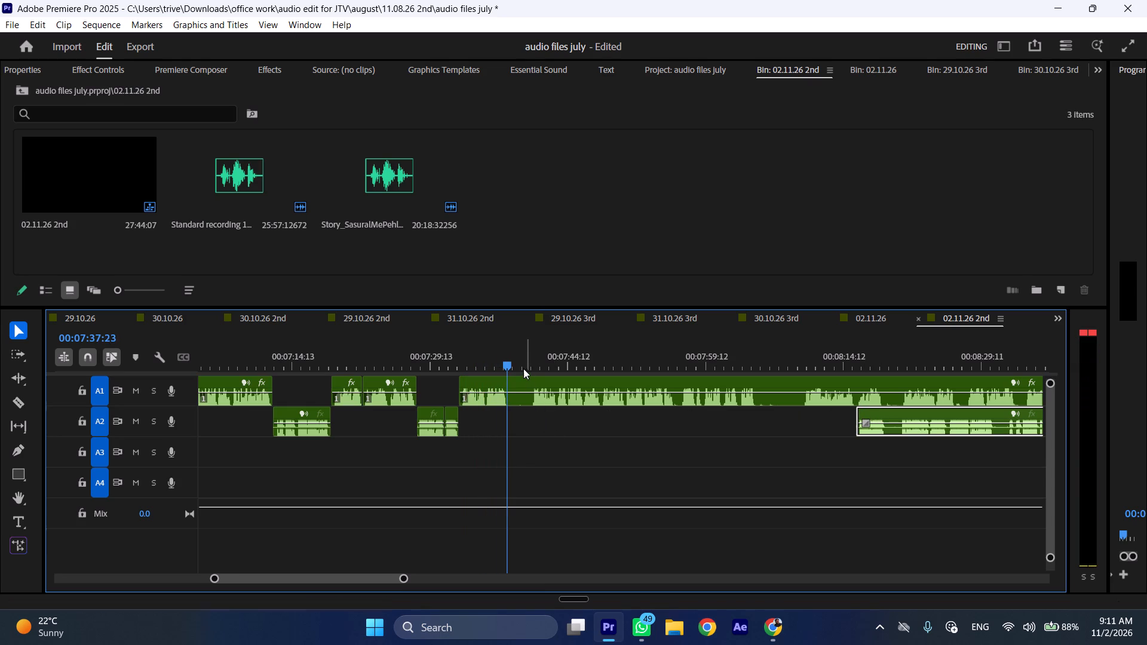
drag(525, 361, 532, 361)
key(space)
click(532, 361)
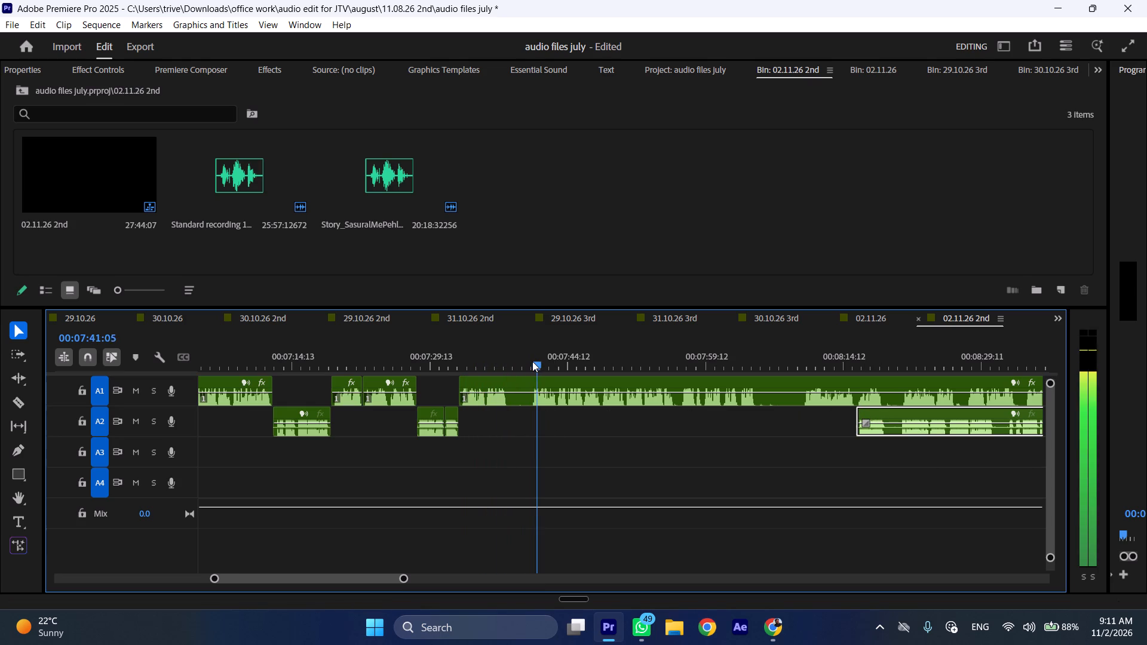
key(space)
click(532, 361)
click(544, 386)
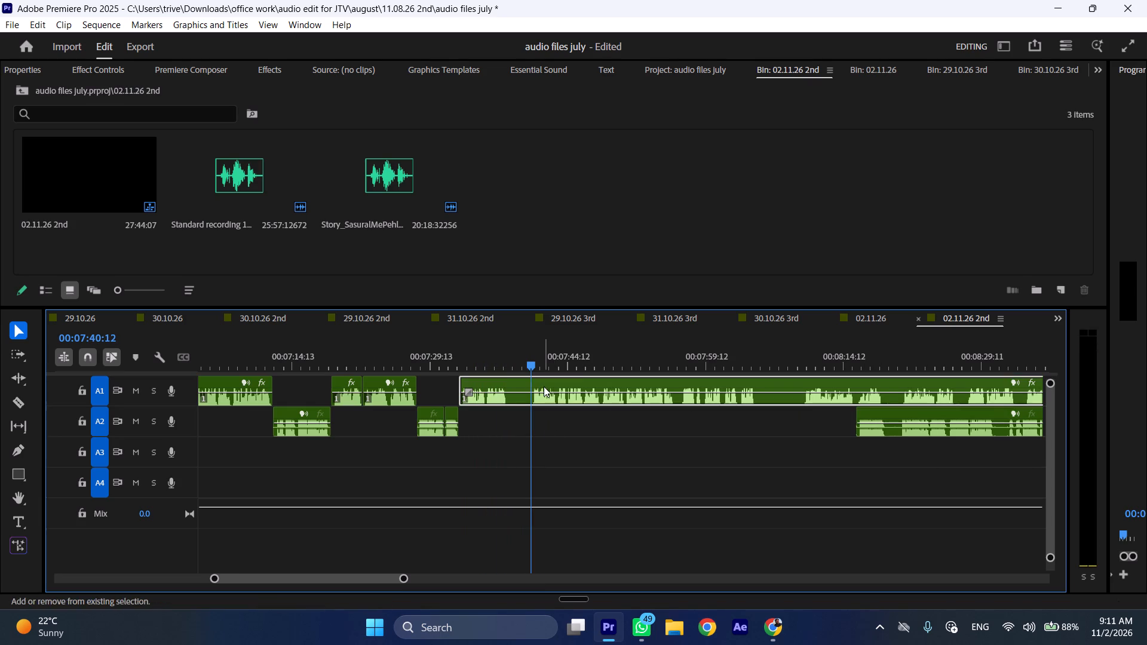
key(shift+c)
key(ctrl+shift+d)
Play on from the closed gap at 00:07:32:17 to check the remaining A1 audio.
key(space)
text(;l)
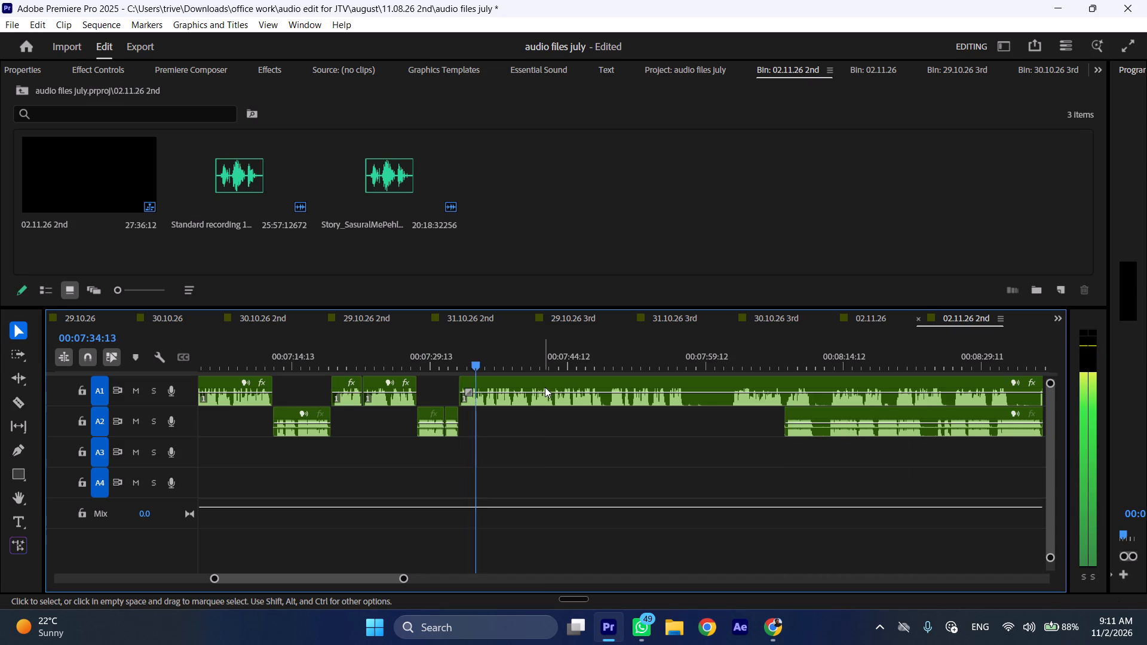
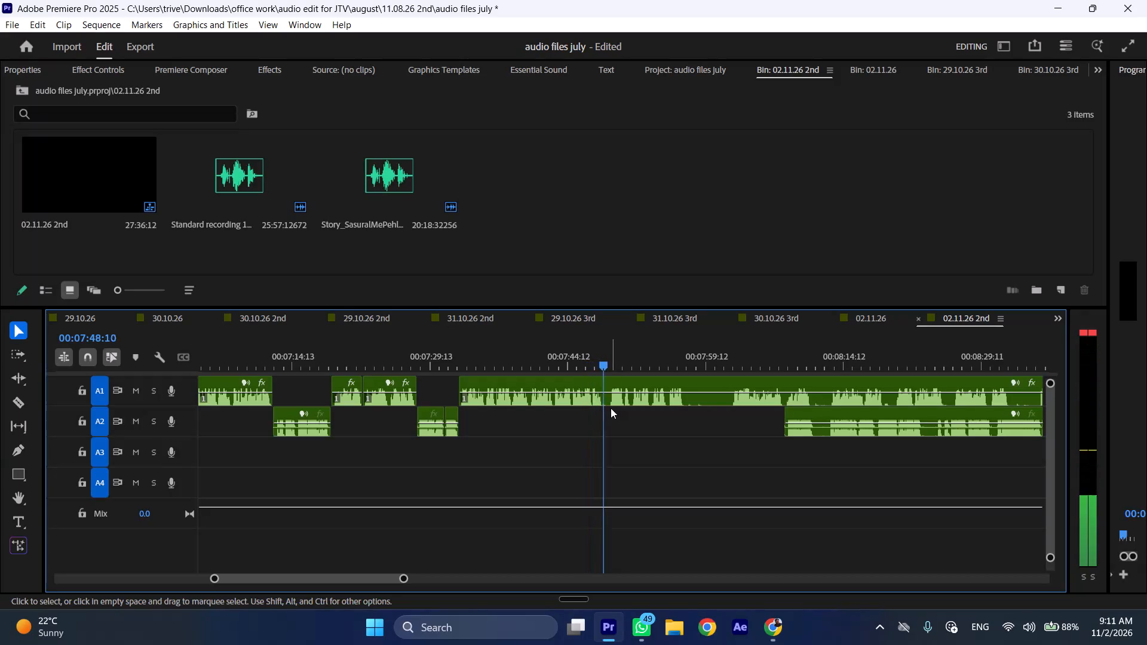
Cut a short segment out of the A1 clip around 00:07:48:19 and close the gap.
click(605, 358)
key(shift+c)
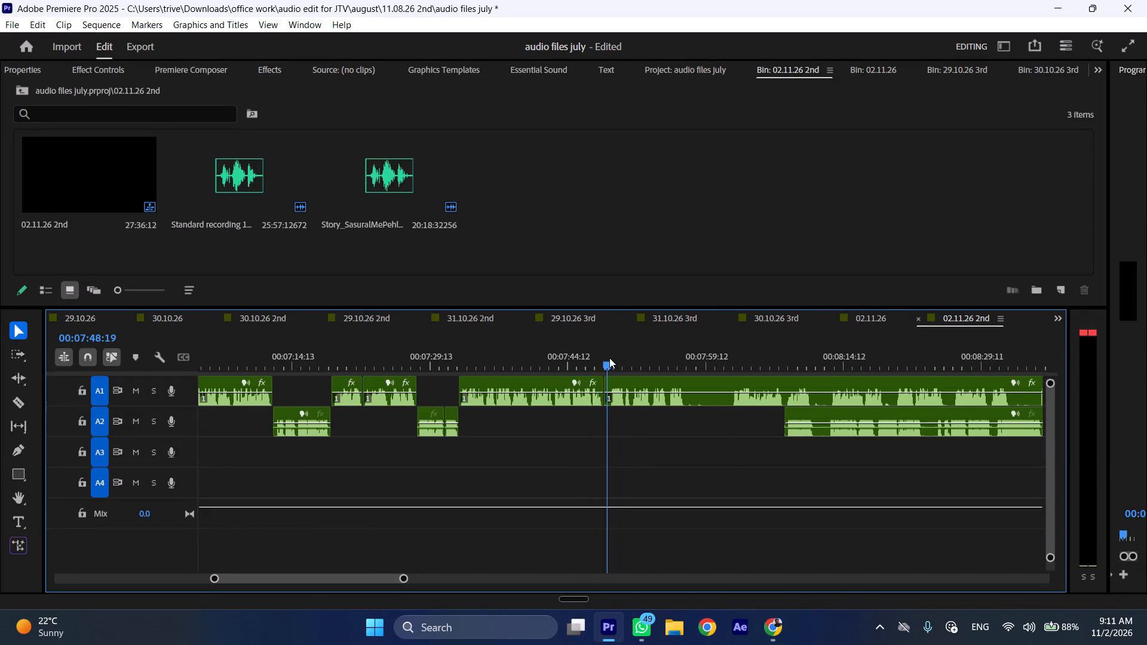
click(619, 383)
key(shift+c)
key(ctrl+shift+d)
Play on through the A1 speech and split the A1 clip at 00:07:56:22, where the silence begins.
key(space)
text(l)
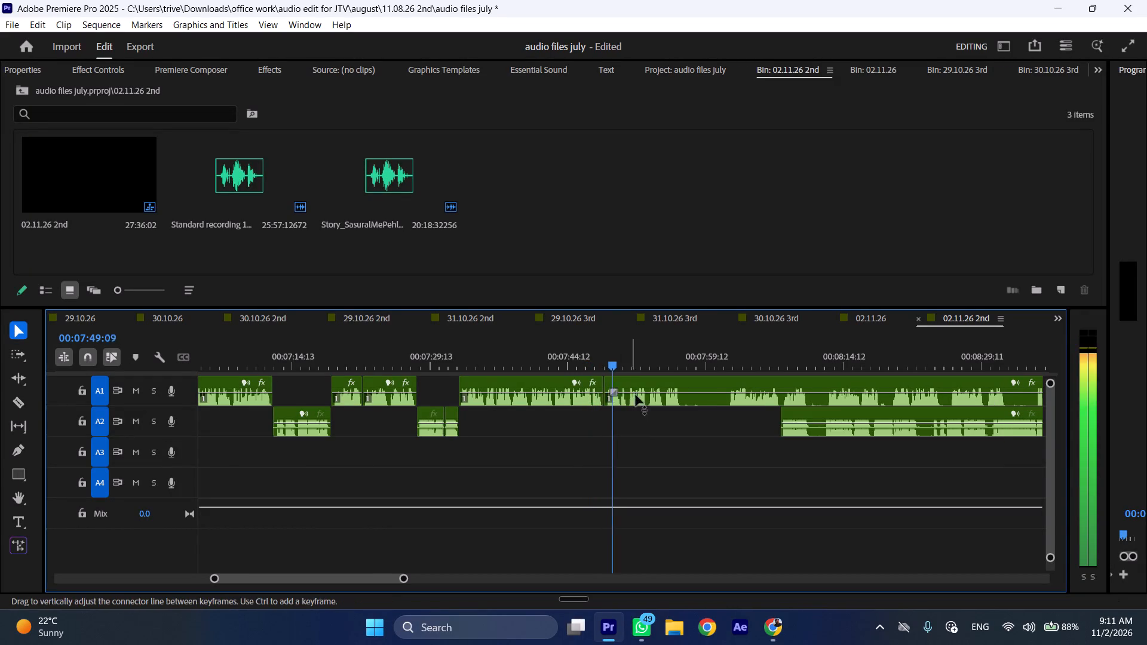
scroll(661, 426, down, 5)
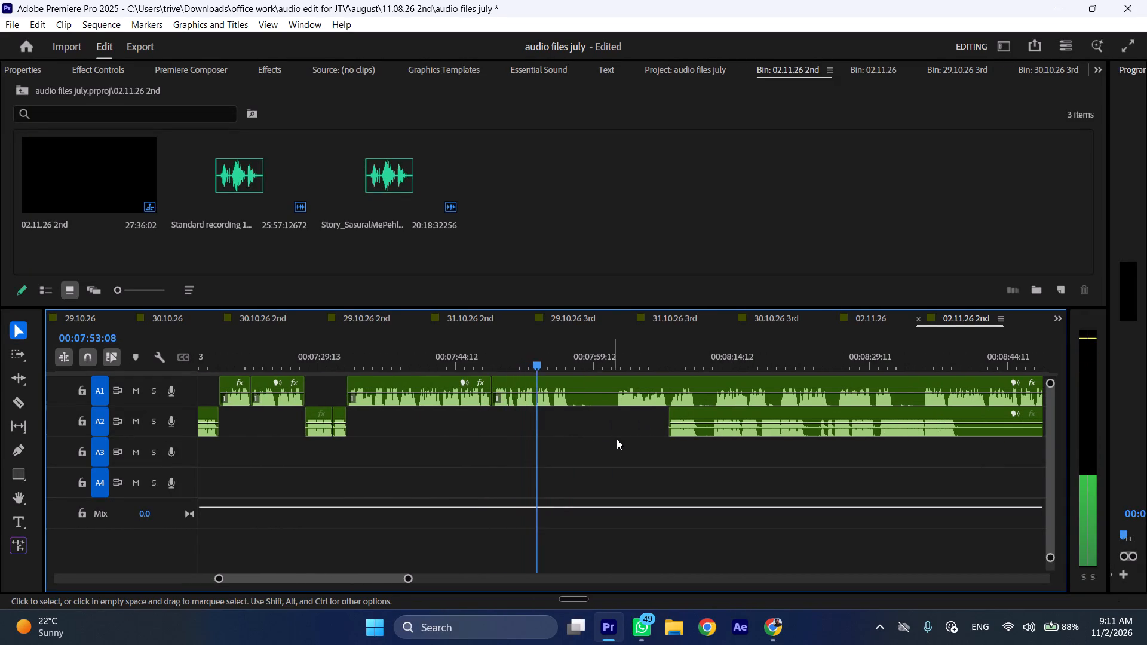
key(space)
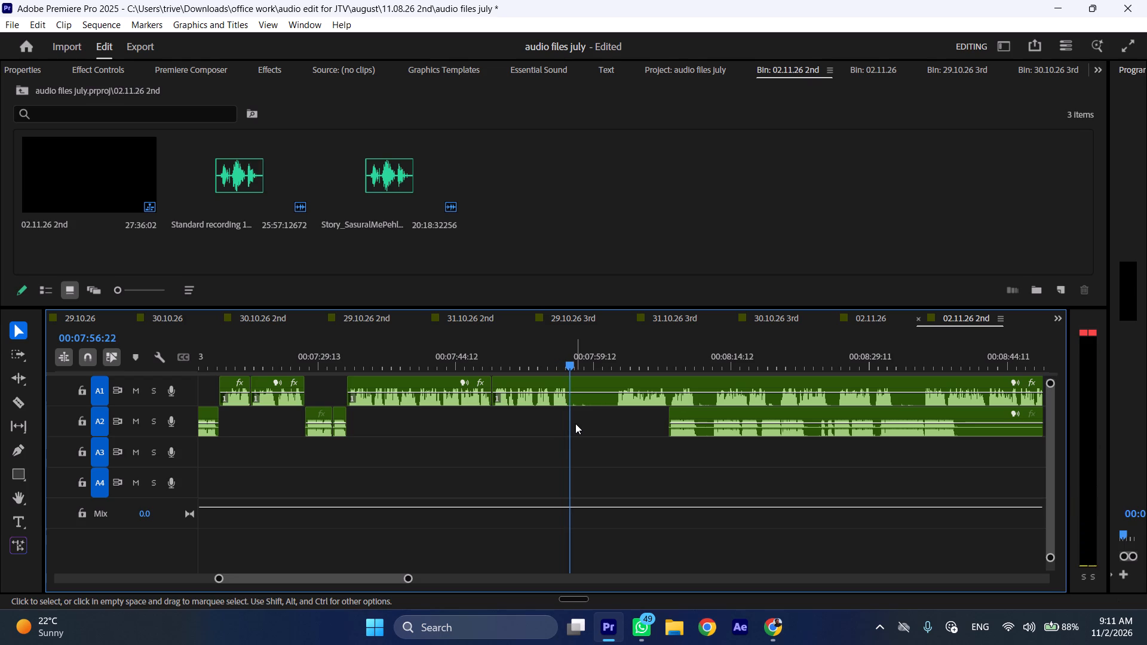
key(shift+c)
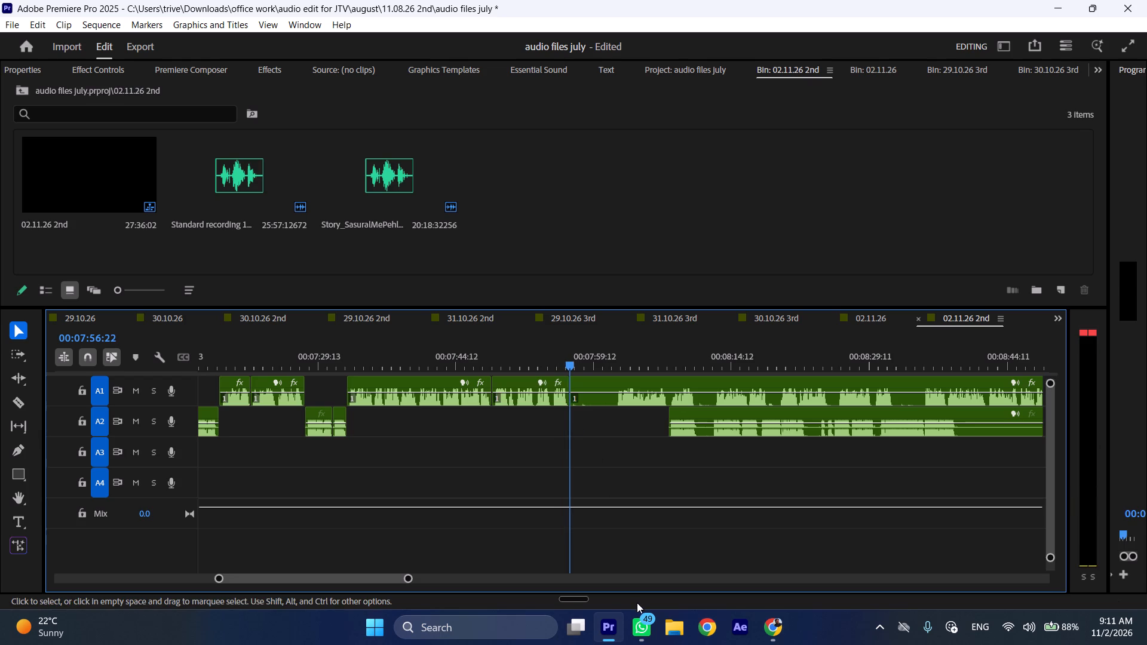
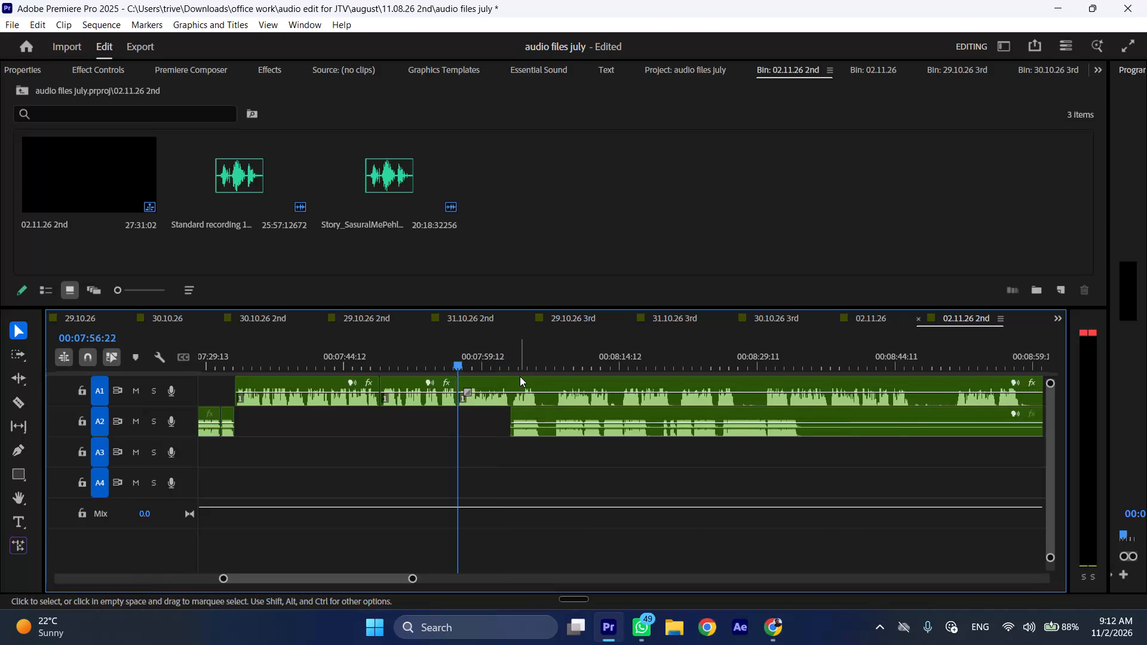
Move the A2 clip about 24 seconds later, play on through the A1 speech and split the A1 clip at 00:08:05:14.
key(space)
text(l)
drag(553, 411, 772, 416)
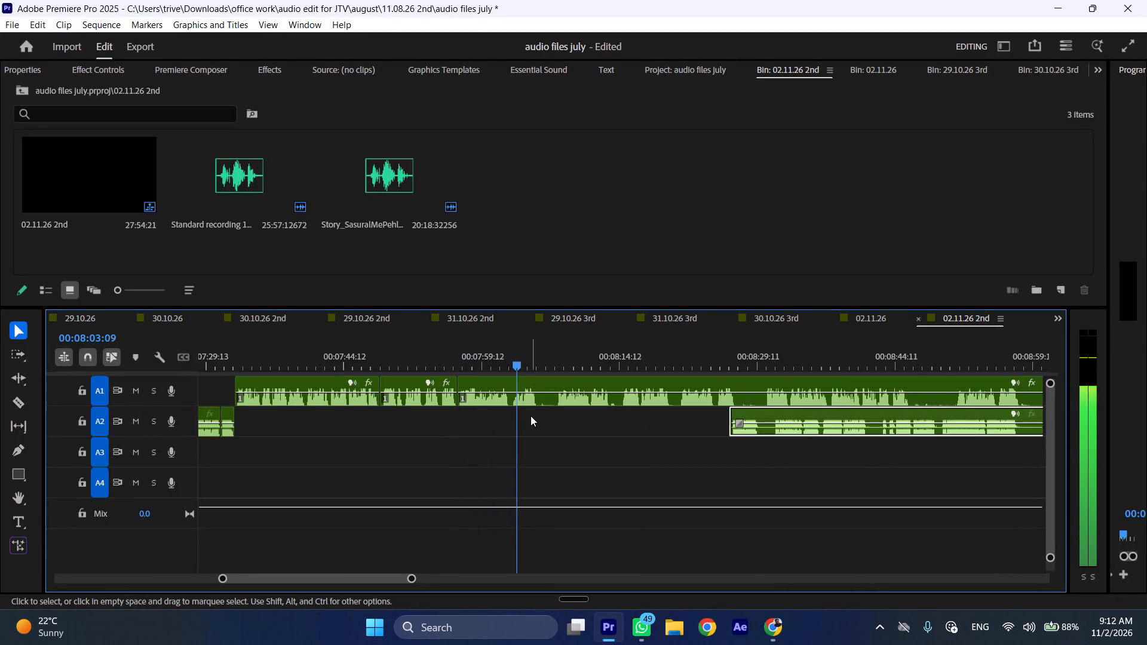
key(space)
key(shift+c)
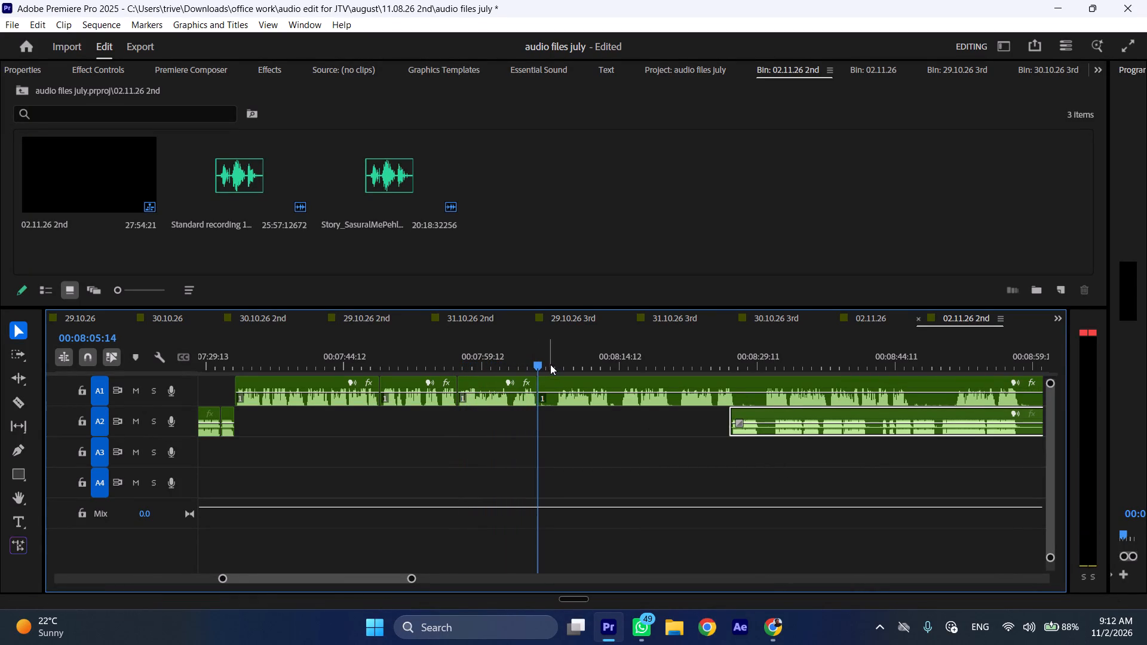
Move the A2 clip back to start at the 00:08:05:14 cut and shift the A1 clip after the cut to about 00:08:44.
drag(755, 415, 557, 415)
drag(562, 382, 915, 382)
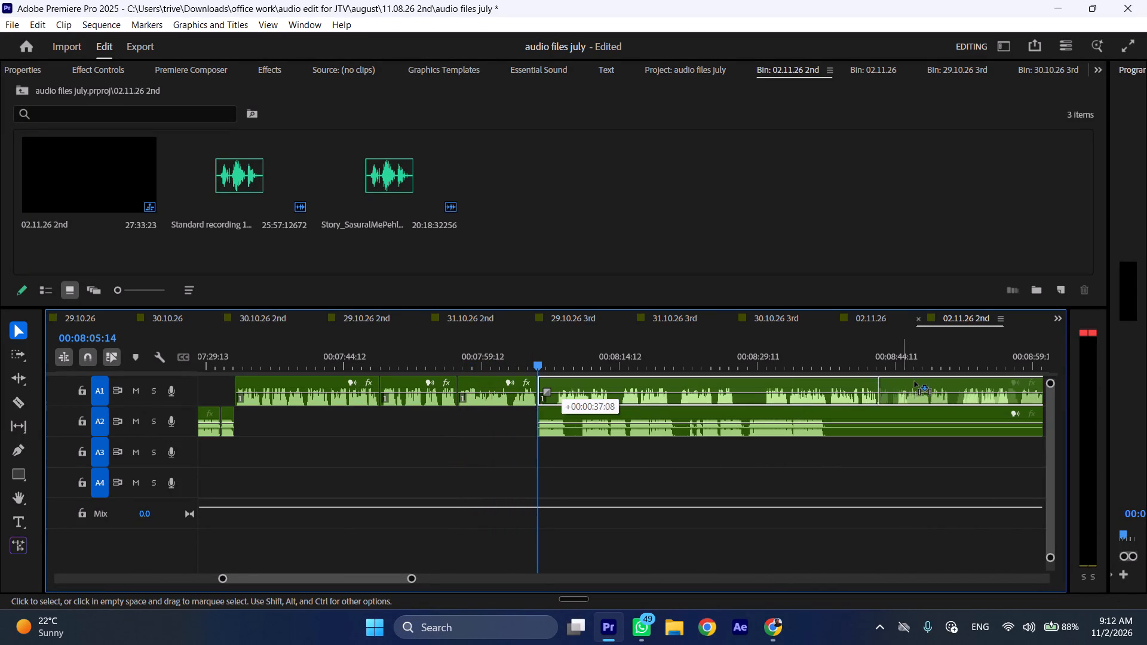
drag(915, 382, 920, 382)
Play back the transition from the A1 speech into the A2 clip, starting from about 00:08:01.
click(496, 354)
key(space)
text(l)
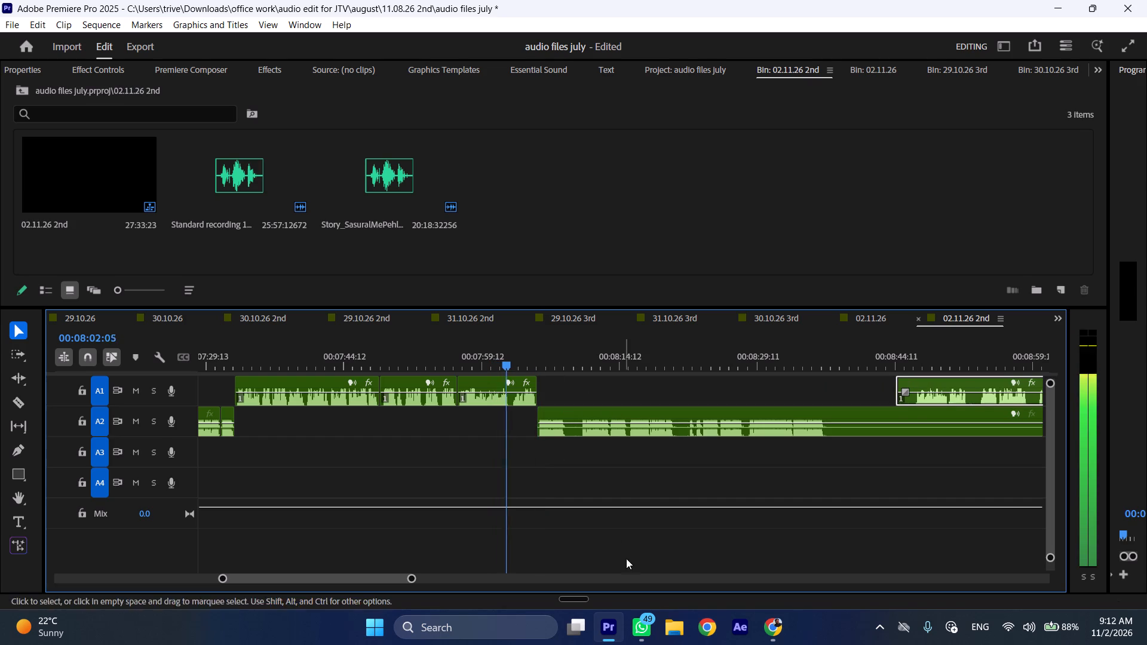
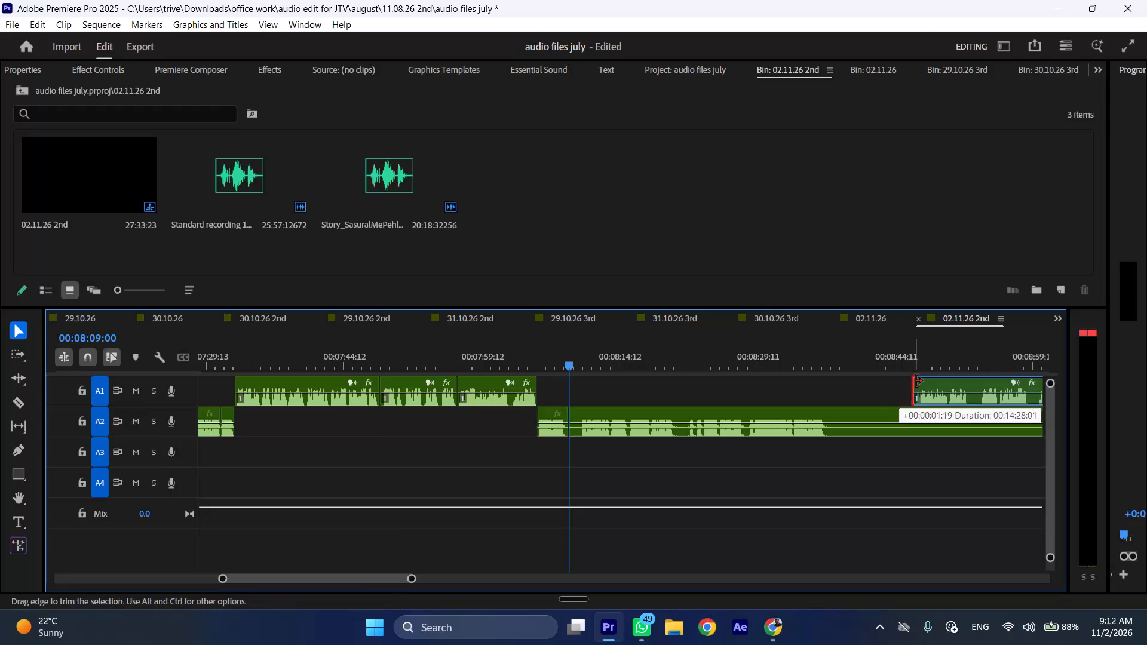
Split the A1 clip at 00:08:52:16 and move the short piece before the cut to start at about 00:08:09:00.
click(972, 361)
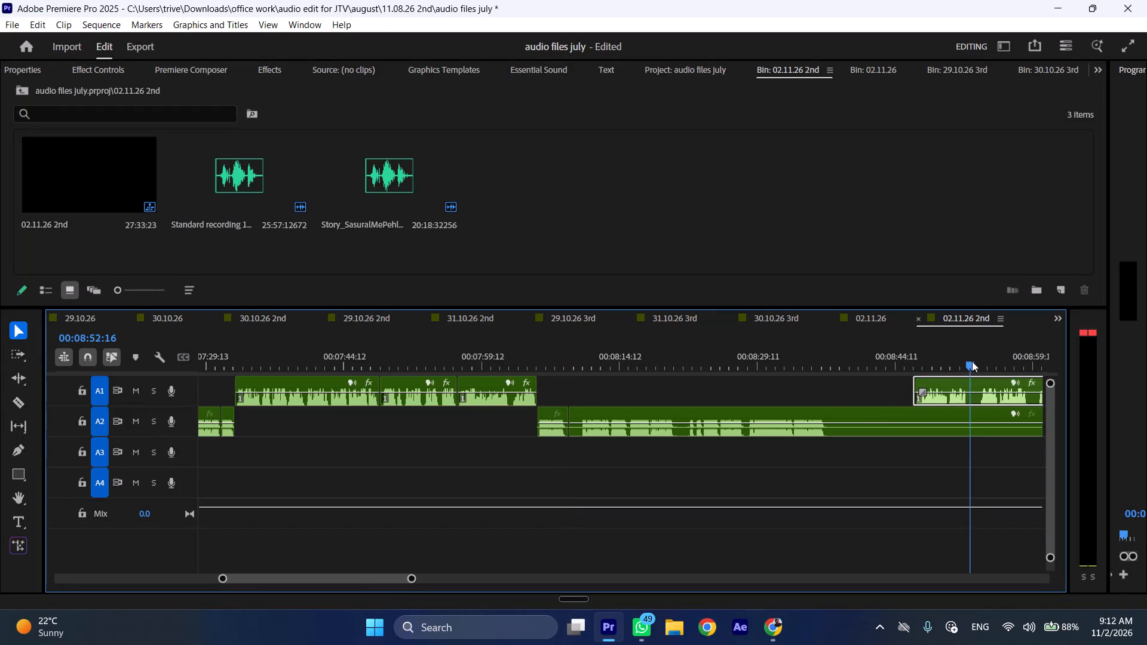
key(shift+c)
drag(928, 383, 584, 390)
Move the long A2 clip to start right where the short A1 piece ends, at about 00:08:15.
drag(630, 413, 640, 414)
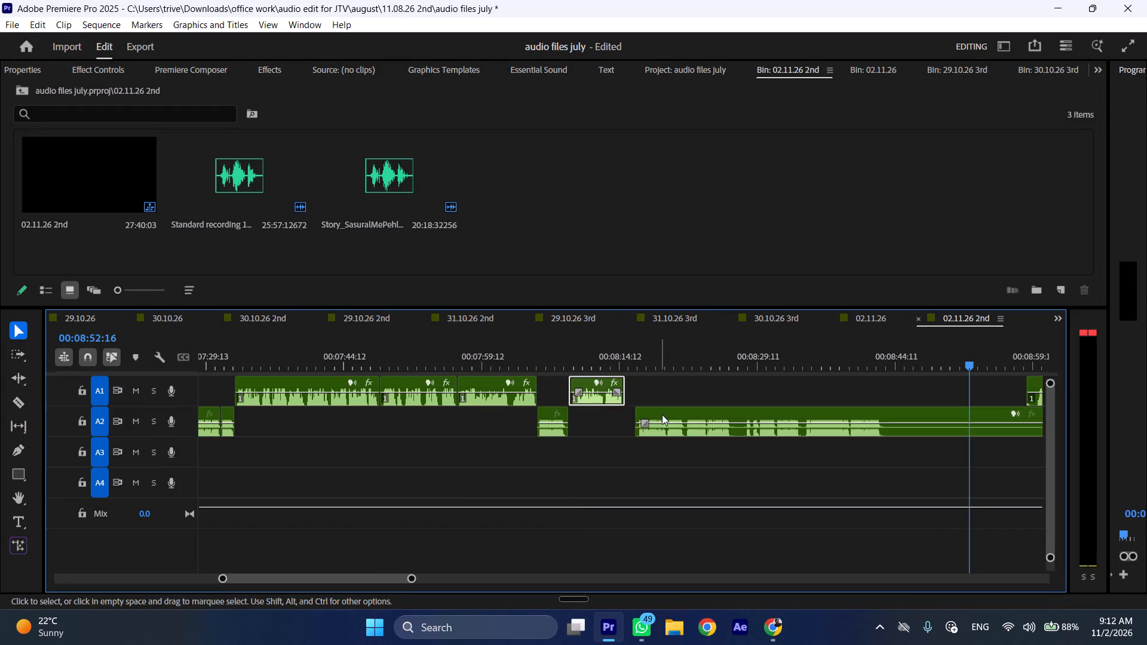
drag(663, 414, 645, 414)
Play back the transition from the short A2 clip into the moved A1 piece, starting from about 00:08:09.
click(561, 361)
key(space)
text(l)
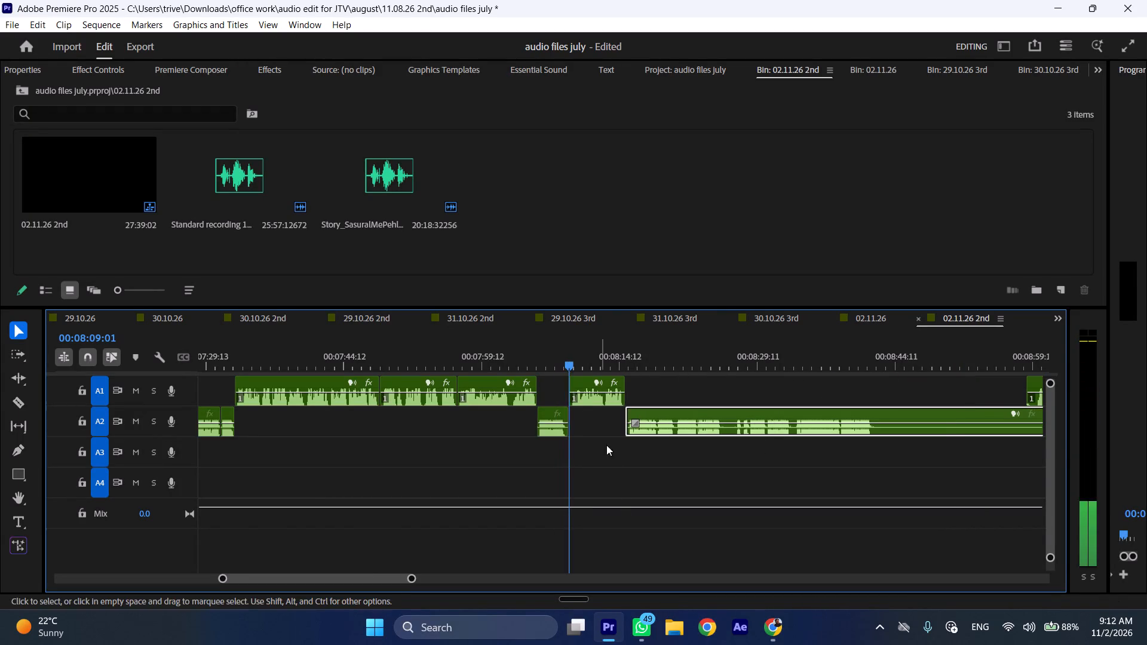
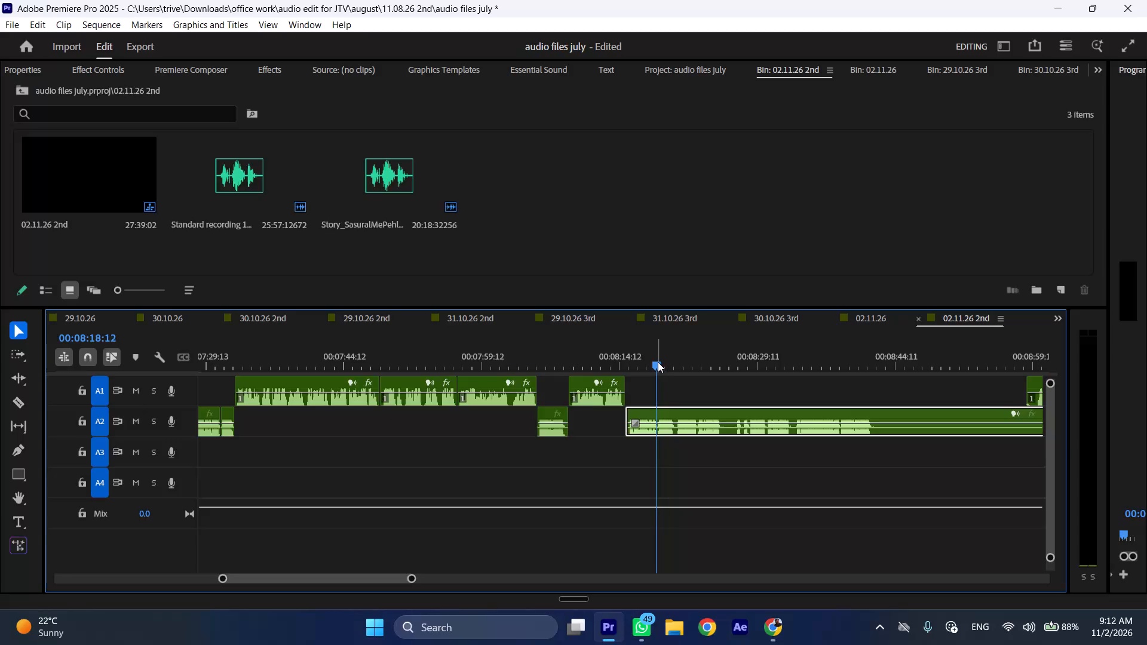
Cut the long A2 clip at 00:08:18:12 and 00:08:20:14, and ripple delete the segment between the cuts.
text(C)
key(space)
click(676, 362)
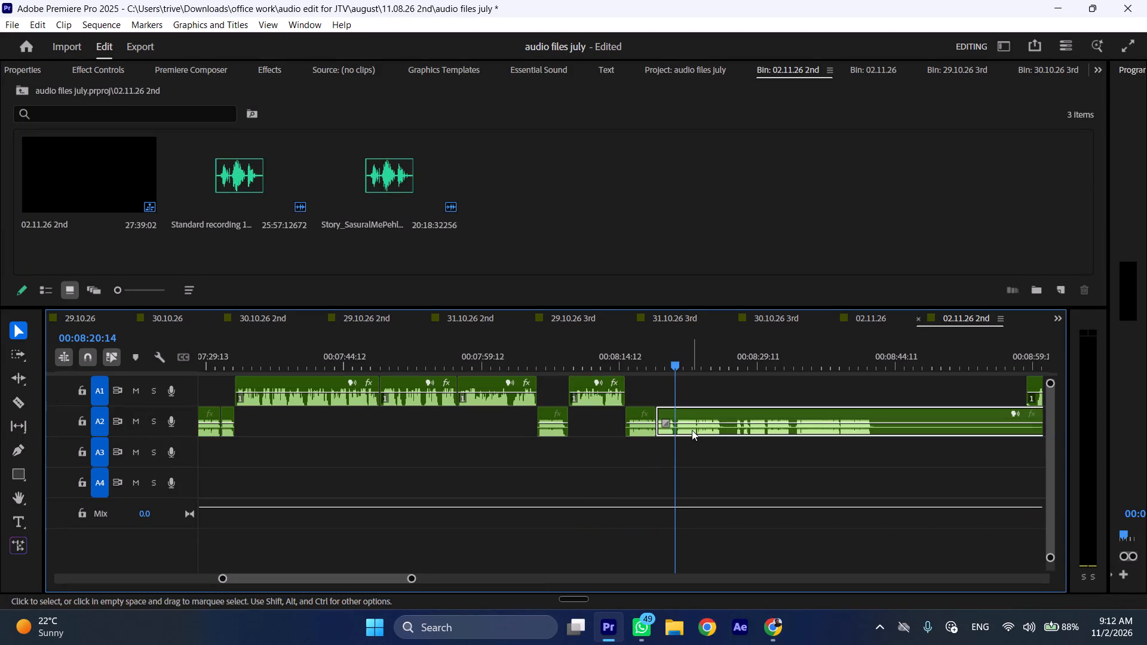
click(692, 430)
key(shift+c)
key(ctrl+shift+d)
Play on, cut the A2 clip at 00:08:23:17 and 00:08:24:20, and ripple delete the short quiet segment between the cuts.
key(space)
key(l)
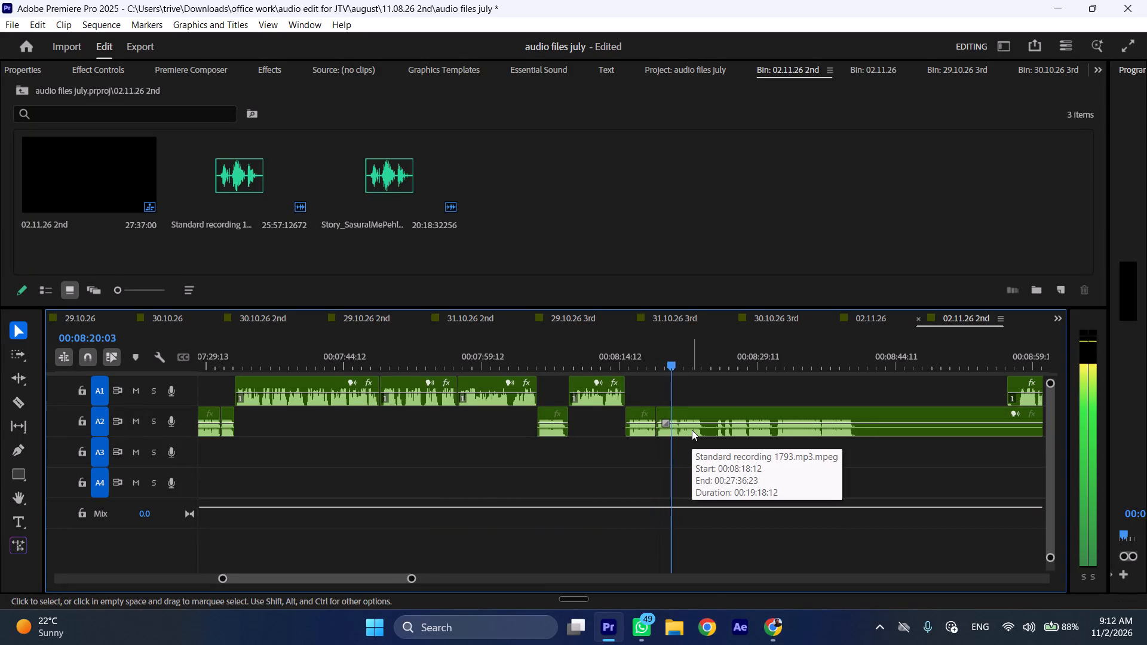
scroll(692, 430, down, 2)
key(space)
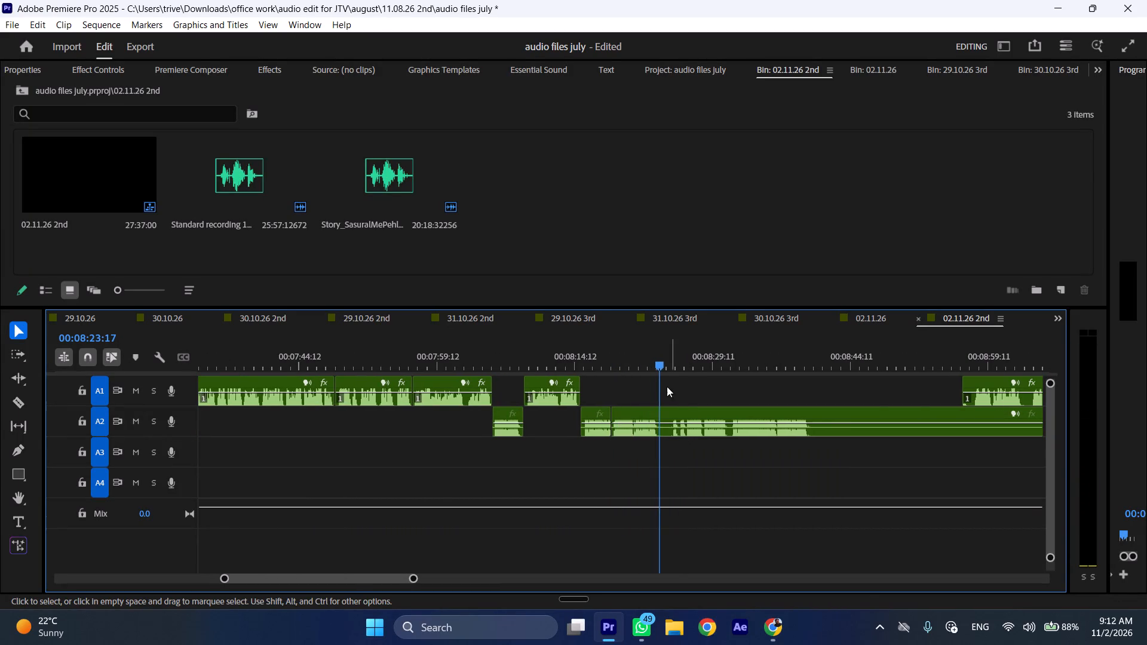
key(shift+c)
click(668, 354)
click(682, 411)
key(shift+c)
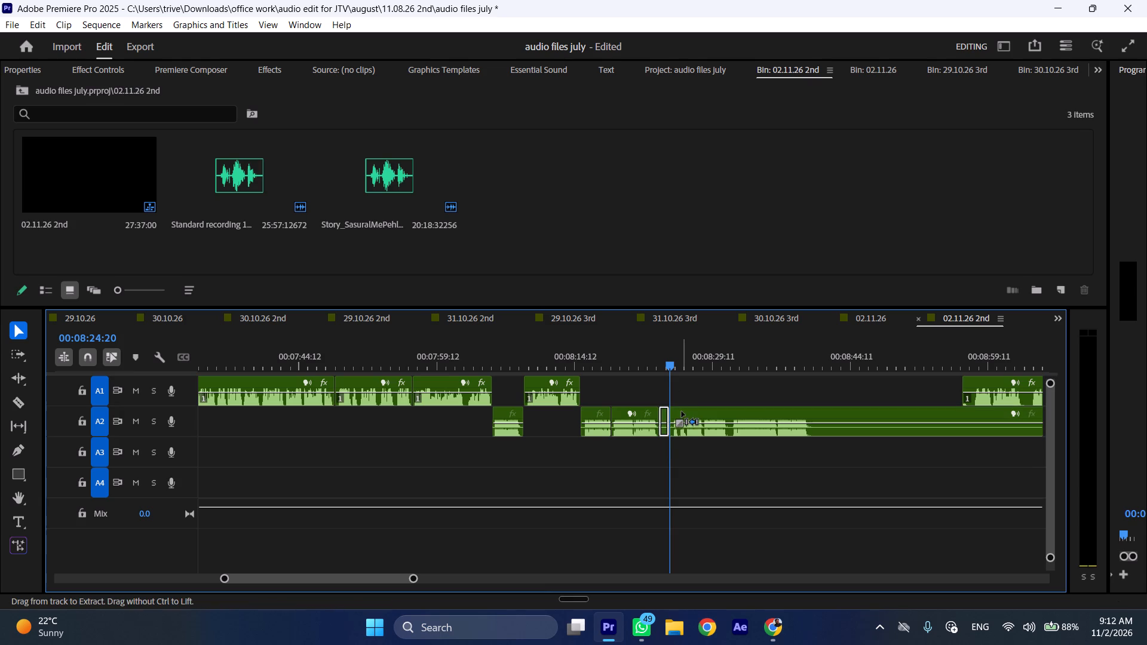
key(ctrl+shift+d)
Play back the A2 audio following the latest cut to listen for the next unwanted segment.
key(space)
text(l)
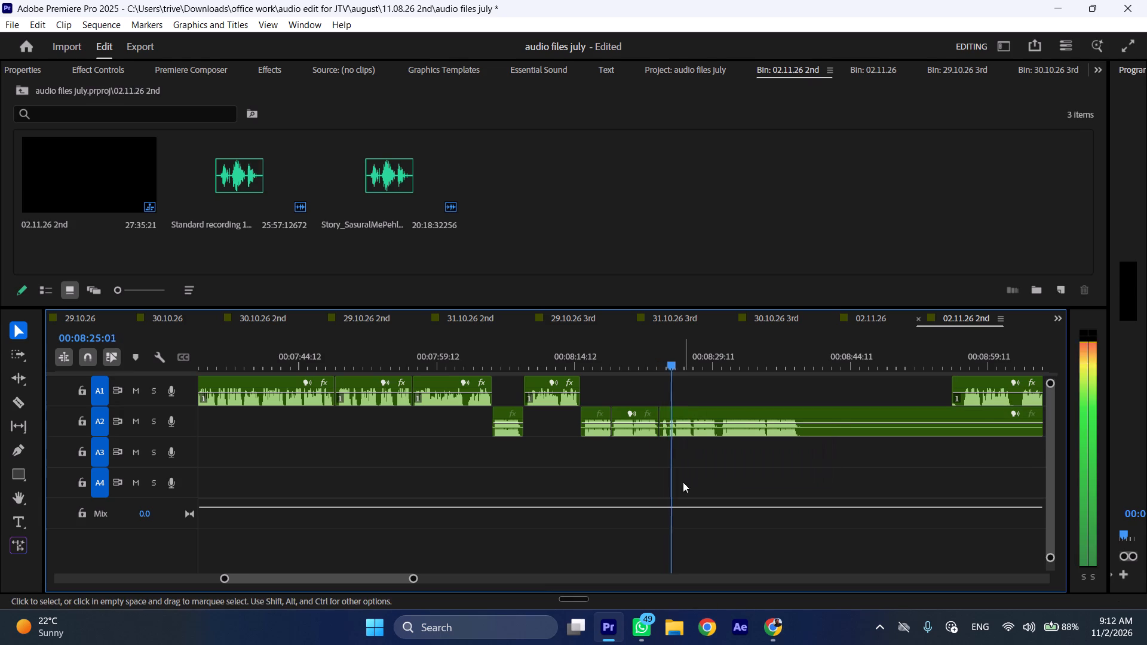
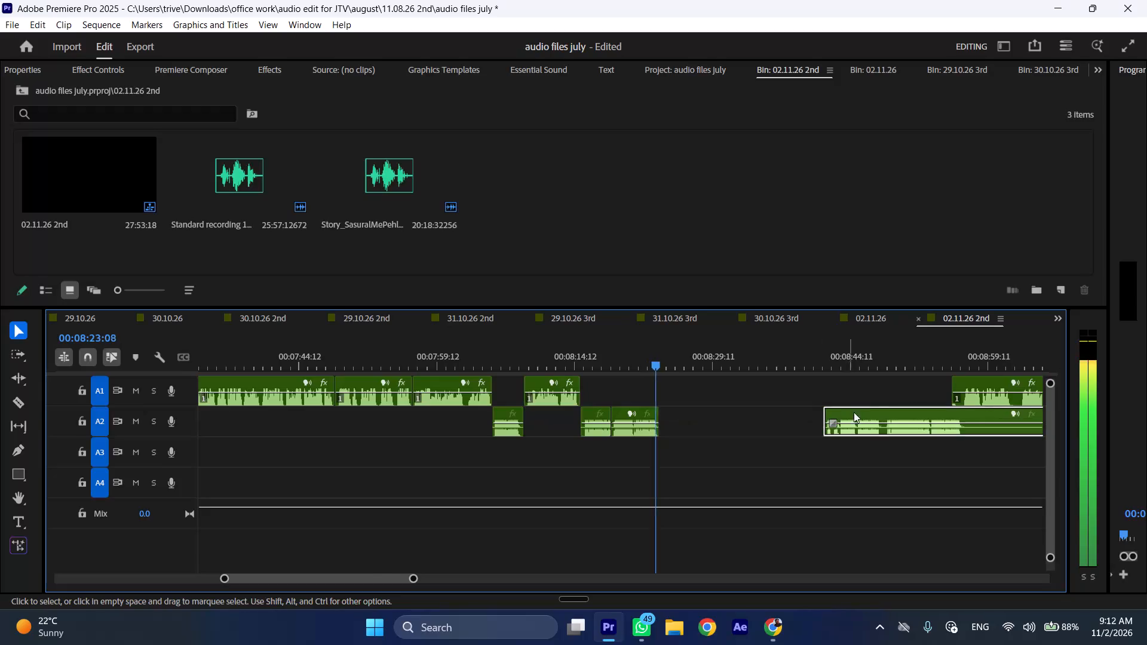
Trim about 21 frames off the start of the next A1 clip, close its gap after the last short A2 clip, and play the join from 00:08:22:00.
drag(954, 380, 962, 382)
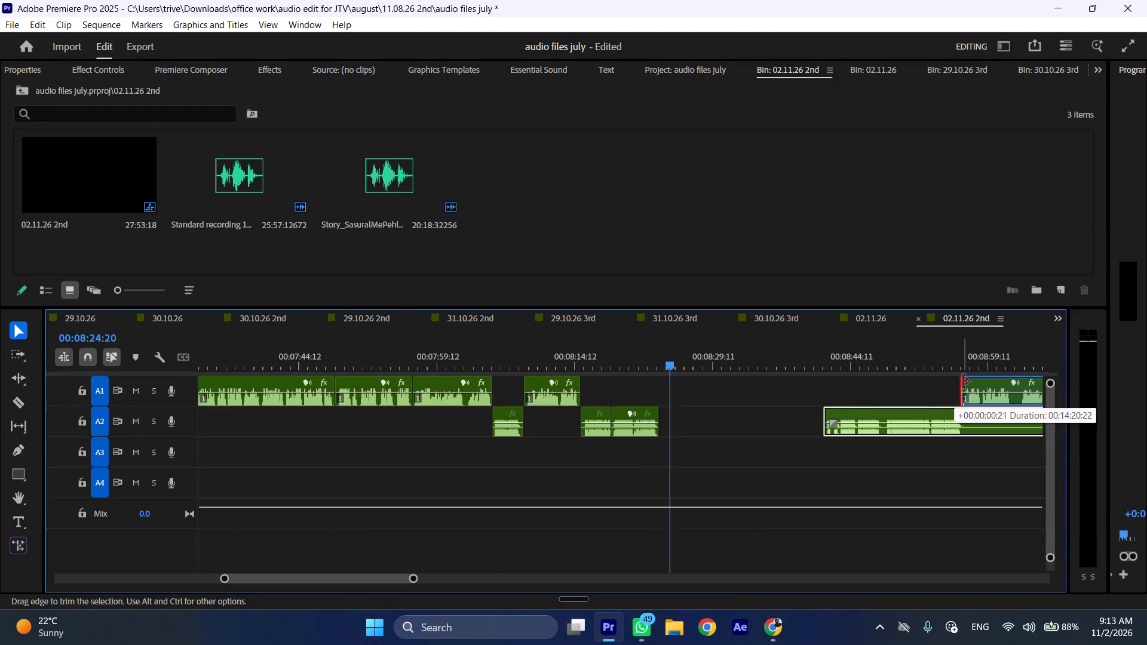
drag(983, 379, 677, 392)
click(645, 358)
key(space)
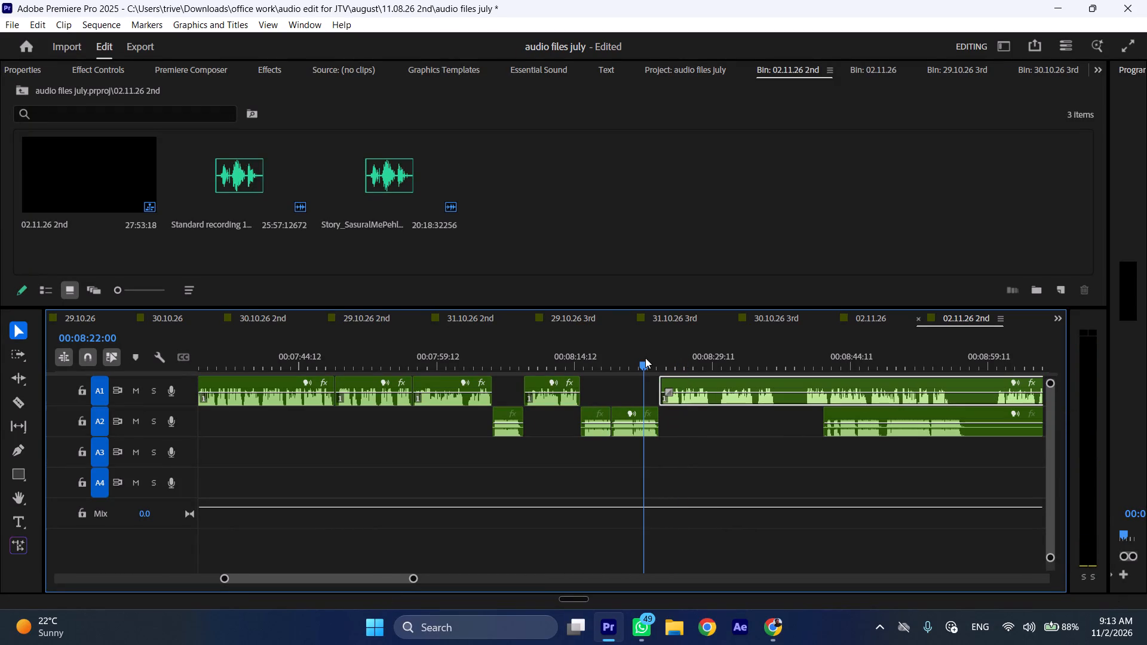
key(l)
key(l)
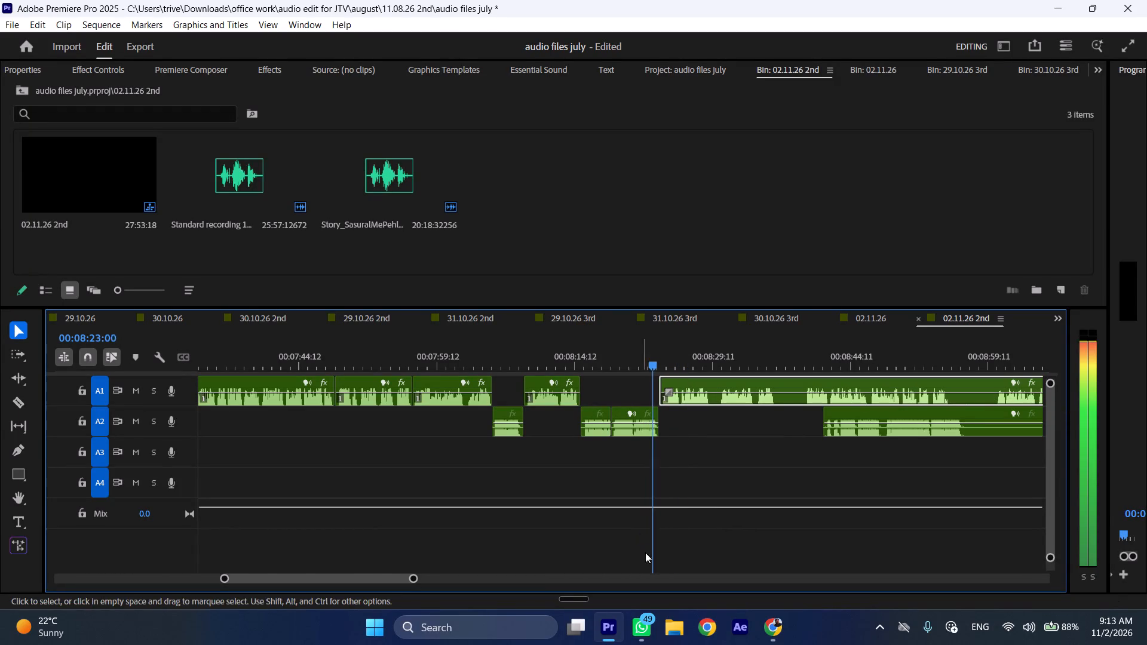
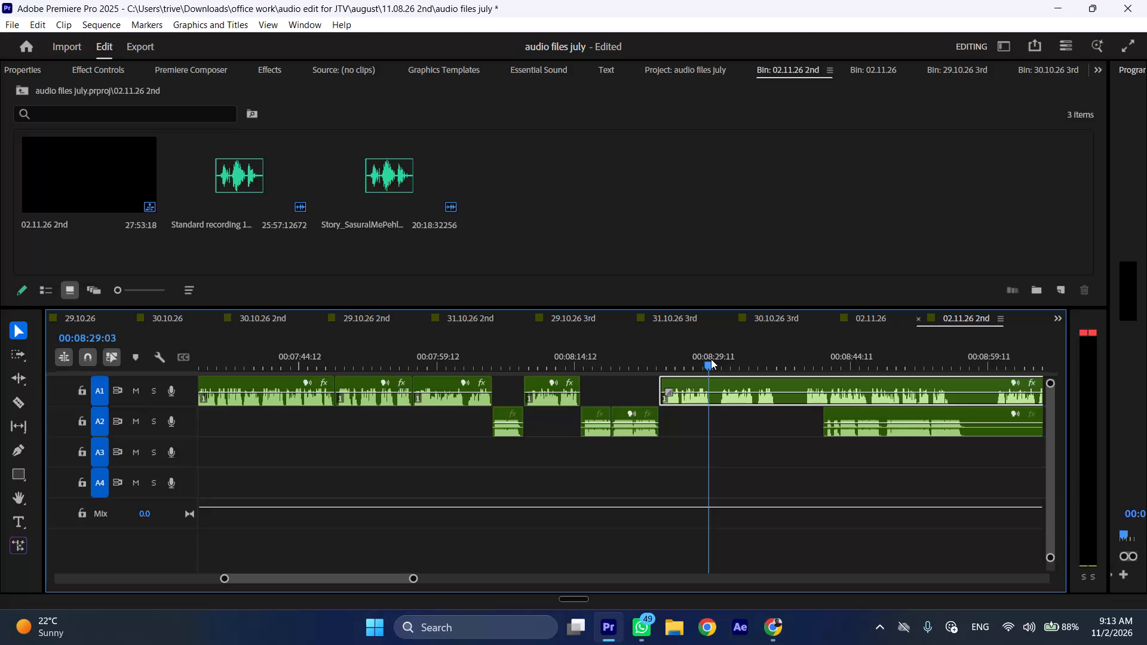
Cut the A1 clip at 00:08:29:05 and 00:08:30:02 and ripple delete the short segment between the cuts.
key(shift+c)
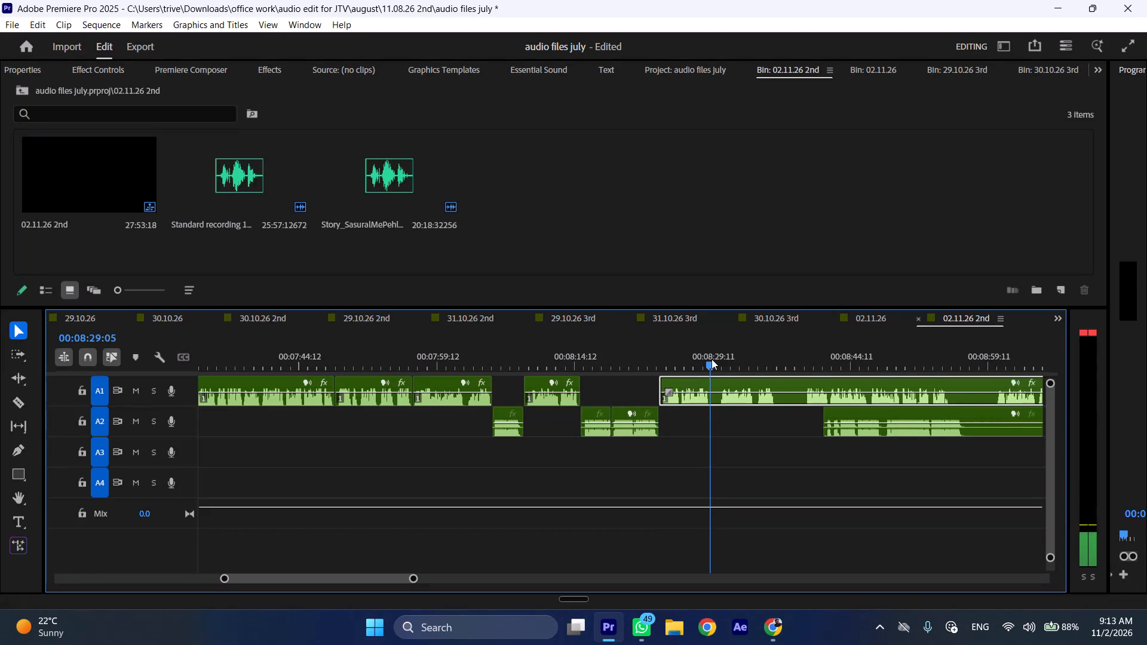
click(728, 374)
click(729, 383)
key(shift+c)
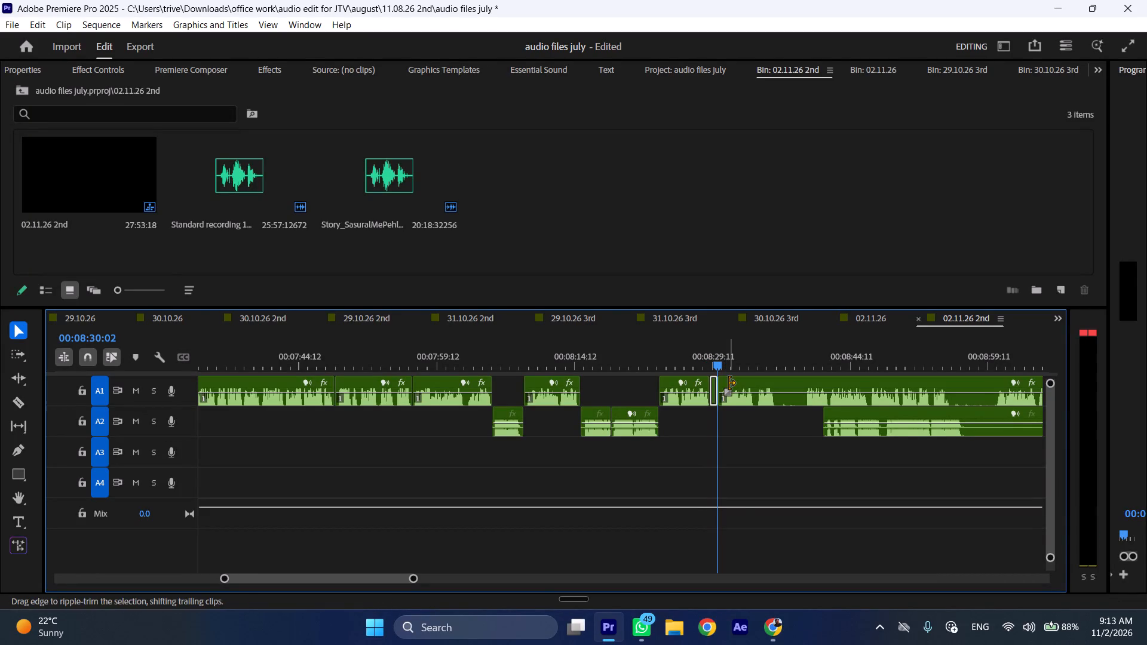
key(ctrl+shift+d)
Cut out the next short pause in the A1 clip at about 00:08:33 and close its gap.
drag(735, 355, 752, 355)
key(shift+c)
click(771, 391)
key(shift+c)
key(ctrl+shift+d)
Split A1 at 00:08:34:23, start the following A2 clip at the cut, move the remaining A1 clip to about 00:08:55, and play the join.
click(764, 357)
key(shift+c)
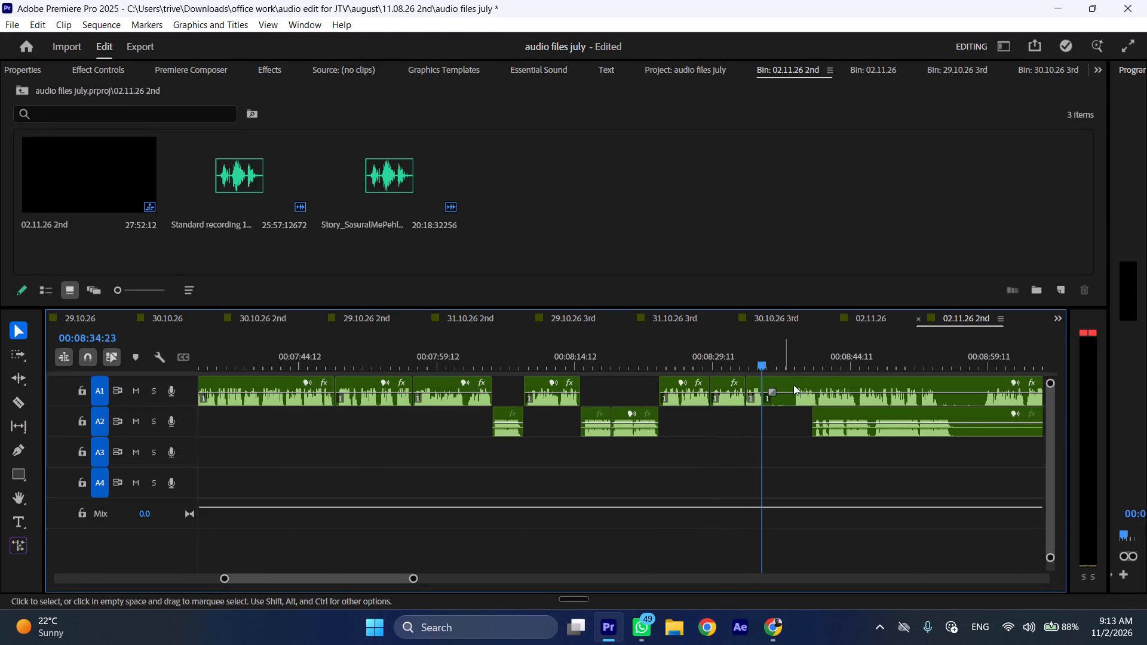
drag(852, 414, 801, 419)
drag(788, 377, 979, 380)
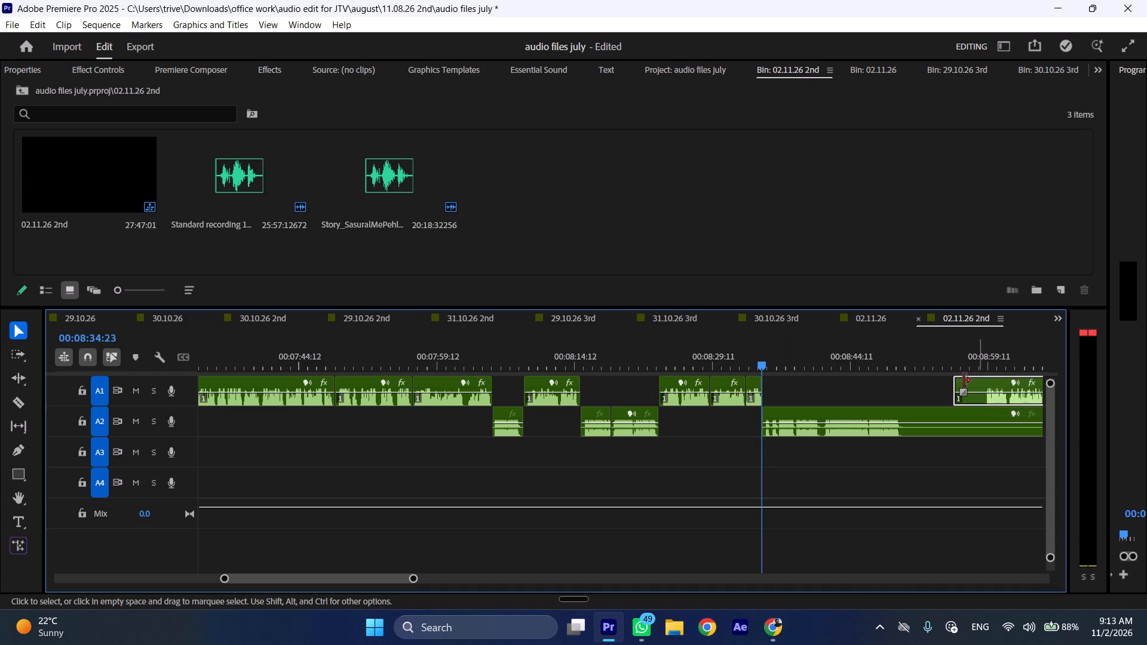
key(space)
click(756, 347)
key(space)
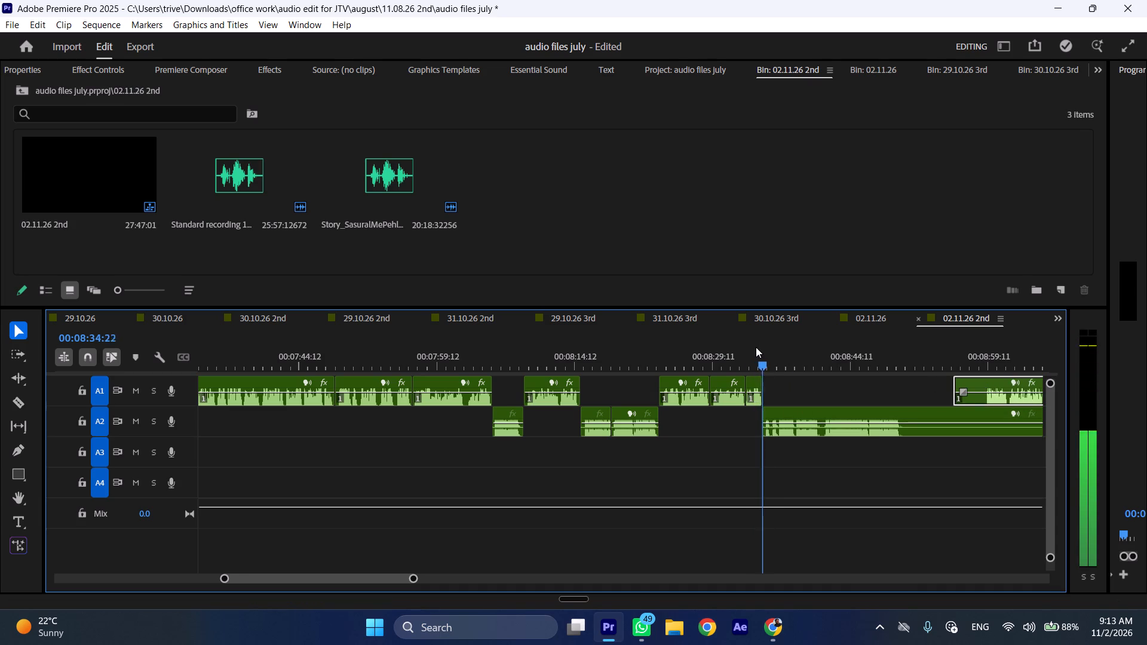
key(l)
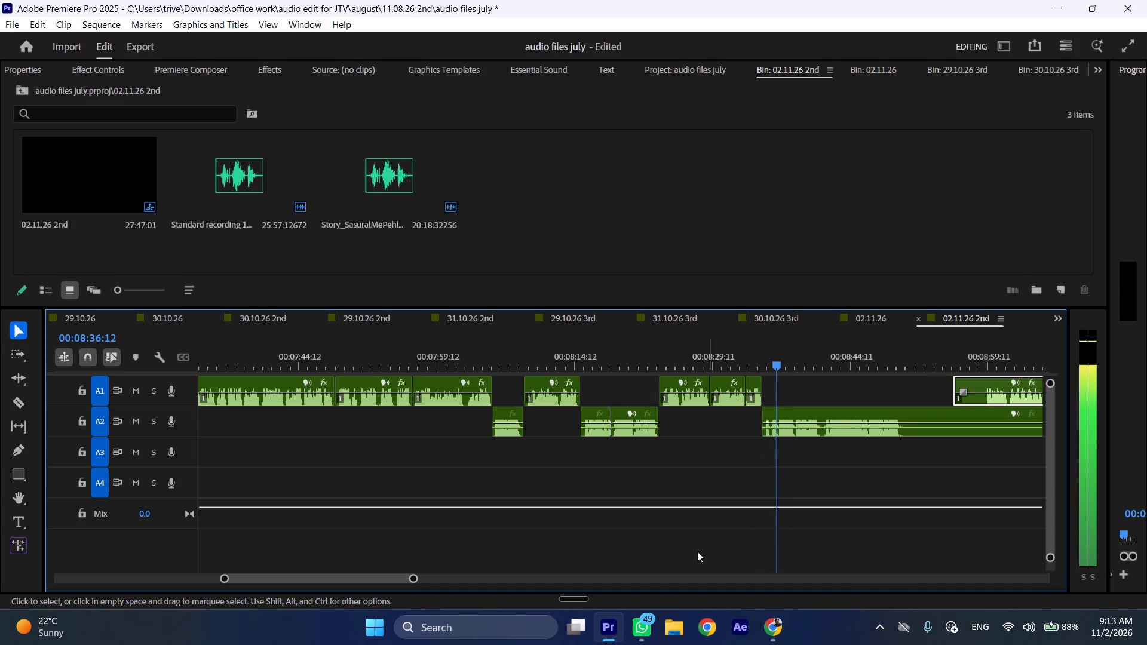
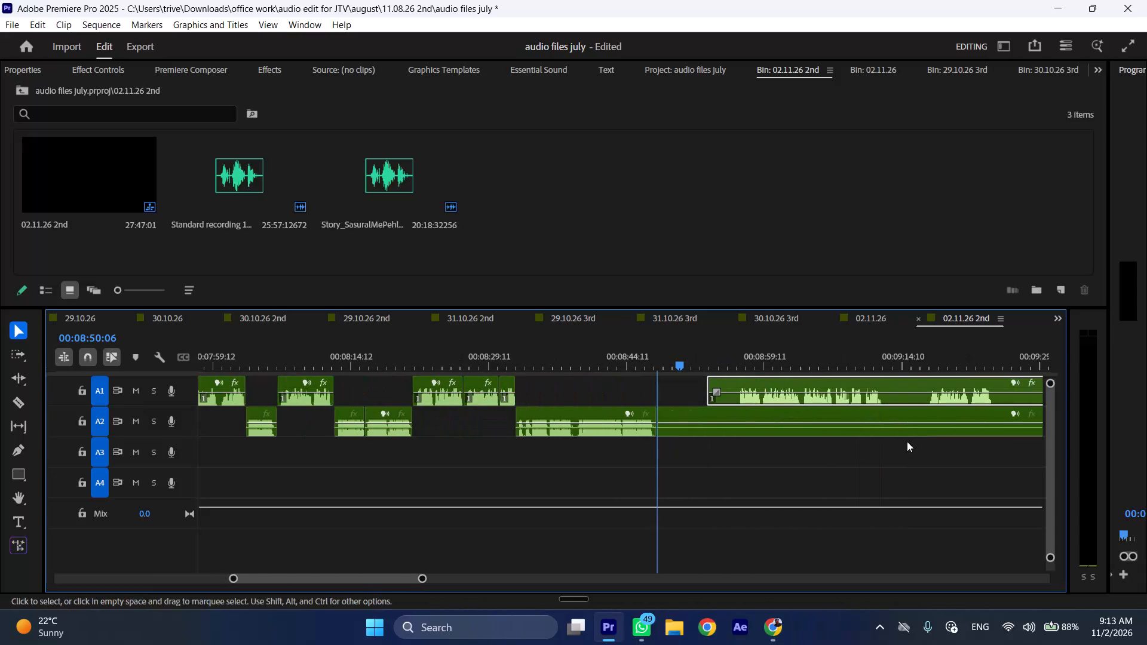
Trim the silence off the start of the remaining A1 clip and move the clip to start at 00:08:50:06.
drag(702, 383, 729, 383)
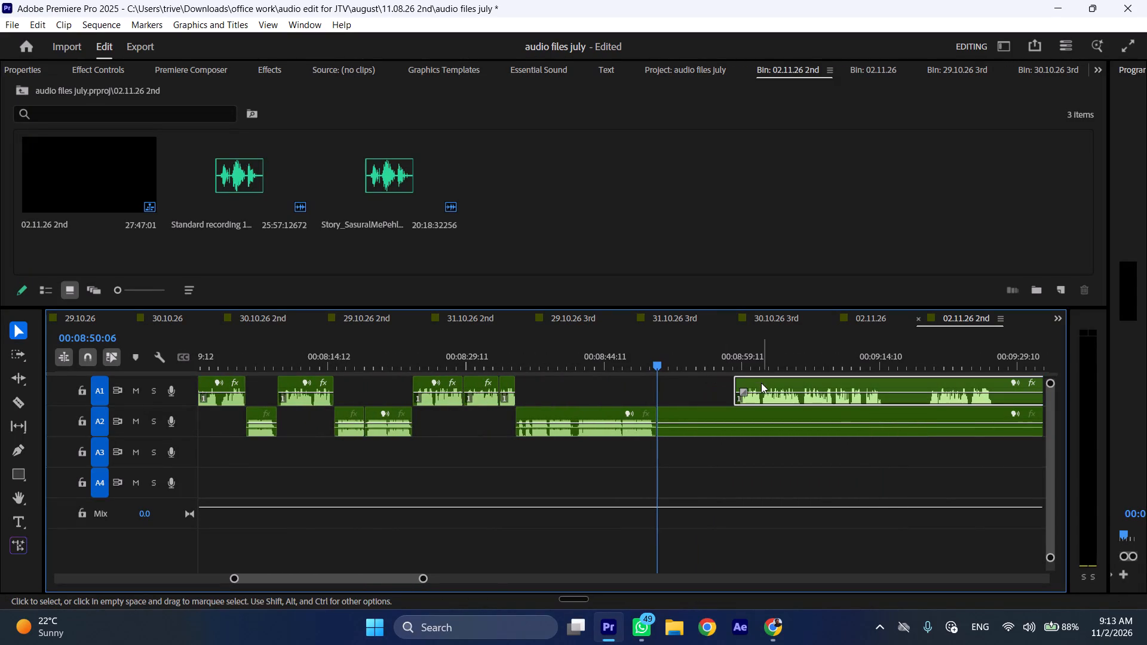
click(729, 382)
drag(762, 382, 670, 382)
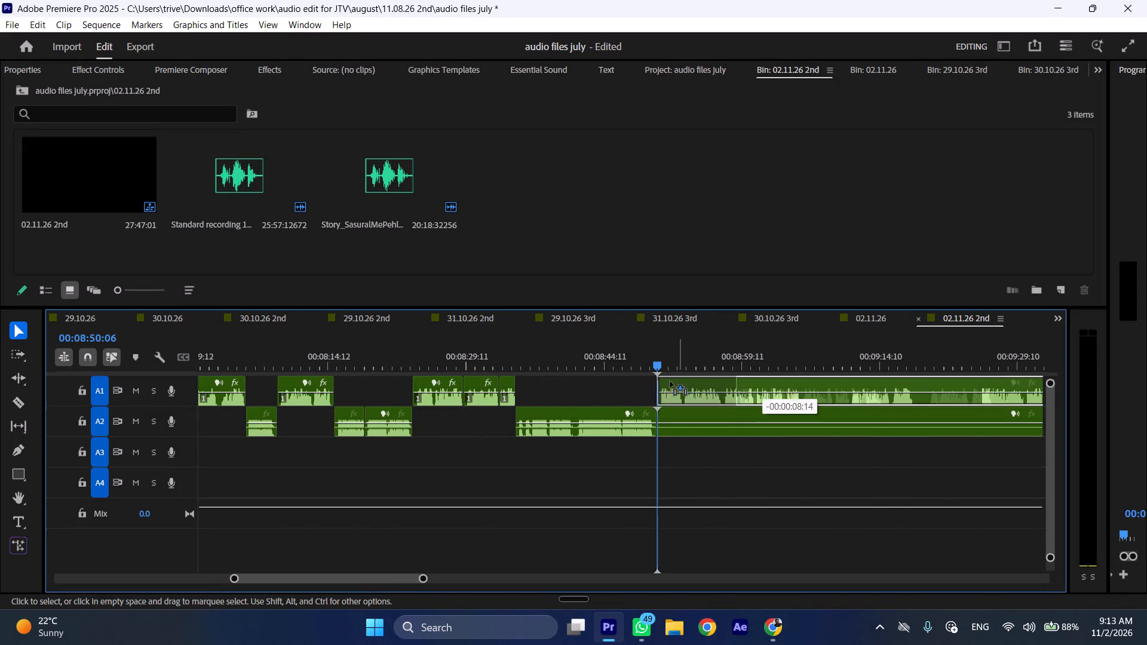
drag(670, 382, 683, 385)
Move the remaining A2 clip clear of the A1 speech, starting at about 00:09:14.
drag(679, 413, 903, 414)
Play the A1 clip to the end of its speech passage and split it at 00:09:06:04.
key(space)
text(l)
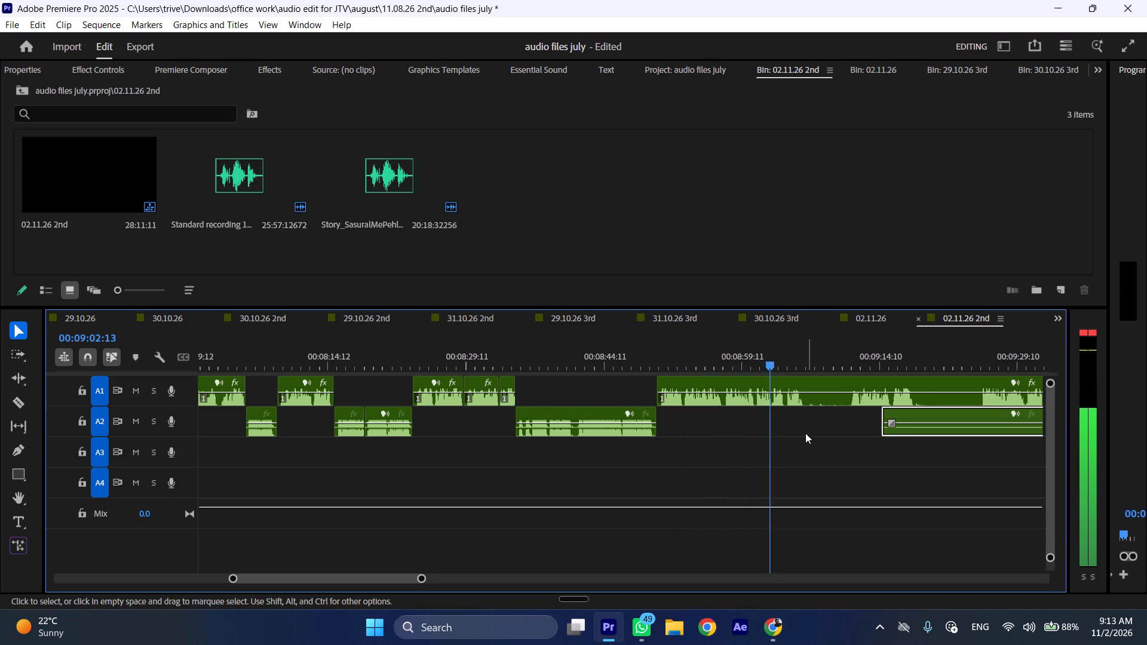
scroll(762, 443, down, 4)
key(space)
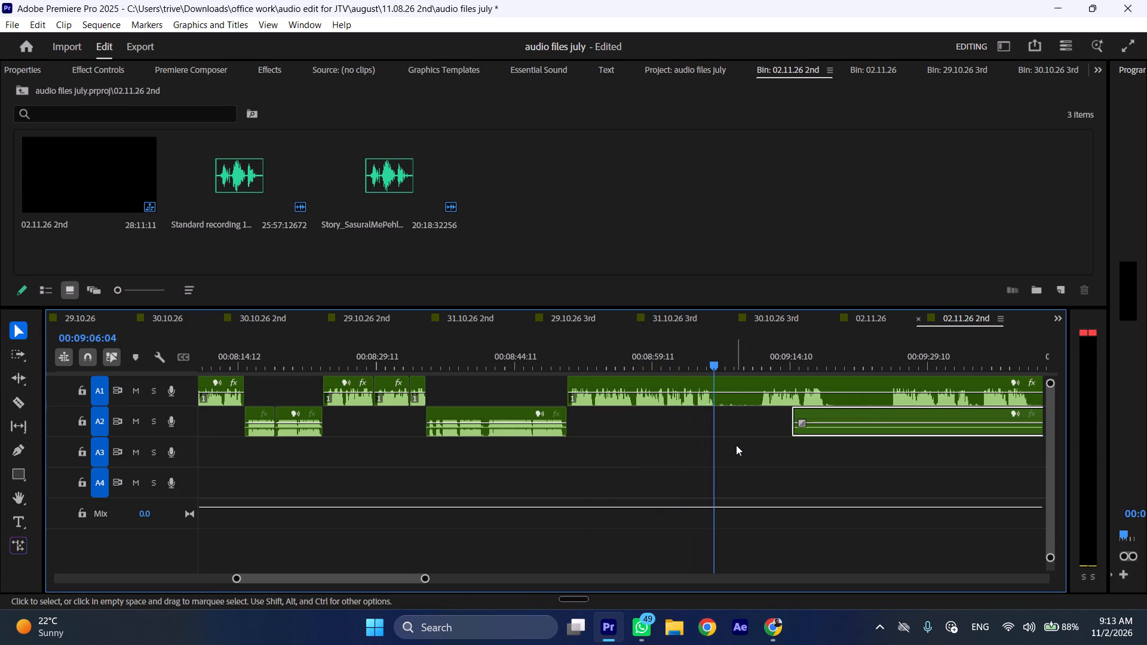
text(C)
scroll(730, 453, down, 6)
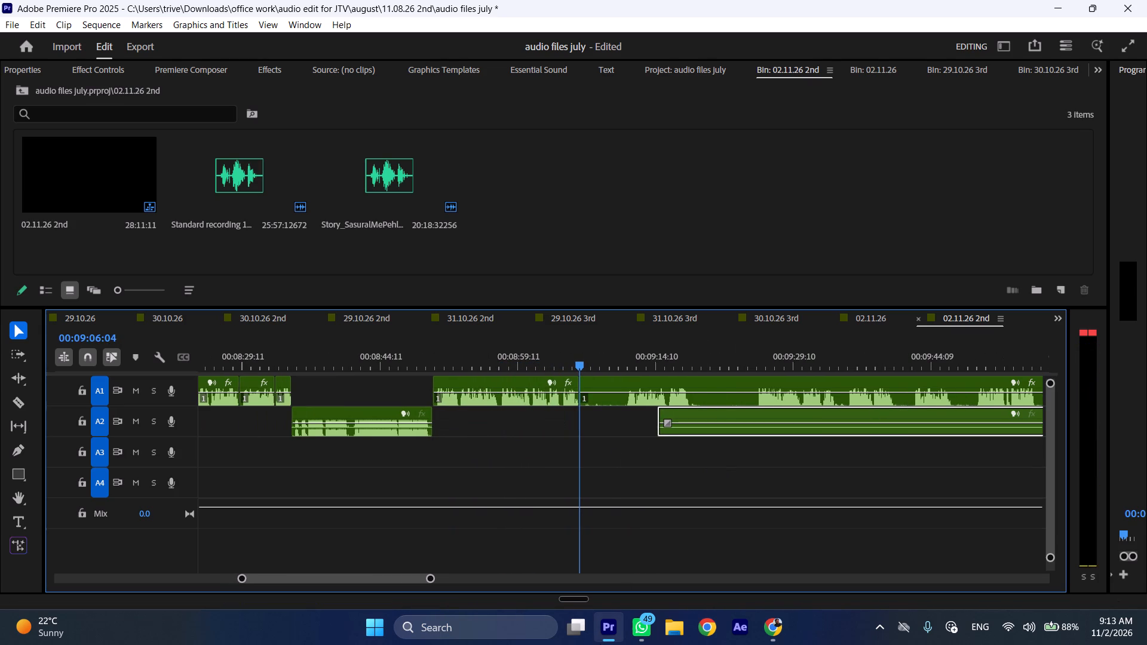
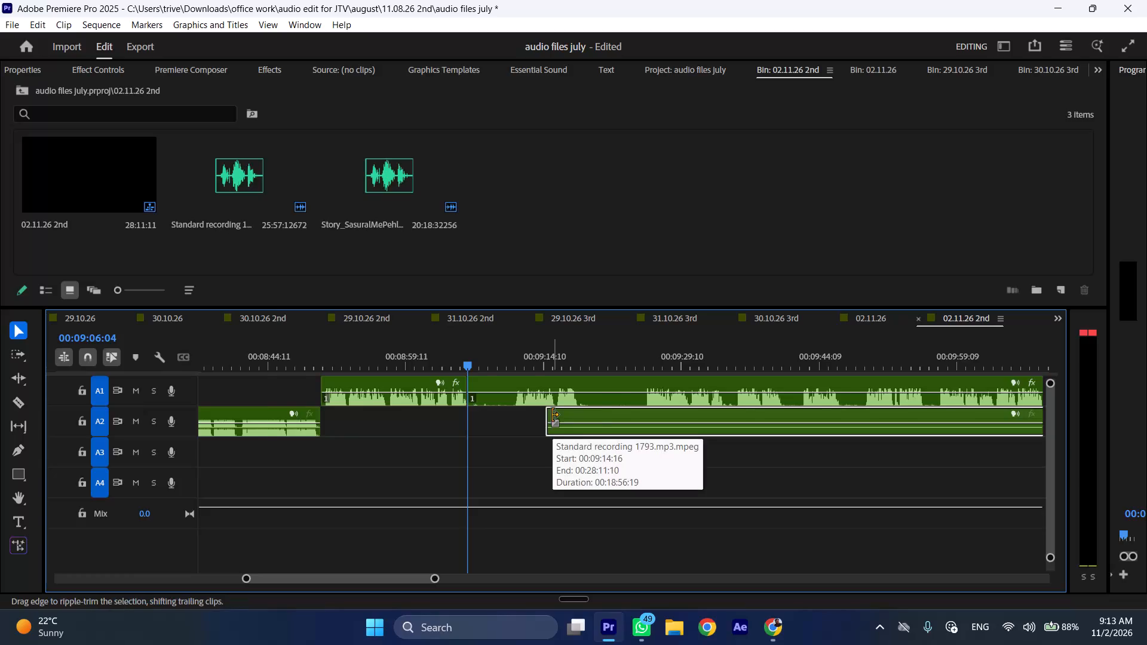
Move the remaining A2 clip past the end of the A1 audio and briefly play it at 00:25:26.
key(ctrl+shift+x)
key(ctrl+shift+x)
key(ctrl+shift+x)
key(ctrl+shift+x)
key(ctrl+shift+x)
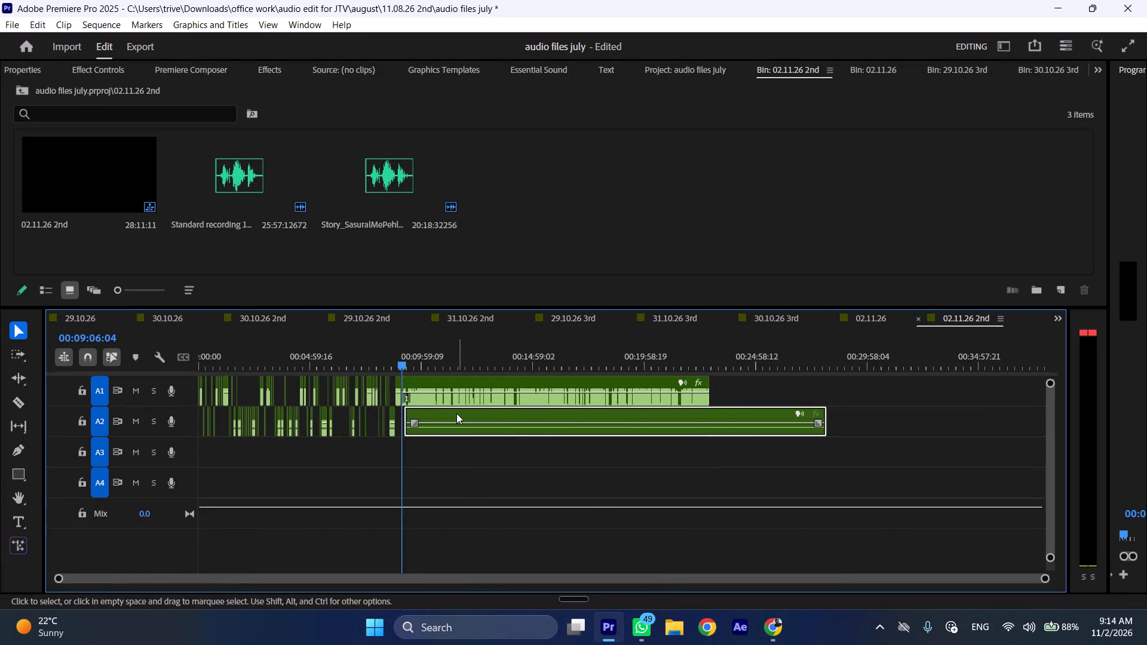
drag(456, 413, 773, 418)
click(767, 355)
key(space)
key(space)
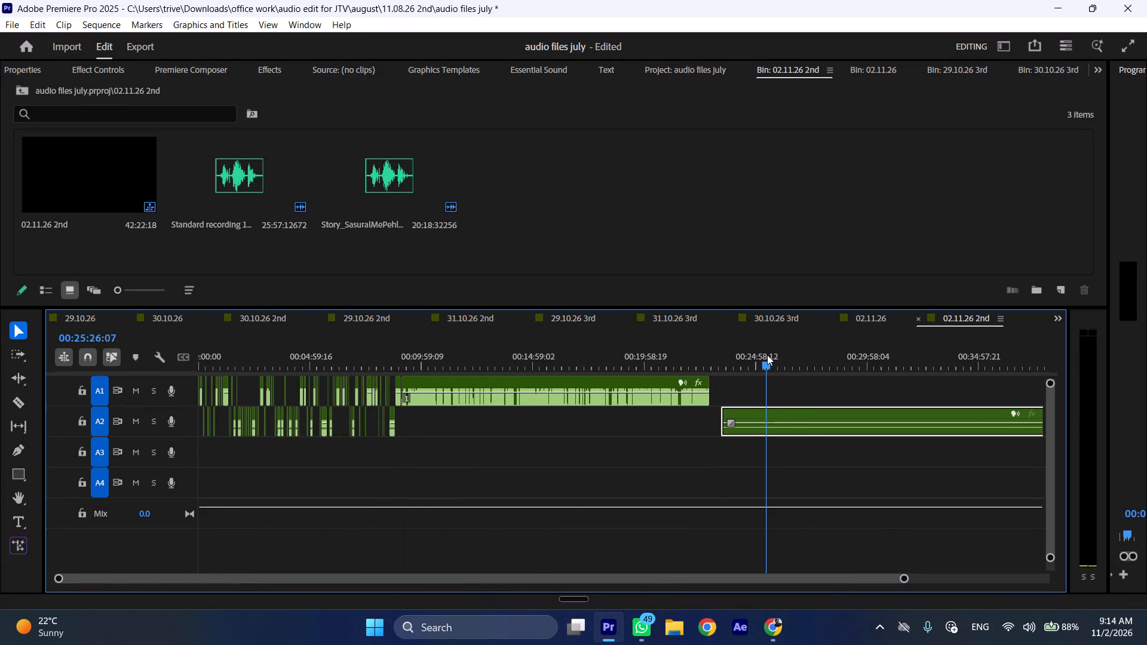
Mark the A2 clip's range and export it as MP3 named 02.11 into the november\02.11.26 2nd folder.
key(slash)
key(ctrl+m)
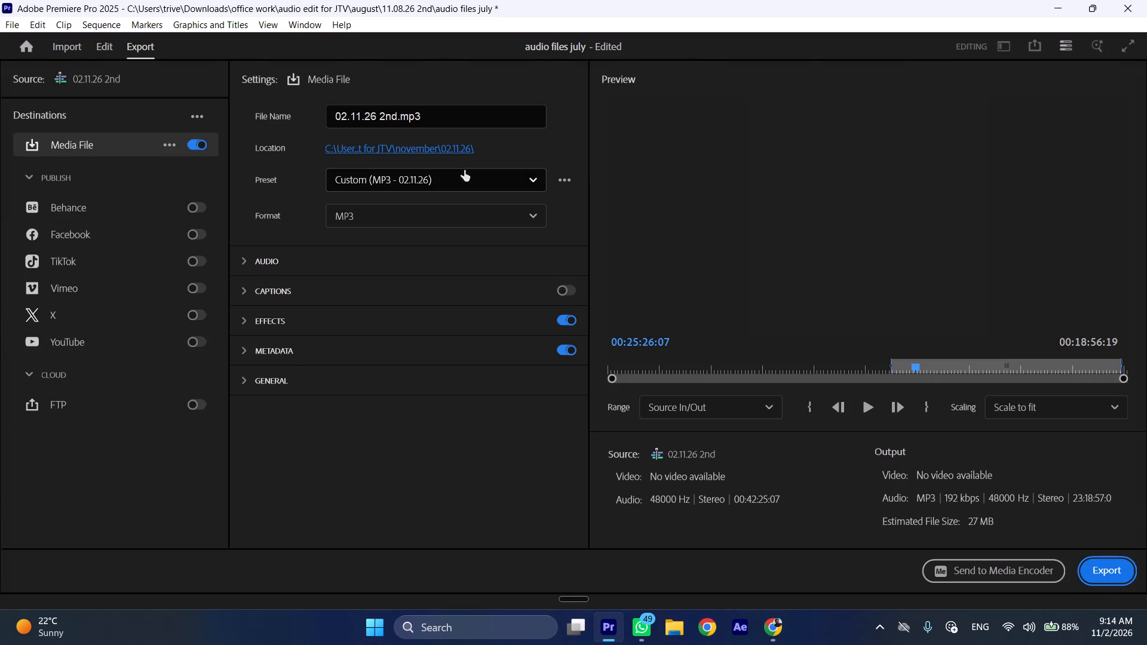
click(435, 155)
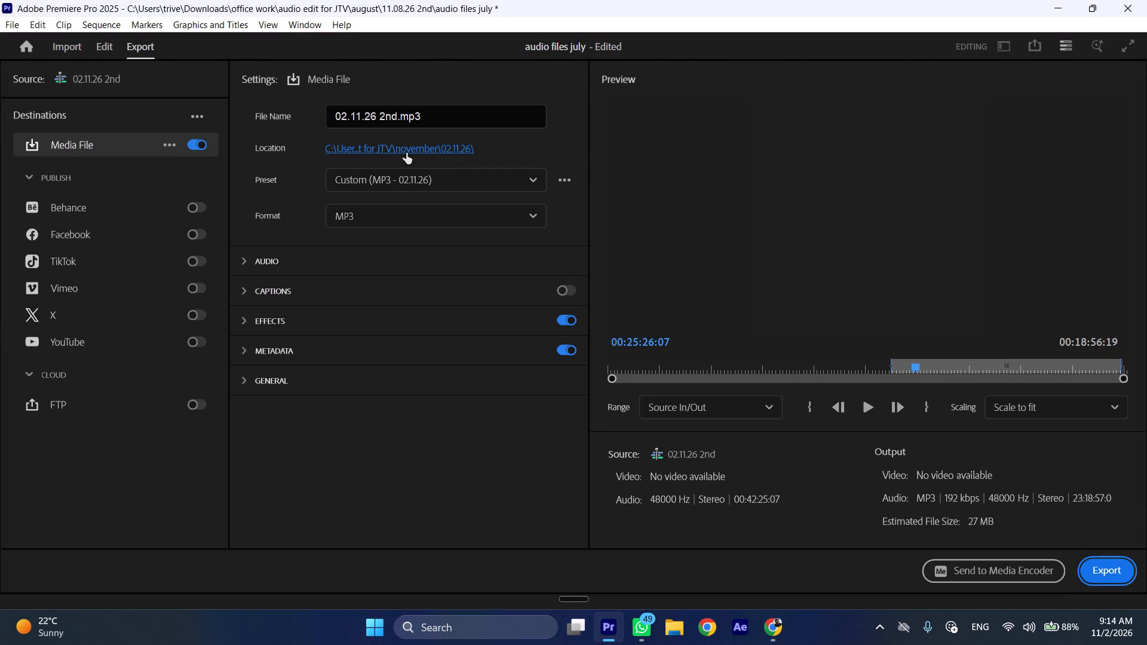
click(400, 148)
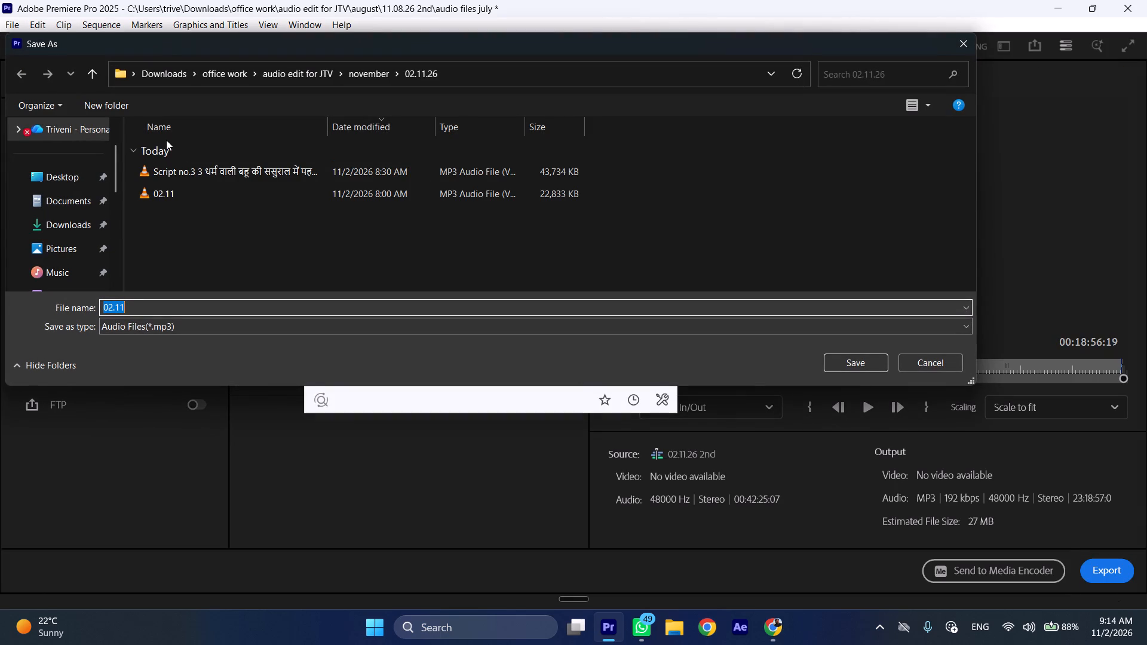
click(95, 72)
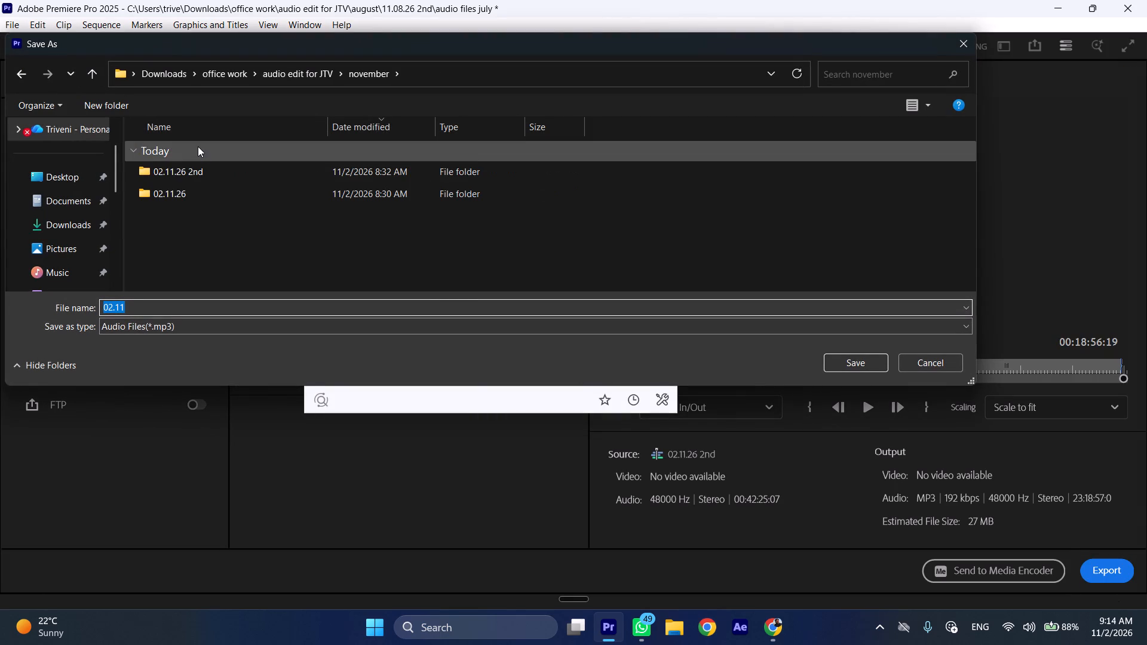
double_click(197, 169)
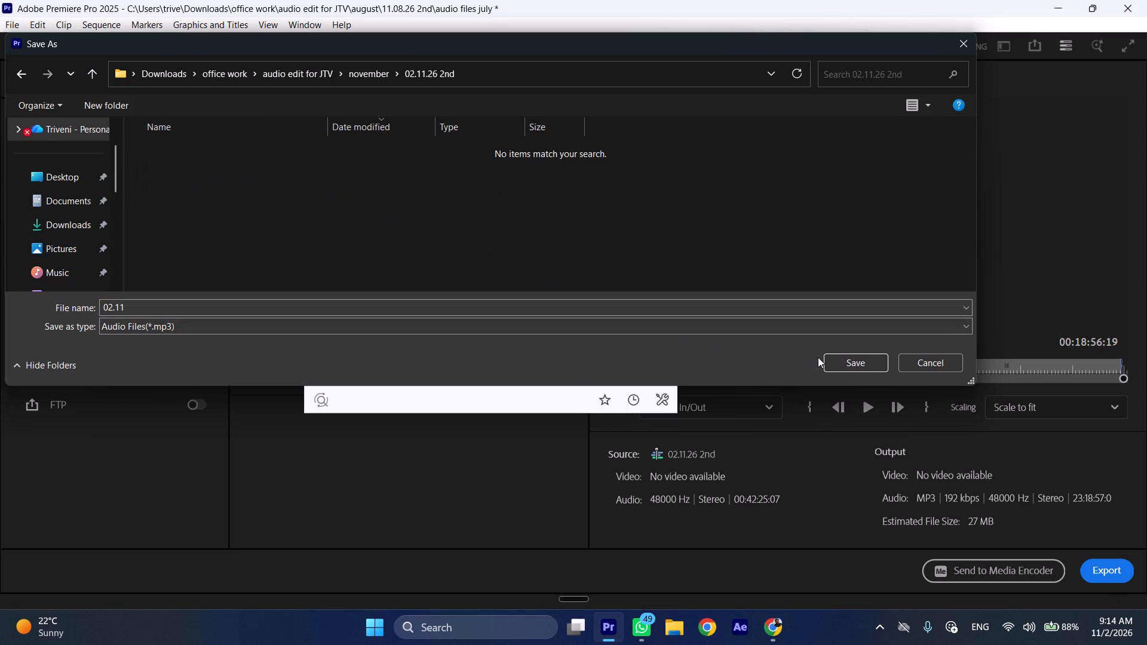
click(818, 357)
click(822, 357)
click(859, 371)
click(1103, 564)
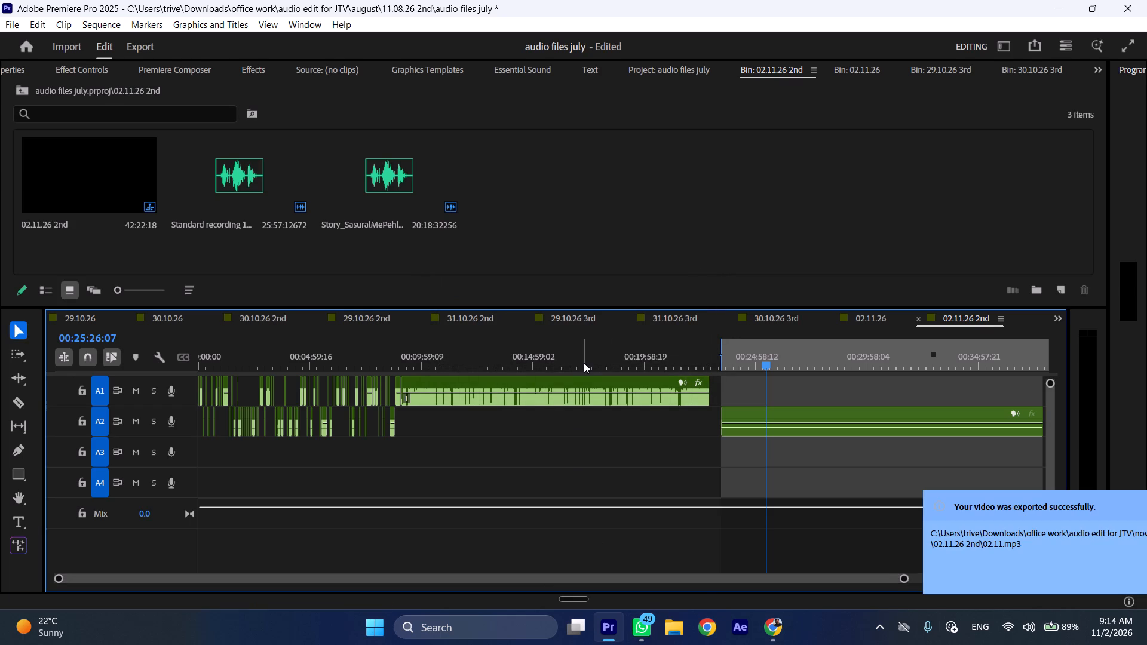
Import the exported 02.11 MP3 file into the 02.11.26 2nd bin.
double_click(609, 168)
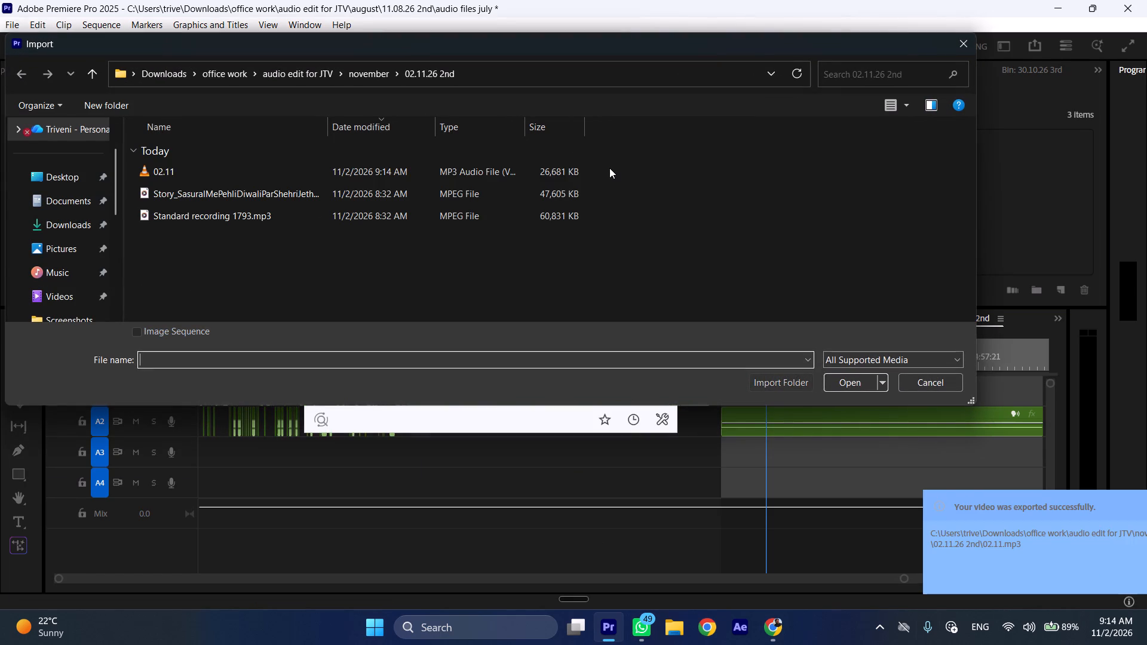
click(344, 159)
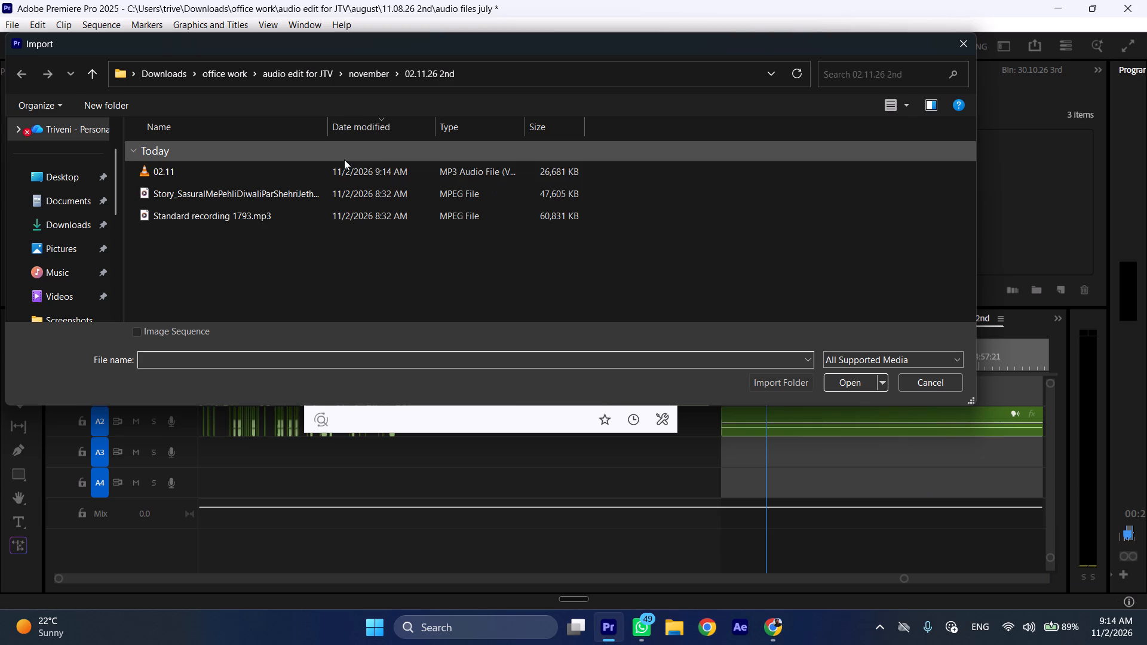
click(625, 226)
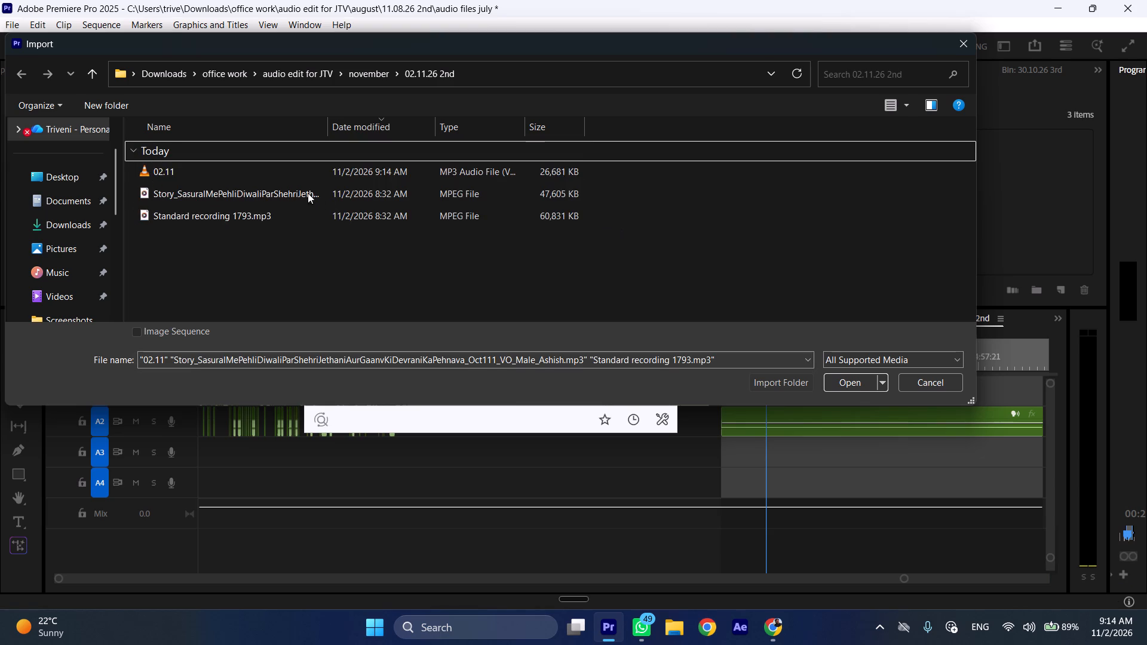
double_click(306, 171)
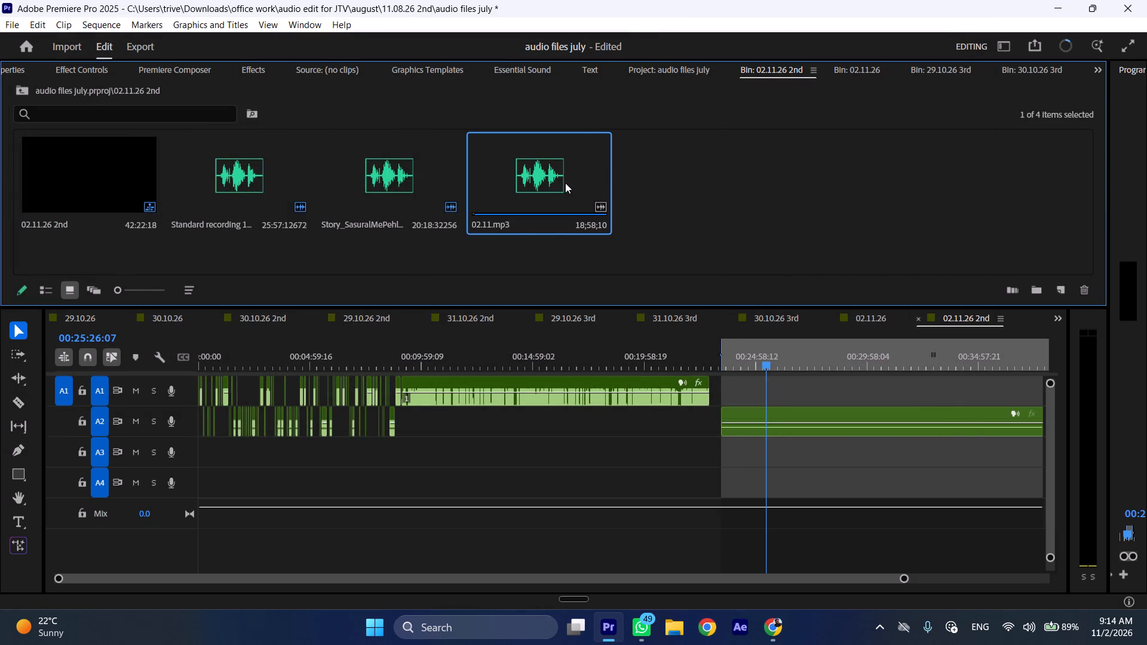
Open 02.11.mp3 as the source and place its audio on track A3 of the sequence.
double_click(564, 182)
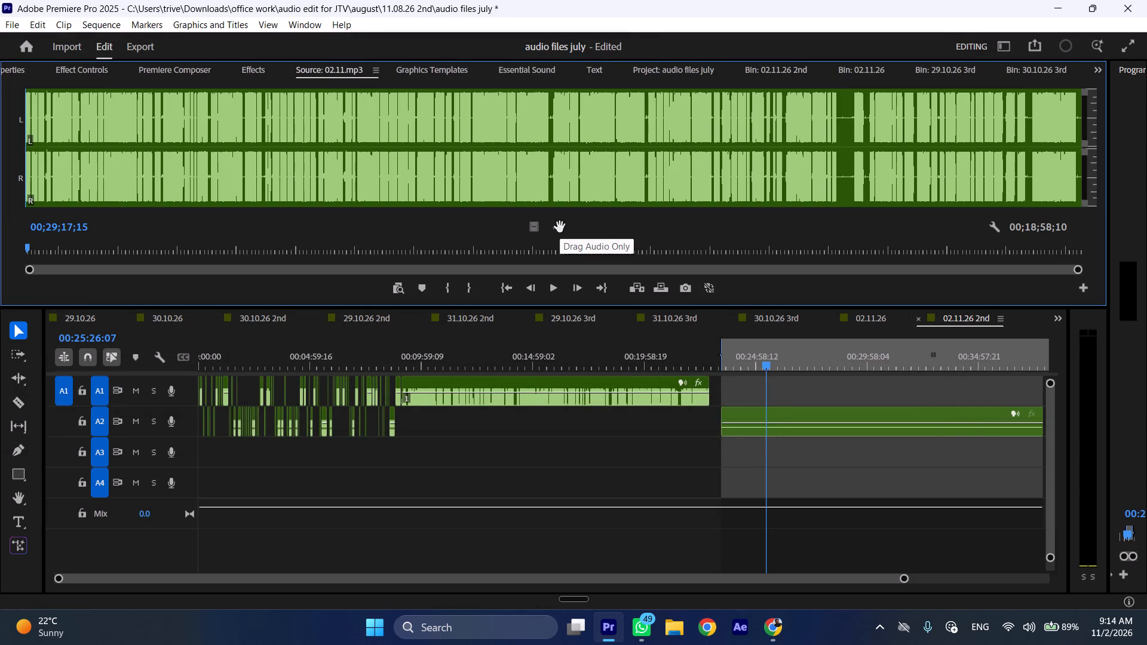
drag(559, 228, 490, 452)
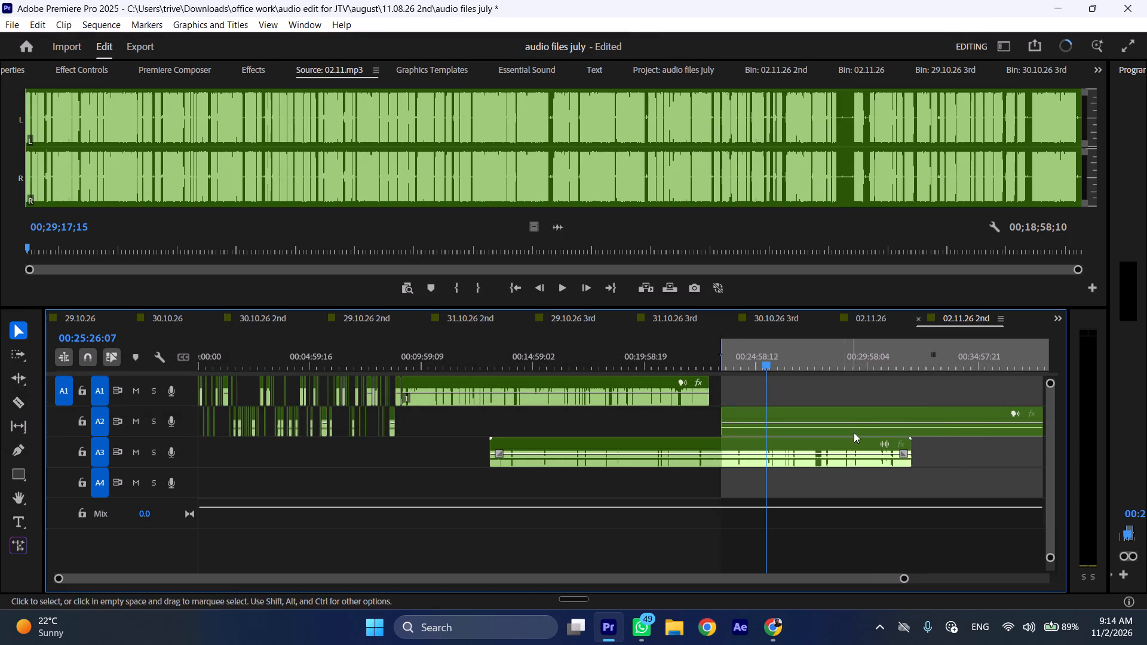
Clear the sequence's In and Out points and delete the original clip remaining at the end of A2.
click(844, 366)
right_click(844, 366)
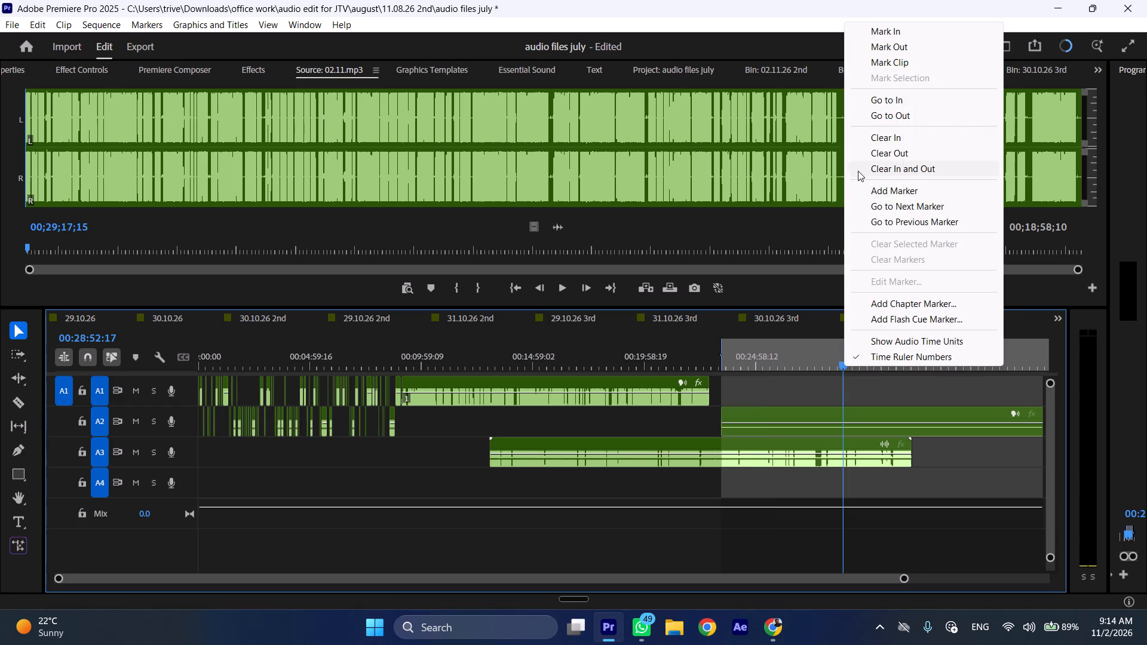
click(858, 171)
click(858, 414)
key(BackSpace)
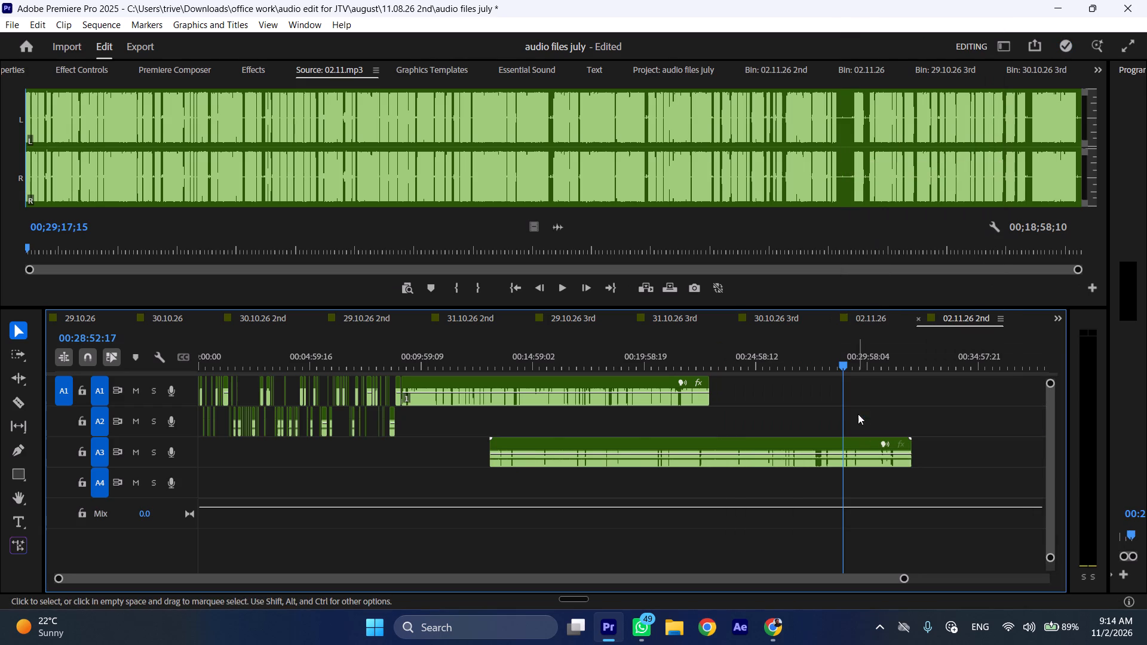
Move the 02.11.mp3 clip from A3 to A2, starting at about 00:09:53, clear of the A1 split point.
drag(408, 350, 403, 351)
key(ctrl+shift+c)
key(ctrl+shift+c)
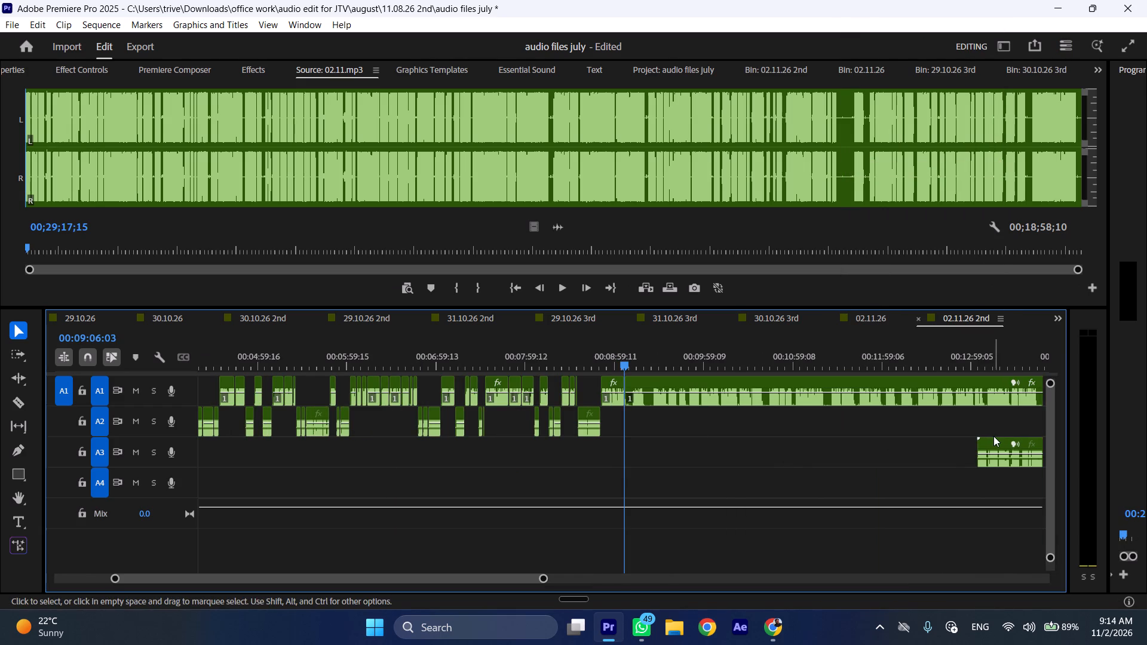
drag(992, 441, 627, 431)
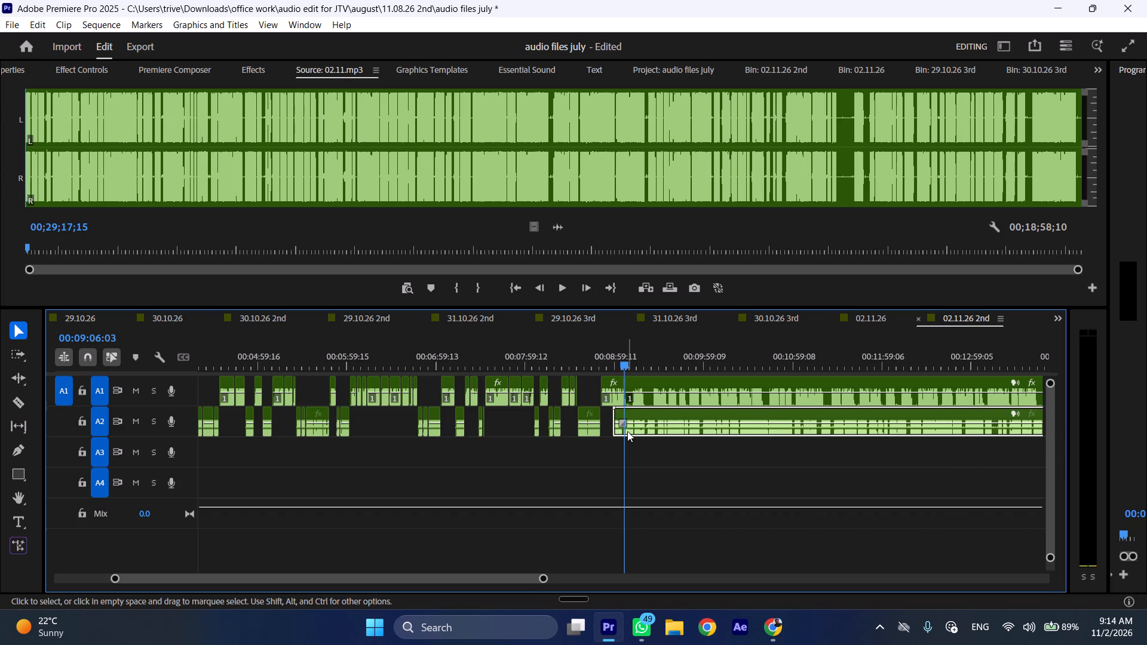
key(ctrl+shift+c)
scroll(640, 441, down, 4)
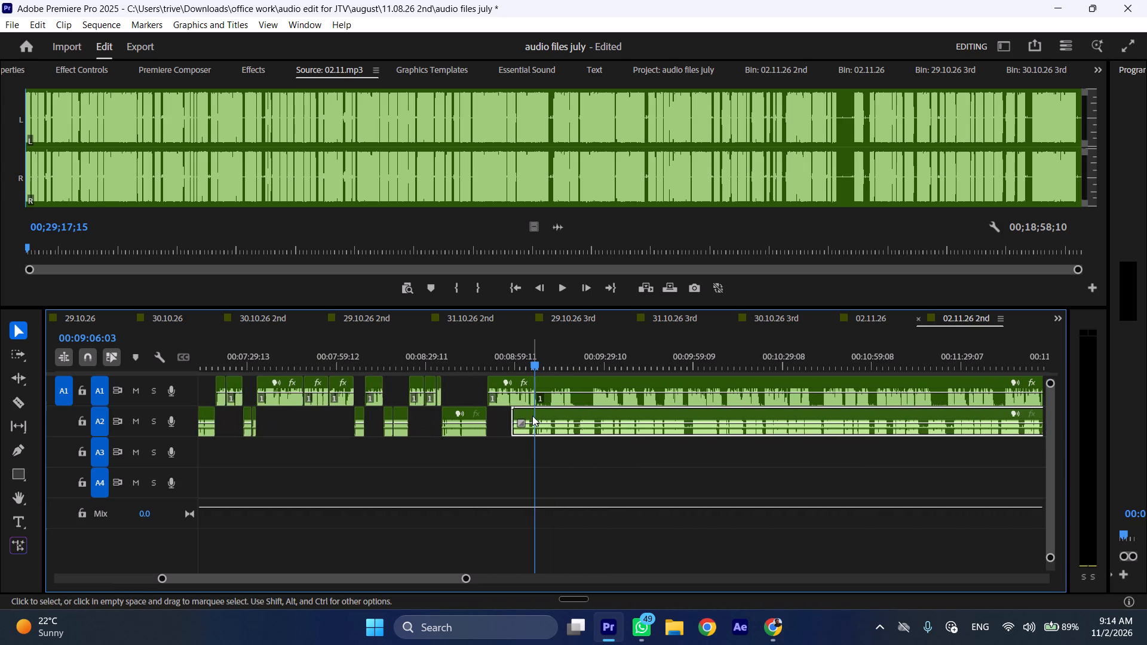
key(ctrl+shift+c)
drag(602, 413, 754, 413)
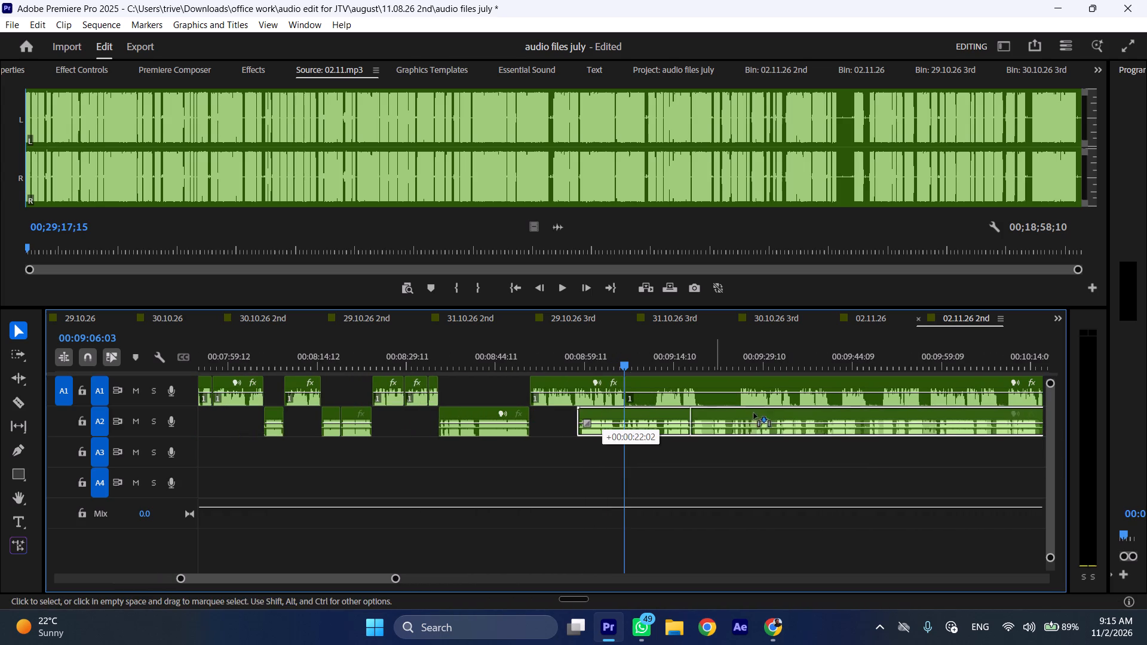
drag(754, 413, 932, 413)
Play the sequence from the start of the A1 clip at about 00:08:50 at increased speed.
click(530, 355)
key(space)
text(l)
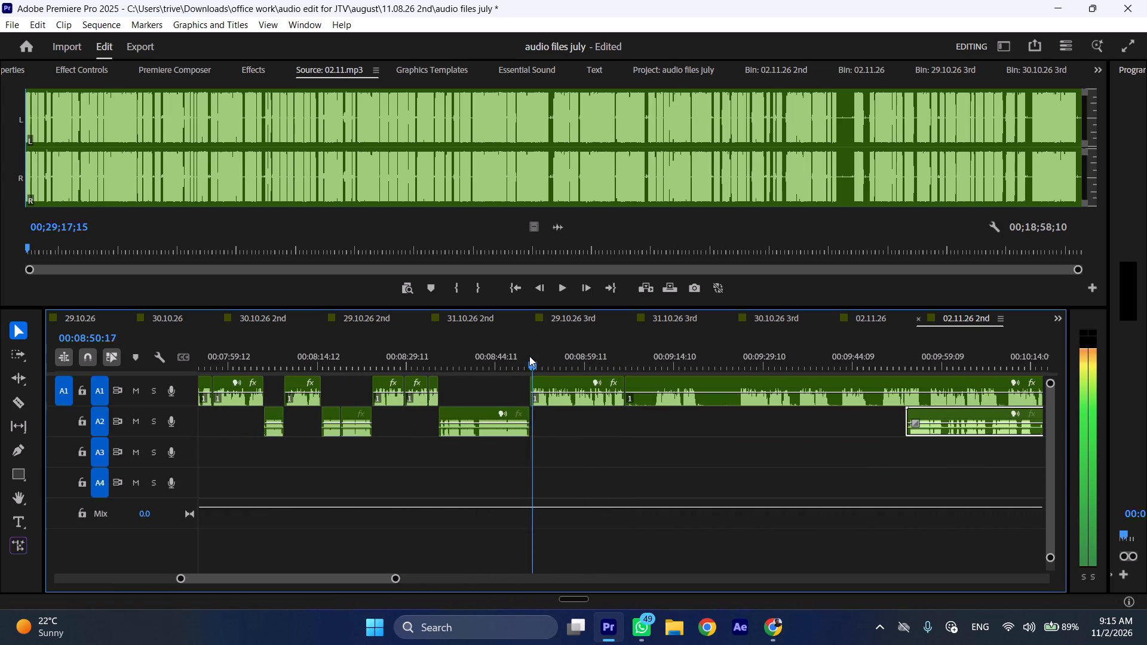
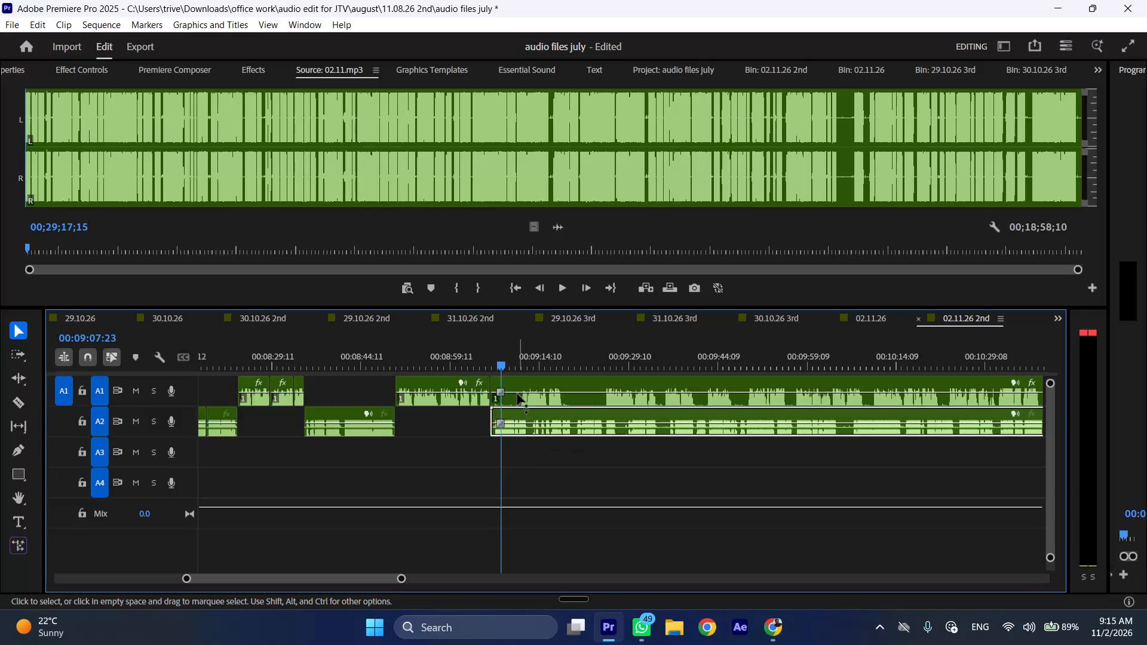
Move the A1 clip that starts at about 00:09:06 later on its track, to start at about 00:09:54.
drag(514, 381, 525, 382)
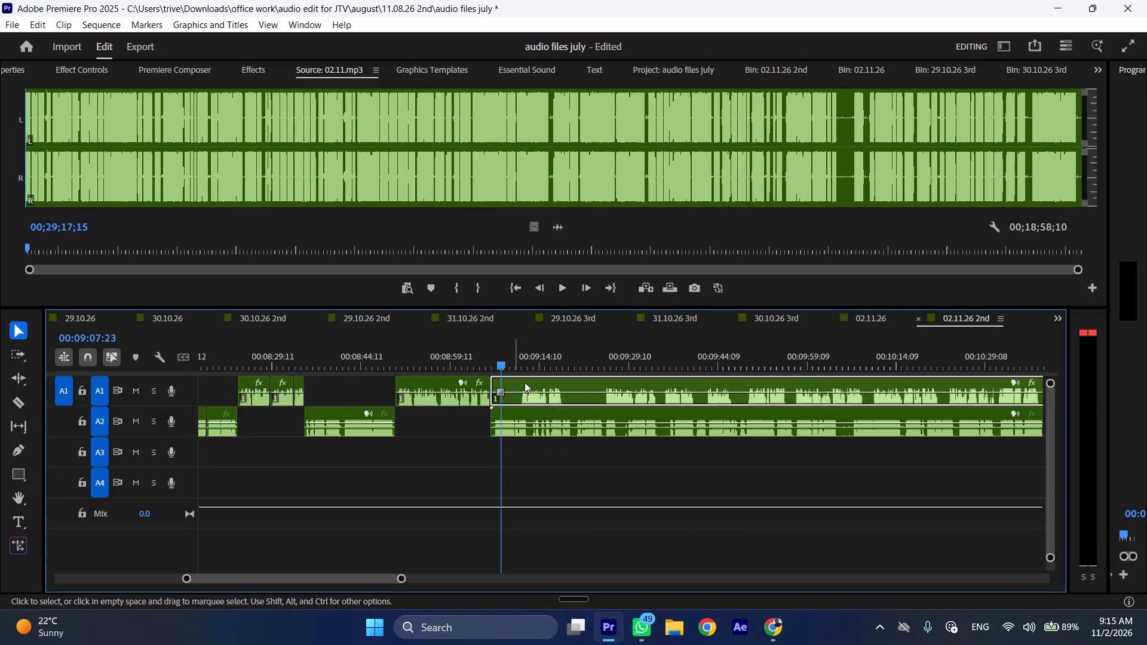
drag(525, 382, 803, 383)
Cut the A2 clip at 00:09:06:14 and ripple delete the short piece before the cut.
click(487, 358)
key(space)
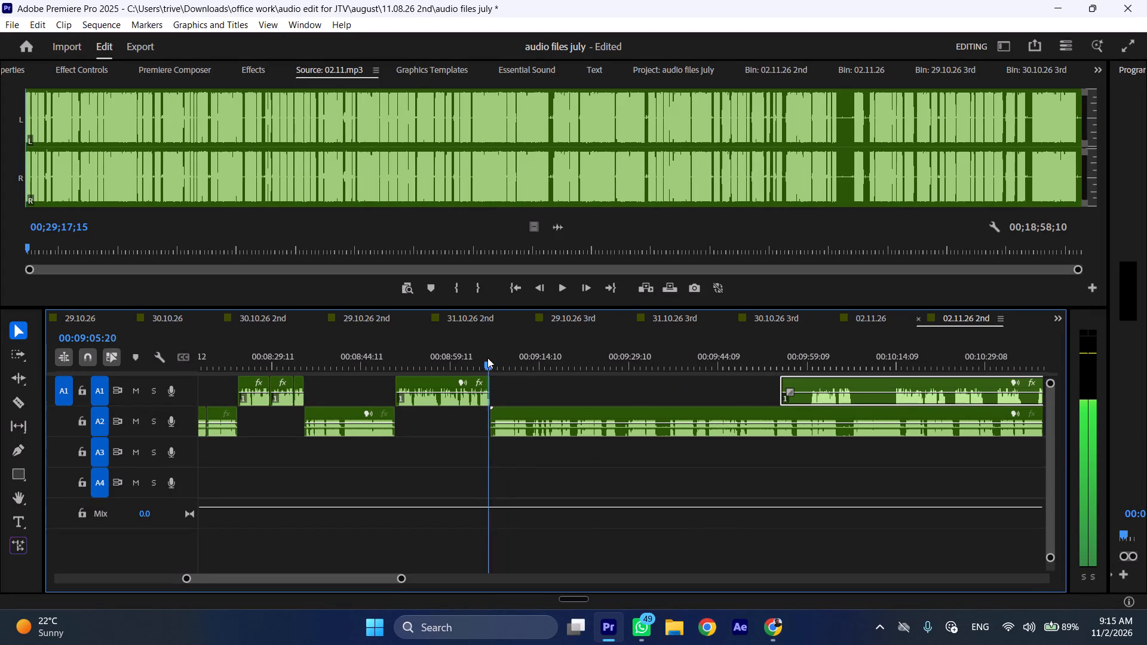
text(l)
click(494, 358)
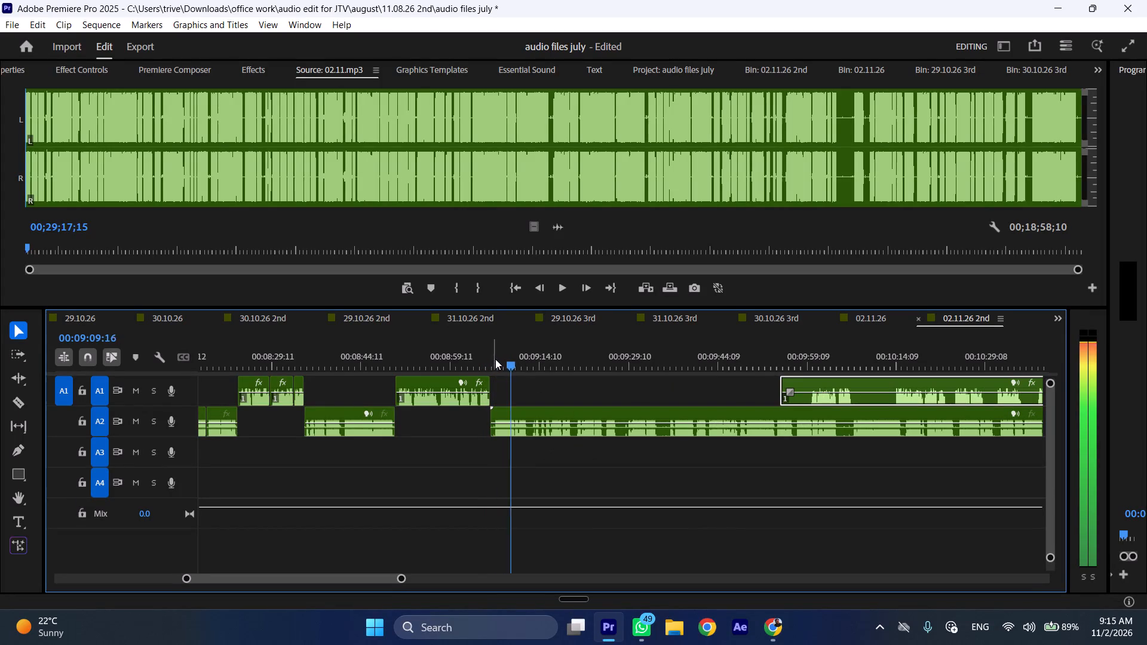
click(513, 413)
key(shift+c)
key(ctrl+shift+d)
Play on from the trimmed A2 start and move the last A1 clip later, to start at about 00:09:59.
key(space)
text(l)
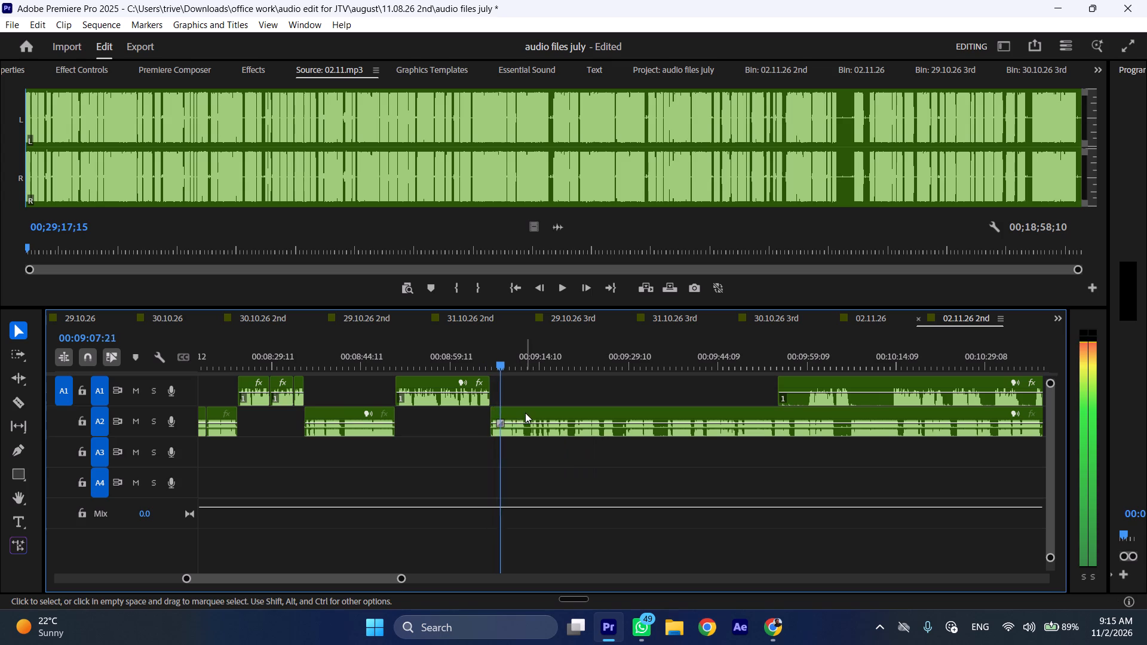
drag(783, 376, 811, 378)
Cut the A2 clip at about 00:09:12 and 00:09:14 and ripple delete the section between the cuts.
scroll(560, 409, down, 3)
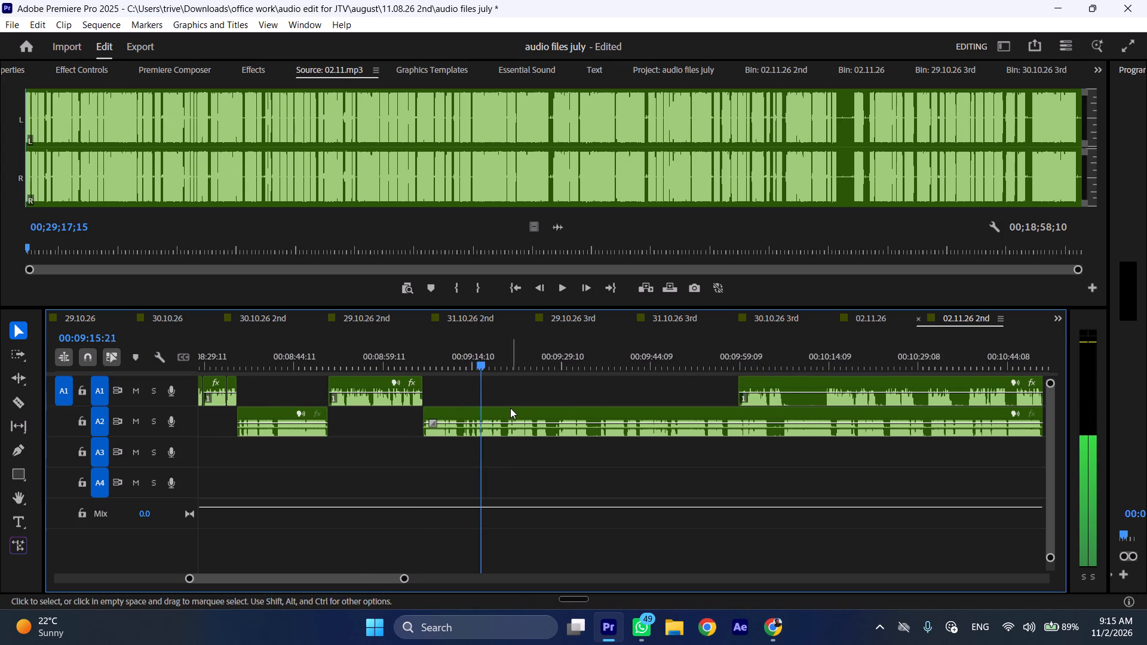
click(464, 358)
key(ctrl+shift+c)
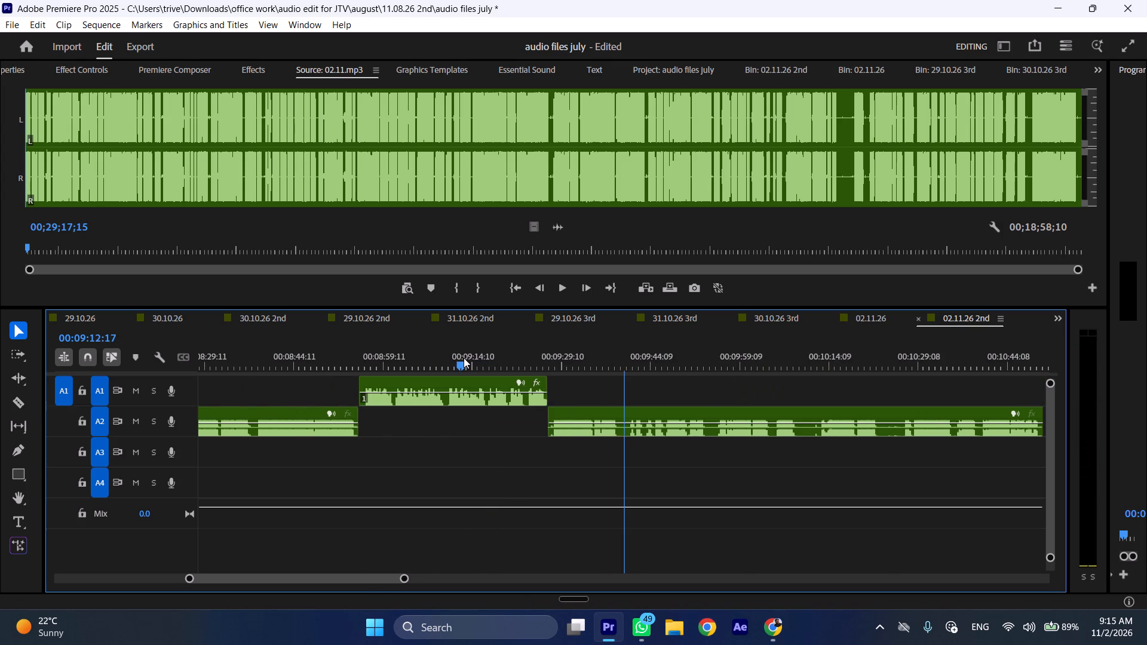
drag(619, 357, 627, 357)
key(shift+c)
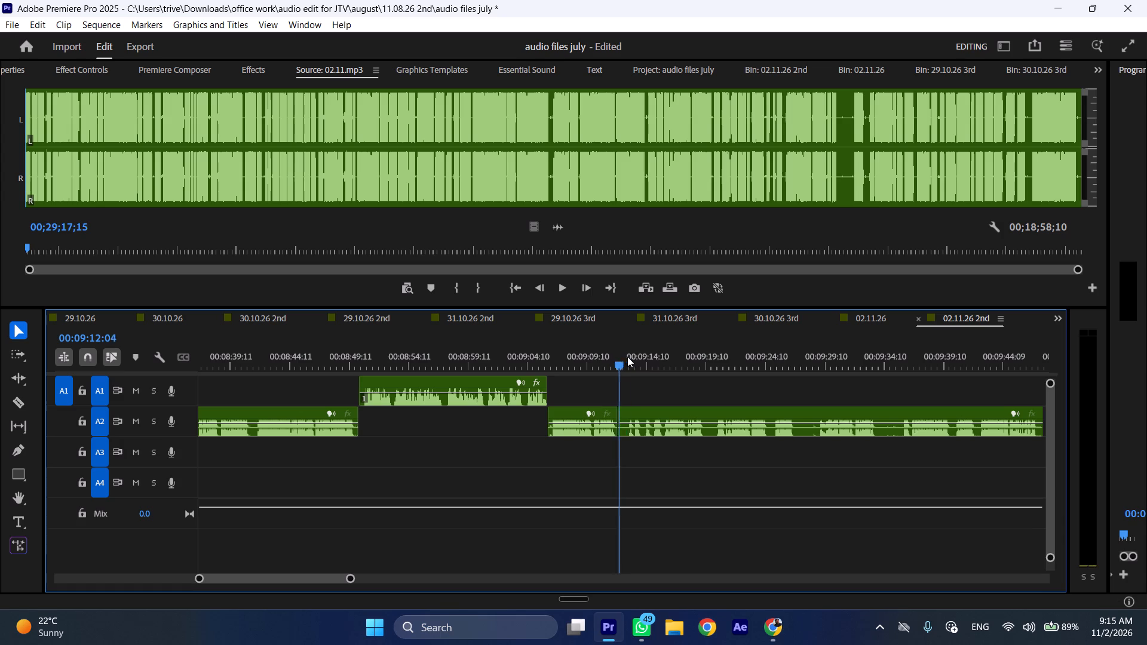
drag(627, 357, 645, 357)
click(674, 422)
key(shift+c)
key(ctrl+shift+d)
Play on at increased speed, cut A2 at about 00:09:17 and 00:09:18, ripple delete the piece between, and resume playback.
key(space)
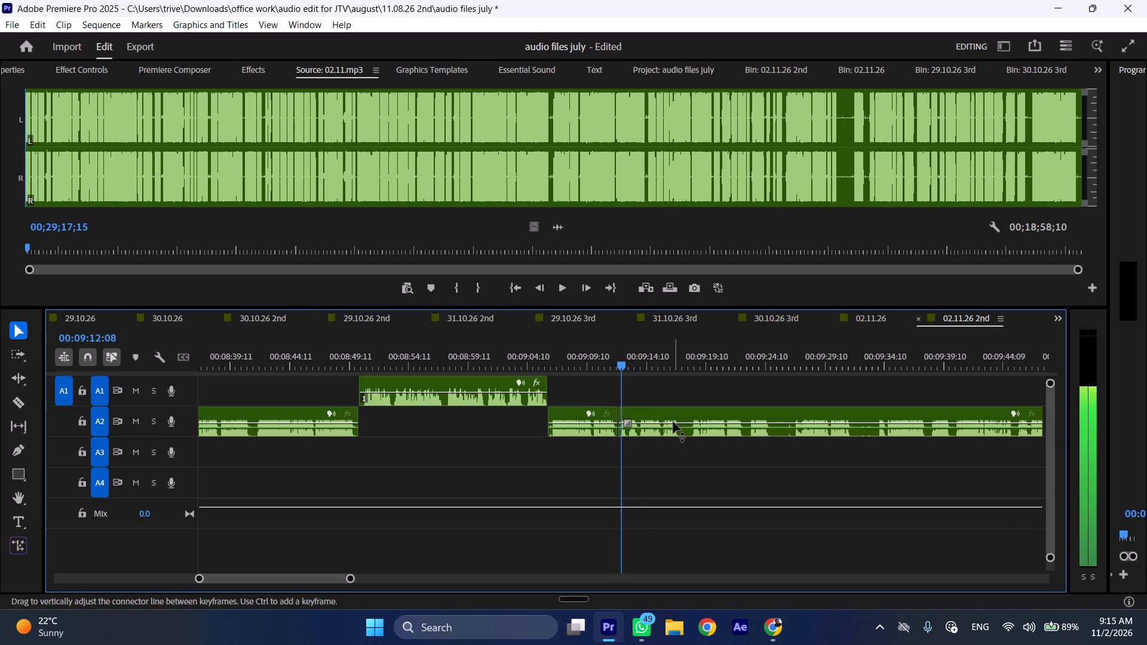
key(l)
scroll(646, 455, down, 4)
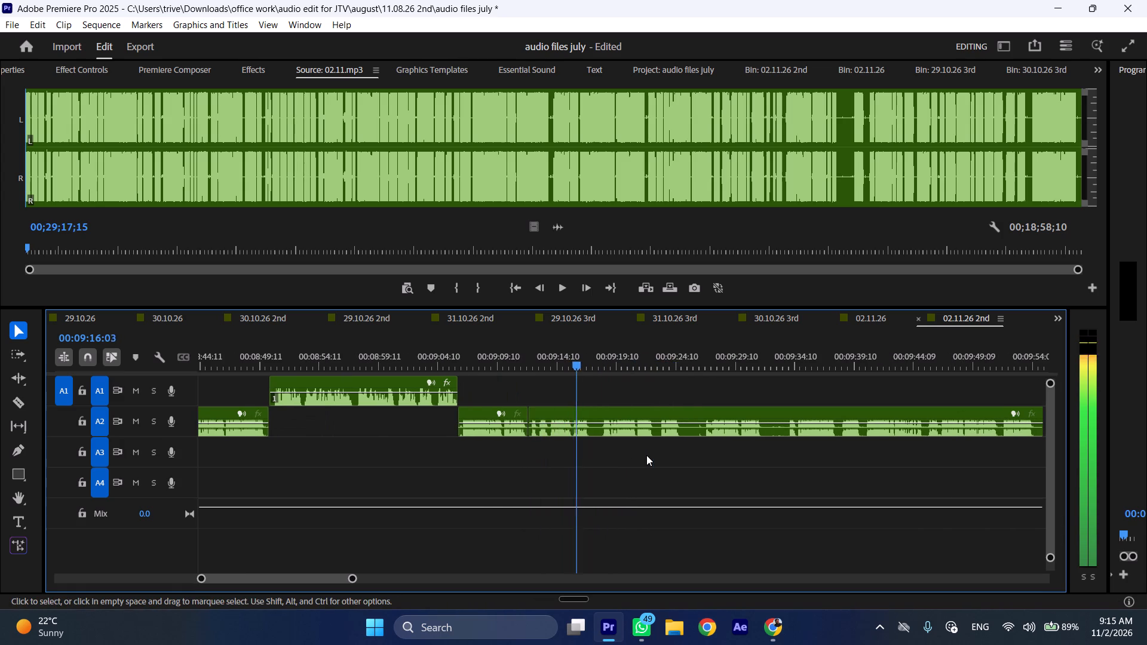
key(space)
key(shift+c)
click(599, 351)
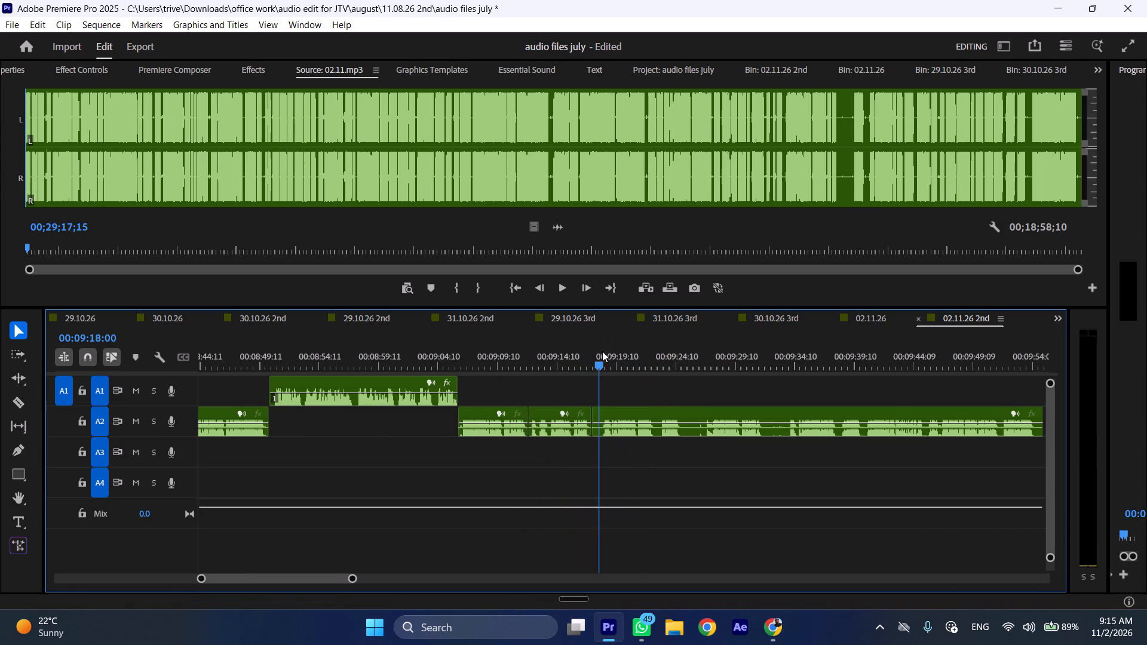
click(626, 421)
key(shift+c)
key(ctrl+shift+d)
key(space)
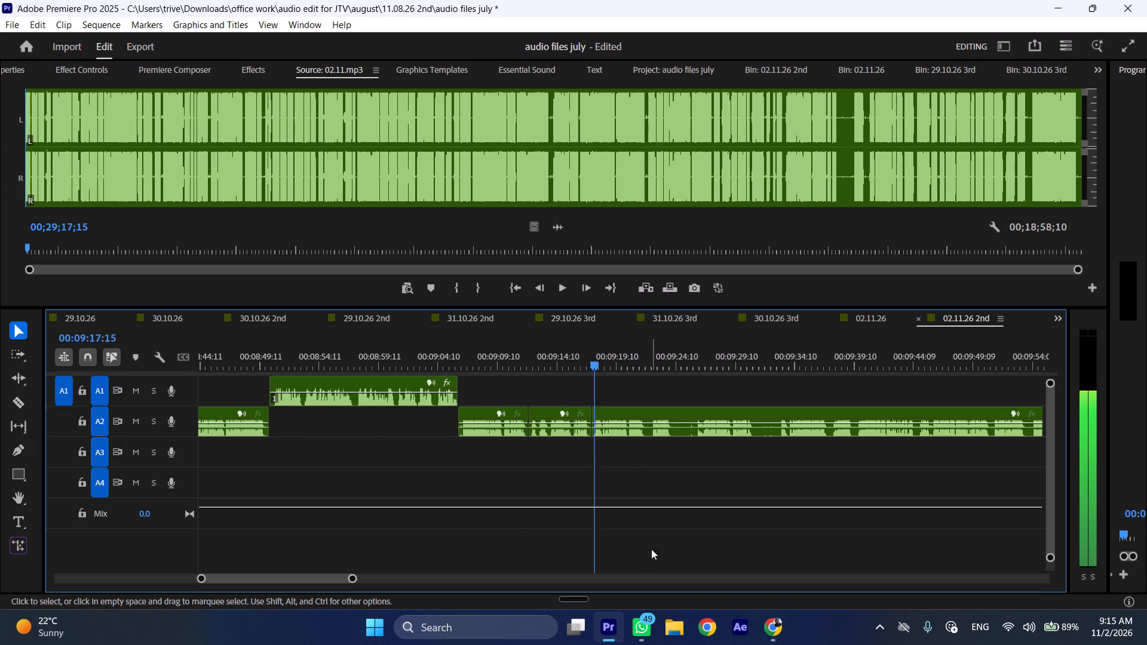
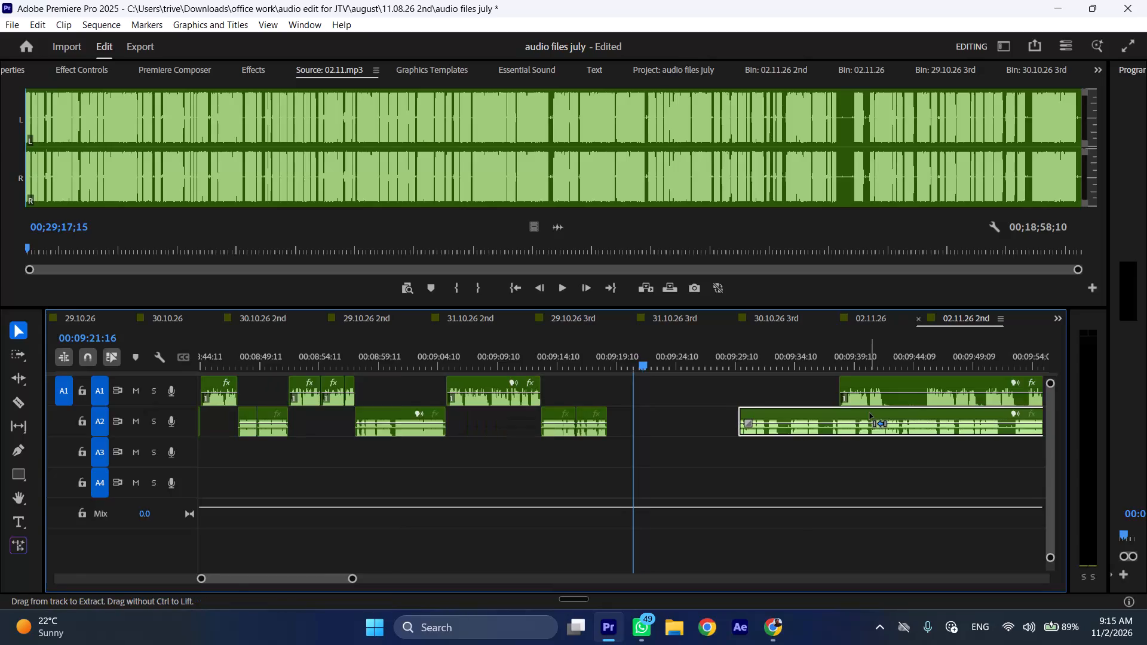
Move the last A1 clip earlier to start at about 00:09:17, where the short A2 pieces end, and play from there at increased speed.
key(ctrl+shift+x)
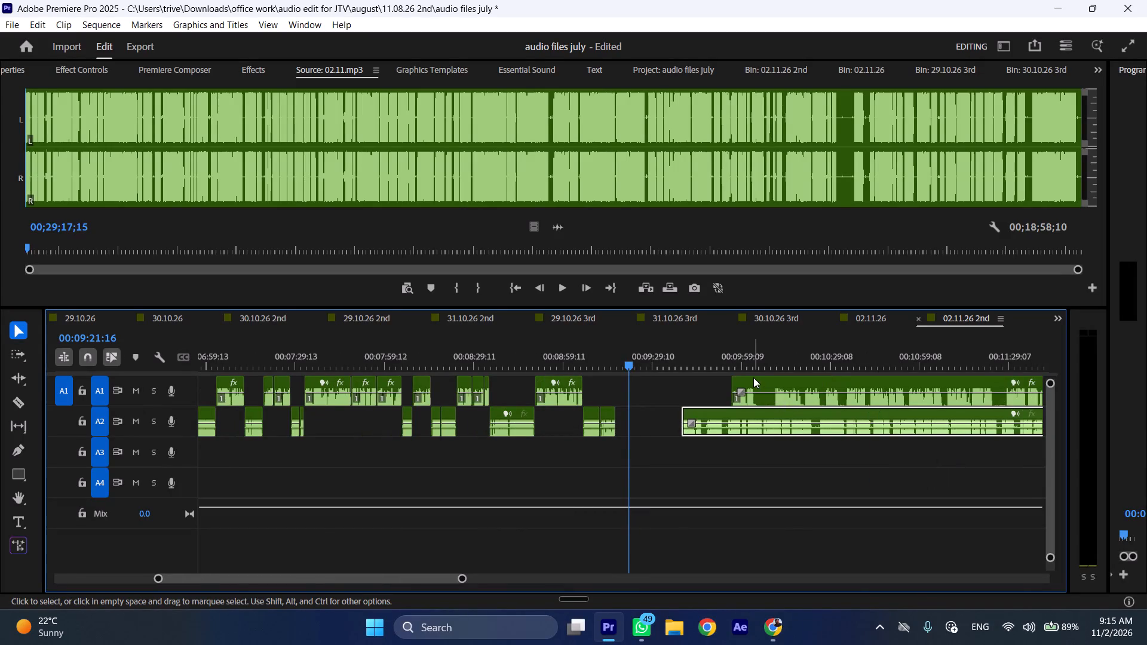
drag(753, 377, 635, 386)
drag(600, 349, 619, 351)
key(space)
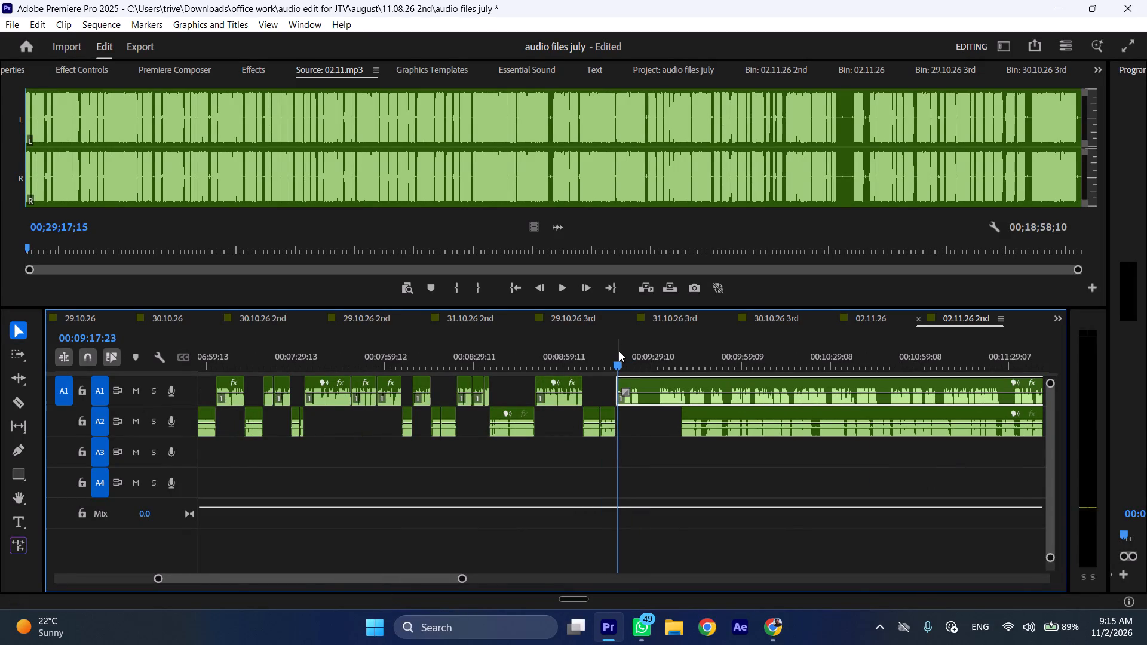
key(l)
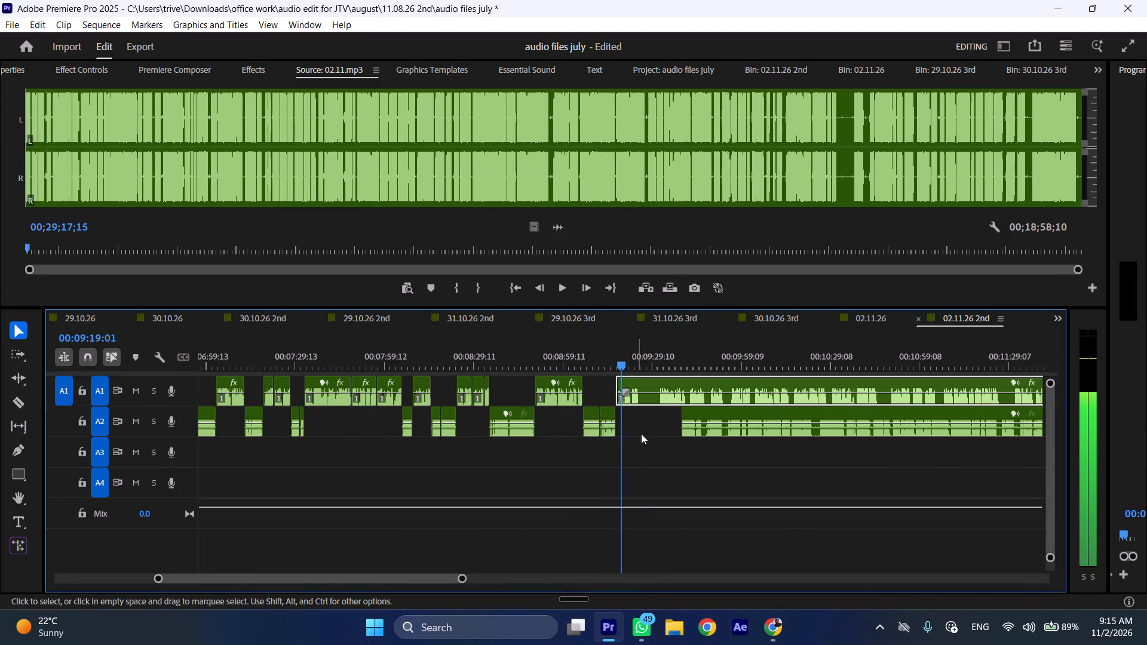
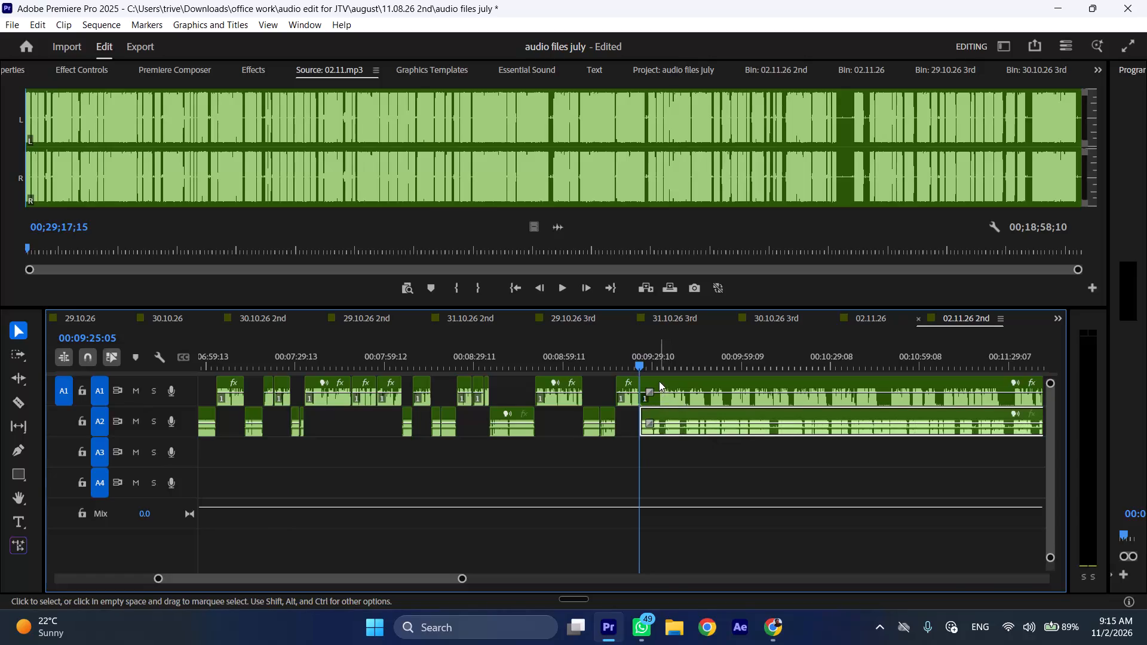
Shift the last A1 clip forward to start at about 00:09:44, and play at increased speed from just before the long A2 clip.
drag(658, 379, 714, 387)
key(space)
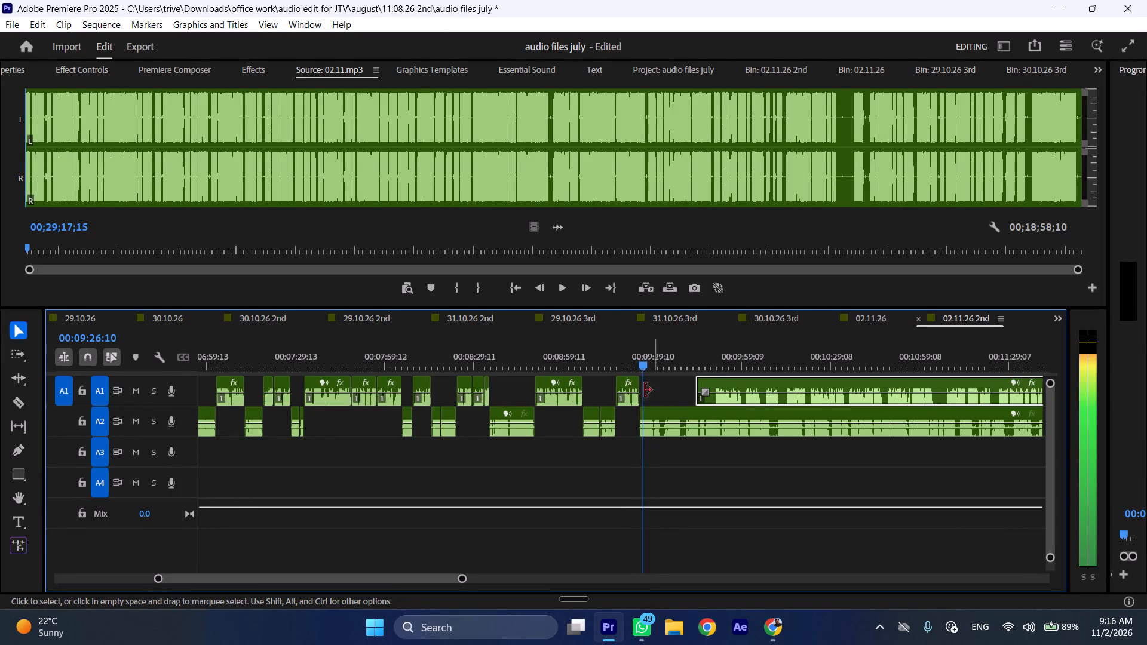
click(633, 355)
key(space)
key(l)
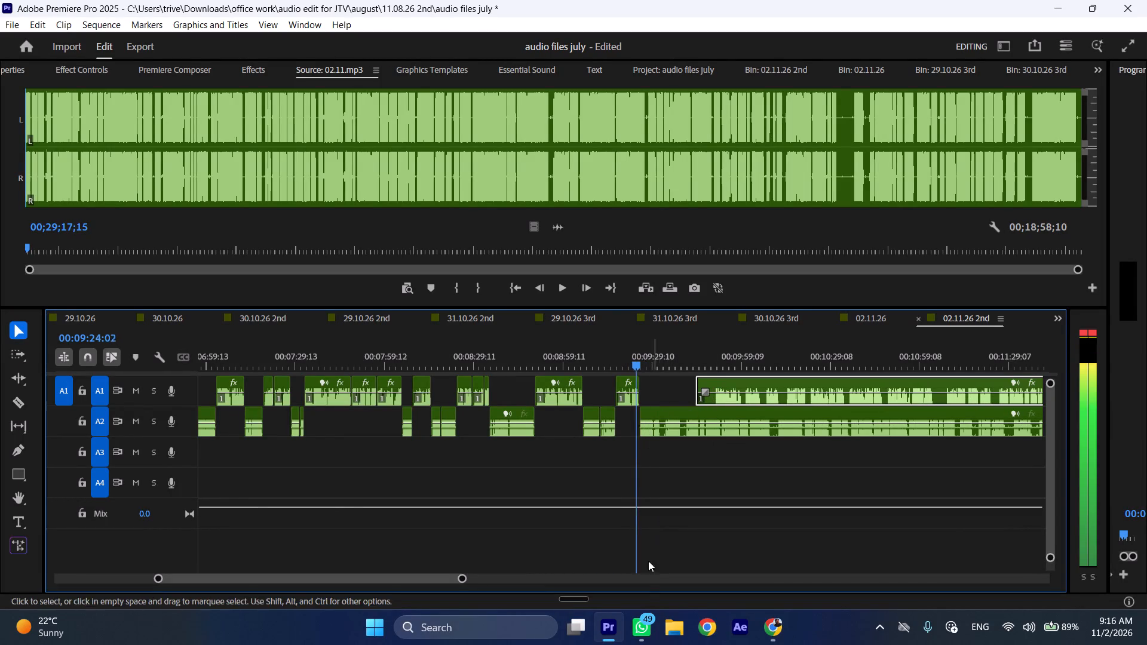
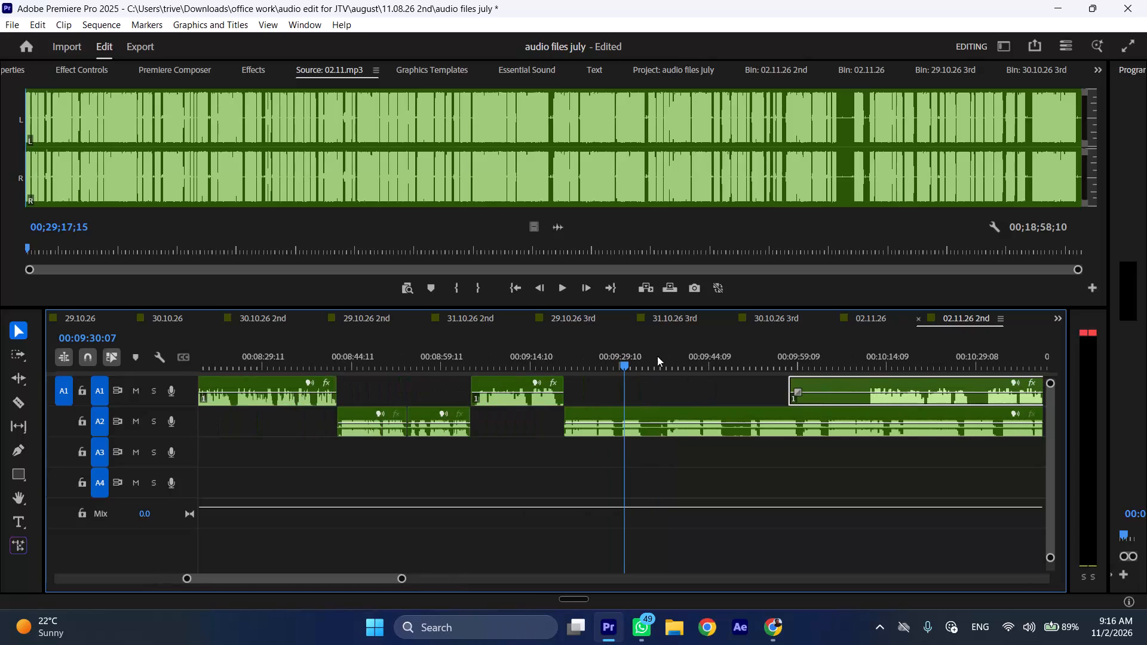
Split the long A2 clip at 00:09:28:08 and ripple-trim the following A2 part up to 00:09:29:23.
key(space)
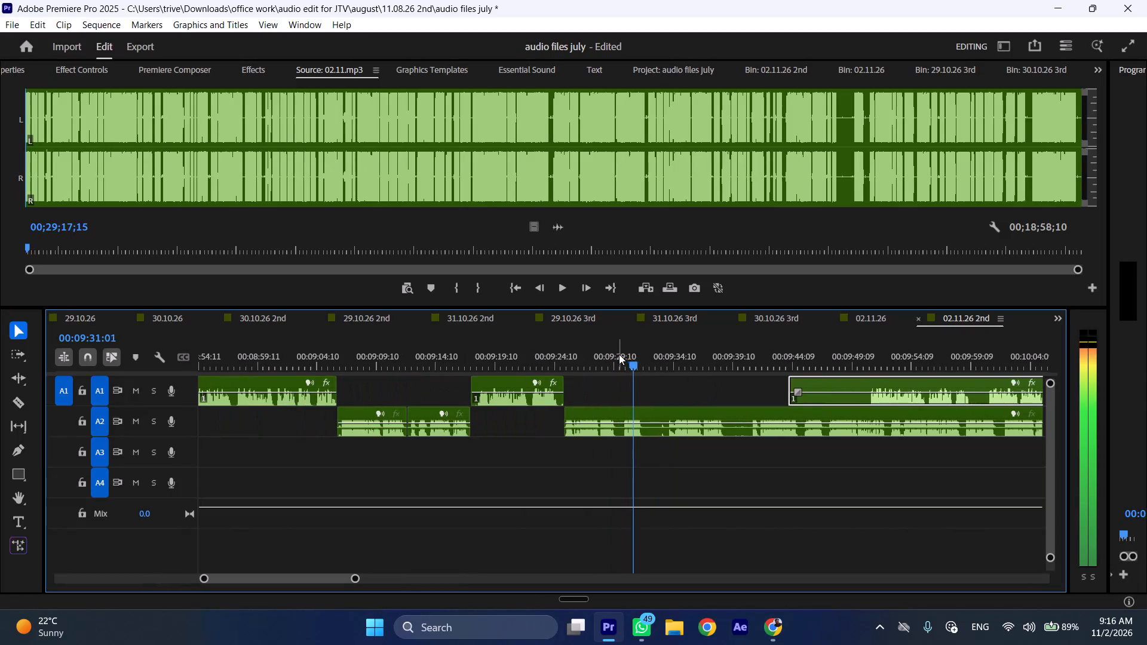
click(608, 347)
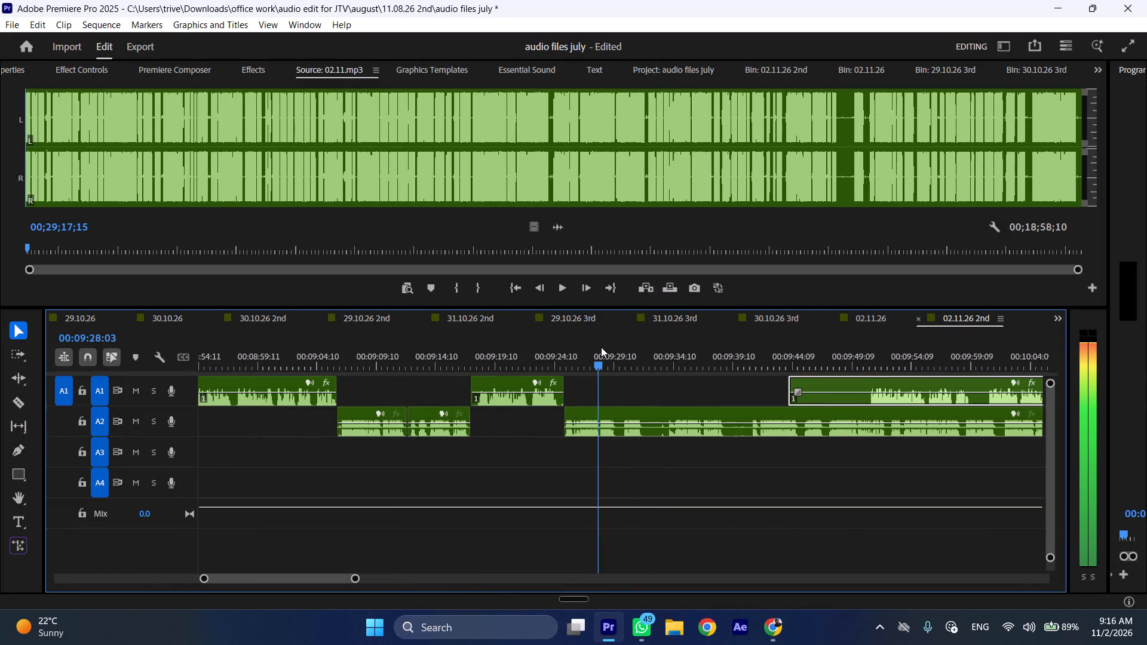
text(C)
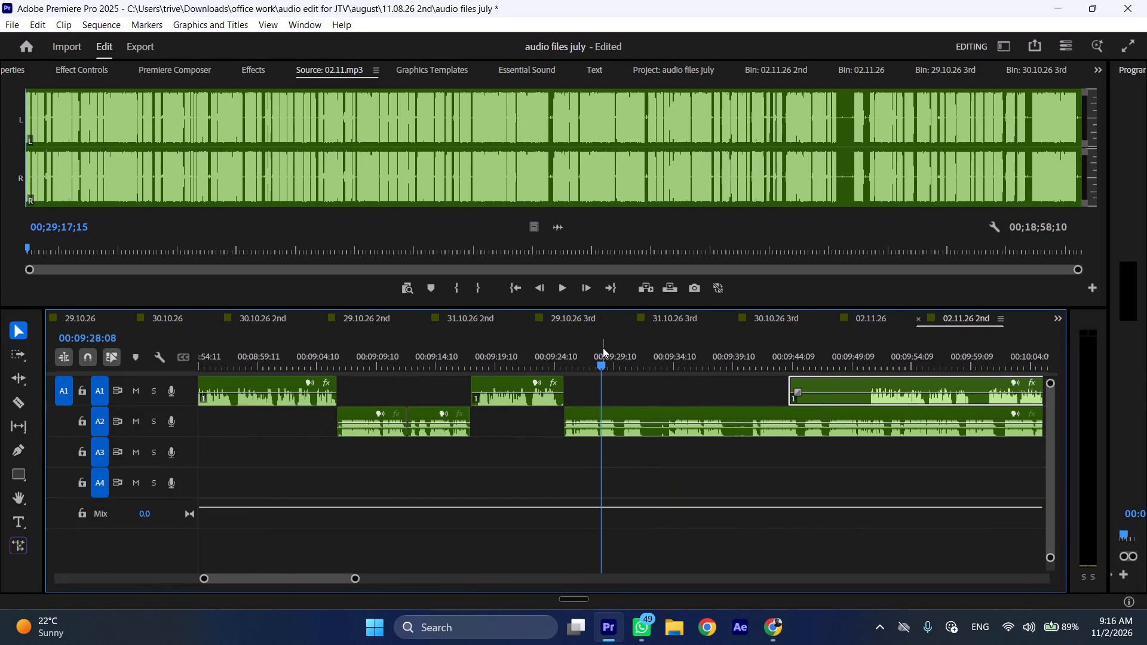
key(space)
drag(616, 348, 622, 348)
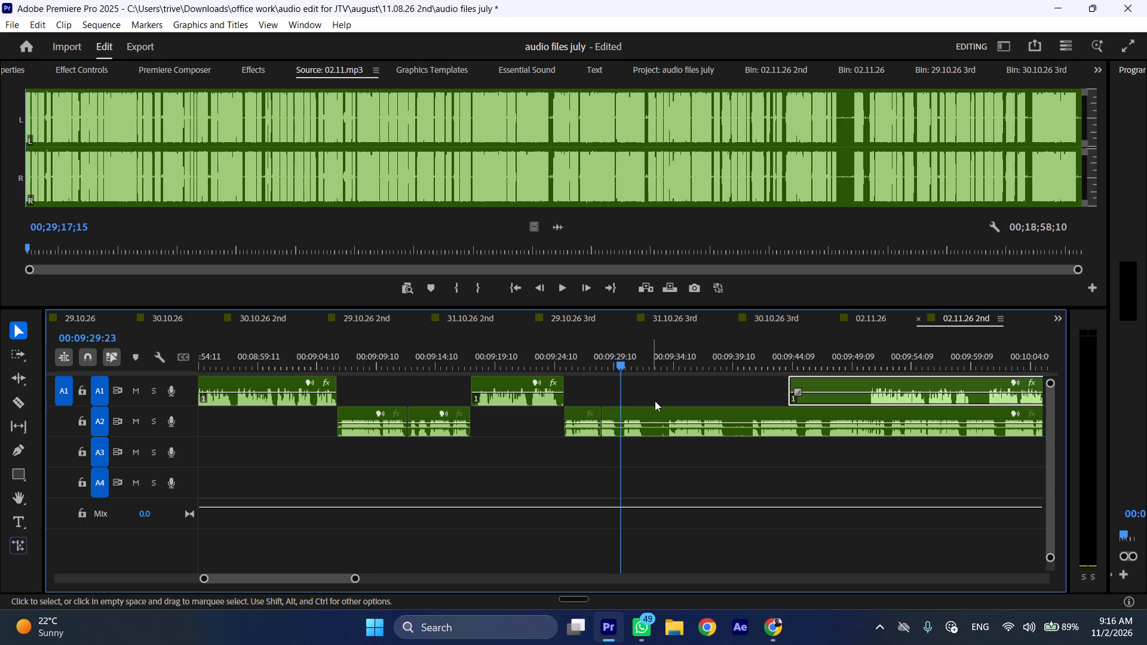
click(657, 404)
click(657, 416)
key(shift+c)
key(ctrl+shift+d)
Tighten the new A2 join by trimming the earlier clip's end to 00:09:28:03 and the next clip's start, closing the gap.
key(space)
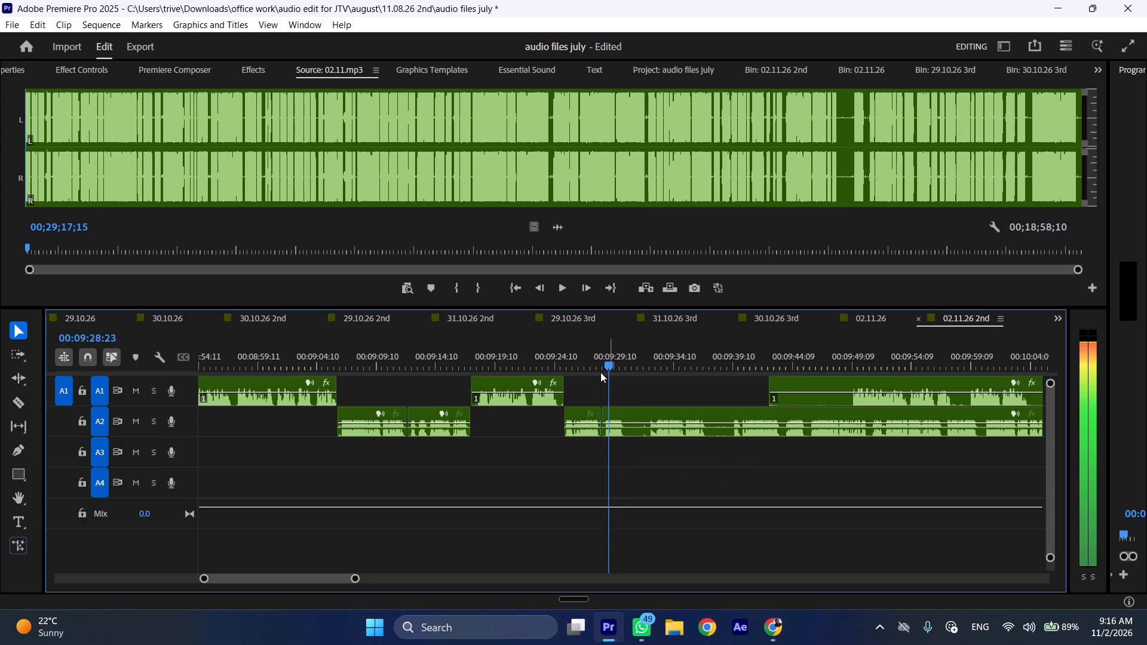
click(599, 355)
key(space)
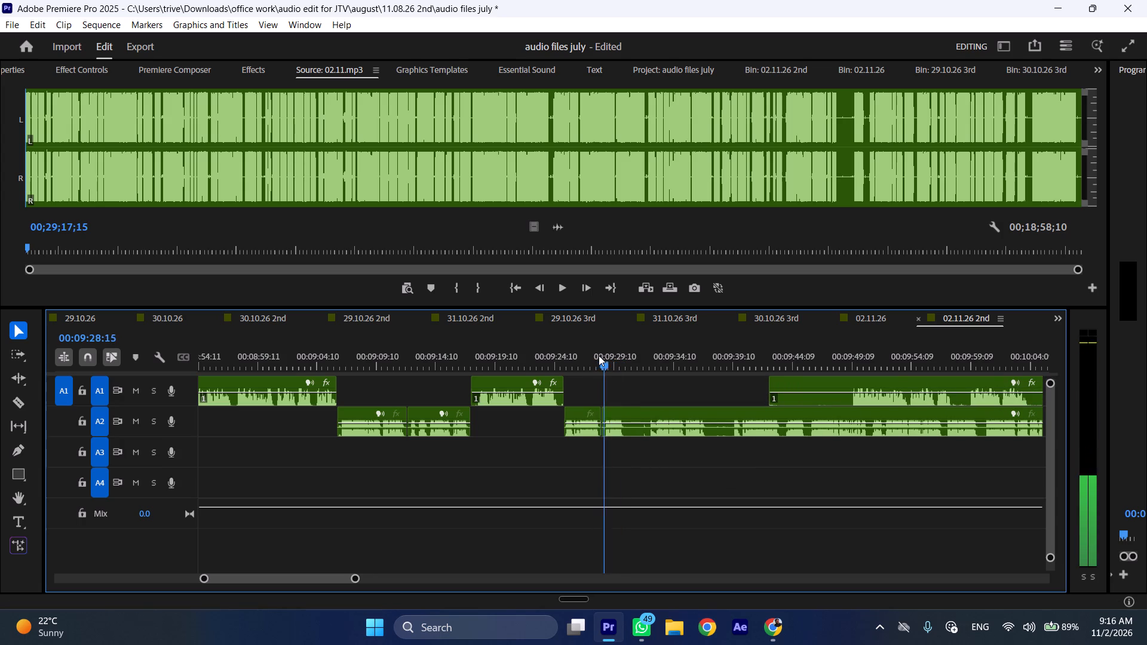
click(599, 355)
key(ctrl+shift+c)
key(ctrl+shift+c)
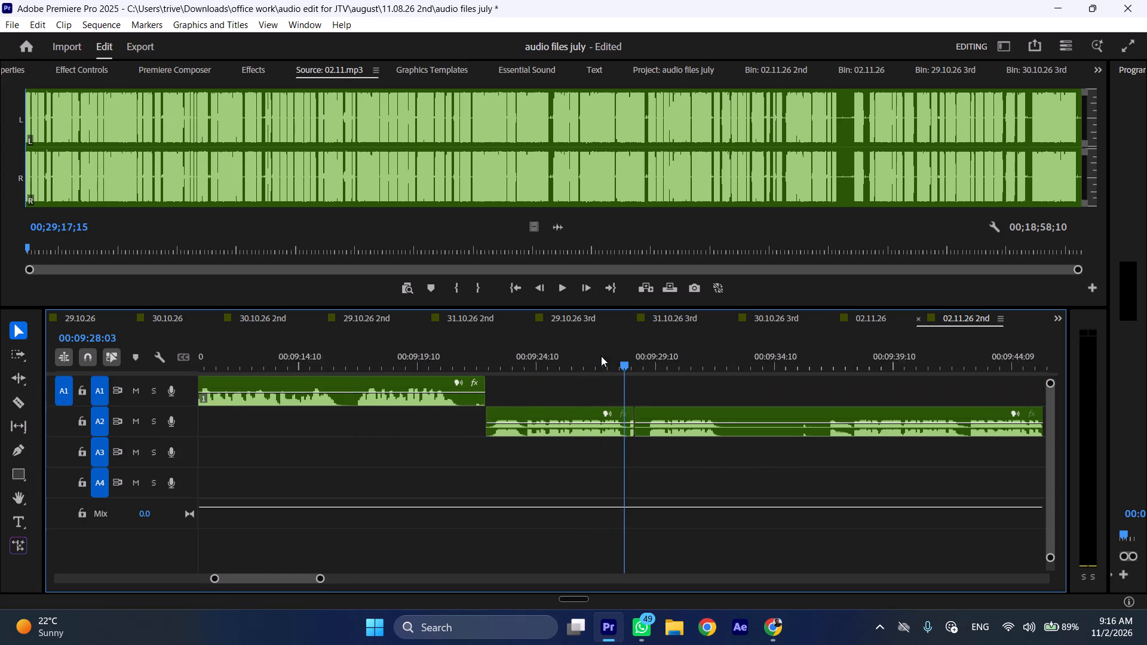
drag(634, 411, 629, 411)
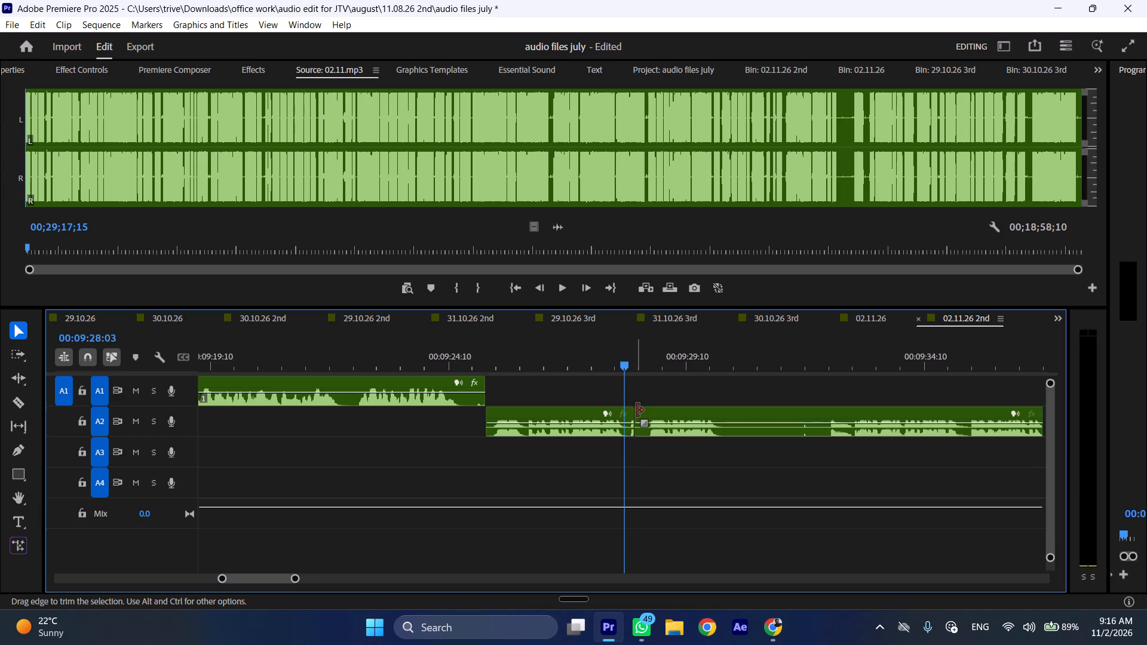
drag(637, 410, 648, 410)
click(636, 411)
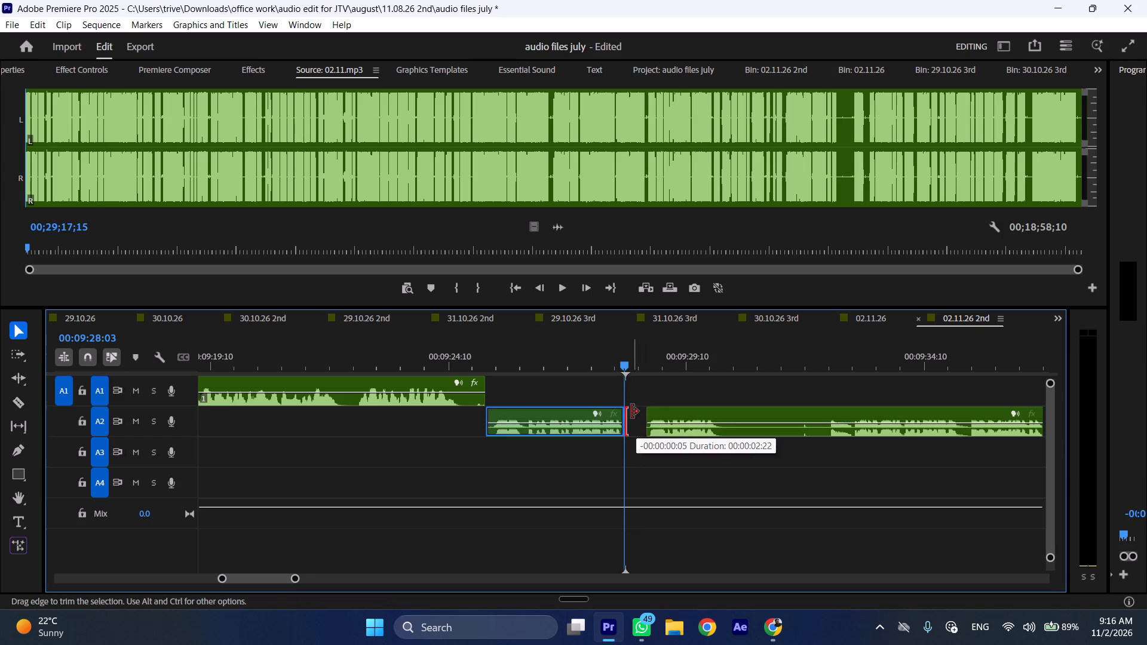
click(640, 416)
click(636, 416)
right_click(636, 416)
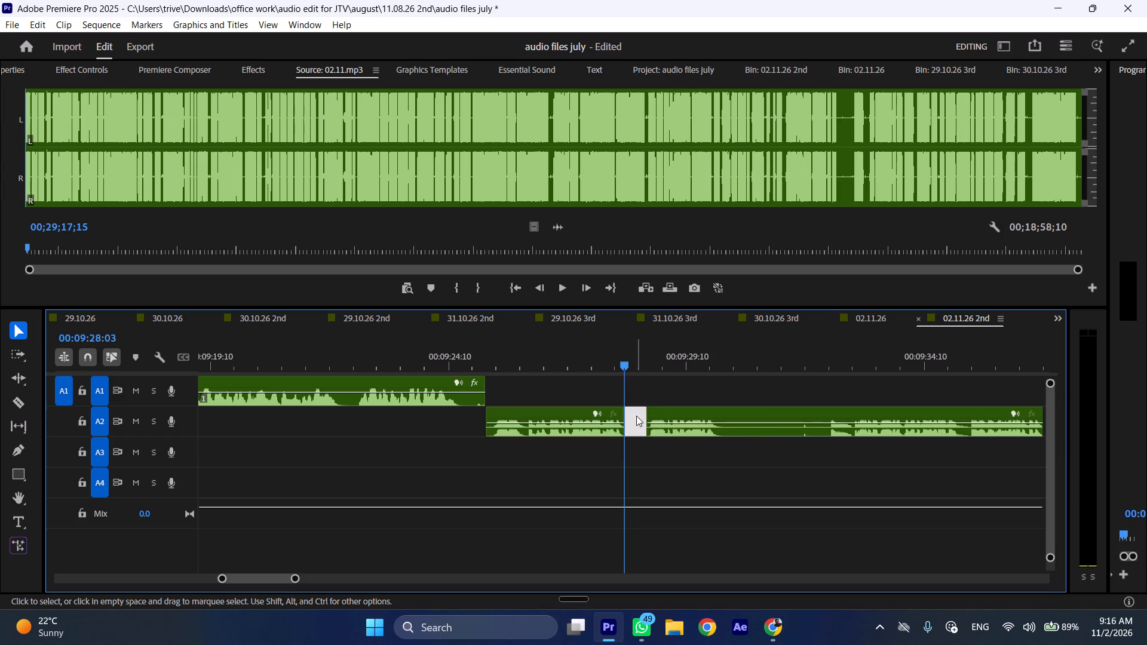
Inspect and play the tightened A2 join, and split the A2 clip at 00:09:29:17.
click(648, 423)
key(ctrl+shift+c)
key(ctrl+shift+c)
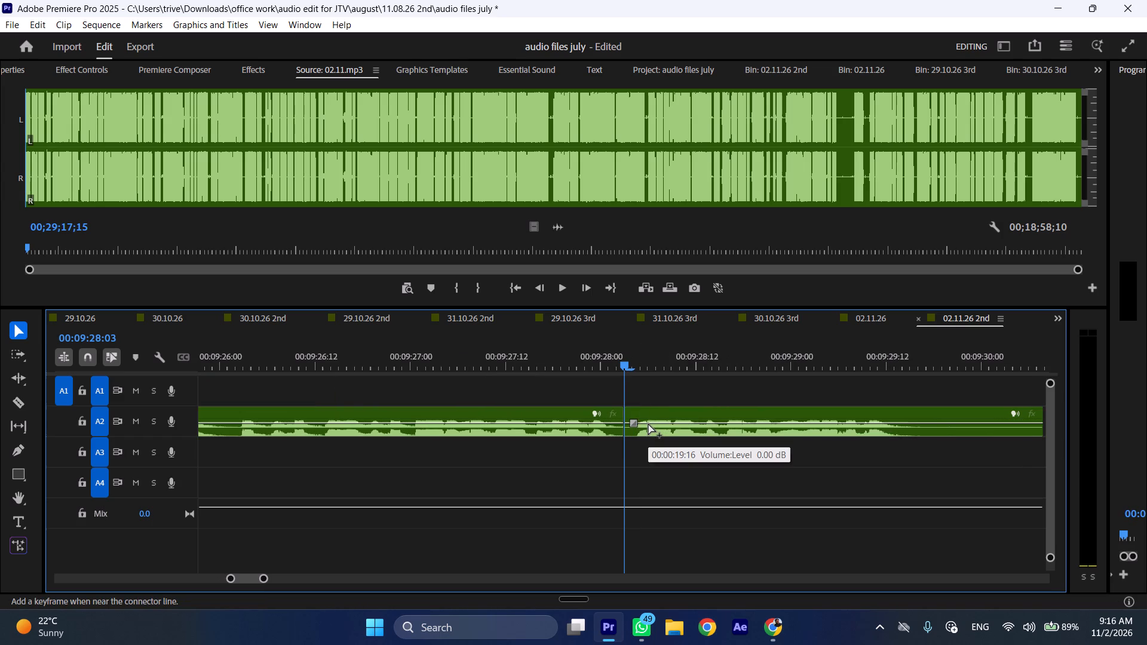
key(ctrl+shift+x)
key(ctrl+shift+x)
key(ctrl+shift+x)
click(614, 363)
key(space)
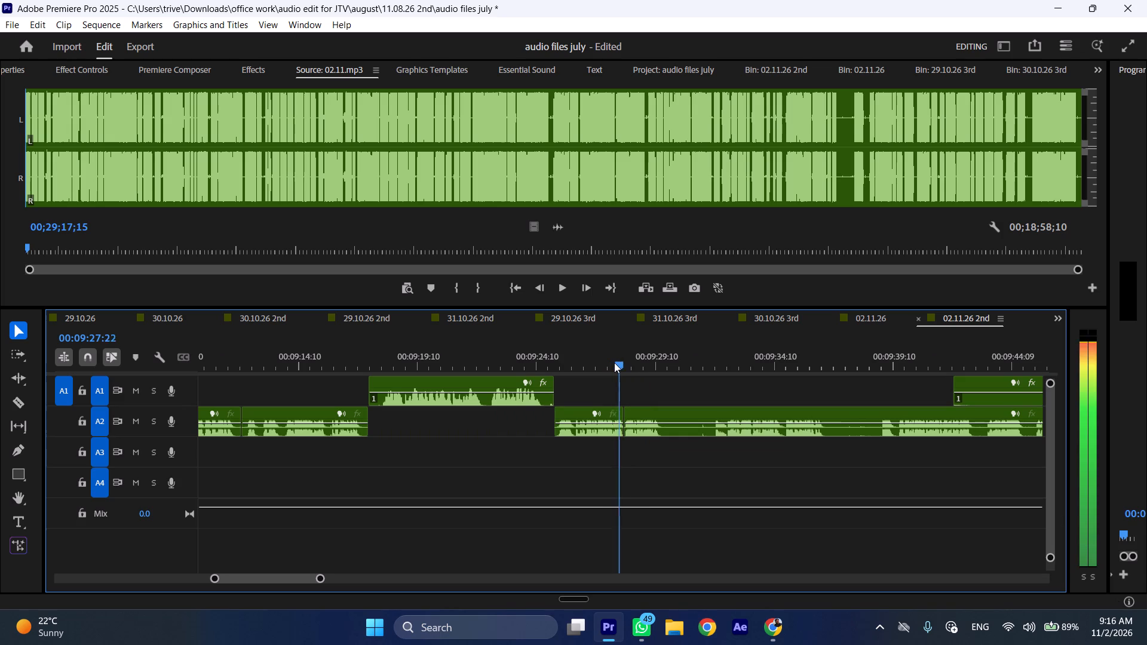
key(space)
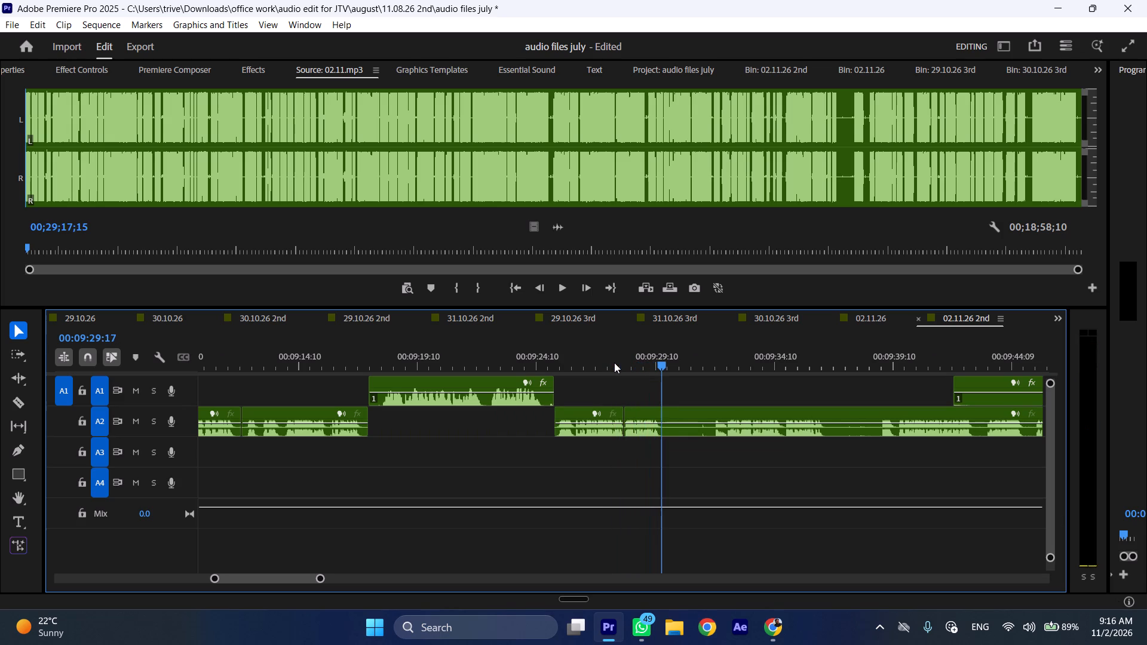
key(shift+c)
Trim about 6 seconds of silence from the last A1 clip's start and move the clip to begin at 00:09:29:17.
key(ctrl+shift+x)
key(ctrl+shift+x)
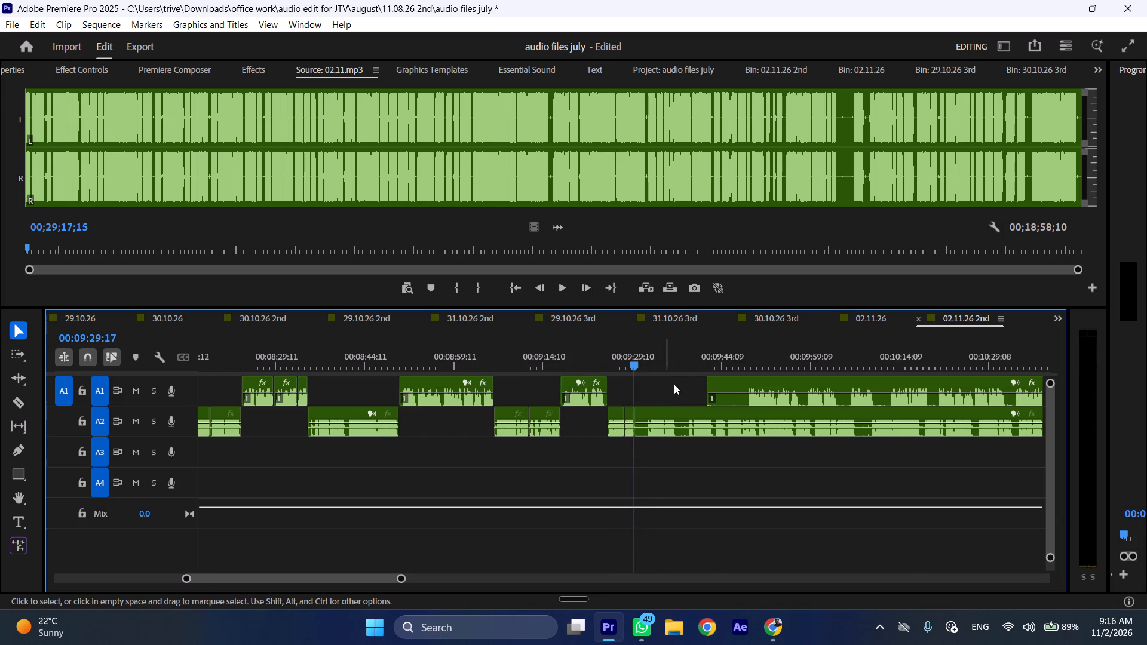
drag(710, 382, 745, 387)
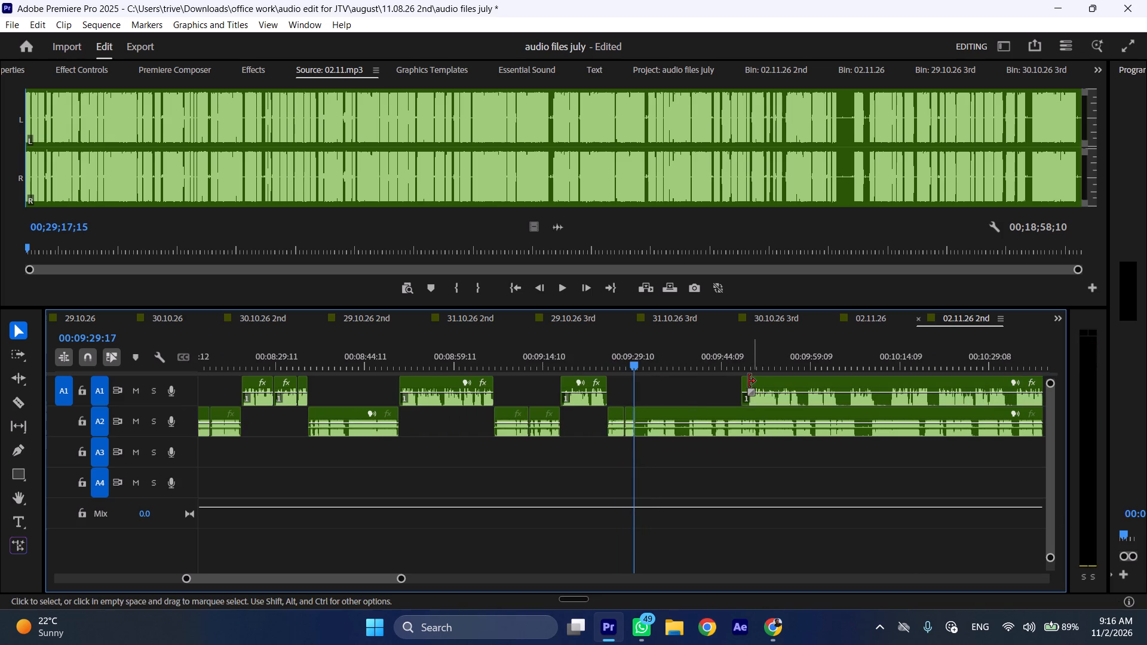
click(747, 380)
drag(774, 382, 660, 387)
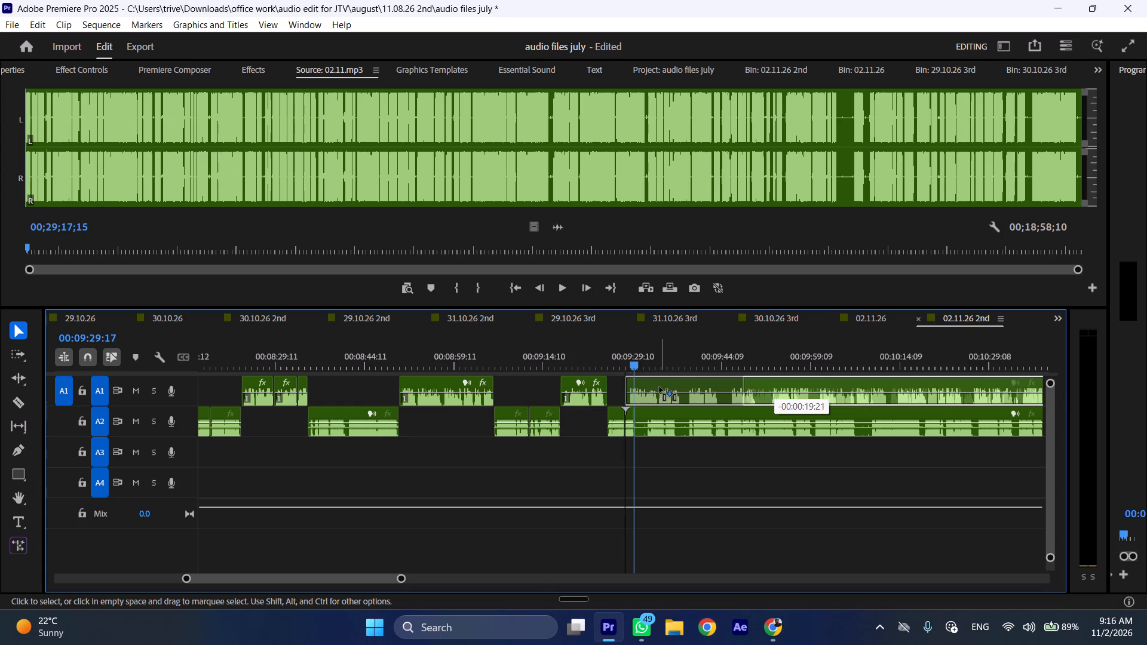
drag(660, 387, 667, 389)
Move the remaining A2 clip later on its track, to start at about 00:10:05.
drag(645, 413, 647, 413)
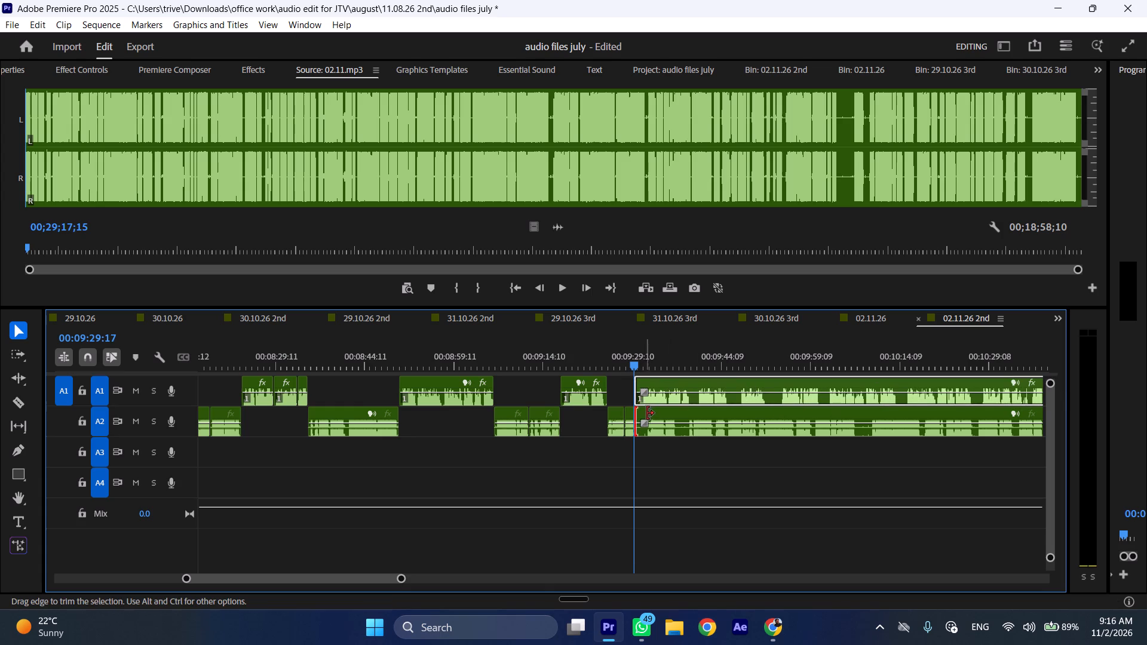
drag(647, 413, 655, 413)
drag(670, 413, 869, 413)
Play across the A2-to-A1 transition, ripple-trim the A1 clip's start up to 00:09:30:11, and resume fast playback.
key(space)
click(627, 360)
key(space)
text(l)
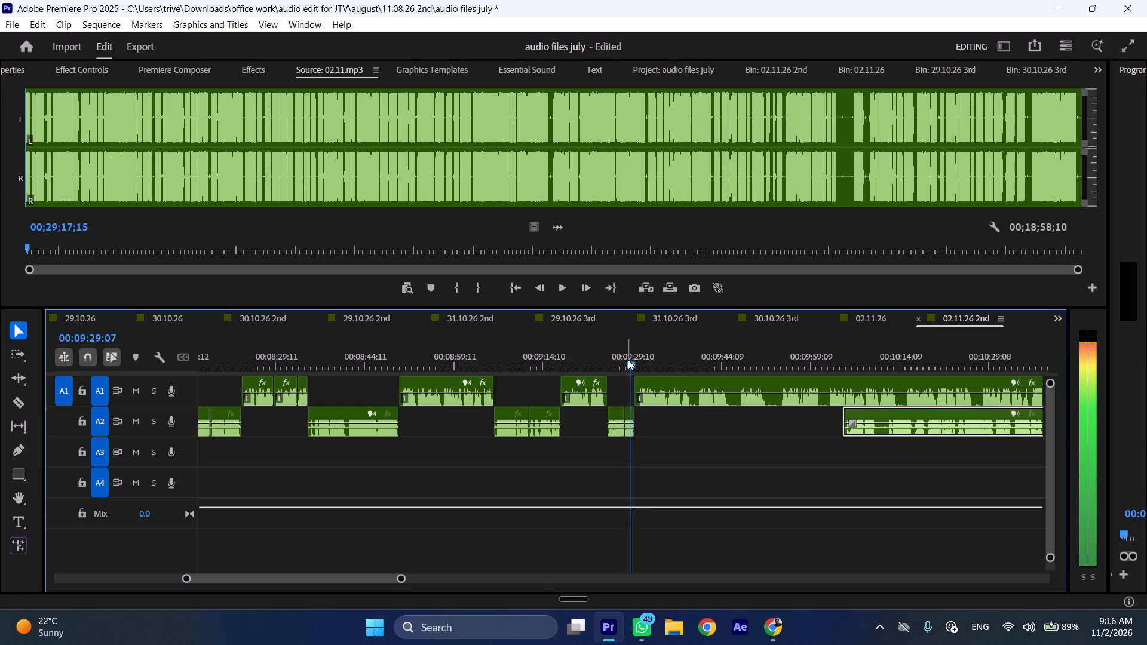
click(643, 349)
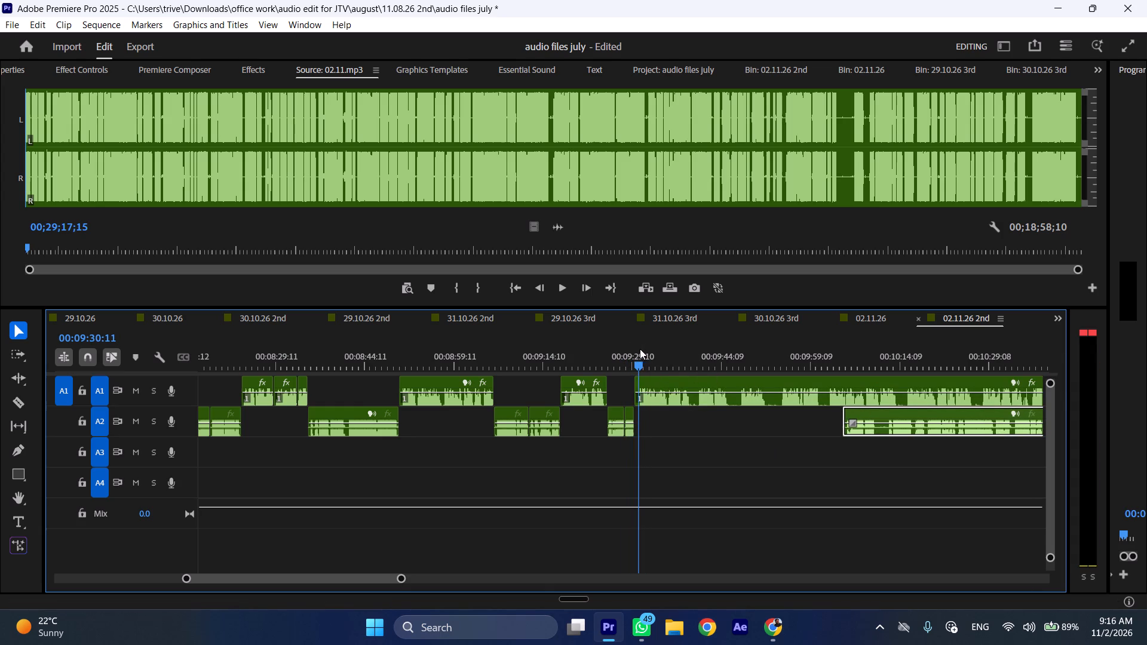
click(670, 380)
key(shift+c)
key(ctrl+shift+d)
key(space)
text(l)
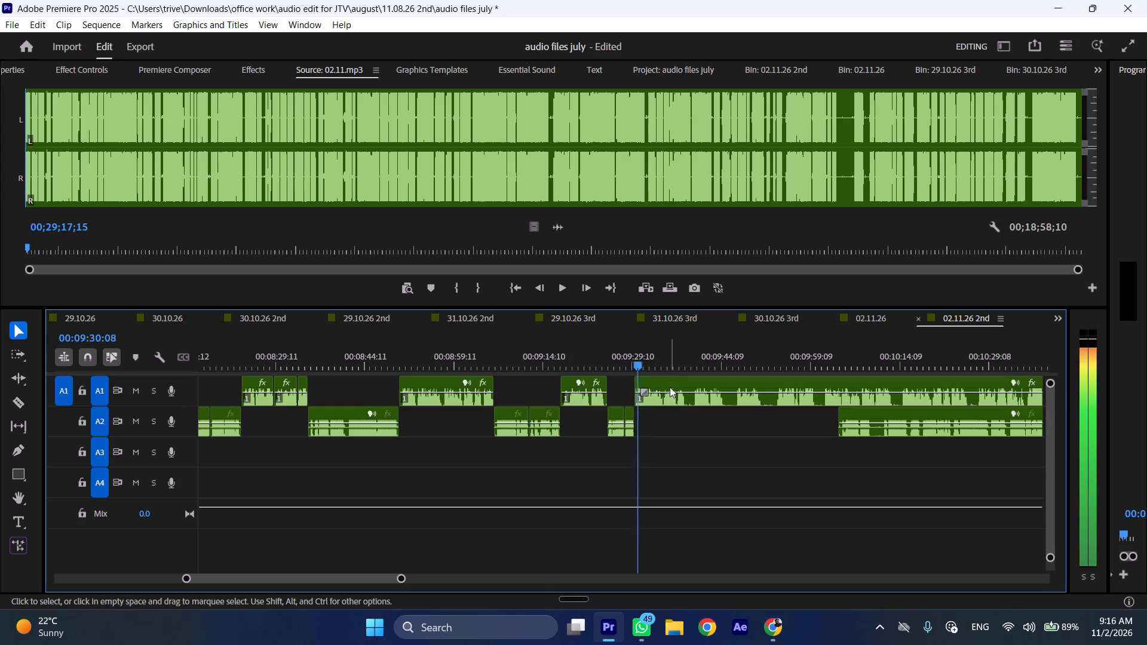
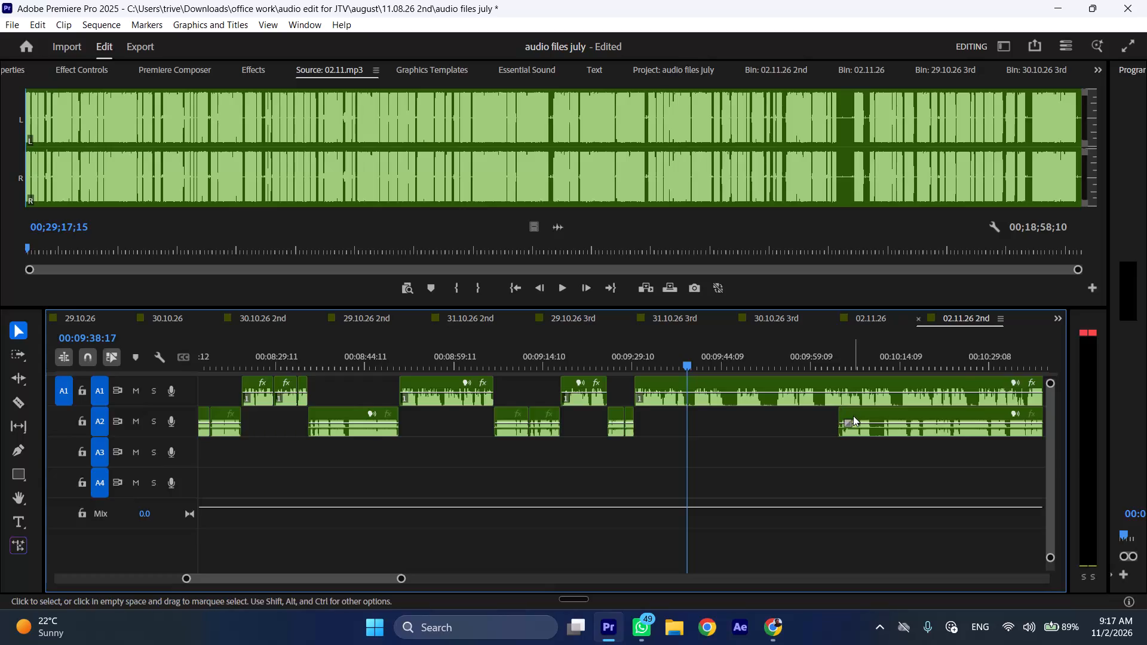
Move the last A2 clip earlier on its track to start at 00:09:38:17.
drag(859, 413, 750, 413)
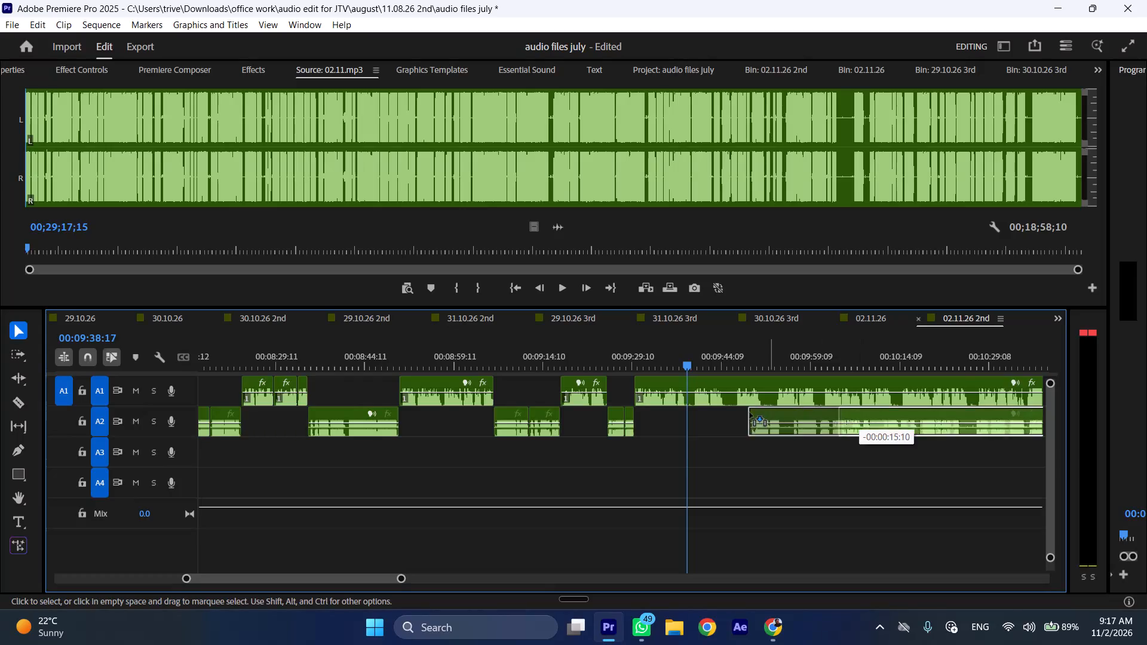
drag(750, 413, 712, 413)
Split the long last A1 clip at 00:09:38:17, keeping its first part in place.
key(shift+c)
drag(714, 380, 890, 385)
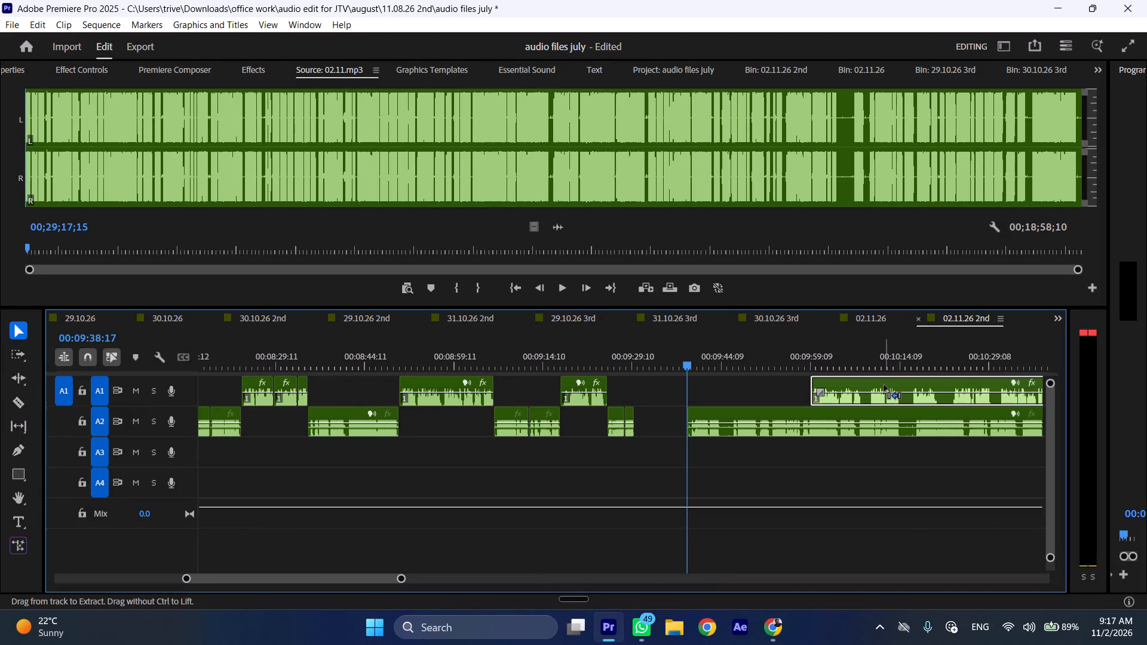
key(ctrl+z)
click(763, 382)
key(shift+c)
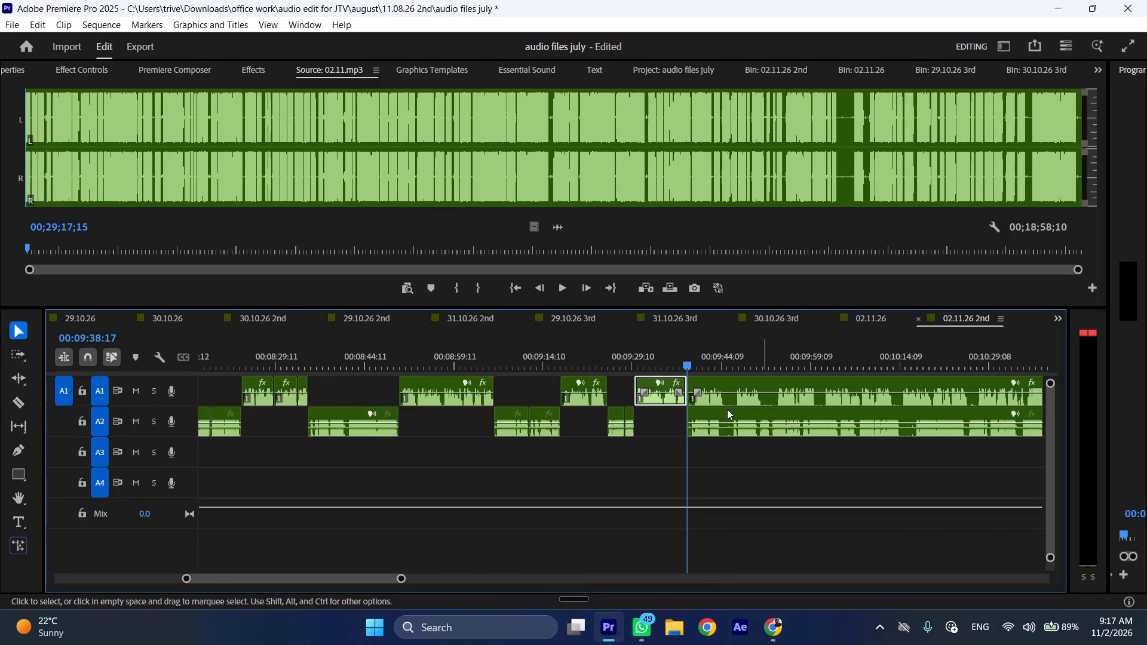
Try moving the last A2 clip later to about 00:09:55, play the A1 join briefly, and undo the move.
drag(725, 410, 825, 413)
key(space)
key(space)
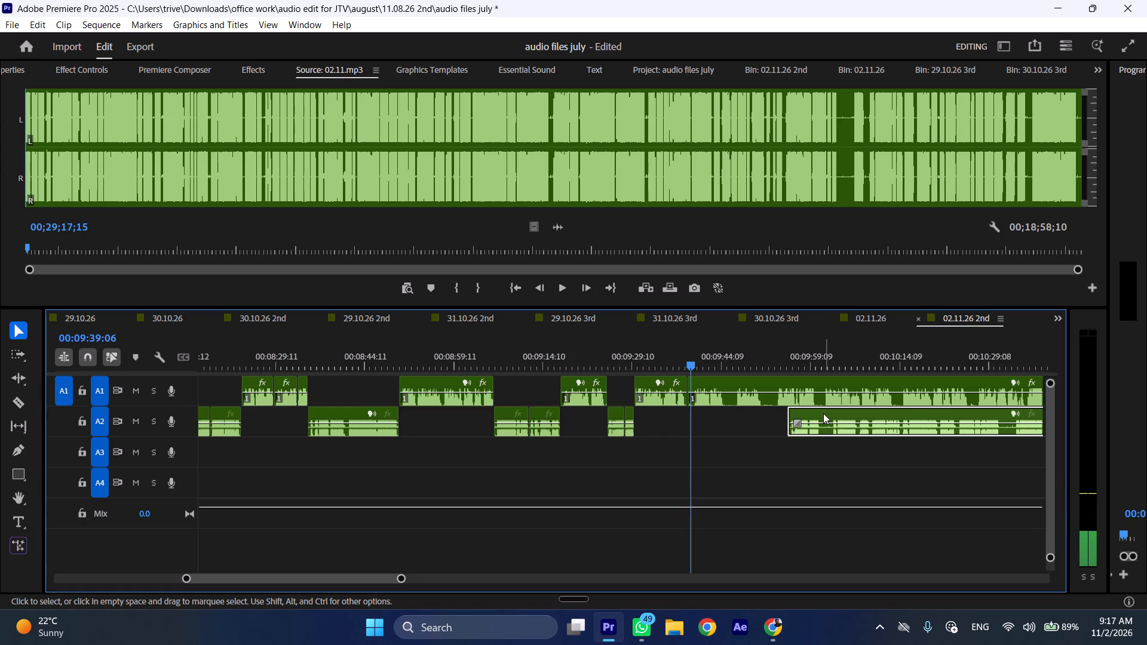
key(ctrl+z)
Move the remaining A1 clip later on its track to start at about 00:10:27.
drag(728, 381, 1015, 389)
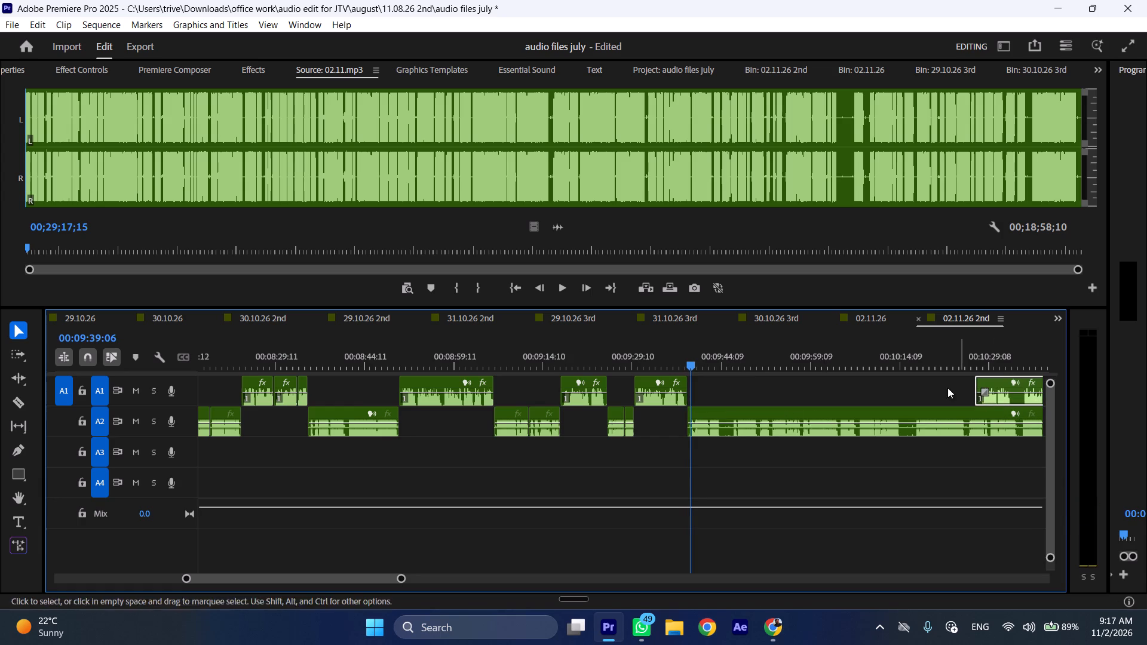
Play across the A1-to-A2 transition and ripple-trim the A2 clip's start up to 00:09:39:04.
click(685, 358)
key(space)
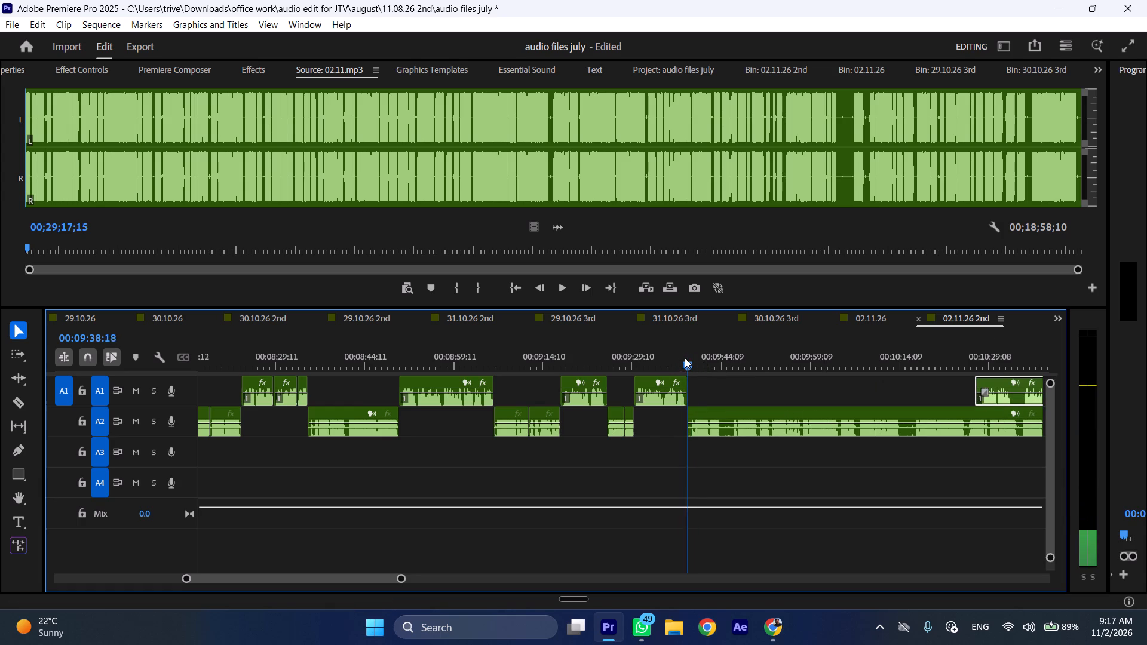
key(space)
key(space)
key(space)
click(709, 419)
text(C)
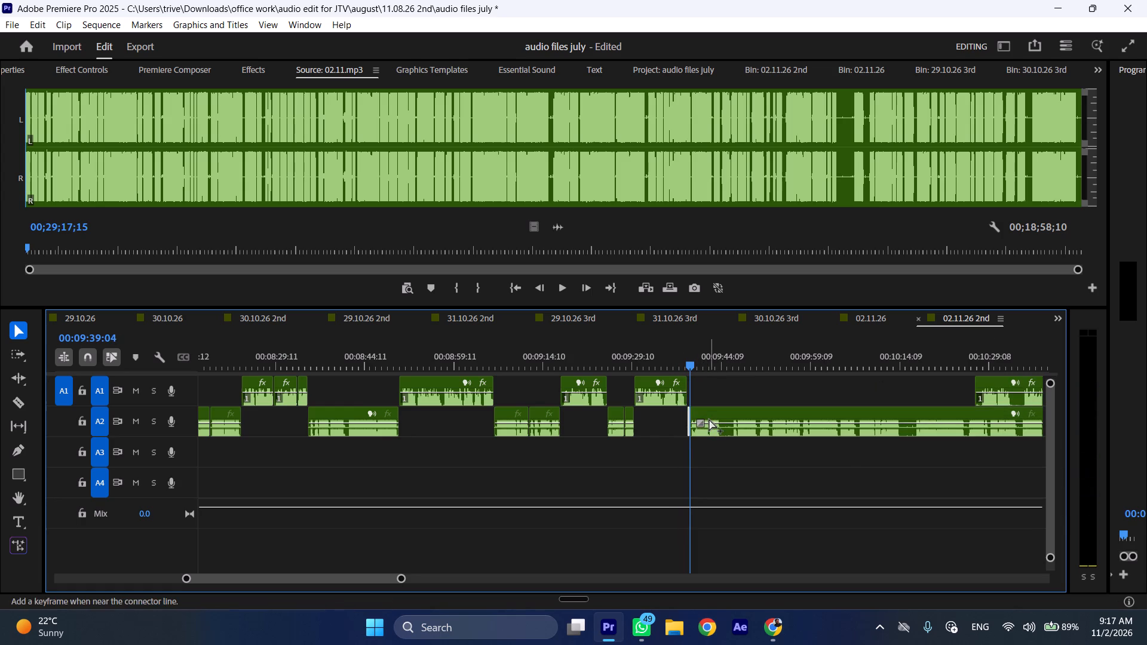
key(space)
key(ctrl+shift+d)
Play on quickly and ripple-delete the unwanted A2 audio between 00:09:43:18 and 00:09:45:21.
key(space)
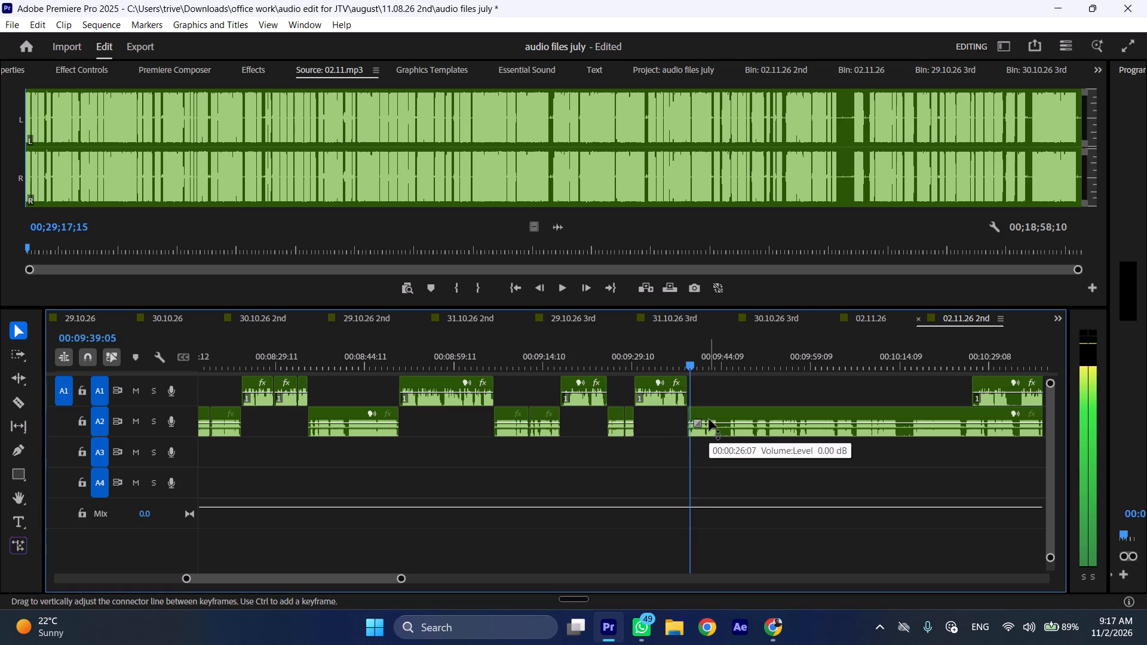
key(l)
scroll(709, 419, down, 7)
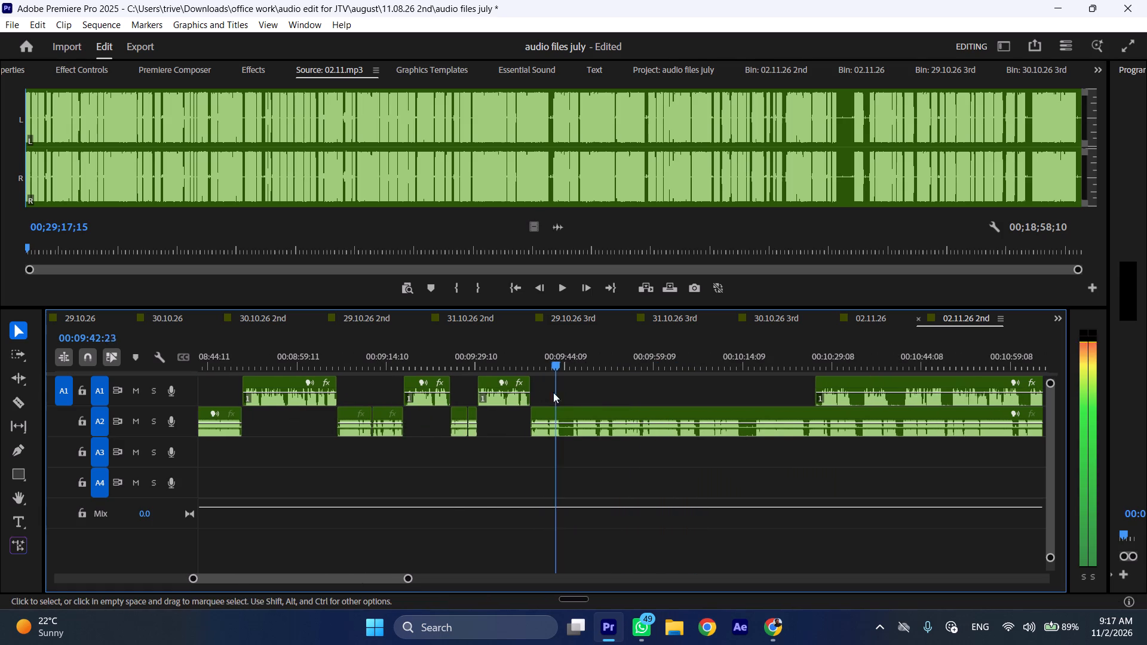
scroll(504, 377, down, 3)
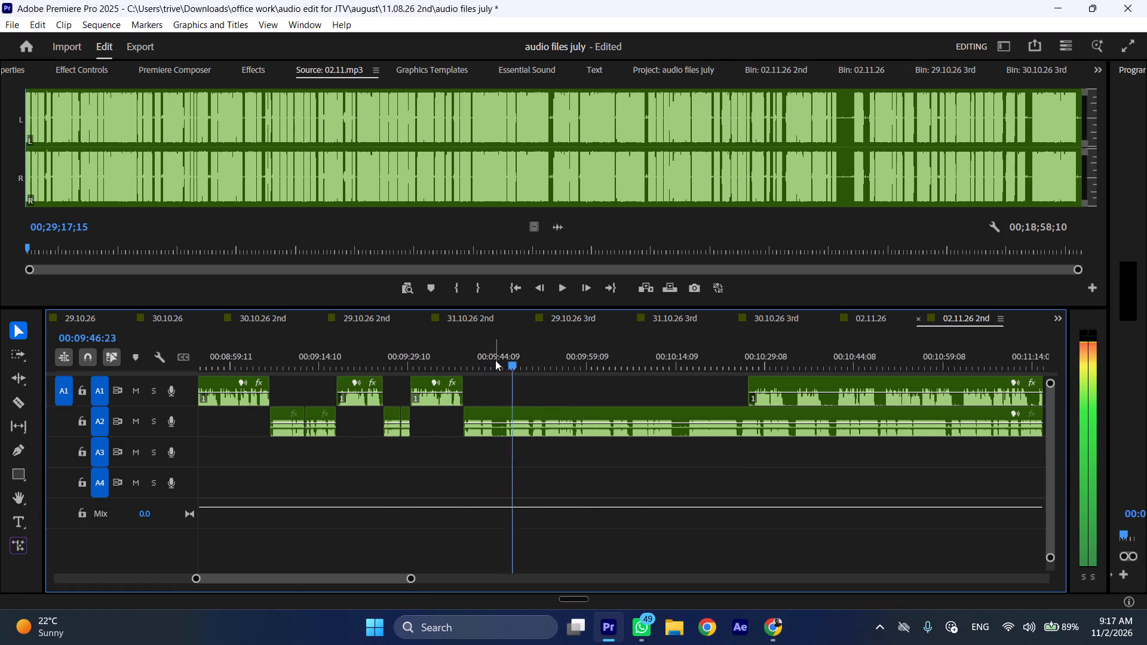
drag(495, 359, 507, 359)
key(shift+c)
click(530, 425)
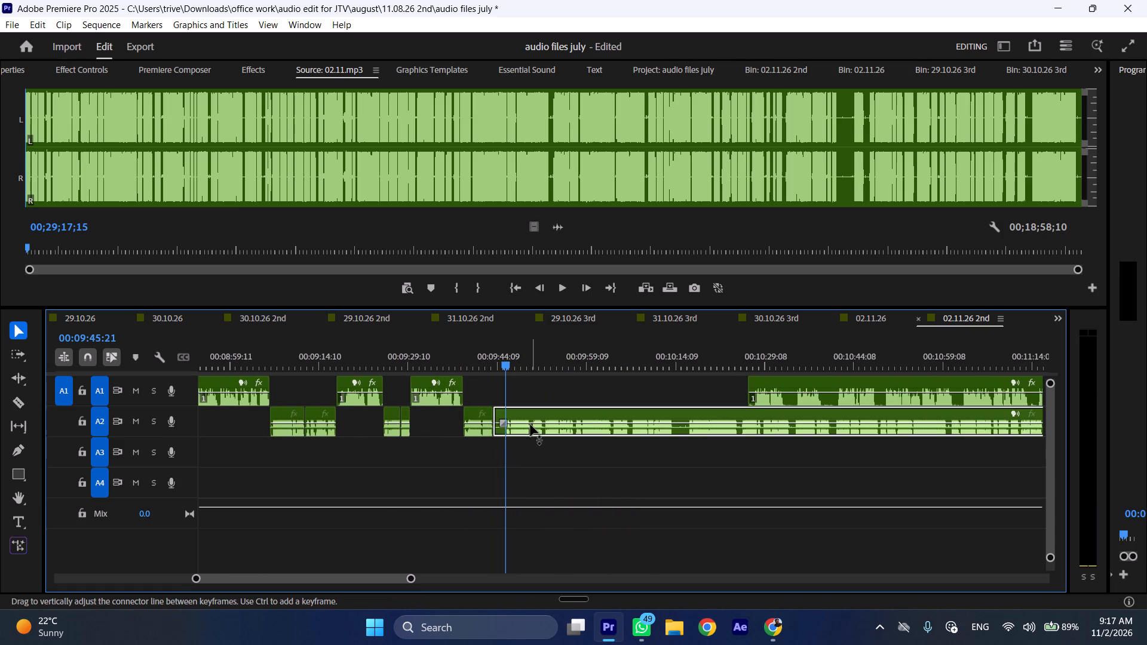
key(shift+c)
key(ctrl+shift+d)
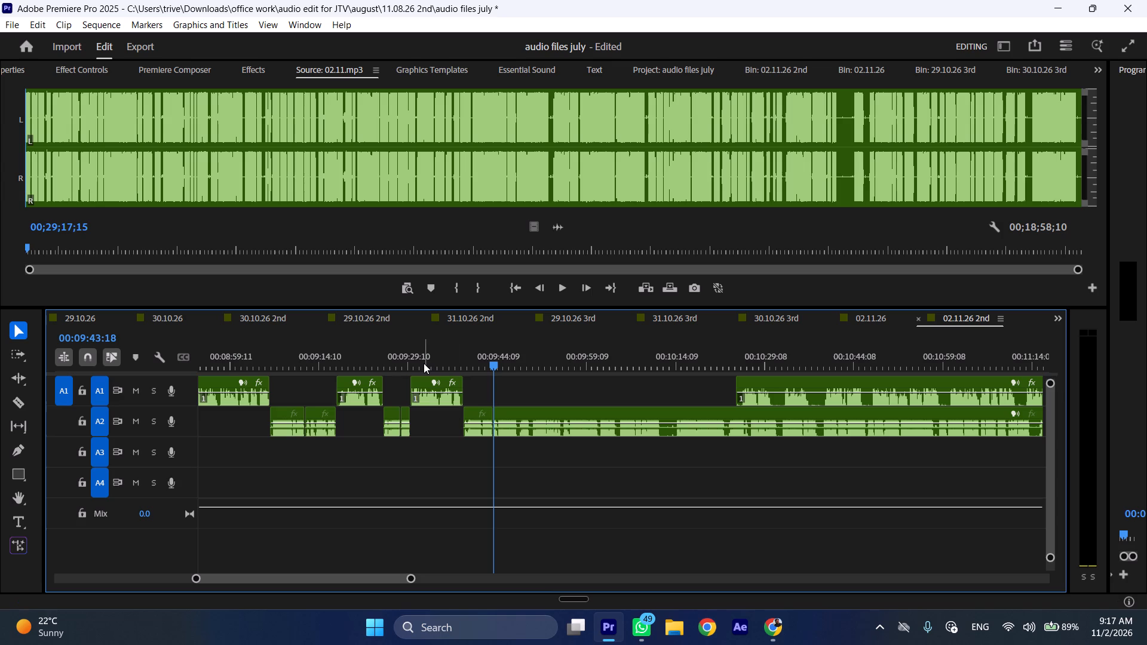
Play the sequence quickly from about 00:09:32 to check the A1-to-A2 transition and the new A2 cut.
click(423, 363)
key(space)
text(l)
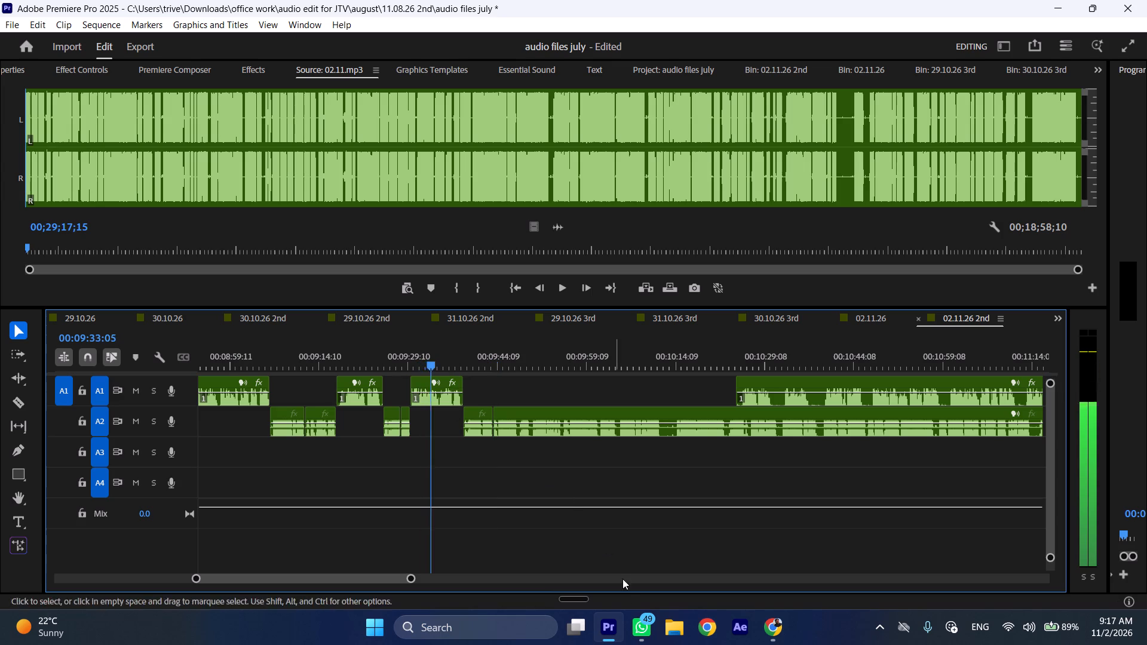
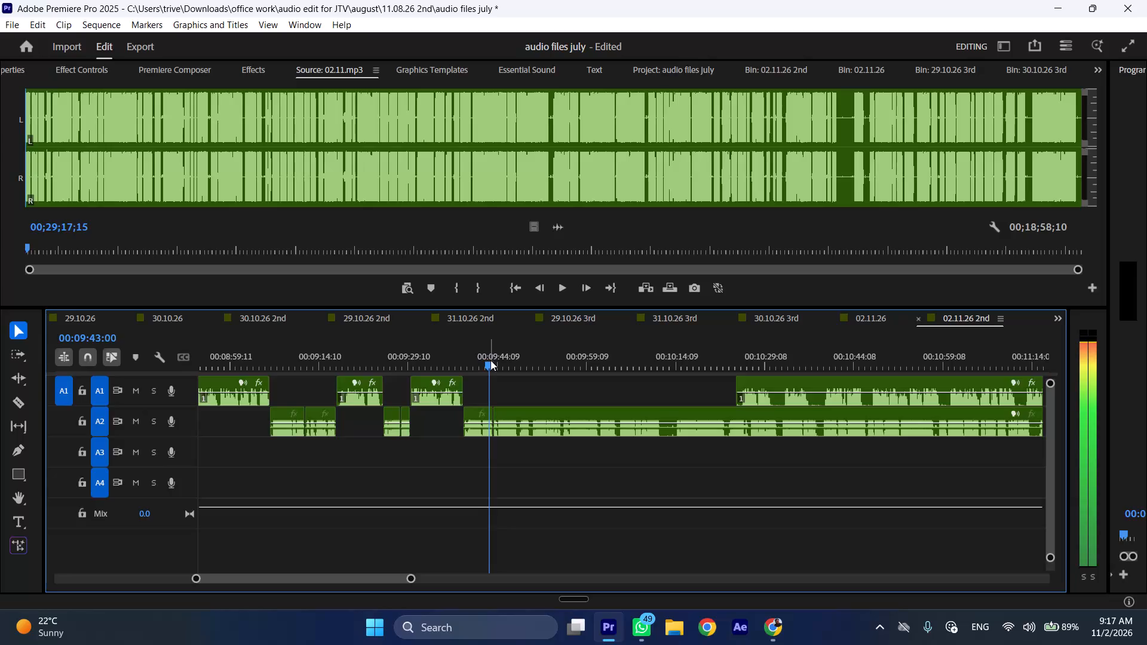
Move the remaining A2 clip later to start at about 00:10:23, and bring the remaining A1 clip back to start at about 00:09:44.
key(space)
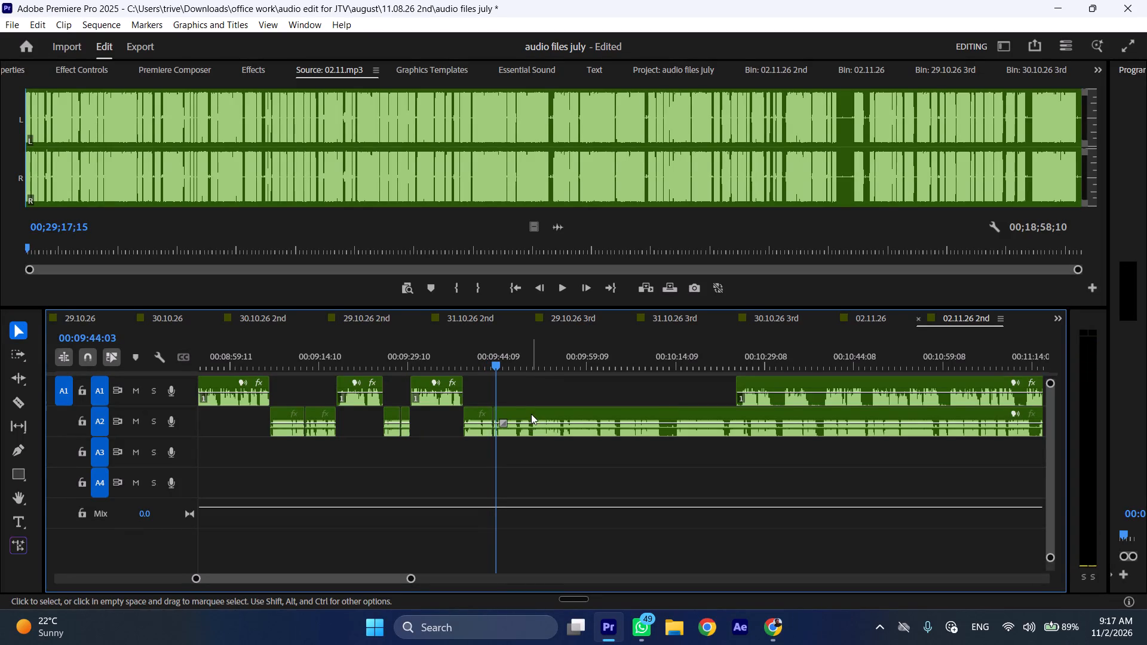
drag(531, 414, 764, 414)
drag(766, 383, 523, 384)
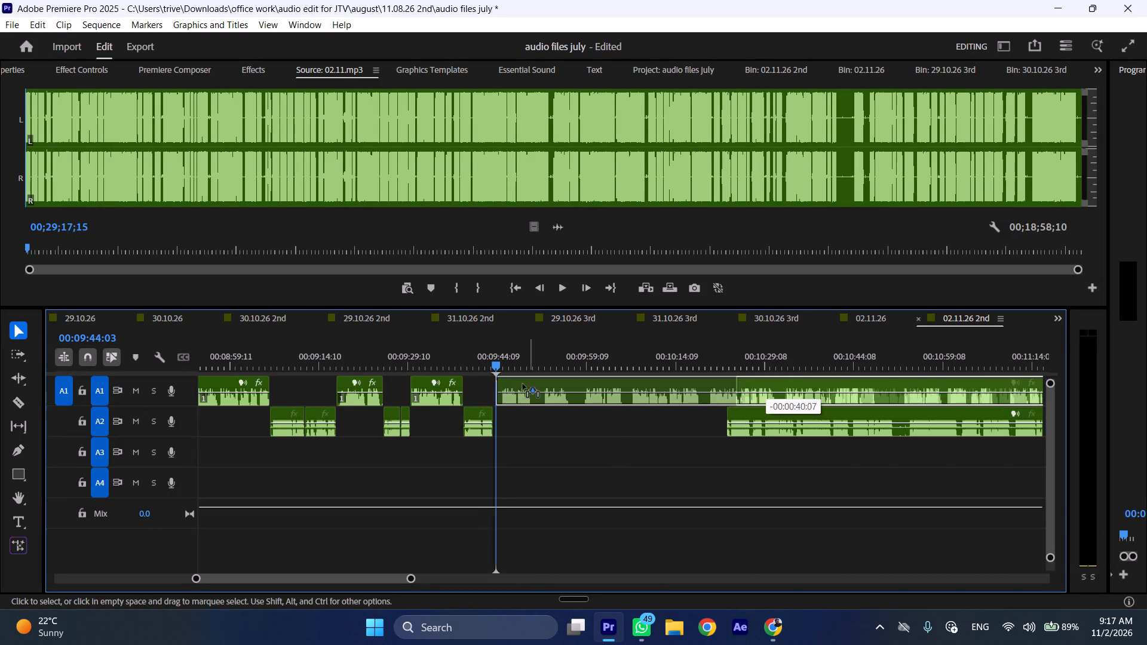
drag(523, 384, 519, 385)
Play across the new A2-to-A1 transition and ripple-trim the A1 clip's start up to about 00:09:45.
click(493, 358)
key(space)
text(l)
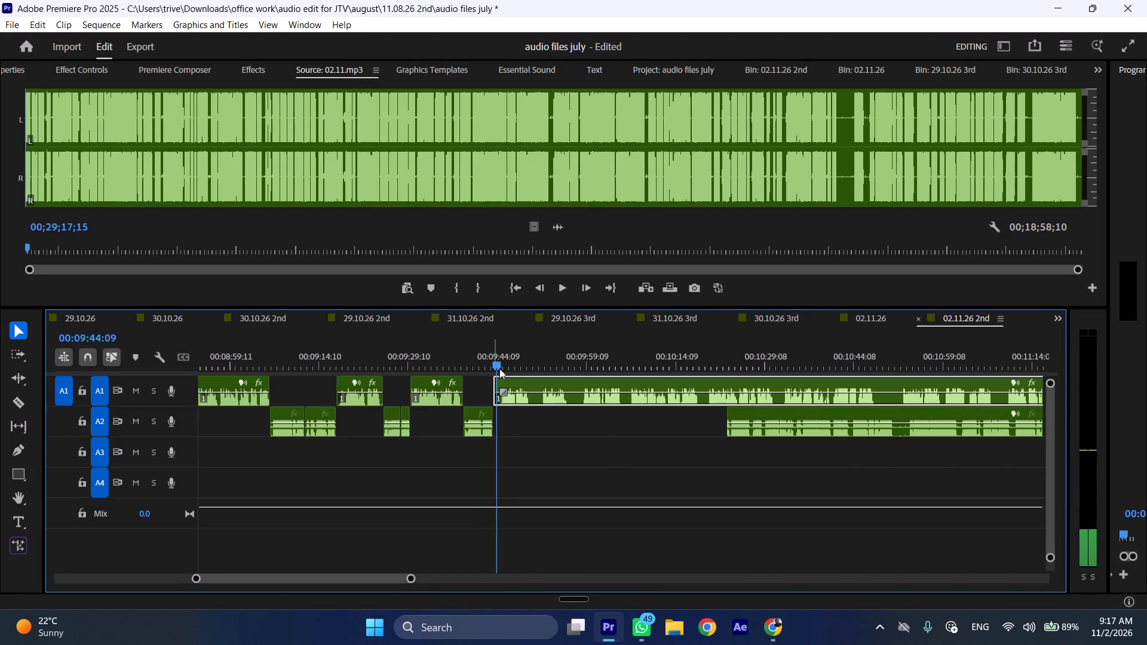
click(502, 359)
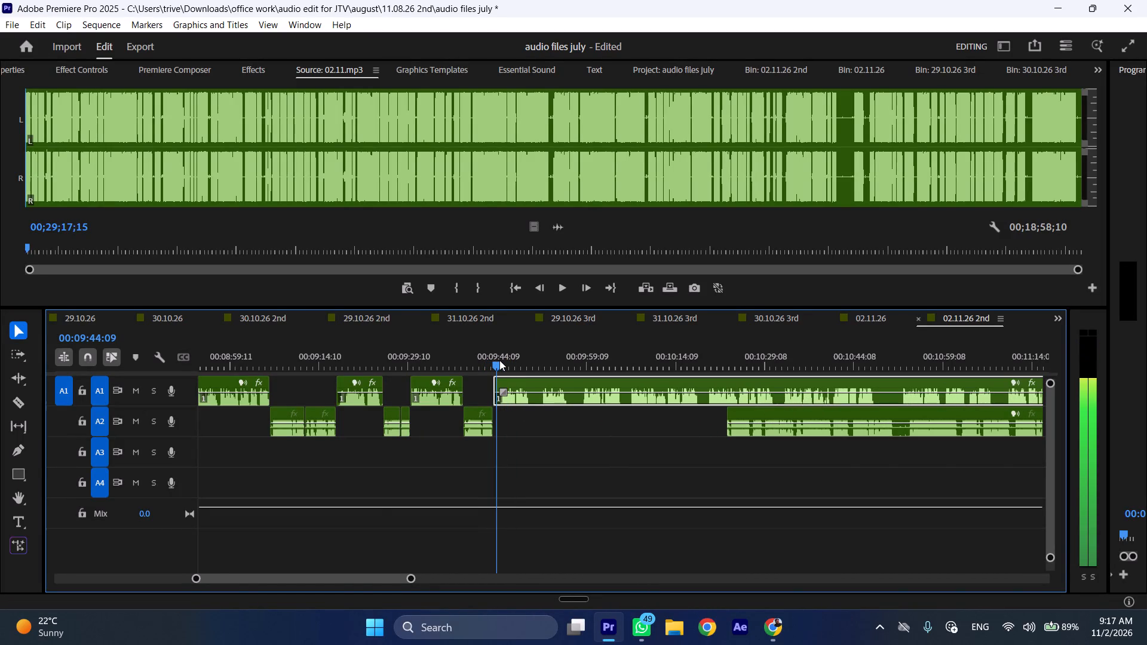
key(shift+c)
key(ctrl+shift+d)
Play the trimmed A1 clip from about 00:09:51 and again from 00:09:44:09 to check its audio.
key(space)
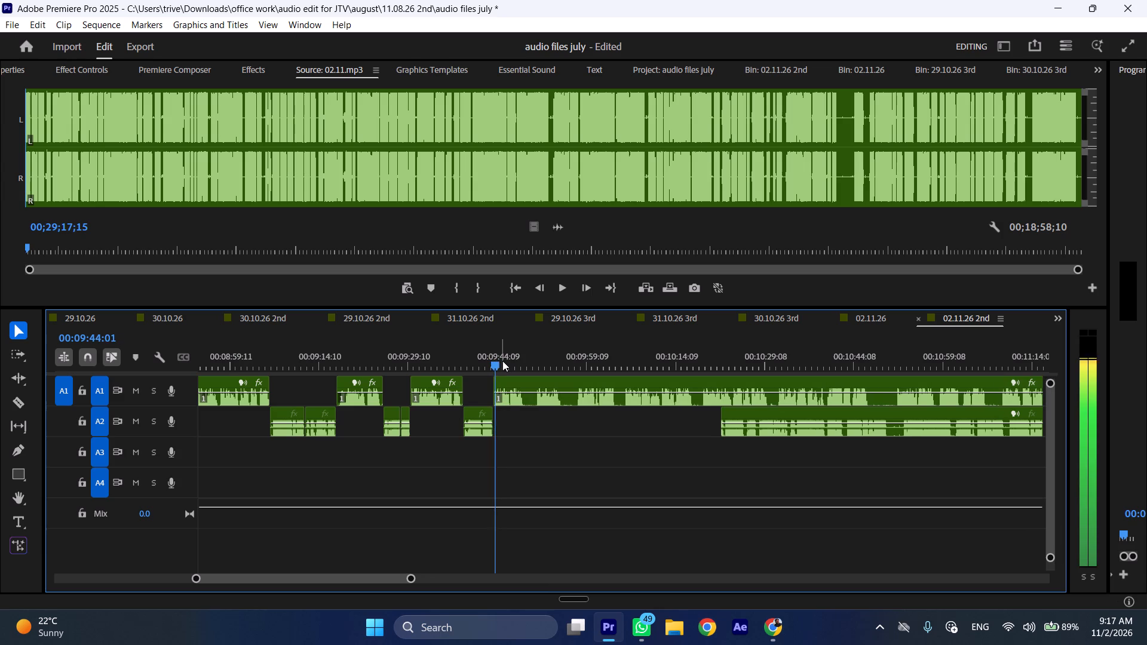
click(538, 362)
key(space)
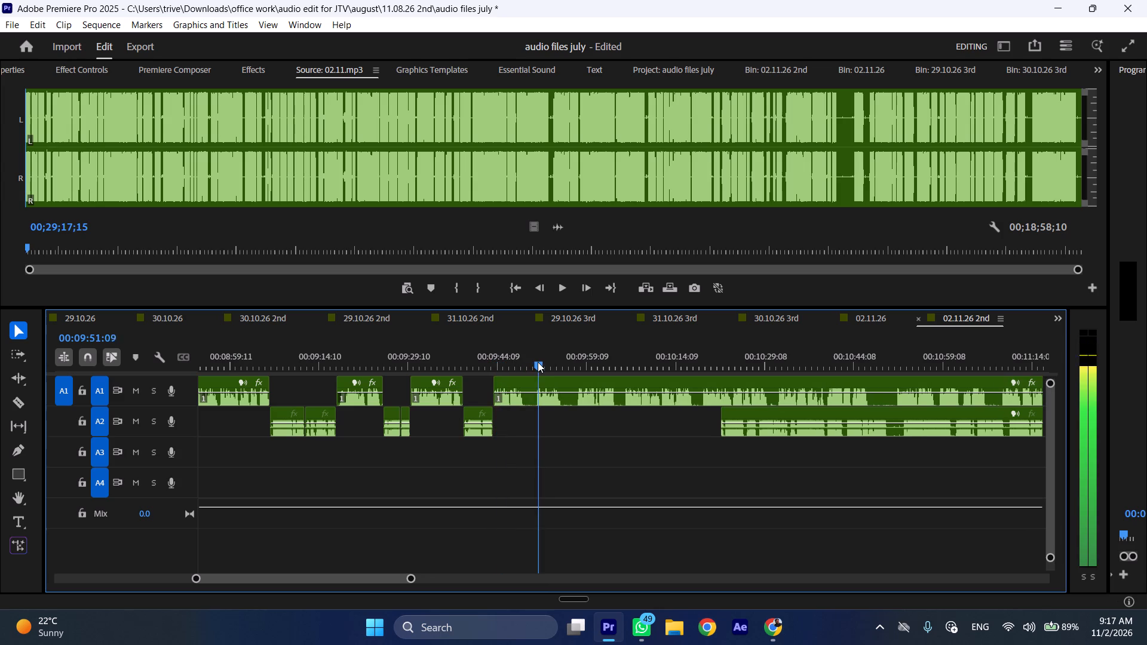
click(497, 359)
key(space)
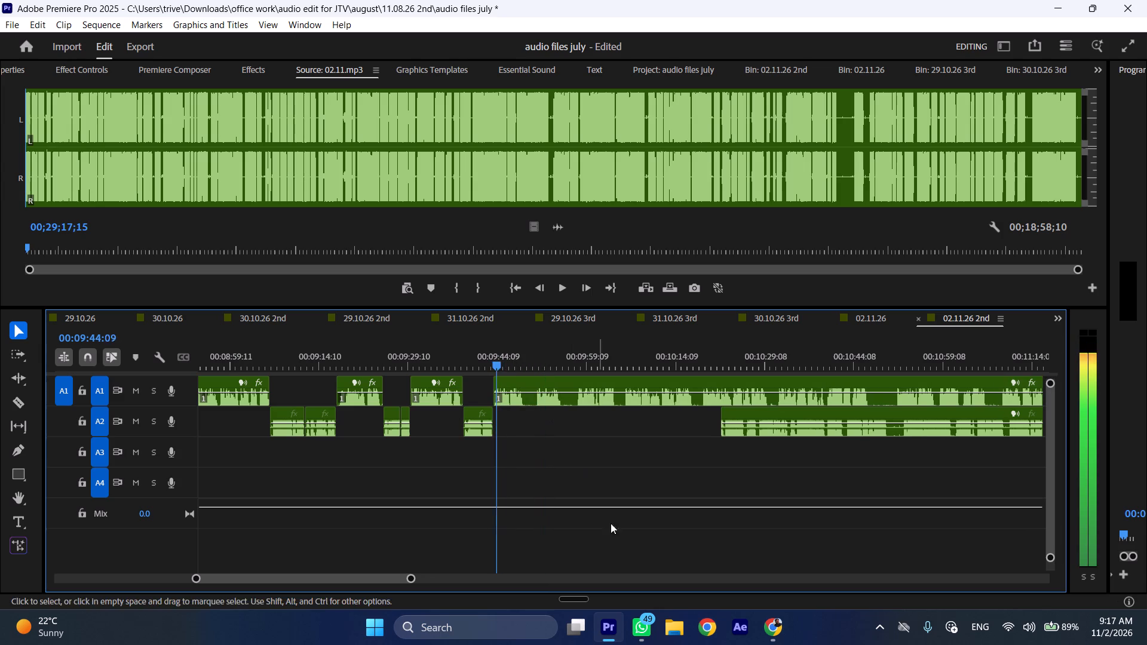
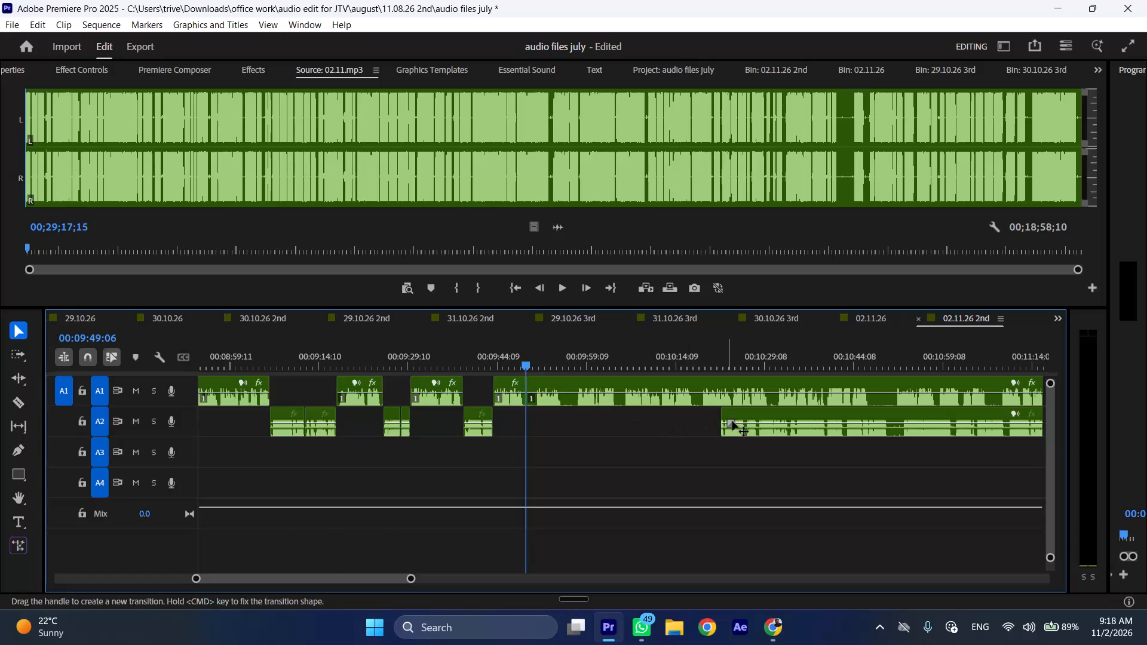
Bring the remaining A2 clip back to start at about 00:09:51, overlapping the remaining A1 clip.
drag(736, 413, 555, 413)
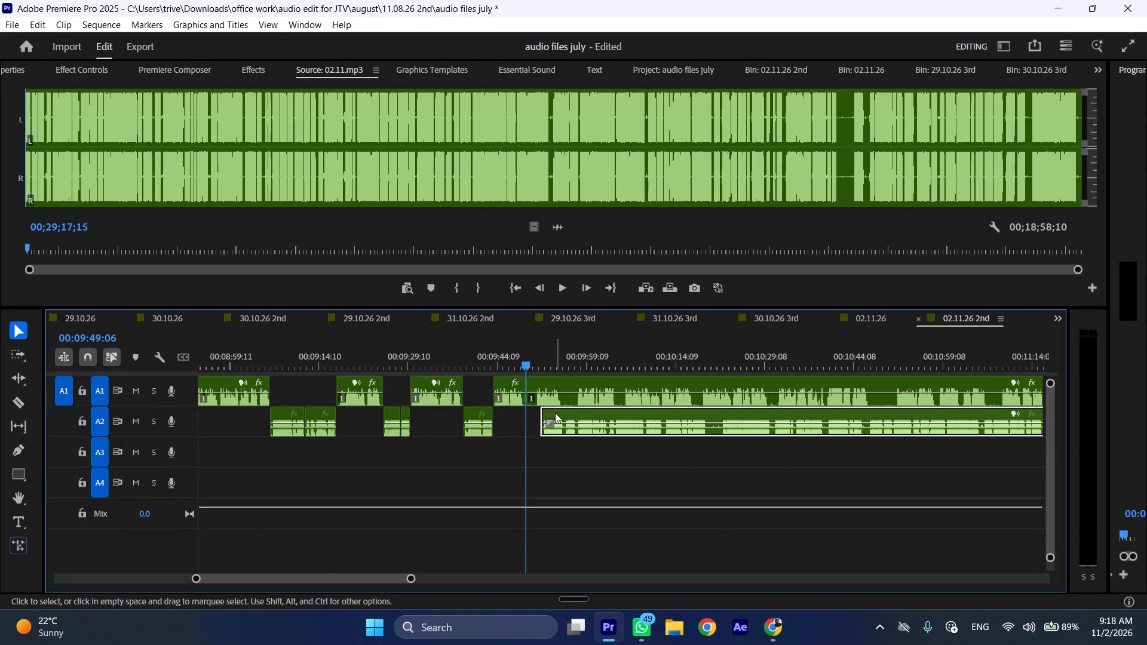
key(ctrl+shift+c)
key(ctrl+shift+c)
scroll(618, 447, down, 4)
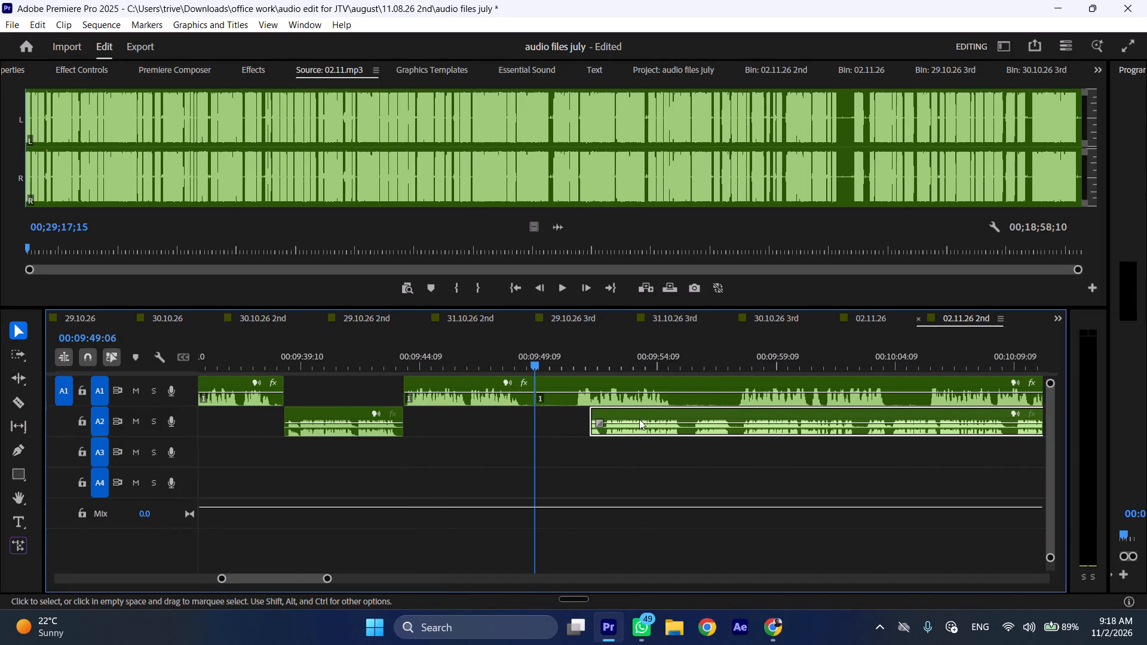
Split the A2 clip at 00:09:55:13 and insert its first piece at 00:09:49:06, pushing the remaining A1 and A2 clips later.
drag(668, 346, 678, 347)
key(space)
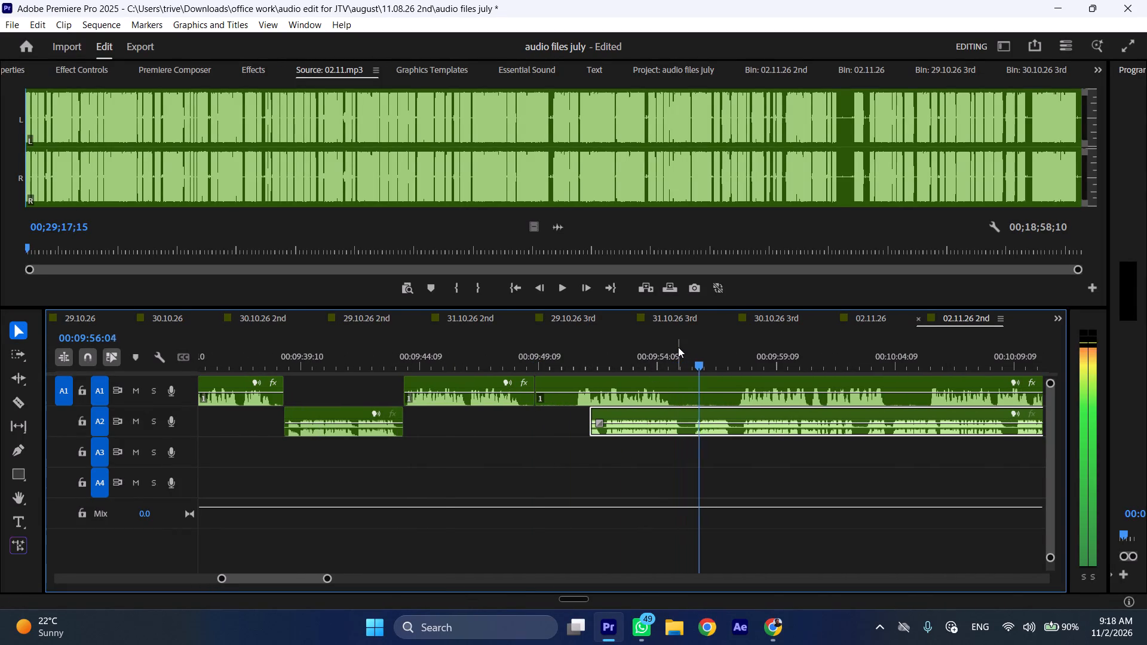
drag(678, 350, 686, 352)
key(shift+c)
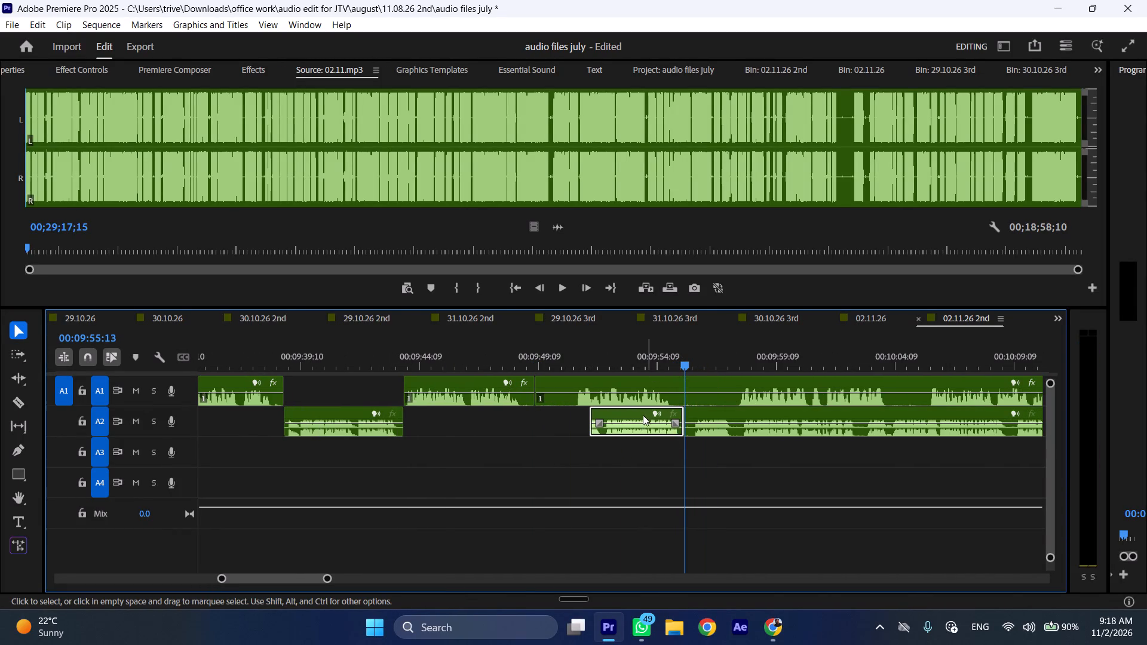
drag(637, 413, 578, 422)
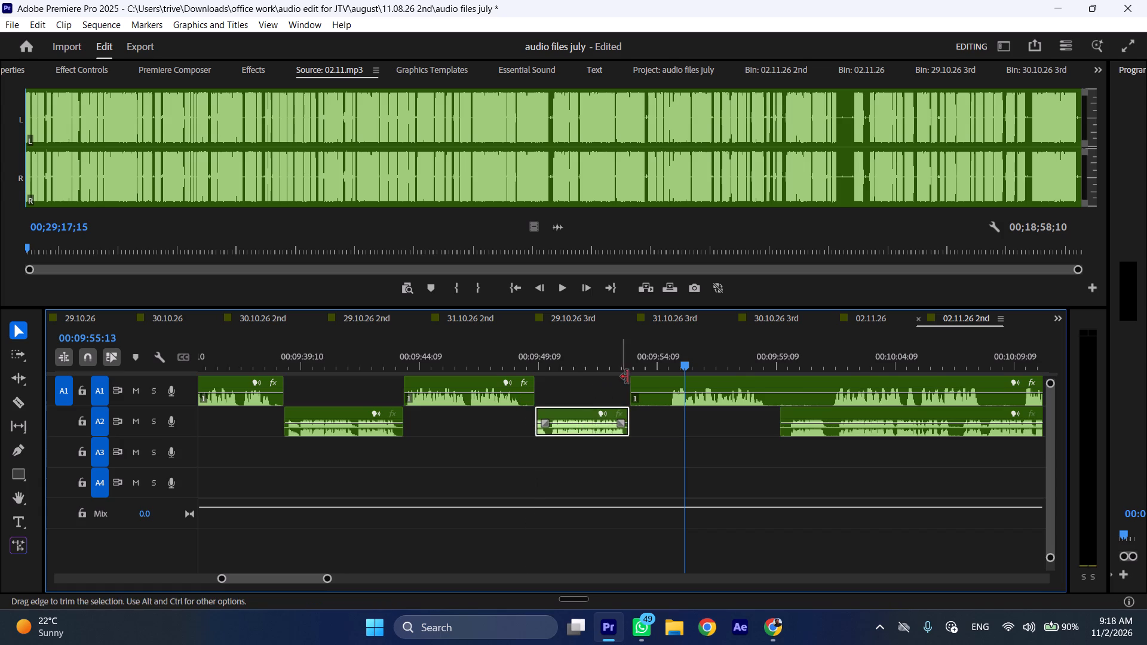
Trim about 00:00:01:09 off the remaining A1 clip's start and close the gap so it begins at about 00:09:53.
drag(635, 379, 668, 386)
drag(703, 386, 664, 386)
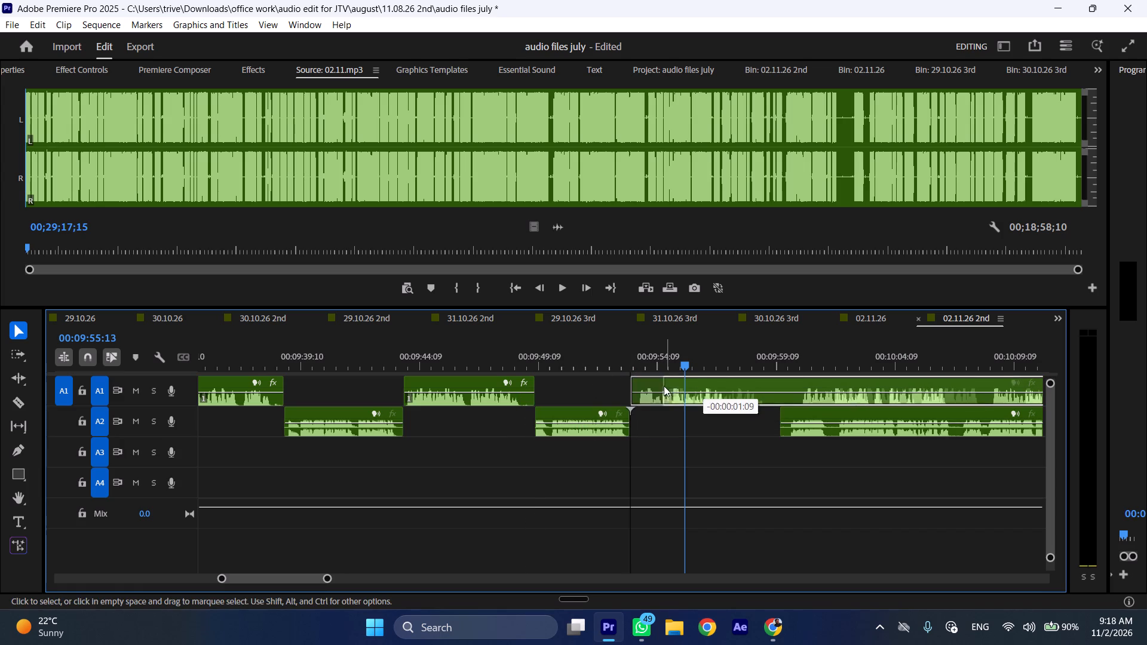
drag(664, 386, 665, 386)
Play from about 00:09:48 across the A1-to-A2 transition at 00:09:49:06 to check the audio.
click(513, 349)
key(space)
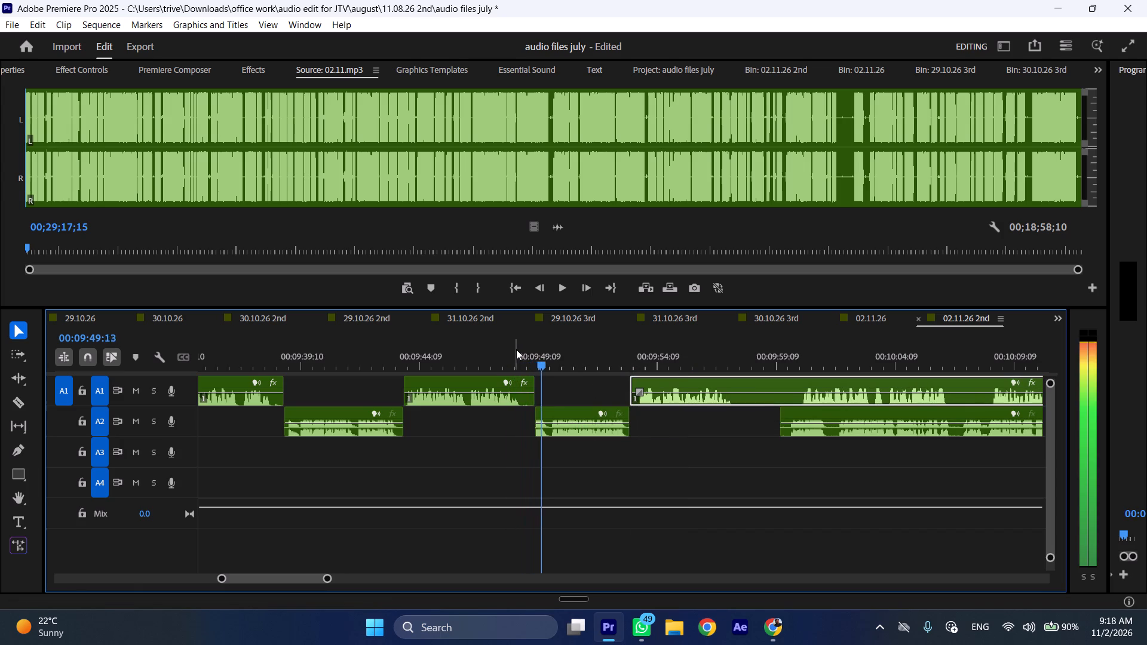
key(l)
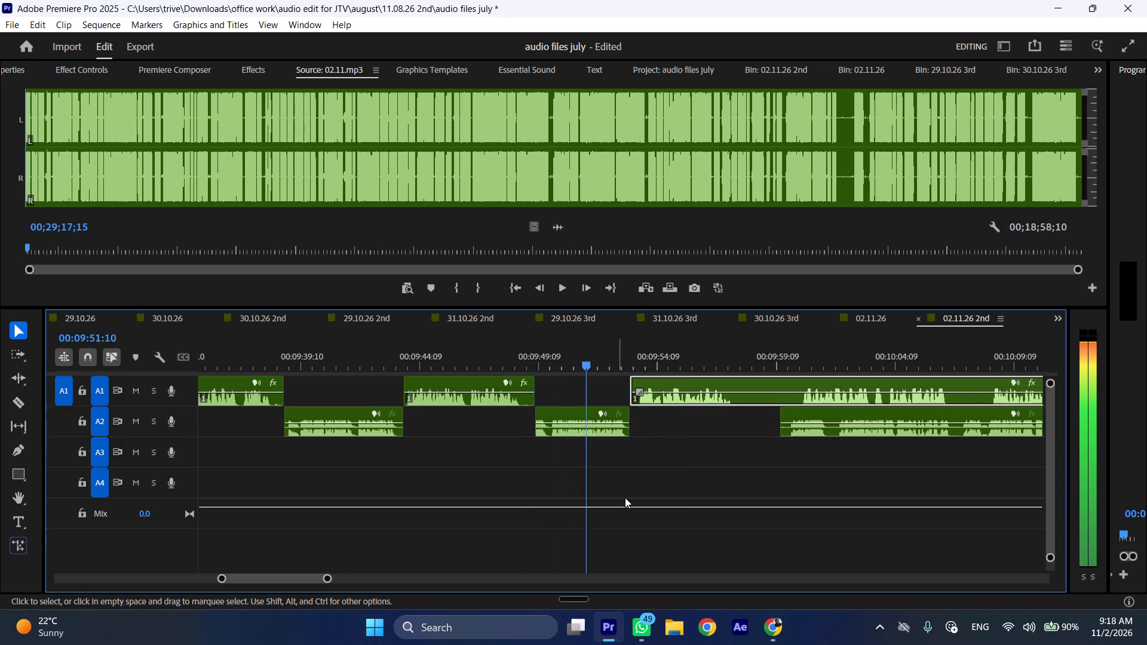
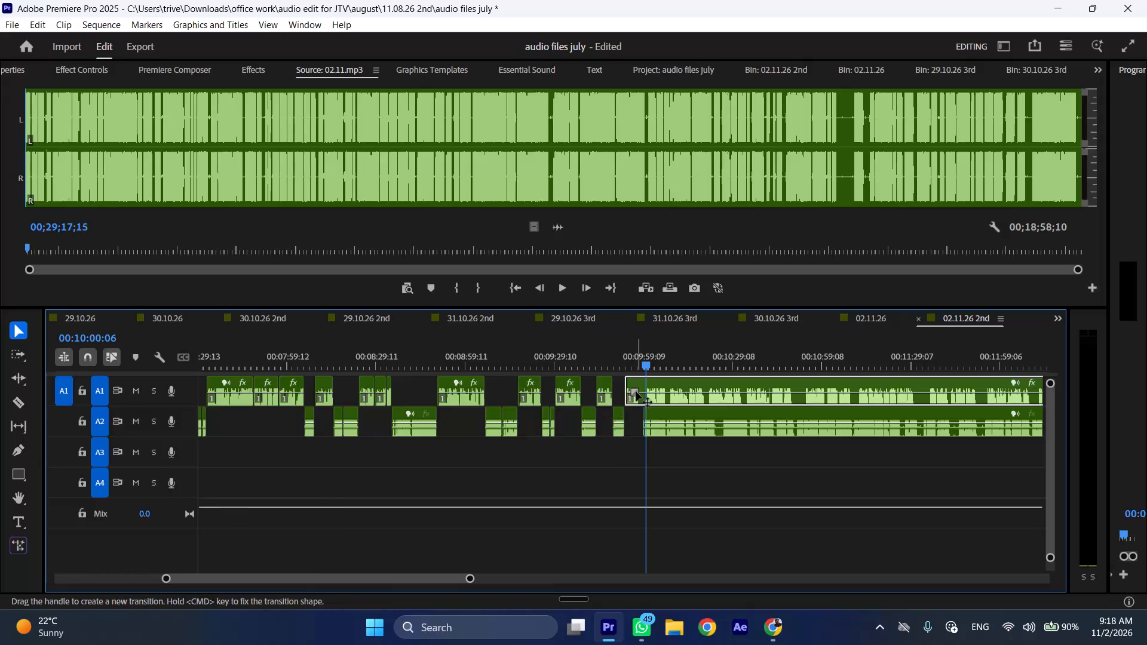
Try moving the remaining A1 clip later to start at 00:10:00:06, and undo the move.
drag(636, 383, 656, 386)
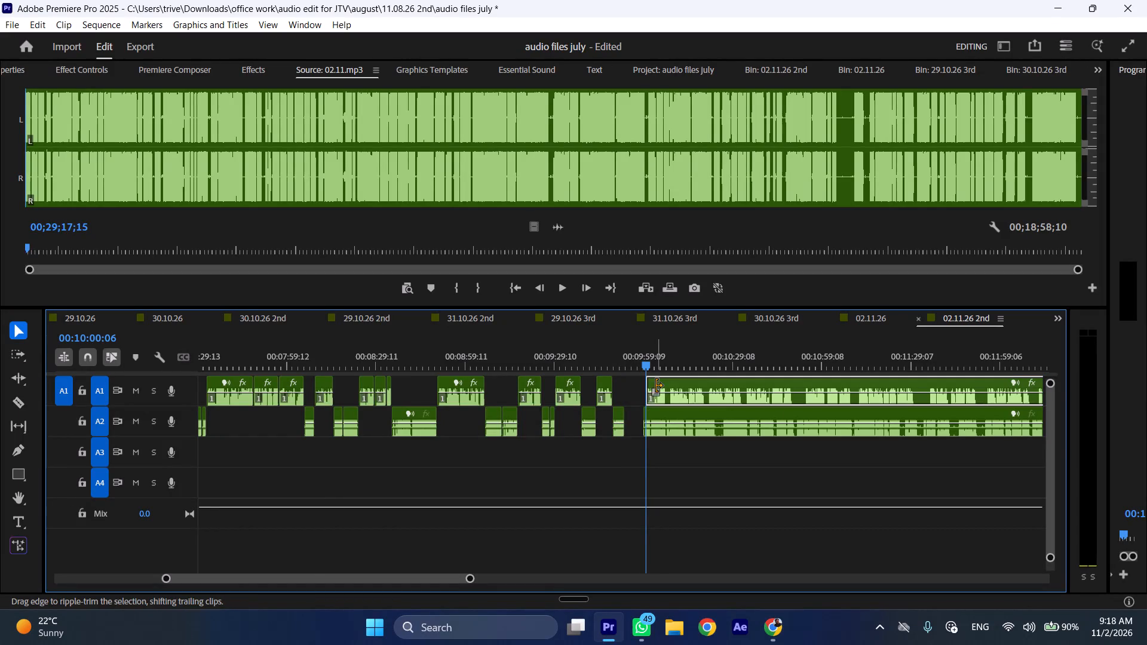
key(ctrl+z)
Move the remaining A1 clip to start at about 00:10:22 and the remaining A2 clip back to start at about 00:09:53.
key(ctrl+shift+c)
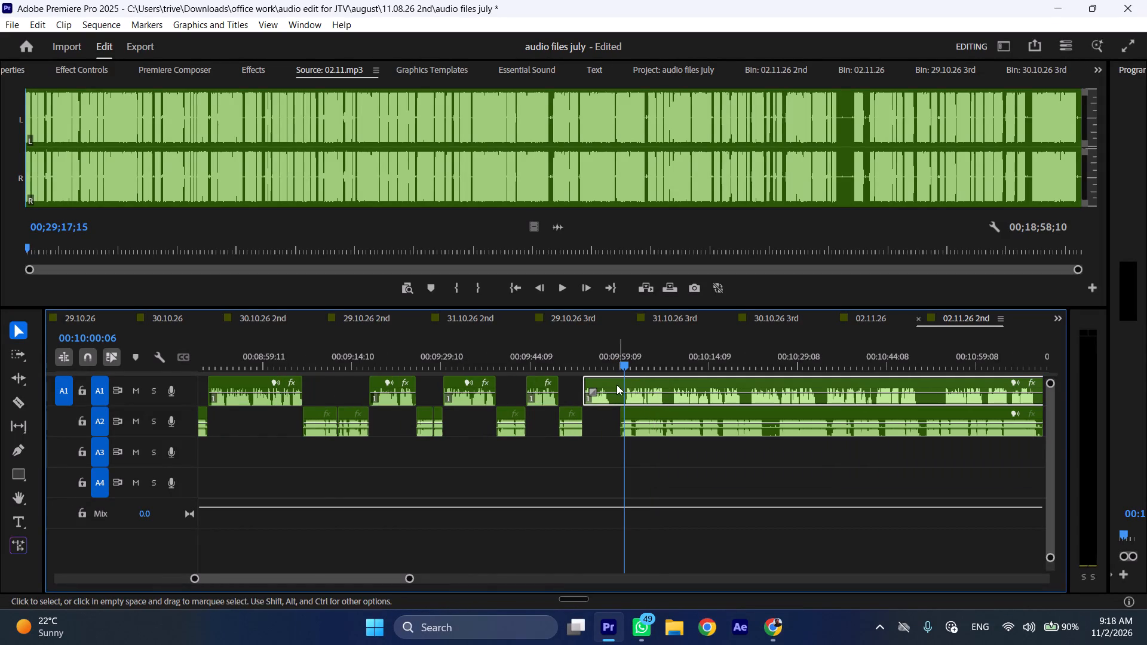
drag(614, 383, 784, 391)
drag(732, 415, 701, 415)
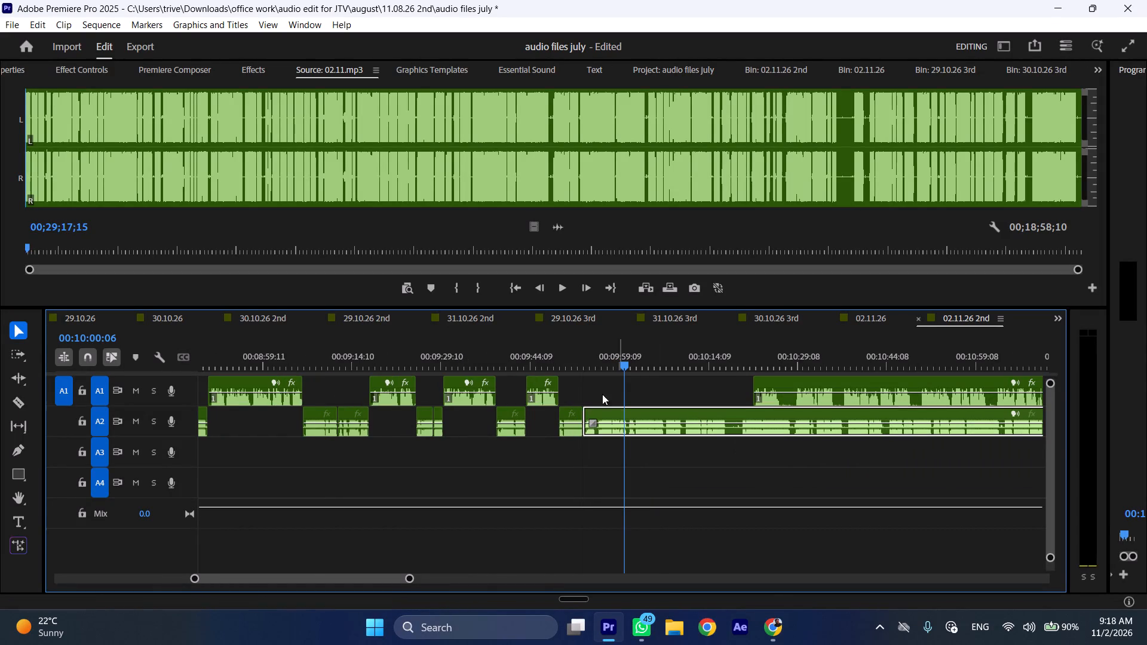
Listen from about 00:09:53 and trim about 2 seconds off the remaining A2 clip's start, closing the gap.
click(584, 361)
key(space)
key(l)
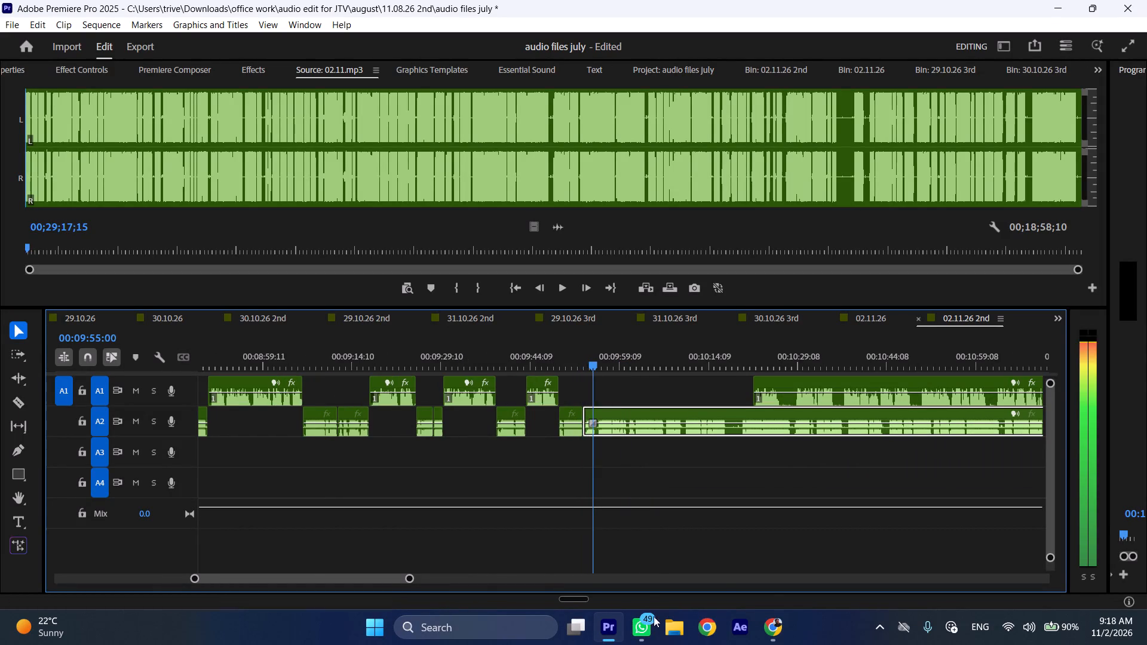
drag(592, 354, 599, 354)
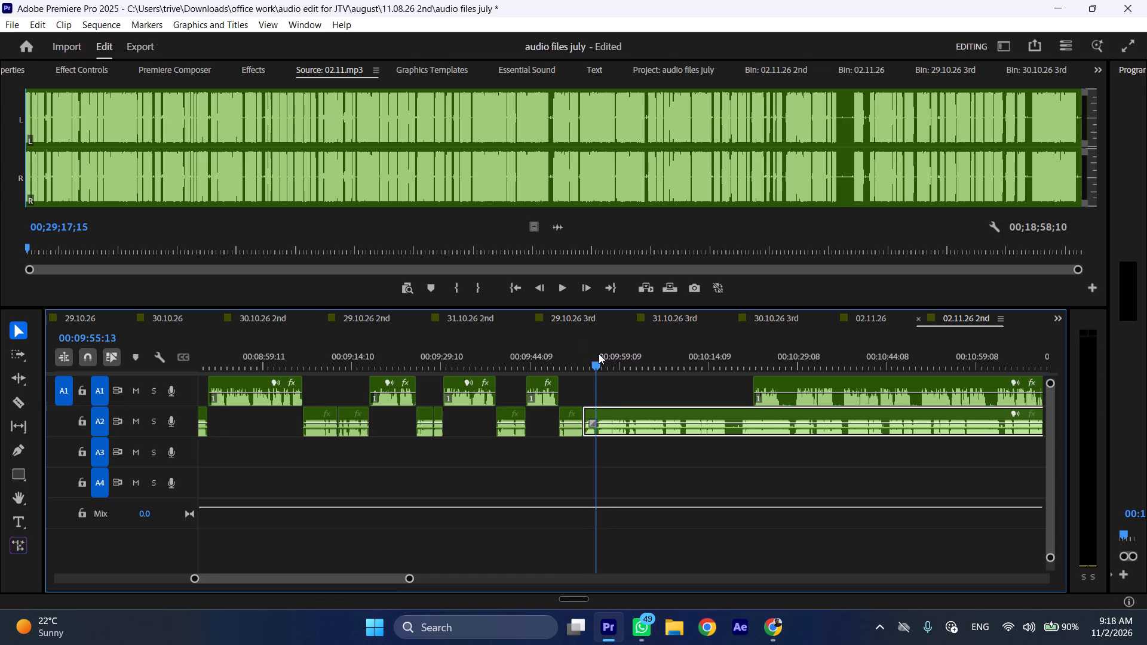
drag(599, 354, 599, 354)
key(shift+c)
key(ctrl+shift+d)
Play across the A2 join at about 00:09:53 to check the audio.
key(space)
text(l)
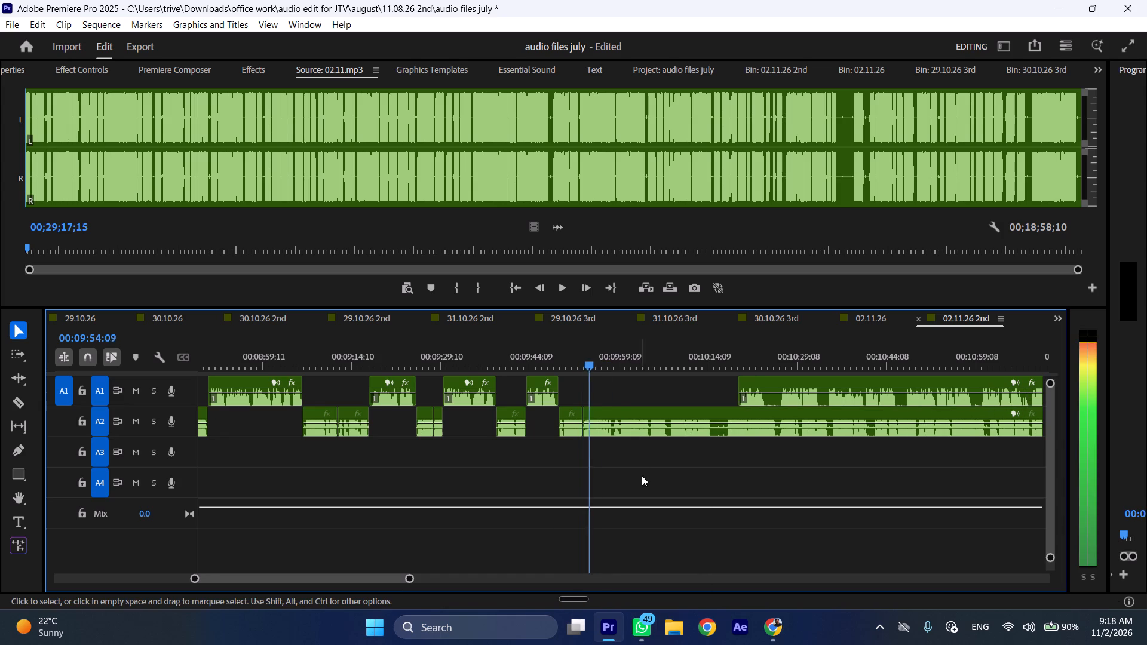
click(579, 356)
key(space)
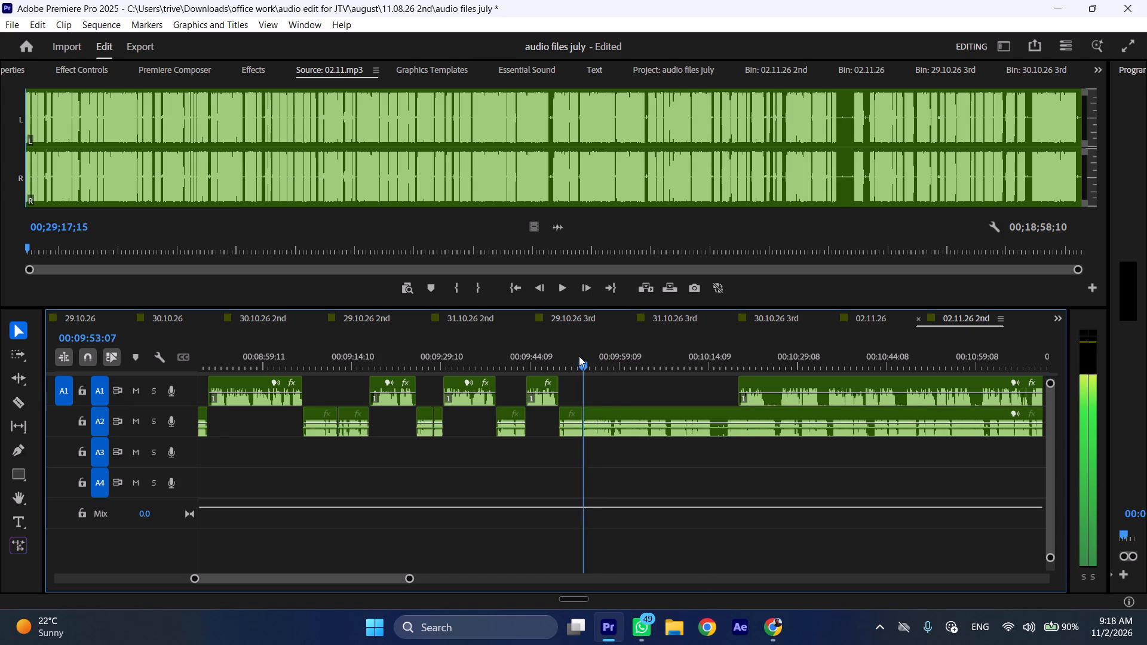
key(l)
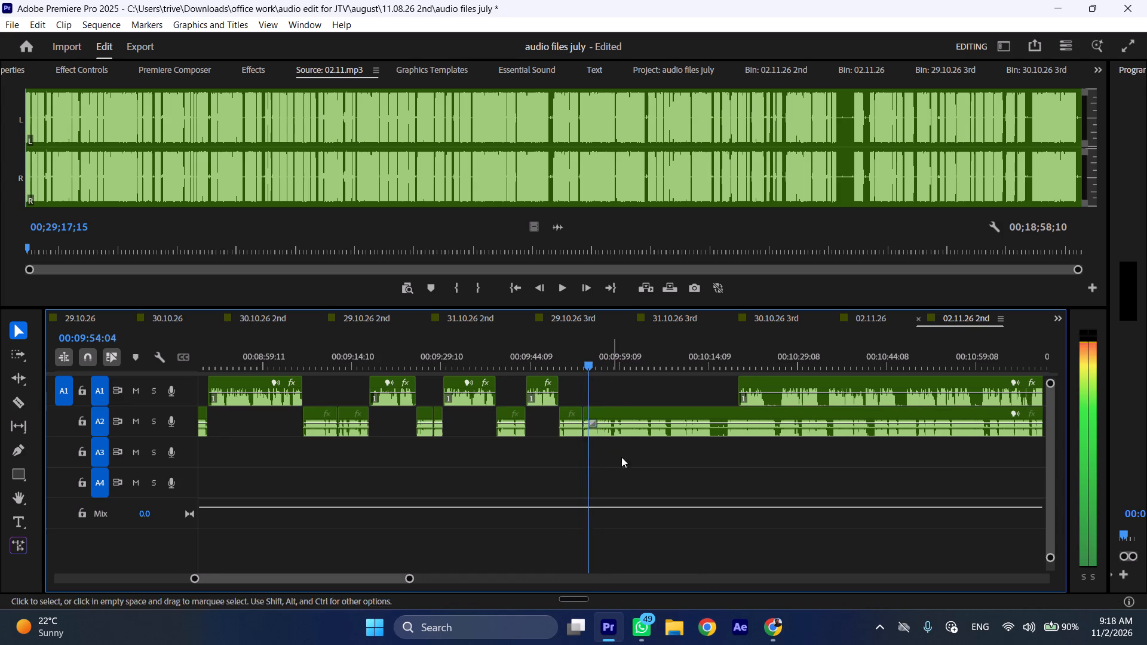
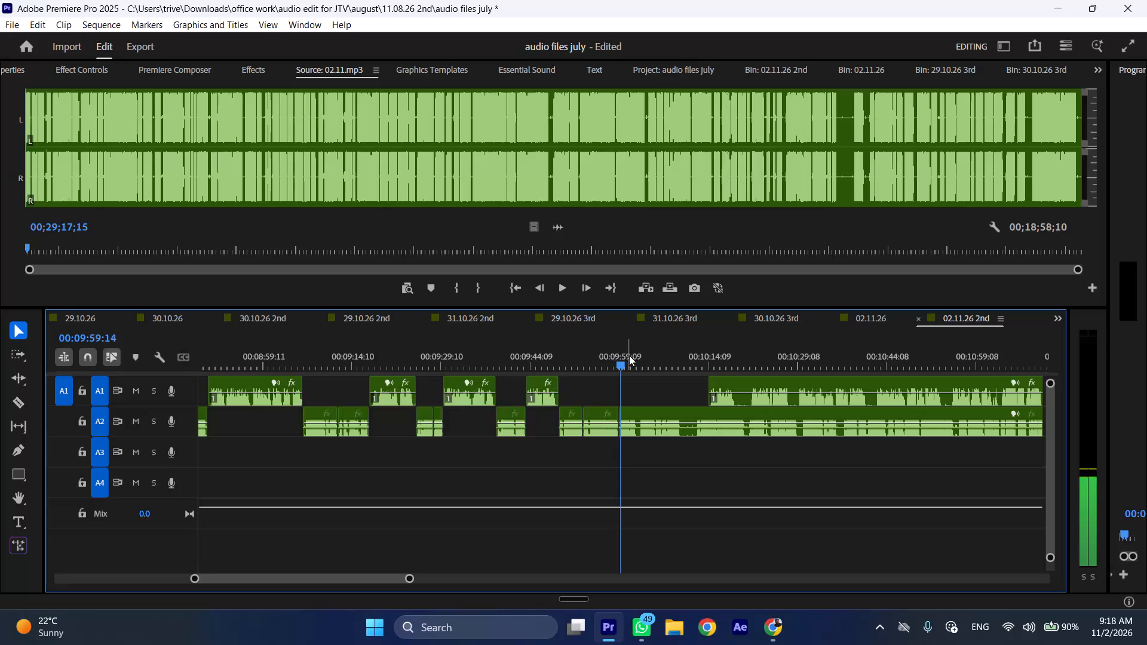
Cut the remaining A2 clip at 00:10:02:17 and remove the roughly 3 seconds from about 00:09:59:14, closing the gap.
click(640, 357)
click(659, 423)
key(shift+c)
key(ctrl+shift+d)
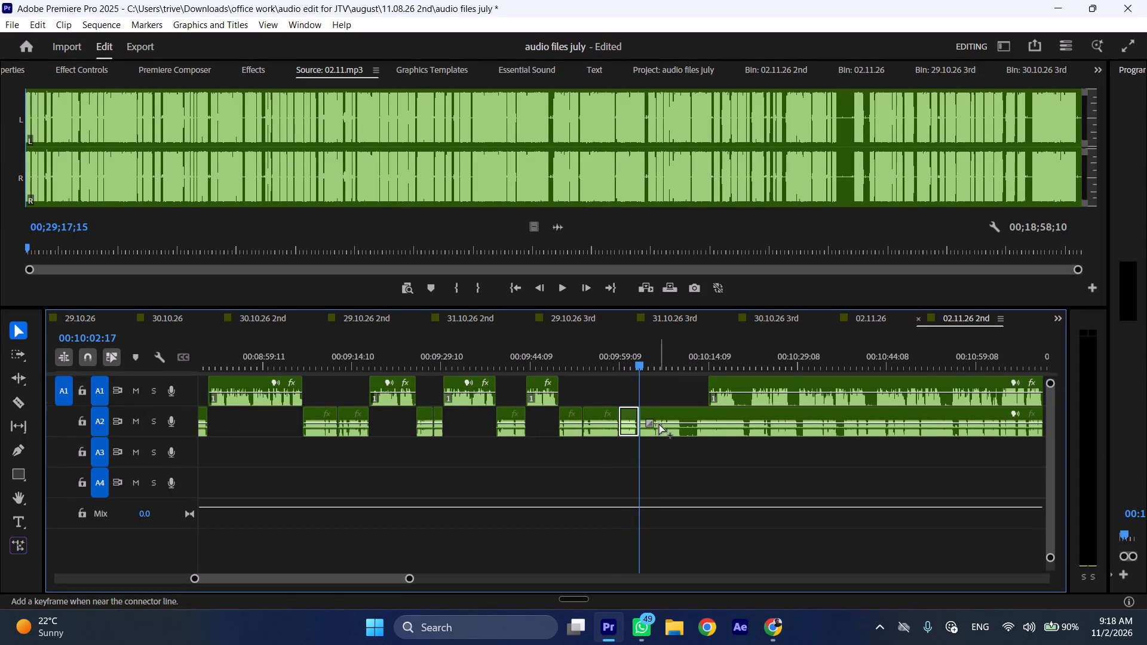
Listen on from the A2 join at about 00:09:59 and move the remaining A1 clip later to start at about 00:10:36.
key(space)
text(l)
scroll(658, 443, down, 5)
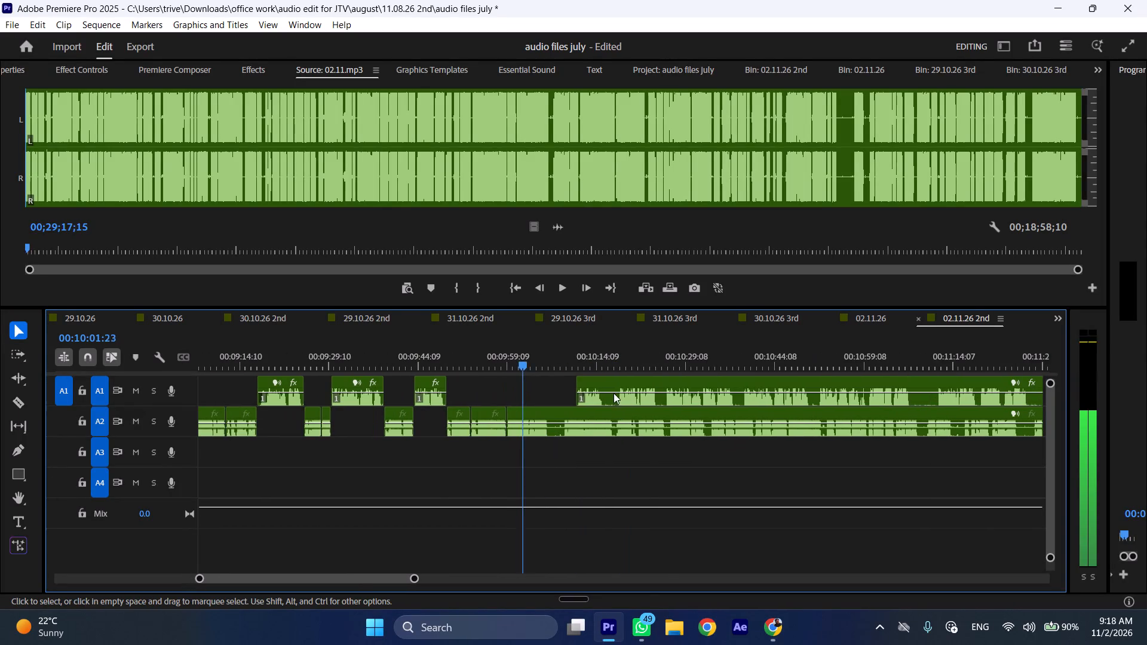
drag(602, 383, 750, 383)
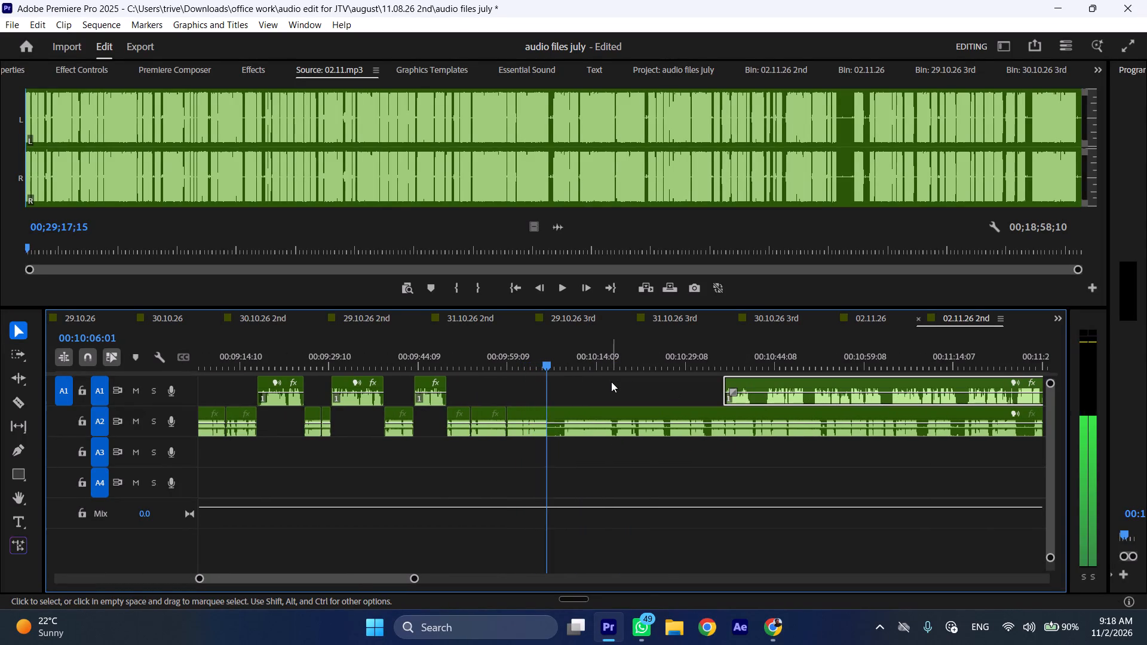
Split the A2 clip at 00:10:06:13 and remove about 2.5 seconds after the cut, up to about 00:10:09, closing the gap.
key(space)
key(shift+c)
drag(560, 357, 568, 357)
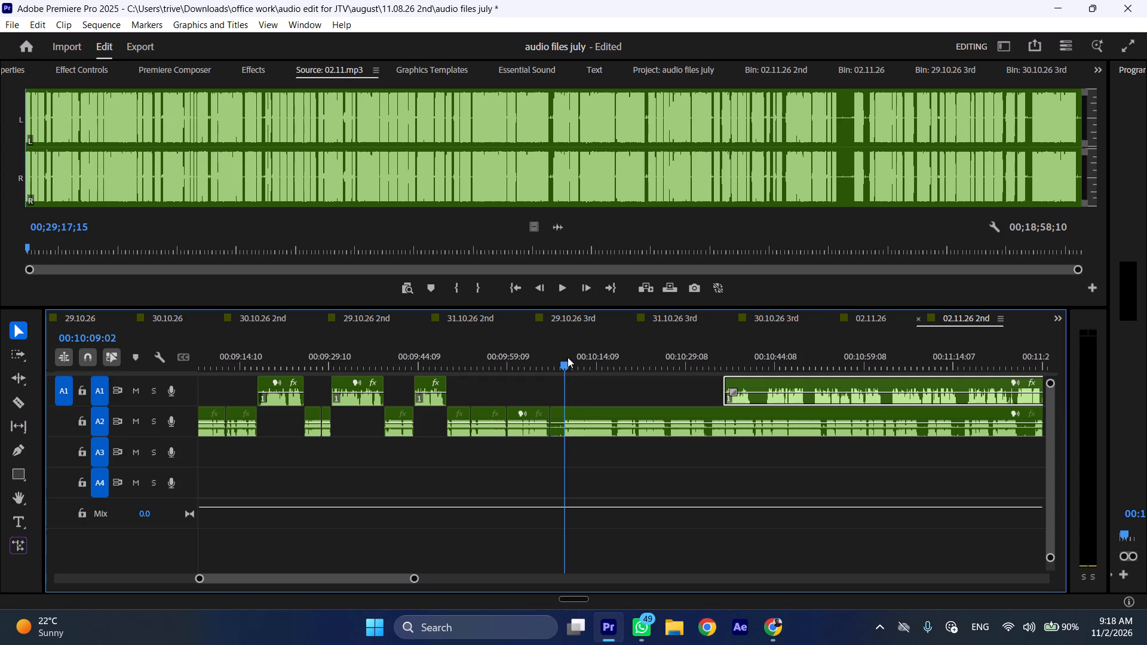
drag(568, 357, 566, 357)
click(597, 416)
key(shift+c)
key(ctrl+shift+d)
Play on from the A2 join at 00:10:06:13 to check the audio.
key(space)
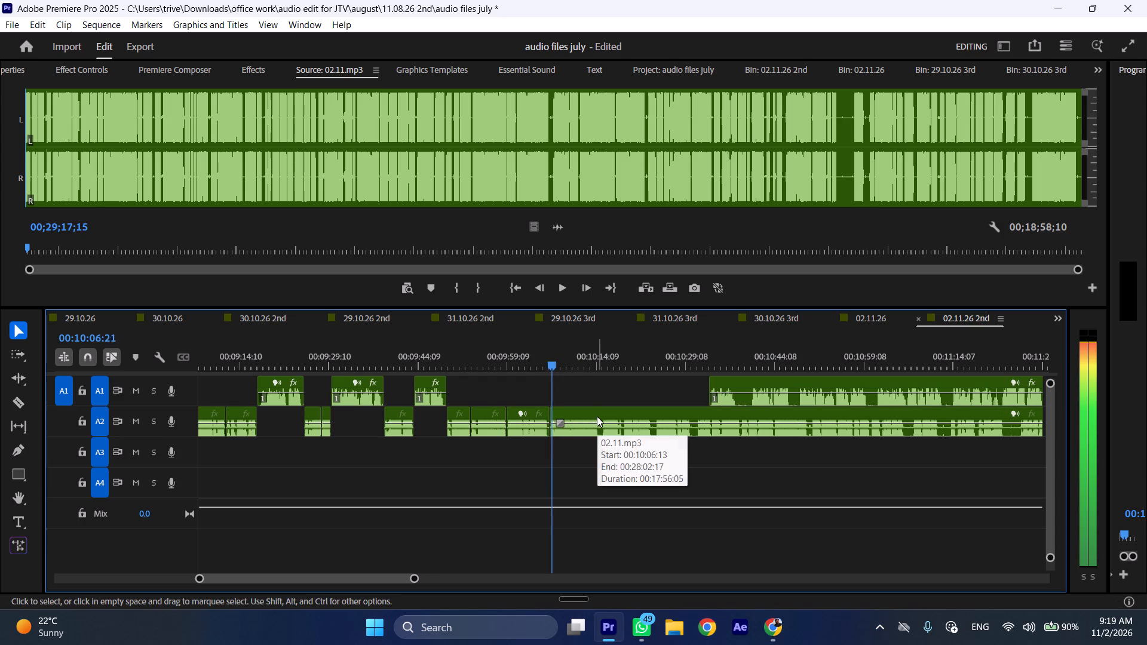
text(l)
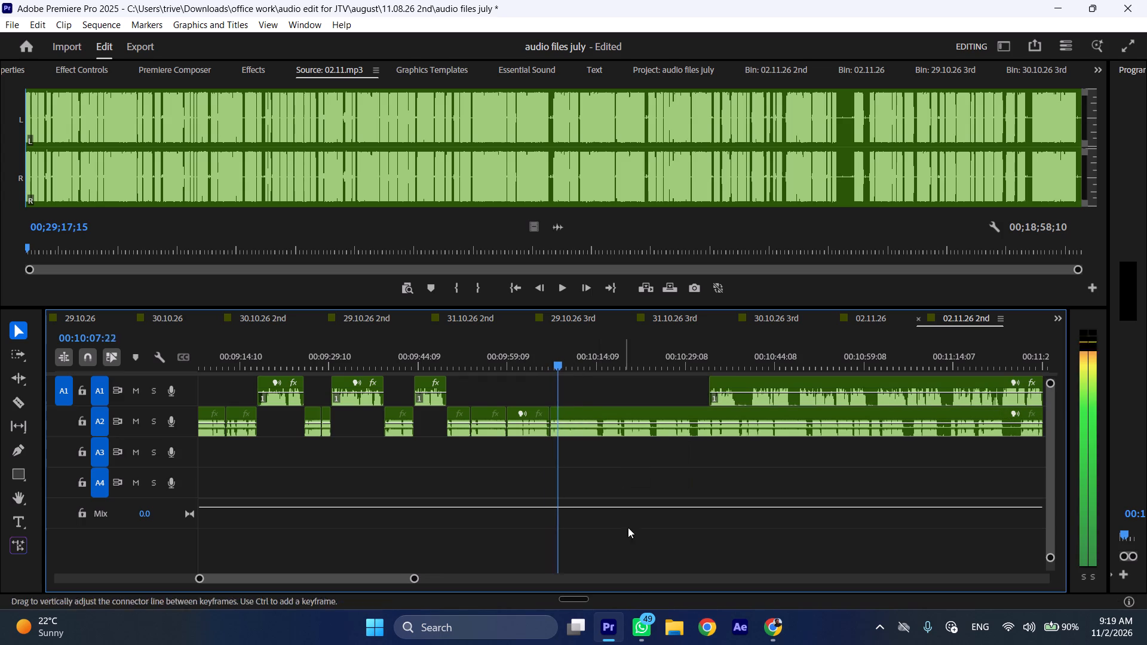
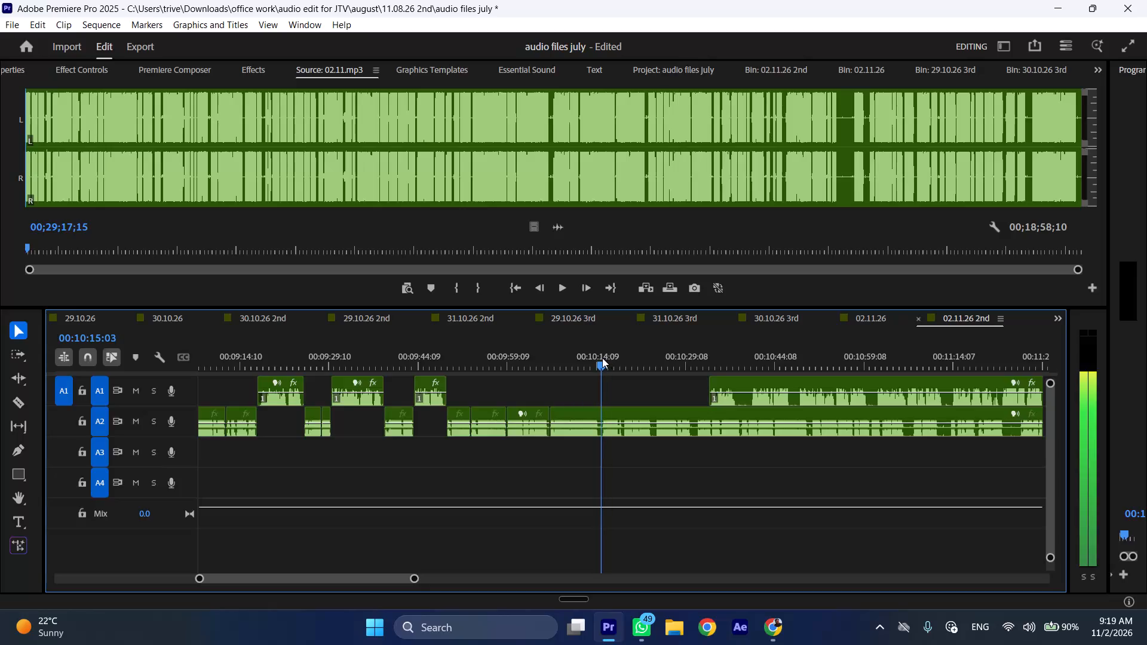
Cut the A2 clip at about 00:10:15, move the A1 clip to start there, and move the remaining A2 clip to about 00:10:35.
key(shift+c)
drag(734, 383, 623, 386)
drag(621, 412, 739, 415)
Listen on from the A1 join at about 00:10:15 and split the A1 clip at 00:10:19:20.
key(space)
text(l)
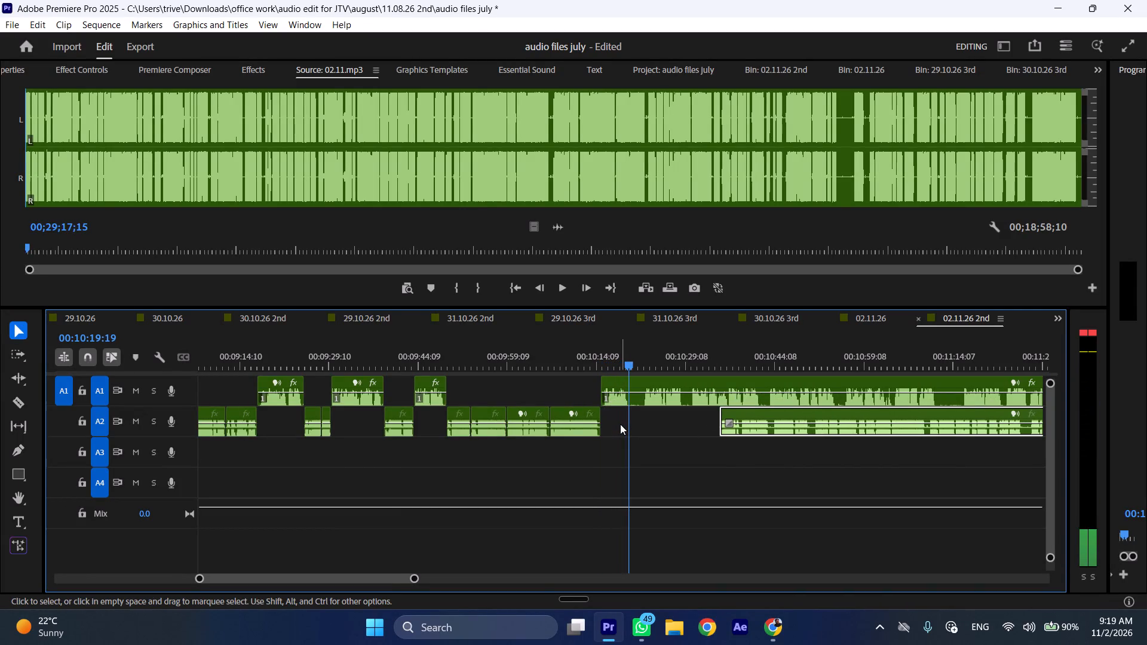
key(space)
text(C)
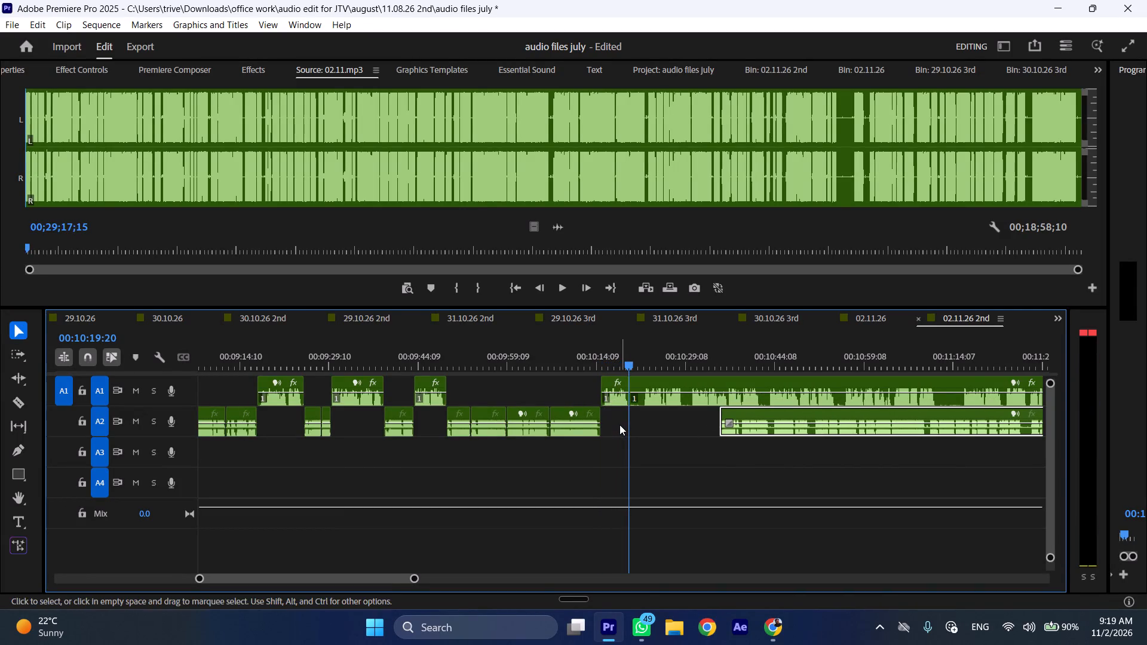
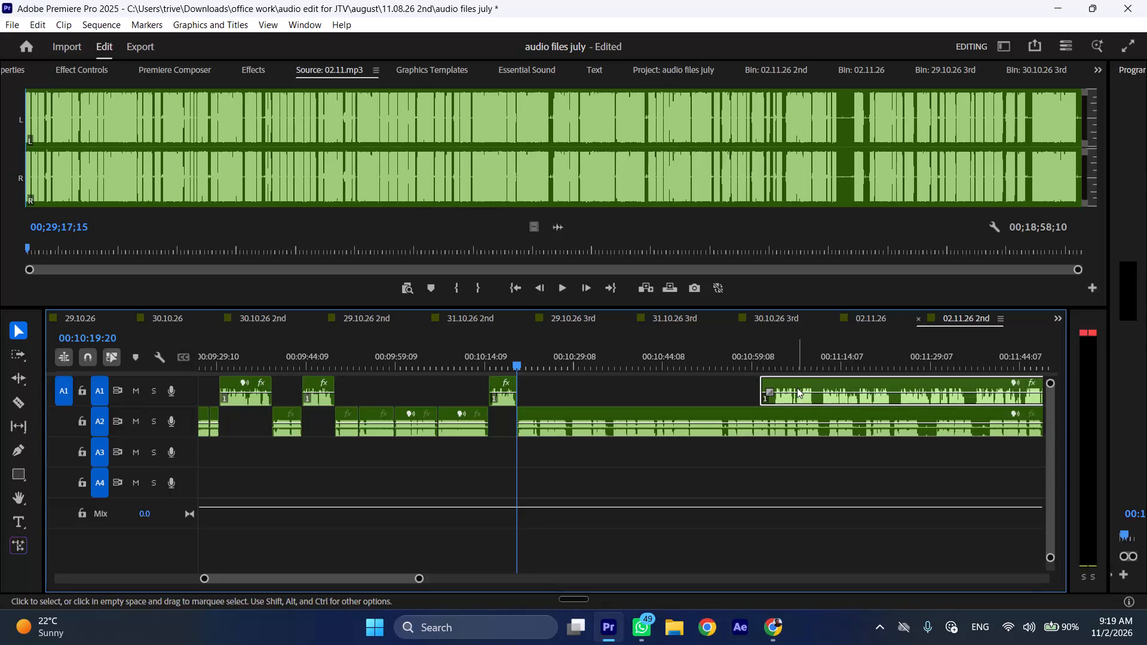
Start listening from 00:10:19:20 and move the remaining A1 clip about 2 seconds later, to about 00:11:02.
key(space)
text(l)
drag(769, 378, 781, 379)
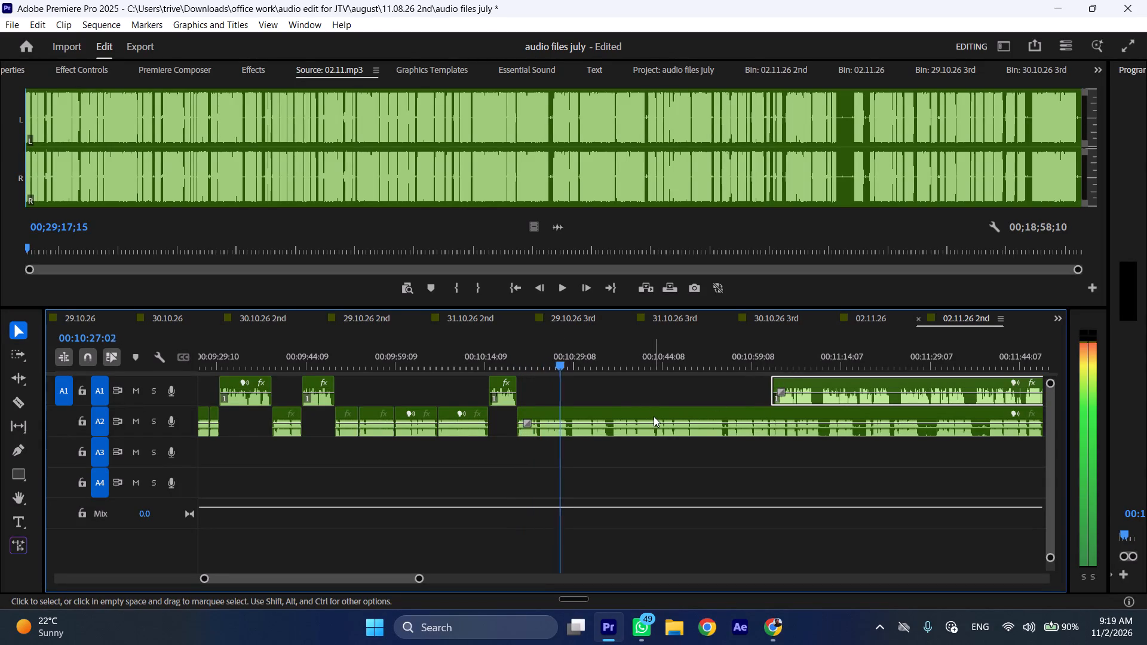
Split the A2 clip at about 00:10:23 and ripple-delete its unwanted opening from 00:10:19:20 to the split.
drag(525, 360, 533, 360)
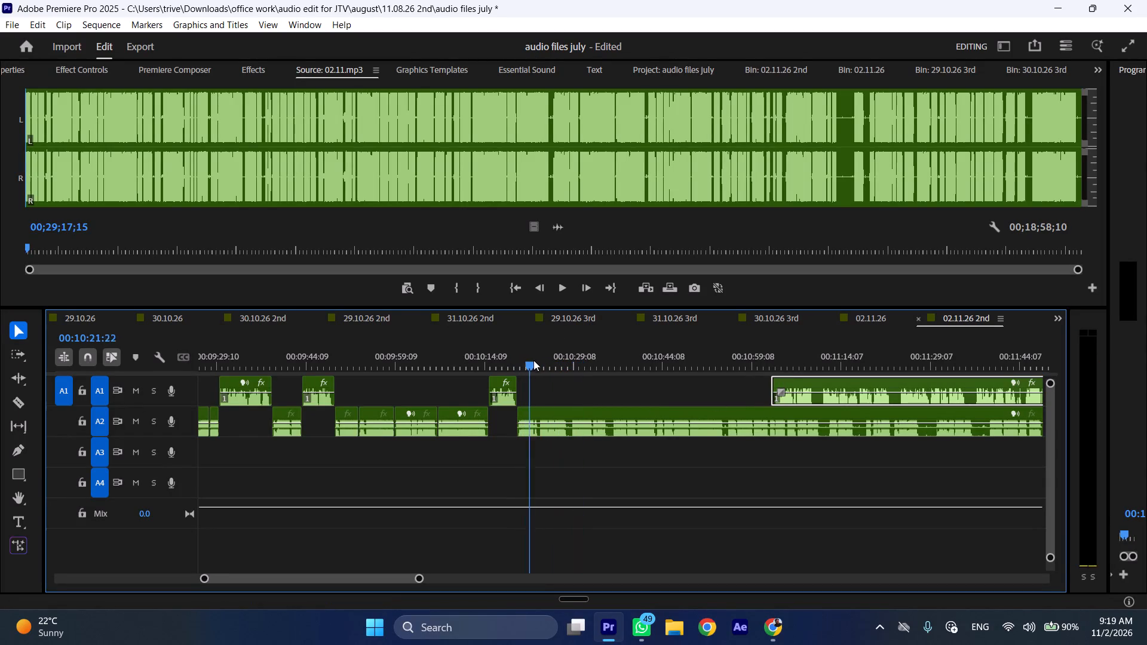
drag(533, 360, 541, 361)
click(560, 418)
key(shift+c)
key(ctrl+shift+d)
Listen on from the A2 join at 00:10:19:20 and ripple-delete the unwanted A2 audio from 00:10:24:17 to 00:10:25:10.
key(space)
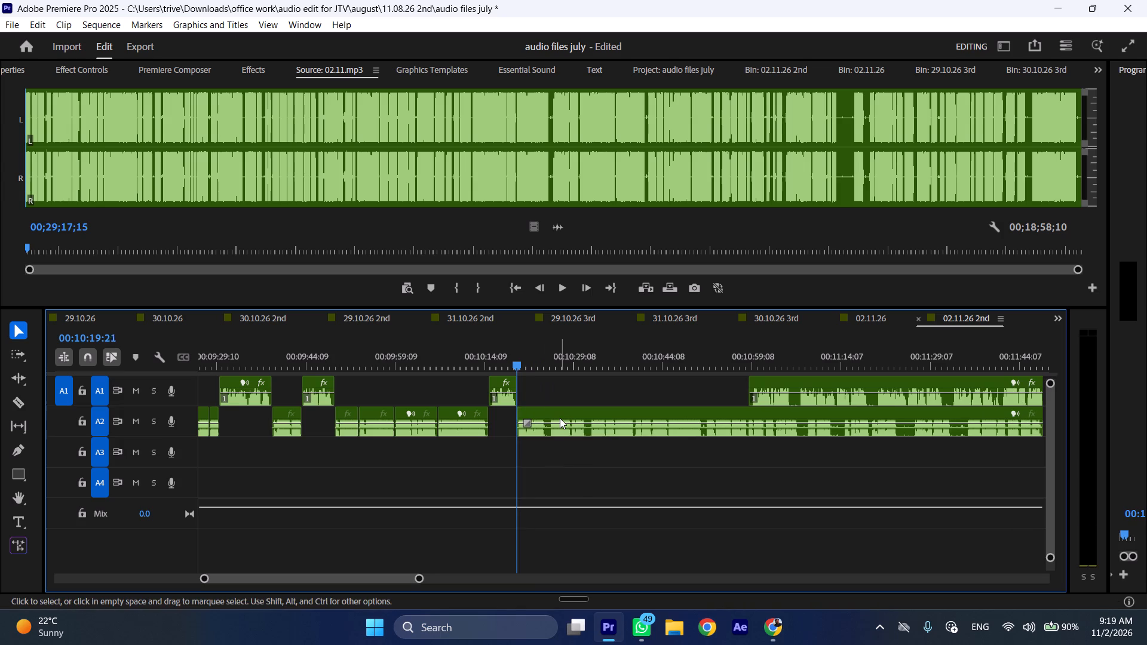
text(l)
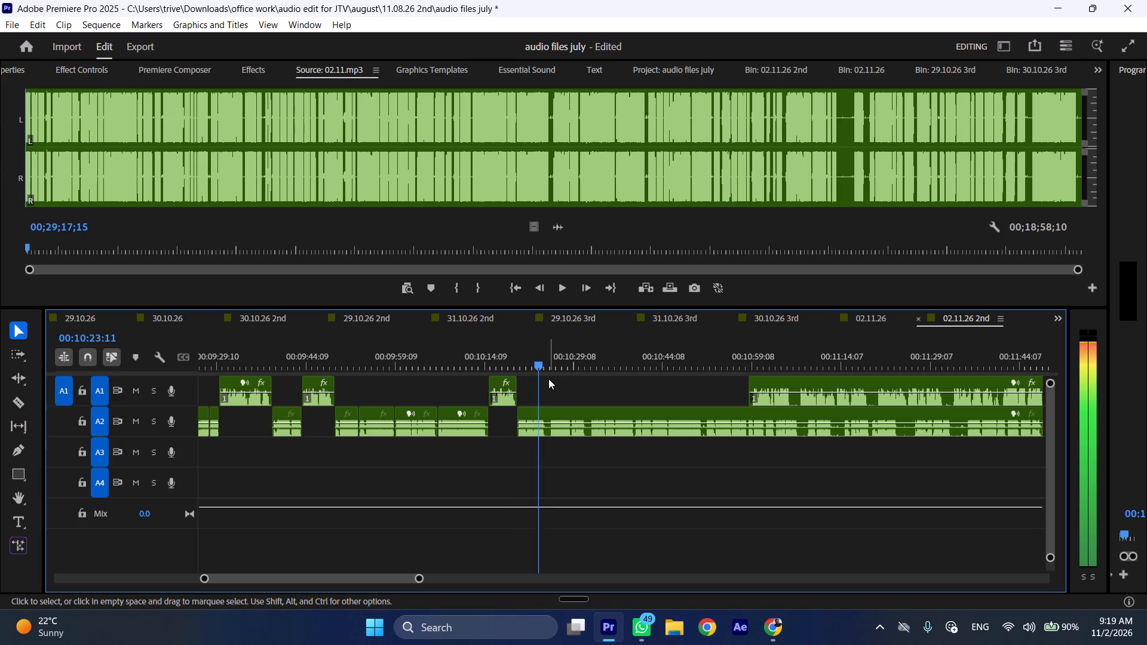
key(space)
key(shift+c)
click(551, 363)
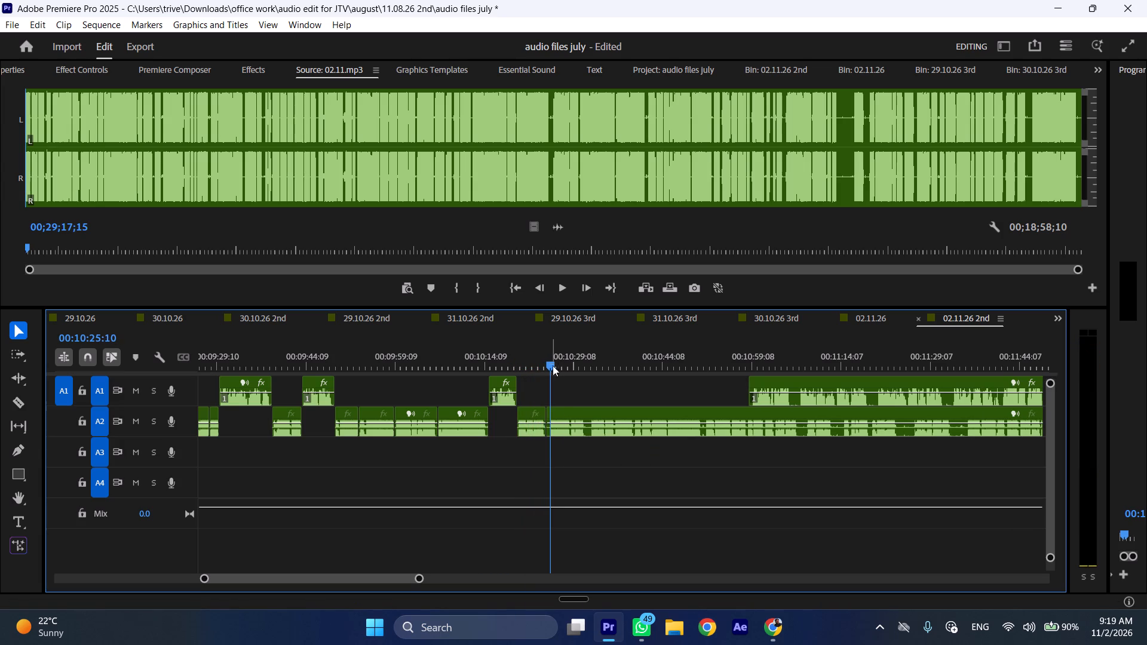
click(568, 414)
key(shift+c)
key(ctrl+shift+d)
Listen on from 00:10:24:17 and ripple-delete the unwanted A2 audio from about 00:10:30 to 00:10:31:07.
key(space)
text(l)
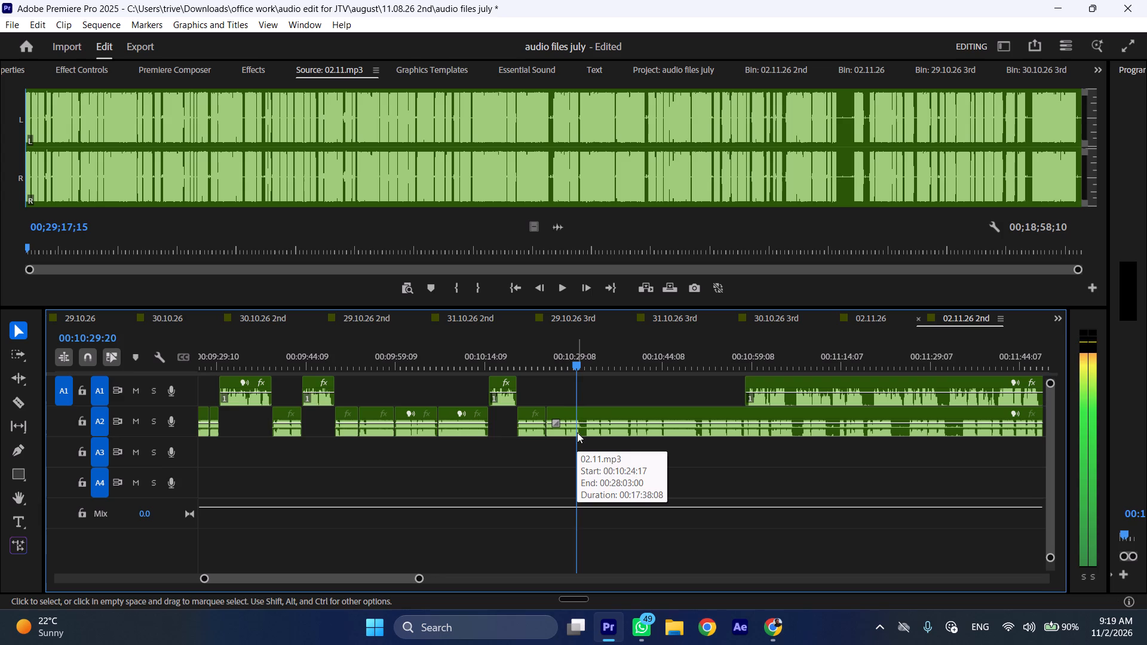
key(space)
key(shift+c)
click(587, 352)
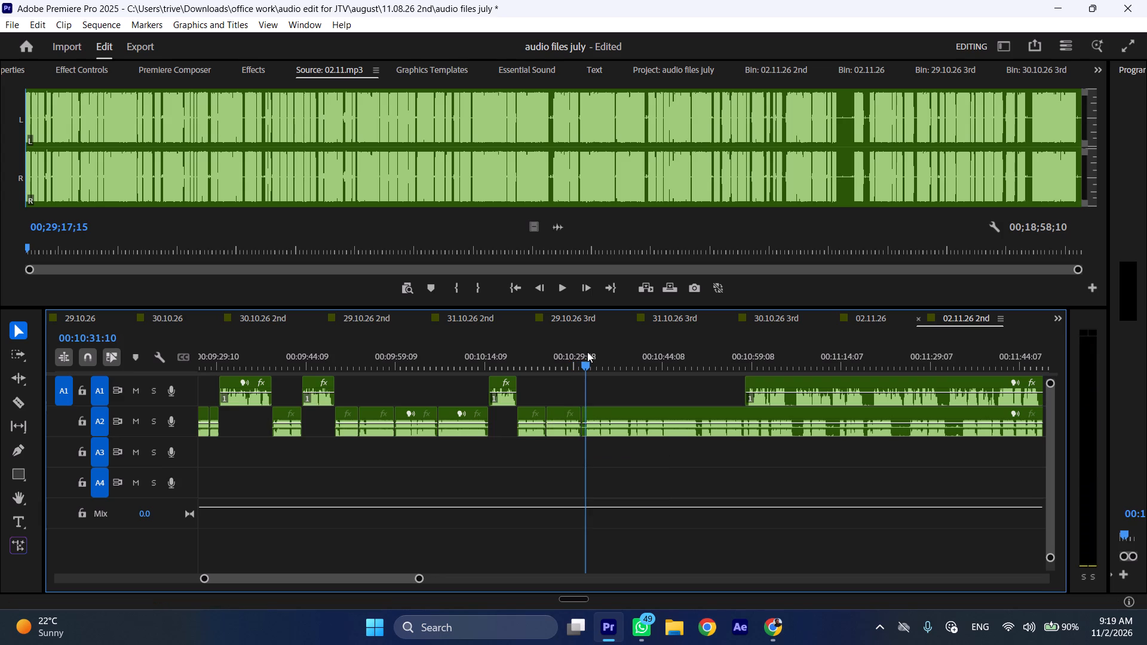
click(582, 361)
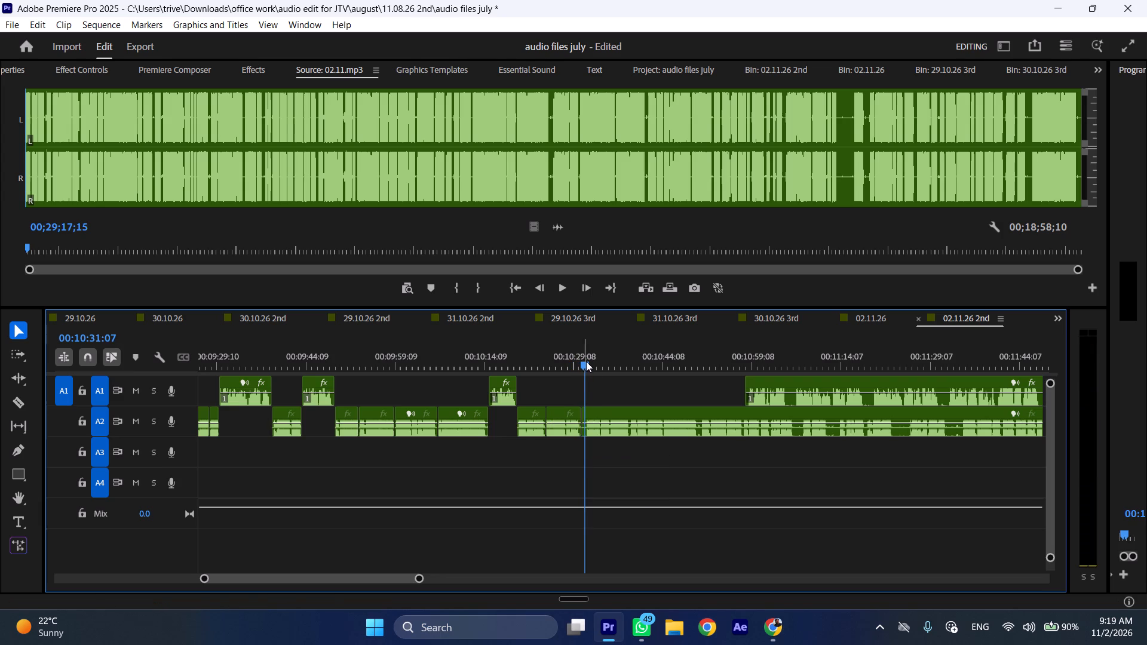
click(600, 420)
key(shift+c)
key(ctrl+shift+d)
Listen on from the A2 join at about 00:10:30 for the next audio to cut.
key(space)
text(l)
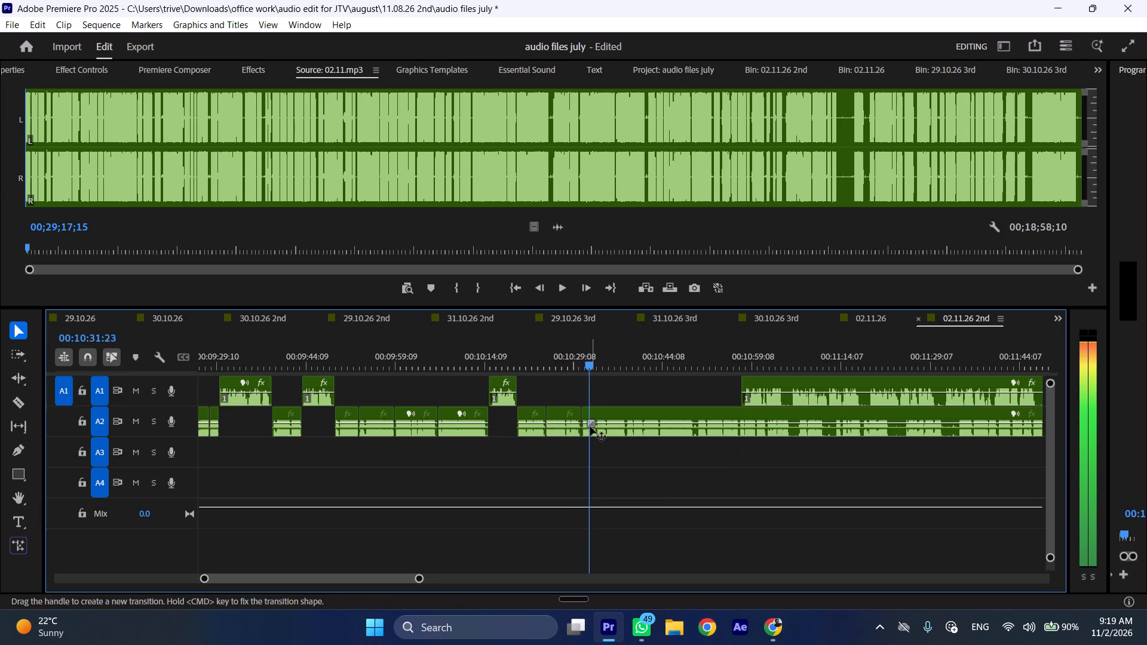
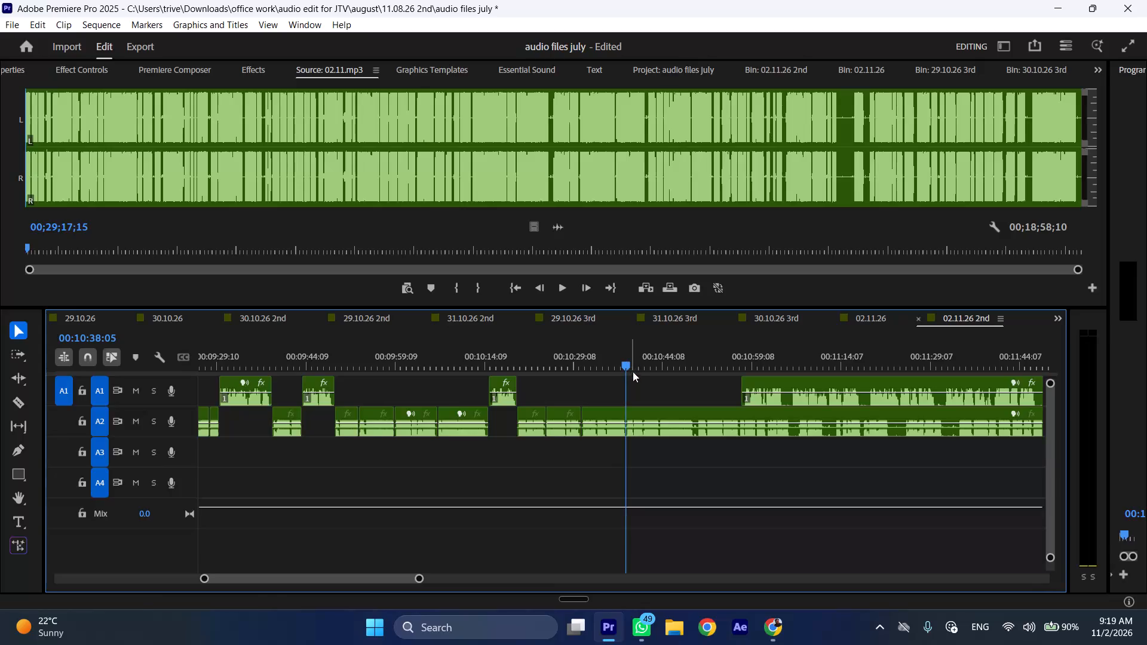
Split the A2 clip at 00:10:38:05, shift its remainder to about 00:10:59, and bring the following A1 clip forward to the cut.
key(shift+c)
key(space)
drag(646, 417, 773, 417)
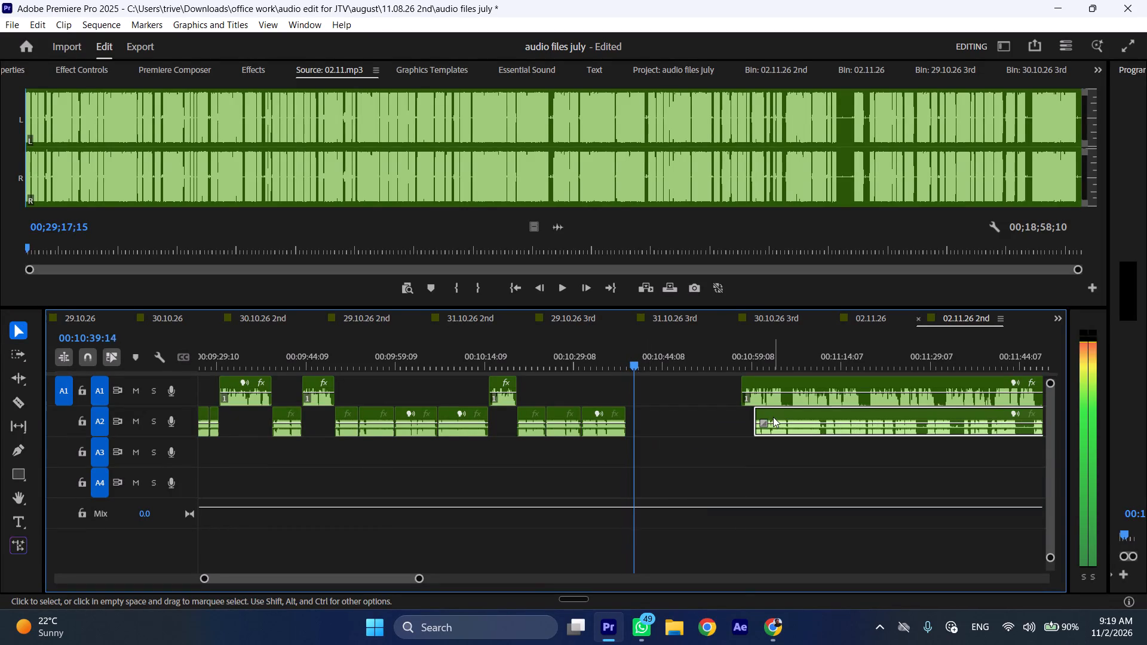
drag(760, 382, 649, 392)
Listen across the new A2-to-A1 transition from 00:10:37:14 and on into the A1 clip.
click(624, 355)
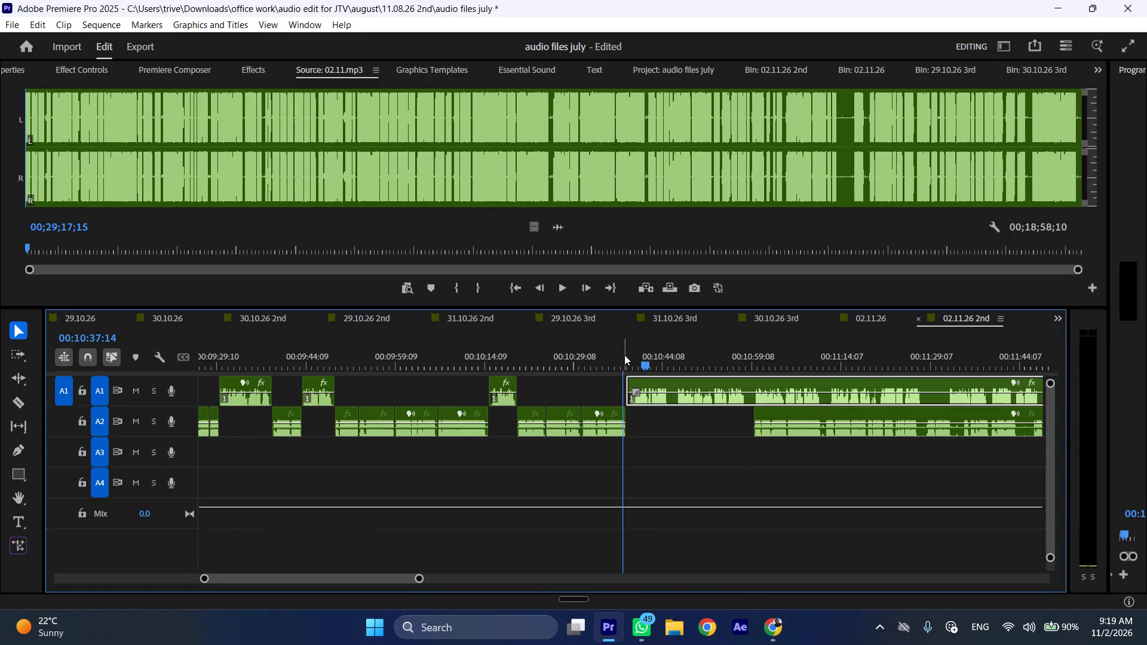
key(space)
text(l)
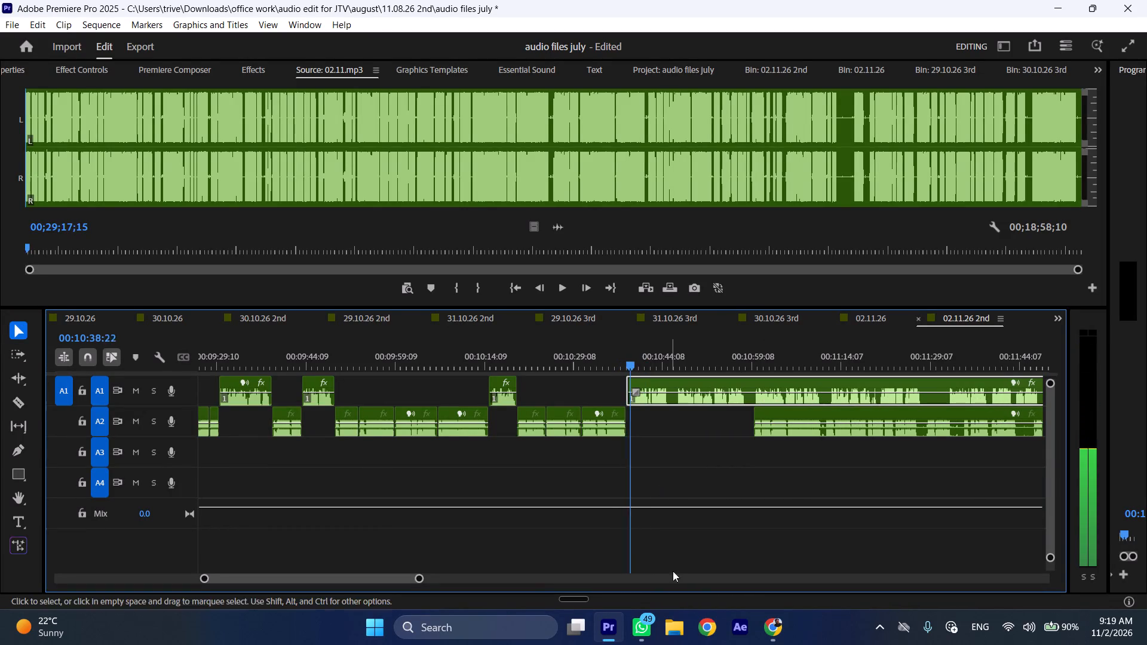
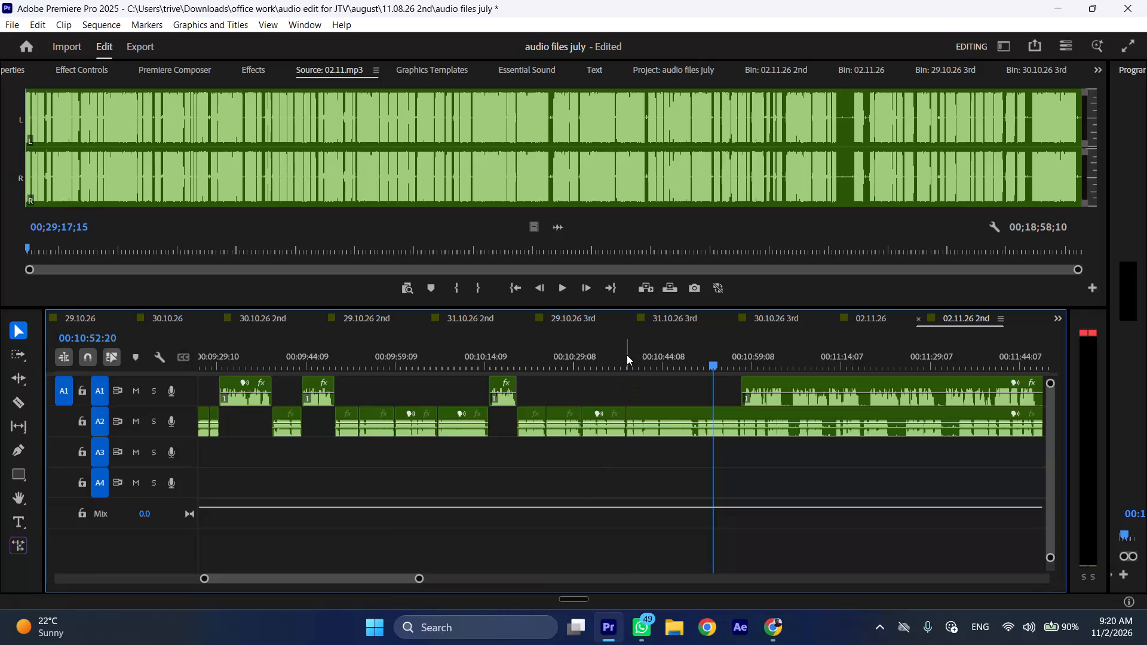
Listen across the join between the two A2 clips near 00:10:38, starting from about 00:10:37.
click(627, 355)
key(ctrl+shift+c)
key(ctrl+shift+c)
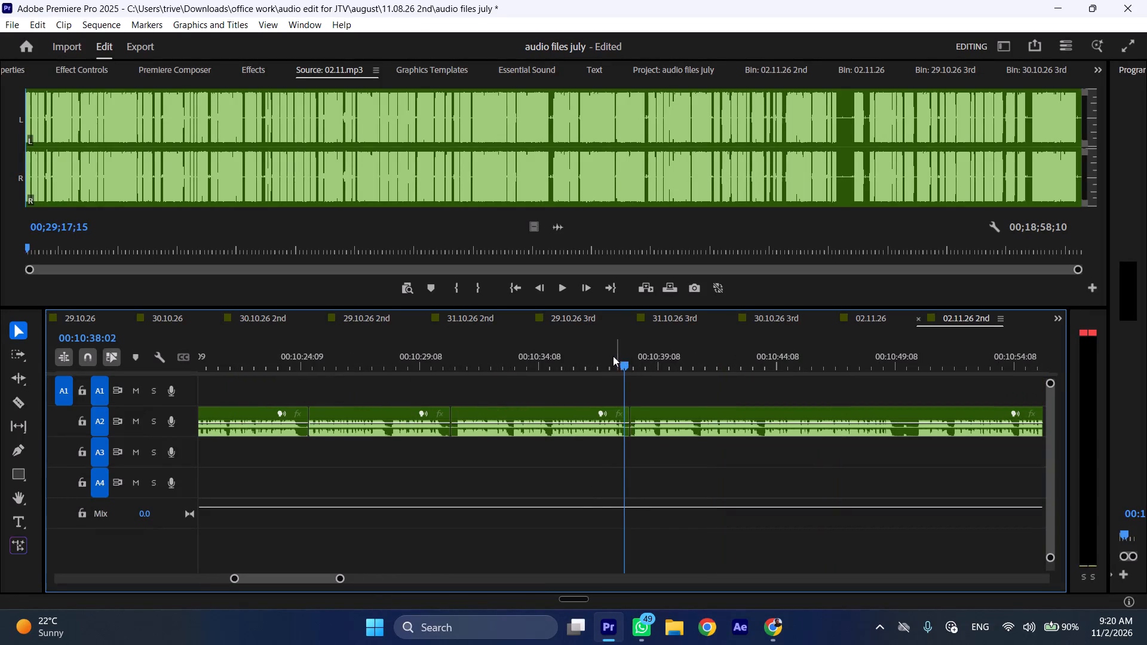
click(599, 356)
key(space)
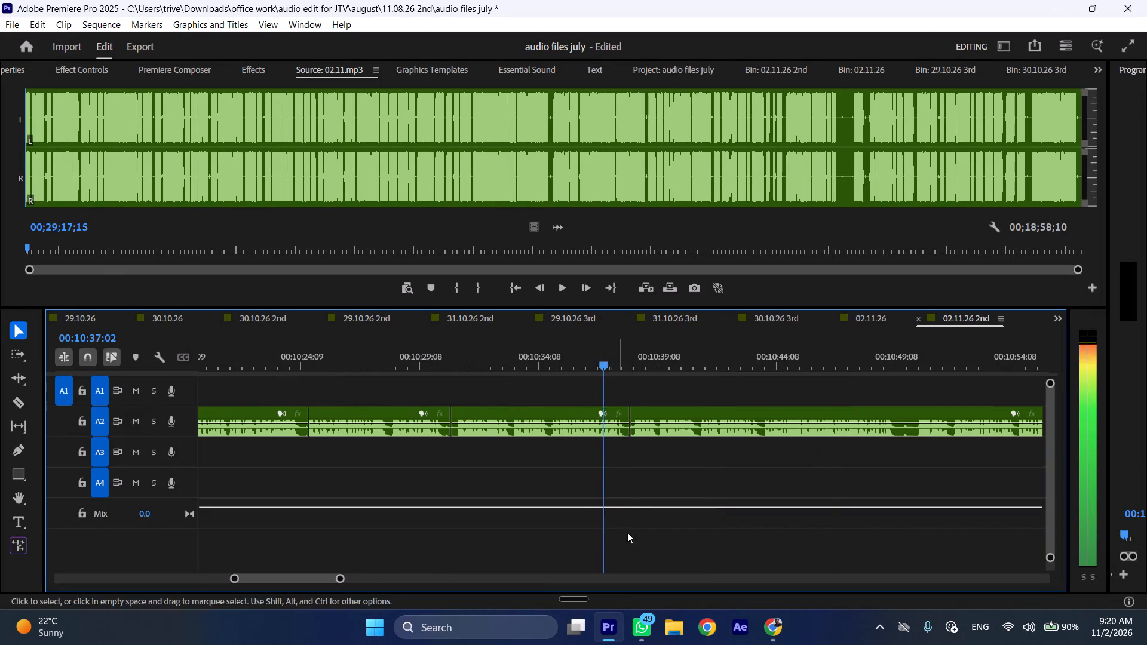
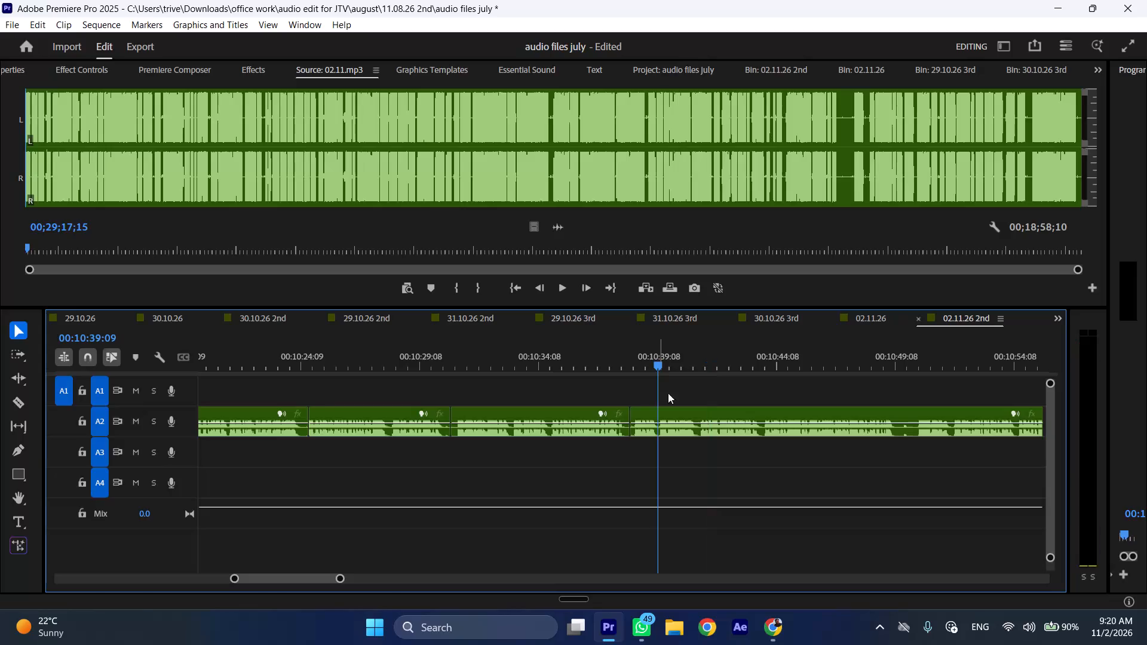
Ripple-trim the start of the A2 clip that begins near 00:10:38 up to 00:10:39:09, and play back the join.
click(682, 430)
key(shift+c)
key(ctrl+shift+d)
key(space)
text(l)
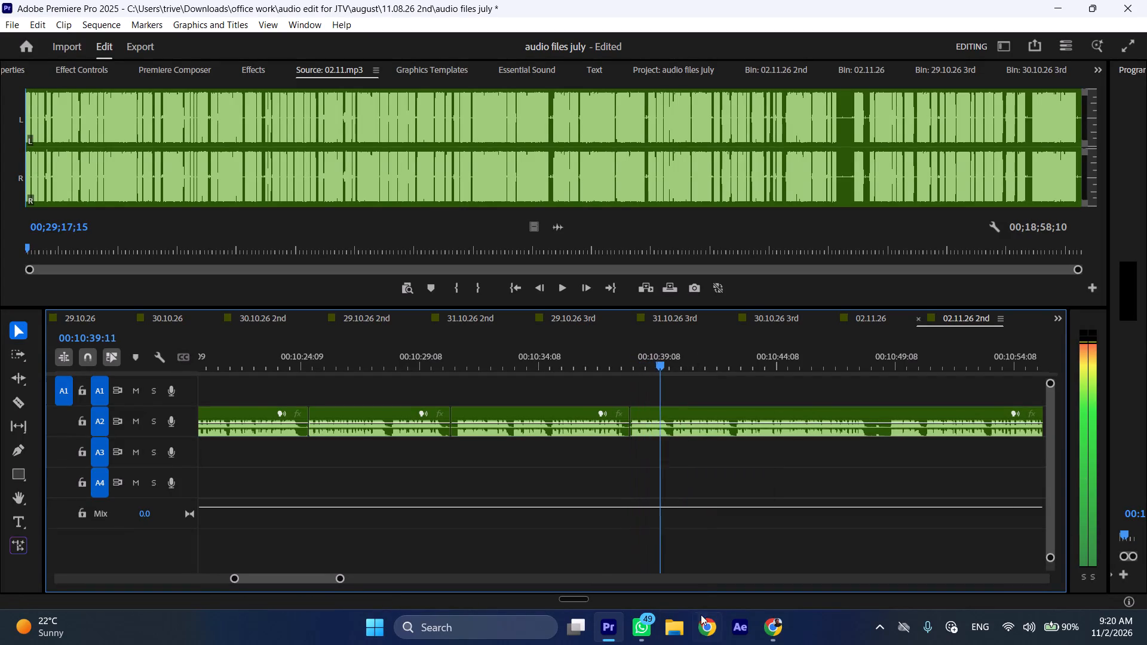
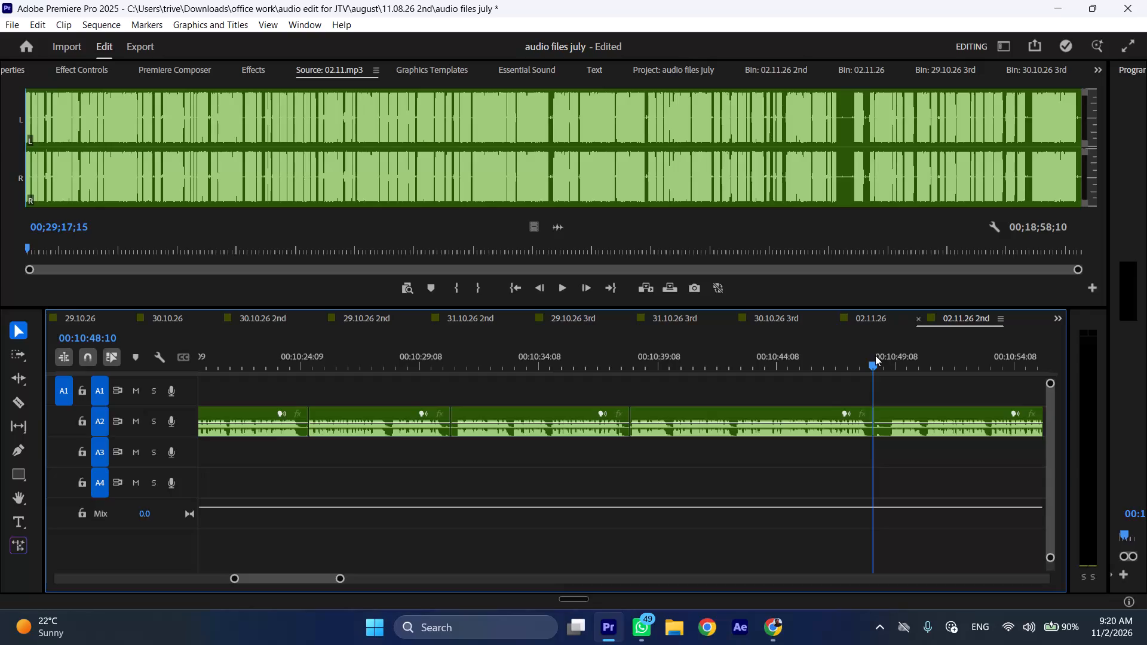
Shift the A2 clip following 00:10:48:10 to about 00:11:14 and move the long A1 clip earlier to start at 00:10:48:10.
key(ctrl+shift+x)
key(ctrl+shift+x)
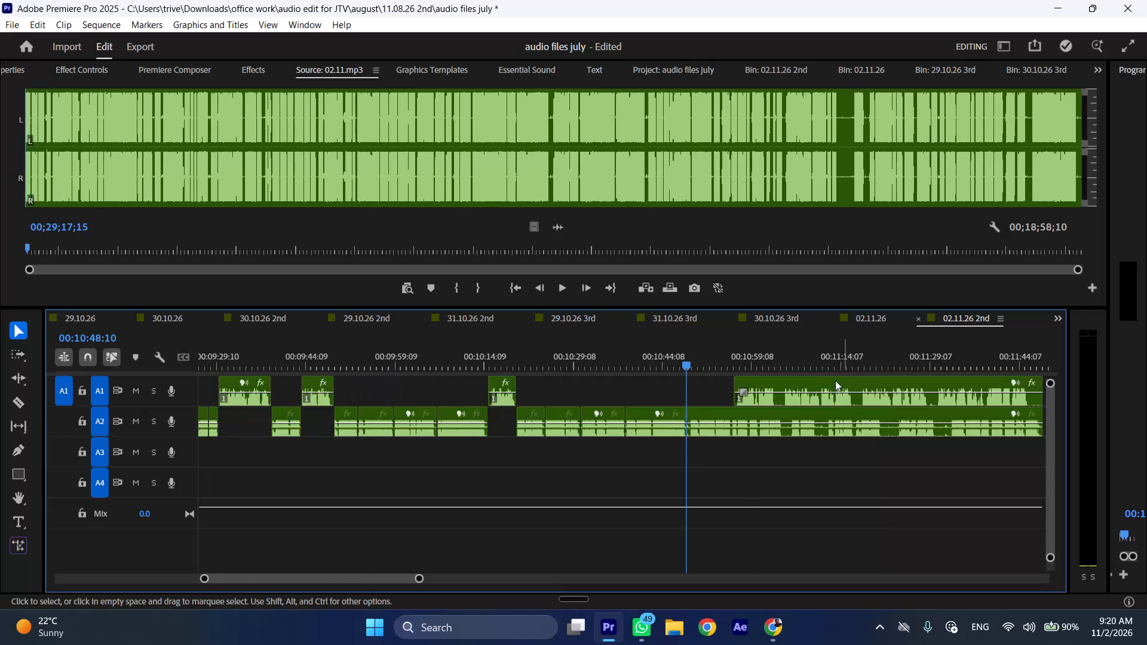
drag(716, 416, 872, 416)
drag(848, 383, 799, 388)
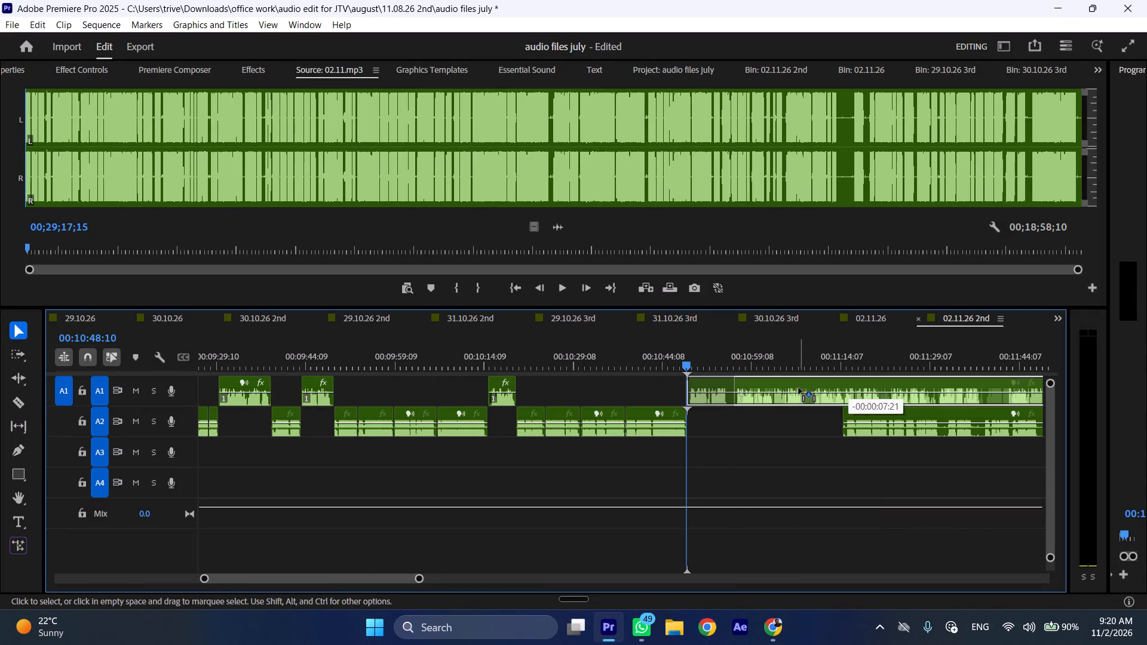
drag(799, 388, 798, 388)
Split the long A1 clip at 00:10:48:19, ripple-delete the short piece before the cut, and play back the join.
key(space)
text(l)
key(ctrl+shift+c)
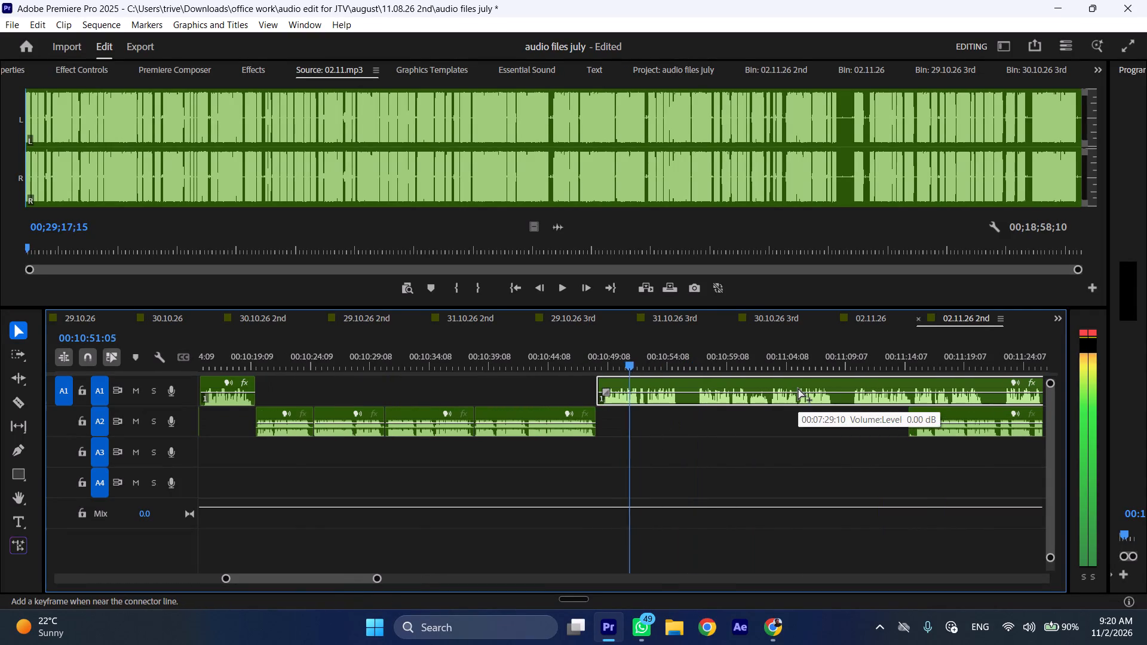
click(604, 357)
key(shift+c)
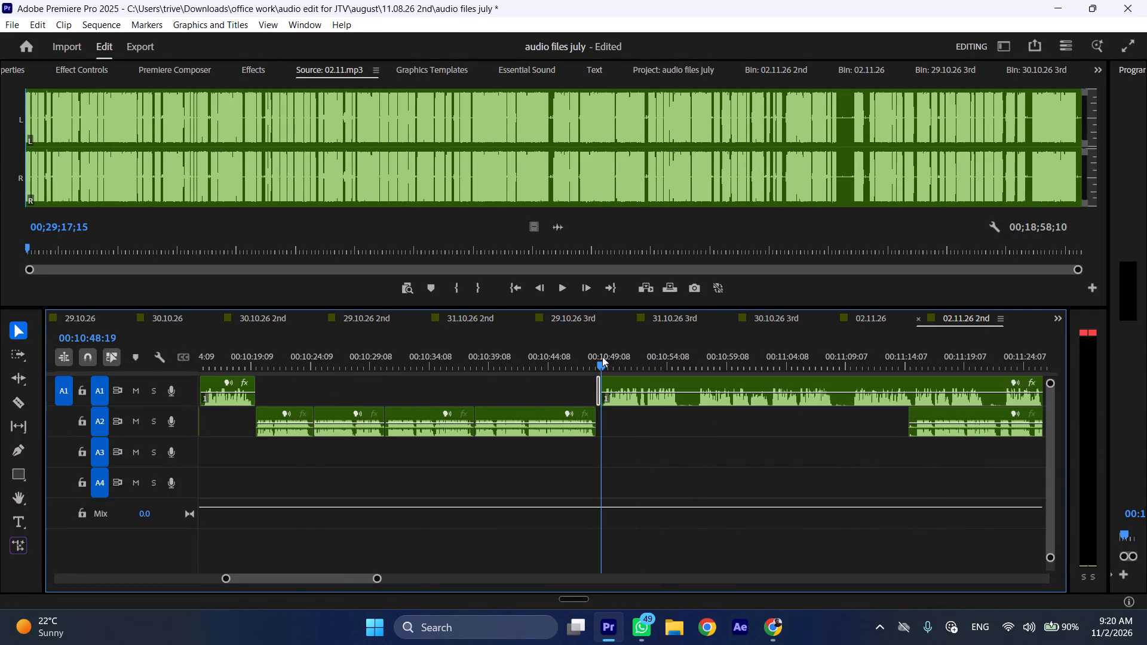
key(ctrl+shift+d)
key(space)
text(l)
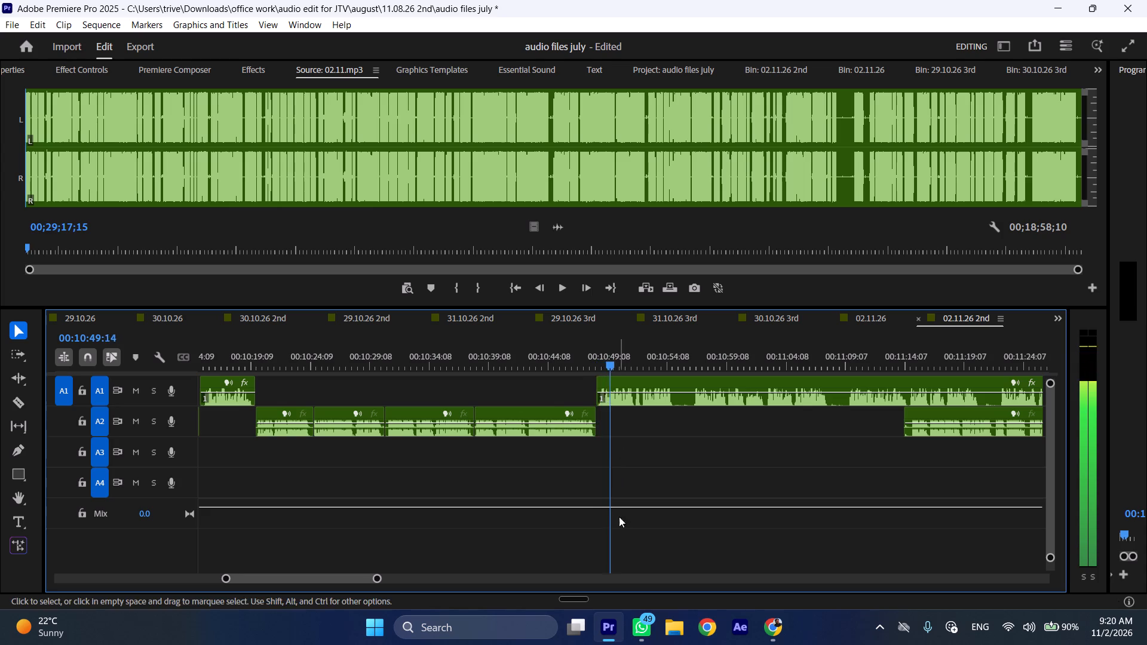
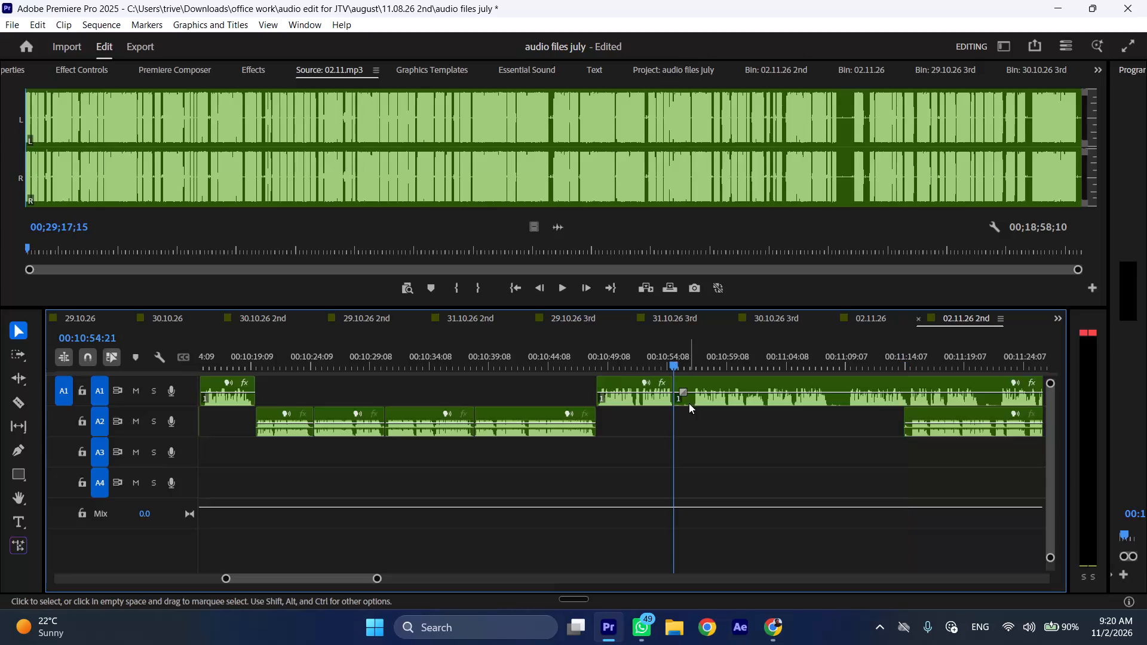
Move the later A2 clip earlier to start at 00:10:54:21, shift the long A1 clip to about 00:11:16, and play back from the join.
scroll(689, 403, down, 6)
click(776, 416)
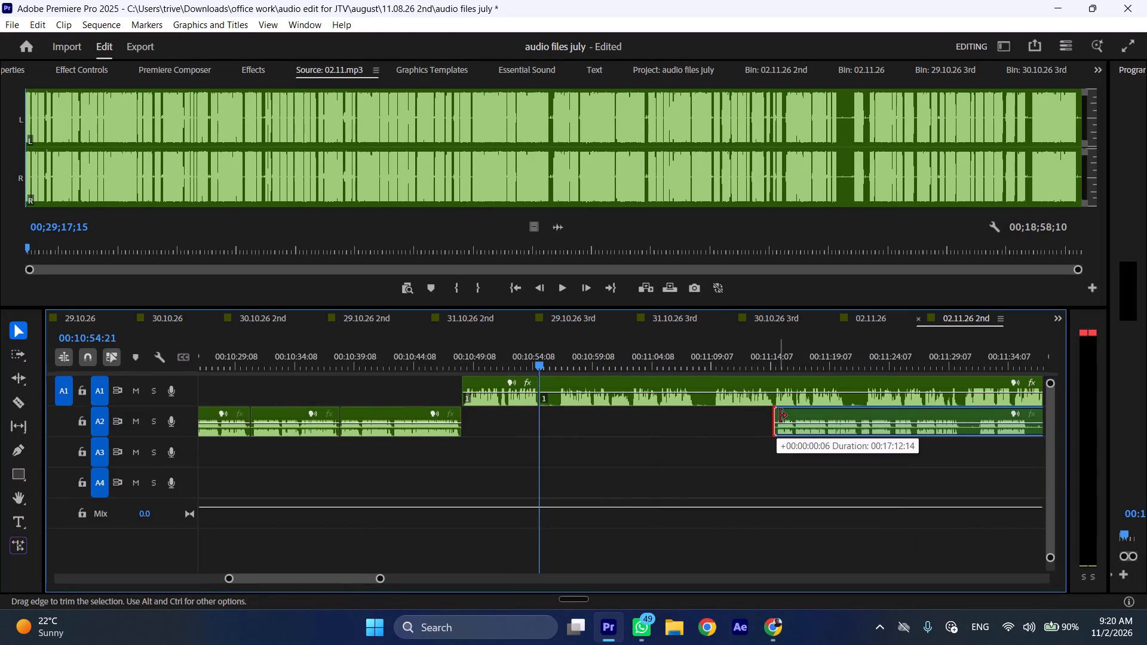
drag(802, 411, 563, 411)
drag(561, 377, 820, 389)
key(space)
text(l)
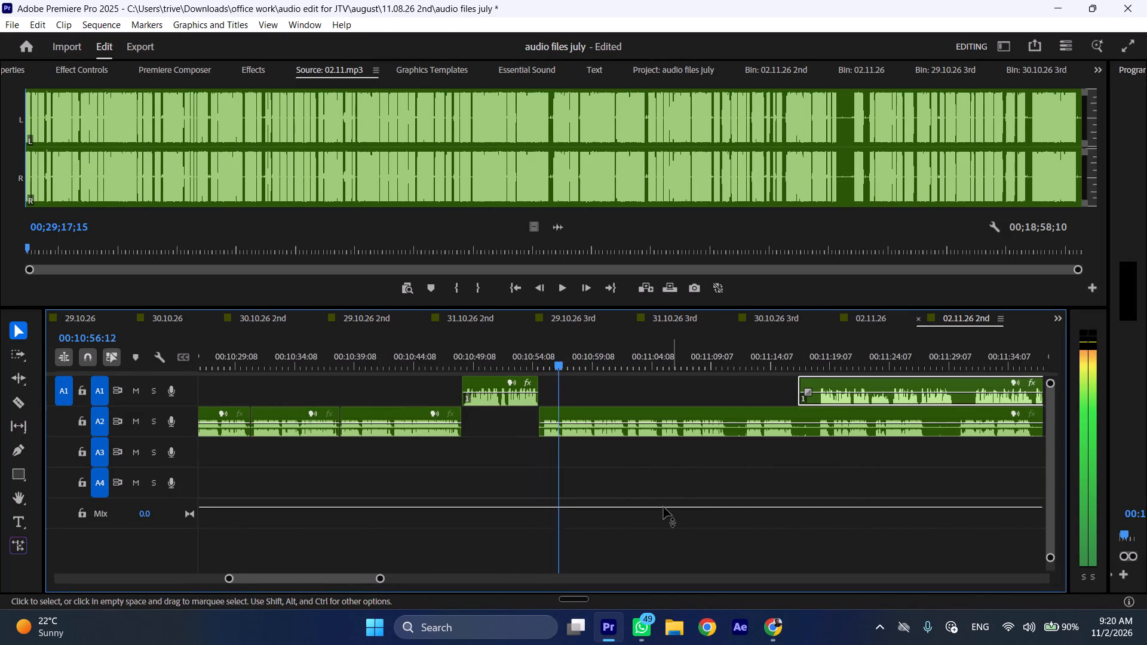
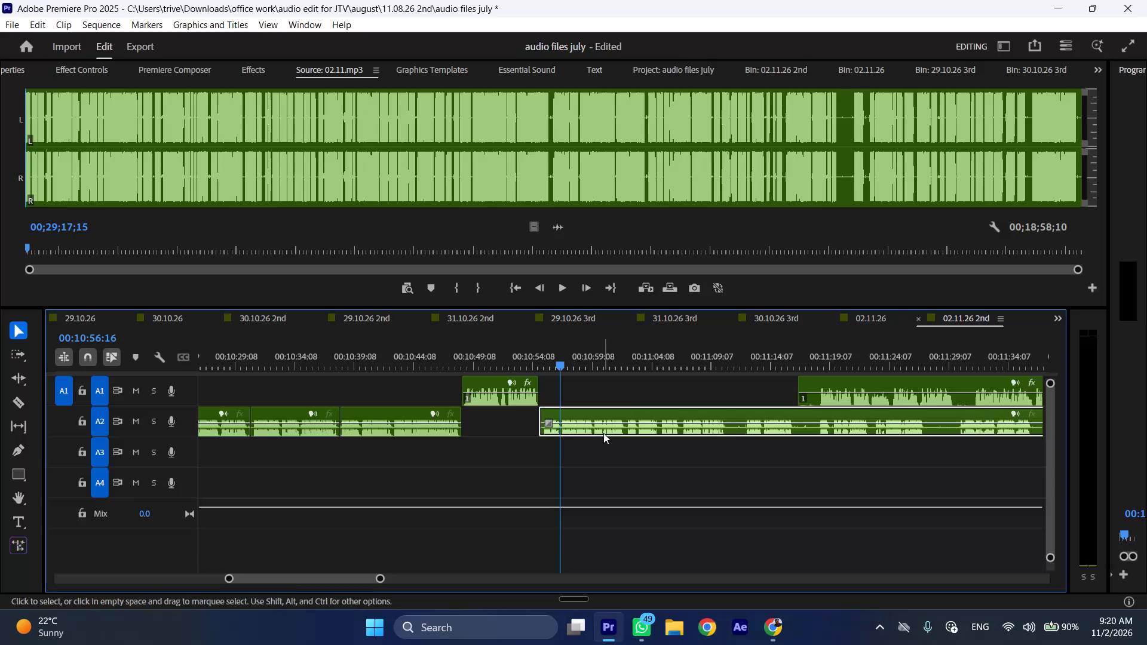
Split the long A2 clip at 00:10:56:16, ripple-delete its opening portion back to the join, and play back from there at faster speed.
key(shift+c)
key(ctrl+shift+d)
key(space)
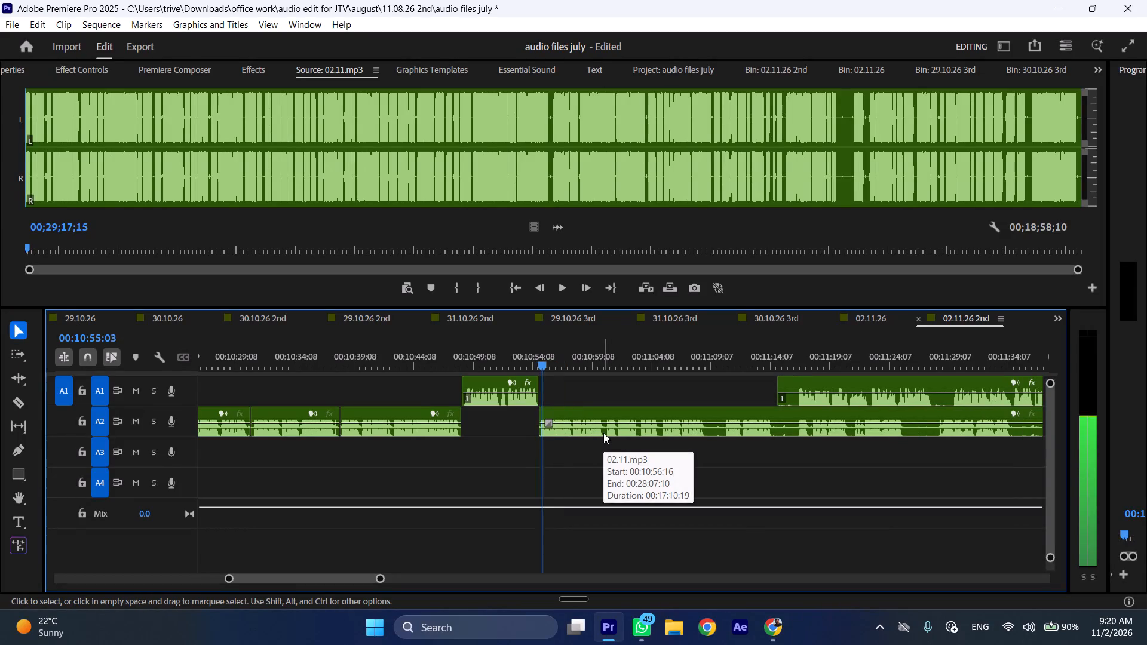
text(l)
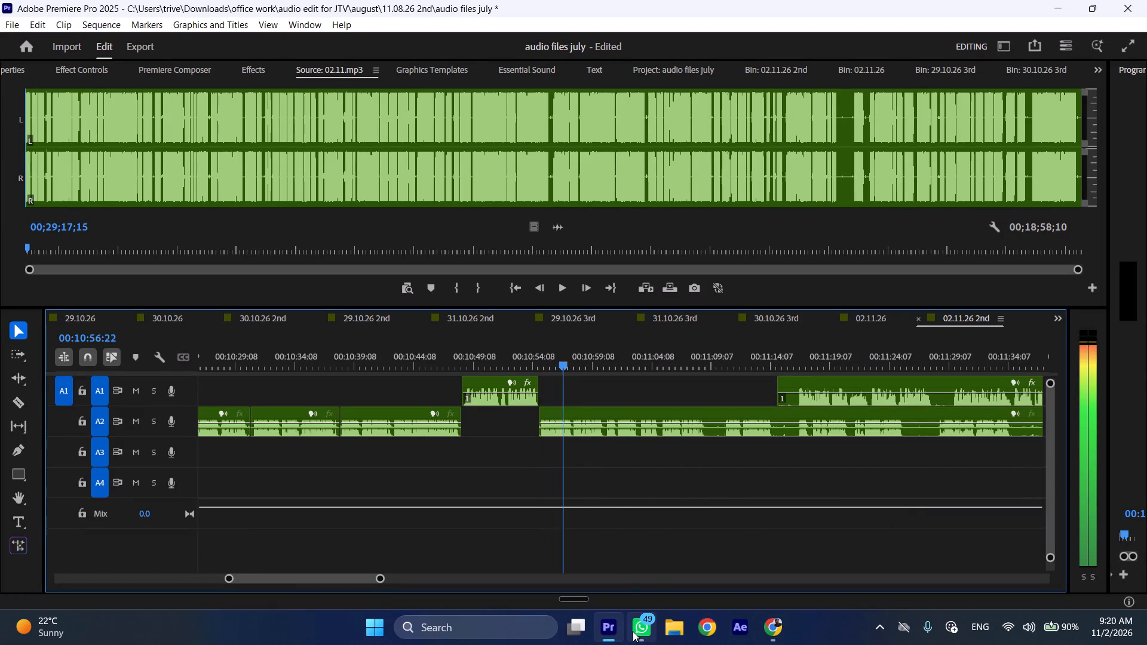
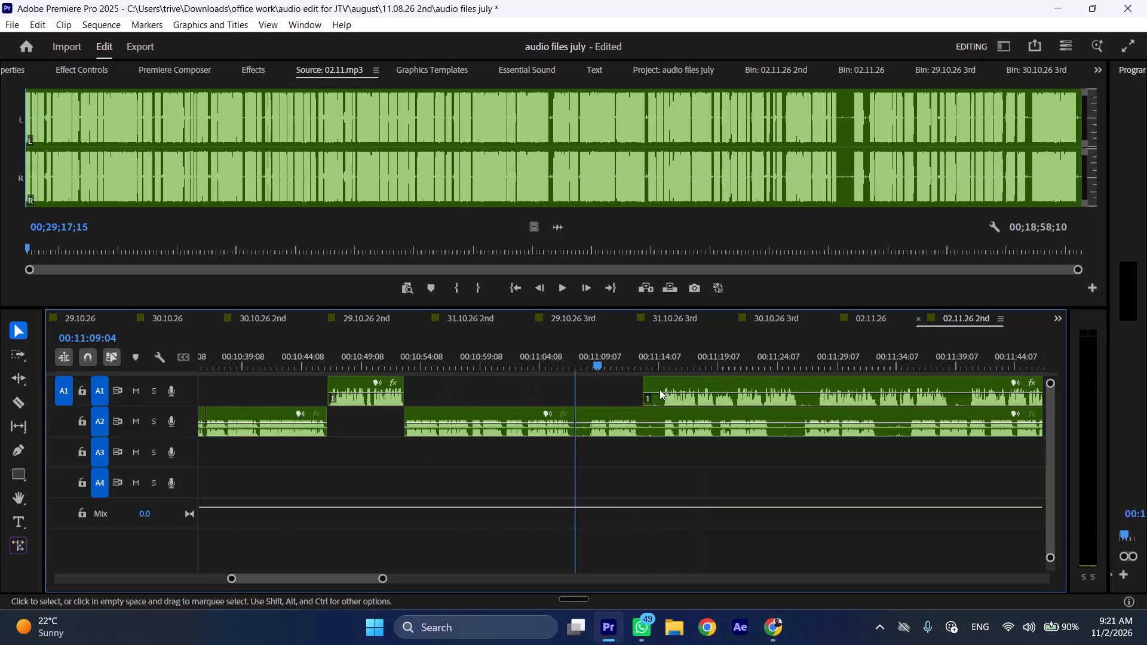
Trim the silent opening off the next A1 clip and move the clip back to start at the playhead, 00:11:09:04.
drag(645, 383, 663, 383)
drag(697, 377, 610, 383)
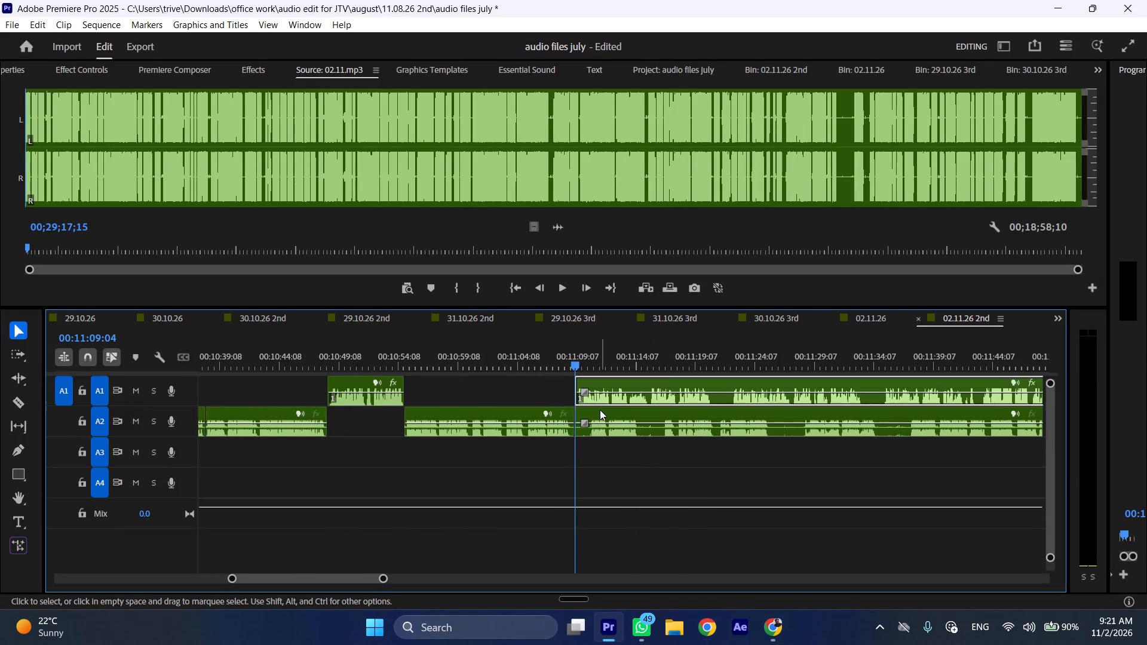
Move the A2 clip beneath it later to start at about 00:11:22, and play on from 00:11:09:04 at faster speed.
drag(600, 410, 755, 411)
key(space)
text(l)
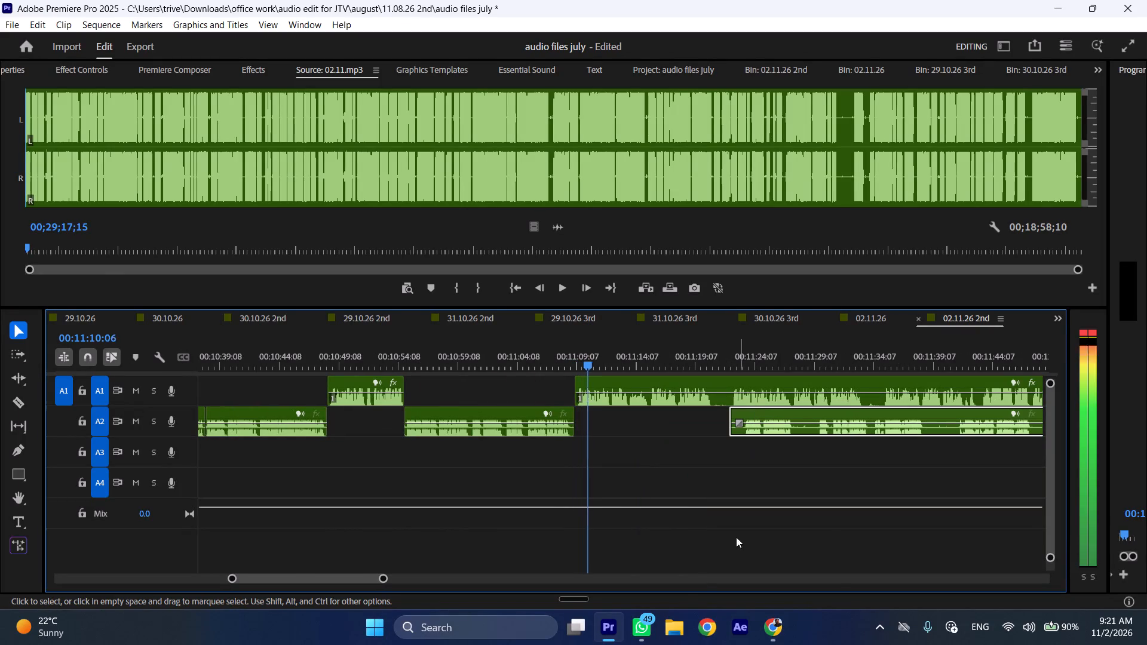
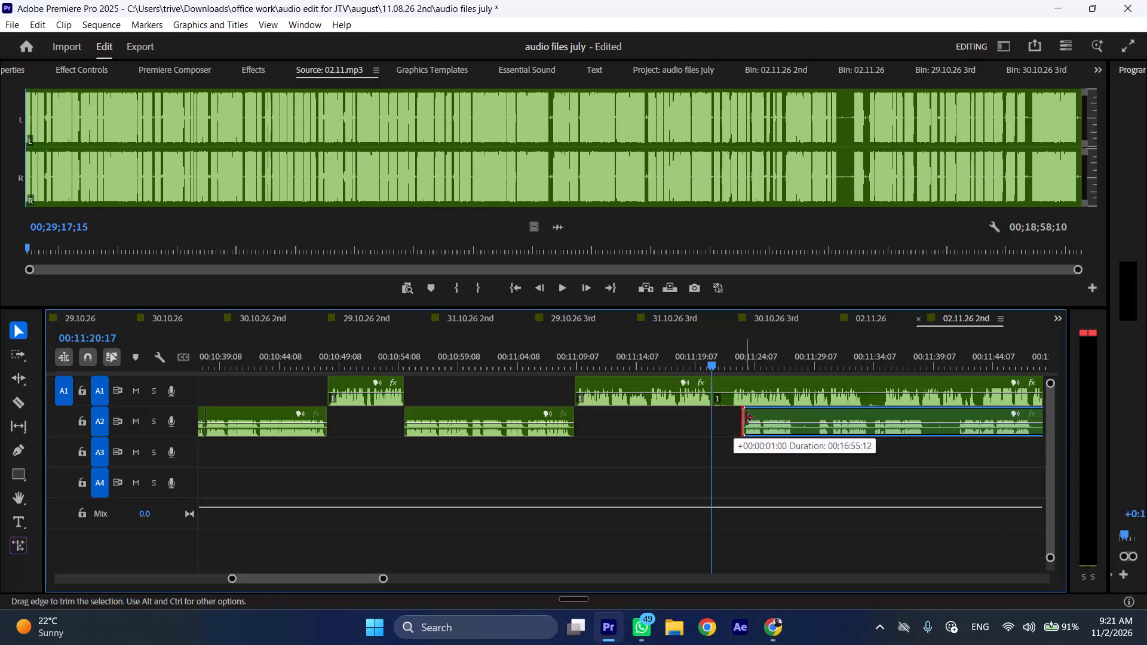
Move the trimmed A2 clip back to start at the playhead, 00:11:20:17, and shift the A1 clip above it later to about 00:11:26.
drag(768, 414, 741, 415)
drag(732, 384, 769, 388)
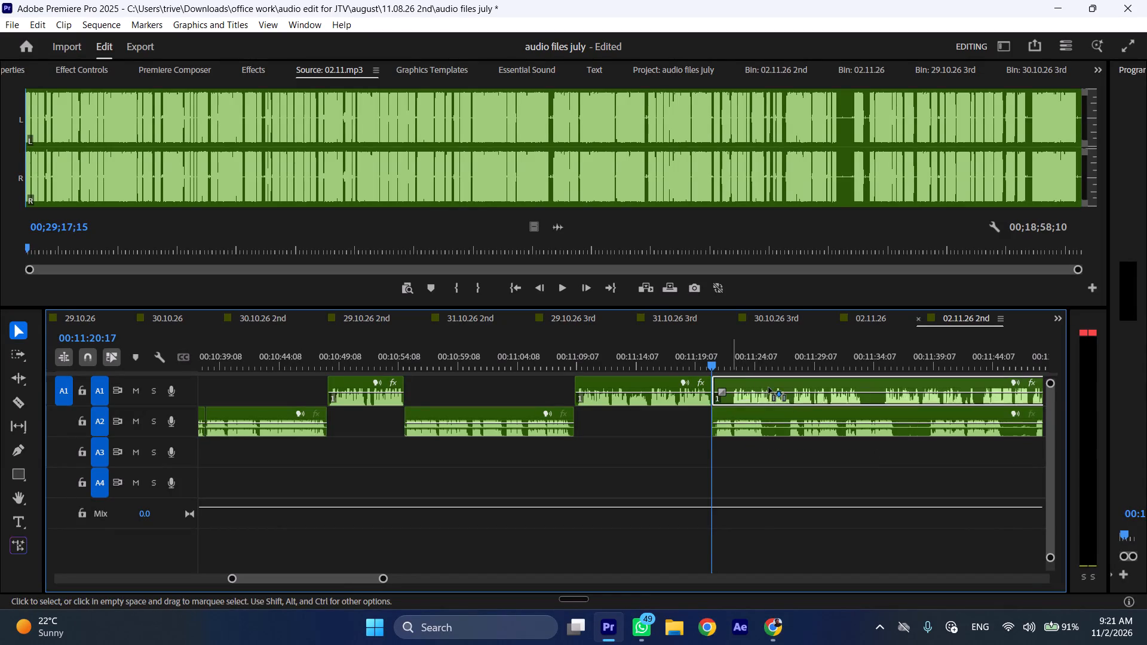
drag(769, 388, 802, 388)
Cut the A2 clip at 00:11:25:04.
click(763, 351)
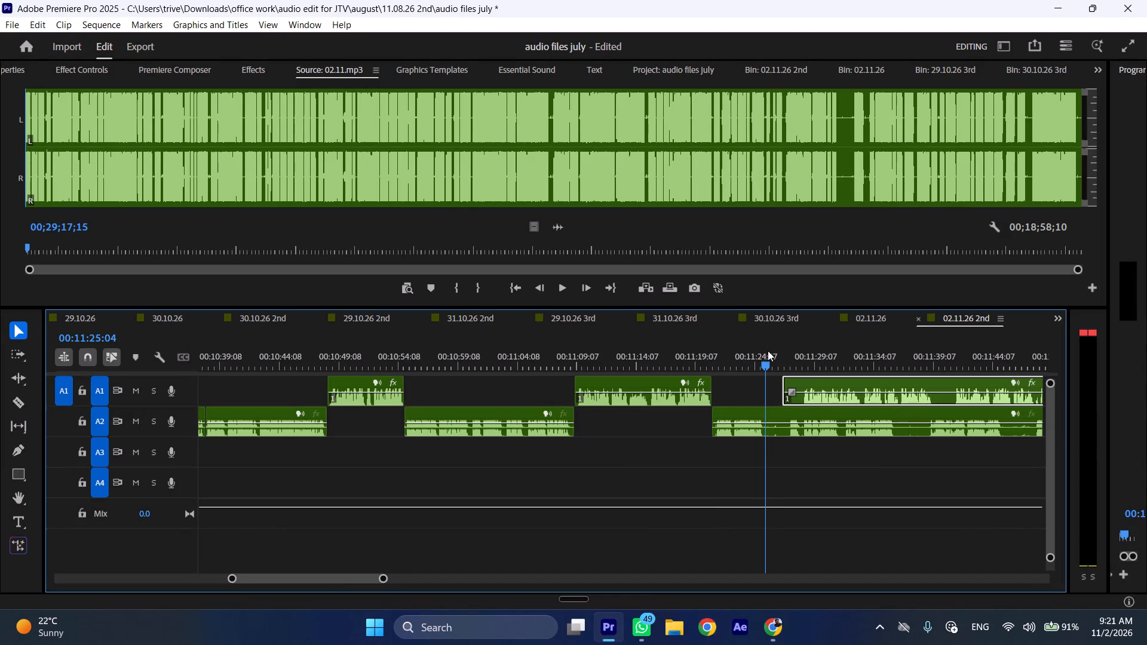
key(shift+c)
Trim the silent opening off the last A1 clip and move the clip back to start at the cut, 00:11:25:04.
drag(788, 379, 805, 382)
drag(823, 382, 794, 383)
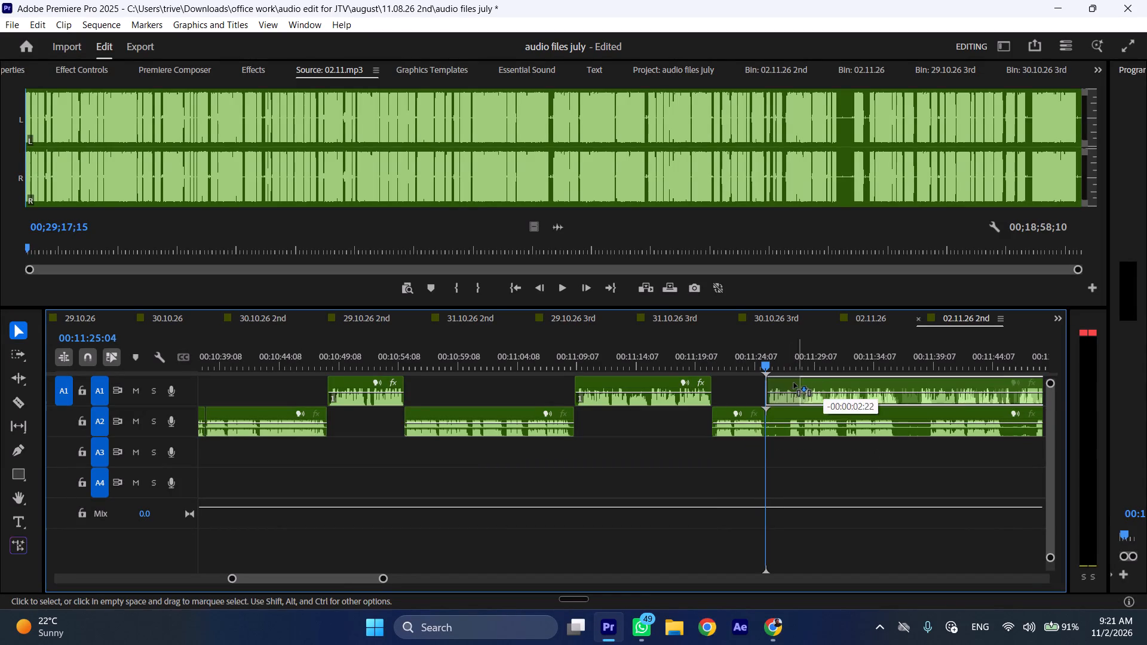
drag(794, 383, 792, 383)
Move the A2 piece after the cut later to start at about 00:11:37, and play from 00:11:19:22 at faster speed.
drag(788, 413, 937, 414)
click(706, 354)
key(space)
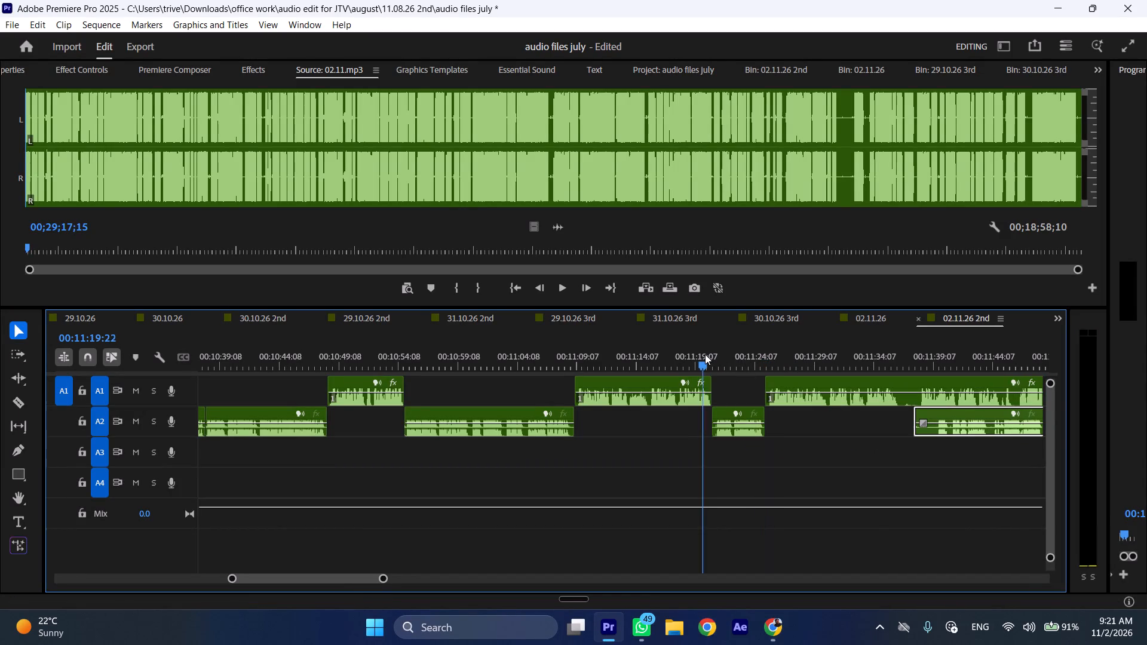
text(l)
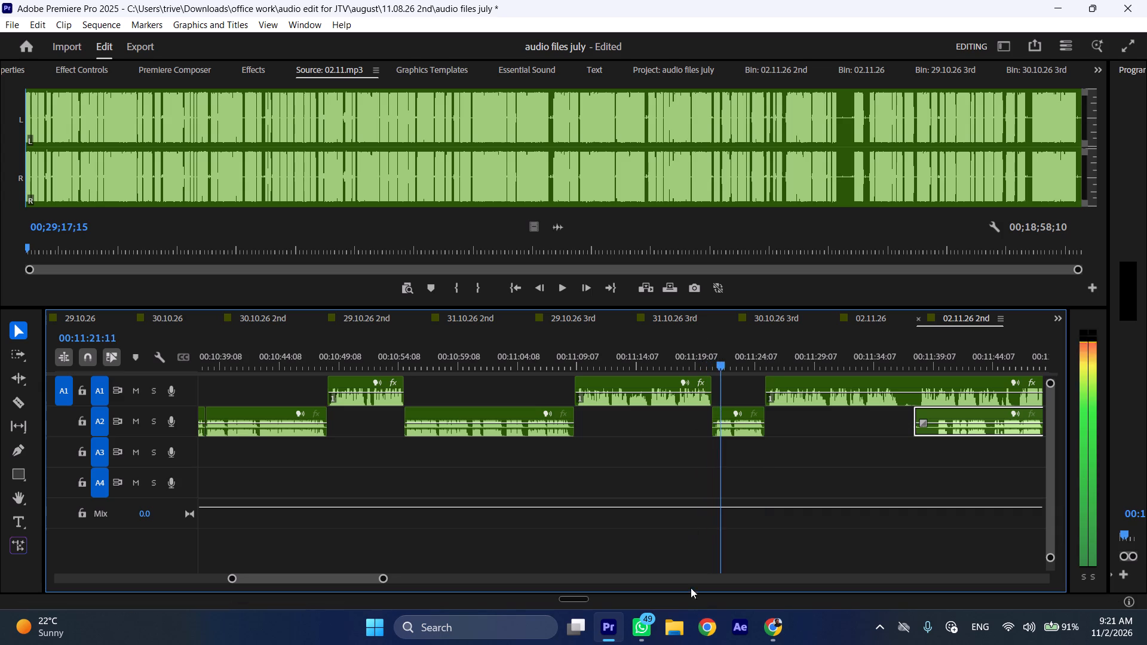
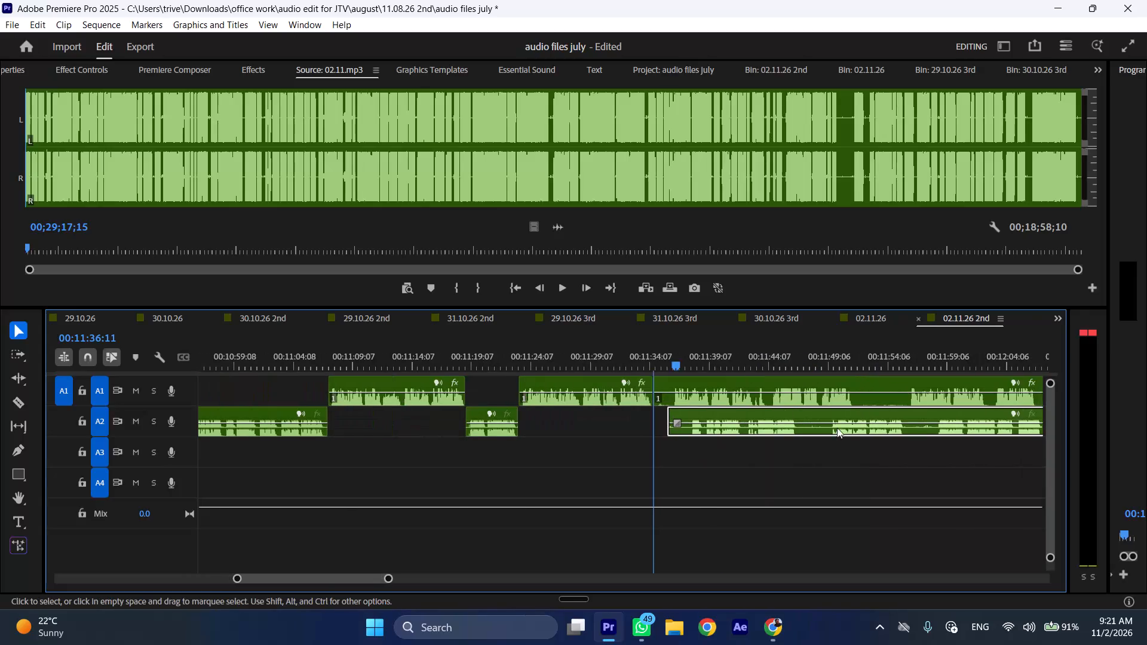
Trim the silent opening off the last A2 clip and move it back to start at the playhead, 00:11:36:11.
drag(673, 411, 693, 413)
drag(725, 413, 689, 417)
Move the last A1 clip later to about 00:11:48 and trim its opening so it starts at about 00:11:49:12.
drag(681, 375, 815, 382)
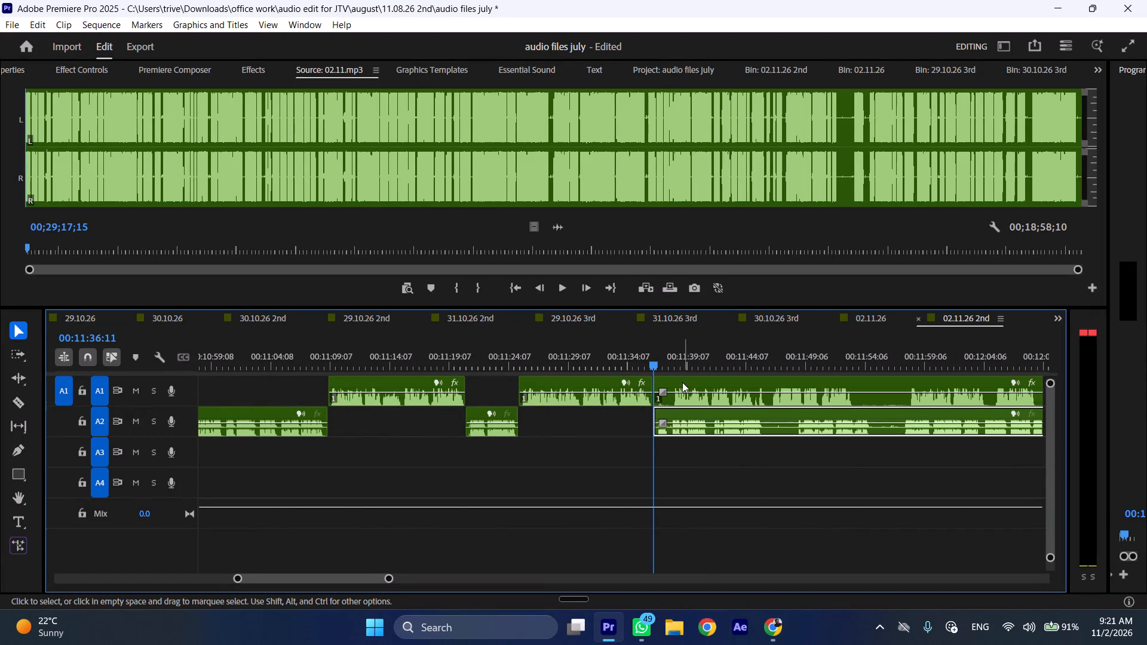
drag(682, 382, 821, 385)
key(space)
text(l)
drag(793, 381, 807, 381)
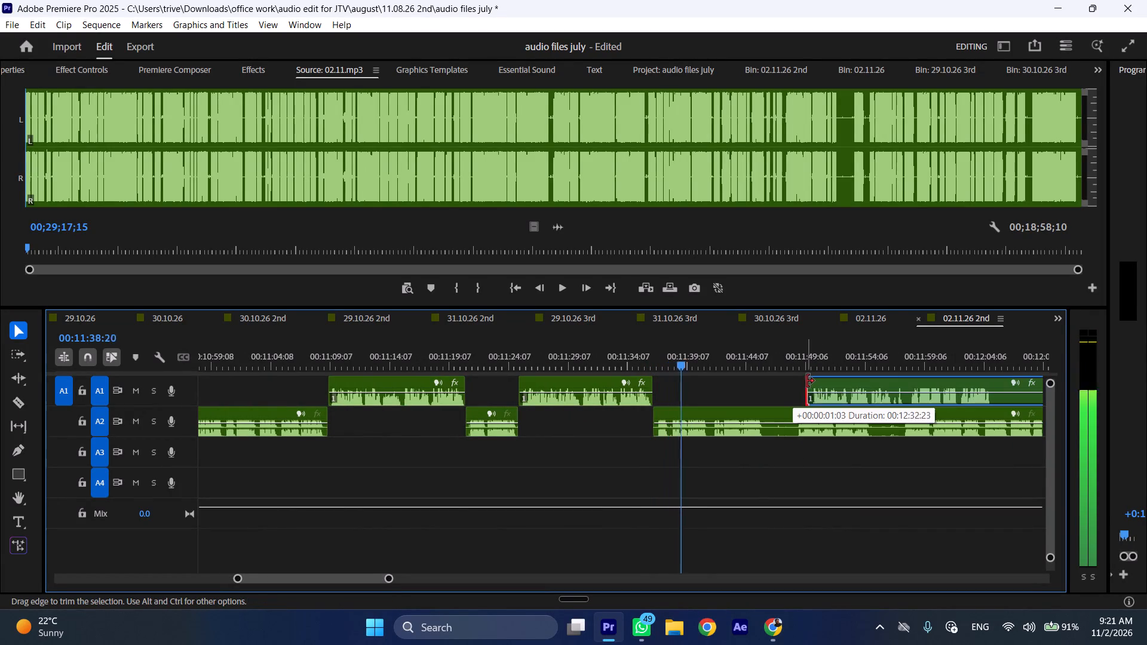
drag(807, 381, 809, 381)
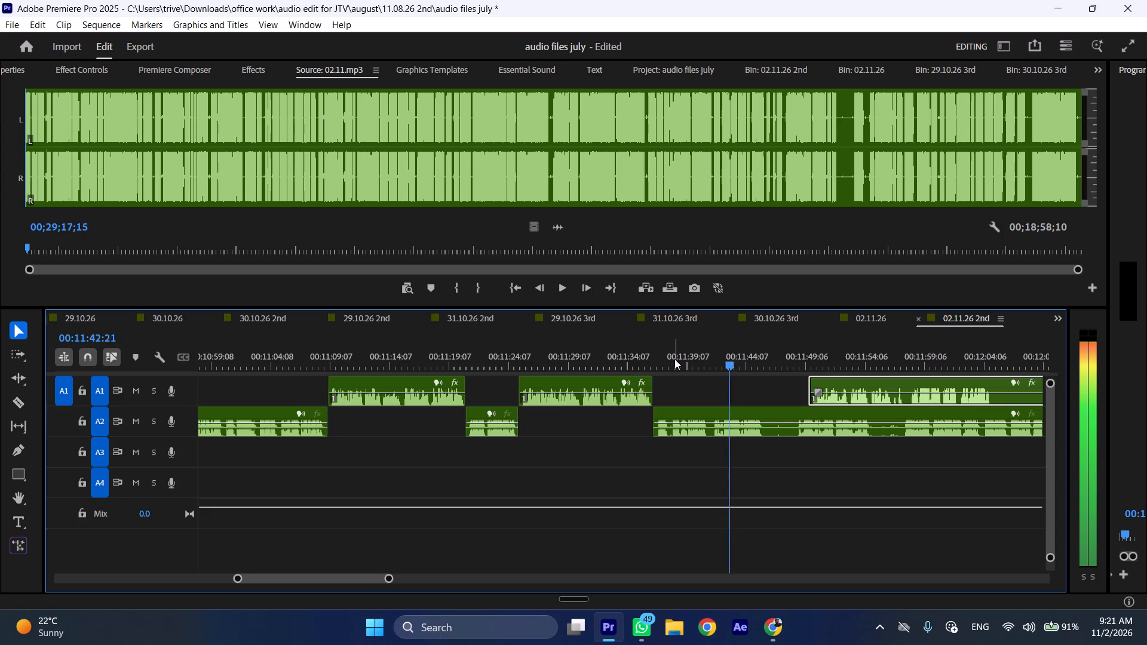
Cut the last A2 clip at about 00:11:38 and ripple delete its opening back to 00:11:36:11.
click(674, 359)
click(700, 422)
key(shift+c)
key(ctrl+shift+d)
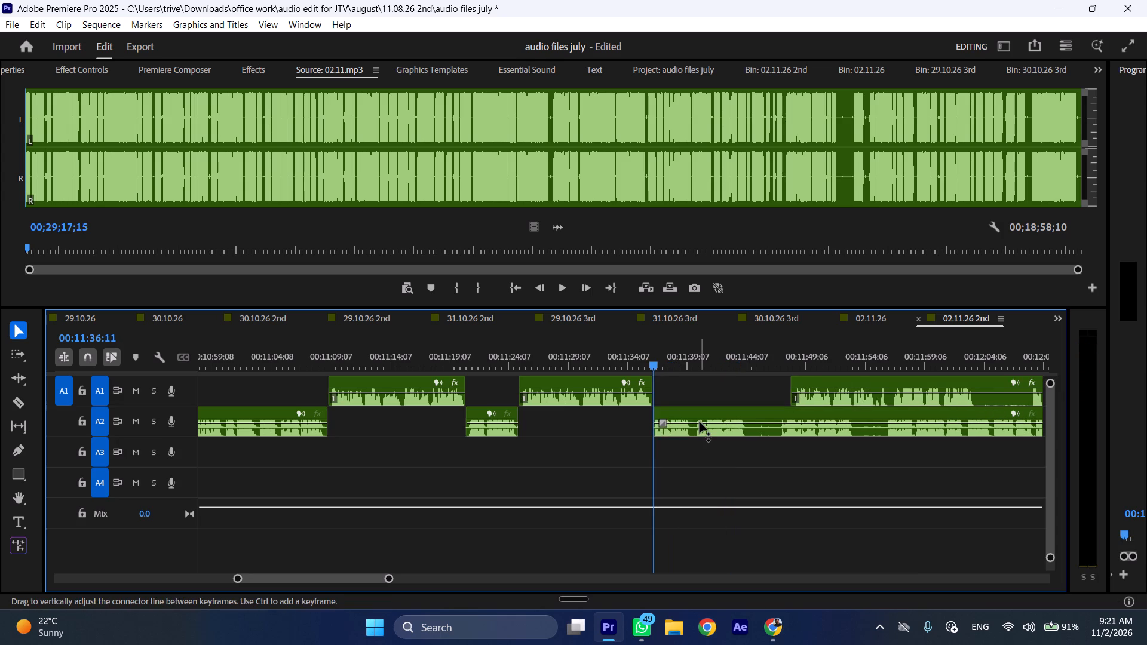
Cut the A2 clip at 00:11:39:16 and 00:11:39:22, ripple delete the short piece between, and play across the join.
key(space)
click(691, 361)
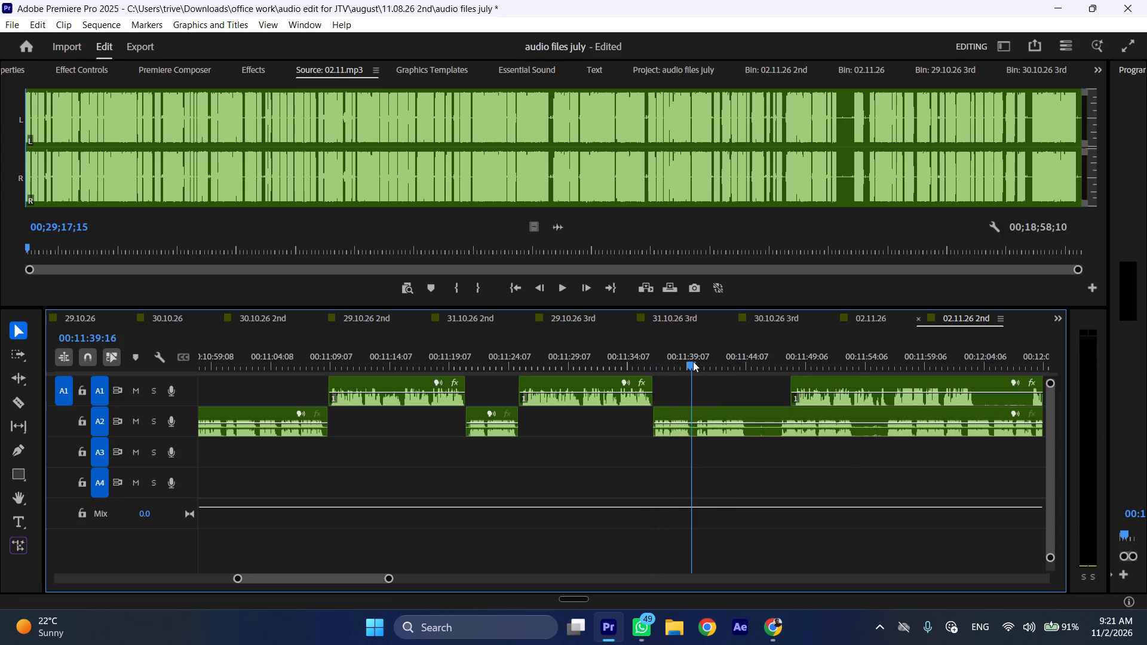
key(shift+c)
click(723, 411)
key(shift+c)
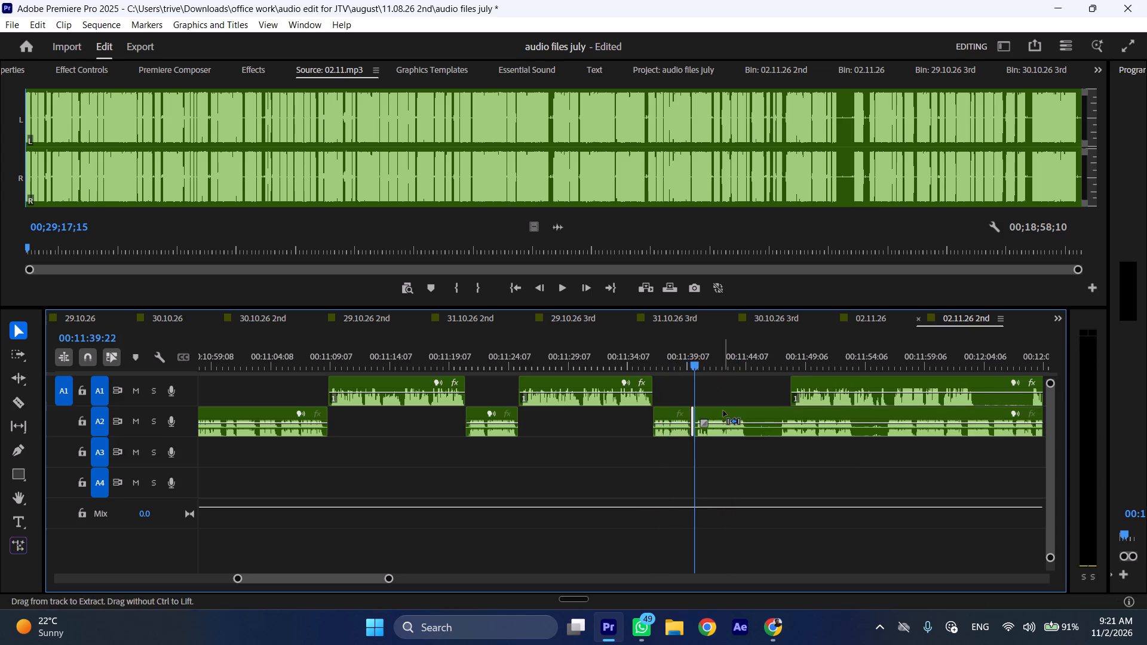
key(ctrl+shift+d)
click(683, 363)
key(space)
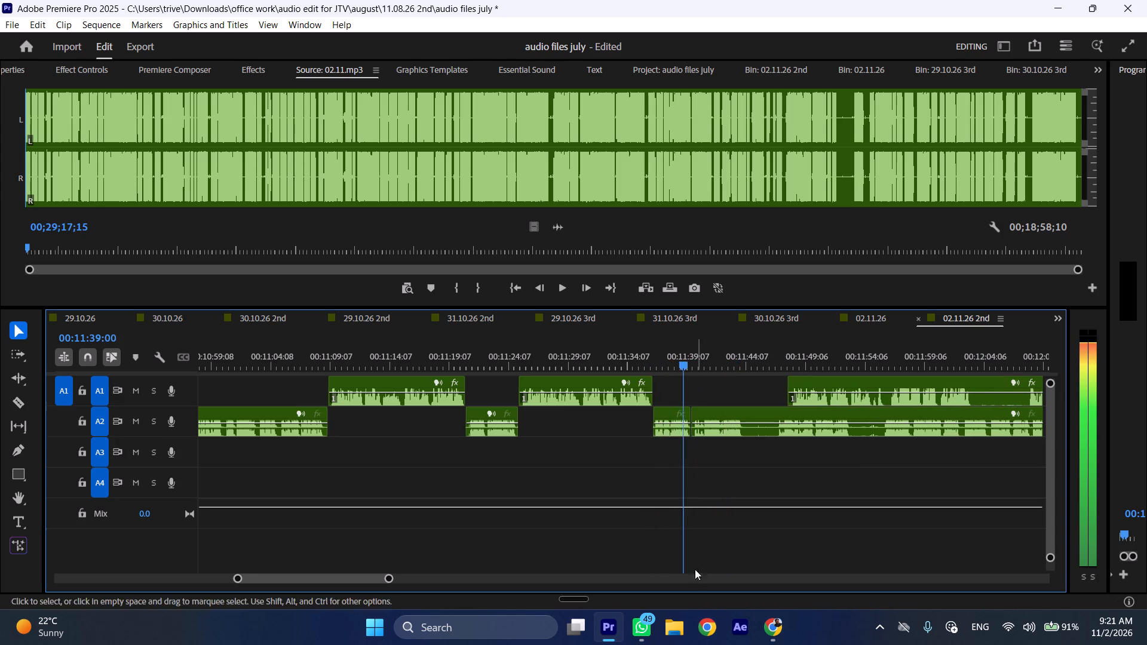
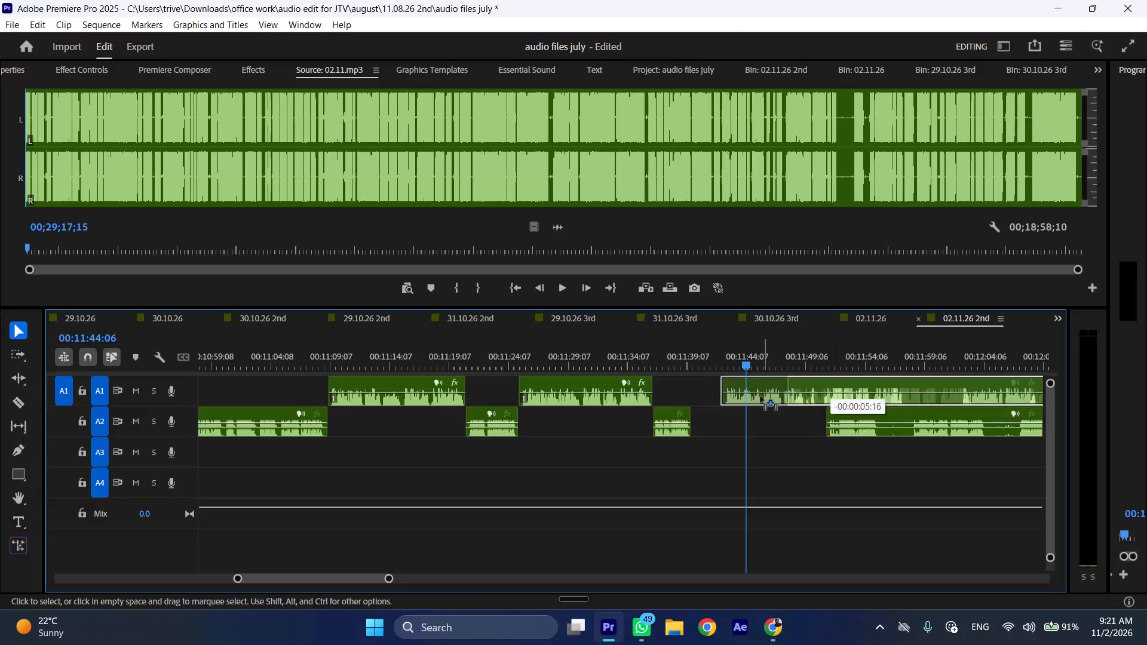
Move the last A1 clip back to meet the A2 clip's end near 00:11:39 and ripple trim its opening up to 00:11:39:23.
drag(729, 386, 721, 386)
click(689, 367)
key(space)
key(space)
text(C)
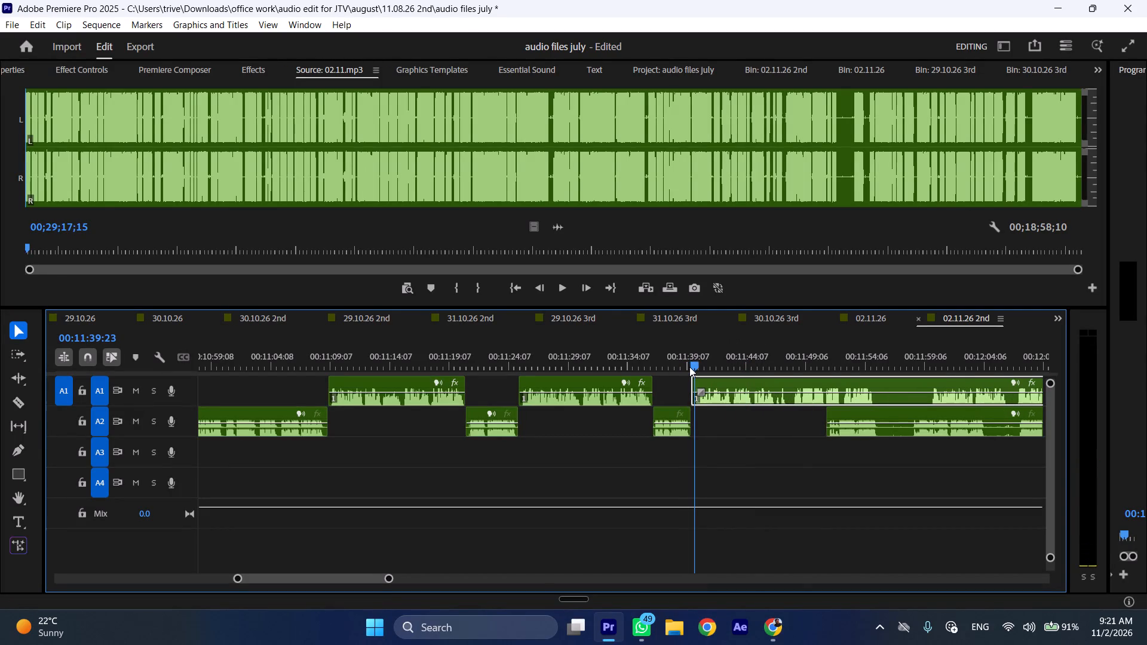
key(ctrl+shift+d)
Play the last A1 clip from its start at faster speed and place the playhead at 00:11:46:10.
key(space)
key(l)
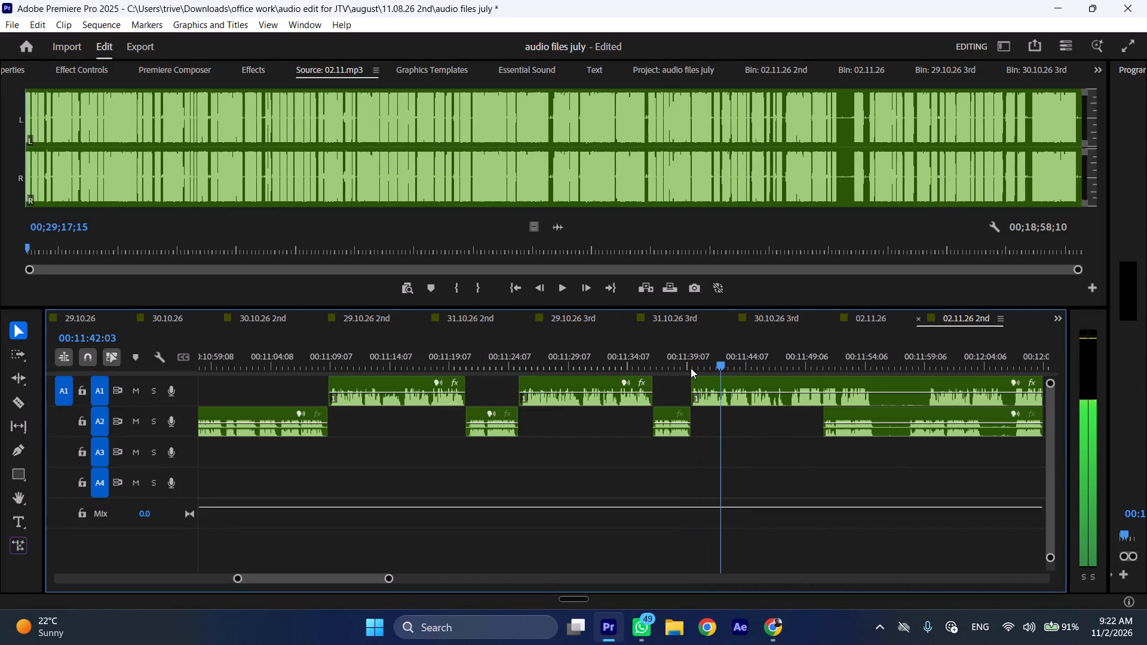
scroll(750, 400, down, 2)
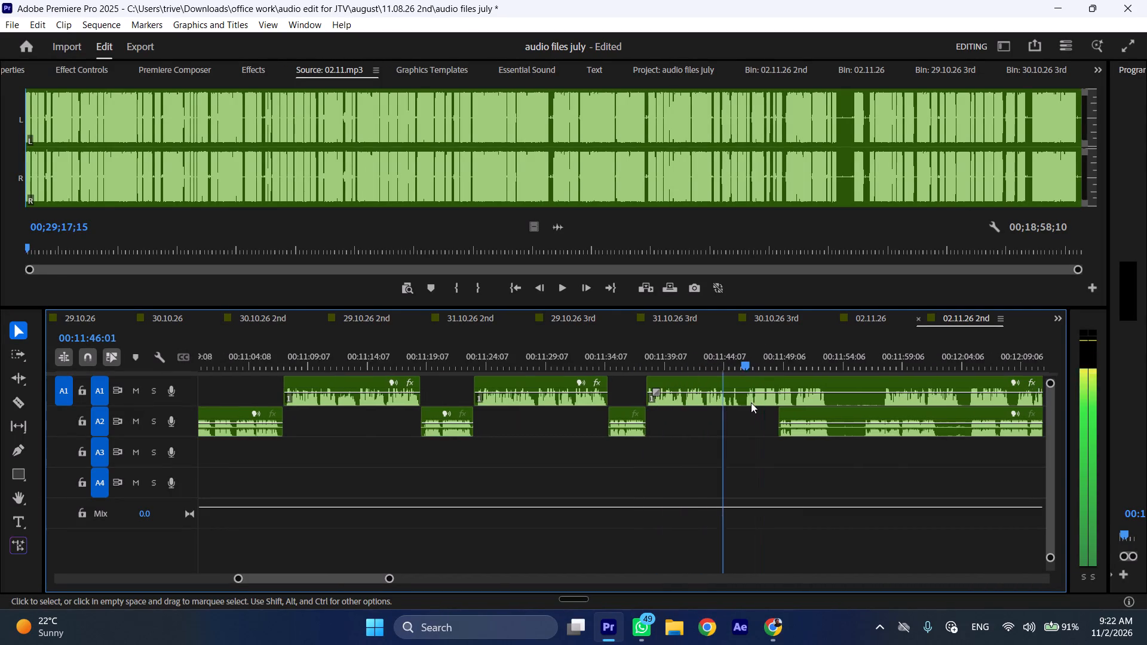
scroll(751, 403, down, 2)
click(683, 356)
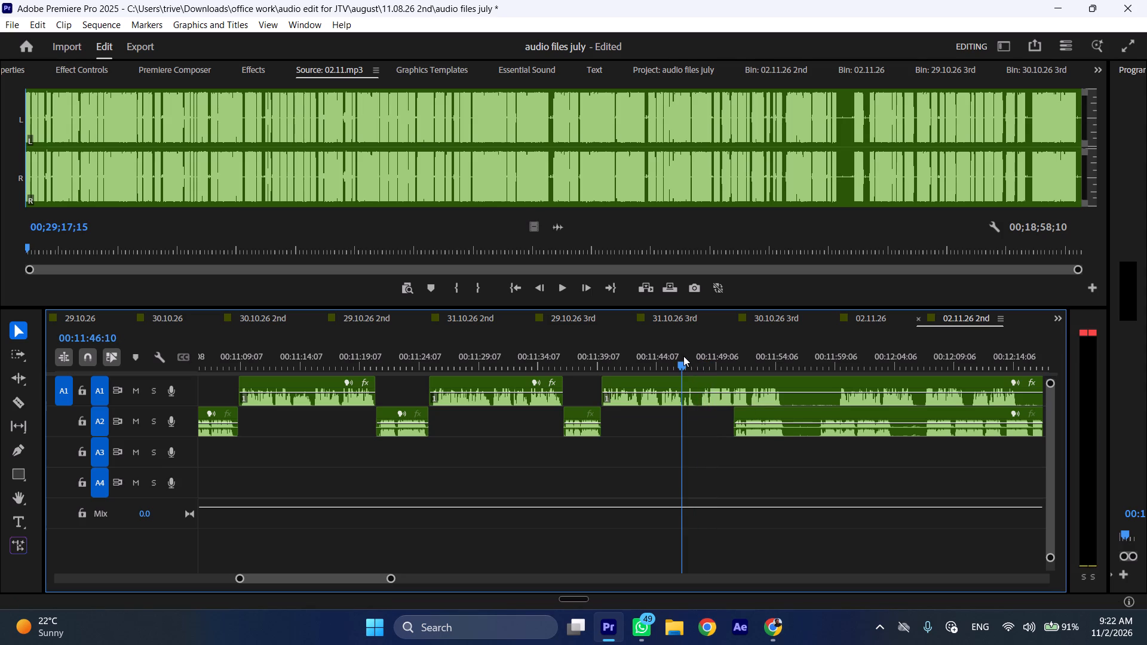
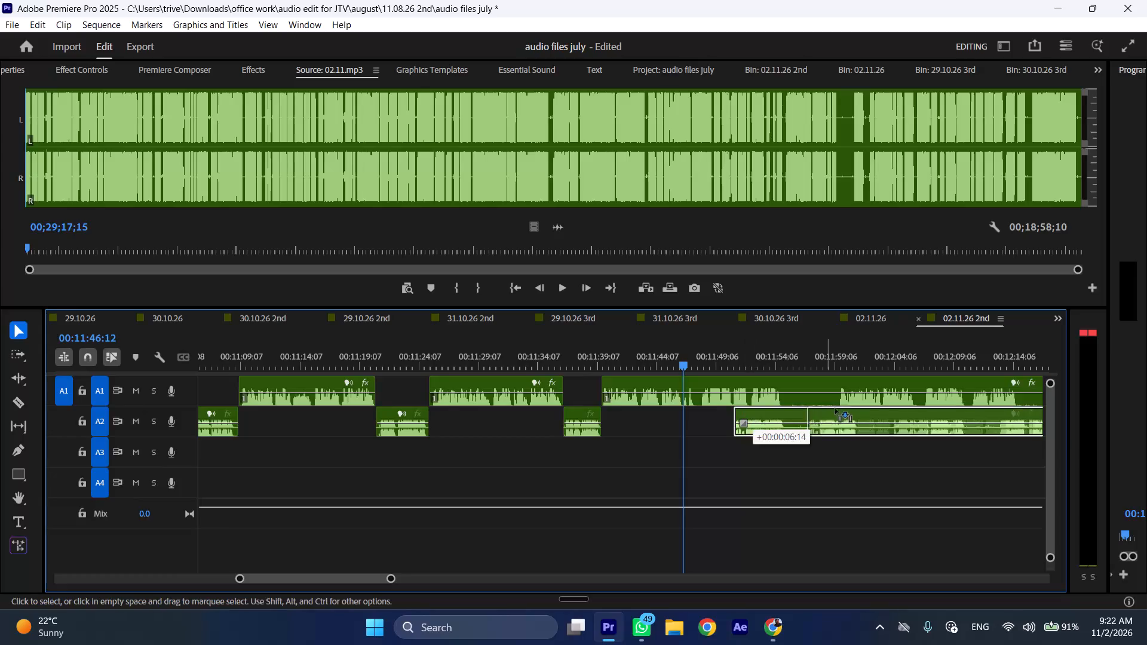
Split the last A1 clip at 00:11:47:14 and ripple trim away the short bit of audio right after the cut.
key(space)
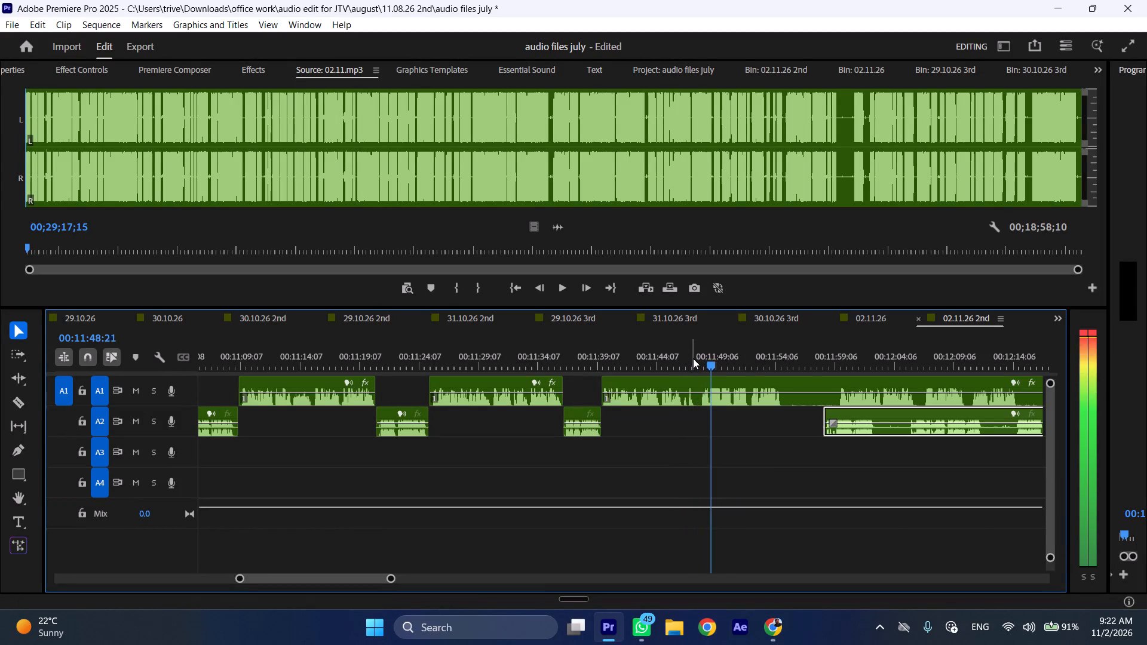
drag(693, 358, 698, 360)
key(shift+c)
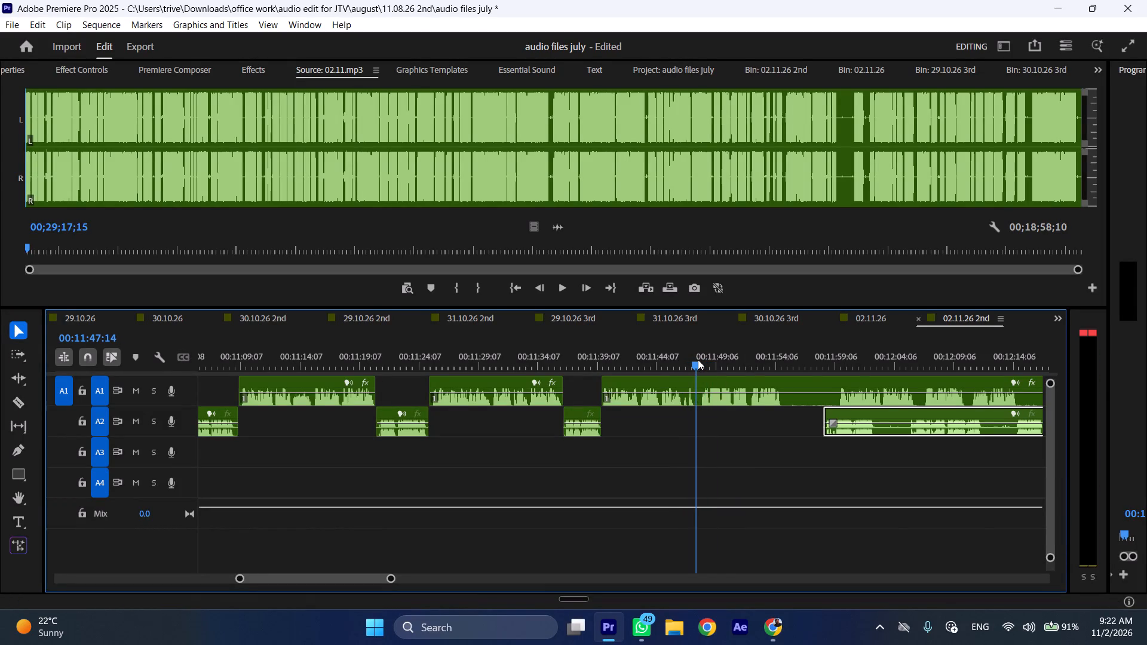
drag(698, 360, 701, 360)
click(719, 386)
key(shift+c)
key(ctrl+shift+d)
Play the last A1 clip at faster speed from the cut at 00:11:47:14.
key(space)
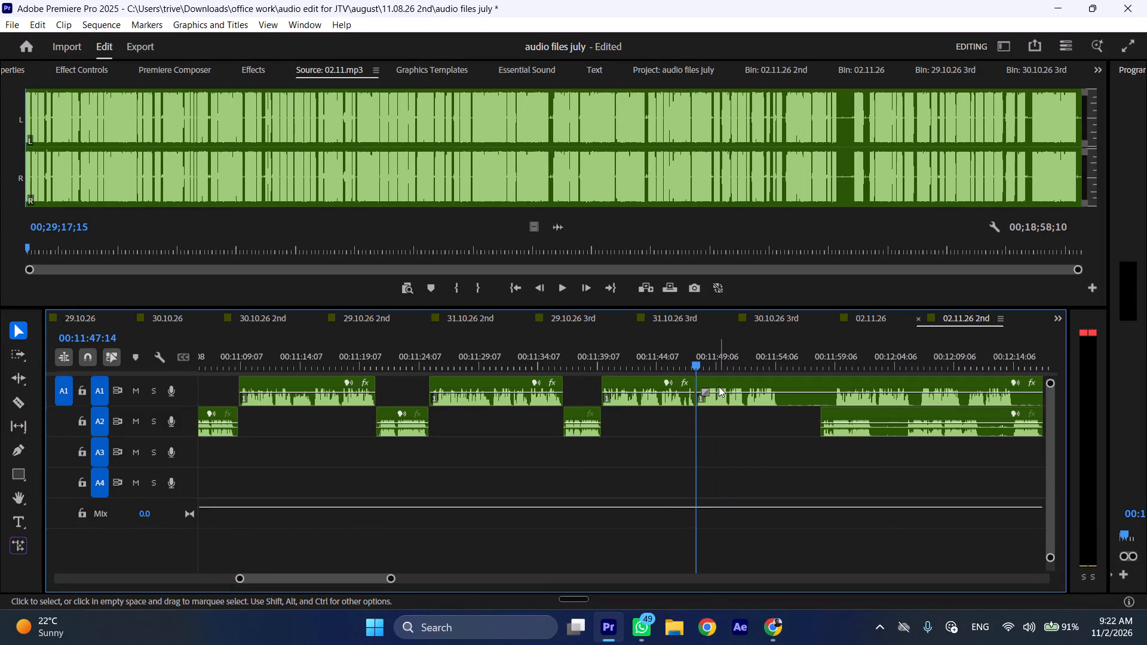
text(l)
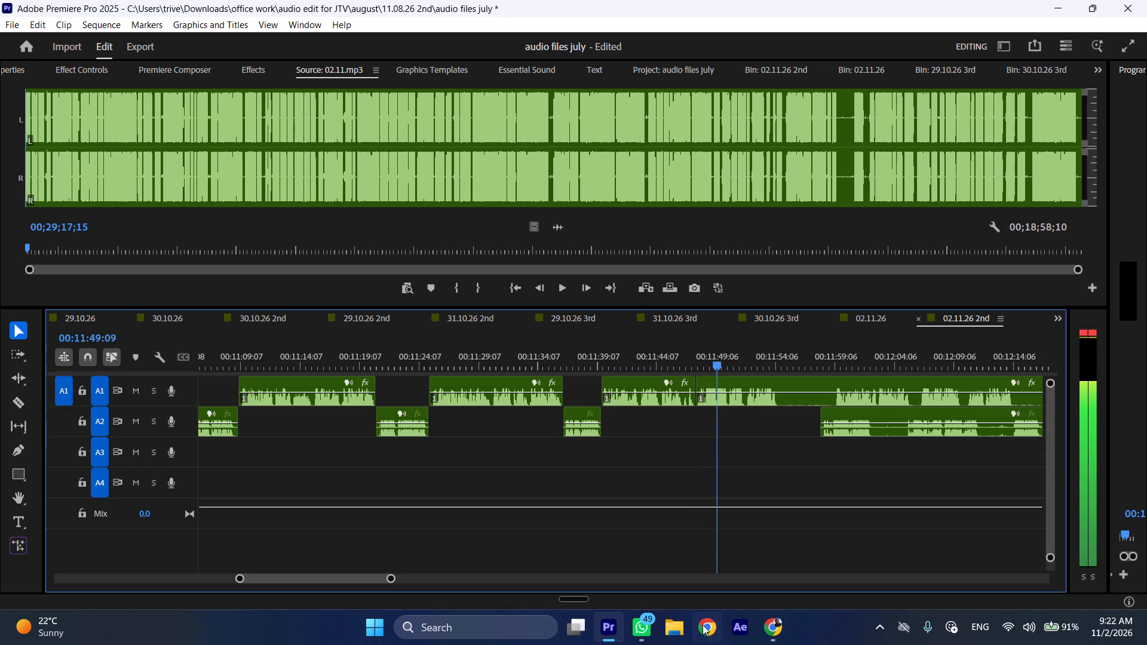
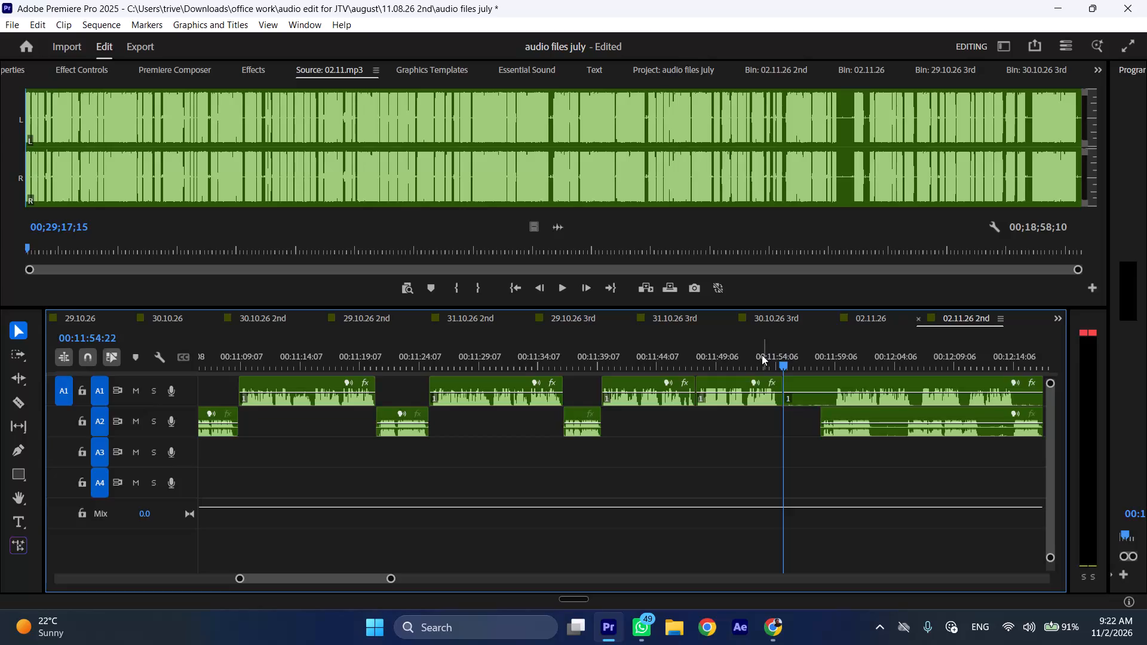
Replay the A1 audio from about 00:11:53, shortly before the cut at 00:11:54:22.
click(762, 355)
key(space)
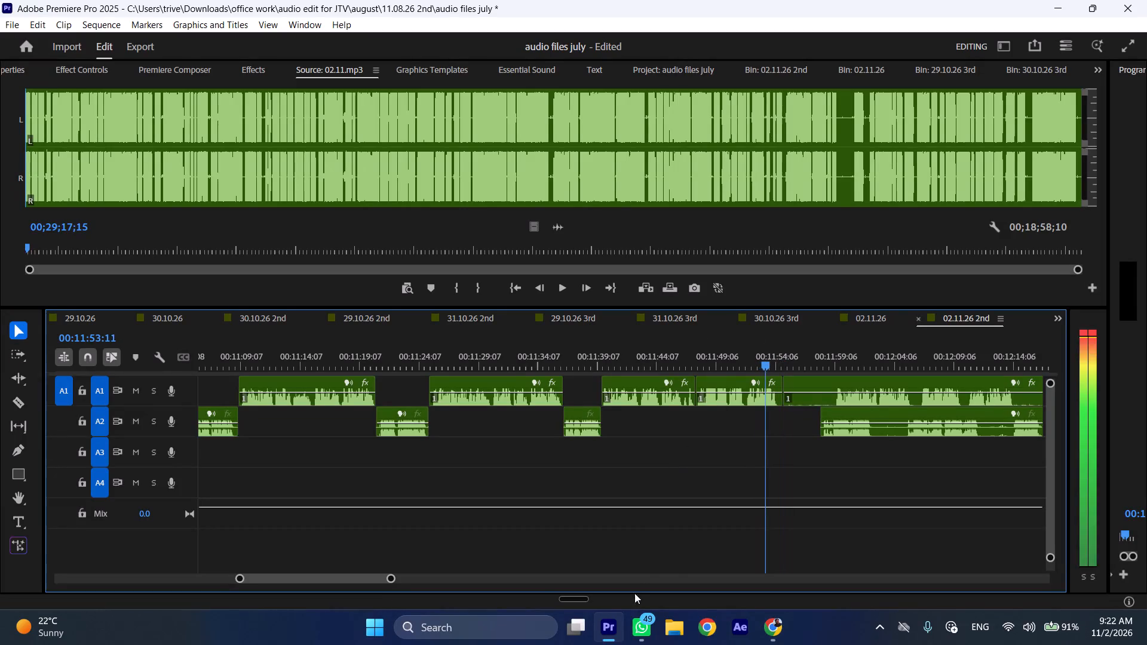
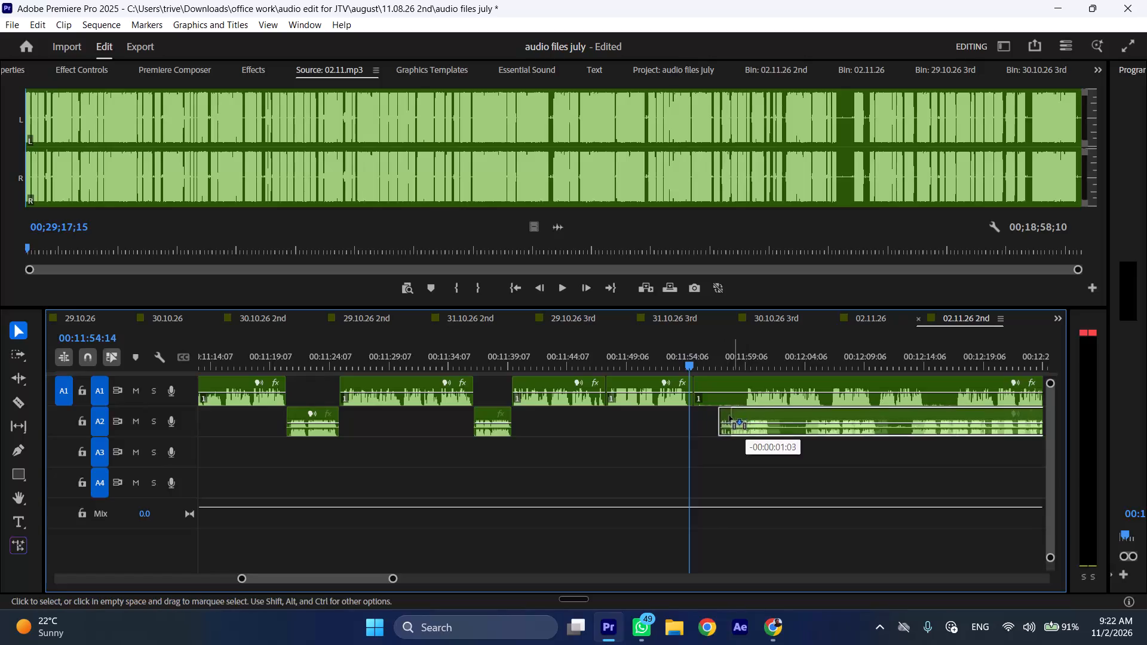
Move the long A1 clip that starts at 00:11:54:22 about 13 seconds later, leaving a gap above the A2 clip.
drag(708, 381, 865, 384)
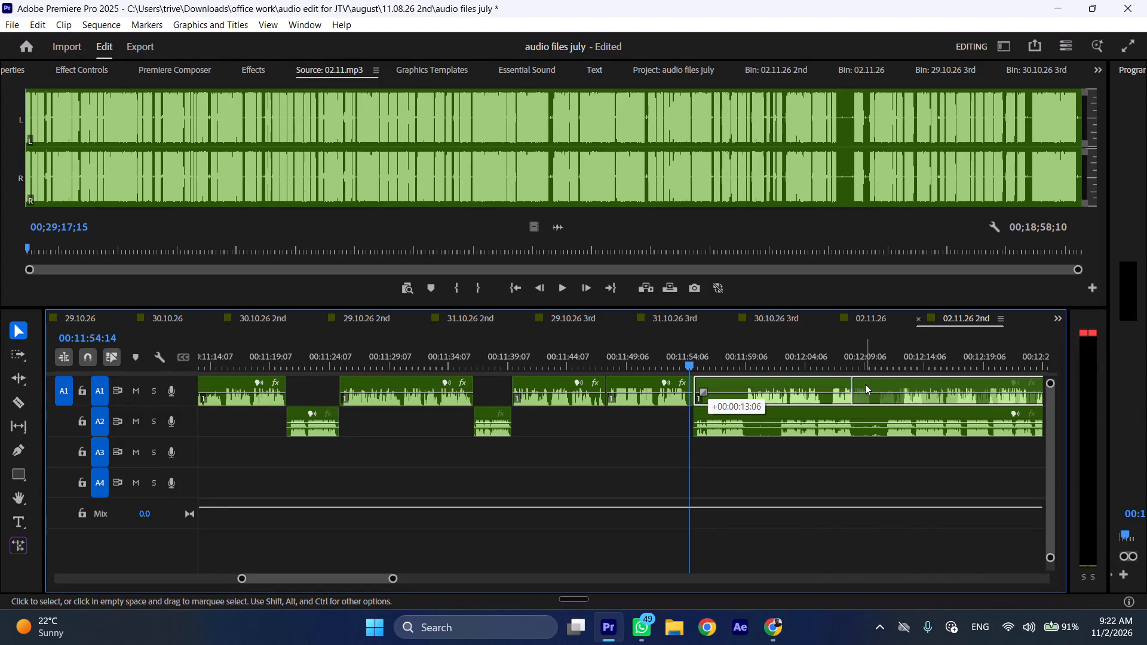
Listen to the start of the long A2 clip and ripple-trim its opening up to about 00:12:02.
key(space)
text(l)
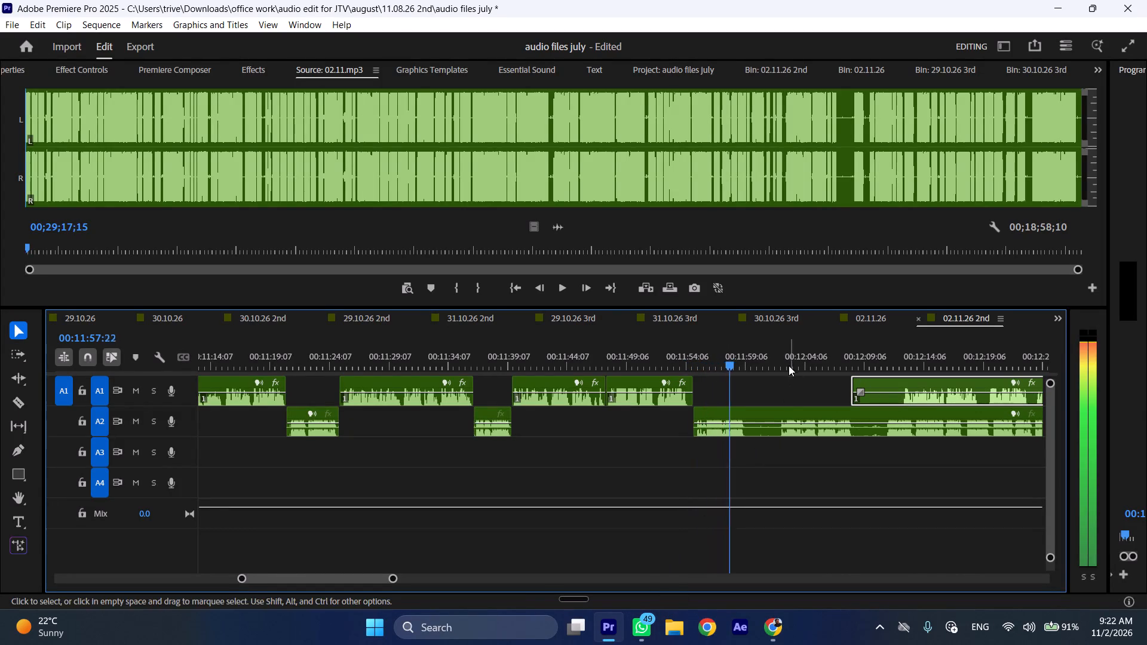
click(781, 360)
click(786, 415)
key(shift+c)
key(ctrl+shift+d)
Shift the long A1 clip about 4 seconds later and, after listening, split the A2 clip at 00:12:01:06.
key(space)
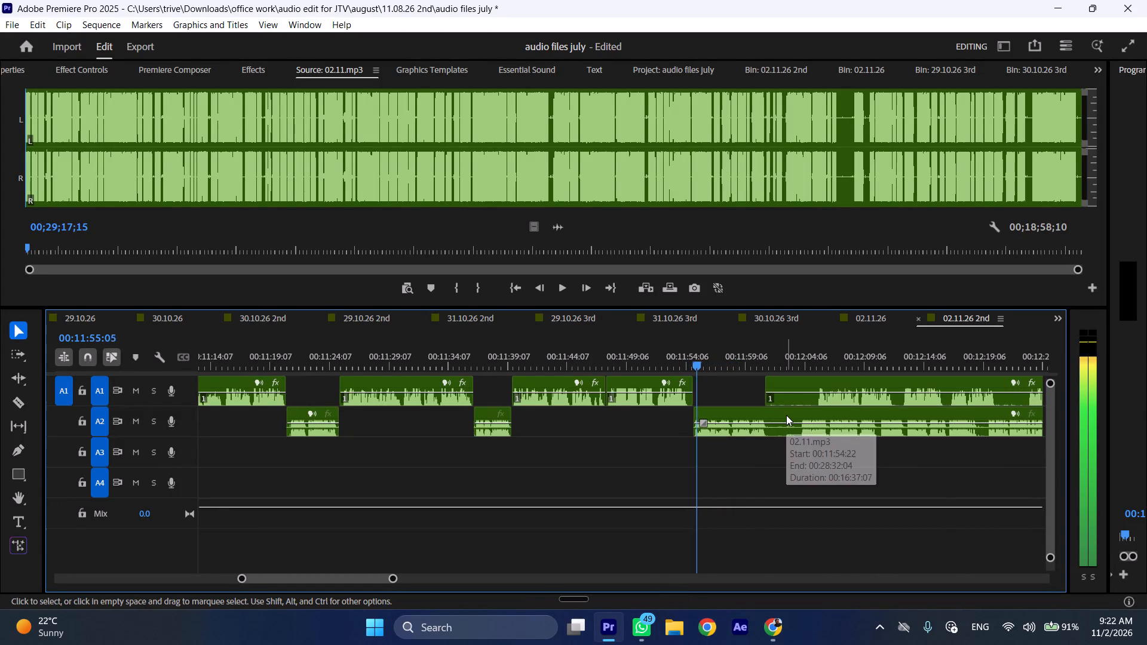
text(l)
drag(766, 382, 814, 382)
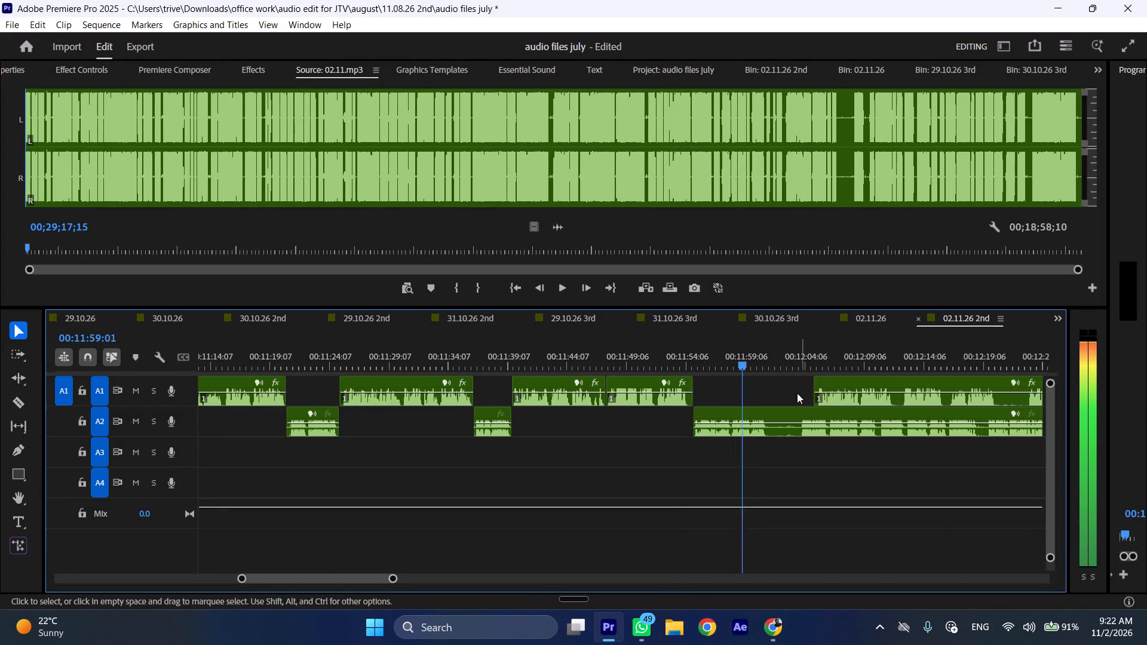
key(space)
text(C)
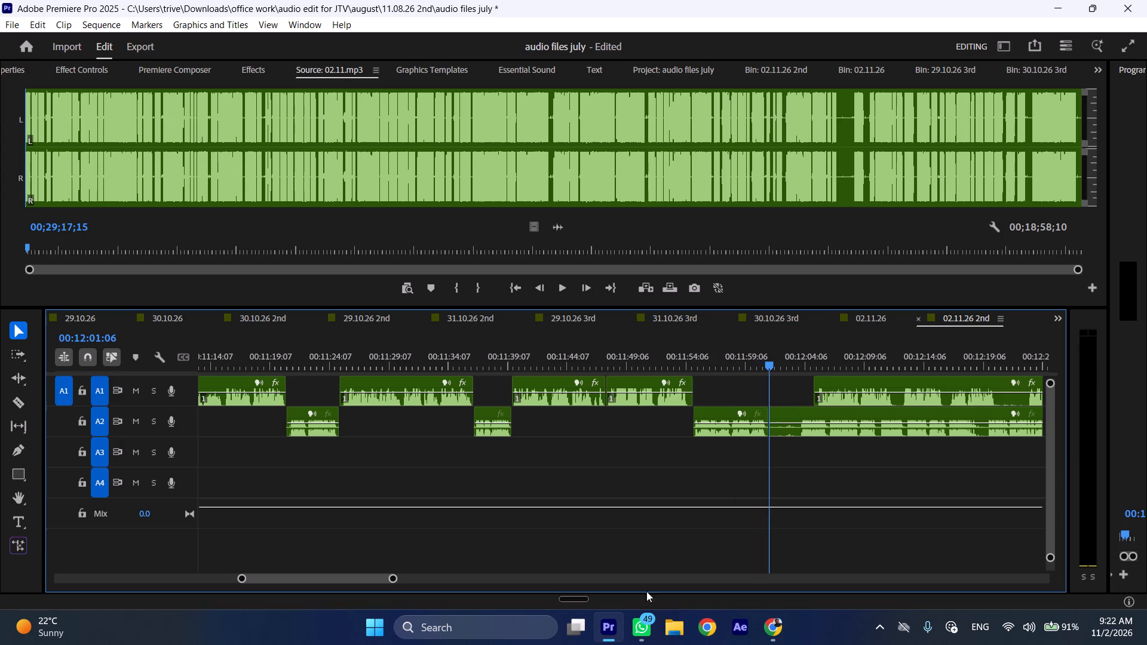
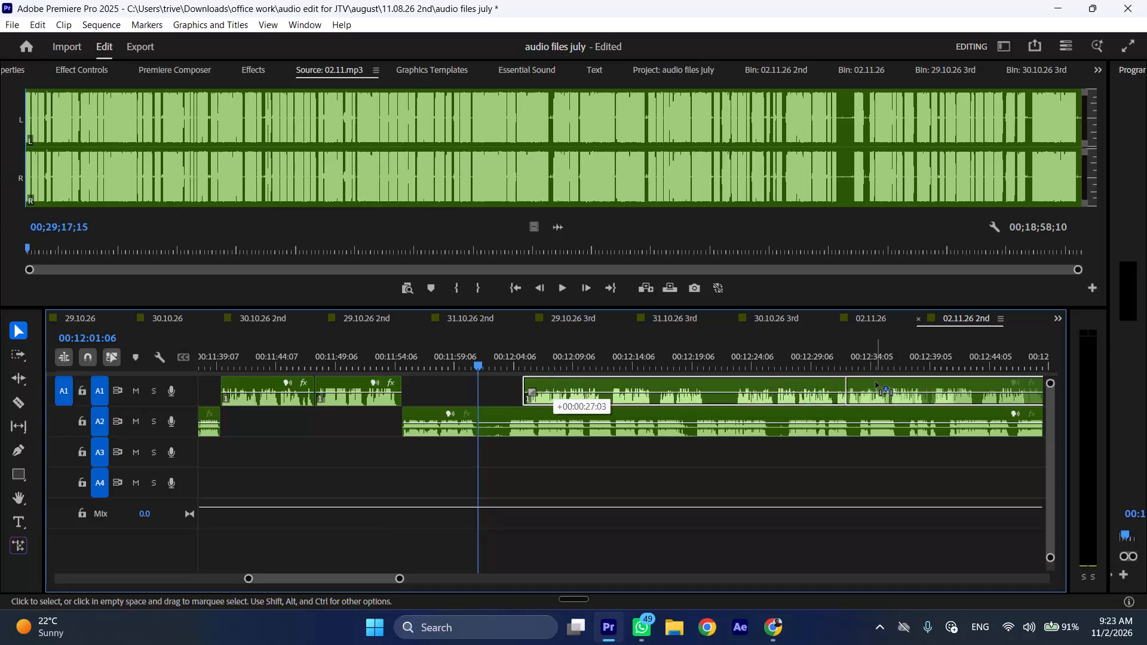
Ripple-trim about 2.6 seconds from the start of the A2 clip that begins at 00:12:01:06.
click(515, 361)
click(525, 426)
key(shift+c)
key(ctrl+shift+d)
After listening onward, split the A2 clip at 00:12:07:20 and ripple-trim about 2.3 seconds from the start of the following piece.
key(space)
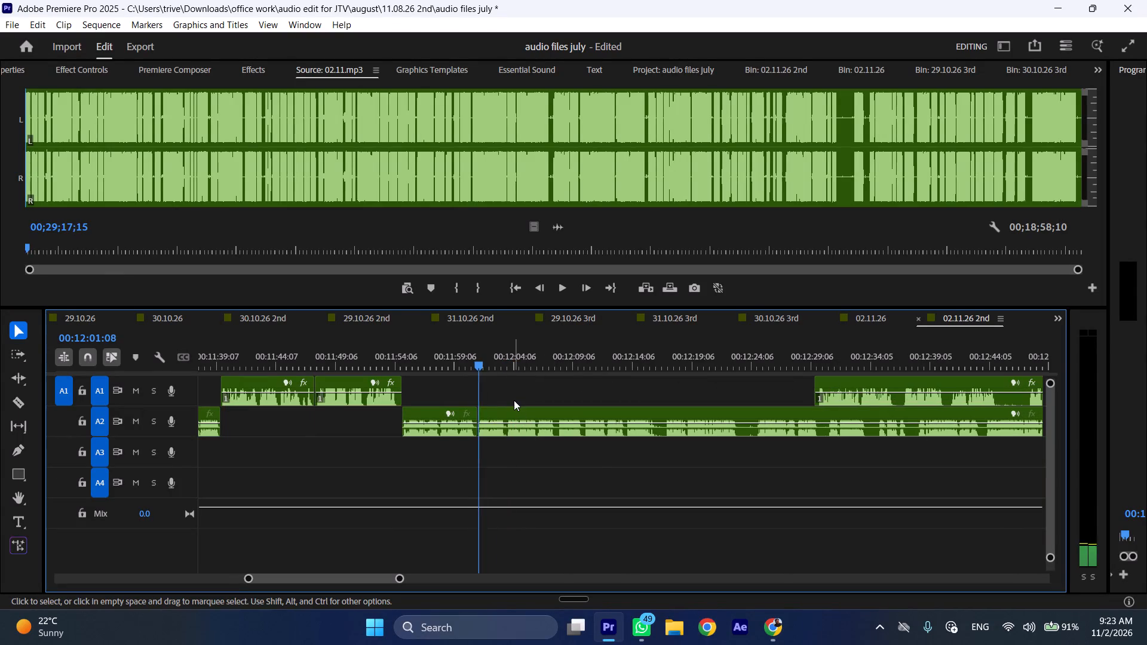
key(l)
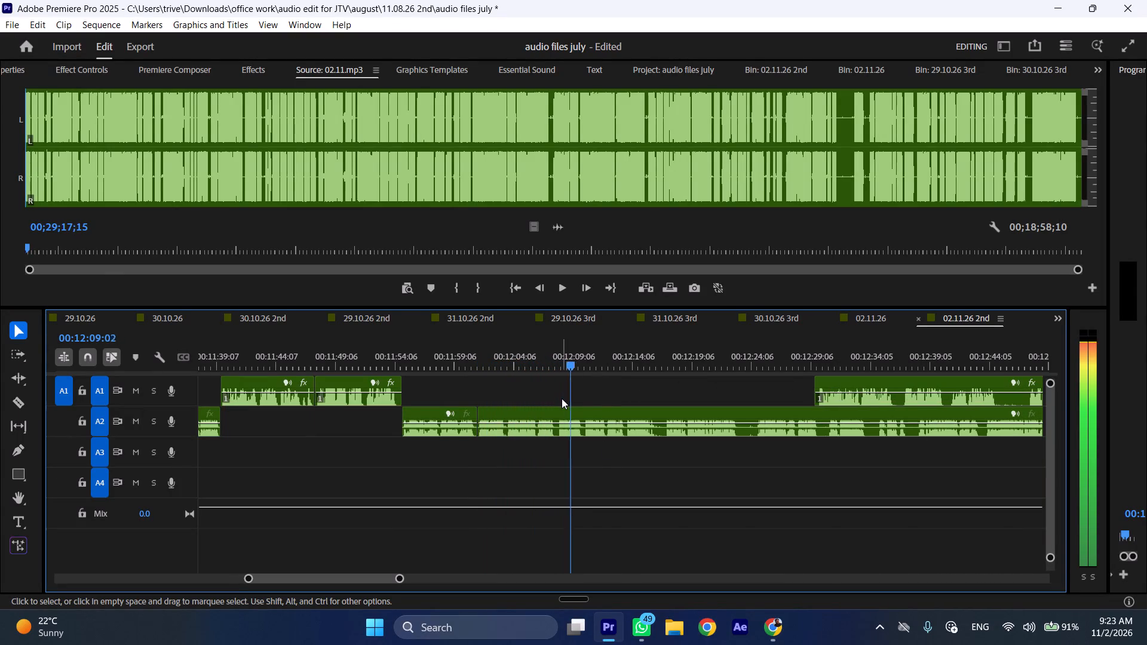
scroll(562, 400, down, 1)
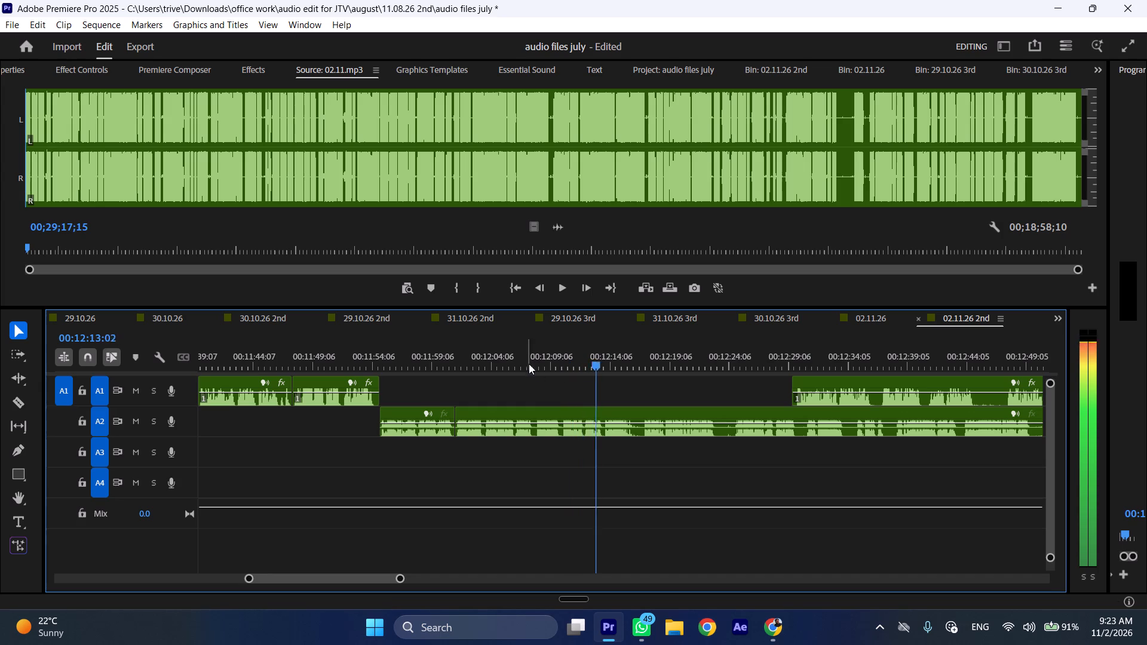
drag(529, 357, 563, 357)
key(shift+c)
click(575, 409)
key(shift+c)
key(ctrl+shift+d)
Listen to the A2 clip after the 00:12:07:20 cut and set the playhead at 00:12:08:14.
key(space)
text(l)
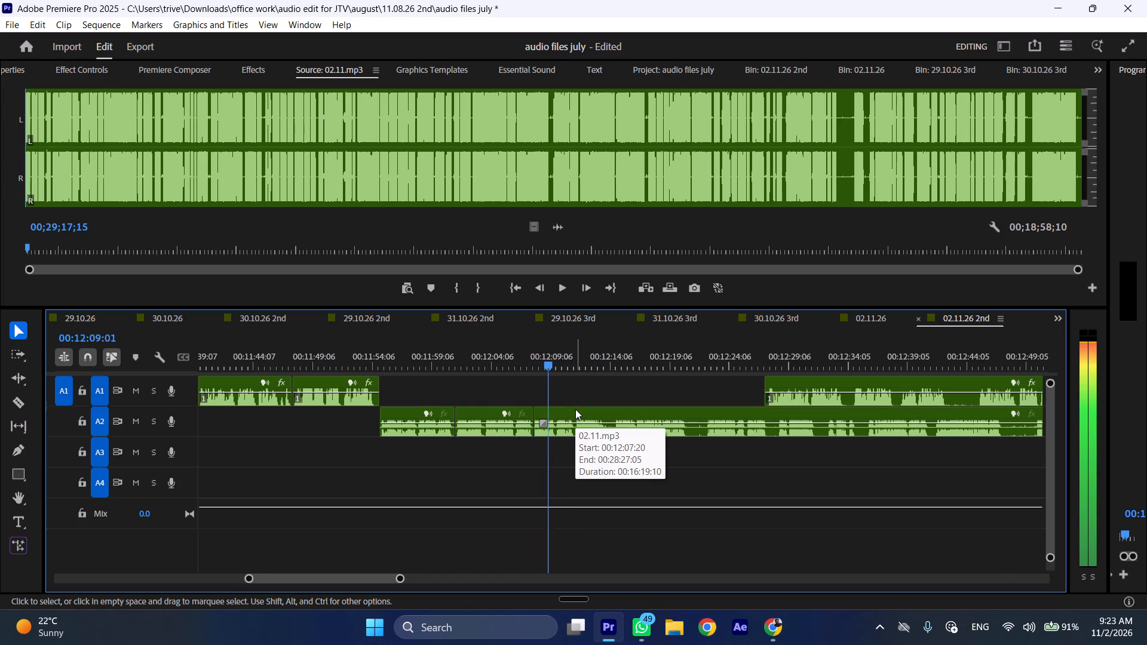
scroll(575, 409, down, 2)
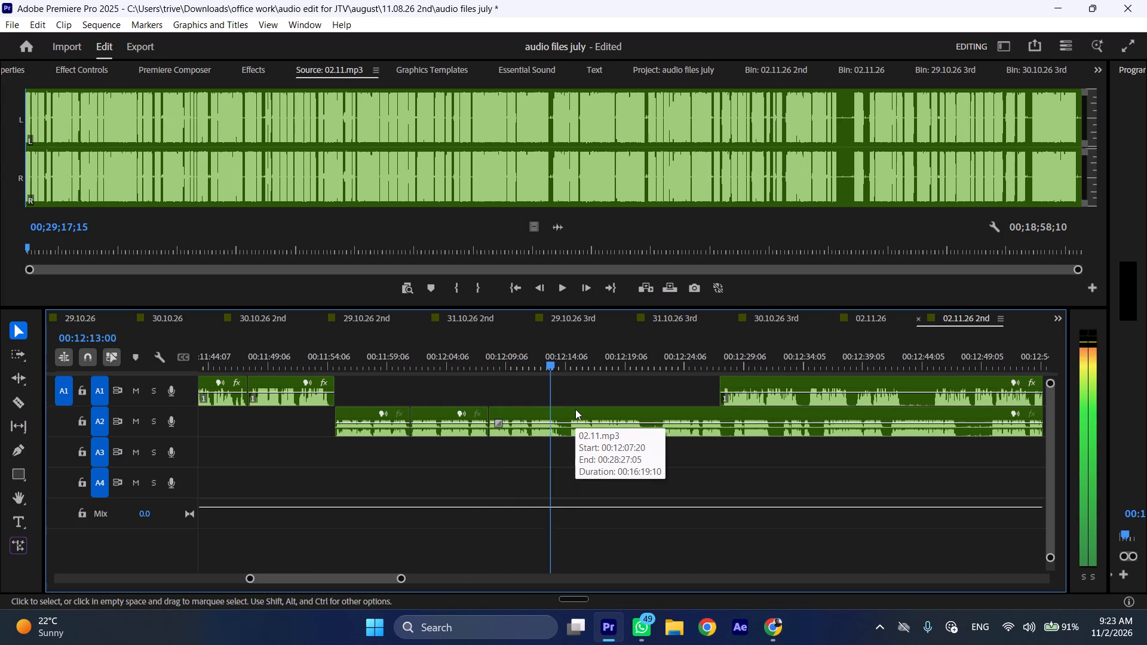
click(498, 358)
key(space)
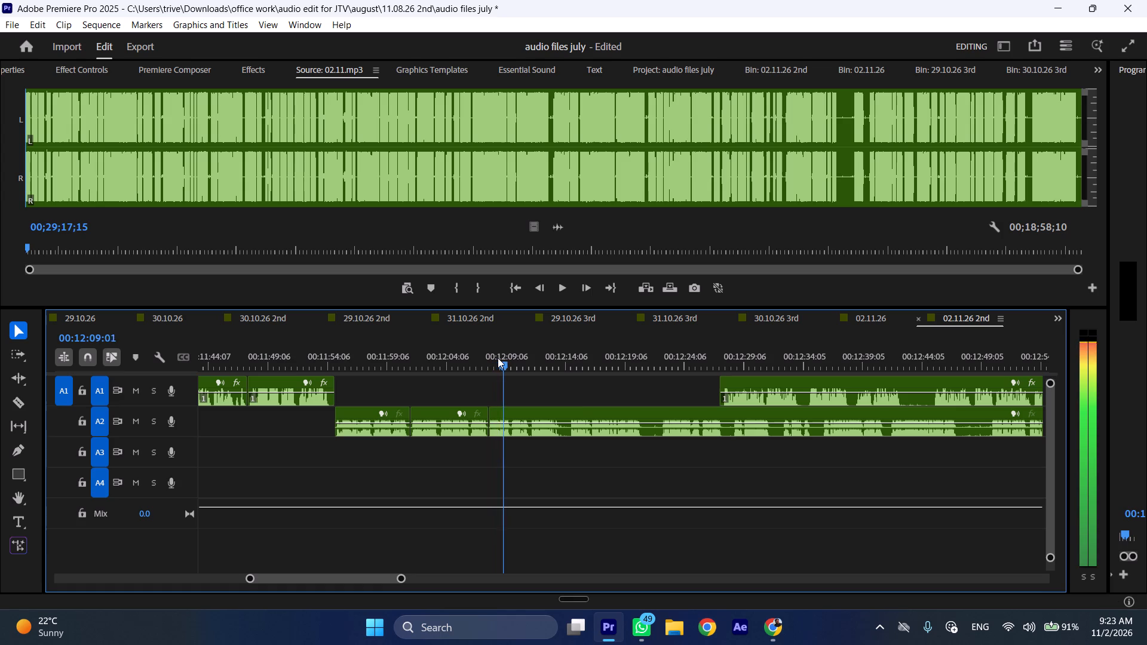
click(499, 354)
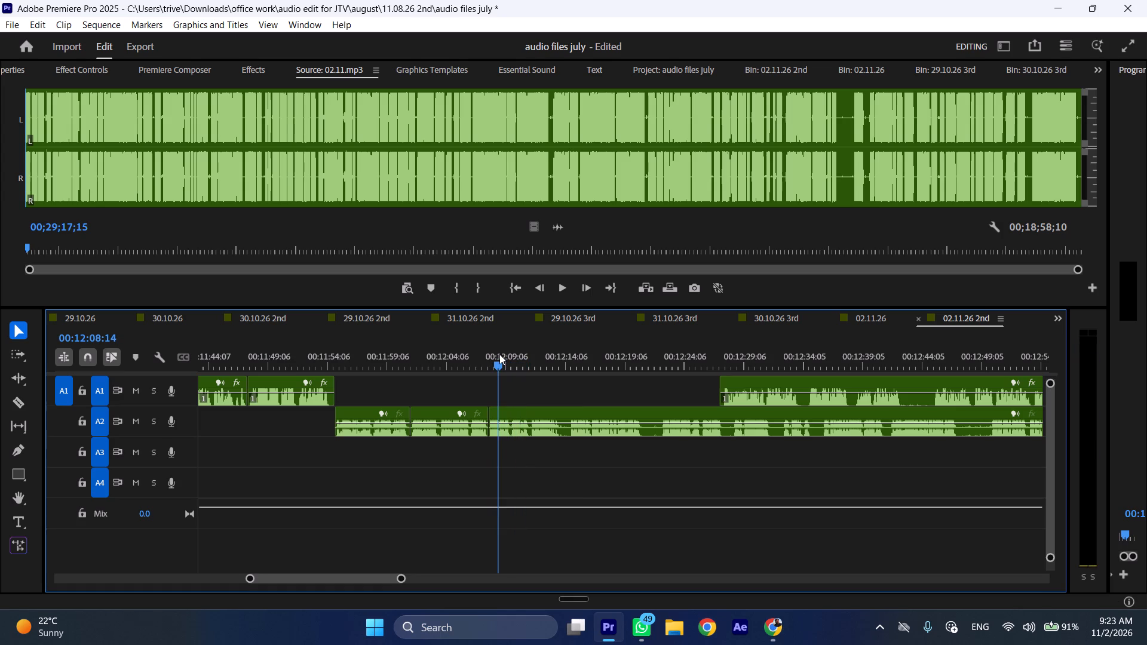
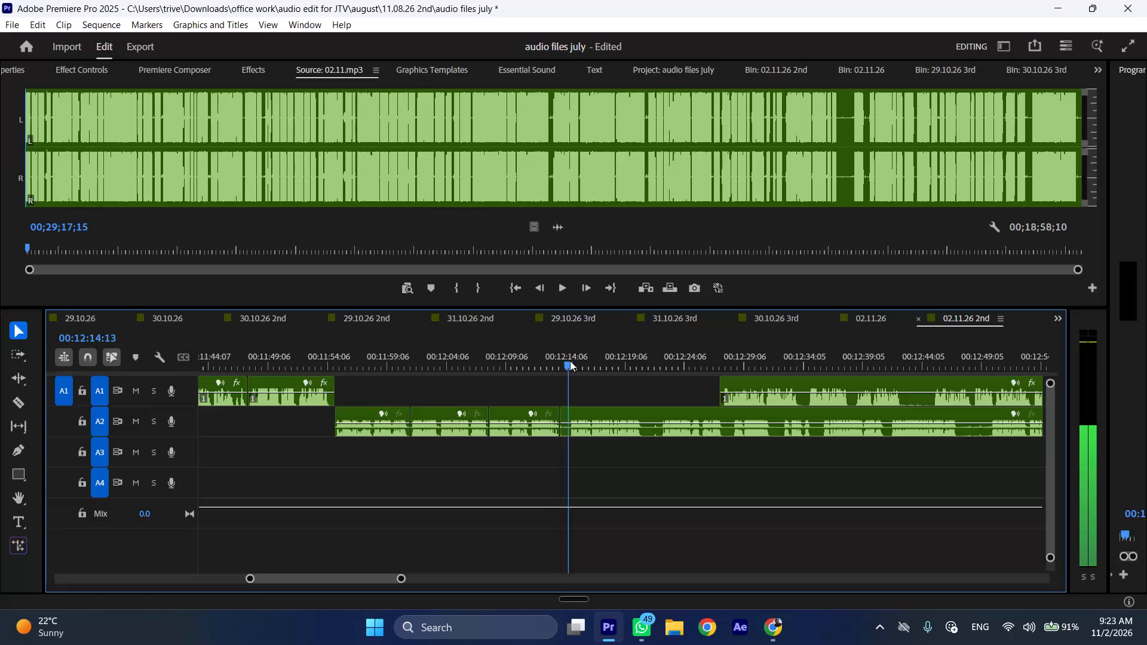
Split the A2 clip at 00:12:14:13 and ripple-delete the short piece of about 0.7 seconds before the cut.
click(594, 423)
key(shift+c)
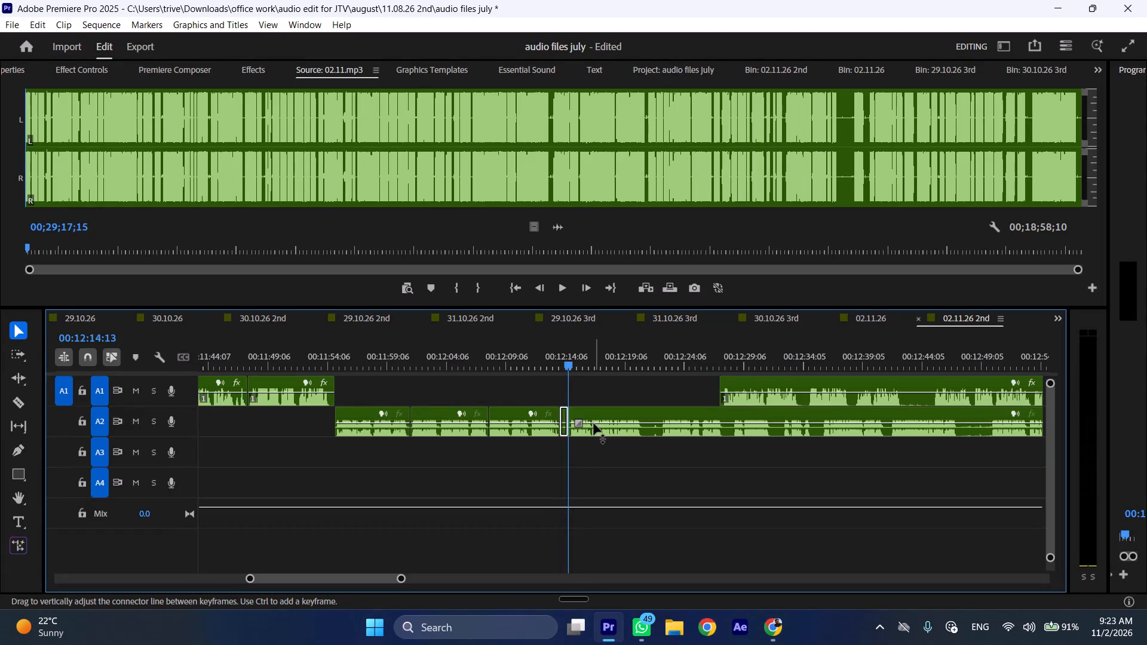
key(ctrl+shift+d)
Listen onward through the A2 clip and split it at 00:12:20:01, where the speech pauses.
key(space)
text(l)
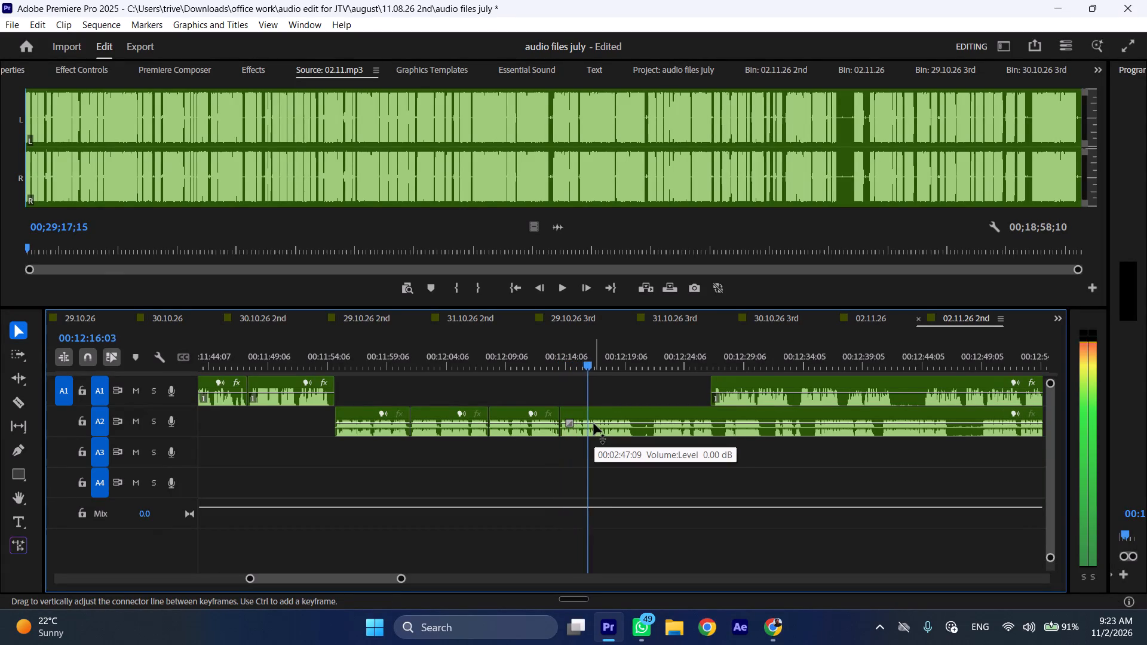
key(space)
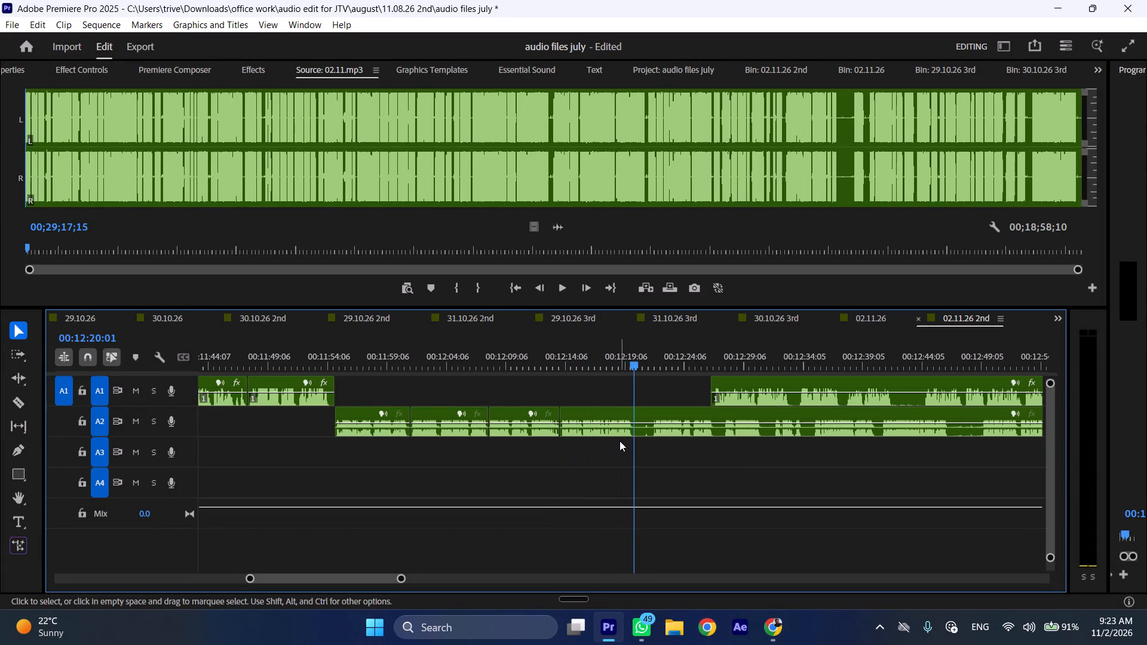
text(C)
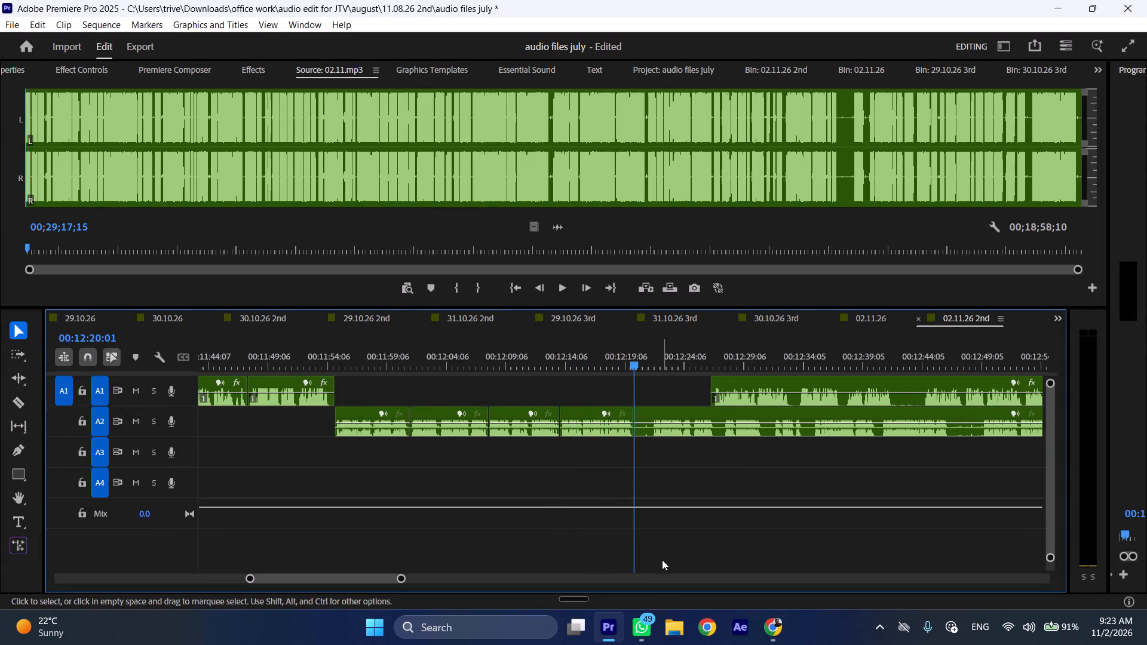
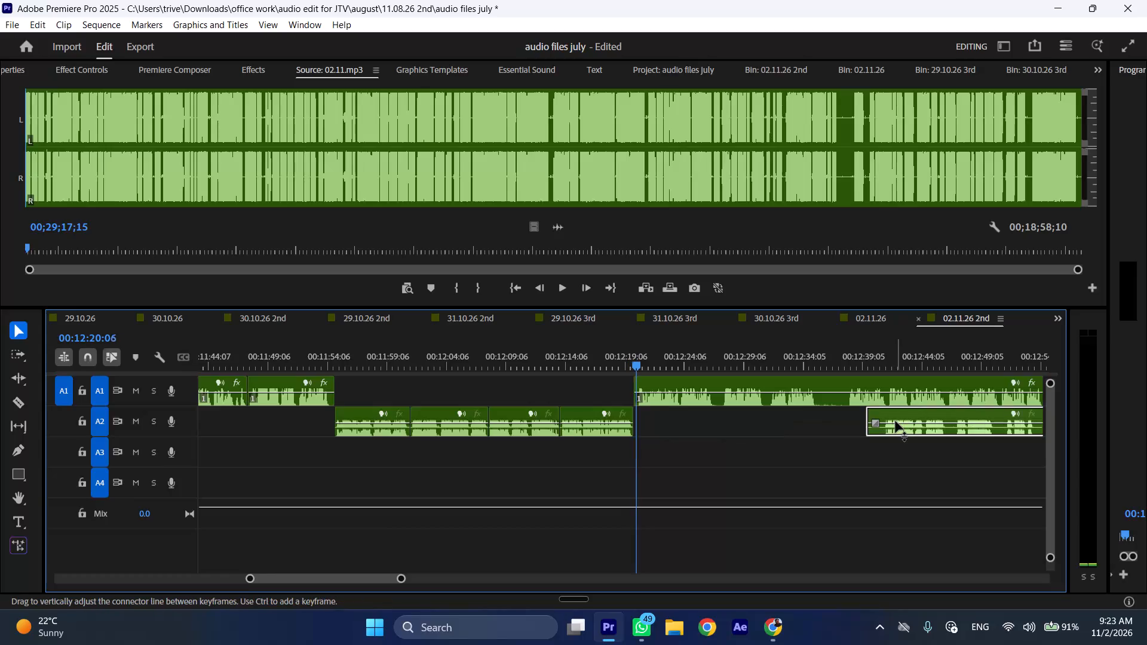
Trim about 1.3 seconds off the start of the next A2 clip, near 00:12:39.
drag(860, 417, 876, 417)
Listen into the A1 clip, split it around the pause up to 00:12:27:10, and ripple-delete that piece of about 0.7 seconds.
scroll(703, 444, down, 4)
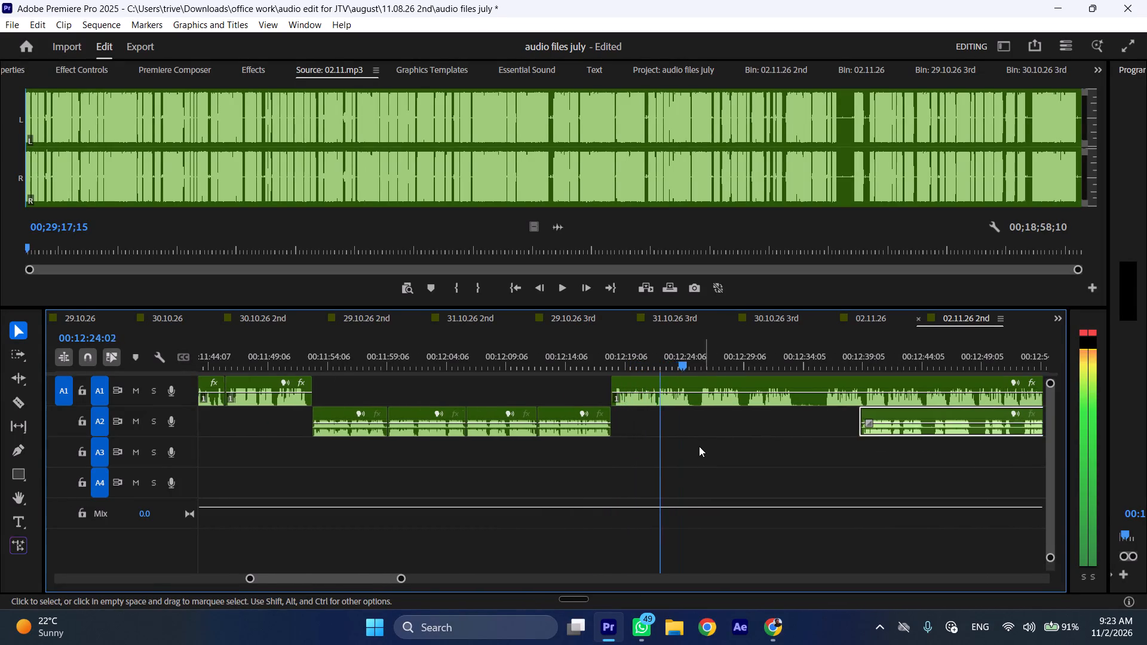
scroll(699, 446, down, 1)
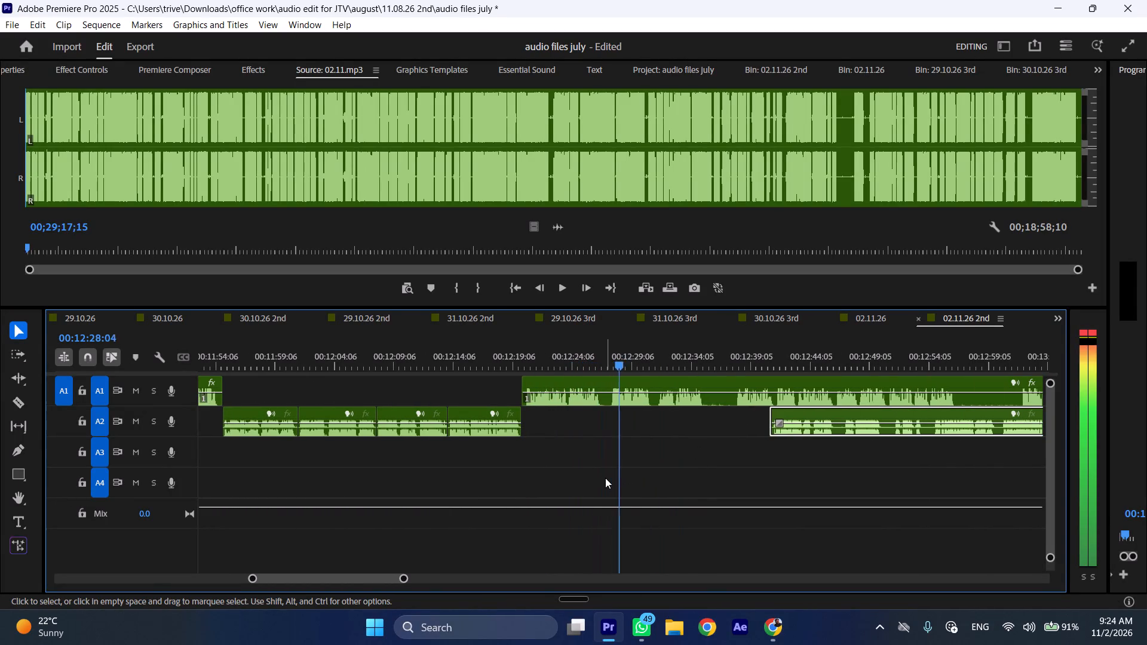
scroll(605, 478, down, 2)
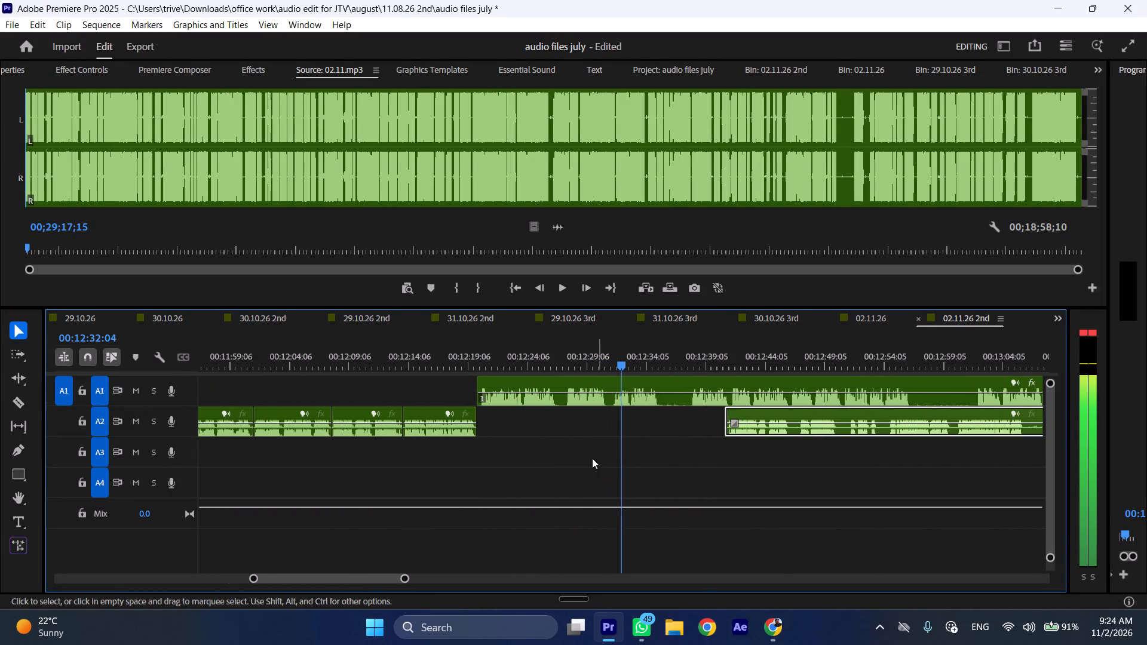
drag(560, 351, 566, 352)
key(shift+c)
click(586, 388)
key(shift+c)
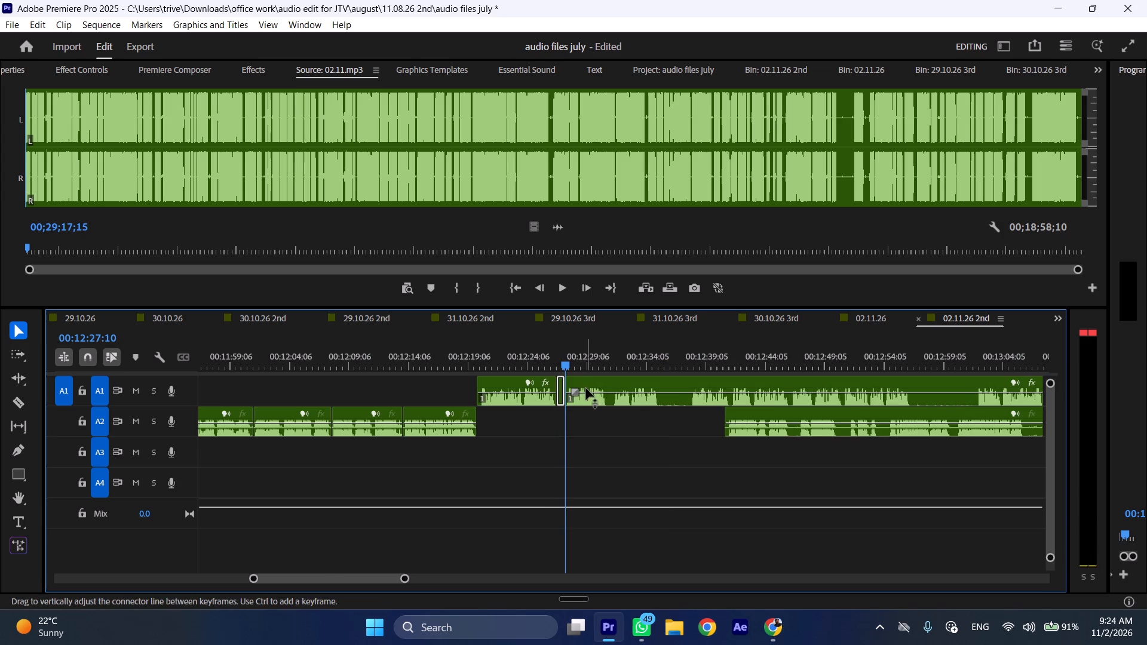
key(ctrl+shift+d)
Split the A1 clip around the pause up to 00:12:30:16 and ripple-delete that piece of about 0.4 seconds.
drag(593, 356, 605, 356)
key(shift+c)
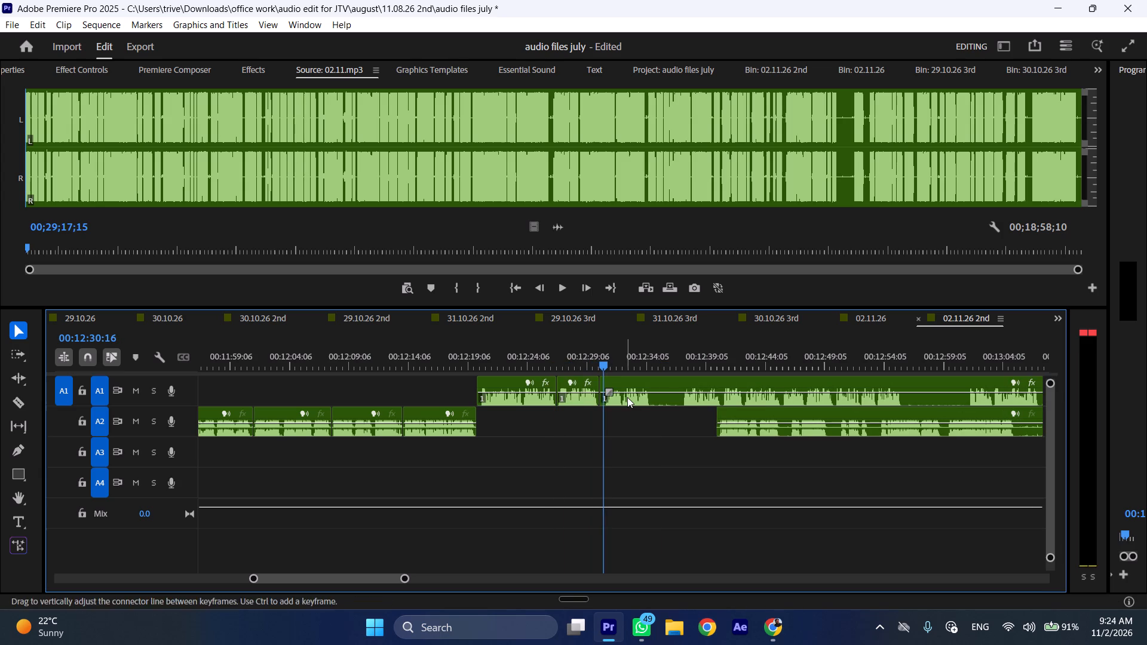
click(627, 397)
key(shift+c)
key(ctrl+shift+d)
Split the A1 clip at 00:12:34:16 and move the following A2 clip earlier to start at that cut.
drag(640, 354, 653, 356)
key(shift+c)
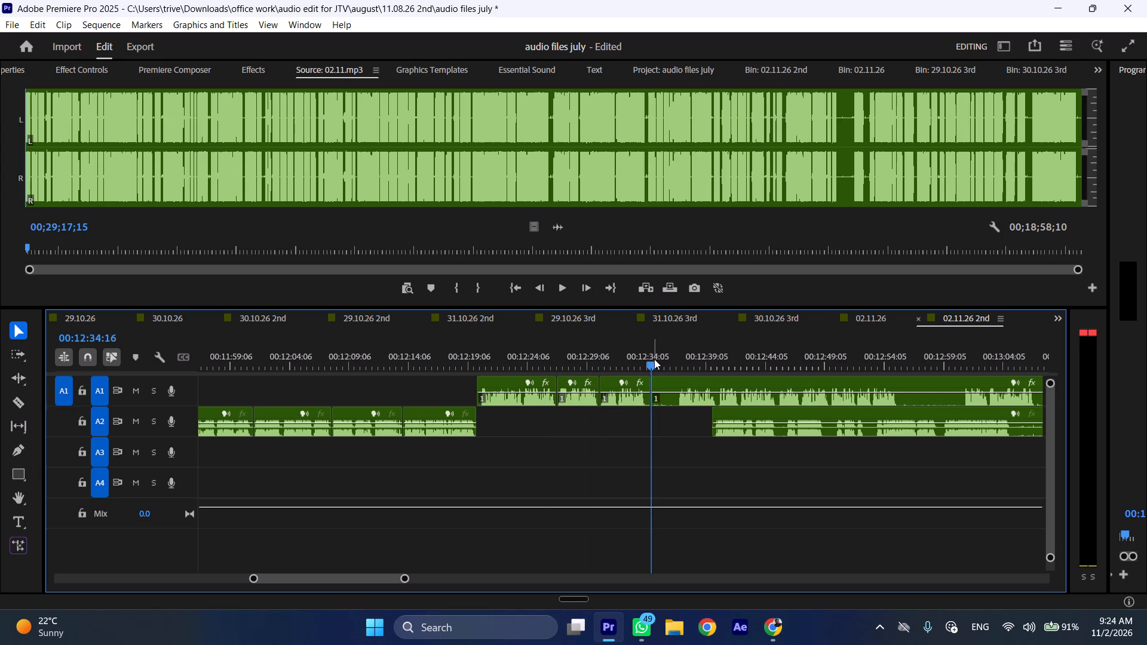
drag(743, 411, 683, 420)
Move the remaining A1 clip later to about 00:13:02 and trim its start to about 00:13:04 while playing the A2 audio.
scroll(682, 419, down, 10)
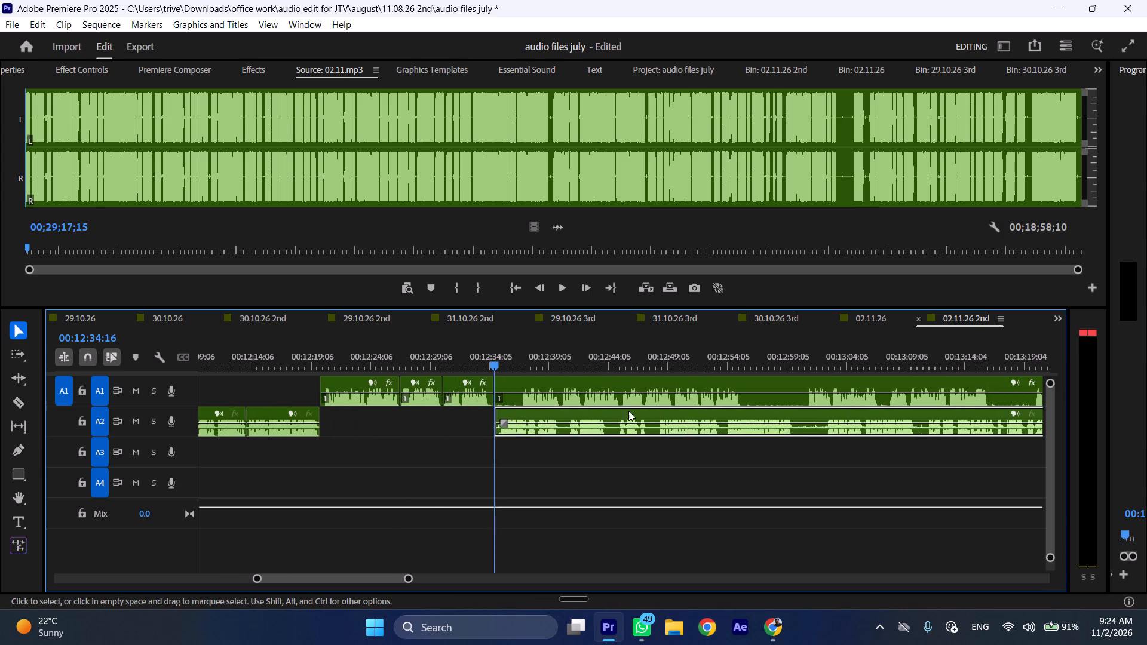
drag(458, 376, 787, 376)
key(space)
text(l)
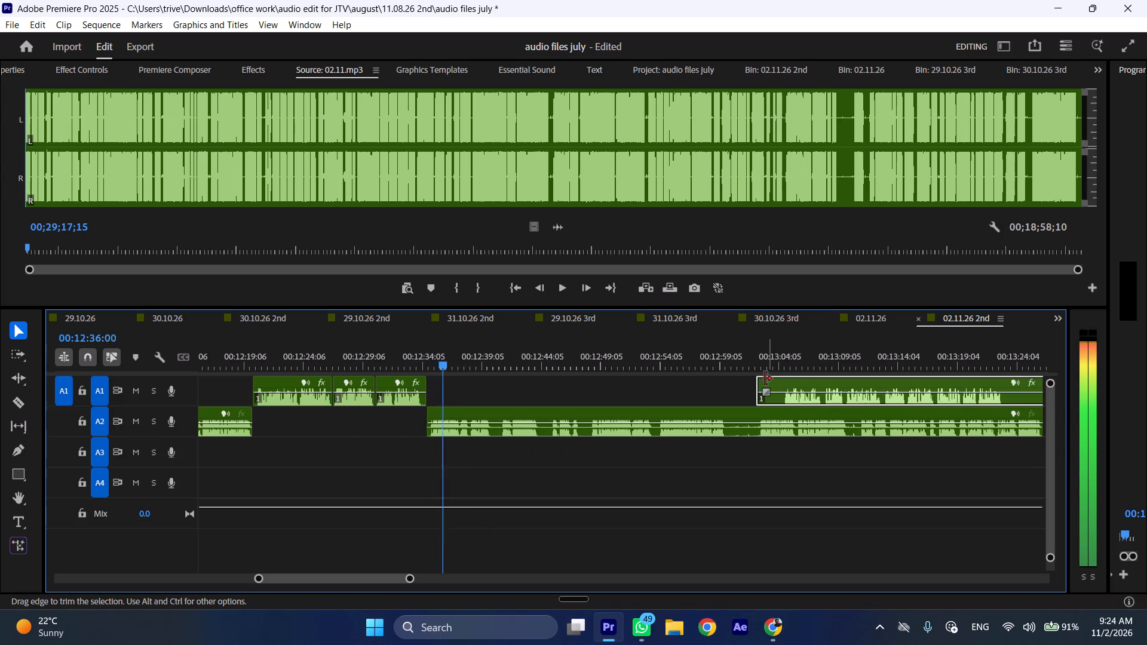
drag(762, 379, 784, 380)
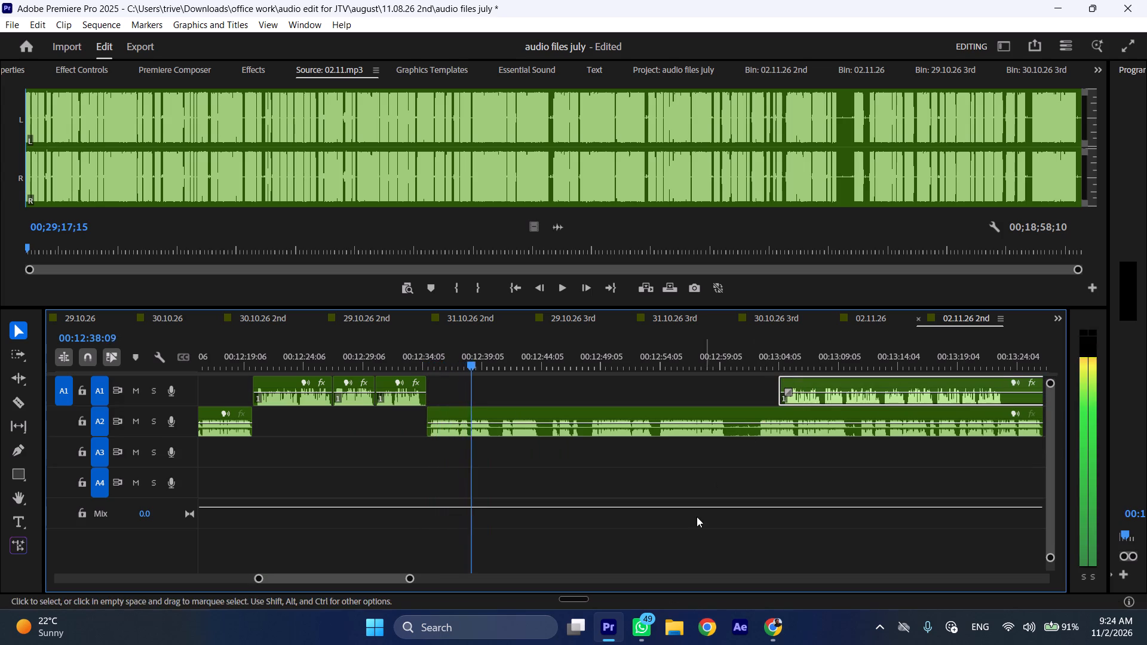
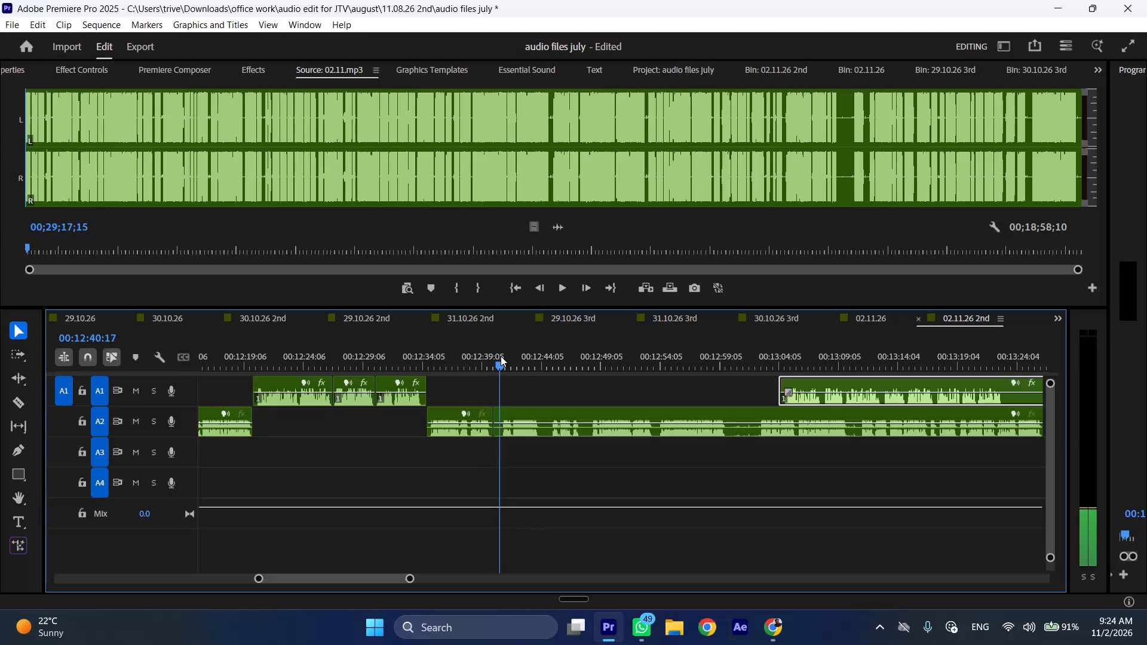
Split the A2 clip around the pause up to 00:12:40:17 and ripple-delete that piece of about 0.5 seconds.
click(531, 410)
key(shift+c)
key(ctrl+shift+d)
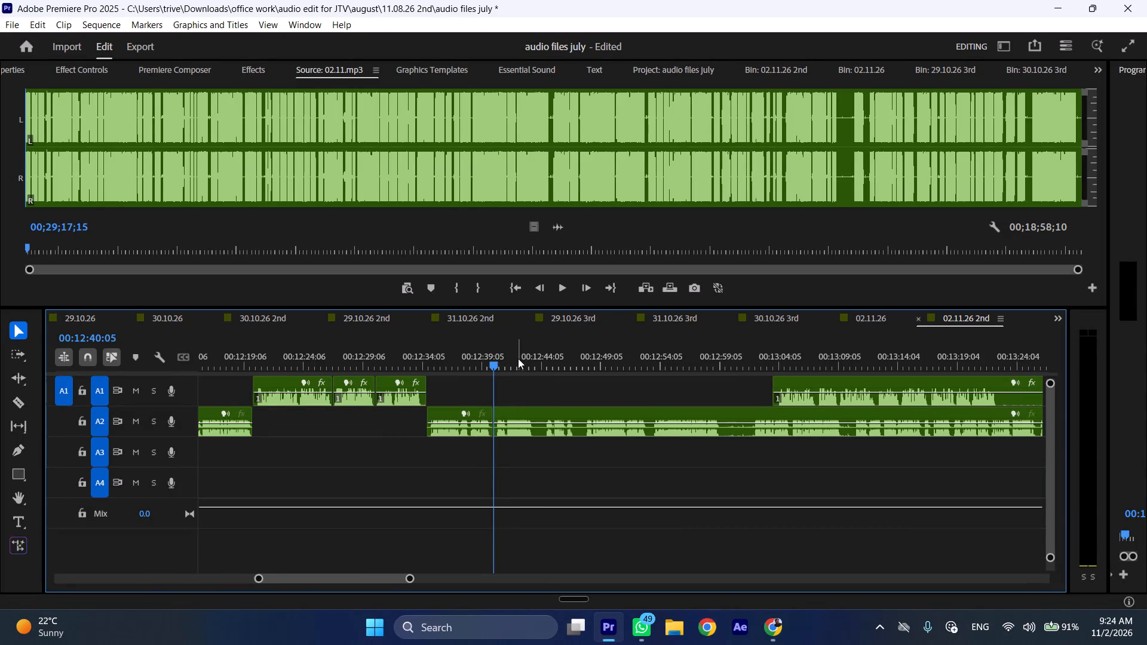
Split the A2 clip at 00:12:43:19, starting the following A1 clip at that cut and moving the A2 remainder to about 00:13:06.
drag(520, 357, 537, 358)
key(shift+c)
drag(818, 379, 787, 382)
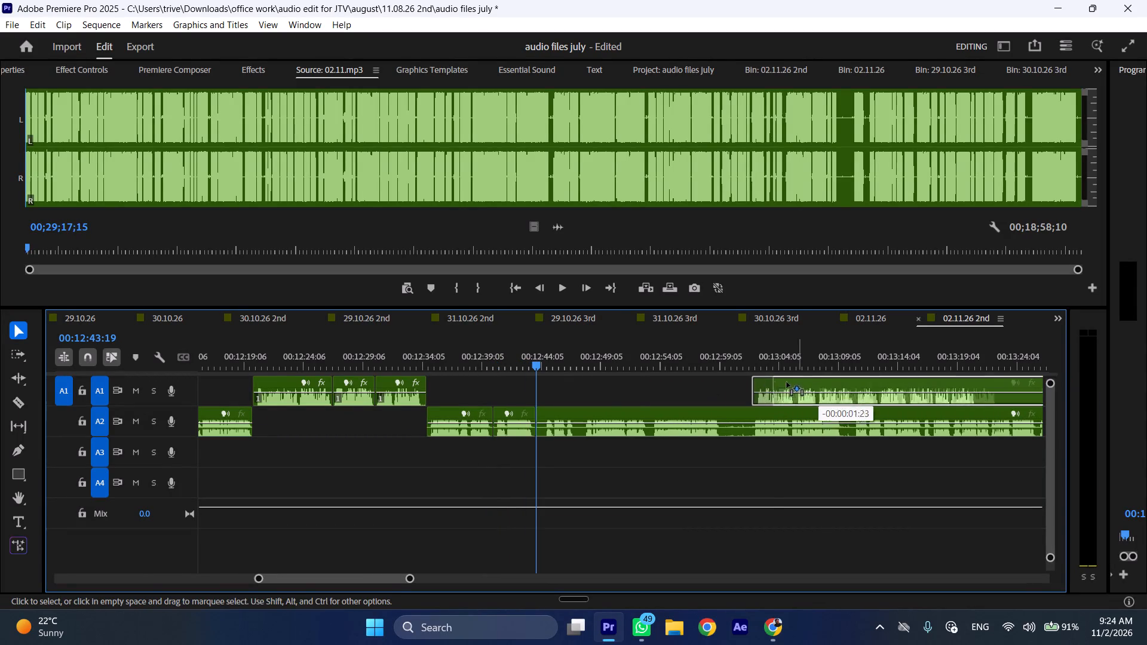
drag(787, 382, 585, 385)
drag(581, 410, 844, 410)
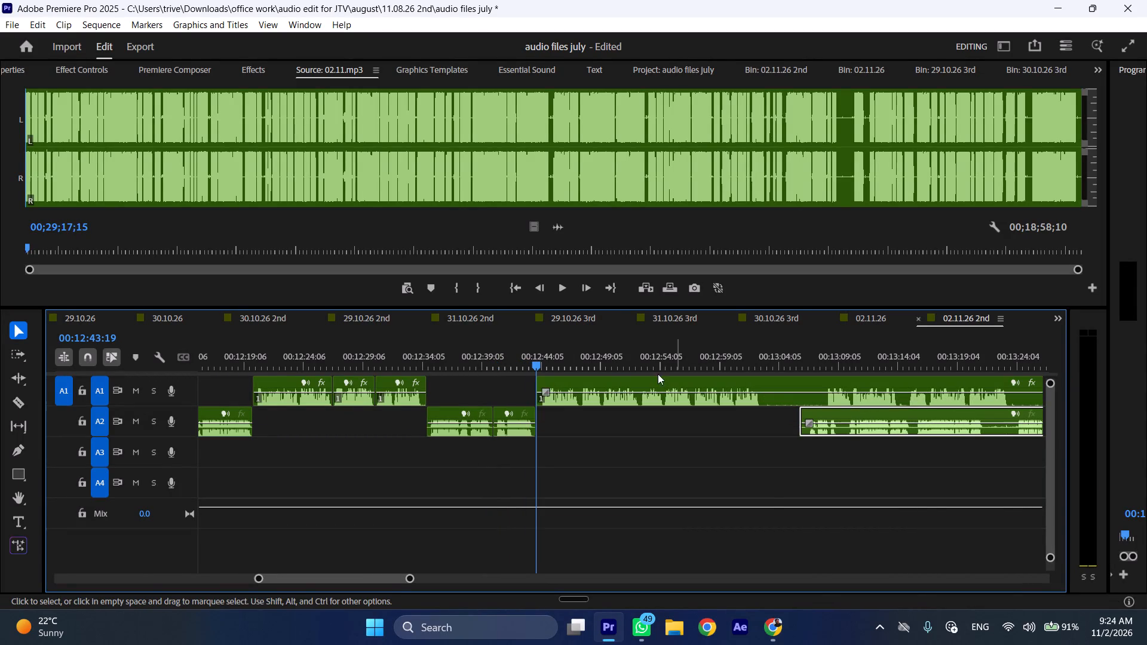
Split off the opening 0.4 seconds or so of the A1 clip at 00:12:43:19, ripple-delete it and play from the cut.
click(542, 356)
click(557, 383)
key(shift+c)
key(ctrl+shift+d)
key(space)
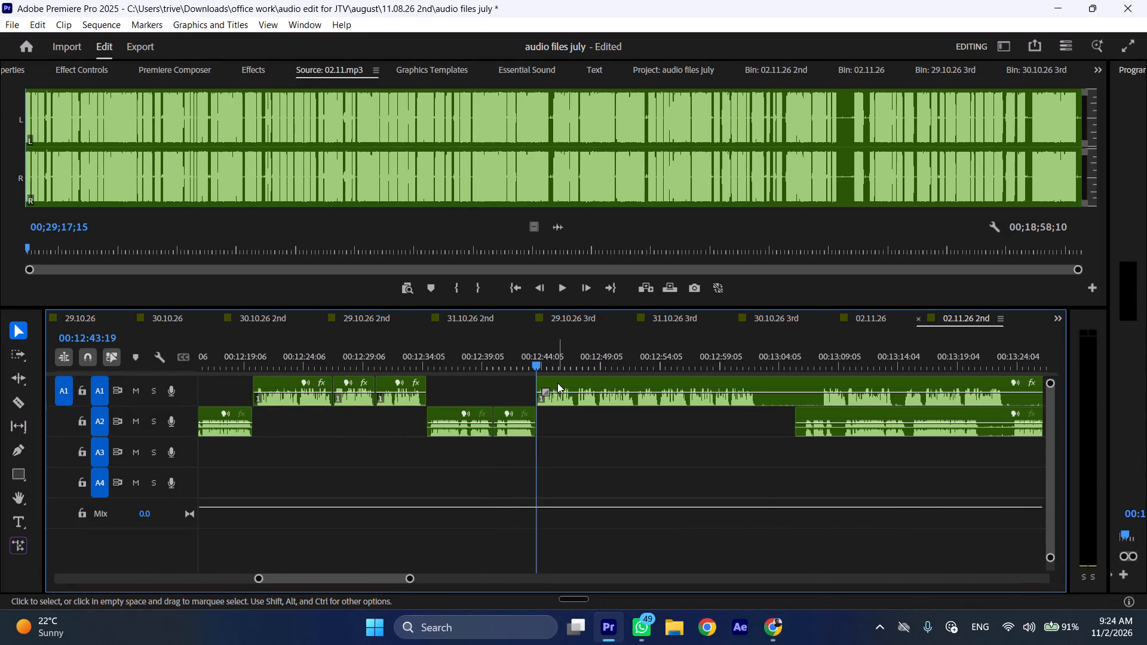
text(;l)
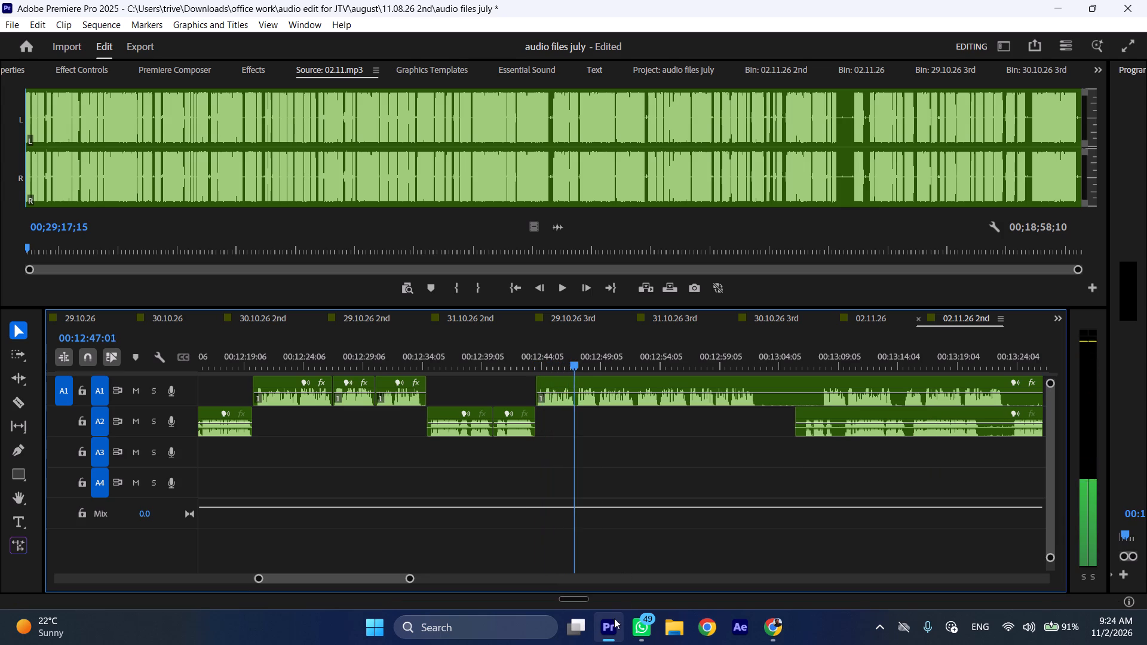
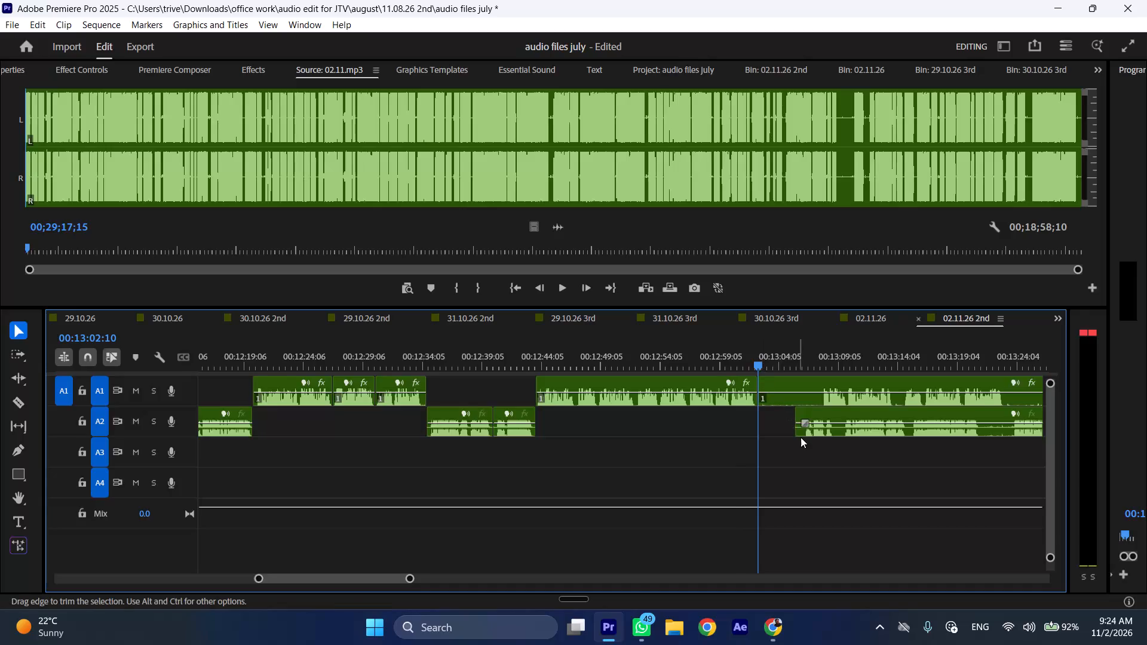
Trim about 5 seconds off the start of the A1 clip at 00:13:02:10 and move the clip to about 00:13:29.
scroll(801, 437, down, 10)
drag(536, 377, 579, 379)
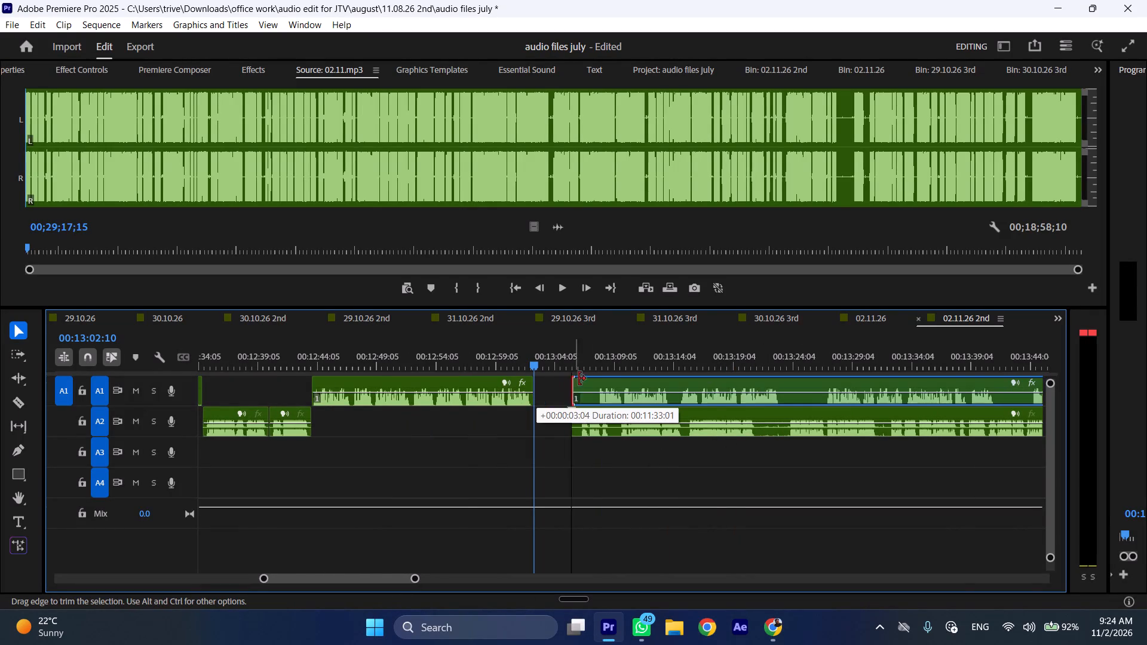
drag(579, 379, 597, 379)
drag(614, 385, 872, 385)
Cut the A2 clip at 00:13:15:10 and ripple-delete its opening portion of about 10 seconds before that point.
click(694, 349)
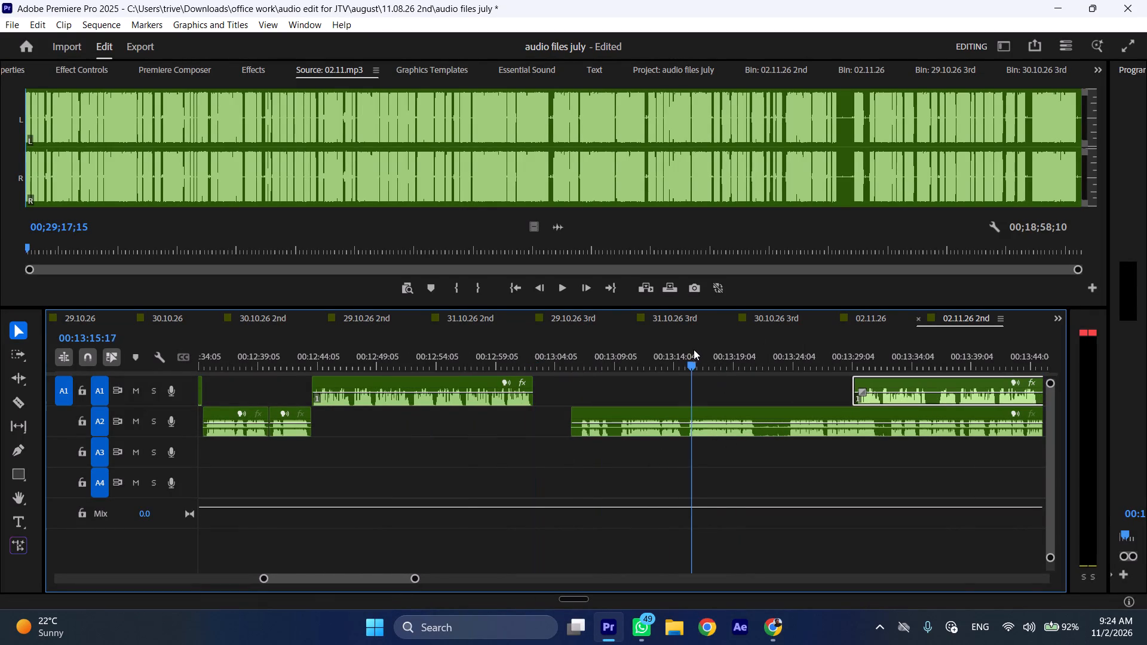
key(space)
click(689, 349)
click(713, 420)
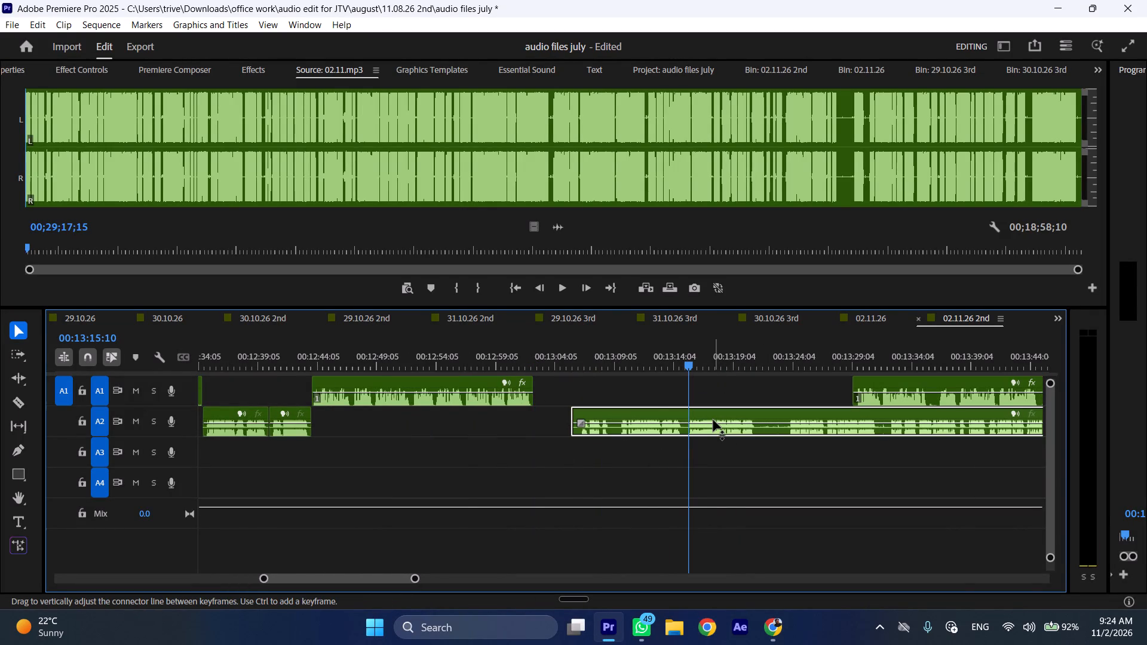
key(shift+c)
key(ctrl+shift+d)
Move the trimmed A2 clip back to start at the end of the A1 clip at 00:13:02:10 and play across the join.
drag(682, 408, 618, 411)
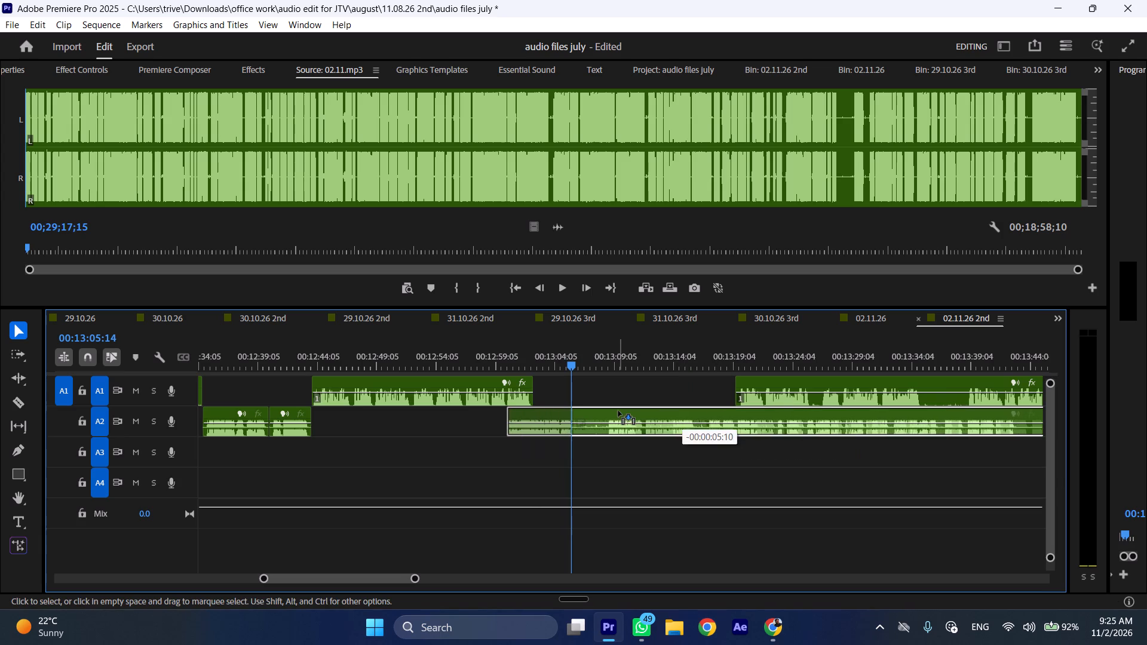
drag(618, 411, 639, 417)
click(526, 354)
key(space)
text(l)
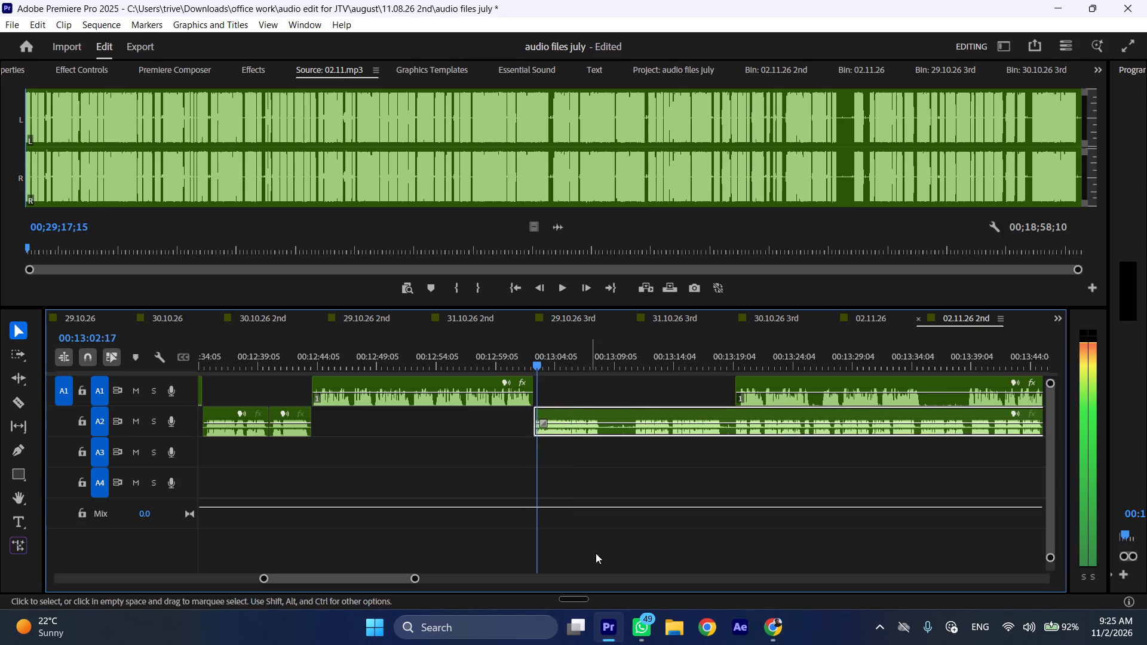
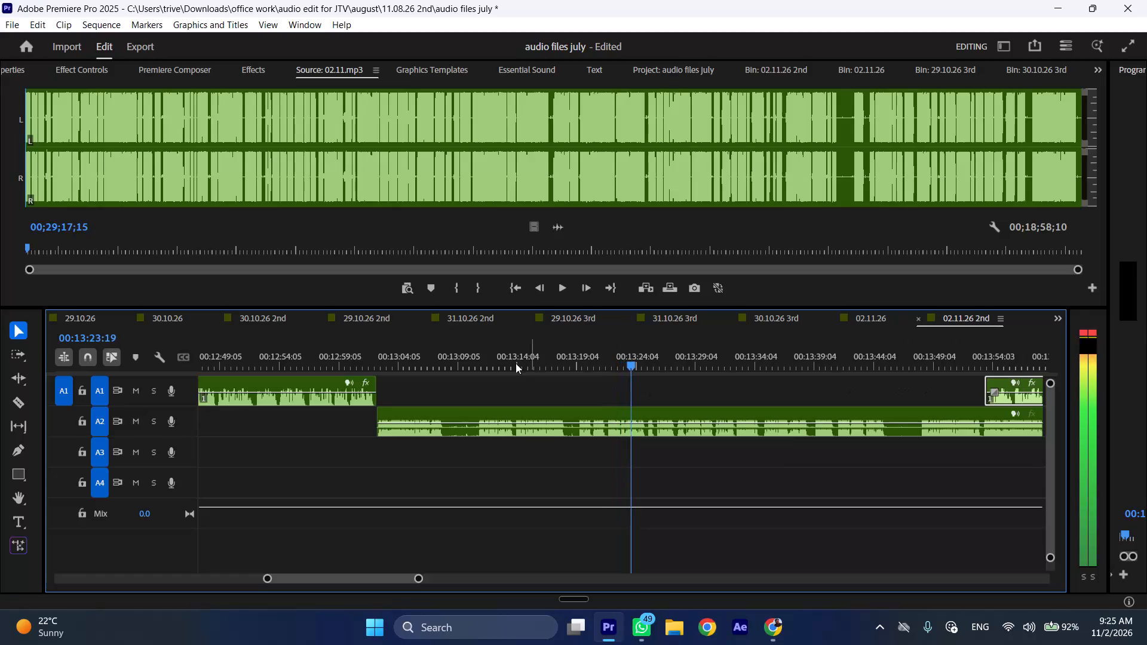
Cut the A2 clip at 00:13:08:05 and 00:13:10:18, ripple-delete the section between the cuts and play past the join.
drag(450, 347, 447, 347)
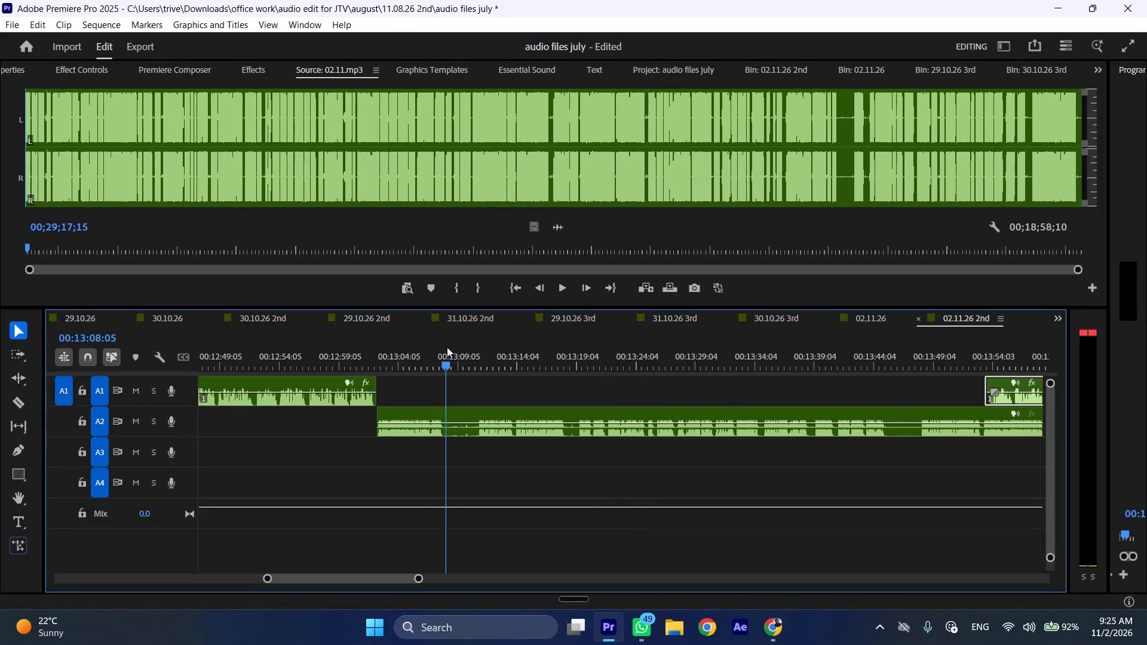
drag(447, 347, 478, 354)
key(shift+c)
click(520, 420)
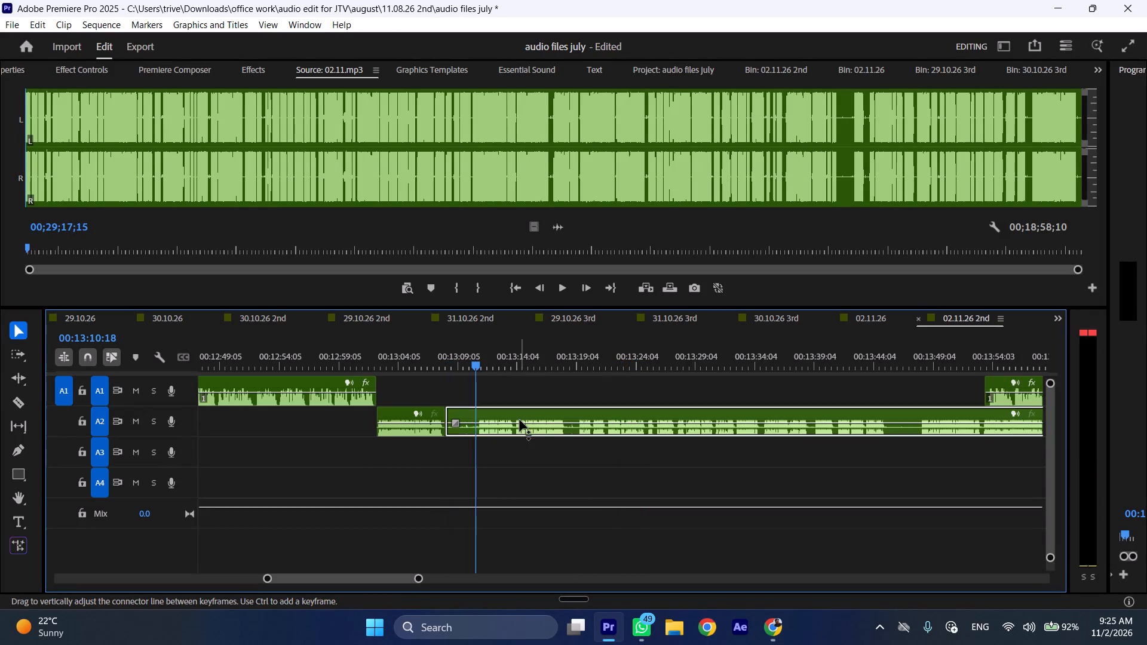
key(shift+c)
key(ctrl+shift+d)
drag(532, 367, 492, 367)
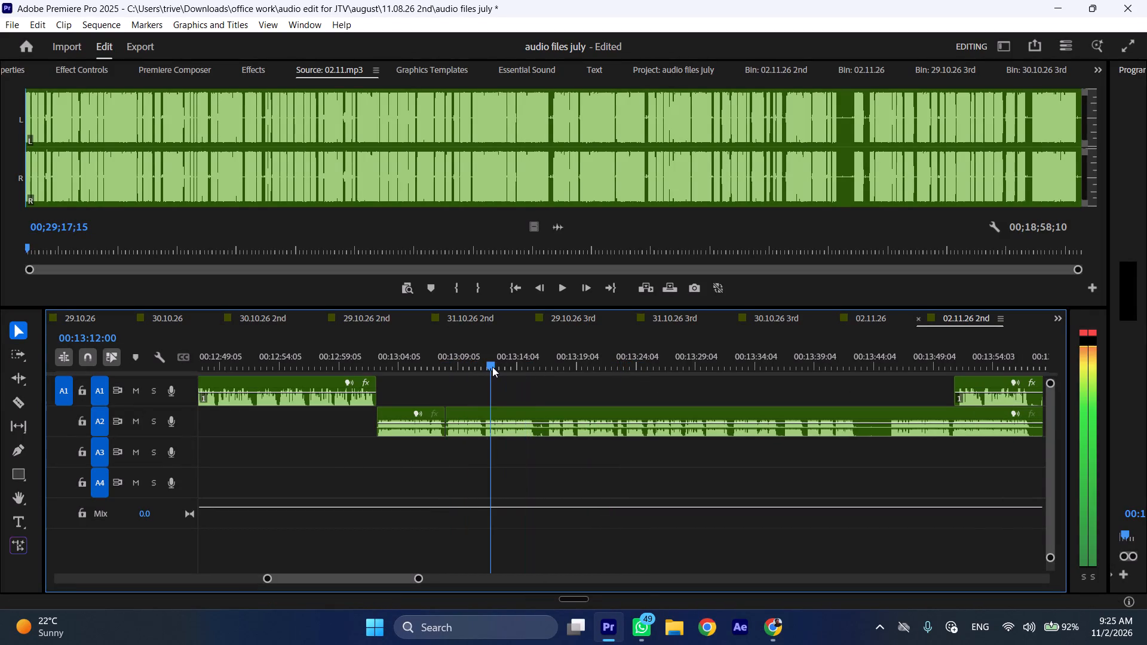
drag(492, 367, 485, 367)
key(space)
click(467, 366)
key(space)
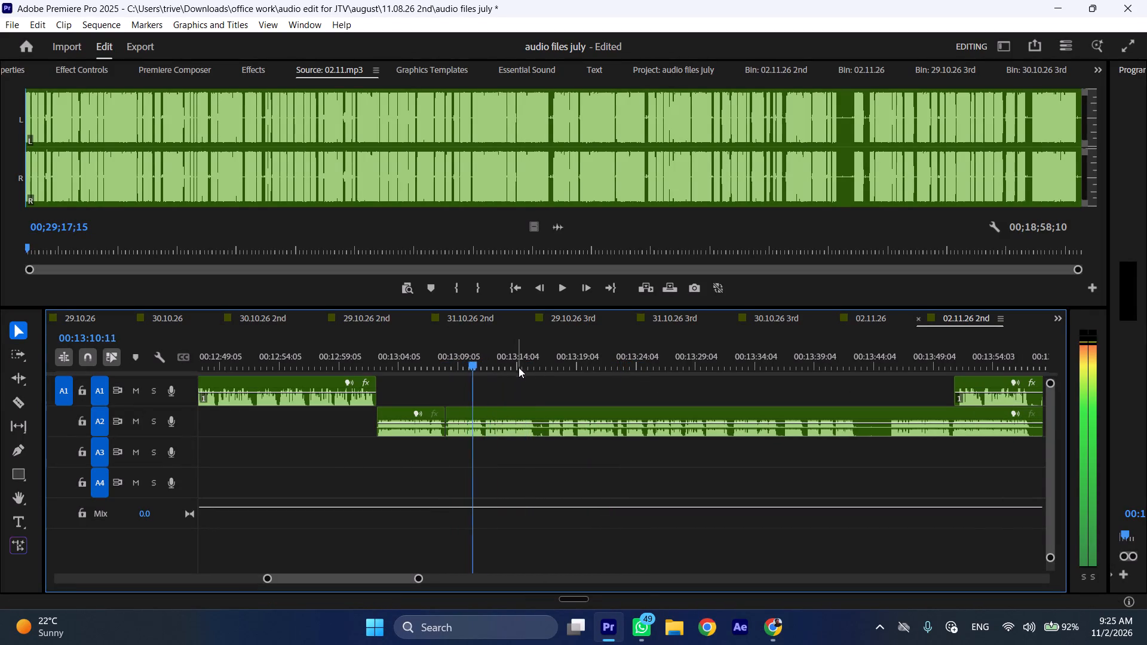
Cut the A2 clip at 00:13:15:23 and 00:13:17:23 and ripple-delete the 2-second section between the cuts.
drag(537, 363, 541, 363)
key(shift+c)
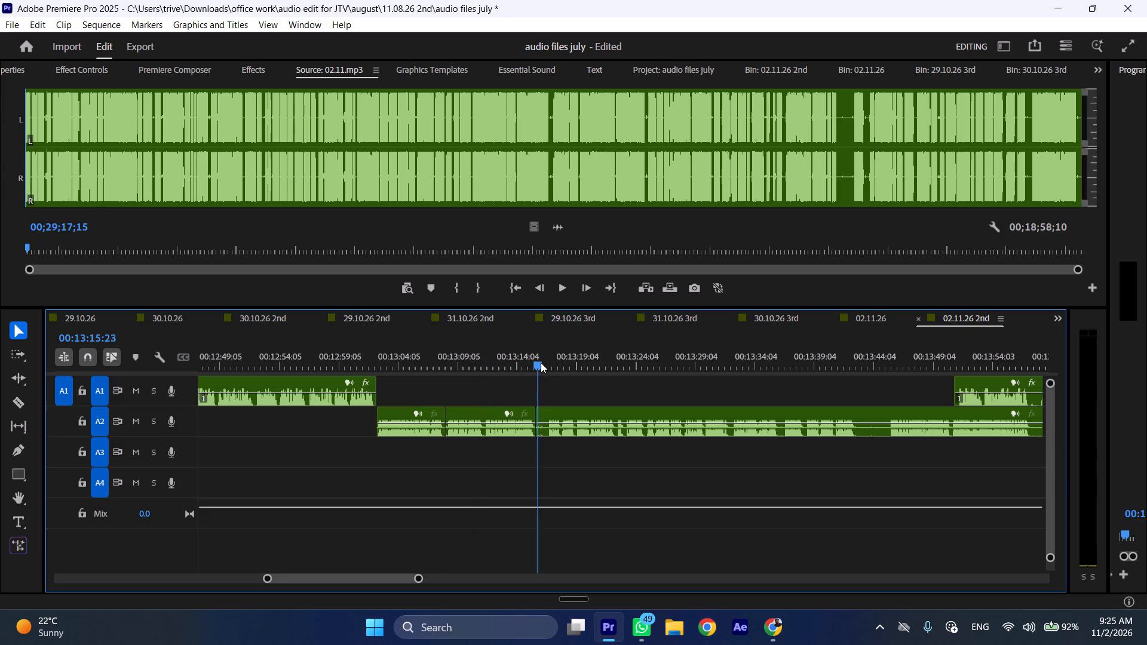
drag(541, 363, 627, 363)
key(space)
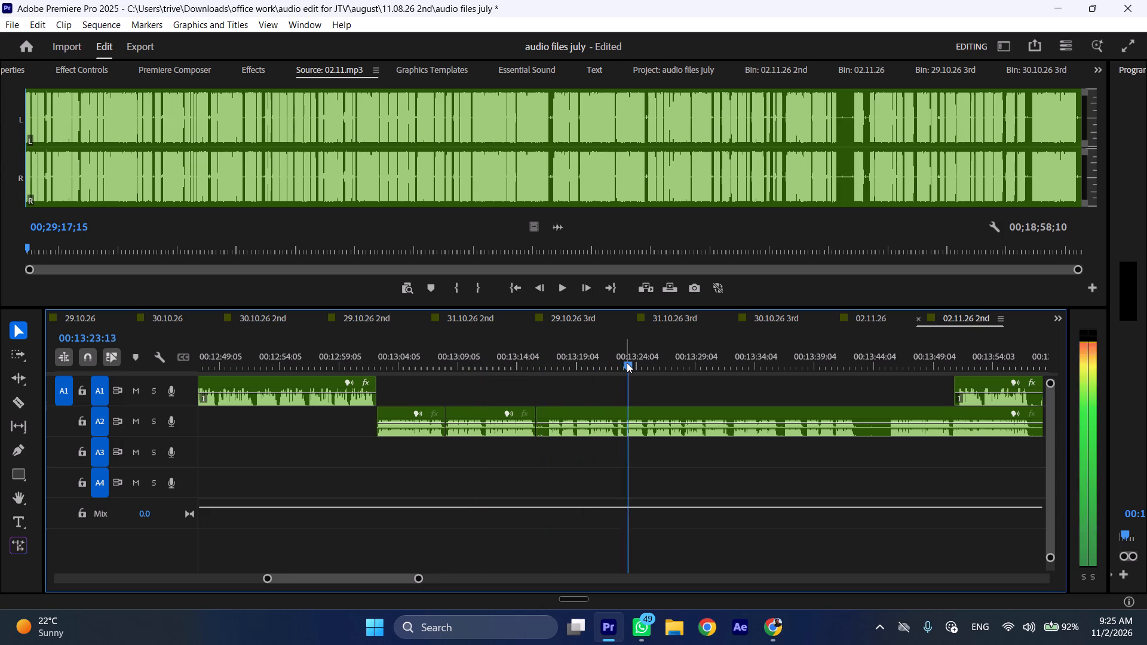
drag(622, 363, 579, 363)
key(space)
drag(579, 363, 561, 361)
click(570, 420)
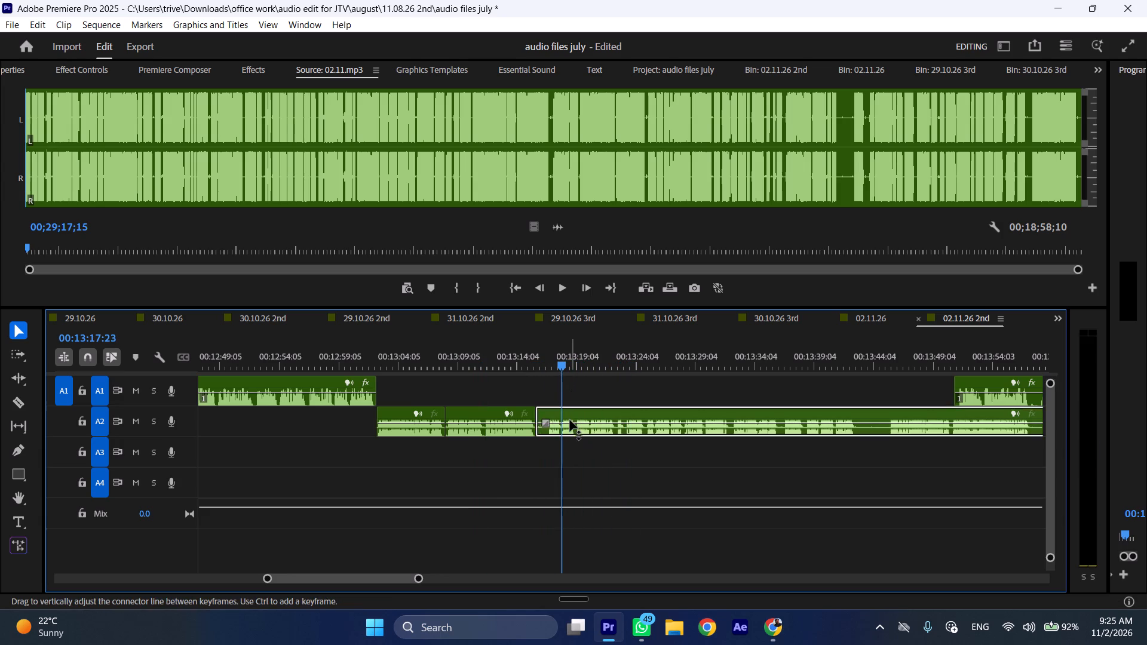
key(shift+c)
key(ctrl+shift+d)
Play onward, cut the A2 clip at 00:13:20:09 and ripple-delete about 2.5 seconds after that point.
key(space)
text(l)
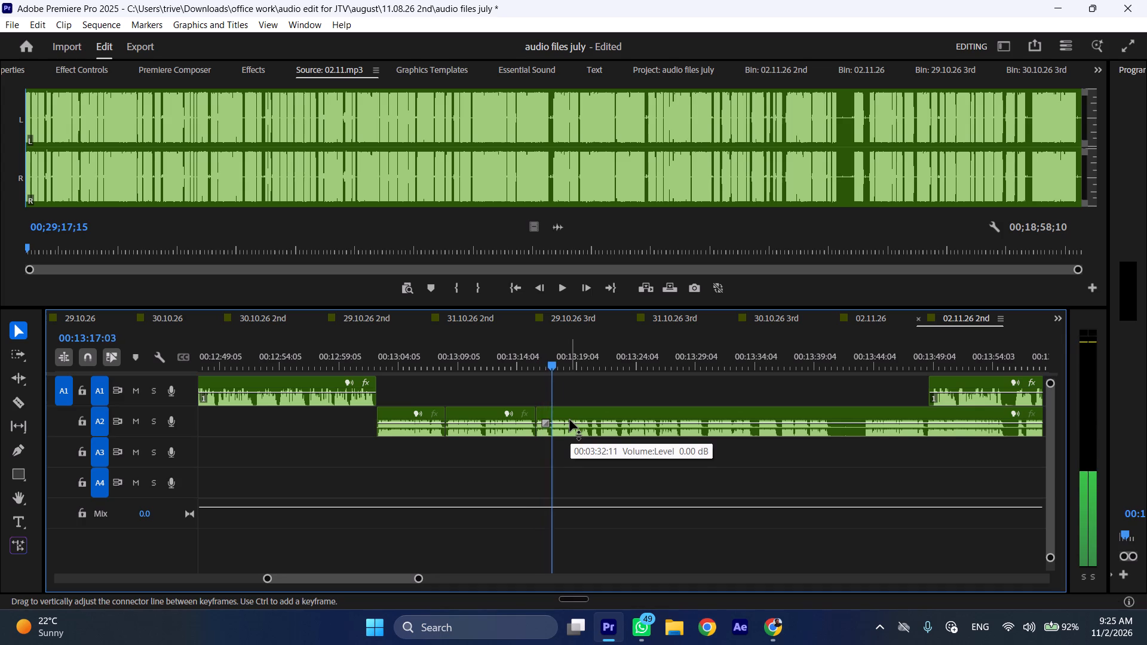
scroll(582, 442, down, 5)
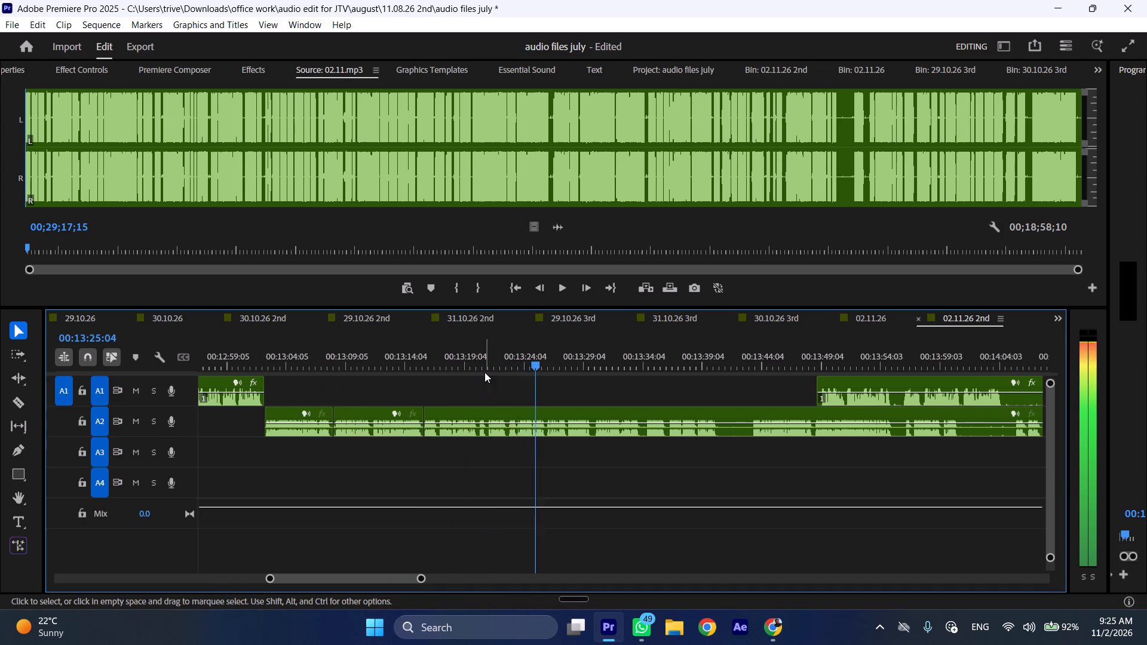
drag(482, 360, 480, 360)
key(shift+c)
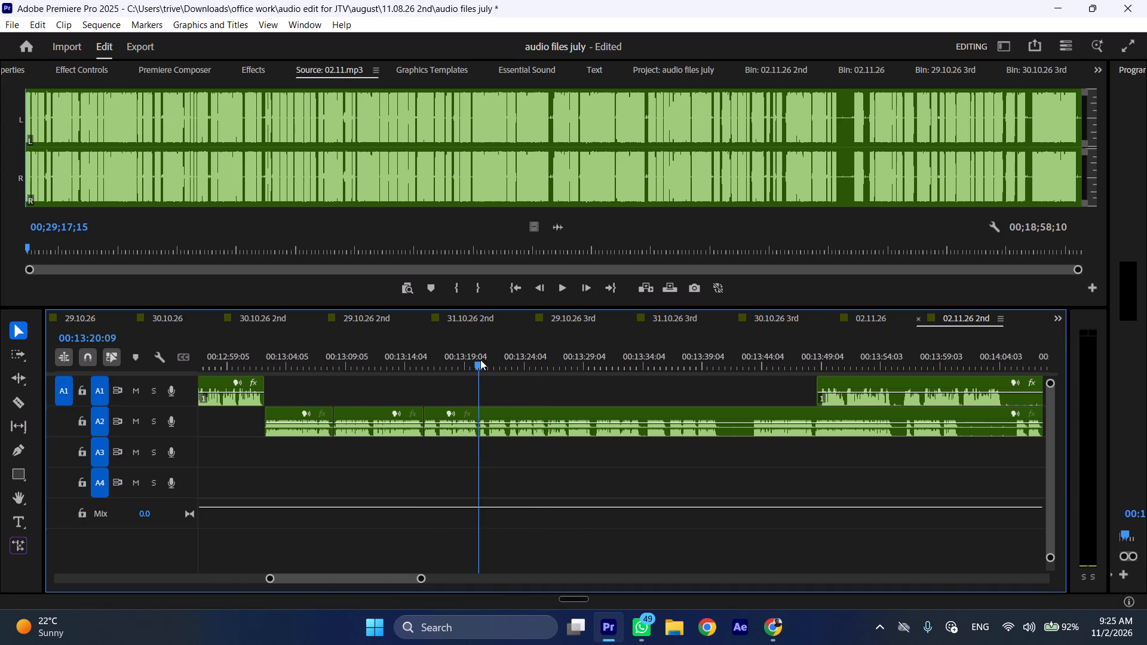
drag(480, 360, 511, 360)
click(529, 408)
key(shift+c)
key(ctrl+shift+d)
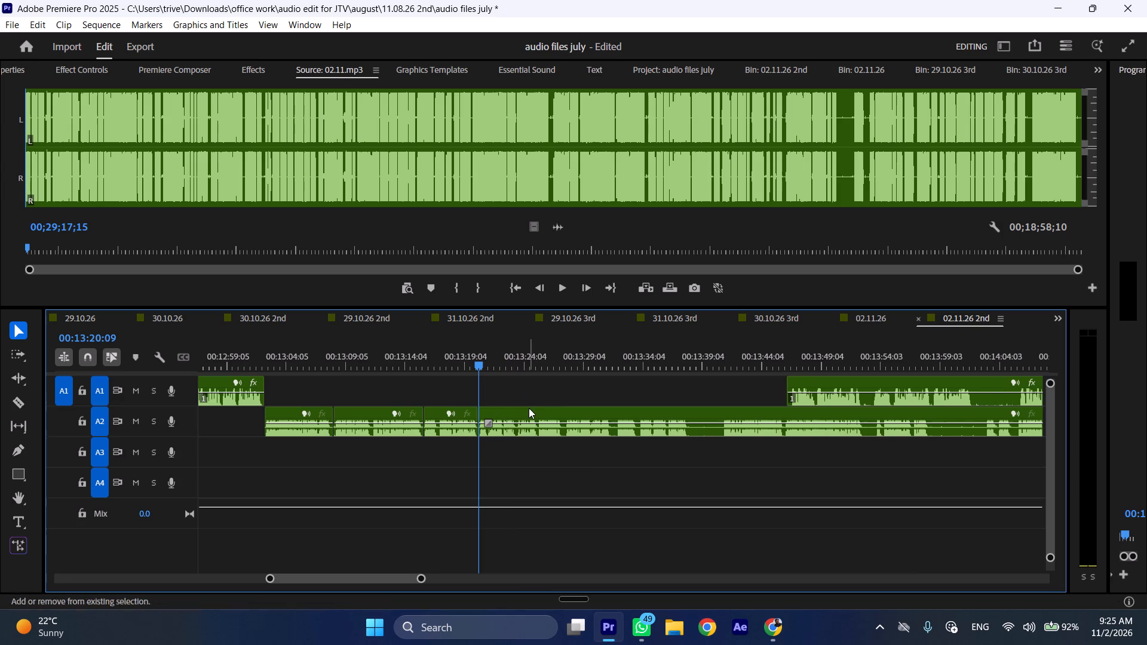
Play onward, cut the A2 clip at 00:13:31:14 and ripple-delete about 2 seconds after that point.
key(space)
text(l)
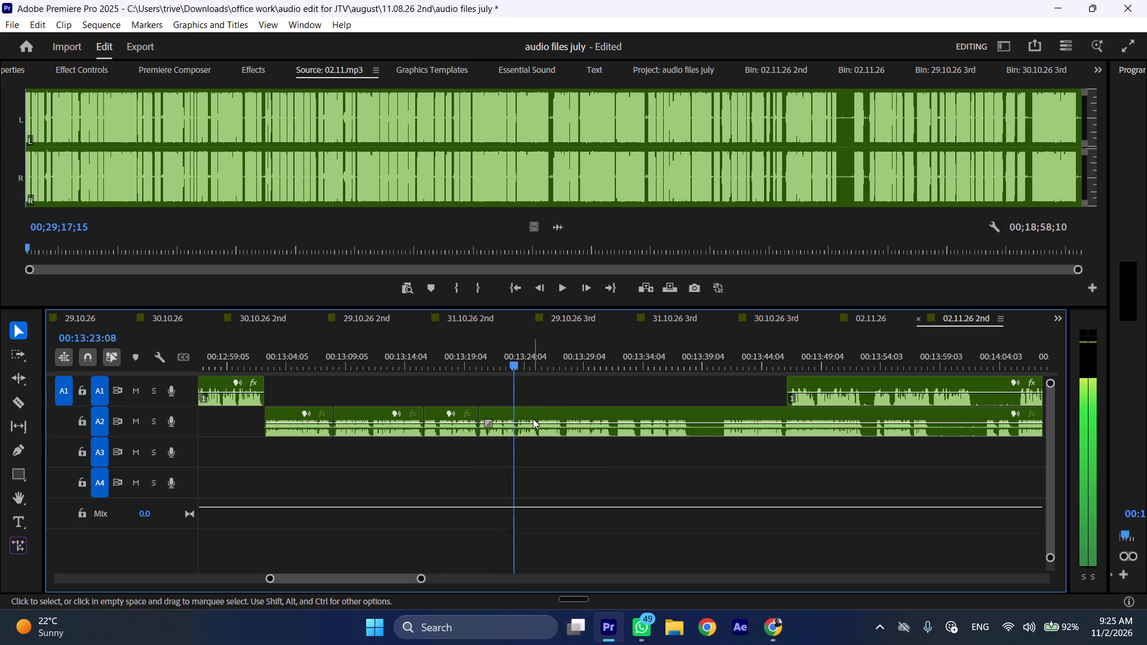
scroll(533, 419, down, 4)
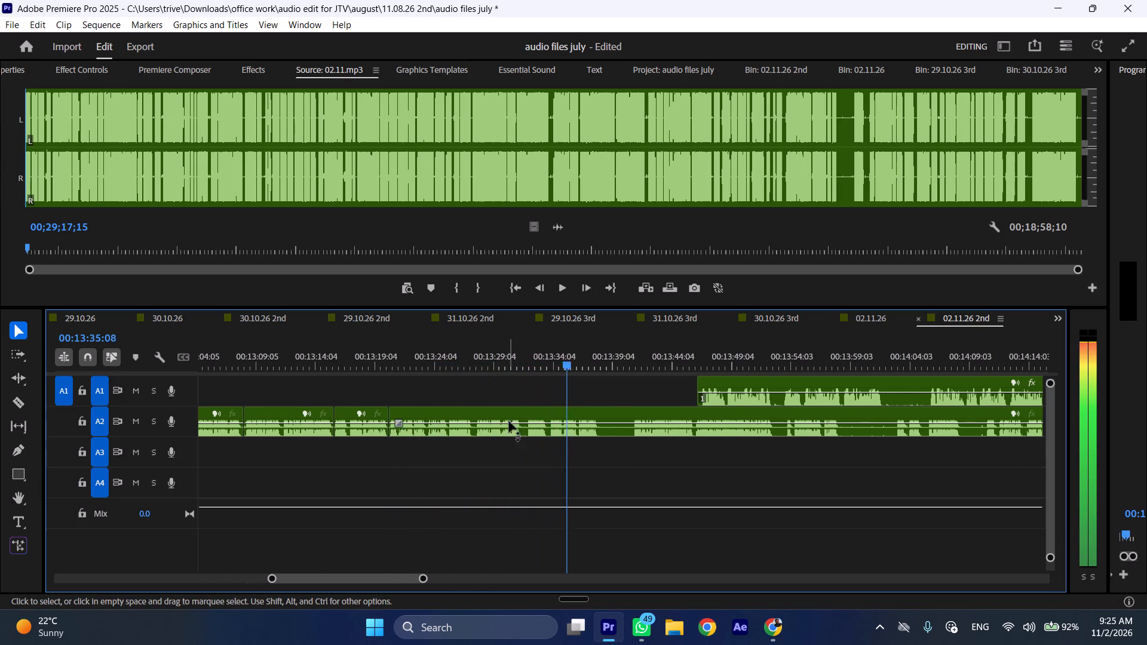
drag(520, 359, 548, 360)
key(shift+c)
click(564, 418)
key(shift+c)
key(ctrl+shift+d)
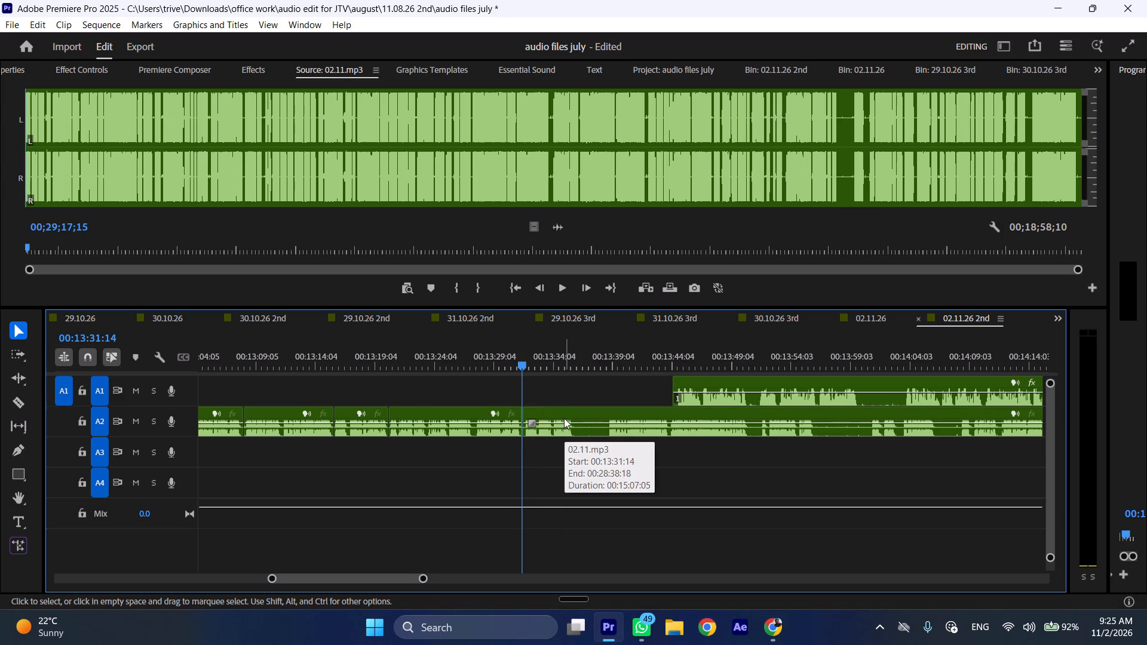
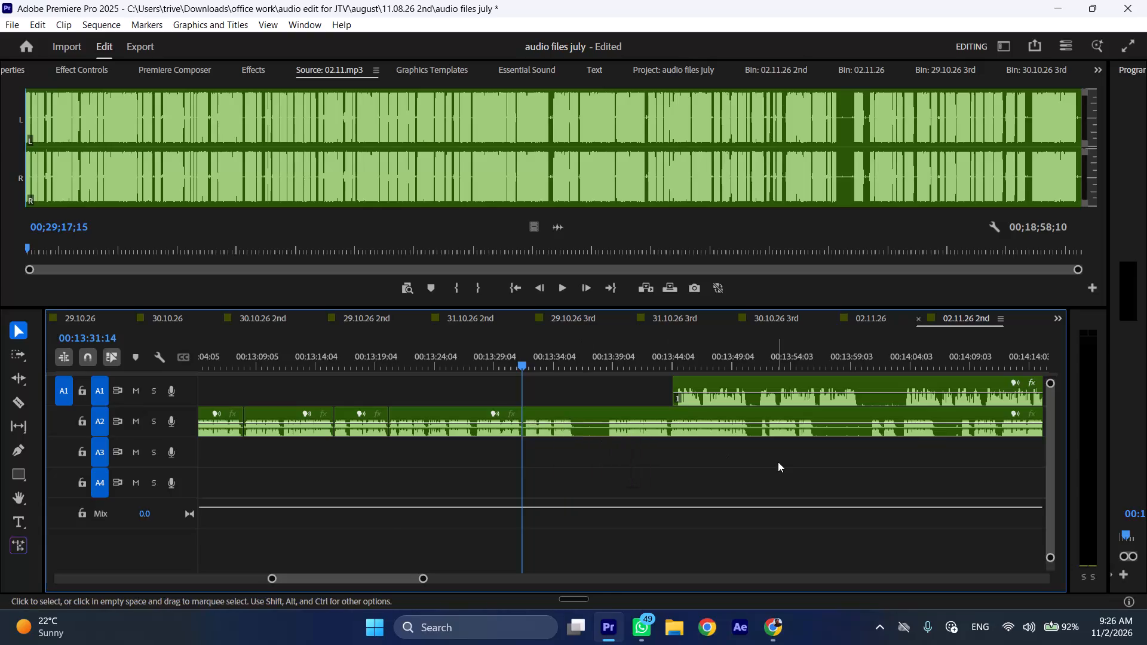
Replay the A2 audio from about 00:13:29:19 past the last join and cut the clip at 00:13:36:02, where the pause starts.
click(503, 352)
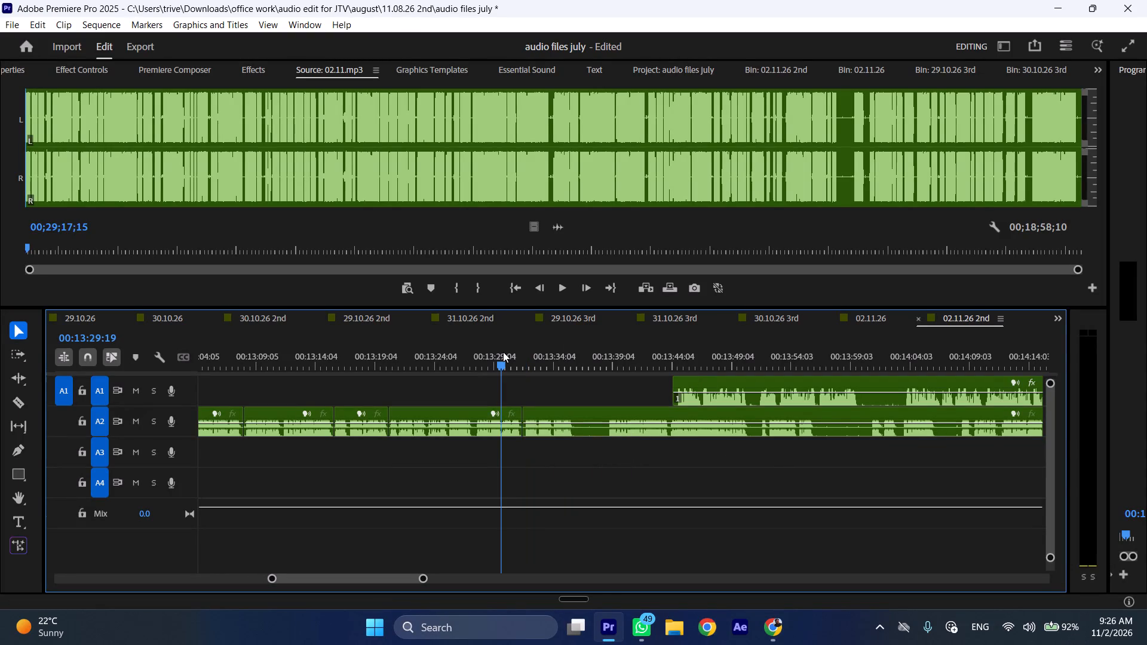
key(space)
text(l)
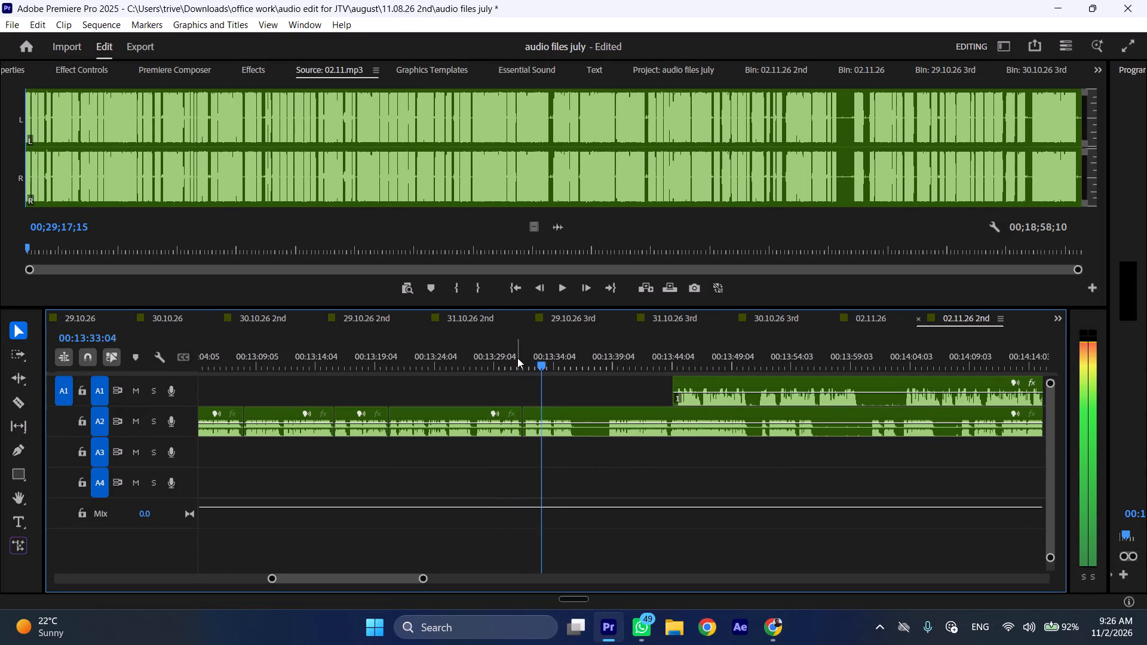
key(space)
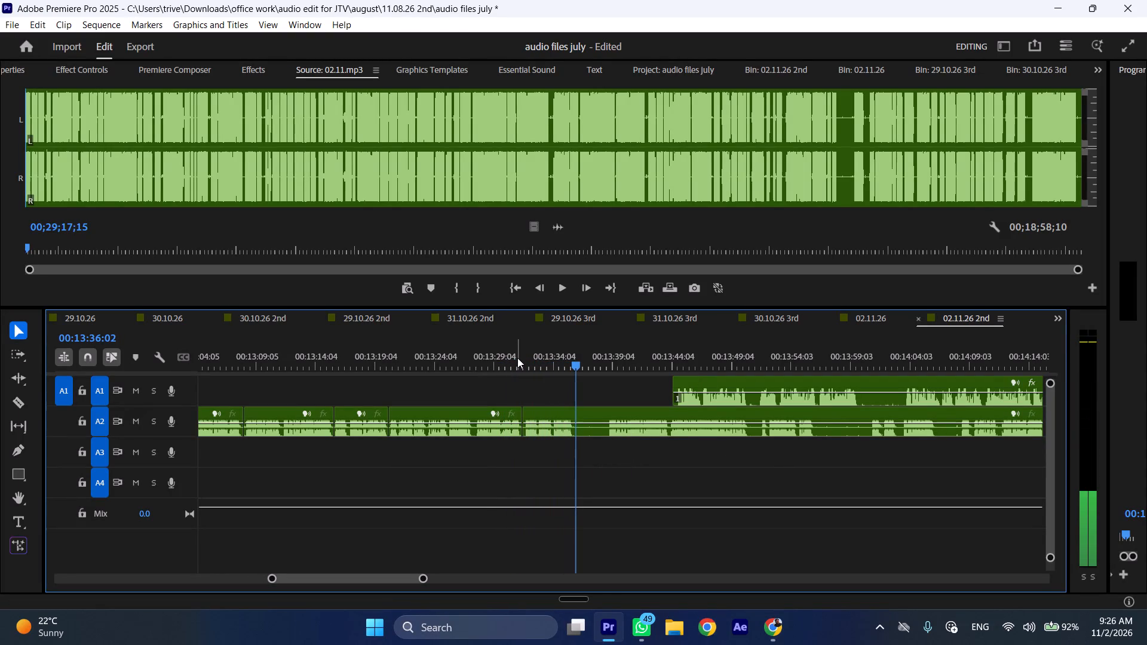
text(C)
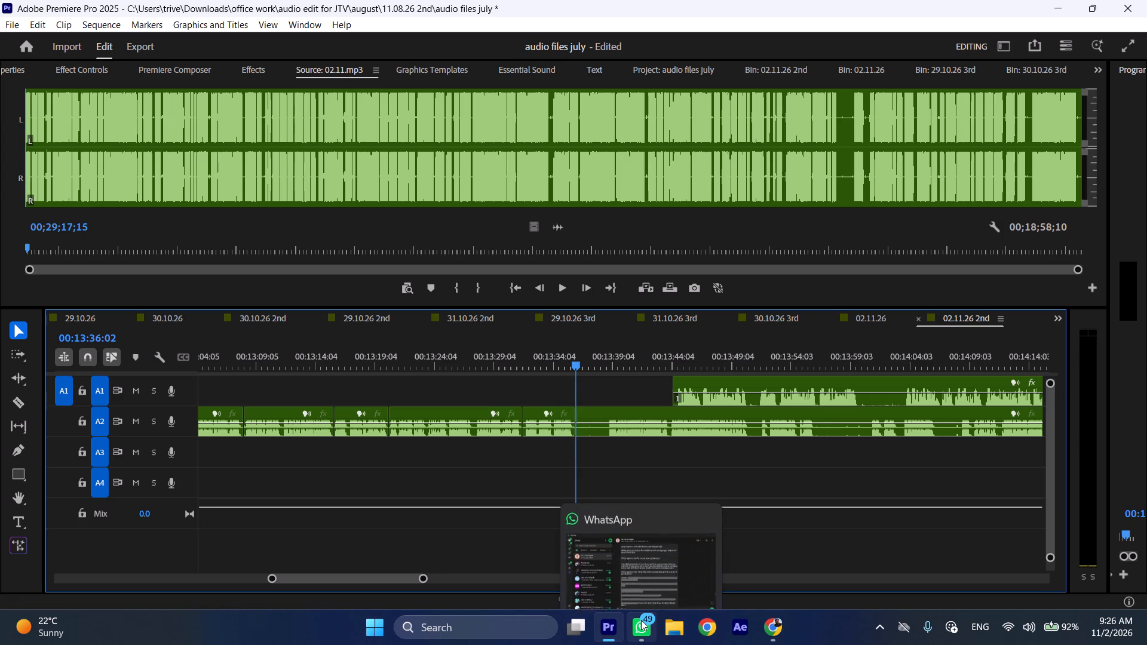
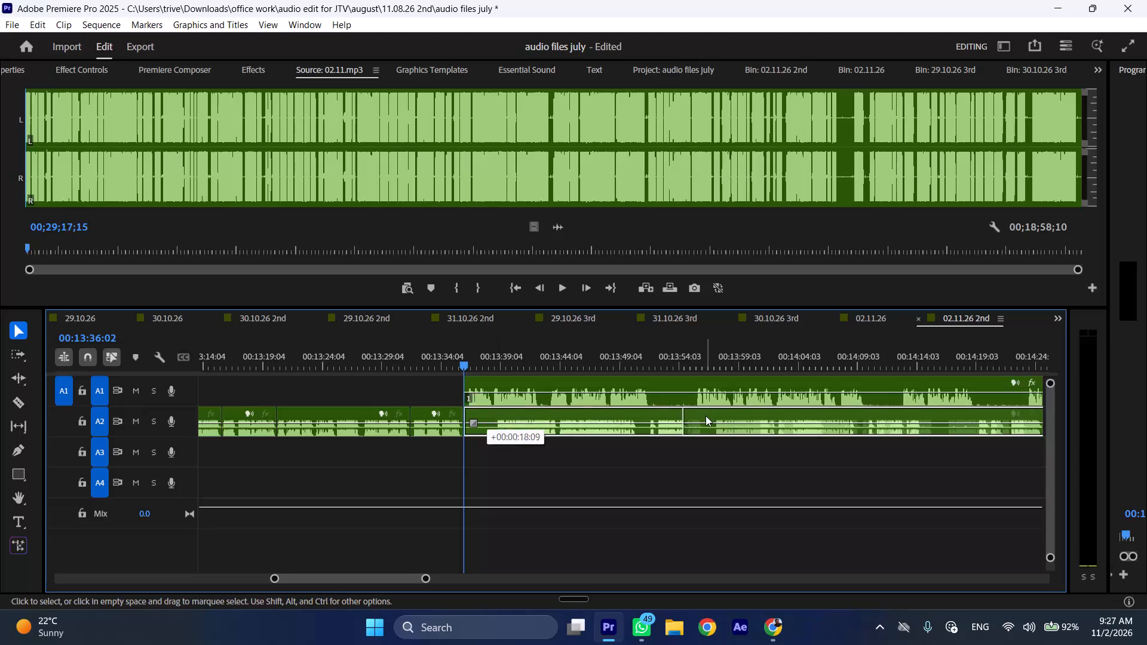
Play on from 00:13:36:02 and trim about 2.5 seconds of silence off the start of the A2 clip after the gap.
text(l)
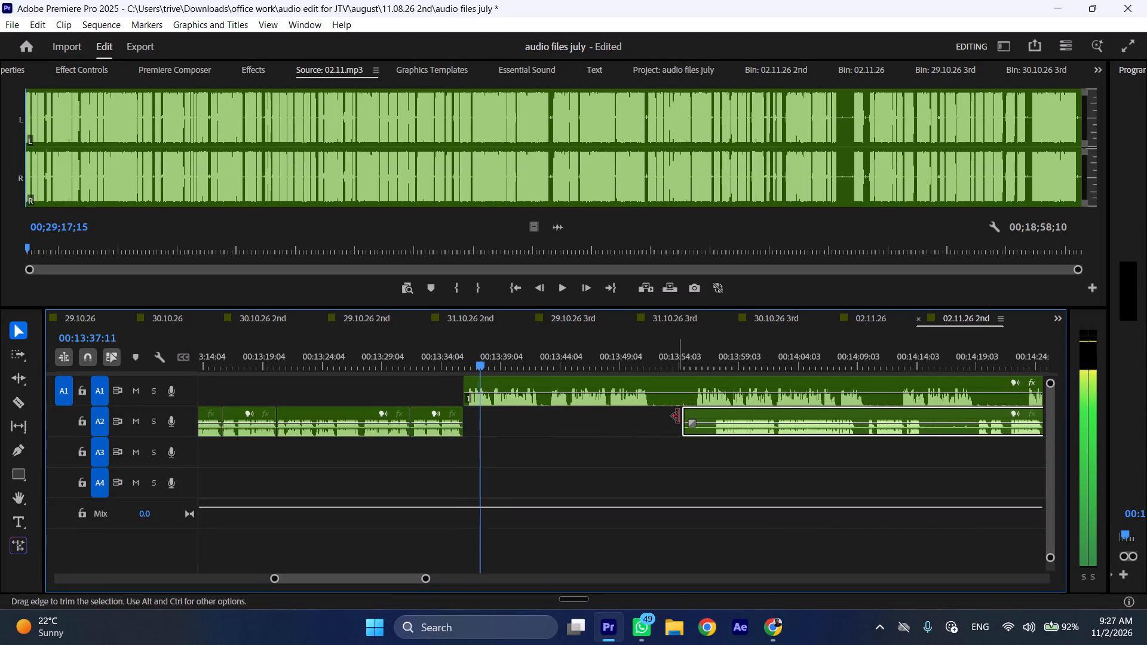
drag(678, 416, 707, 419)
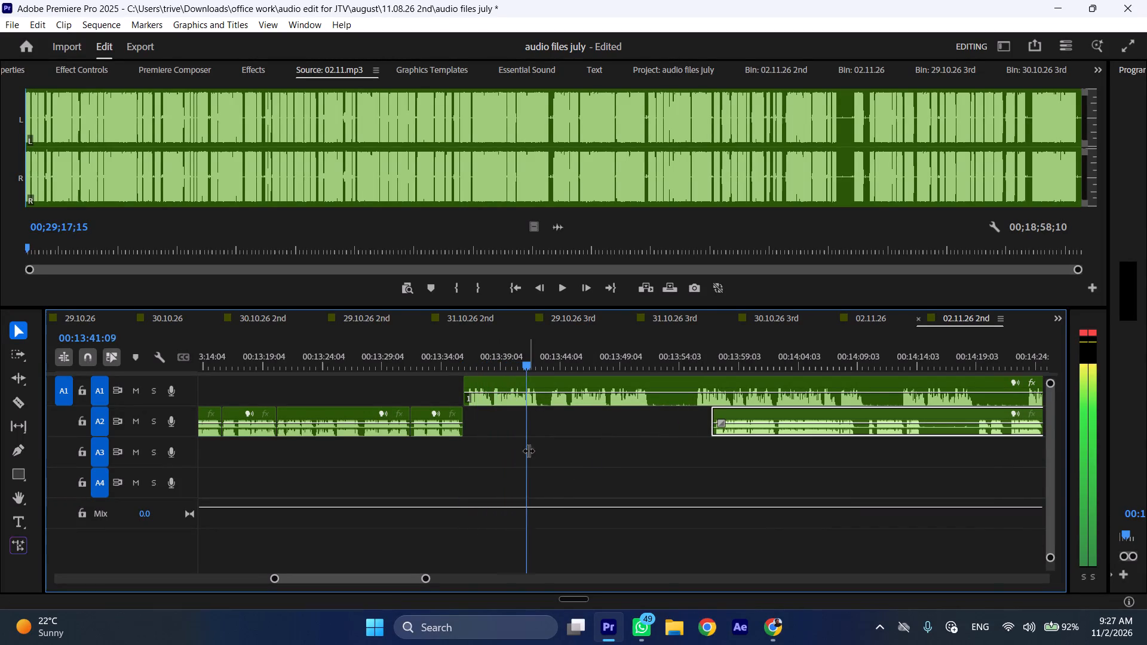
Cut the A1 clip at the pause near 00:13:42 and at 00:13:43:14, and ripple-delete the roughly 0.8-second section between.
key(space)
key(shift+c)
click(552, 358)
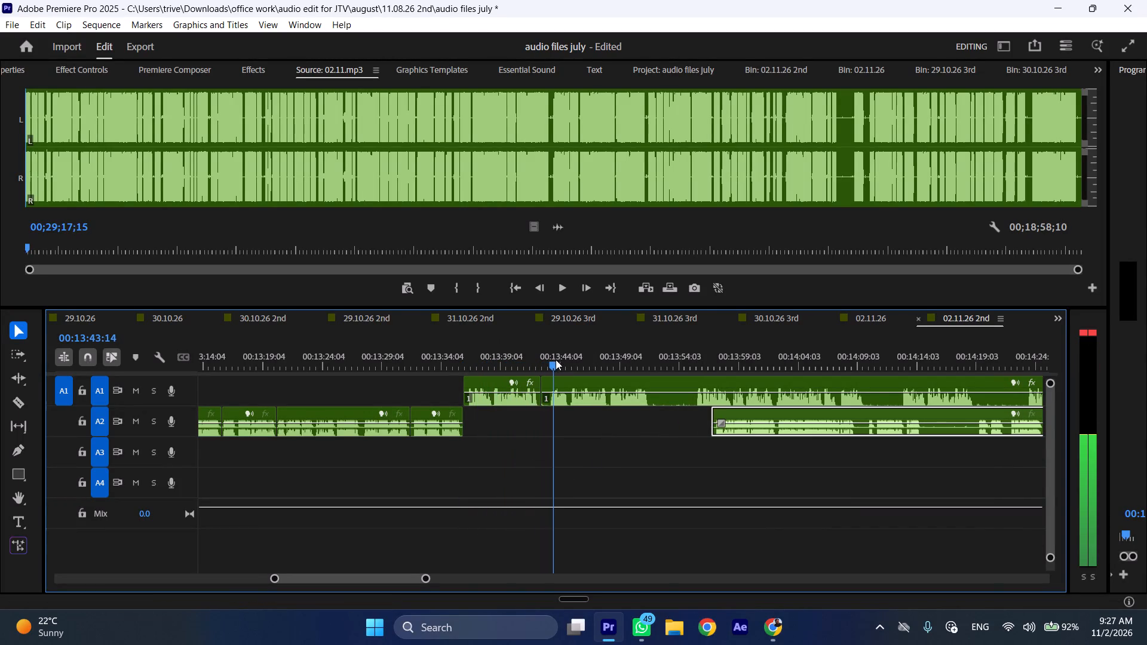
click(565, 389)
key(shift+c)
key(ctrl+shift+d)
Play onward, cut the A1 clip at 00:13:50:19, start the A2 clip there and shift the remaining A1 clip about 21 seconds later.
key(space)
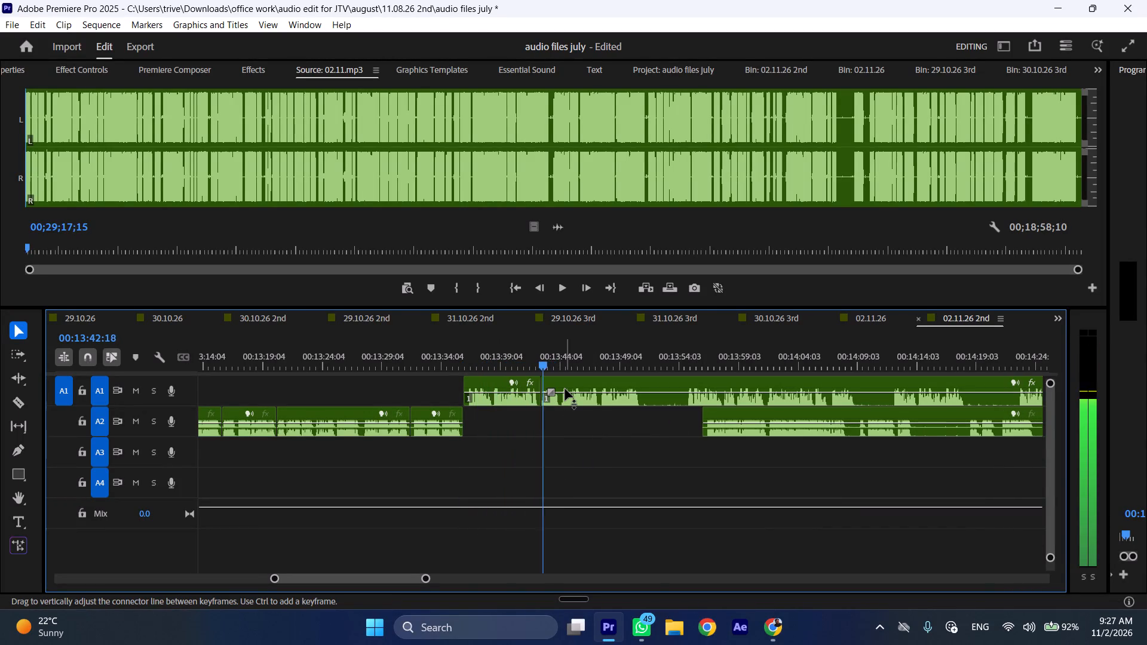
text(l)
scroll(579, 420, down, 4)
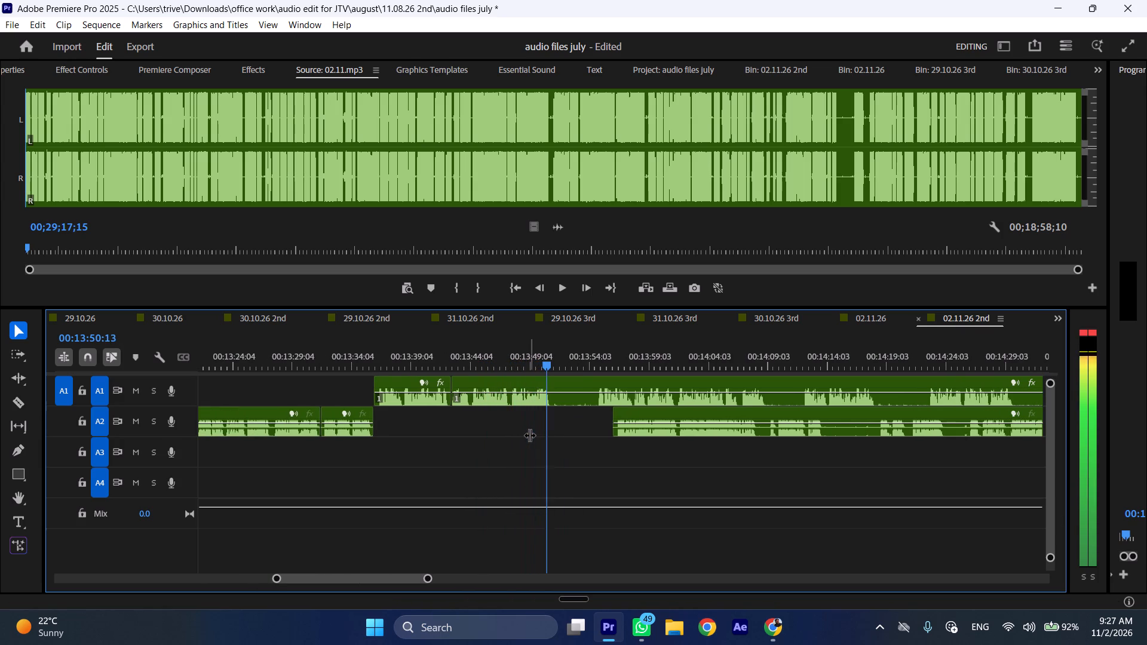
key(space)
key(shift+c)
drag(642, 411, 582, 417)
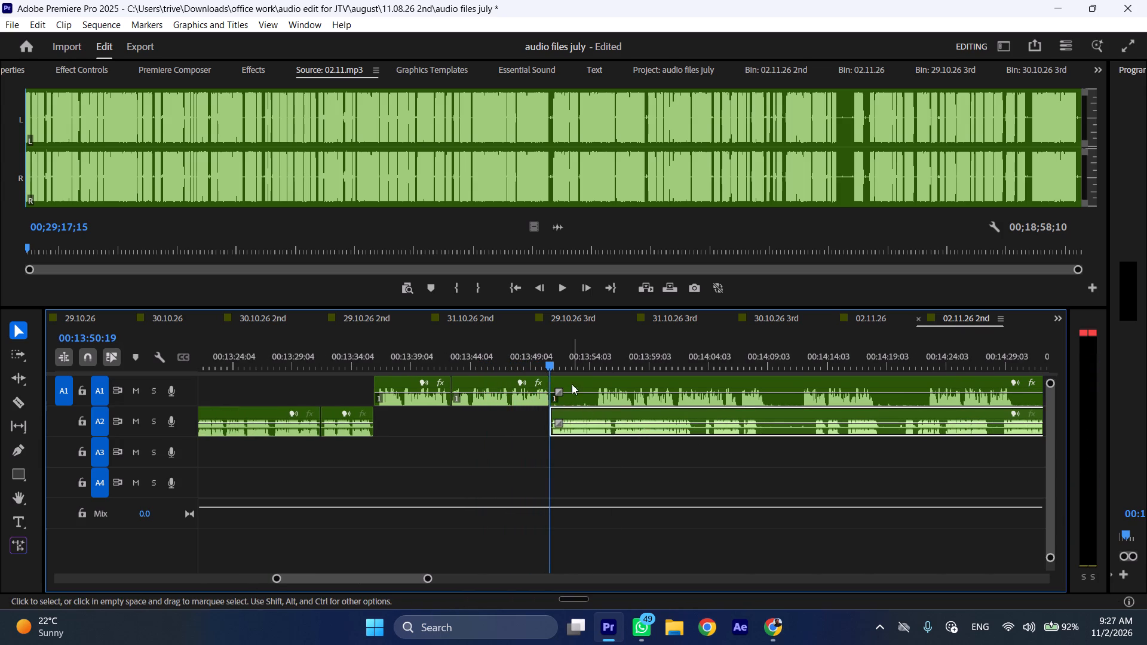
drag(571, 382, 822, 381)
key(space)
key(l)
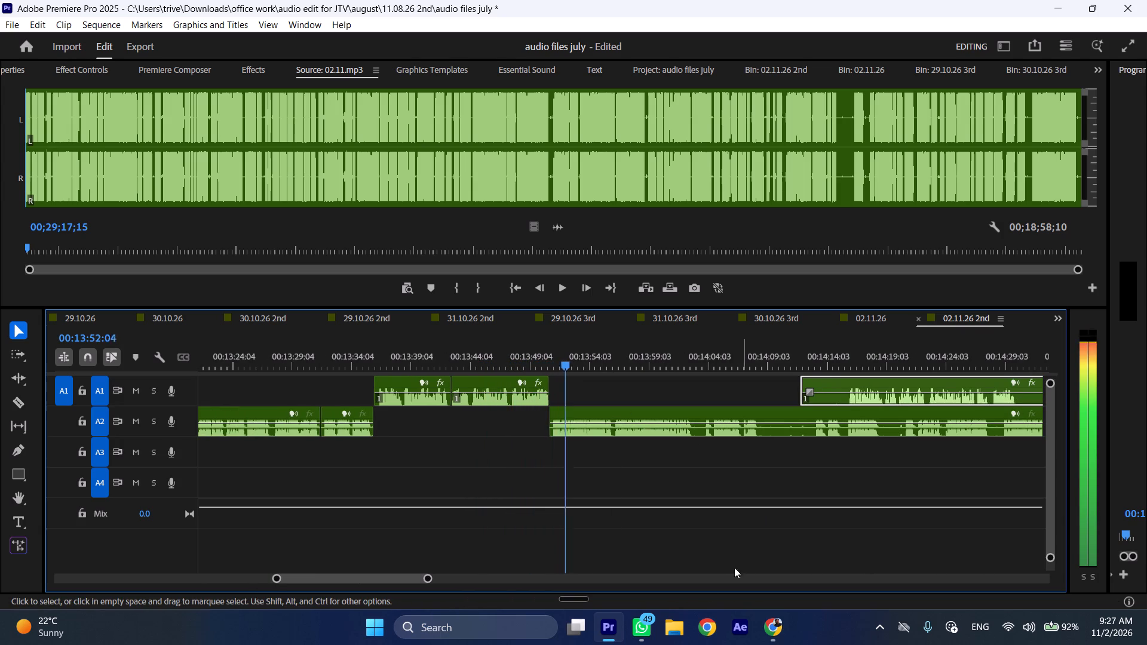
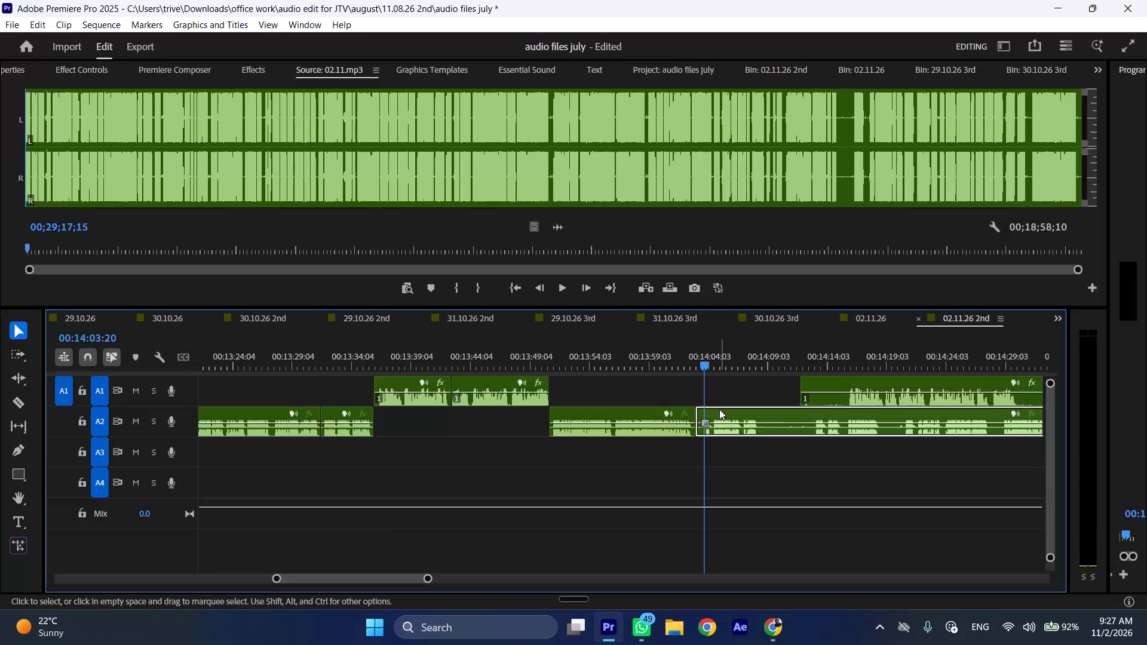
Cut the A2 clip at 00:14:03:20 and ripple-delete the short section from 00:14:03:02 to the cut.
key(shift+c)
key(ctrl+shift+d)
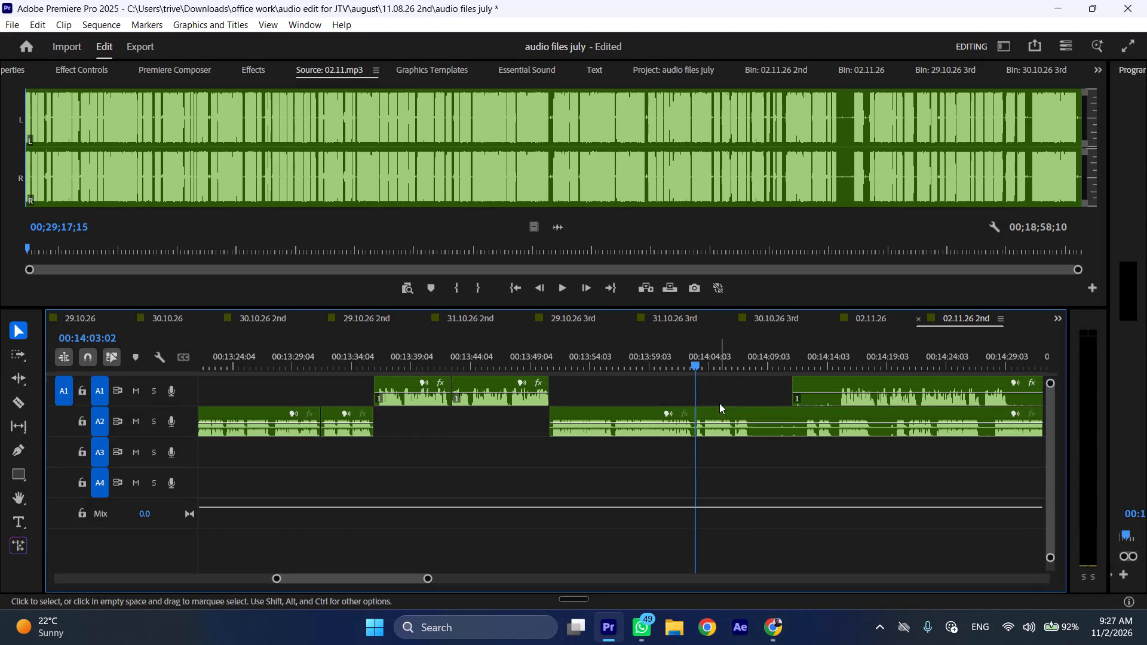
Cut the A2 clip in the pause at 00:14:07:16.
drag(744, 358, 753, 358)
key(shift+c)
Trim about 4 seconds of silence from the start of the next A1 clip and move it to begin at the 00:14:07:16 cut.
scroll(754, 415, down, 5)
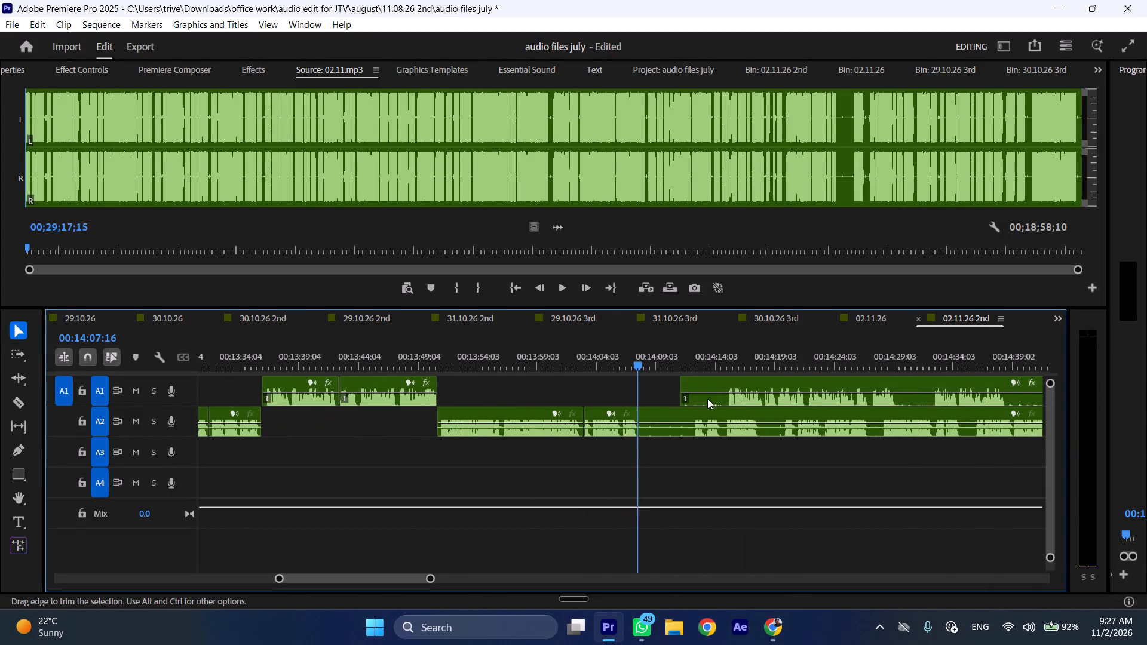
drag(689, 382, 732, 380)
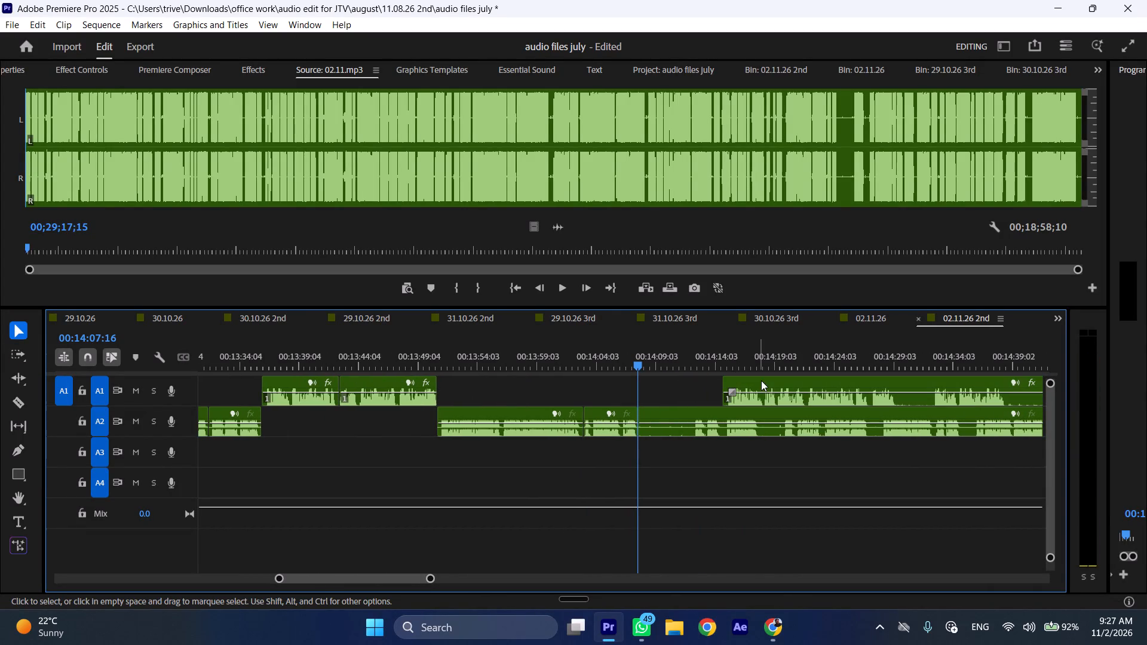
click(725, 387)
drag(750, 382, 664, 390)
Move the remaining A2 clip about 12.5 seconds further along and trim about 4.5 seconds of silence from its start while playing A1.
drag(667, 418, 815, 417)
key(space)
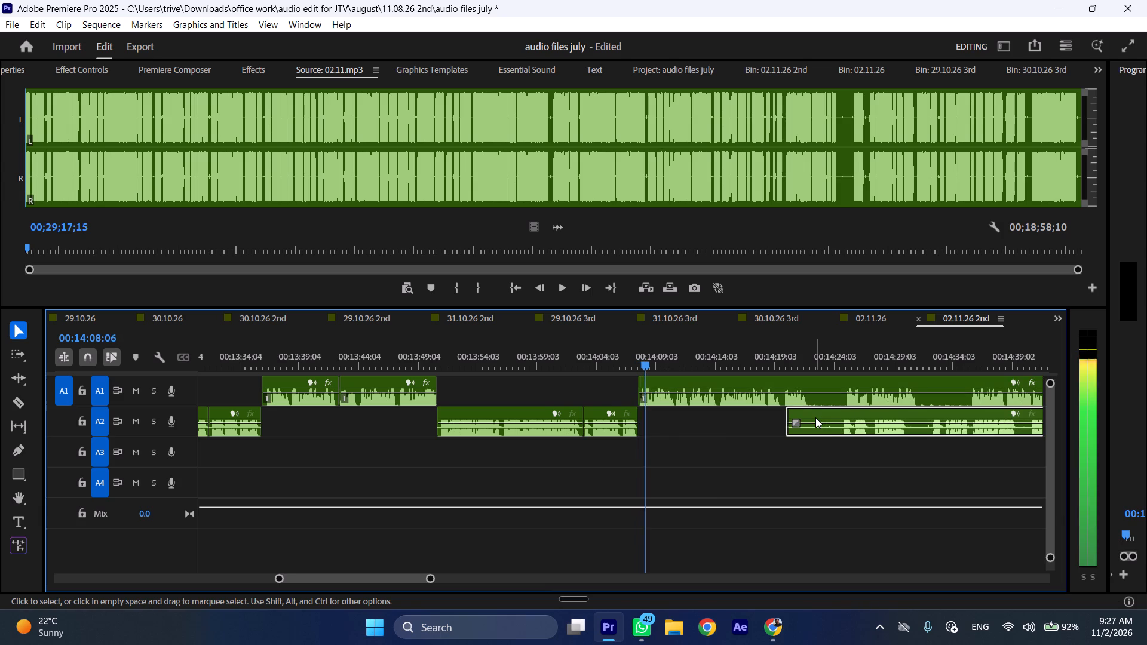
text(l)
scroll(828, 425, down, 6)
drag(660, 416, 674, 416)
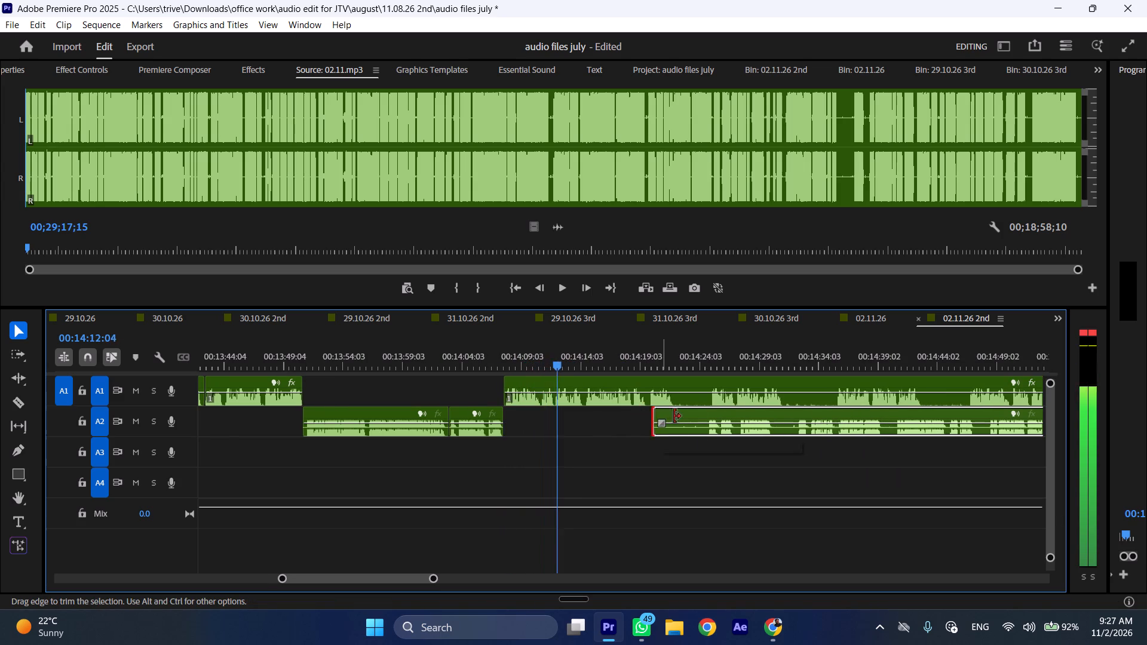
drag(674, 416, 714, 417)
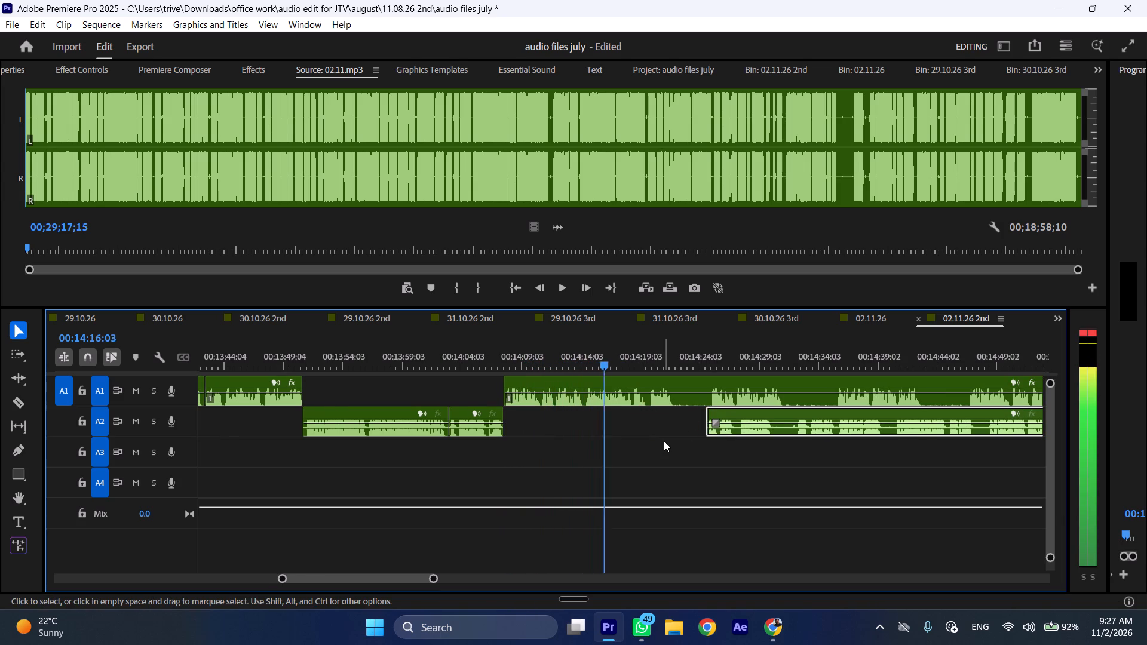
click(711, 414)
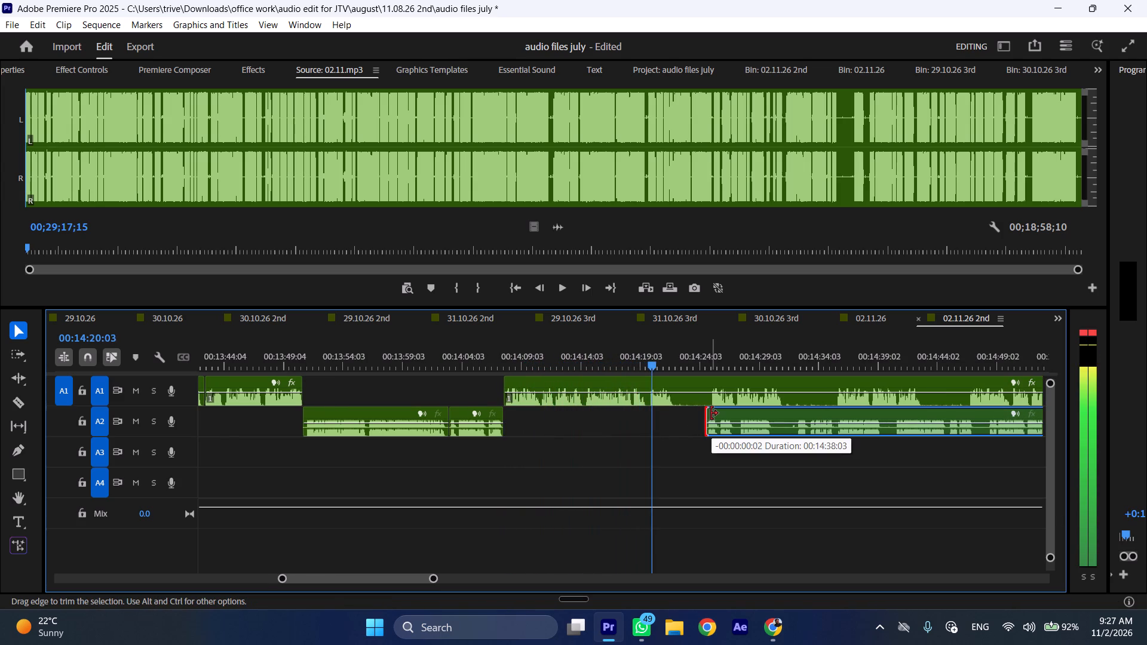
Stop playback in the A1 pause and cut the A1 clip at 00:14:22:04.
key(space)
text(C)
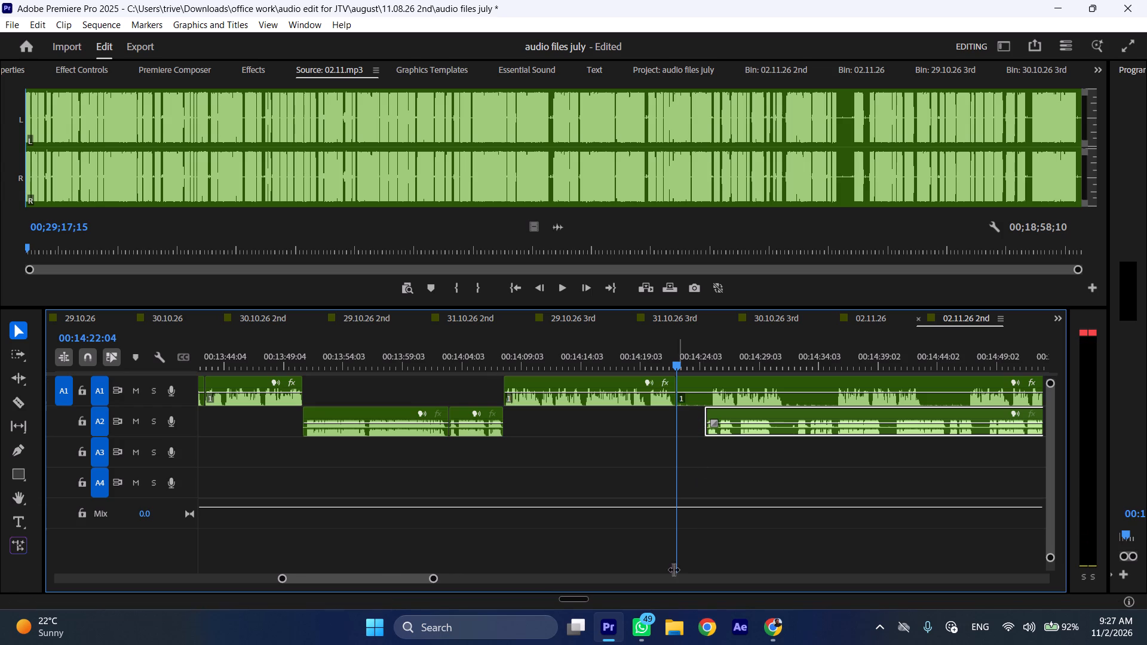
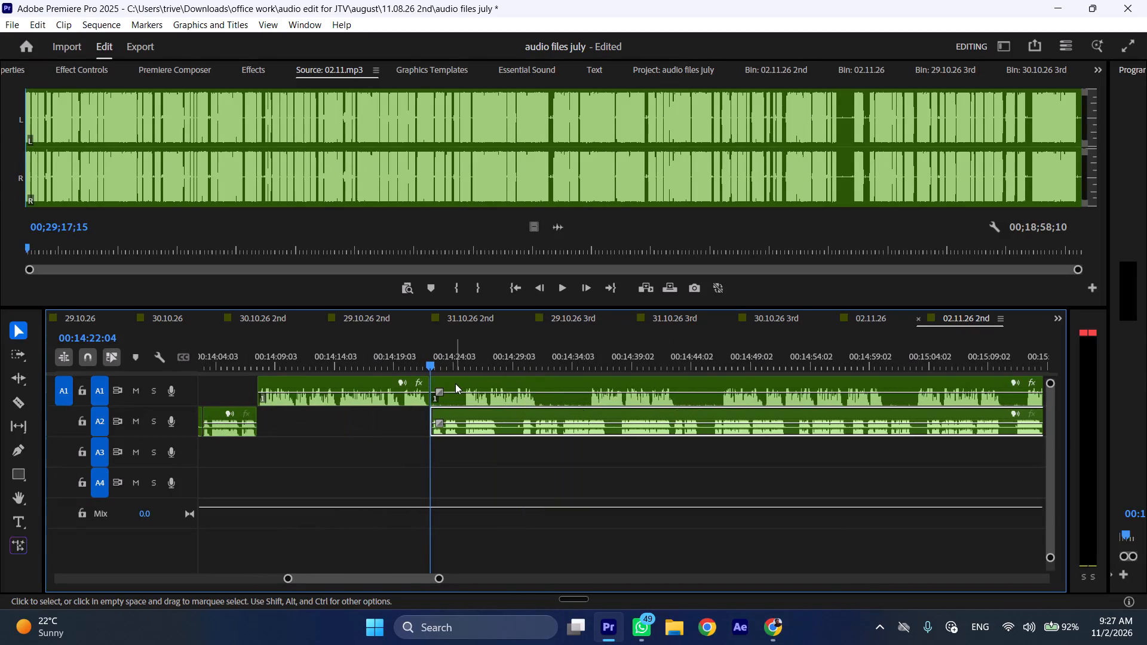
Move the remaining A1 clip about 30 seconds further along and trim about 2.7 seconds of silence from its start while playing A2.
drag(455, 383, 813, 383)
key(space)
text(l)
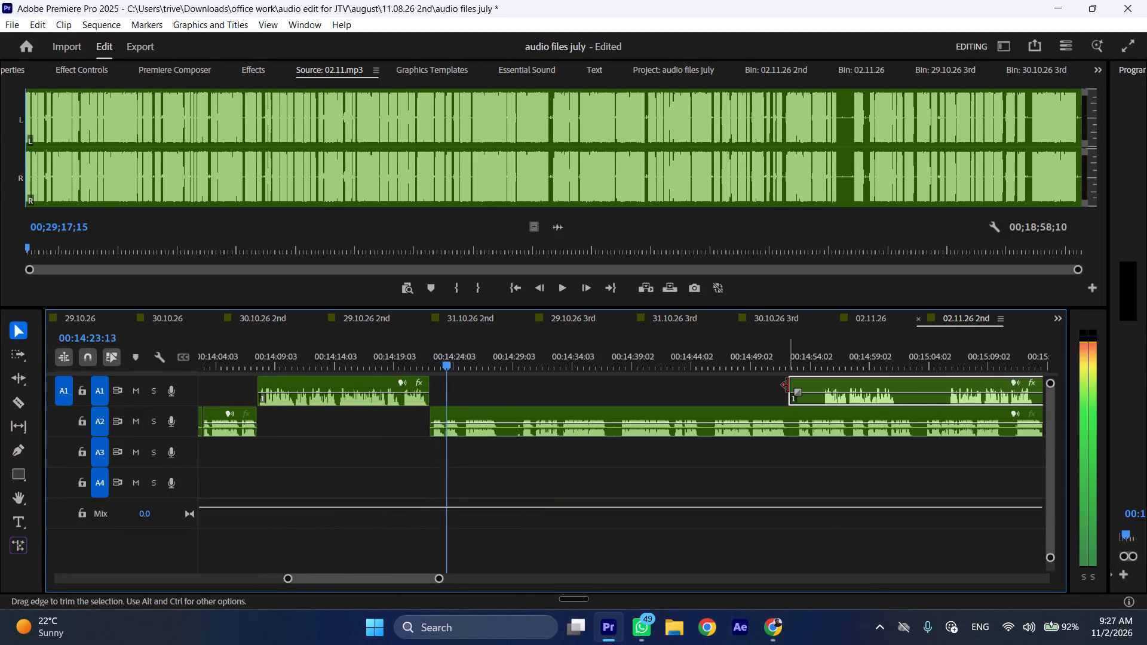
drag(788, 385, 820, 383)
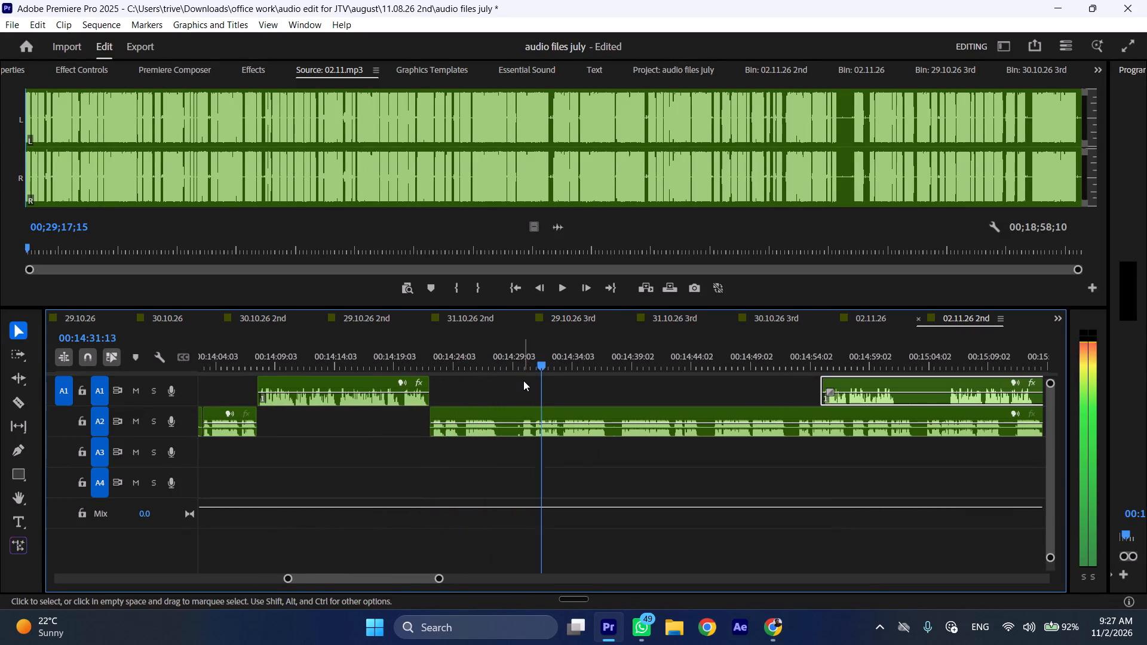
Cut A2 on both sides of the short pause ending at 00:14:25:01 and ripple delete that piece.
drag(456, 345, 467, 345)
key(shift+c)
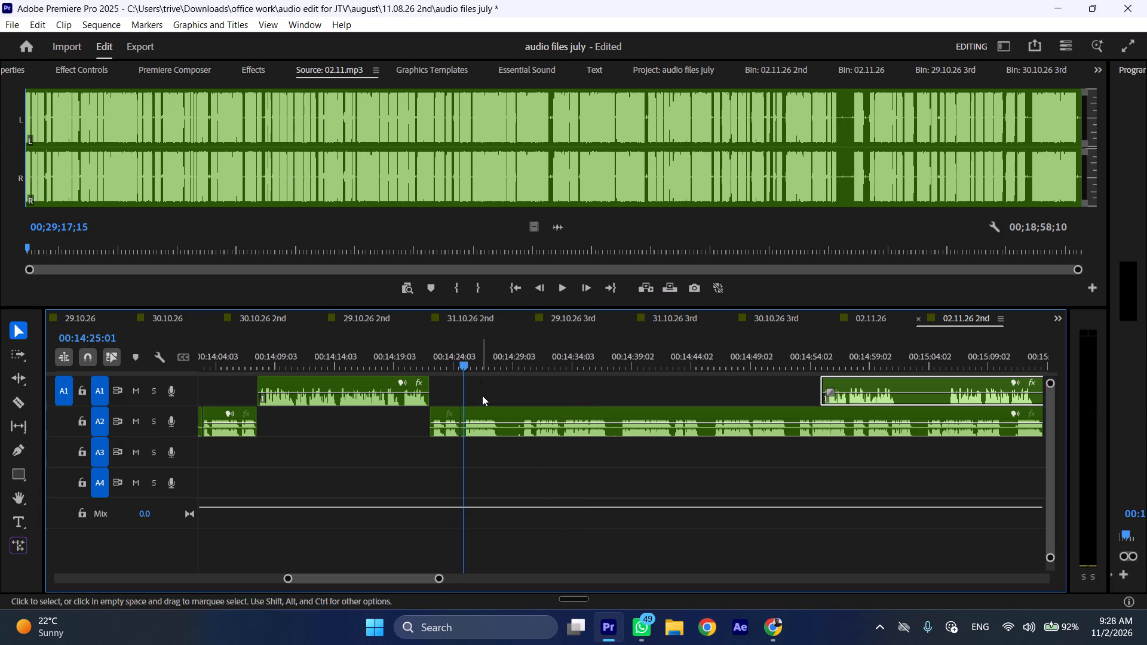
click(483, 396)
click(489, 408)
key(shift+c)
key(ctrl+shift+d)
Cut the A2 clip at 00:14:27:18 and 00:14:32:23 and ripple delete the section between the cuts.
drag(495, 342, 499, 342)
key(shift+c)
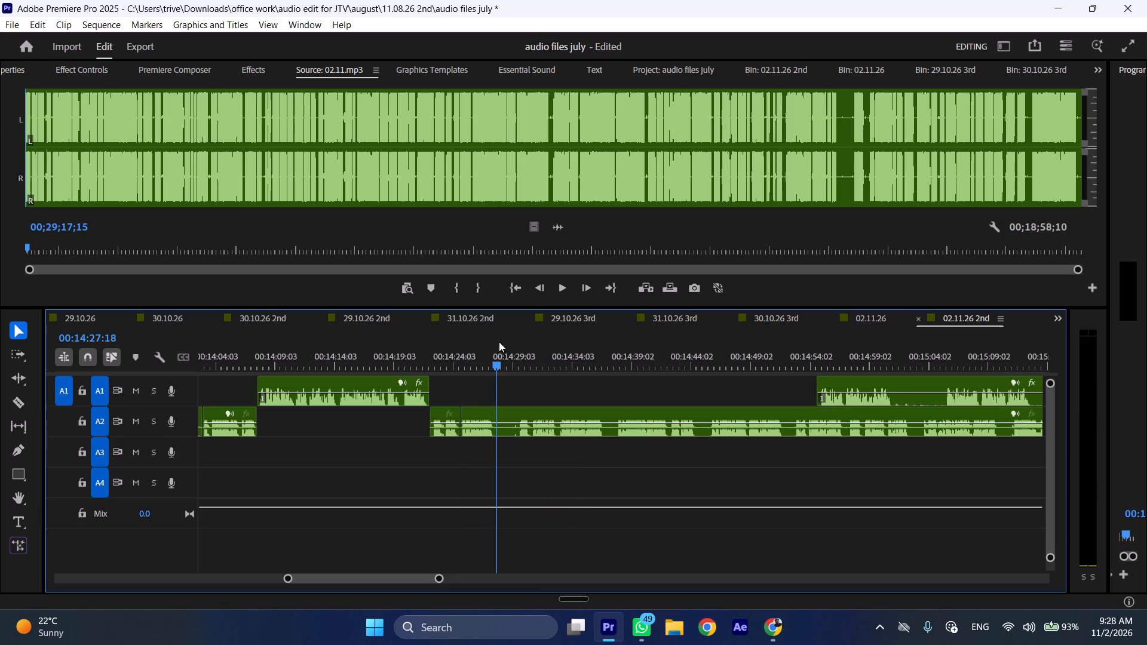
drag(499, 342, 560, 337)
click(578, 392)
click(579, 406)
key(shift+c)
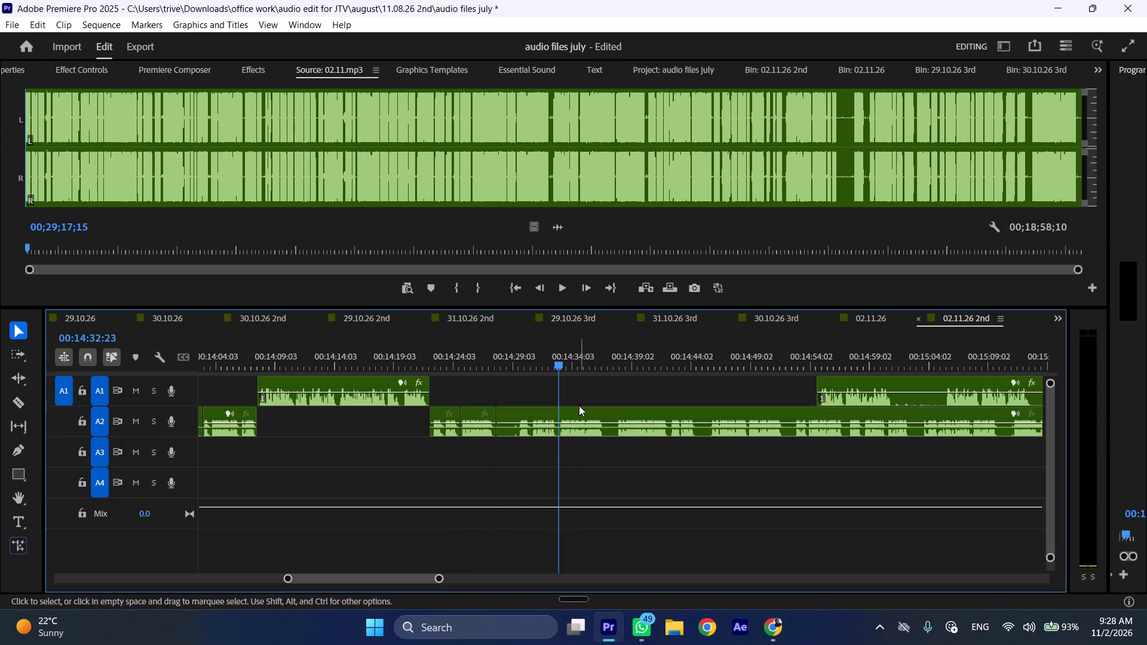
click(520, 425)
key(ctrl+shift+d)
Play on to the A2 pause at 00:14:31:17, cut around it and ripple delete about 1 second of silence.
key(space)
text(l)
key(space)
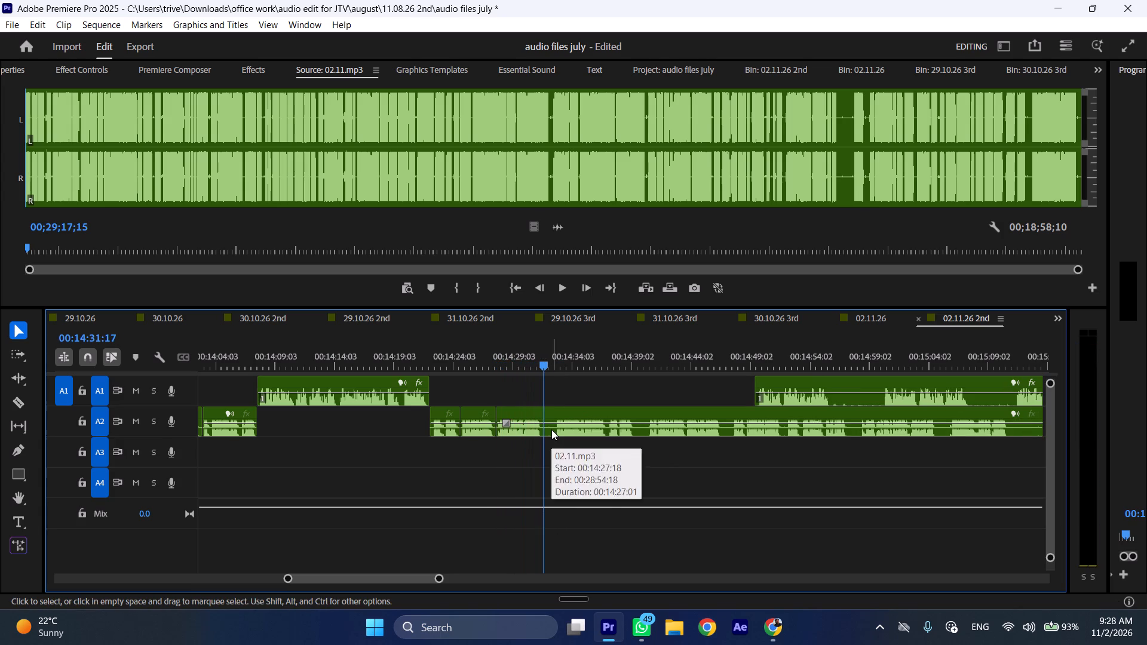
key(shift+c)
click(556, 363)
click(569, 414)
key(shift+c)
key(ctrl+shift+d)
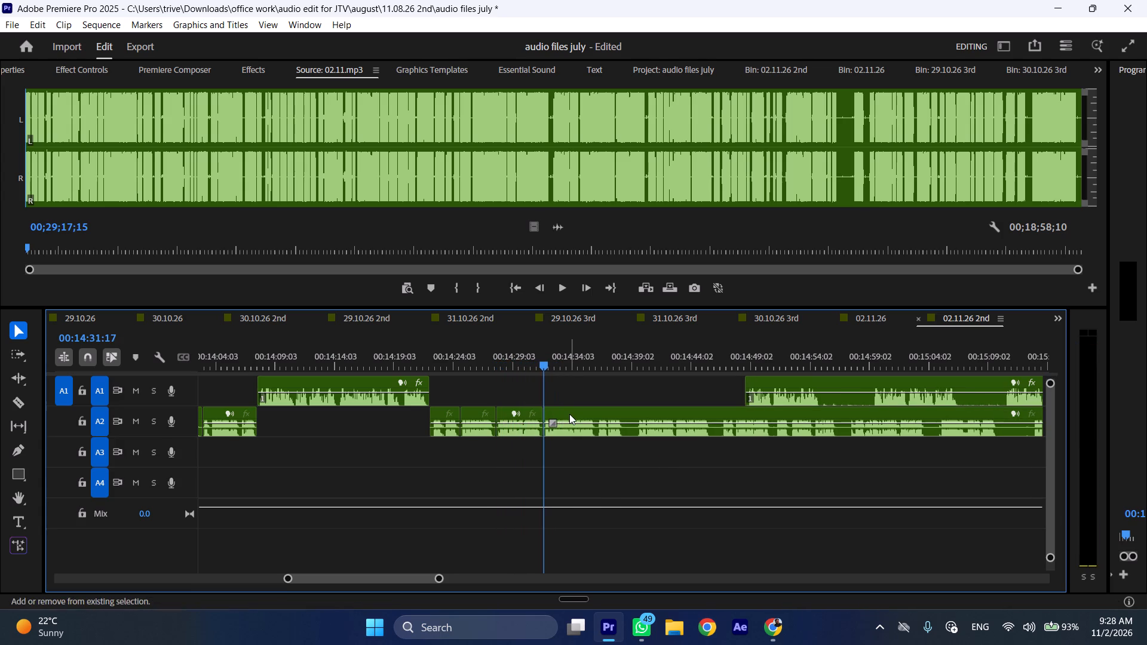
Play A2 onward from 00:14:31:17 to listen for the next pause.
key(space)
text(l)
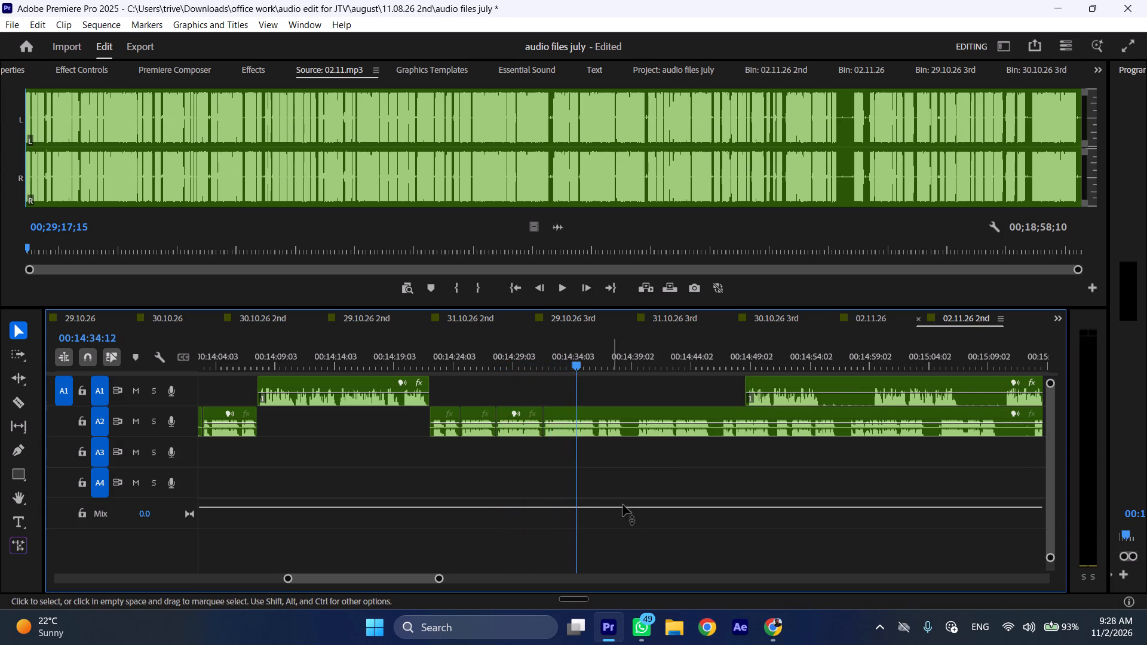
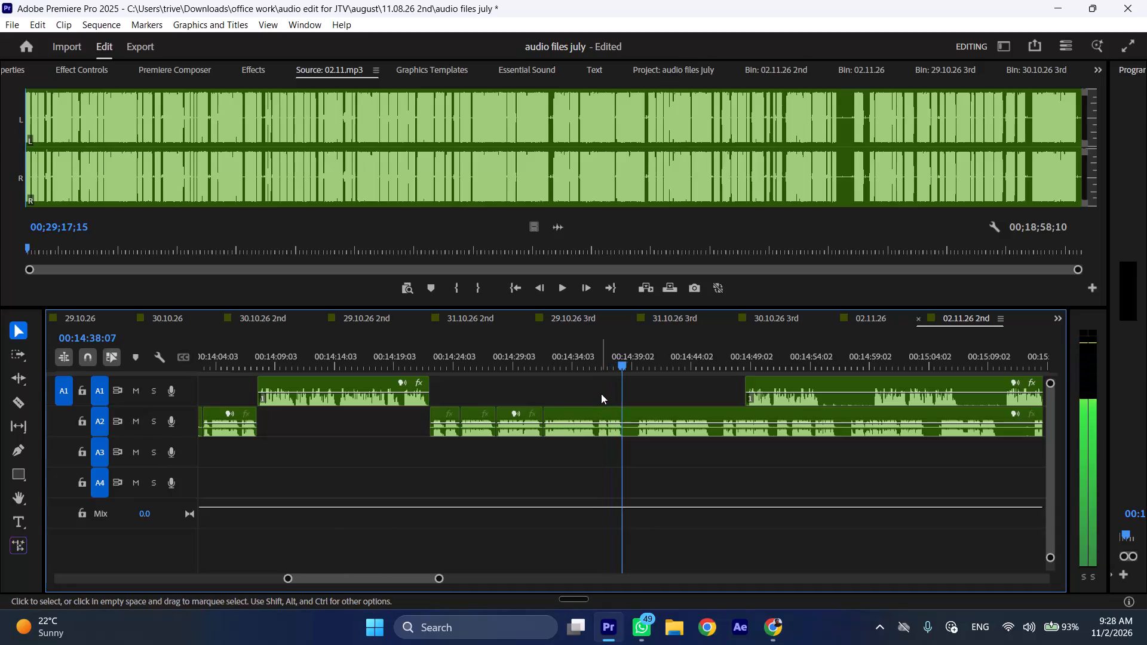
Cut the A2 clip at 00:14:36:05 and 00:14:39:13 and ripple delete the section between the cuts.
key(space)
key(space)
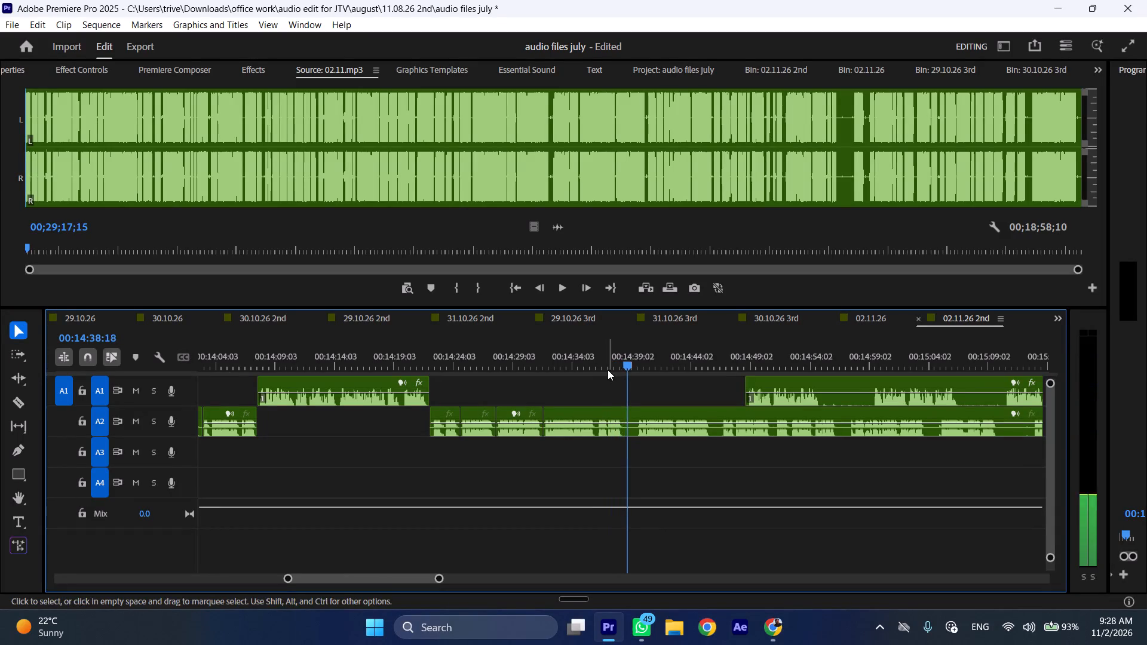
drag(599, 358, 605, 358)
key(shift+c)
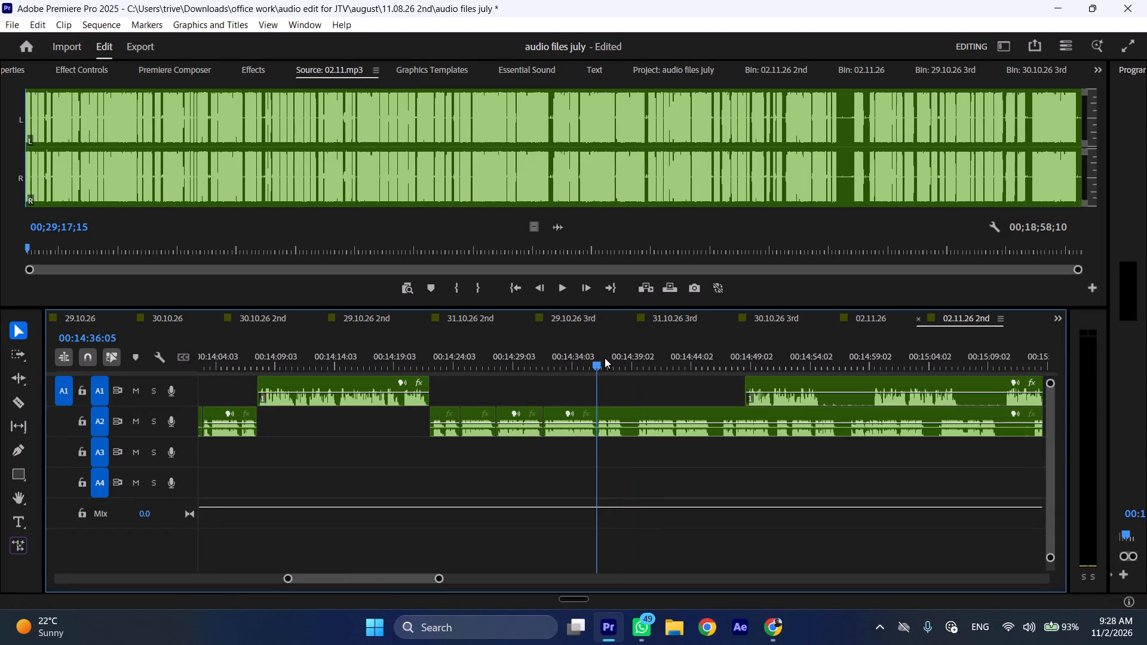
drag(605, 358, 641, 358)
click(640, 365)
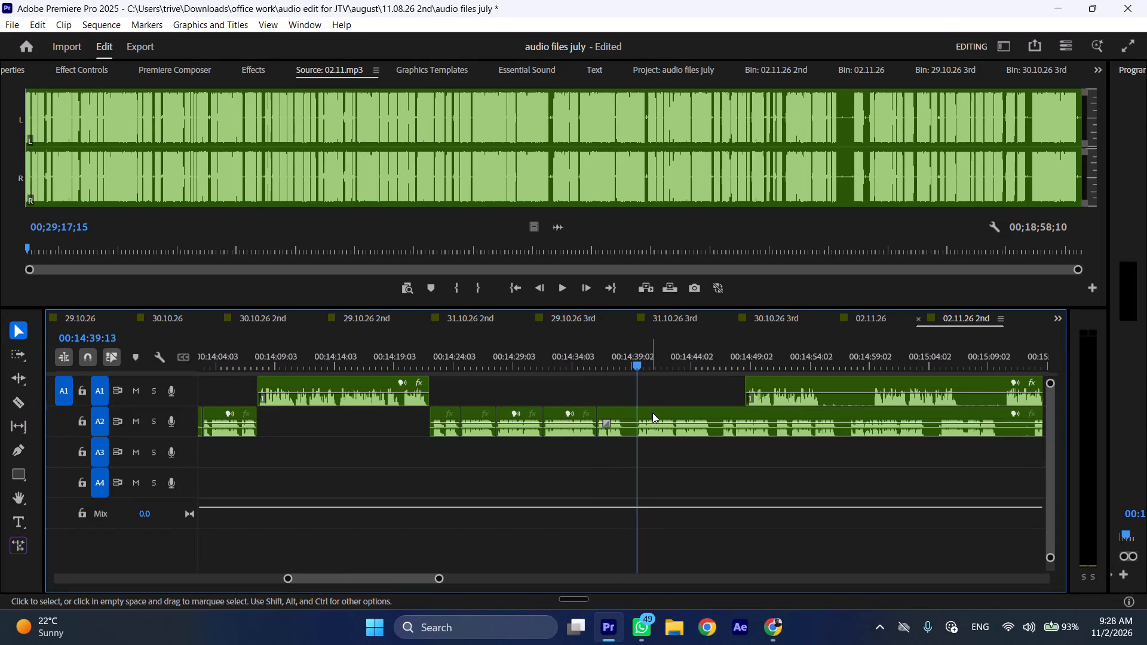
click(652, 413)
key(shift+c)
key(ctrl+shift+d)
Play A2 onward to the next pause and cut the clip at 00:14:42:11.
key(space)
text(l)
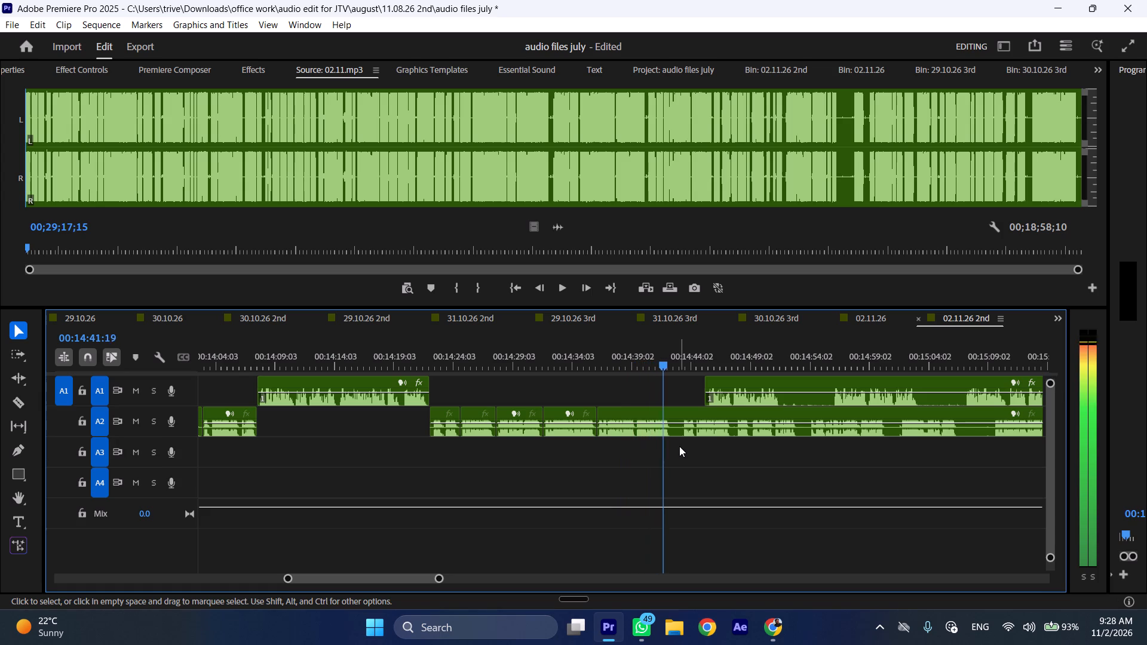
key(space)
text(C)
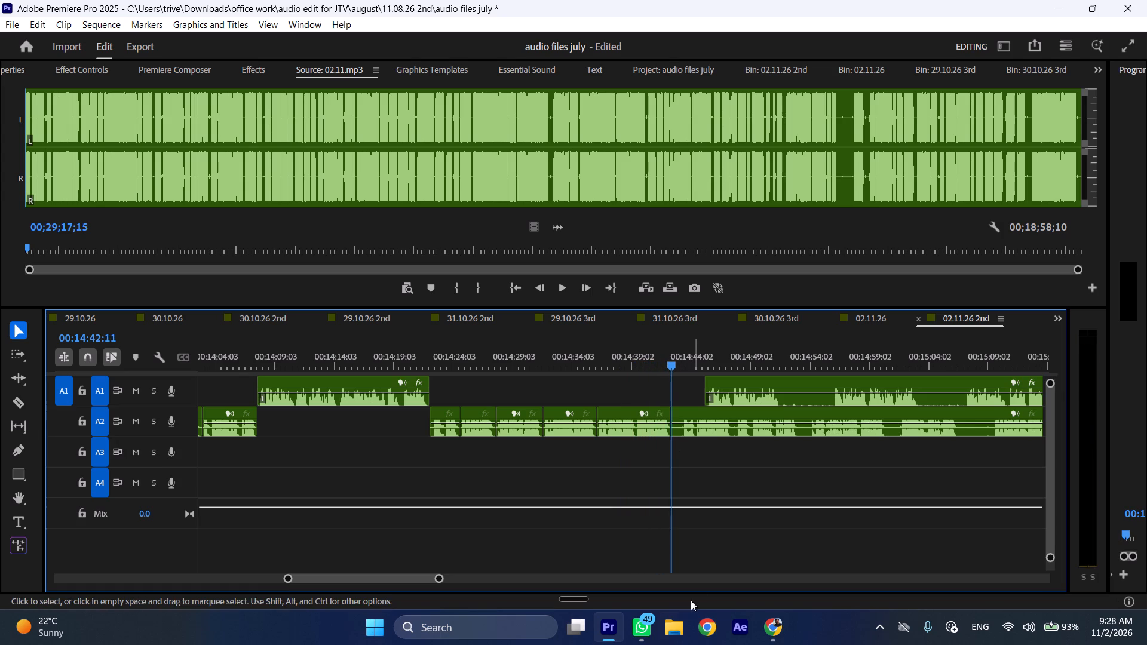
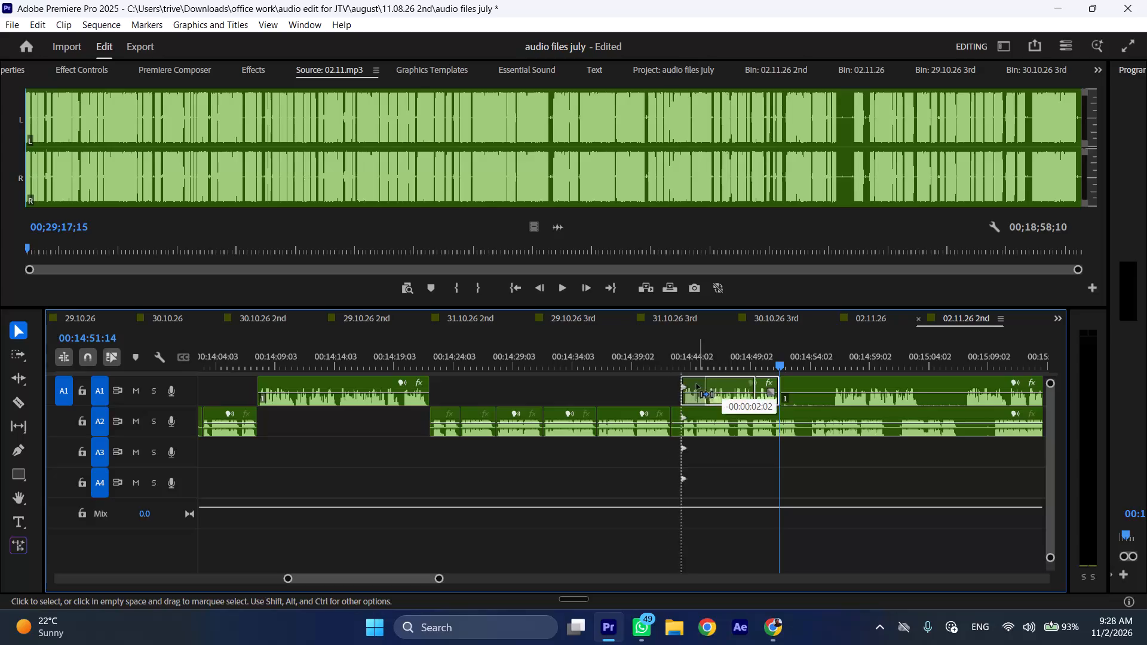
Align the start of the long remaining A2 clip with the end of the short A1 clip, at about 00:14:49.
drag(747, 411, 751, 411)
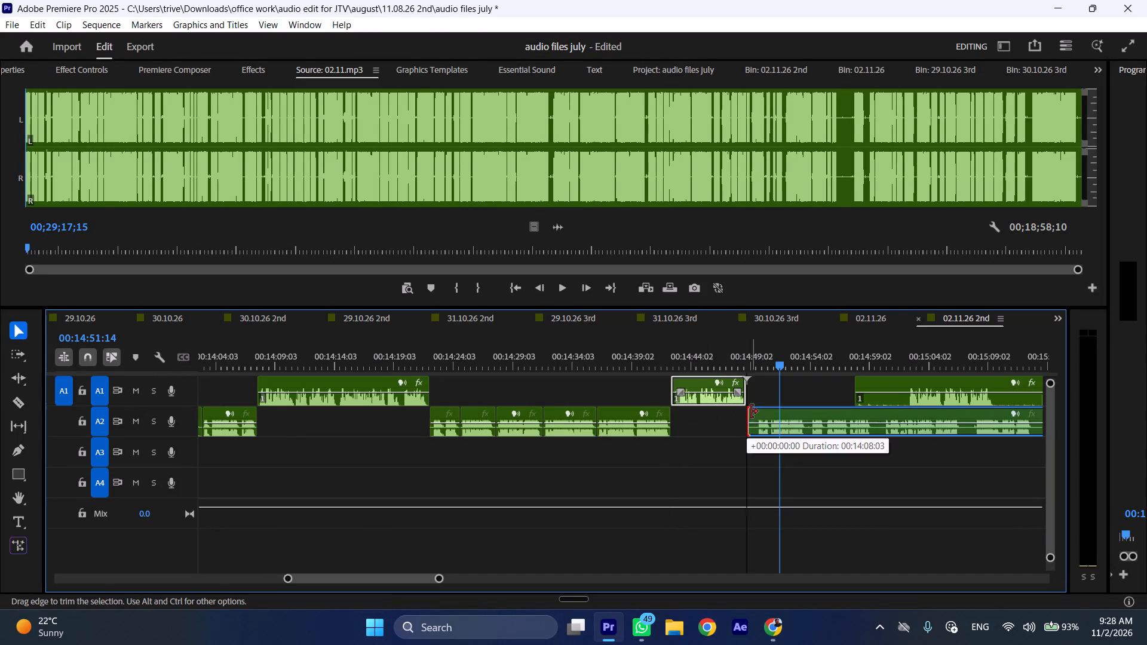
drag(751, 411, 755, 411)
drag(768, 411, 758, 414)
Play the sequence from 00:14:39:18 at increased speed to review the transition from A2 to the short A1 clip.
click(640, 355)
key(space)
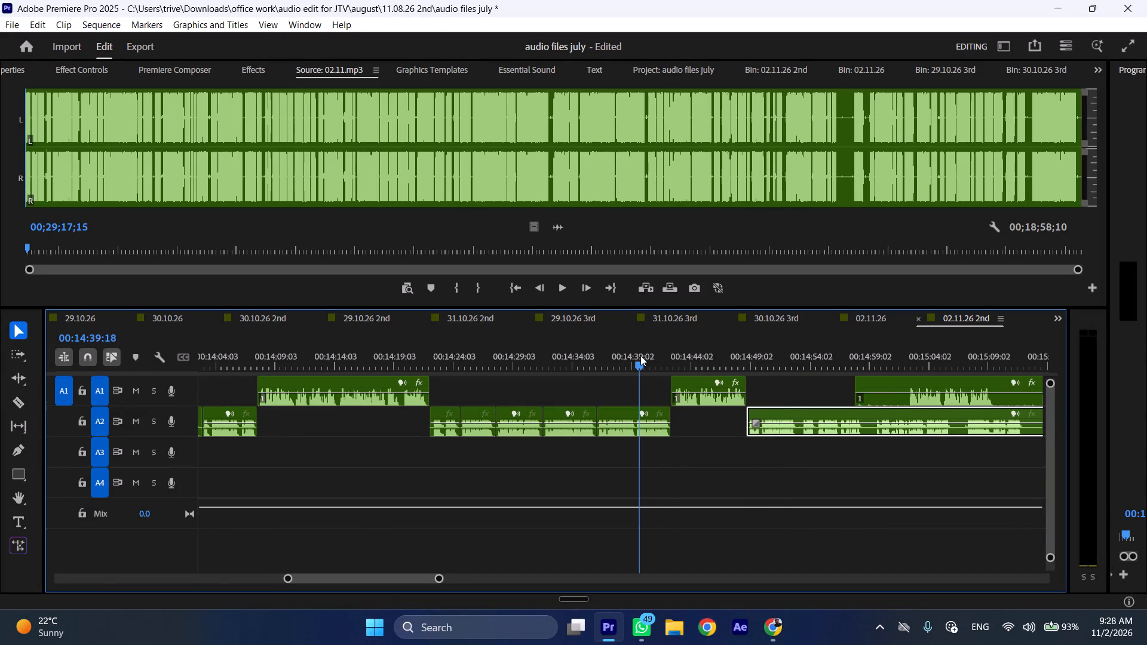
text(l)
Move the remaining long A1 clip later on its track so it starts at about 00:15:21.
scroll(677, 440, down, 11)
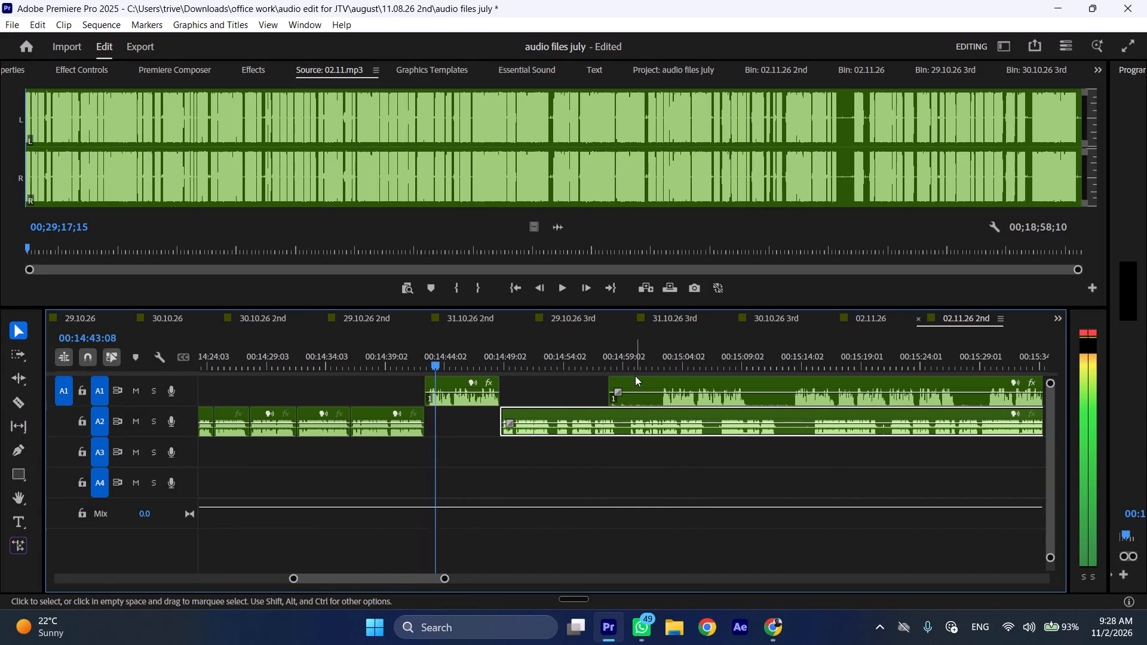
drag(635, 376, 916, 384)
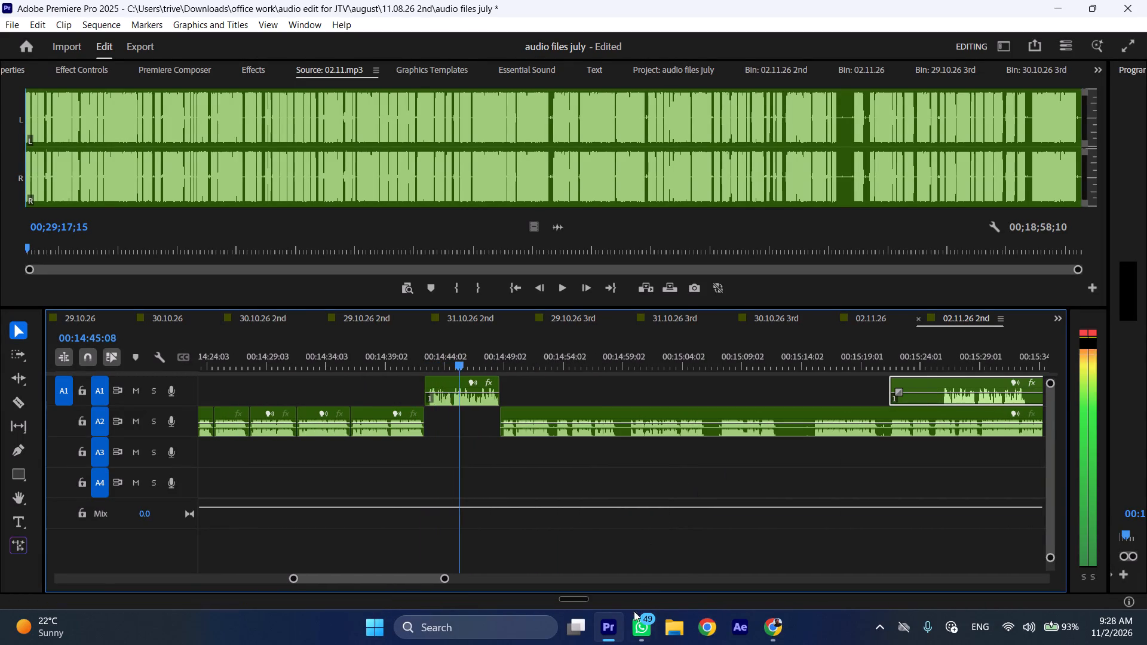
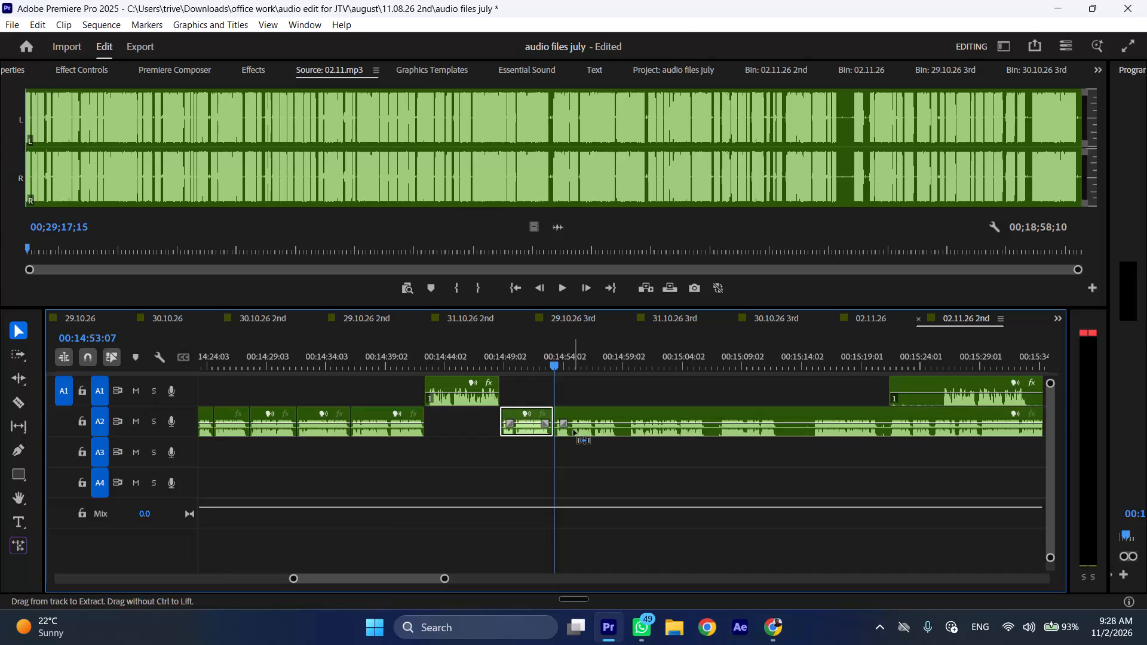
Ripple-delete the selected short A2 segment between 00:14:48:18 and 00:14:53:07, closing the gap.
key(ctrl+shift+d)
Play on at increased speed to the next pause, then cut A2 at 00:14:54:01 and 00:14:55:01 and ripple-delete the piece between.
key(space)
key(l)
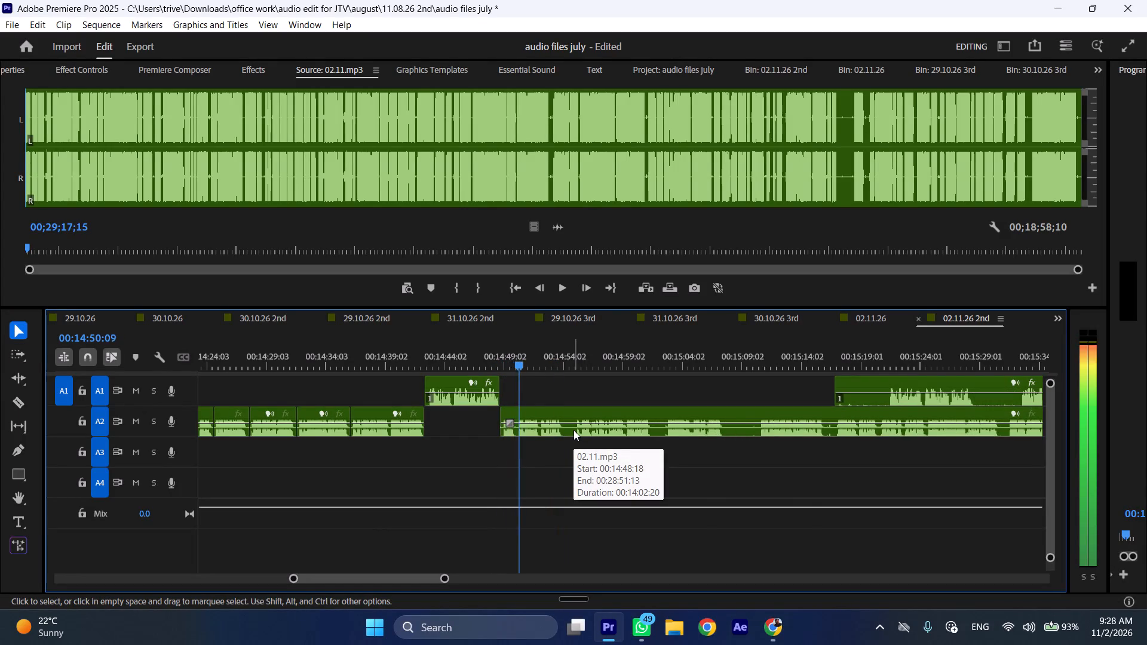
key(space)
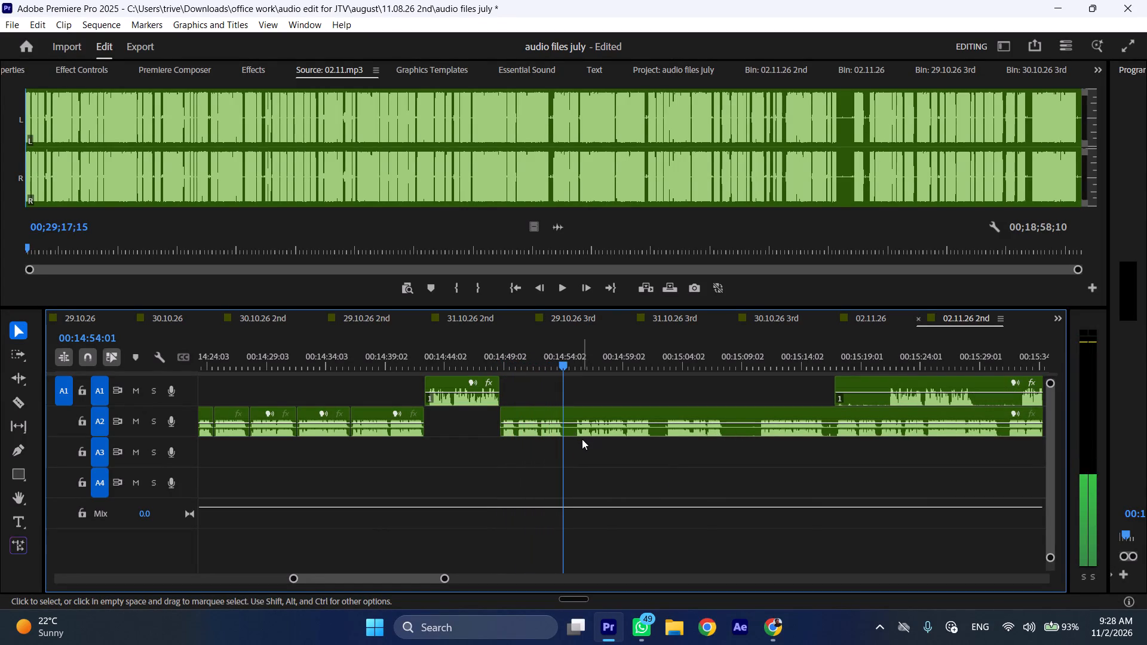
key(shift+c)
click(573, 351)
click(582, 407)
key(shift+c)
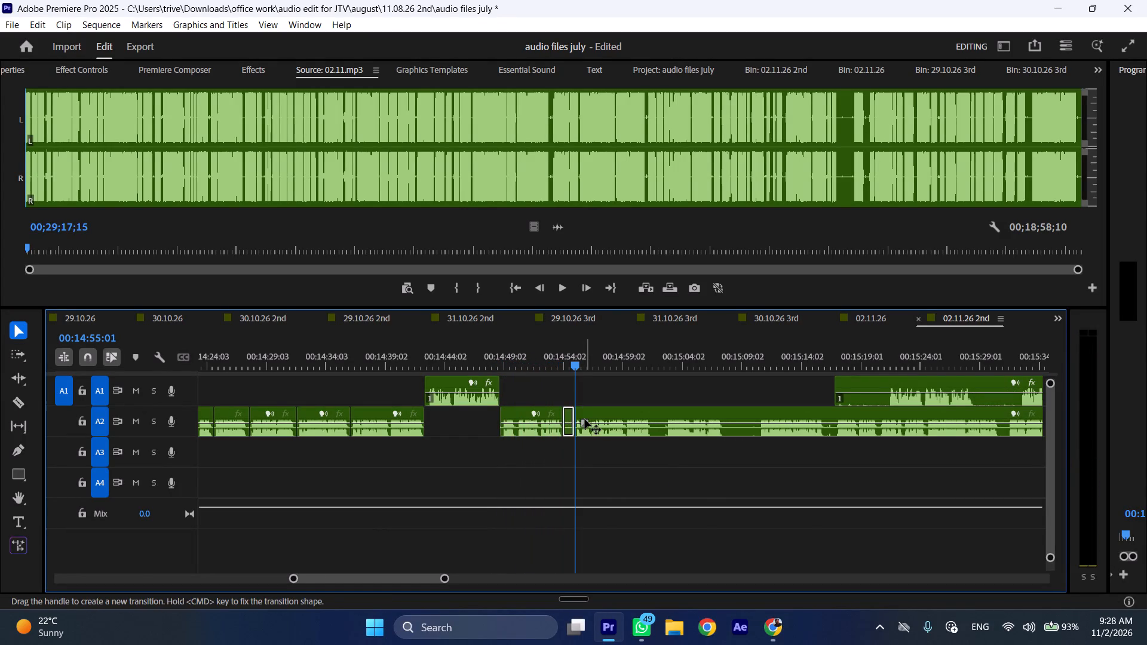
key(ctrl+shift+d)
Play the sequence at increased speed from the new cut at about 00:14:54:01 to review the following A2 audio.
key(space)
text(l)
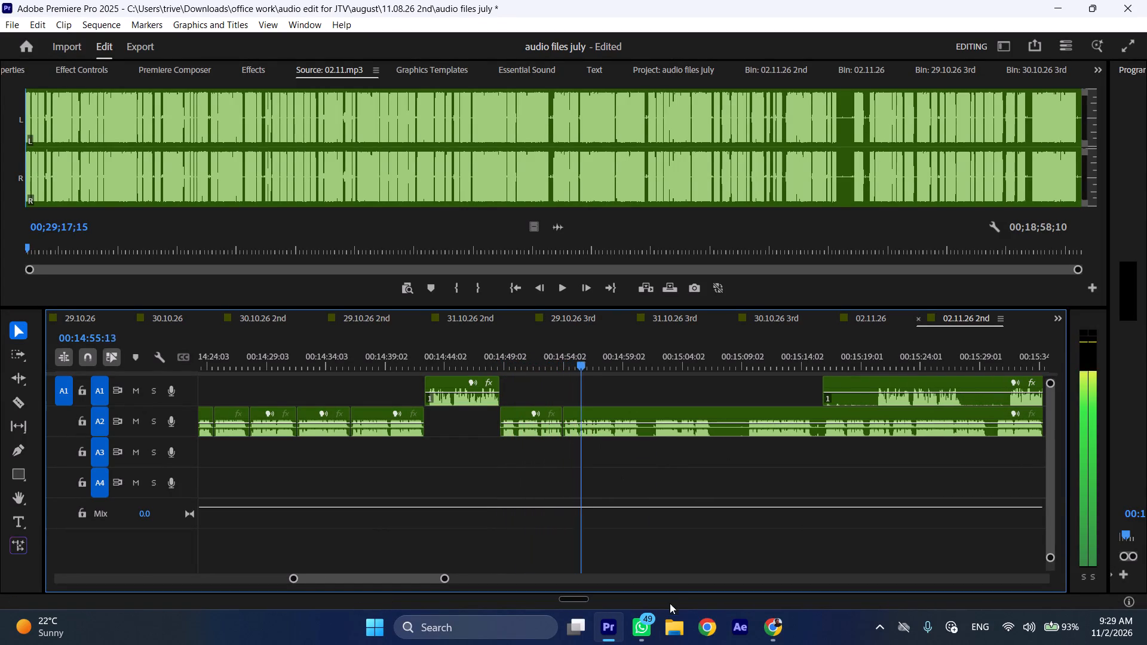
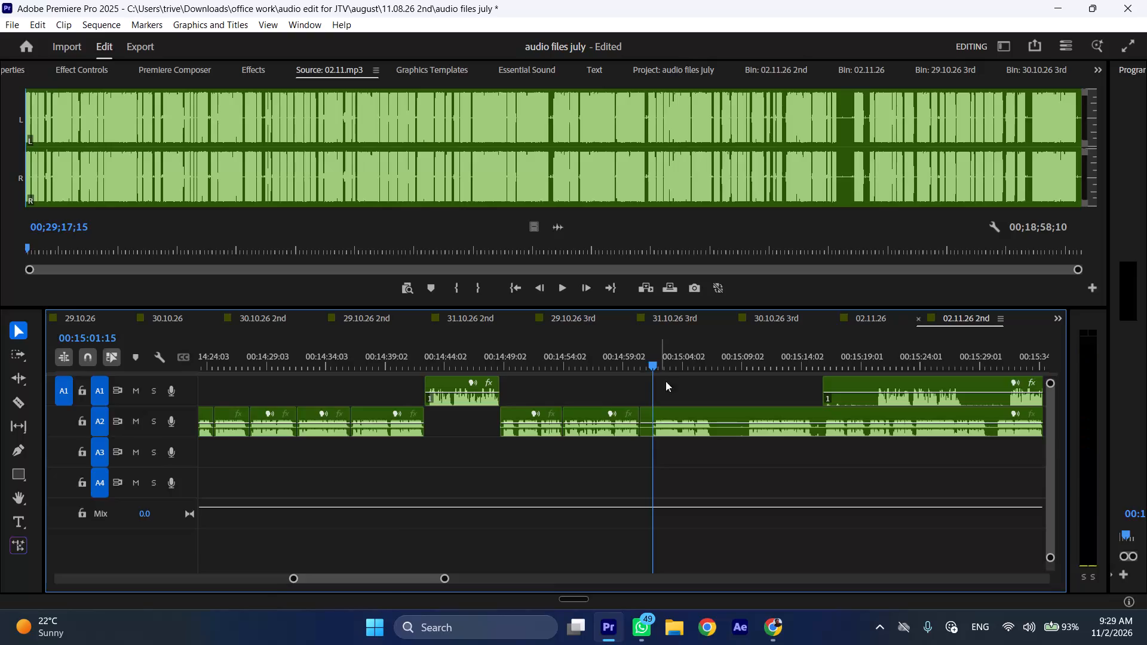
Cut A2 at 00:15:01:15 and ripple-delete the short pause between 00:15:00:13 and that cut, closing the gap.
click(670, 416)
key(shift+c)
key(ctrl+shift+d)
Play on at increased speed to the start of the next pause and cut A2 at 00:15:05:10.
key(space)
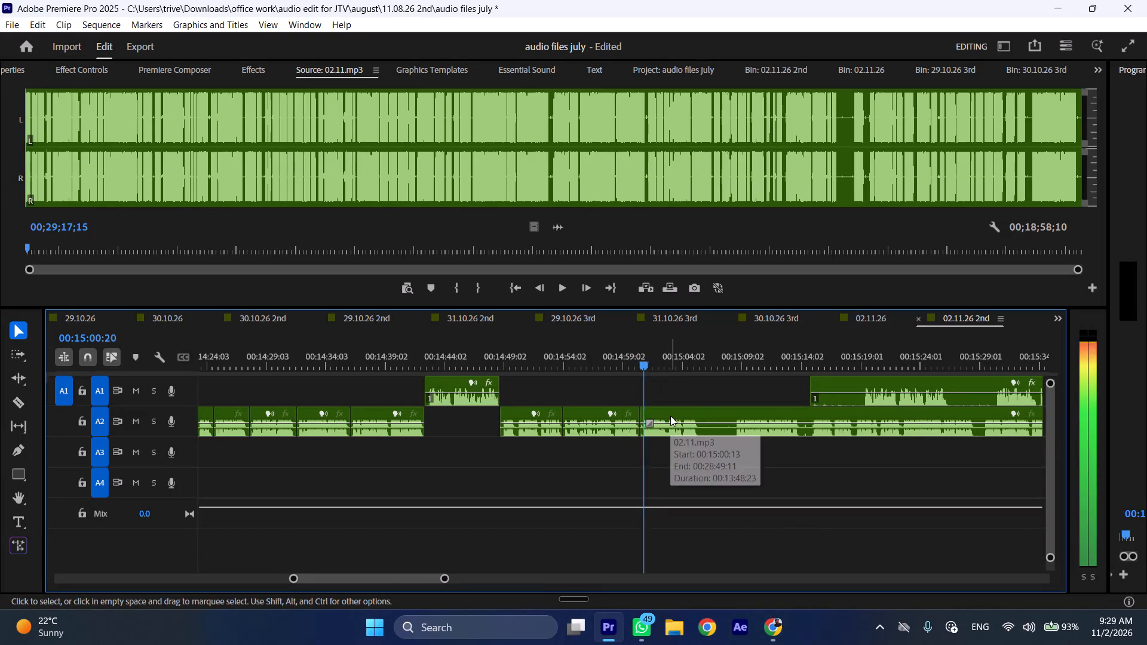
key(l)
scroll(569, 505, down, 6)
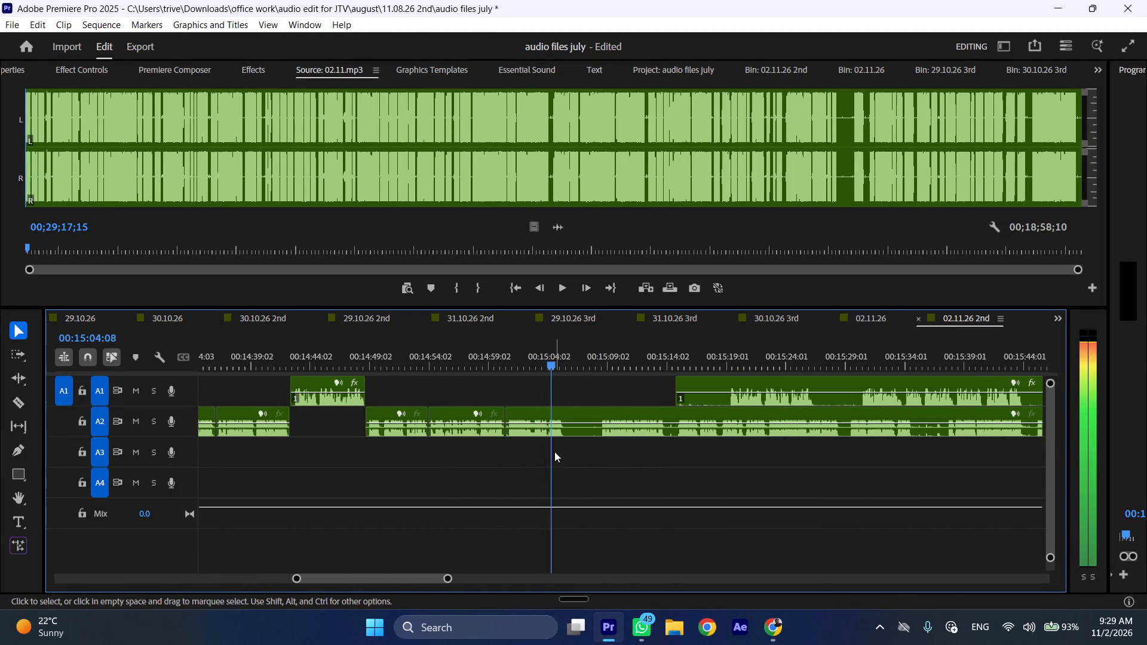
key(space)
text(C)
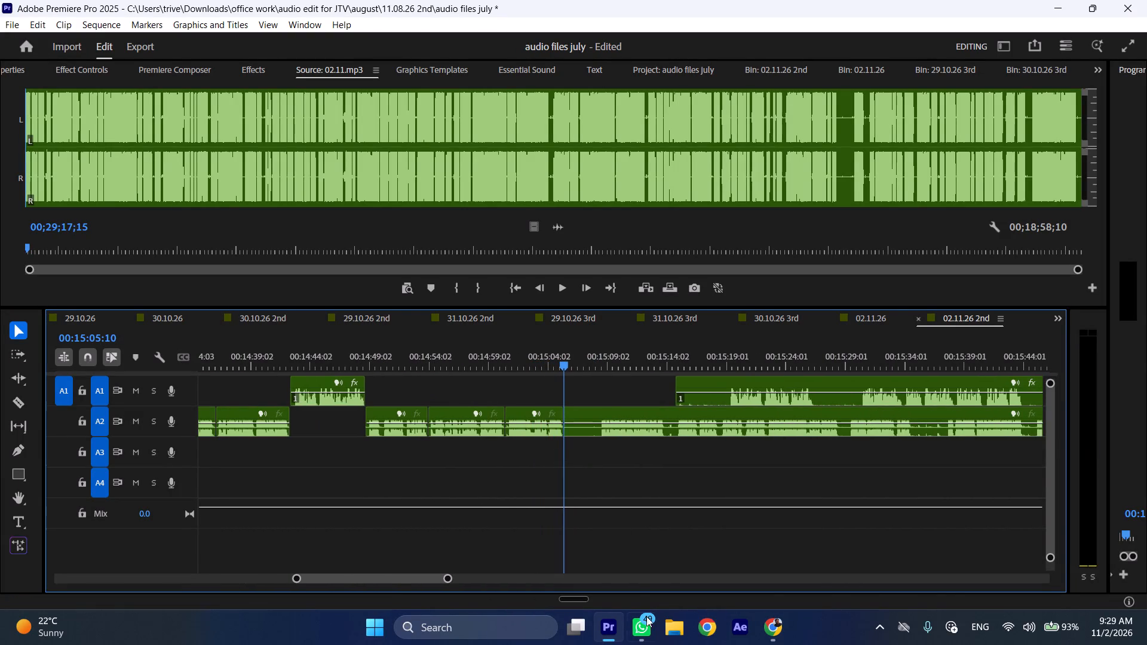
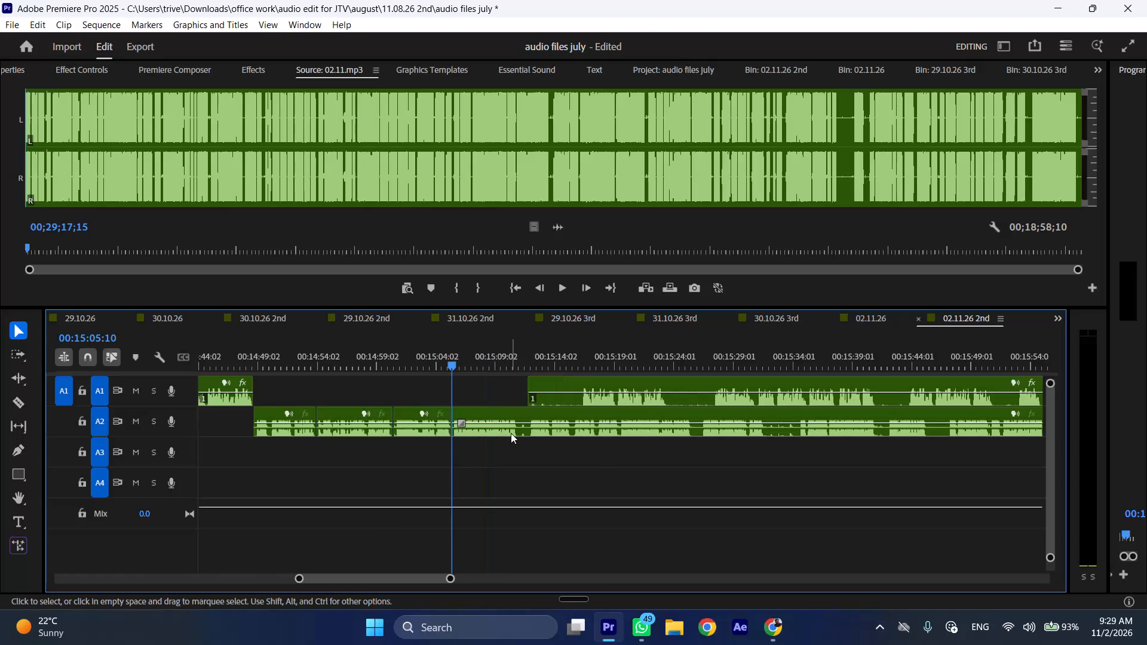
While playing on, move the A1 clip about 18 seconds later and trim 00:00:04:03 off its start.
key(space)
key(l)
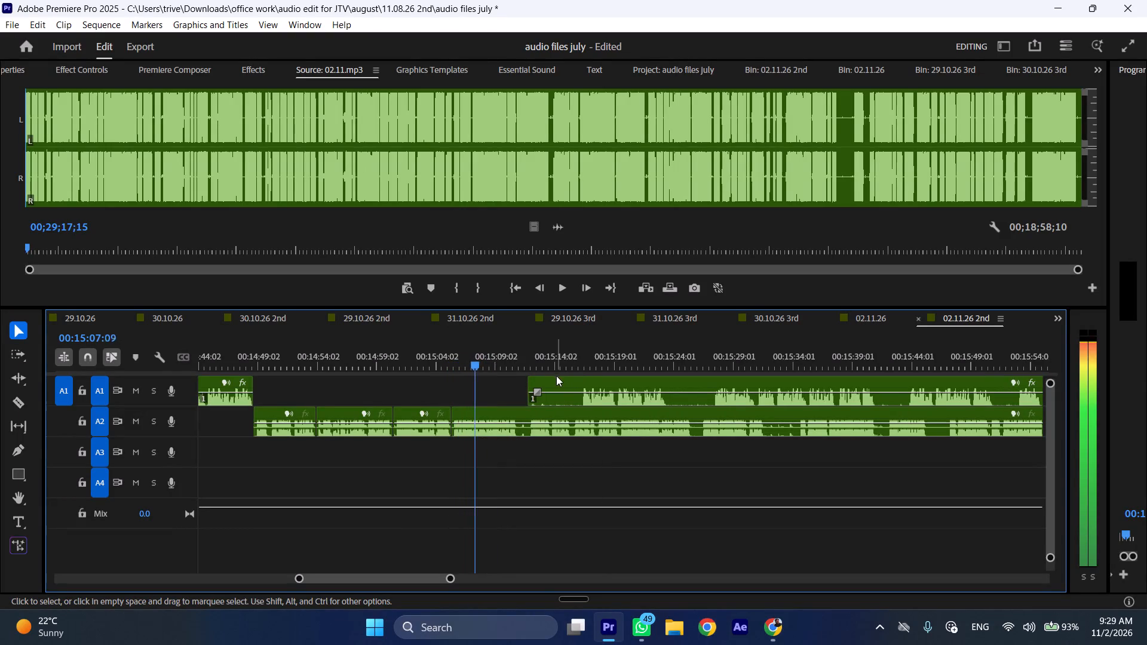
drag(556, 376, 774, 376)
drag(752, 379, 802, 379)
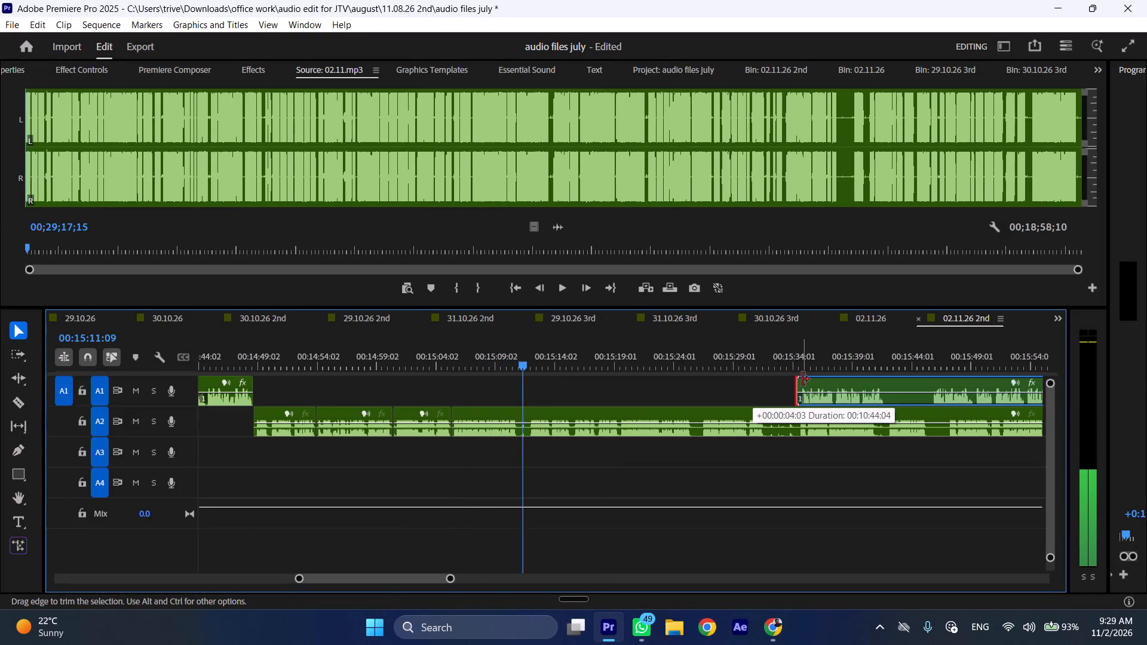
drag(802, 379, 803, 379)
Cut A2 at 00:15:11:19 and ripple-delete the section between 00:15:05:10 and that cut, closing the gap.
click(529, 358)
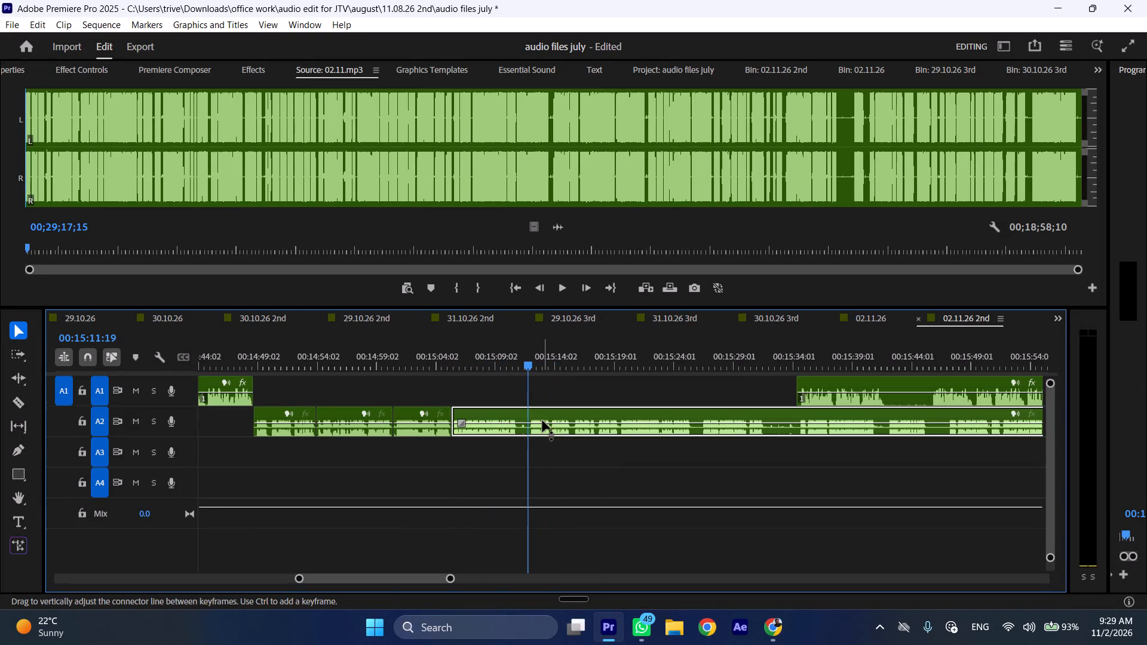
click(542, 420)
key(shift+c)
key(ctrl+shift+d)
Play on at increased speed, cut A2 at 00:15:08:20 and ripple-delete the section from 00:15:05:10 to that cut.
key(space)
text(l)
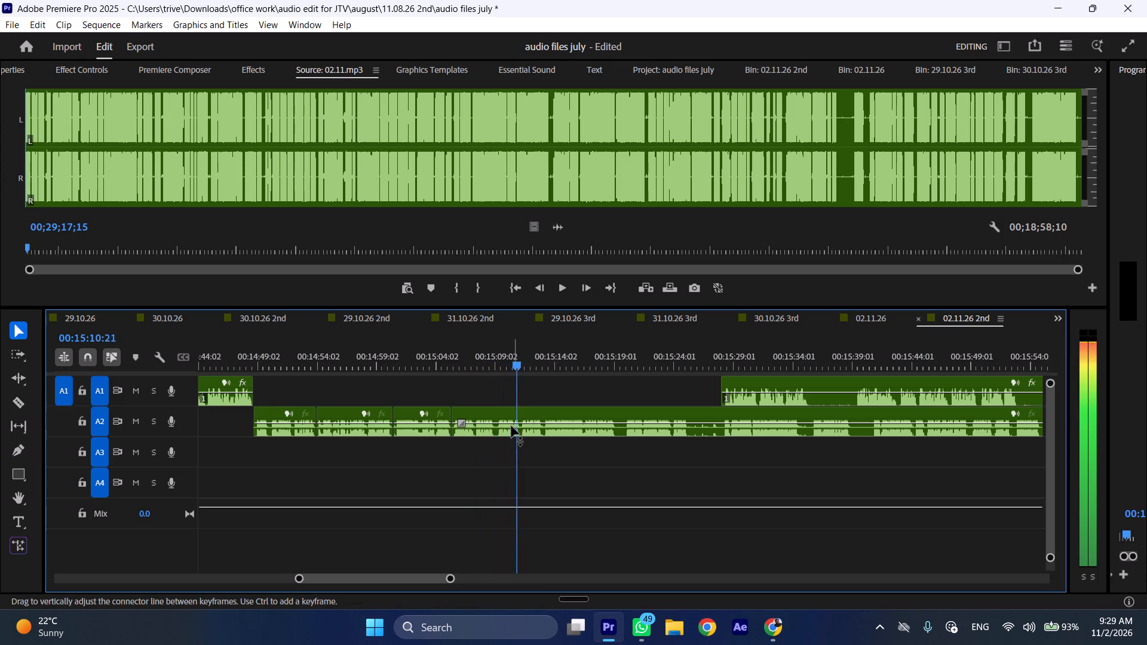
scroll(511, 426, down, 3)
click(425, 349)
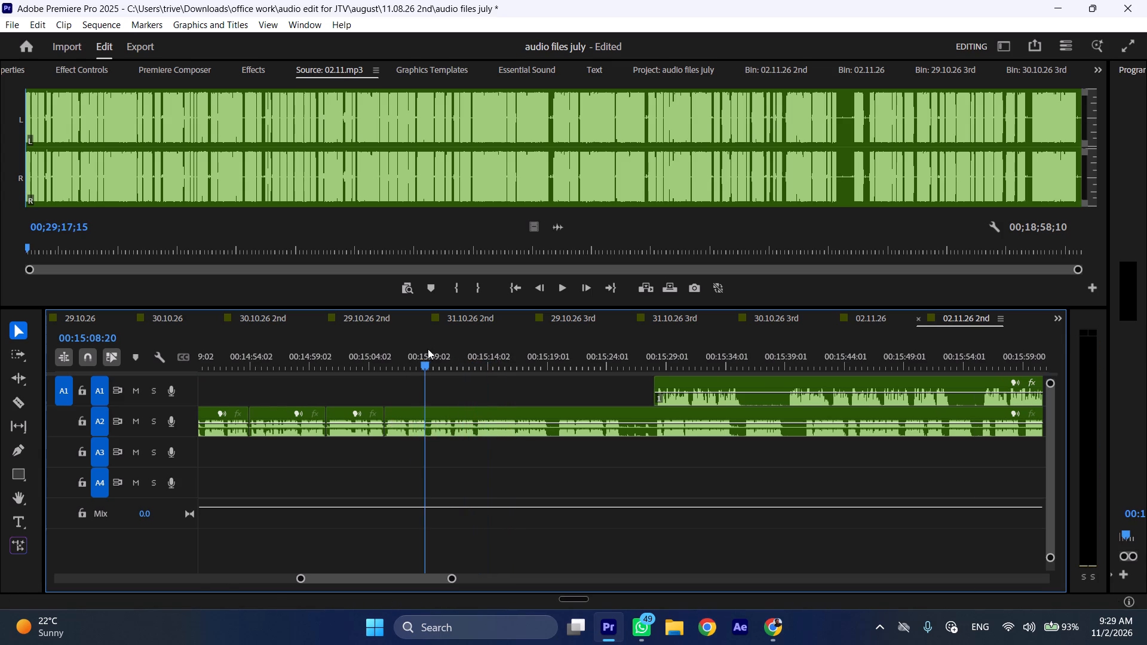
click(452, 416)
key(shift+c)
key(ctrl+shift+d)
Listen on at increased speed, cut A2 about 2 seconds after 00:15:05:10 and ripple-delete that short section.
key(space)
text(l)
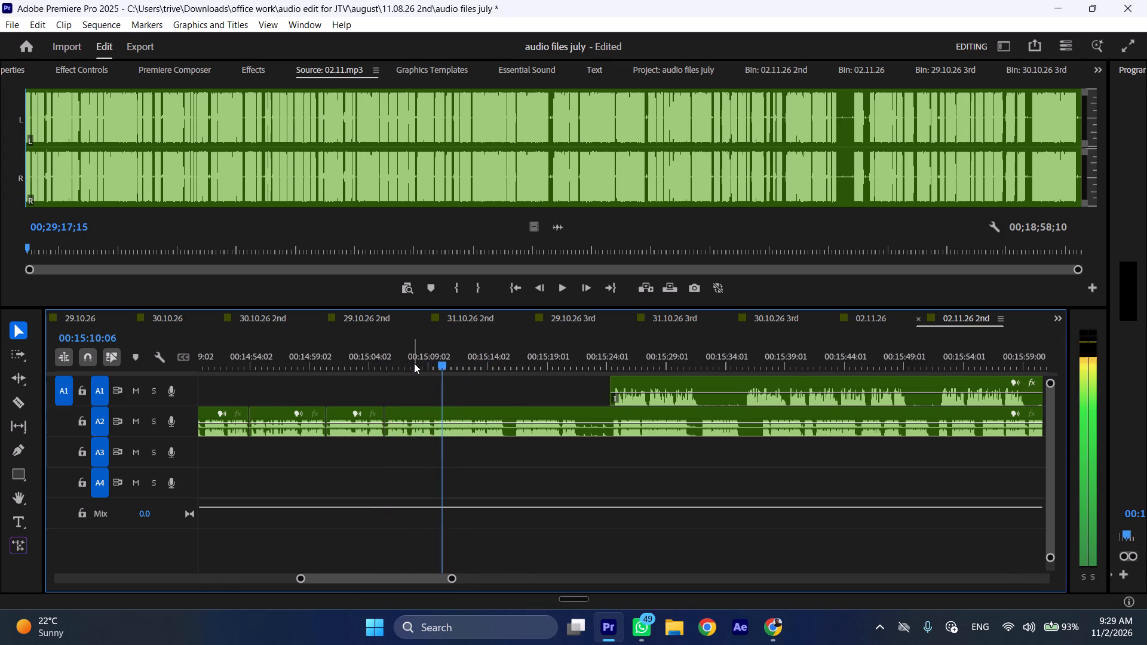
click(414, 363)
shift+click(434, 423)
key(shift+c)
key(ctrl+shift+d)
Play on at increased speed to the start of the next pause and cut A2 at about 00:15:13.
key(space)
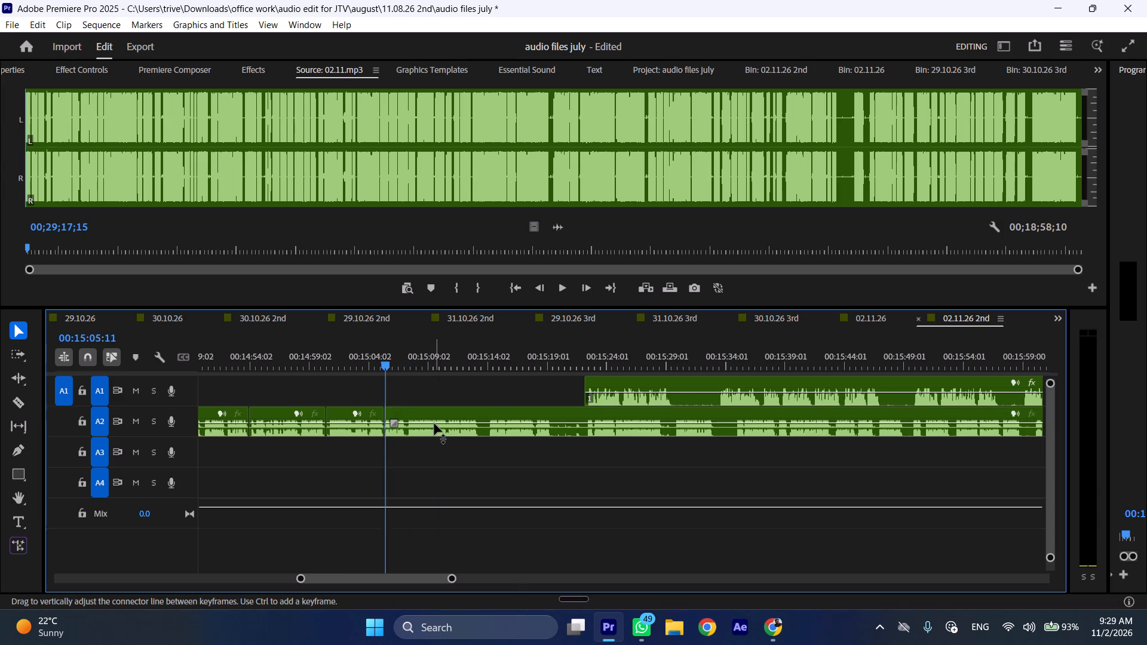
text(l)
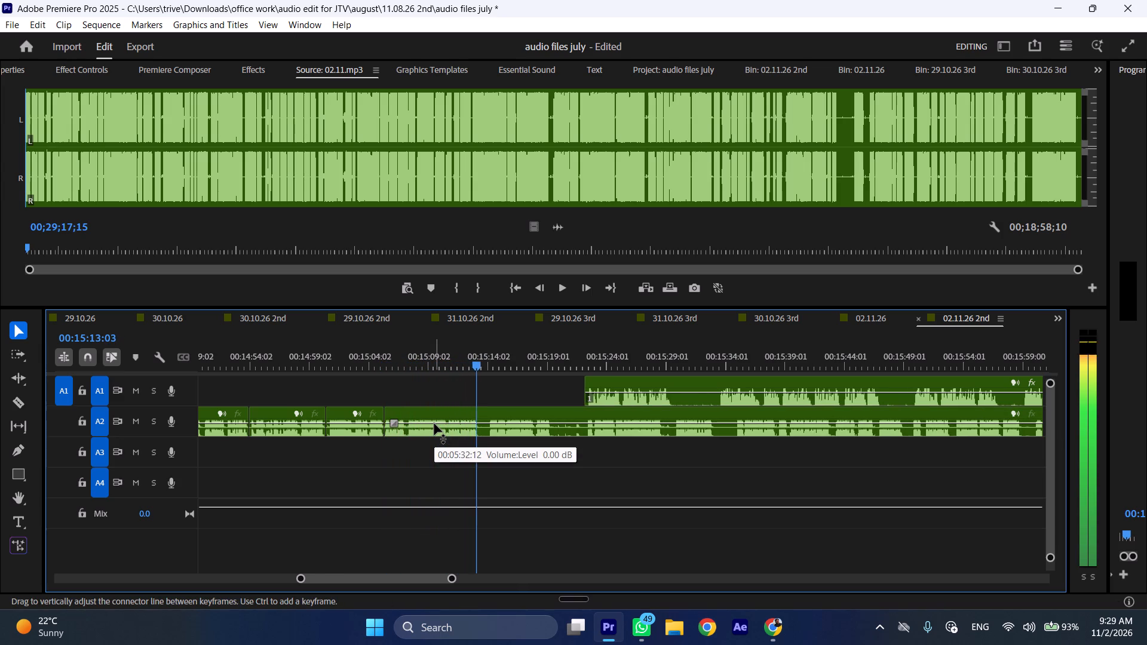
key(space)
key(shift+c)
Cut A2 at 00:15:14:04 and ripple-delete the roughly one-second pause before that cut, closing the gap.
click(495, 358)
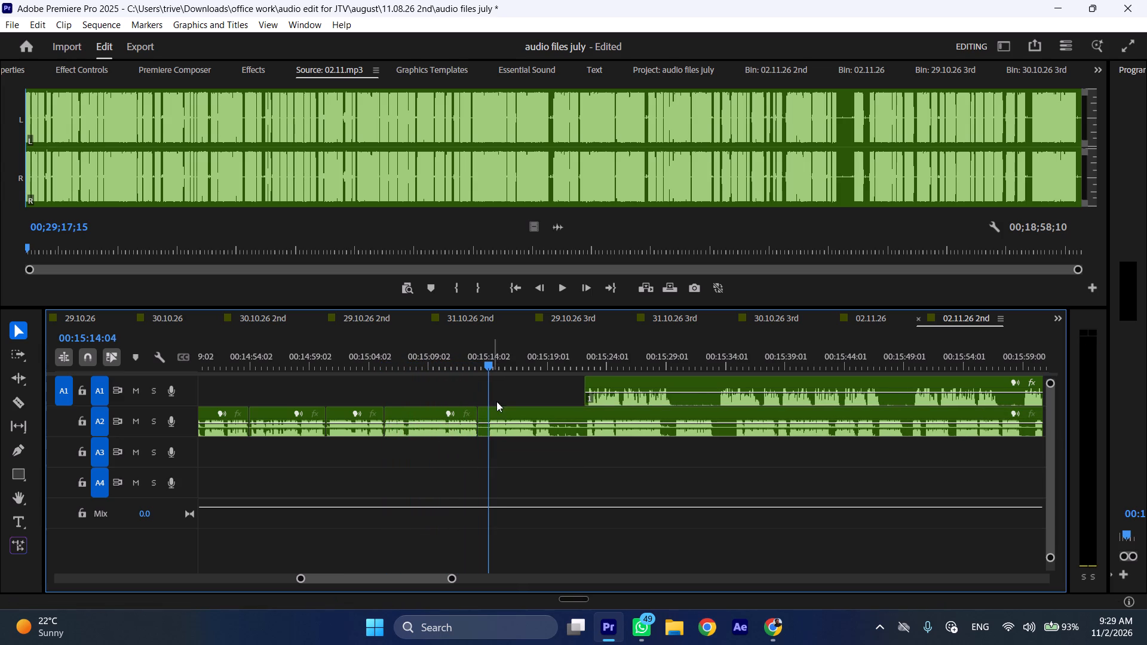
click(502, 421)
key(shift+c)
key(ctrl+shift+d)
Play on at increased speed to the start of the next pause and cut A2 at 00:15:18:14.
key(space)
text(l)
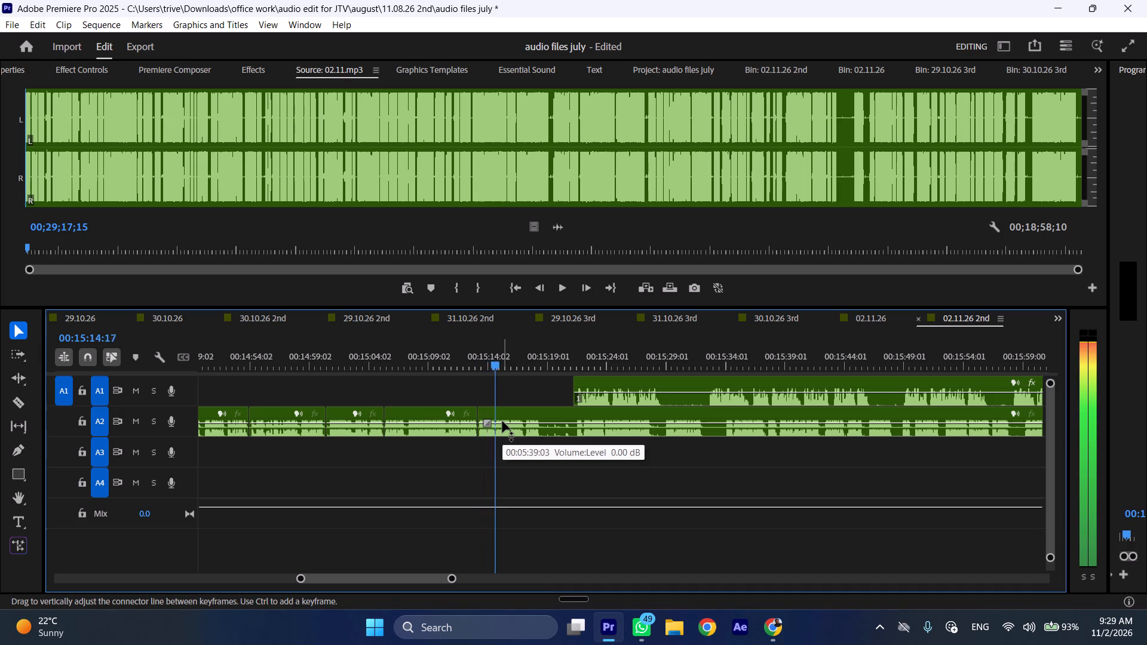
key(space)
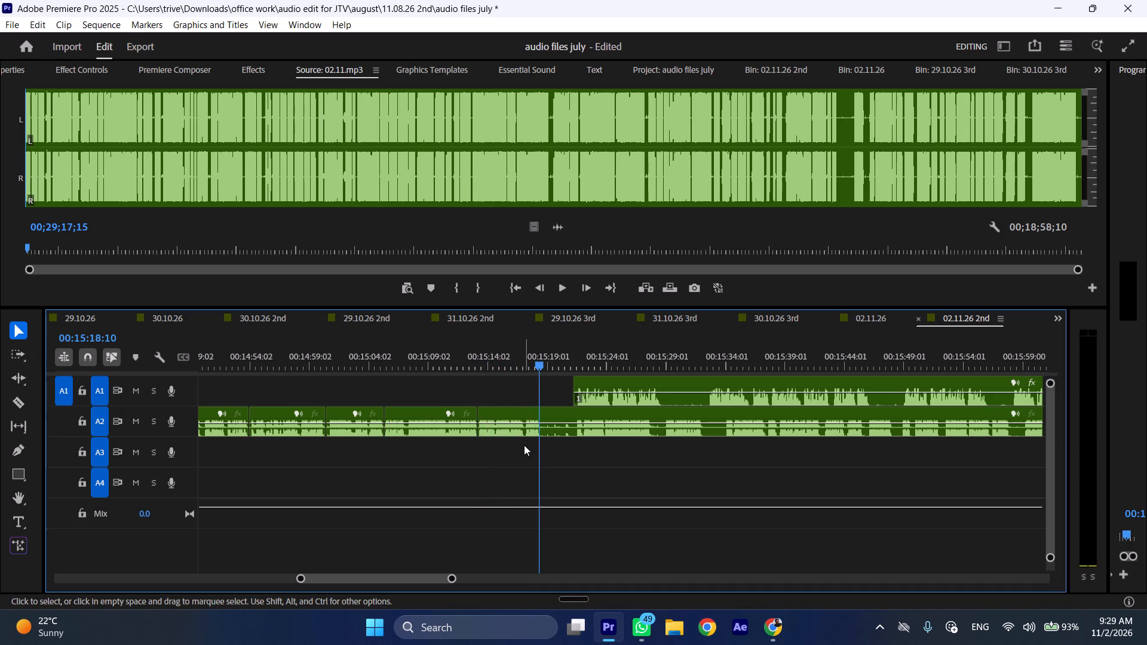
key(space)
key(space)
key(shift+c)
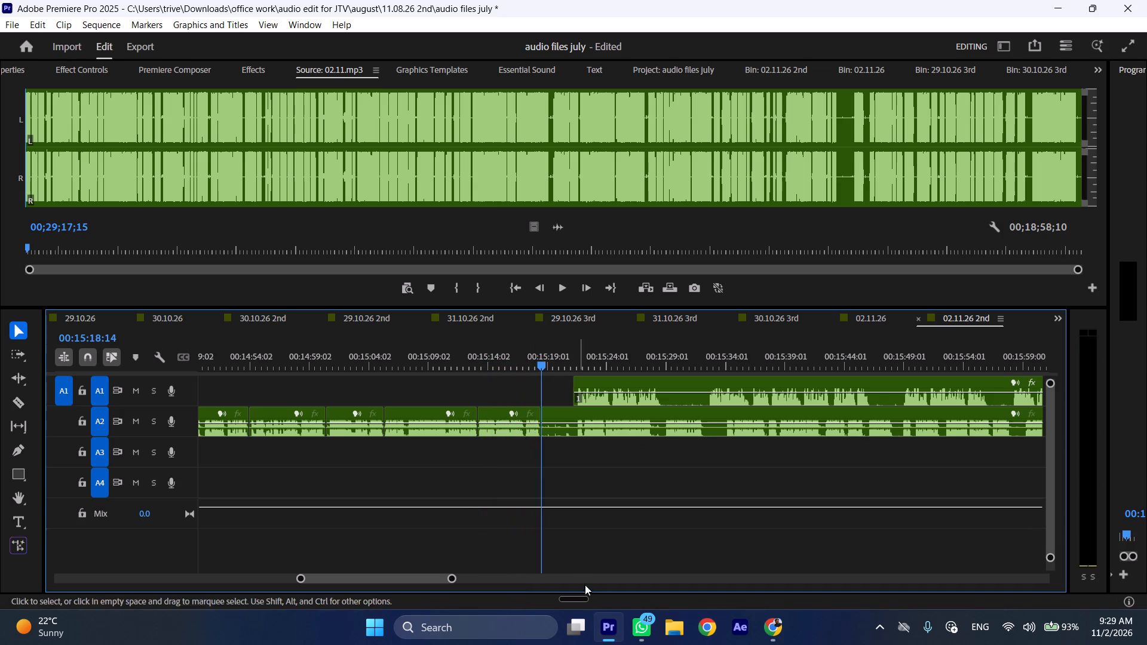
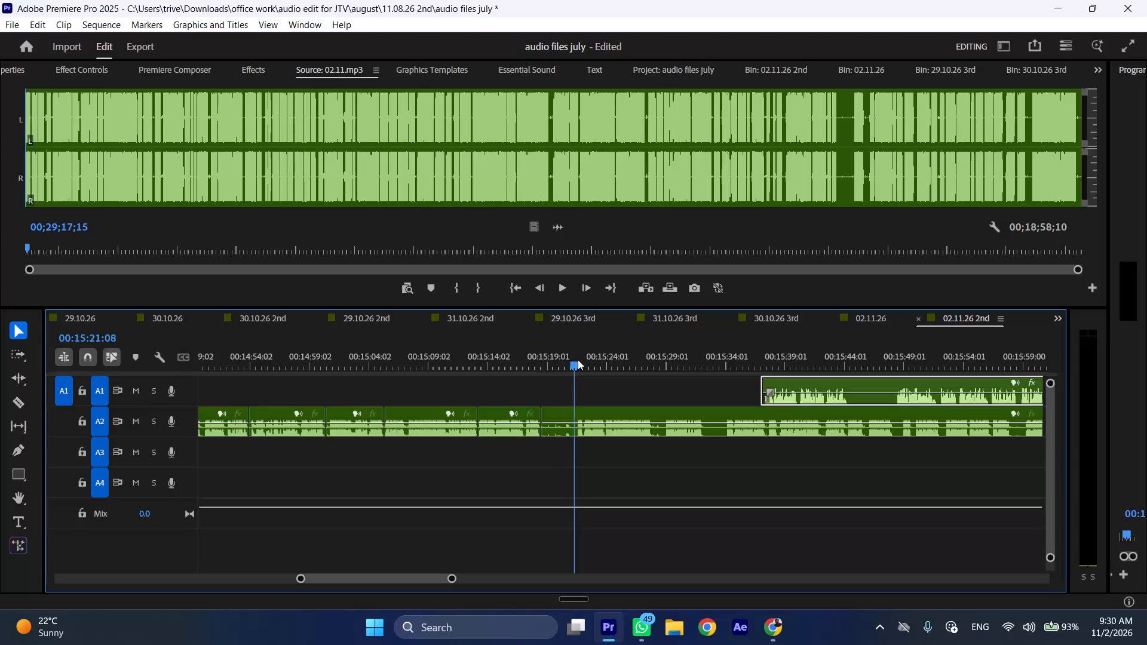
Cut A2 at 00:15:21:08 and ripple-delete the roughly three-second pause before that cut, closing the gap.
click(595, 428)
key(shift+c)
key(ctrl+shift+d)
Play on at increased speed to the start of the next pause and cut A2 at 00:15:25:10.
key(space)
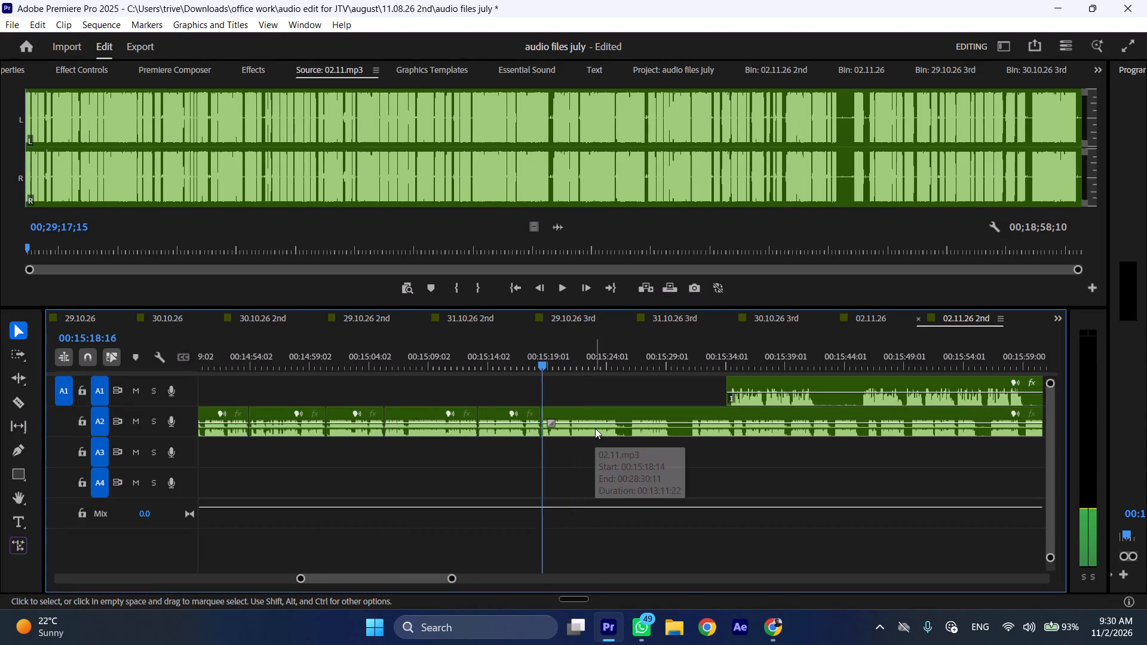
text(l)
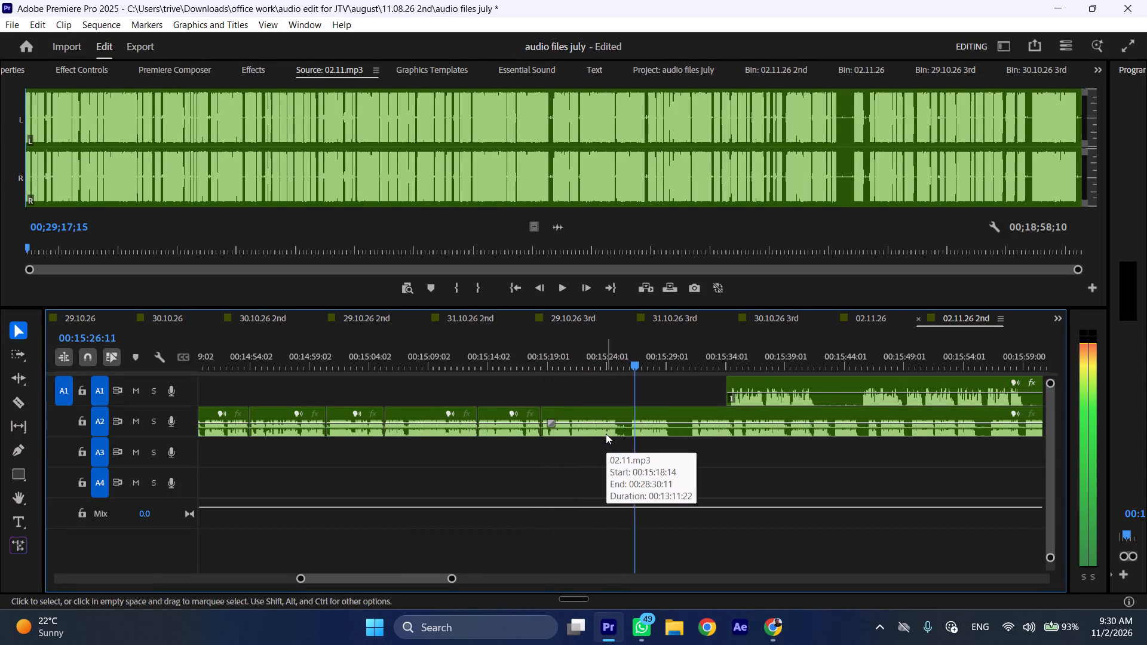
click(624, 357)
key(shift+c)
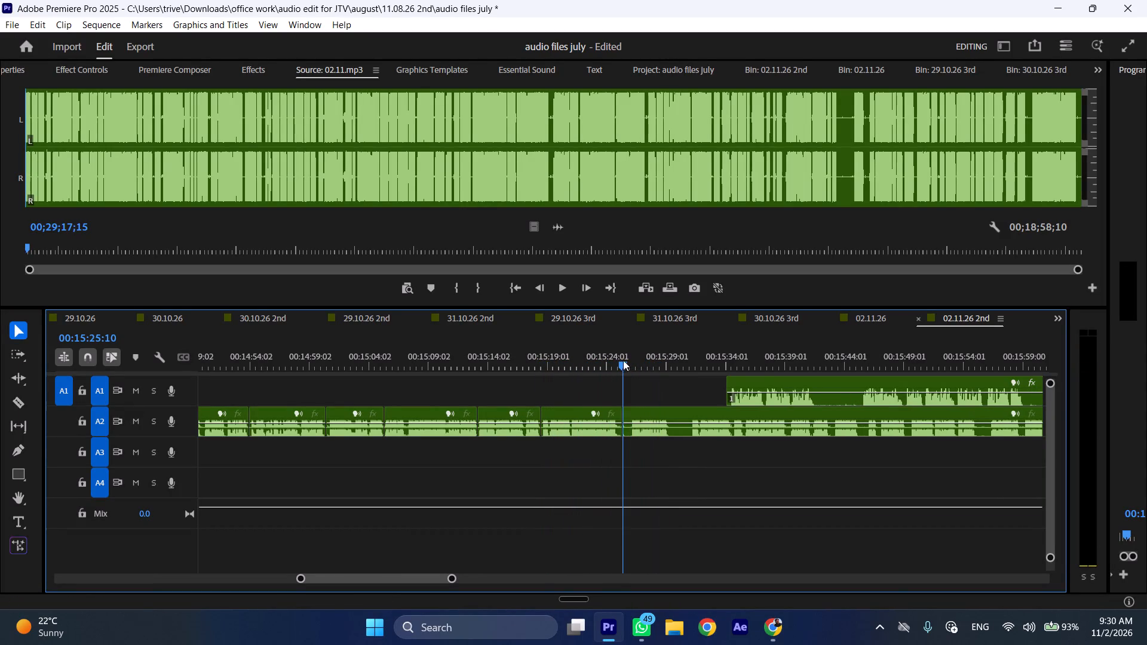
Move the A1 clip earlier to start at the 00:15:25:10 cut and shift the remaining A2 clip later to about 00:15:35.
drag(755, 381, 648, 383)
drag(649, 409, 769, 409)
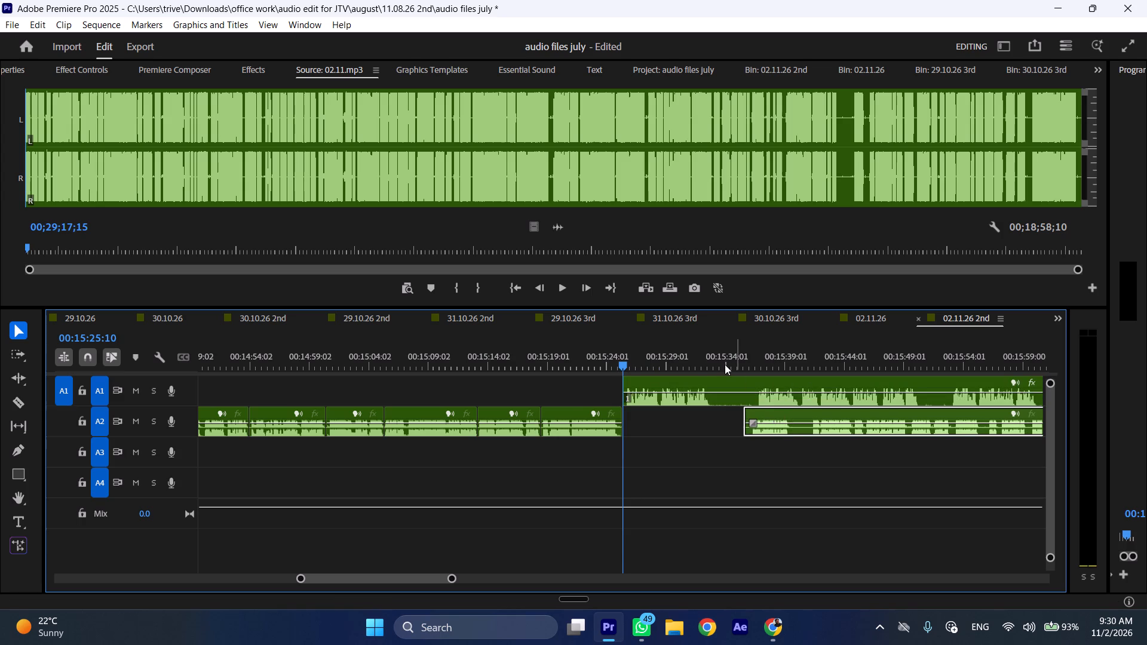
Cut A1 at the pause at 00:15:32:16 and move the remaining A2 clip to start at that cut.
click(712, 357)
key(shift+c)
drag(784, 410, 755, 413)
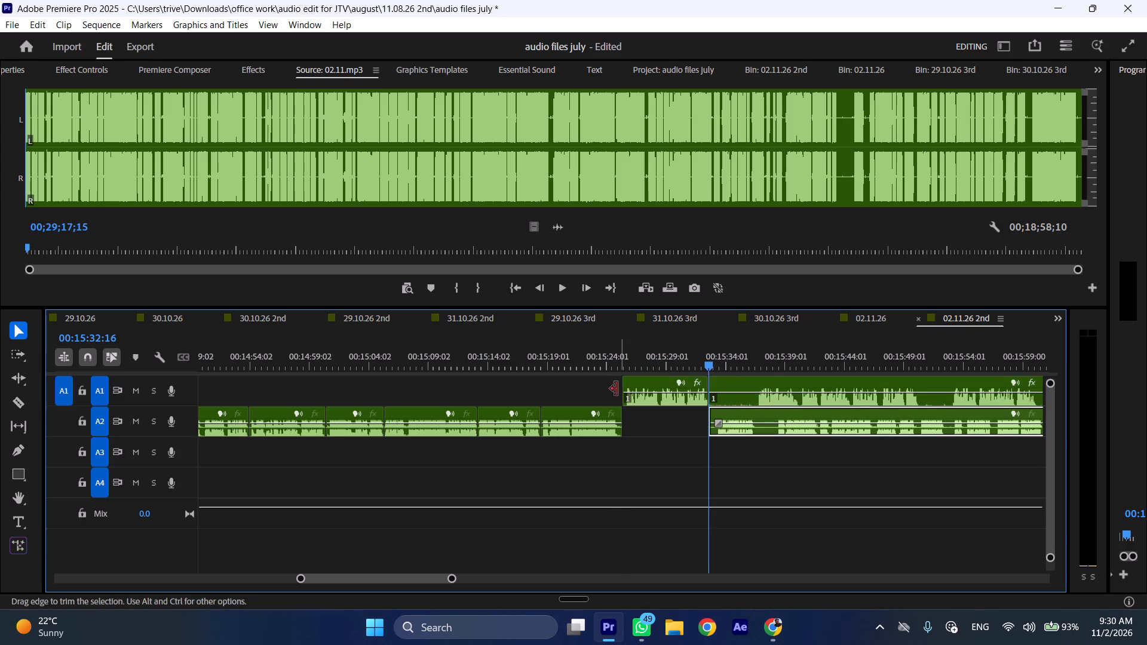
Play the new A2-to-A1 transition at increased speed from just before 00:15:25:10 and move the remaining A1 clip later to about 00:15:54.
click(613, 351)
key(space)
key(l)
scroll(615, 459, down, 6)
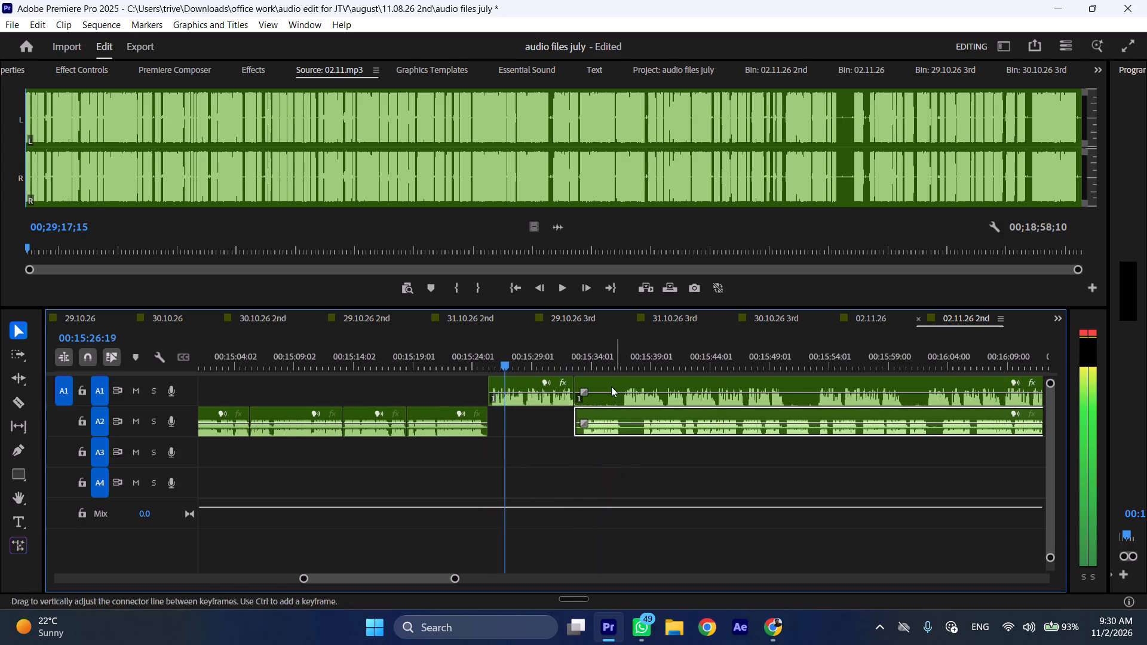
drag(603, 380, 854, 379)
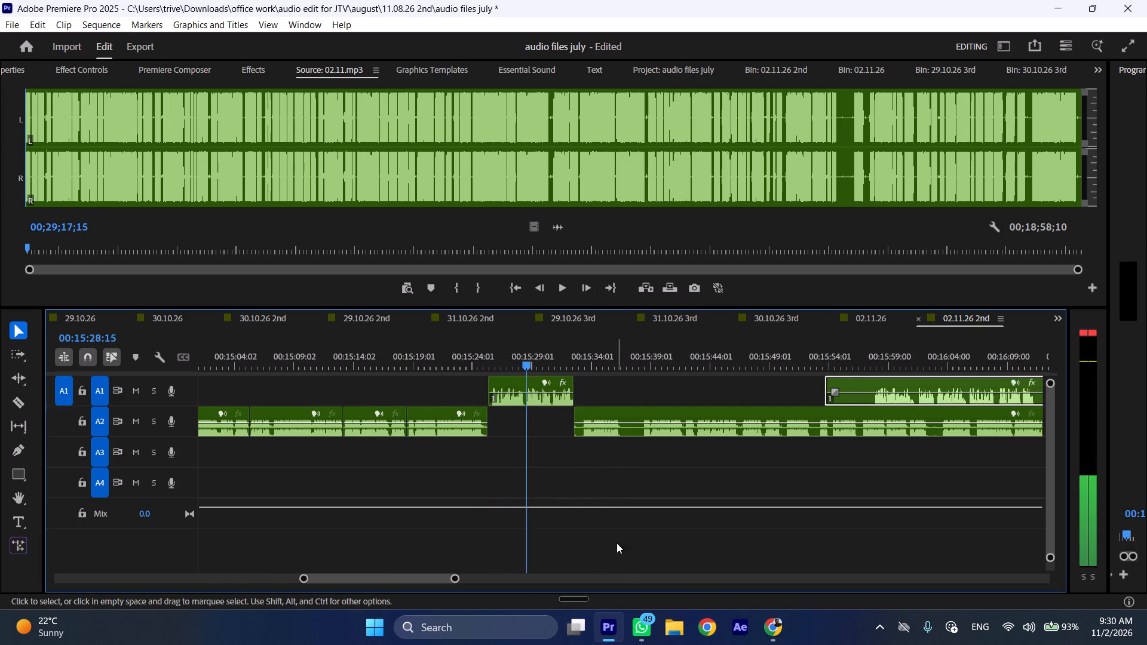
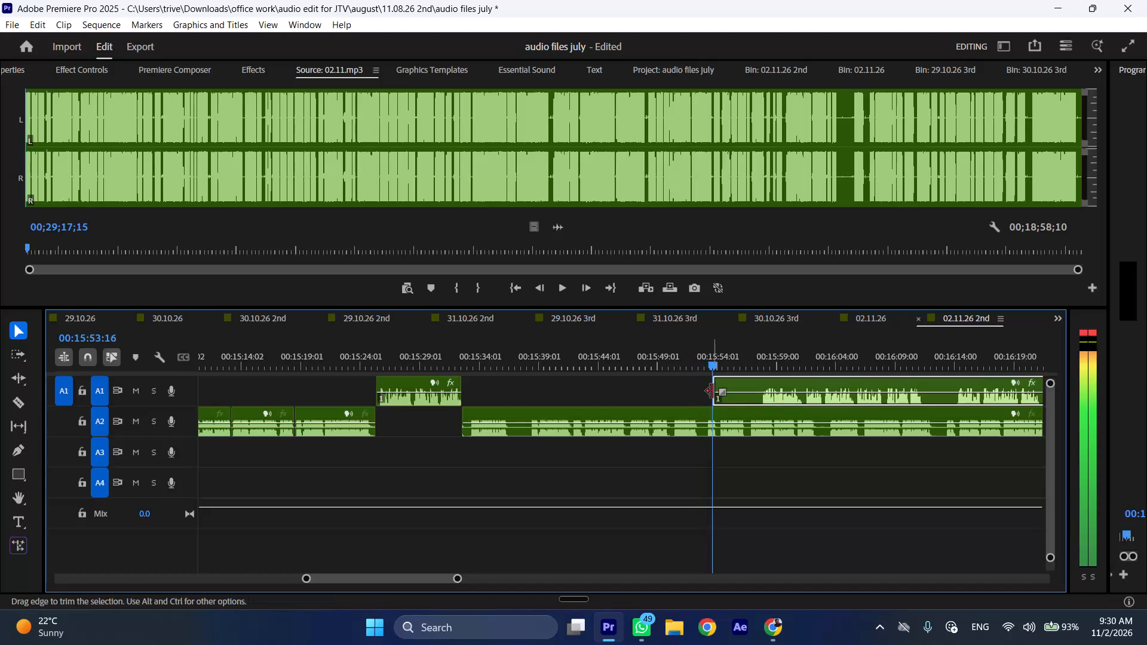
Move the remaining A1 clip later to about 00:16:18.
drag(738, 386, 1022, 386)
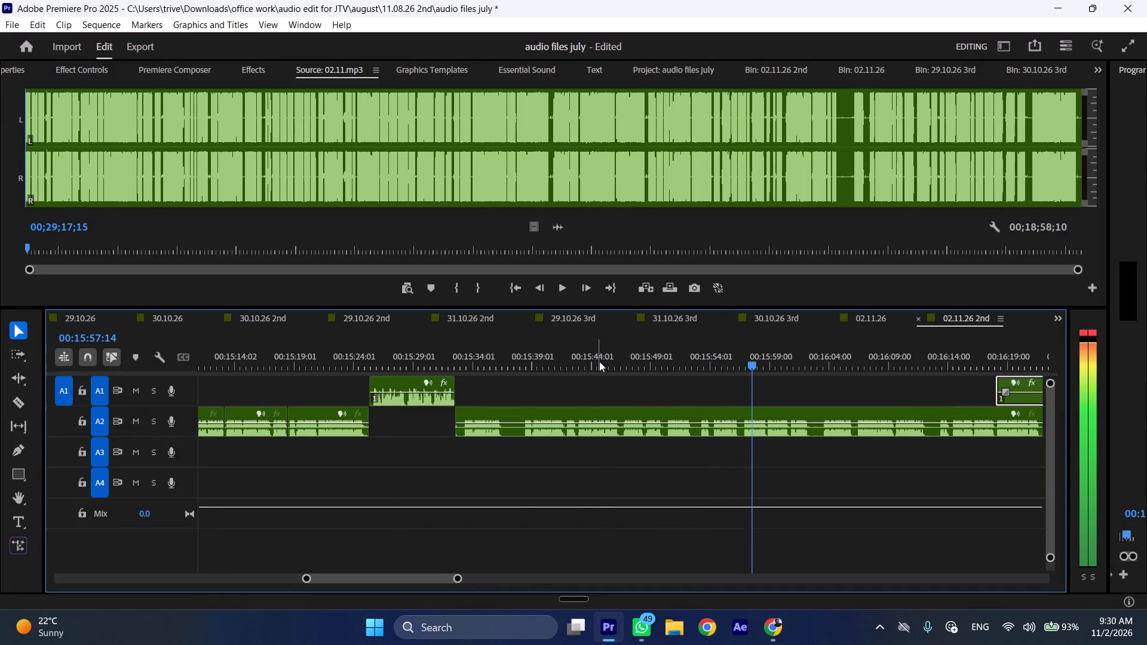
Cut the short pause out of the A2 clip at 00:15:36:14 and close the gap.
drag(601, 358, 522, 362)
key(shift+c)
click(539, 428)
key(shift+c)
key(ctrl+shift+d)
Trim the brief silence off the start of the A2 clip at 00:15:32:16 and close the gap.
click(461, 365)
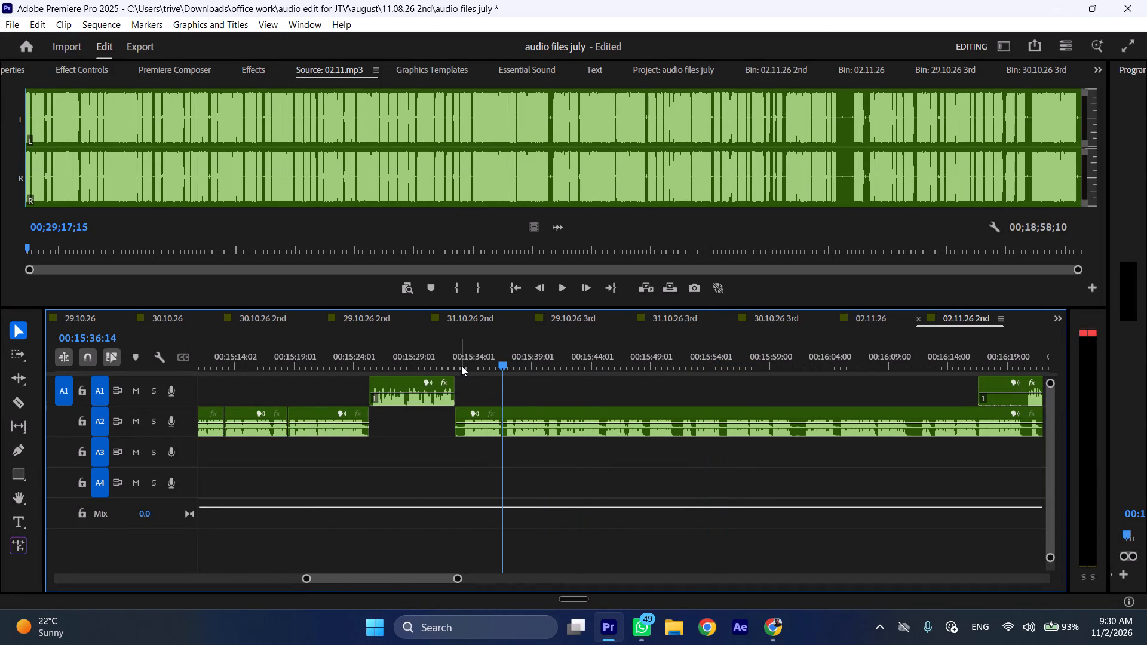
click(489, 428)
key(shift+c)
key(ctrl+shift+d)
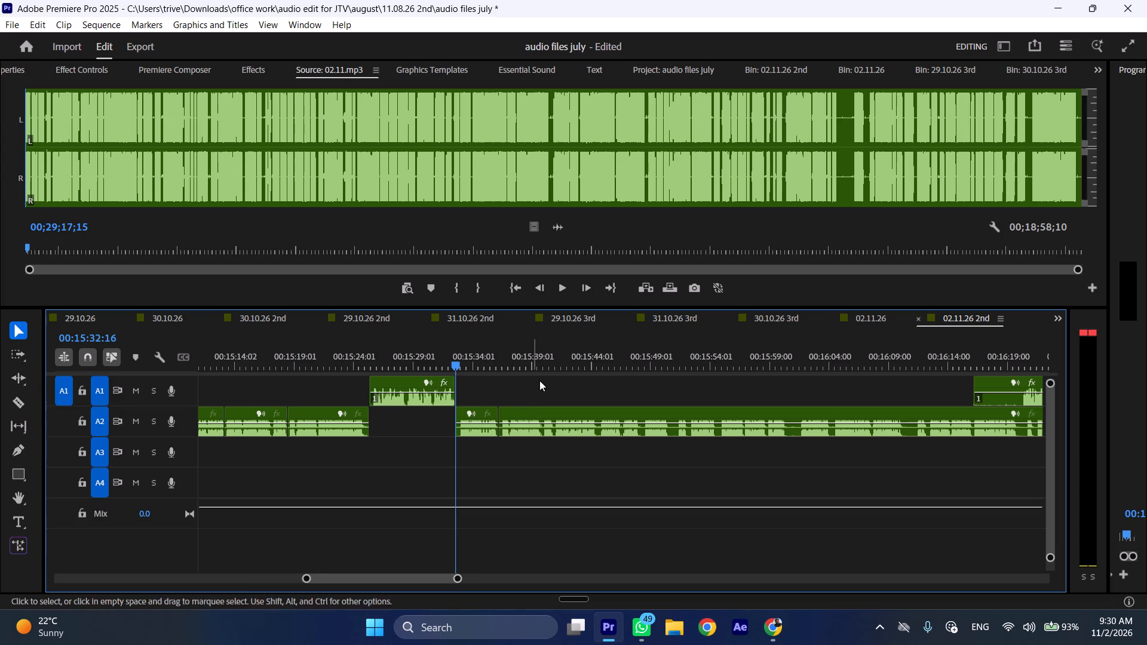
Spot-check the A2 audio from about 00:15:40, and play on at increased speed from 00:15:44:13 to find the next pause.
click(558, 357)
key(space)
click(545, 358)
key(space)
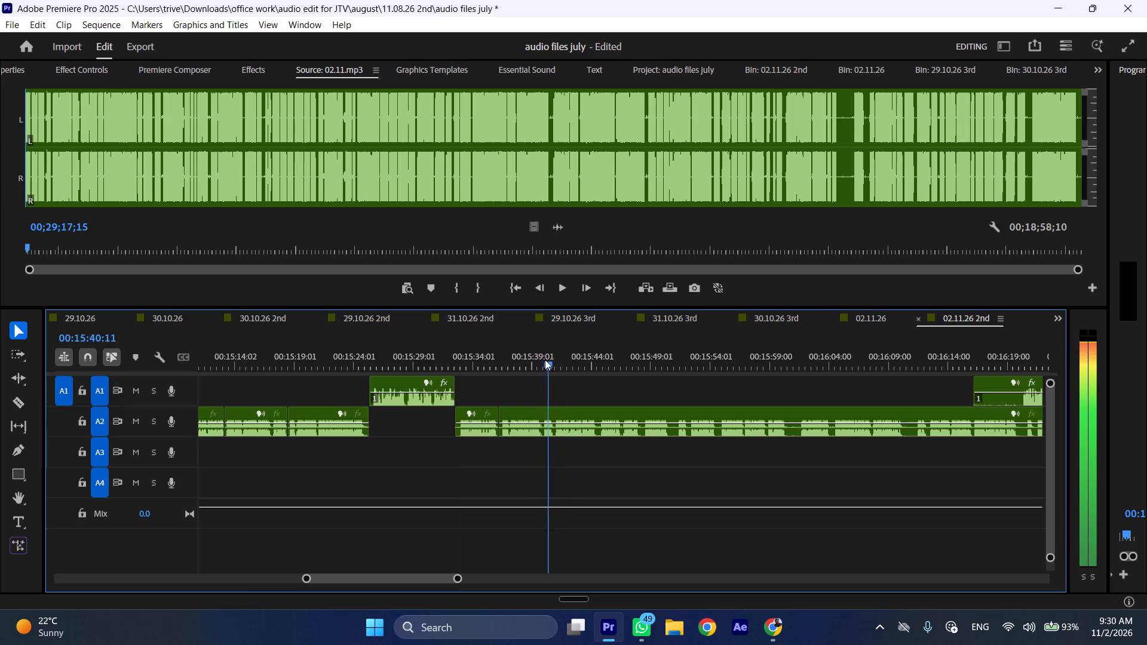
drag(586, 353, 595, 353)
key(space)
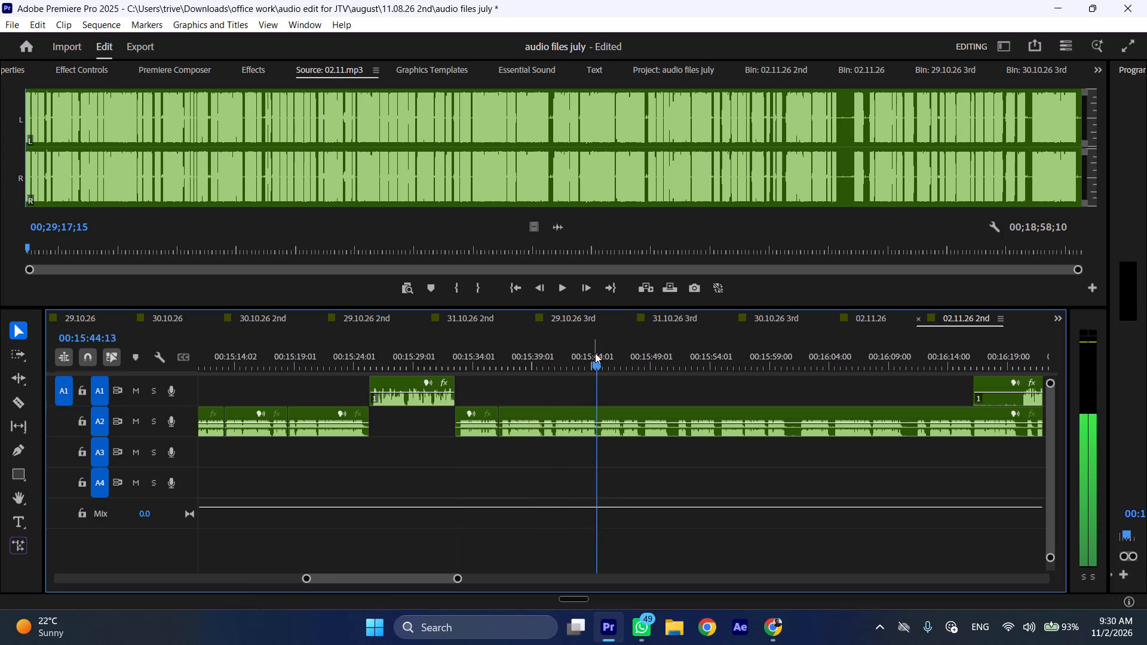
click(600, 352)
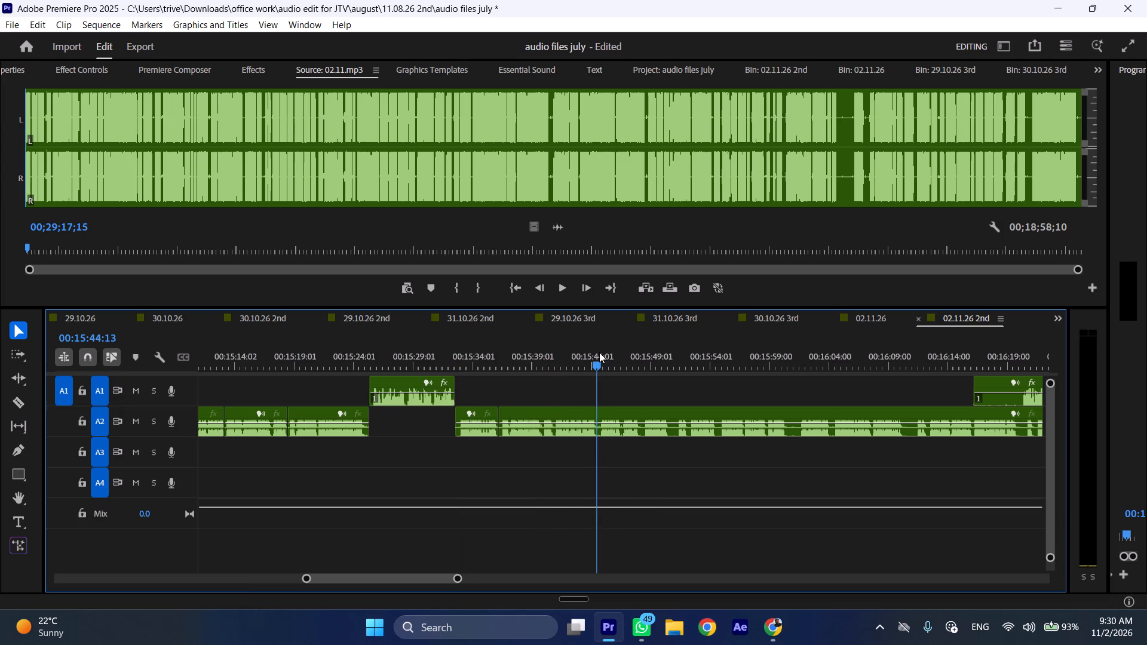
key(space)
text(l)
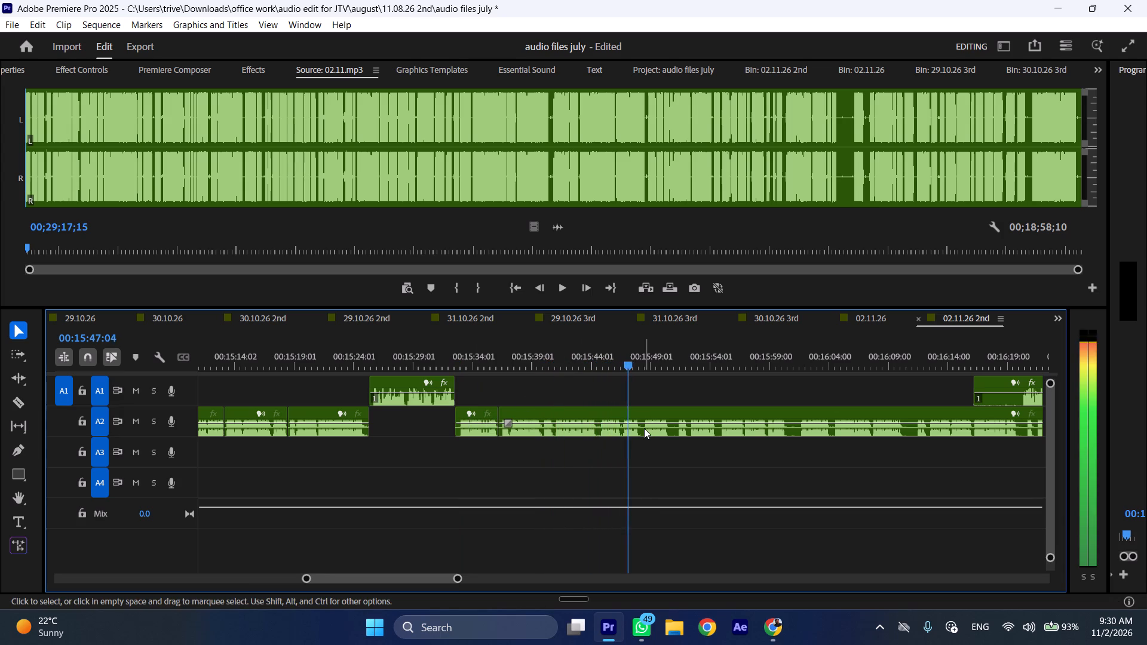
Cut the A2 section from 00:15:46:15 to 00:15:52:06 and close the gap.
drag(623, 358, 689, 354)
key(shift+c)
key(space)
click(679, 351)
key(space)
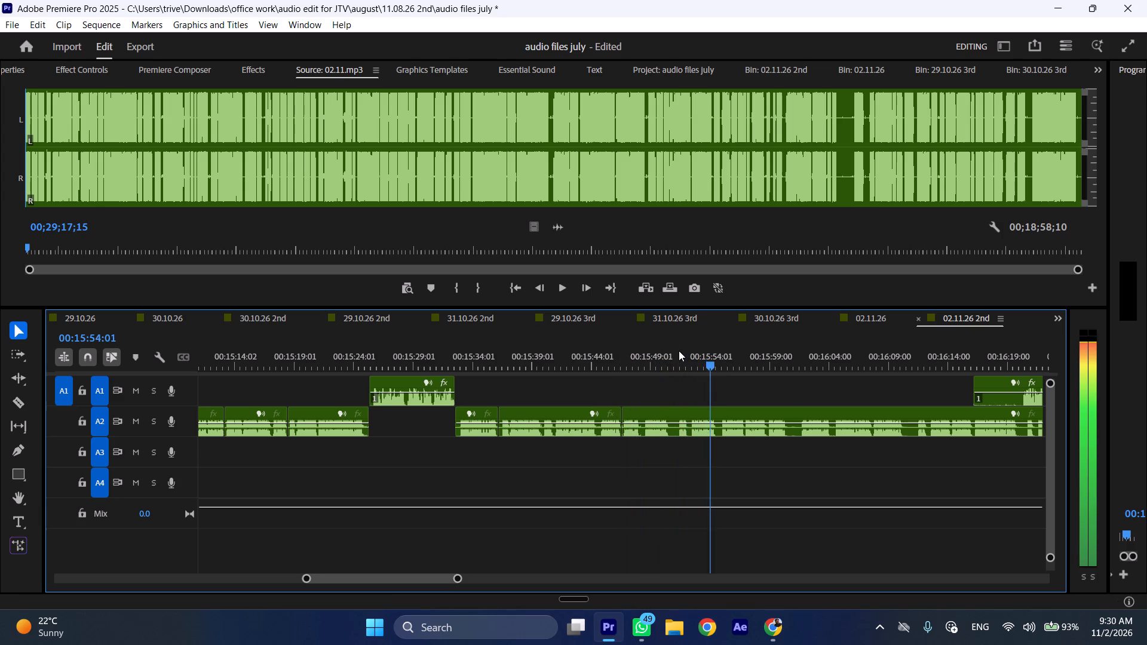
click(693, 351)
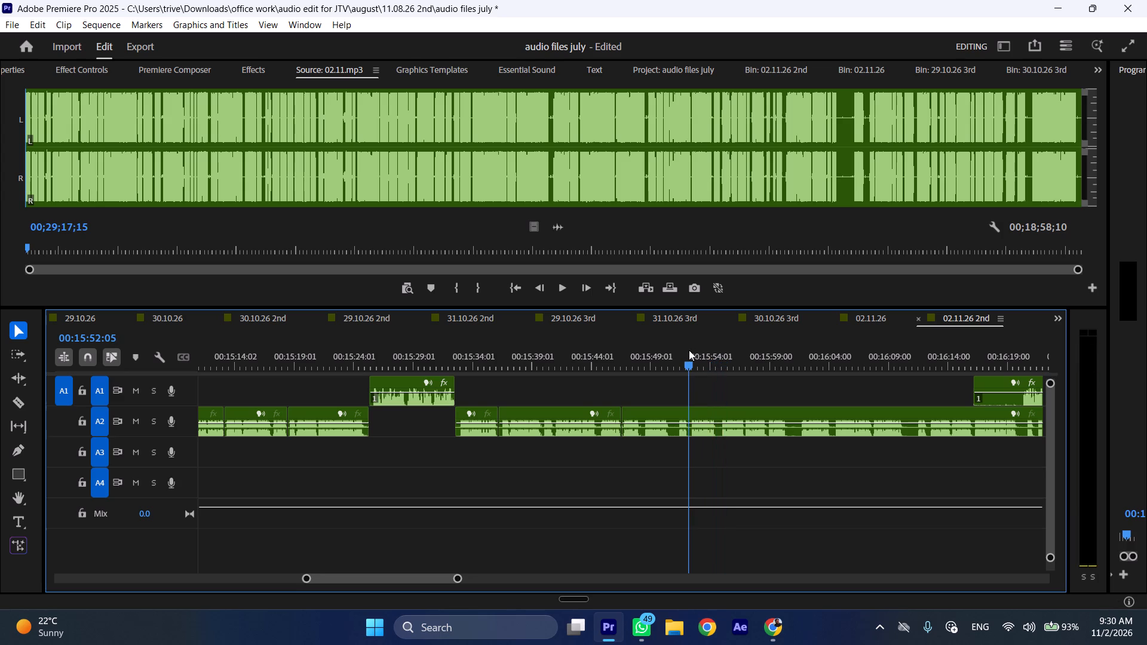
click(704, 410)
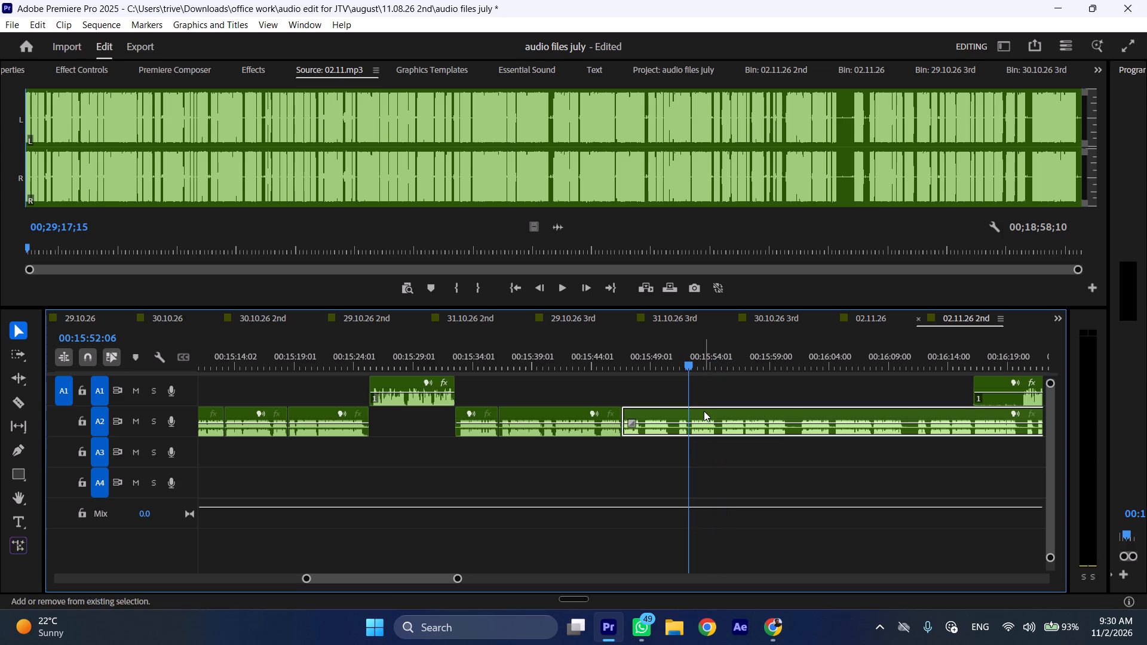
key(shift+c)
key(ctrl+shift+d)
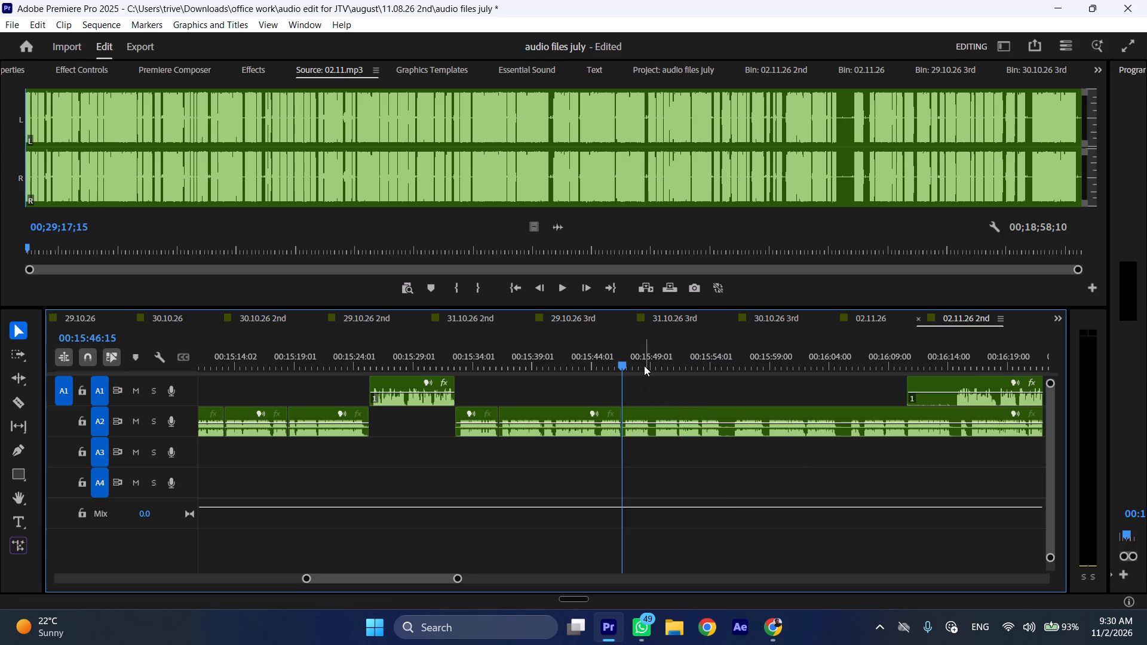
Cut the short pause out of the A2 clip at about 00:15:49 and close the gap.
drag(647, 360, 657, 360)
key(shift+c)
click(673, 423)
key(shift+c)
key(ctrl+shift+d)
Play back the new A2 cuts from 00:15:44:08 at increased speed to check how they sound.
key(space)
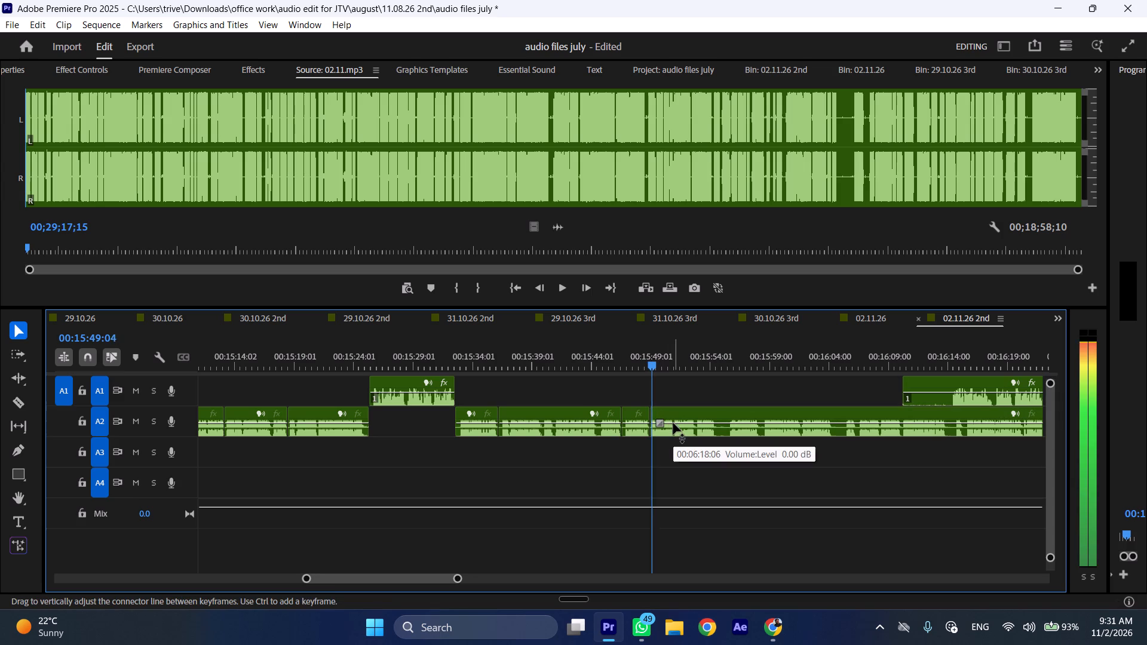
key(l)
click(593, 358)
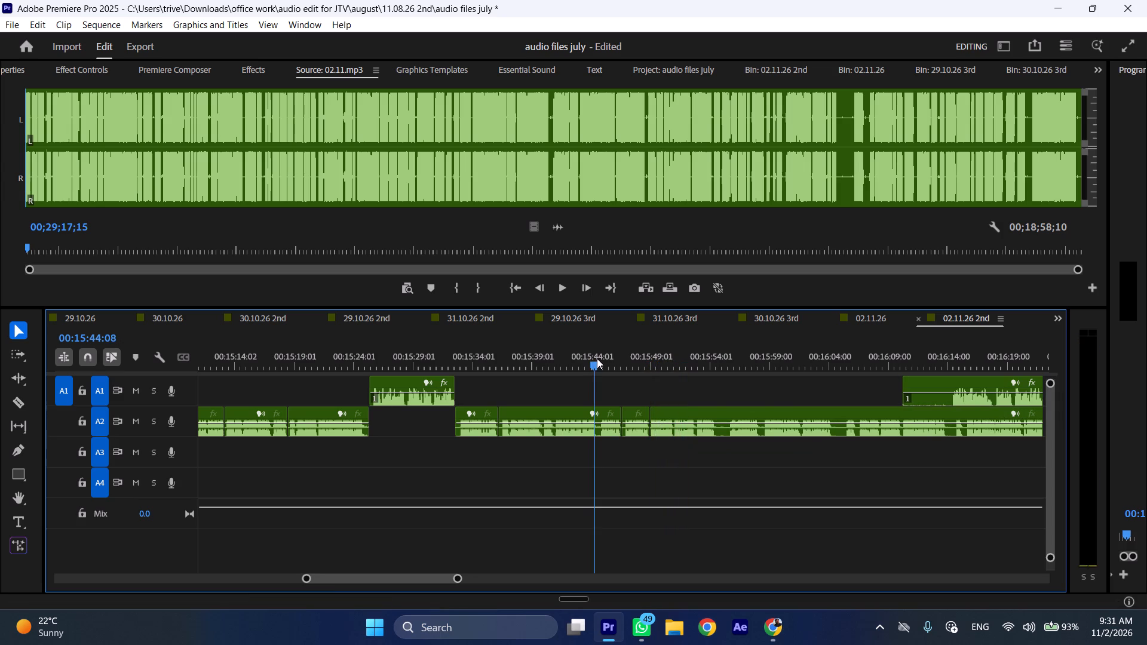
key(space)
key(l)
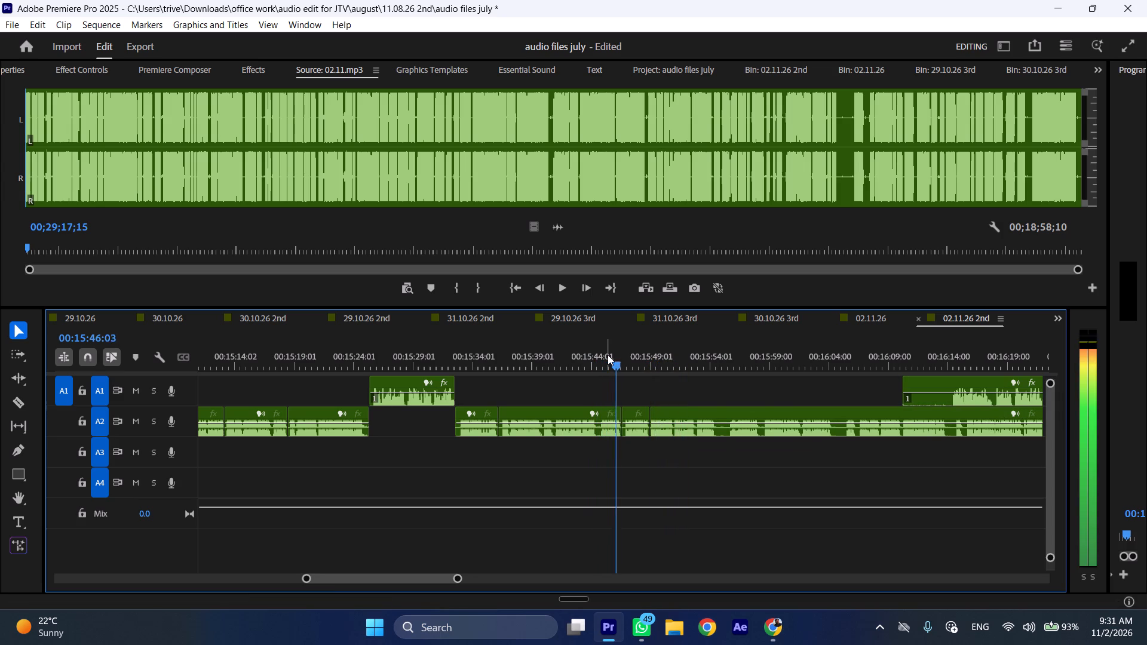
Trim the silence off the start of the later A1 clip so it begins at about 00:16:14.
drag(900, 379, 944, 379)
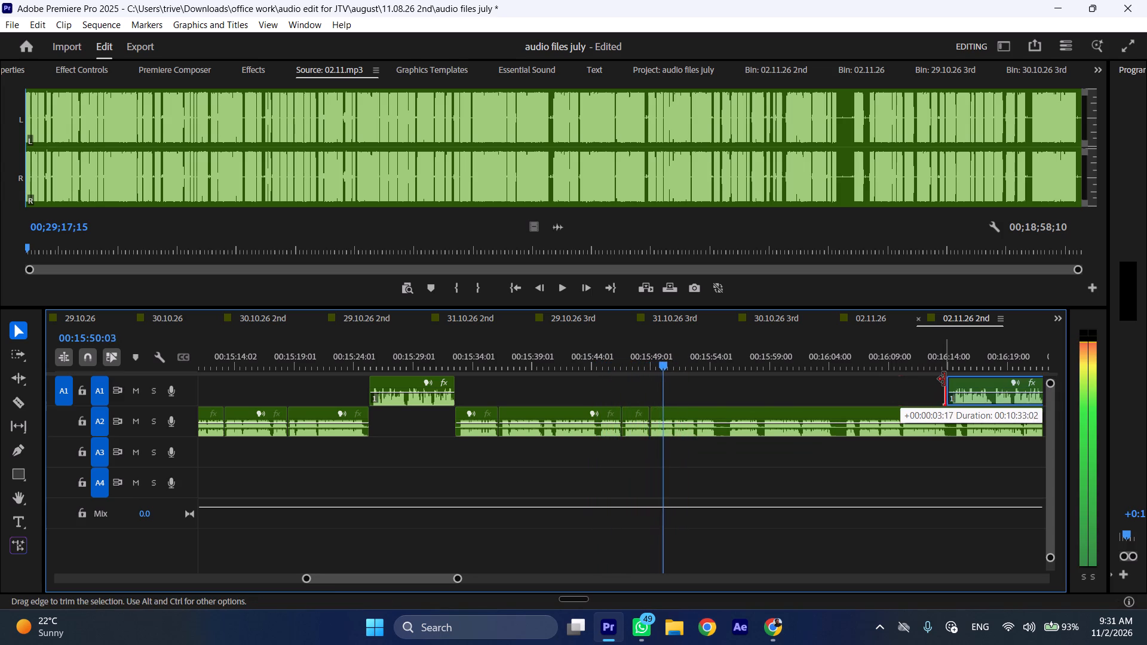
drag(944, 379, 946, 379)
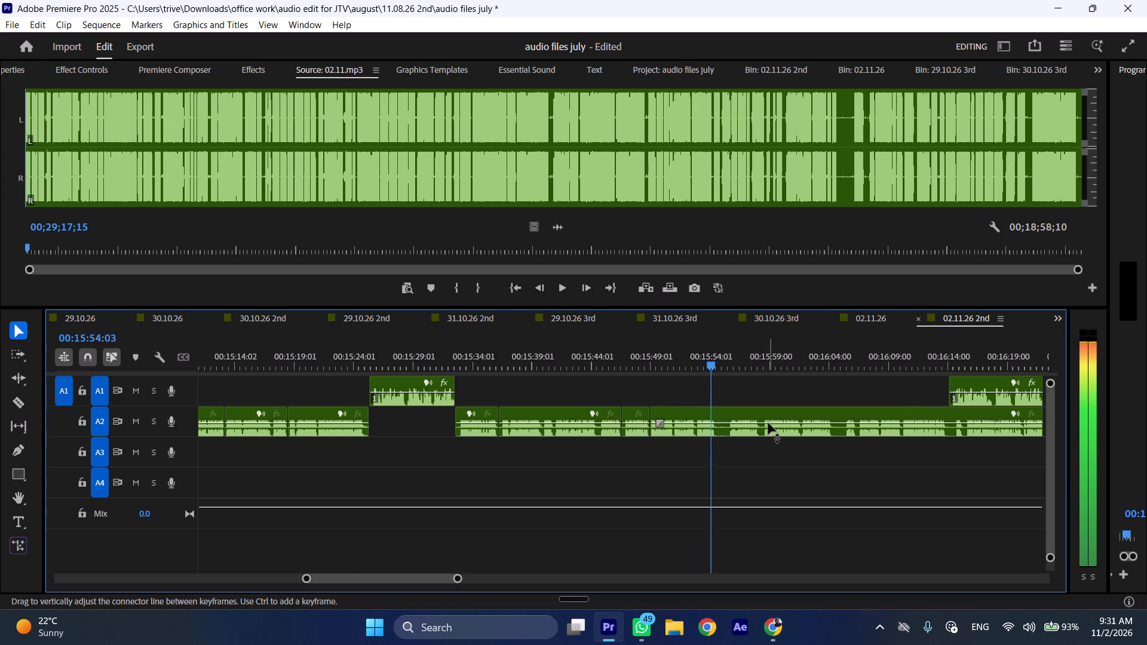
Stop playback at 00:15:54:17 and split the A2 clip there.
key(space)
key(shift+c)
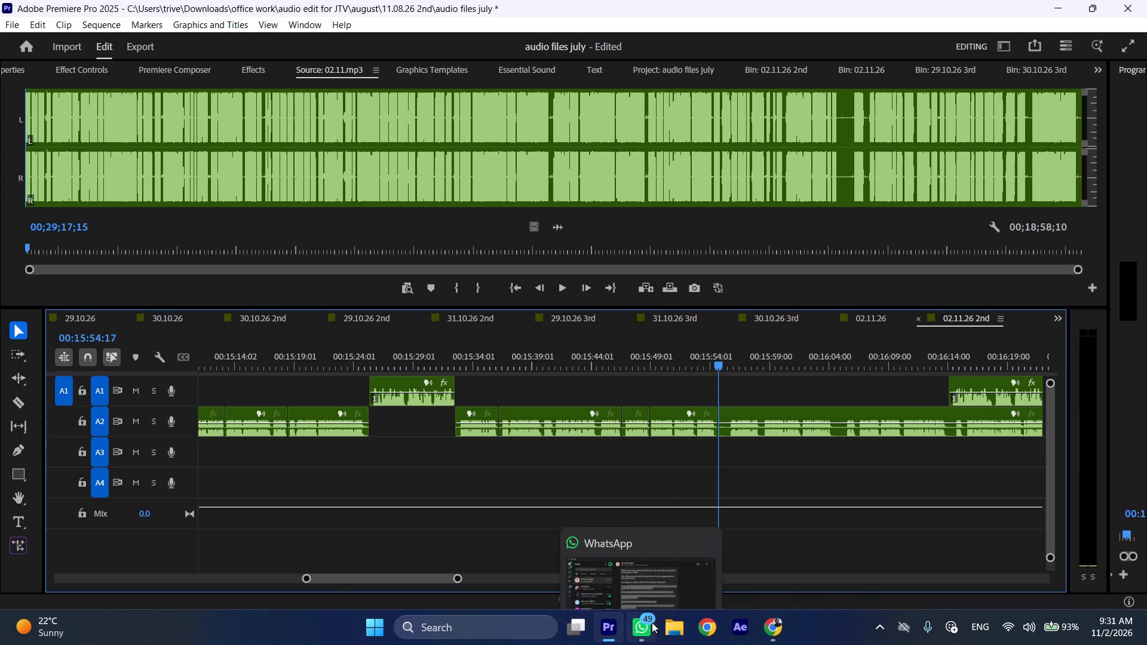
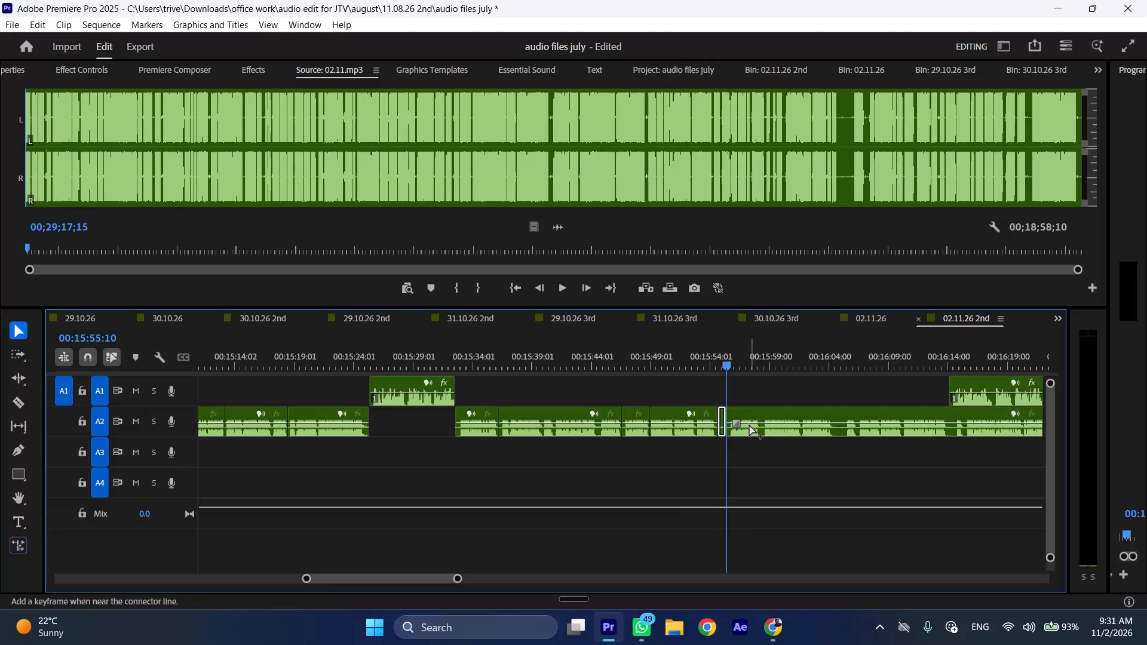
Delete the short selected pause just before 00:15:55:10 on A2, close the gap, and play on at increased speed.
key(ctrl+shift+d)
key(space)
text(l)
Move the remaining A1 clip later to start at about 00:16:31.
scroll(749, 425, down, 6)
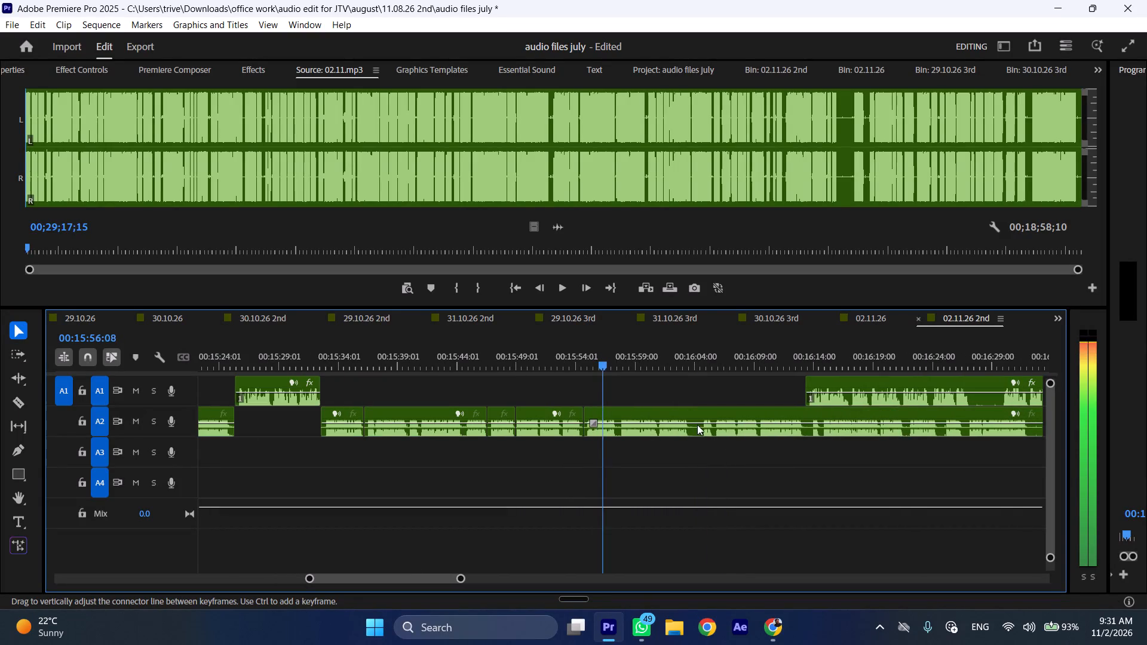
scroll(652, 427, down, 5)
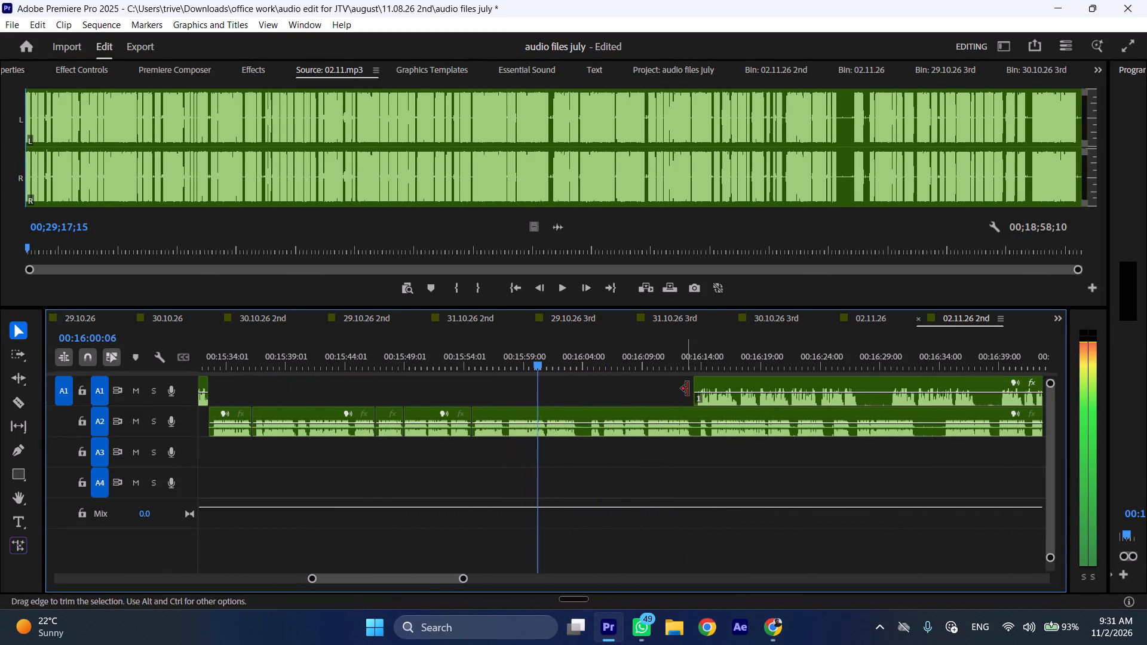
drag(711, 380, 927, 380)
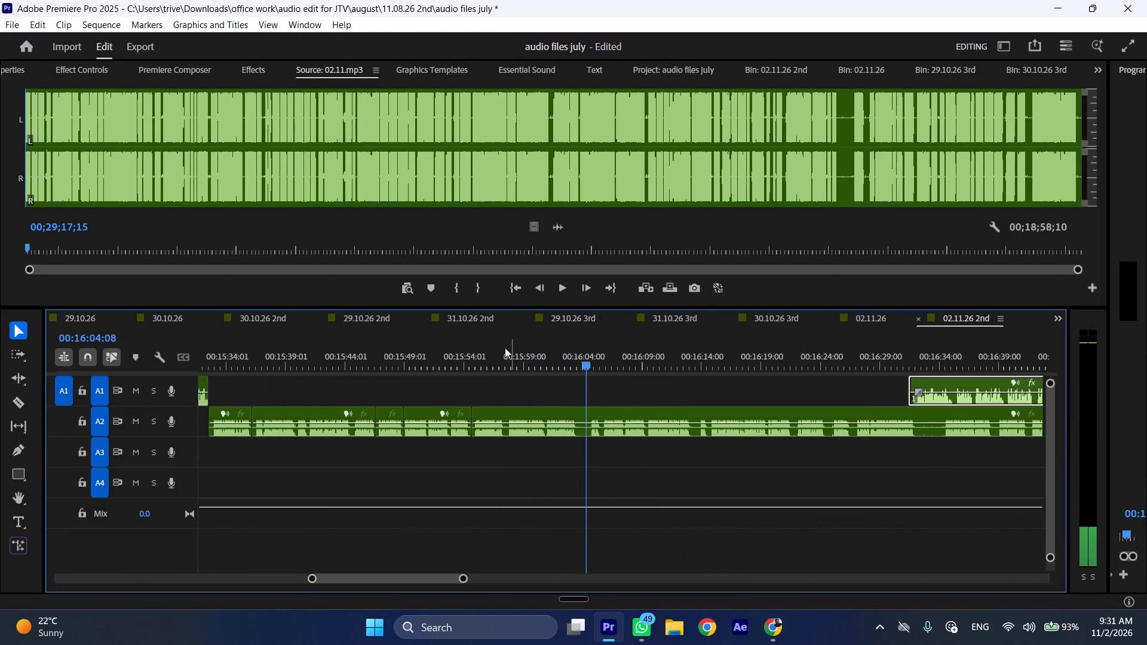
Replay the A2 audio at increased speed from about 00:15:54 to check the join and the speech after it.
drag(489, 349, 461, 360)
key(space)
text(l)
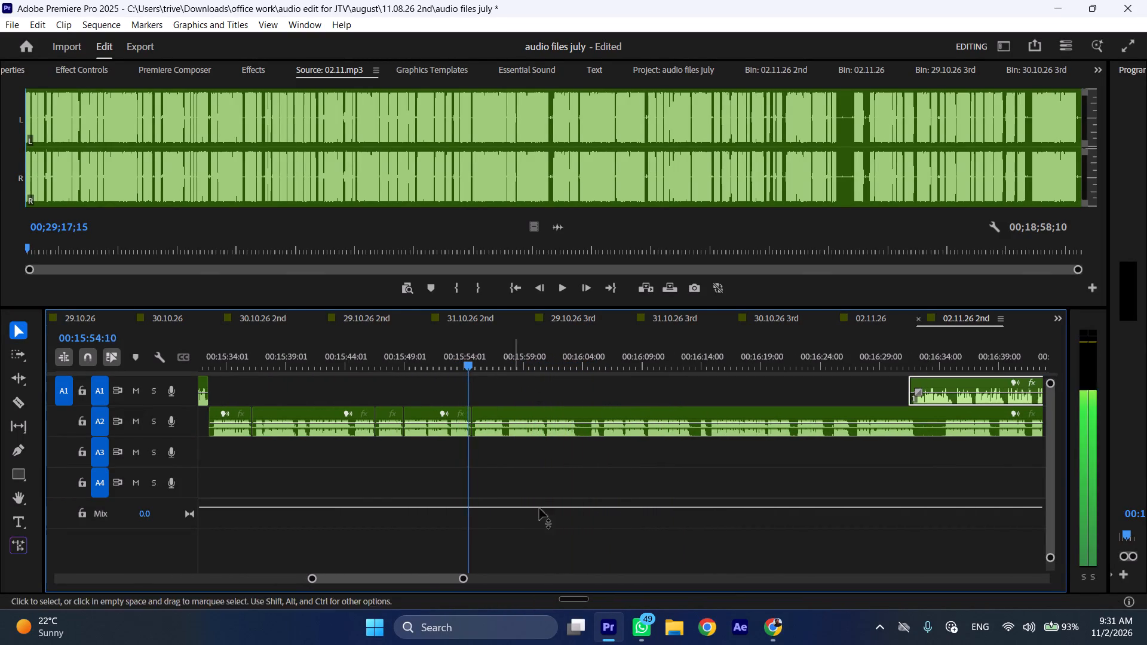
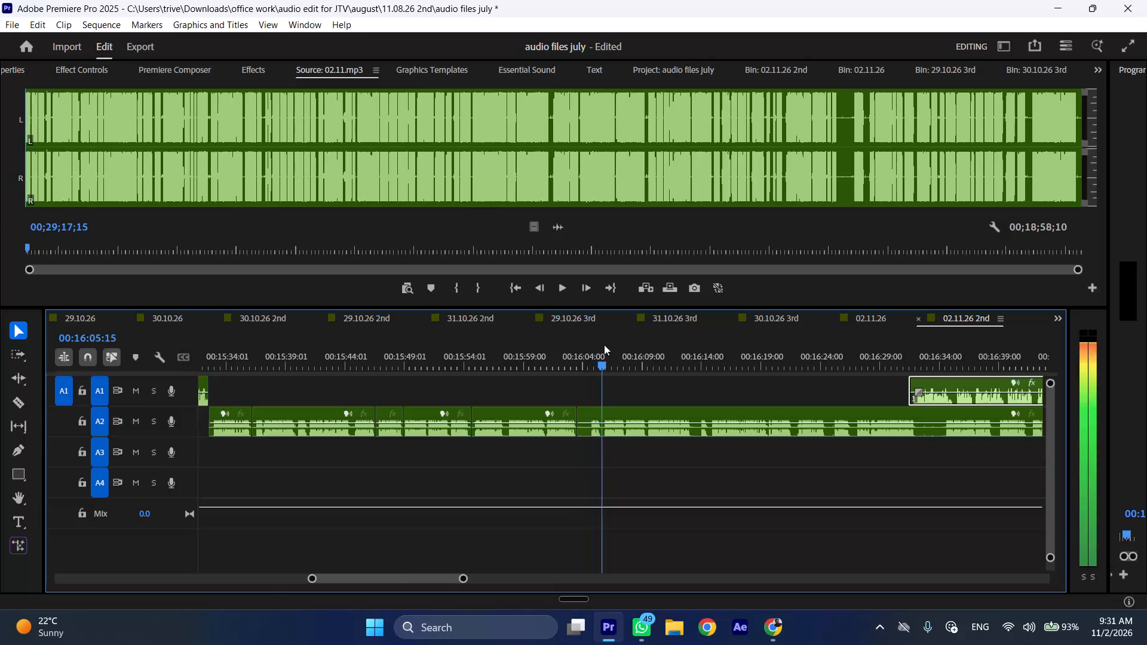
Cut the A2 section from 00:16:03:16 to 00:16:05:15 out of the sequence and close the gap.
click(612, 407)
key(shift+c)
key(ctrl+shift+d)
Play on at increased speed from 00:16:03:16 and split the A2 clip at 00:16:11:08.
key(space)
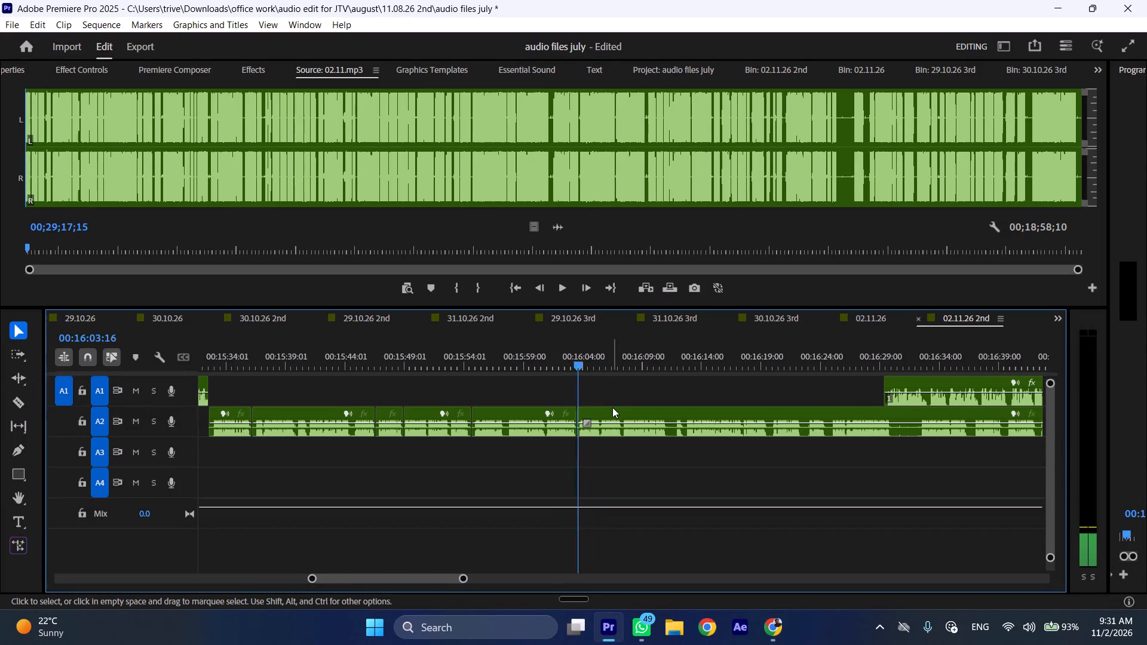
text(l)
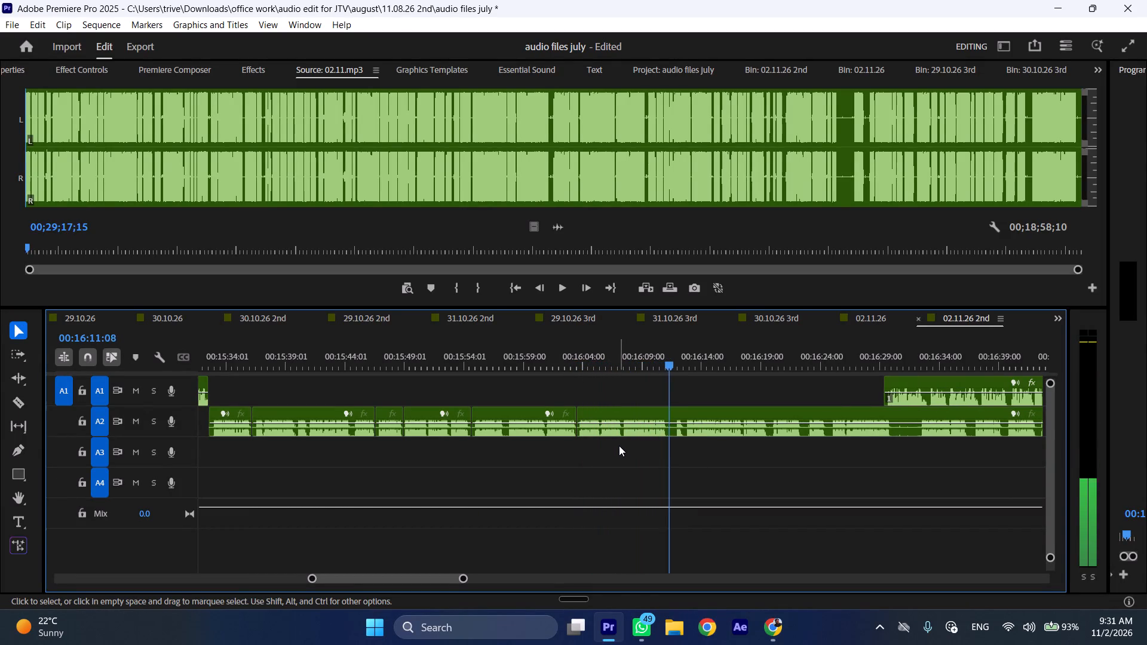
click(671, 354)
key(shift+c)
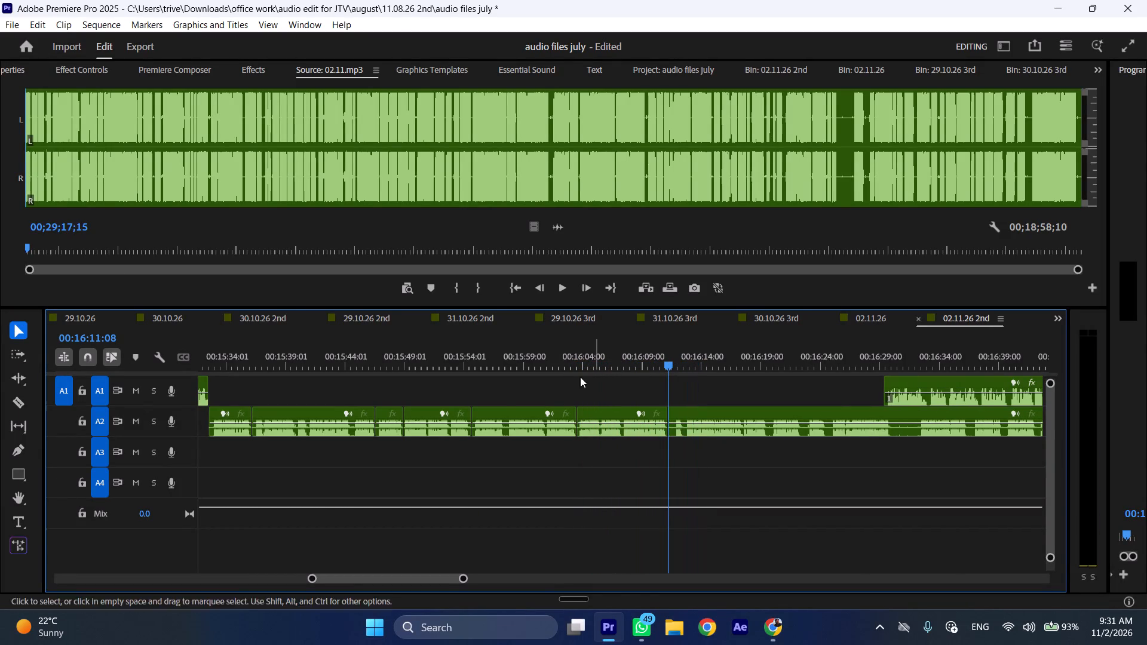
Cut the short pause out of the A2 clip at 00:15:57:11, close the gap and play across the join.
drag(502, 365, 509, 362)
key(shift+c)
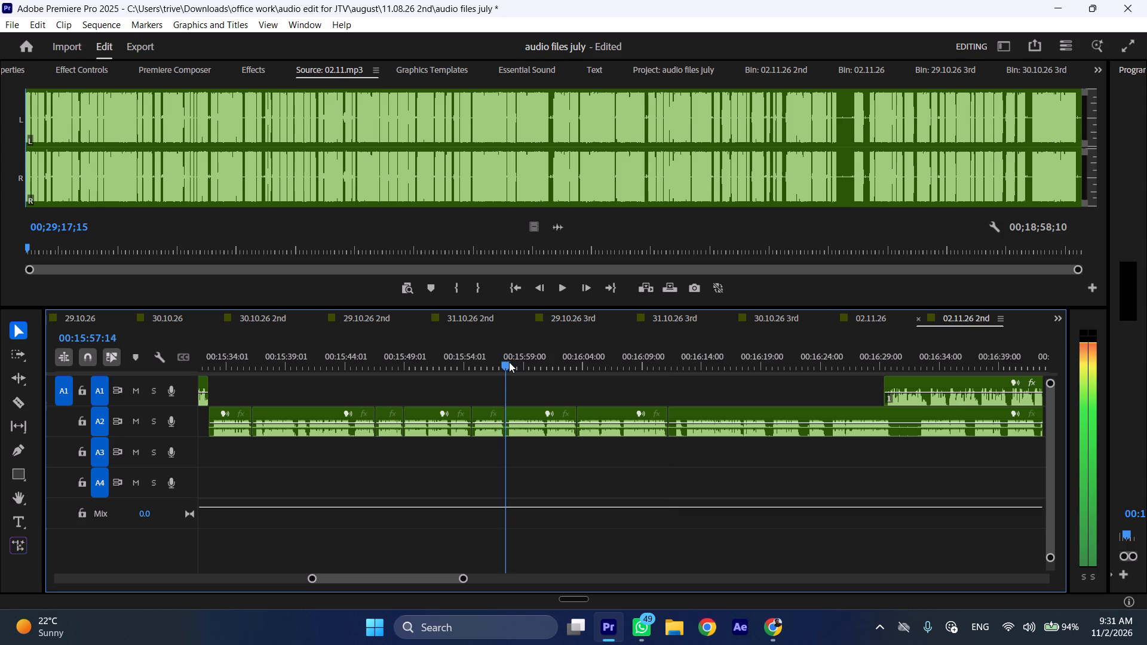
drag(509, 362, 510, 362)
click(522, 416)
key(shift+c)
key(ctrl+shift+d)
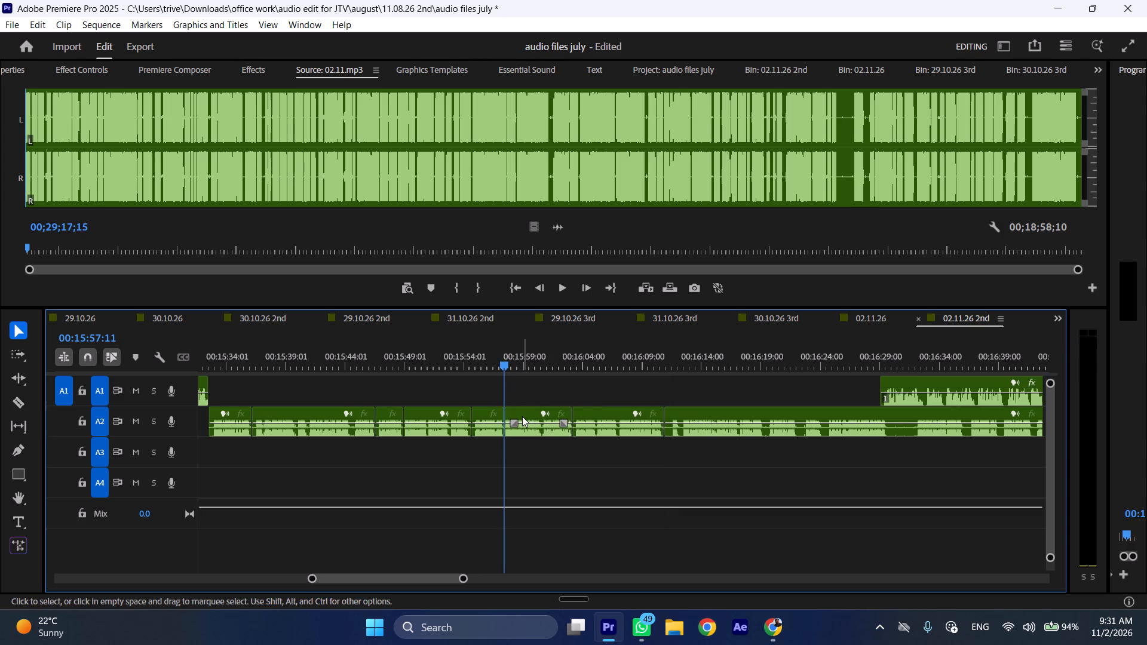
key(space)
key(space)
Move the remaining A2 clip later to about 00:16:26 and bring the A1 clip earlier to about 00:16:11, directly after the preceding A2 clip.
drag(686, 412, 869, 418)
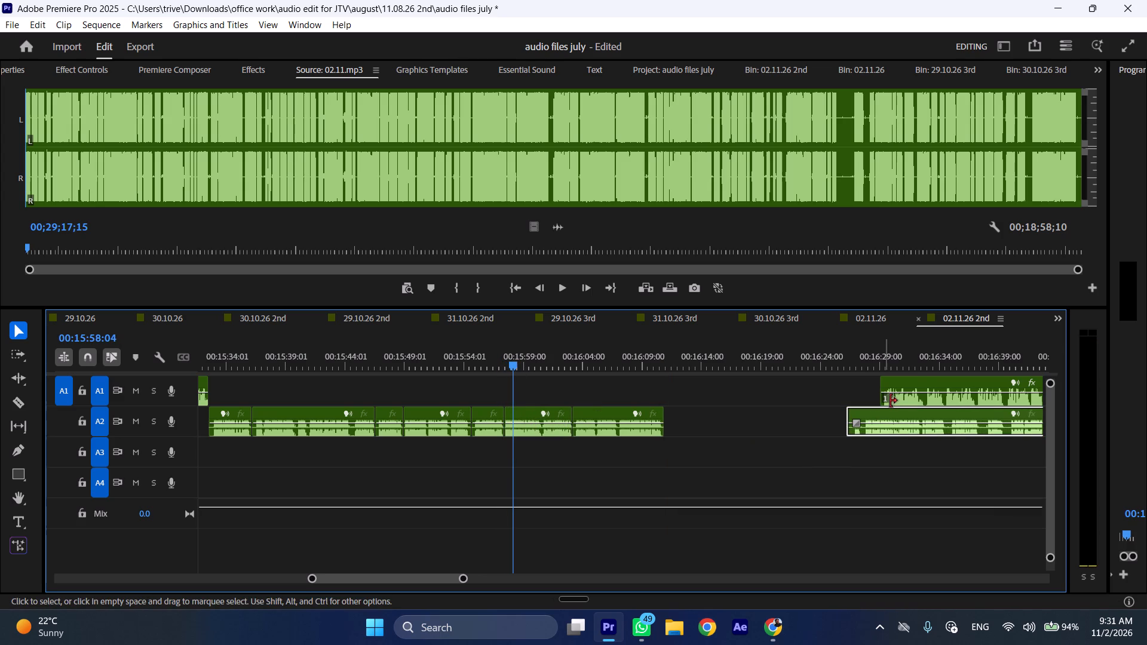
drag(916, 375, 715, 386)
drag(921, 379, 705, 386)
Play the switch from A2 to A1 from about 00:16:10 at increased speed to find the next cut point.
click(660, 358)
key(space)
text(l)
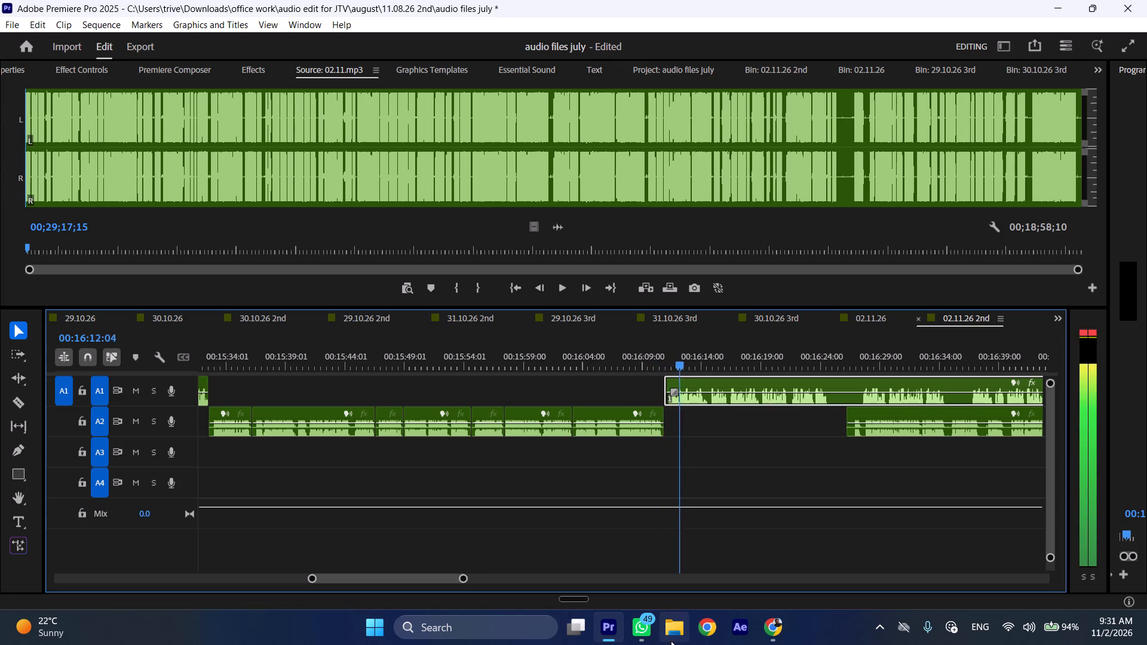
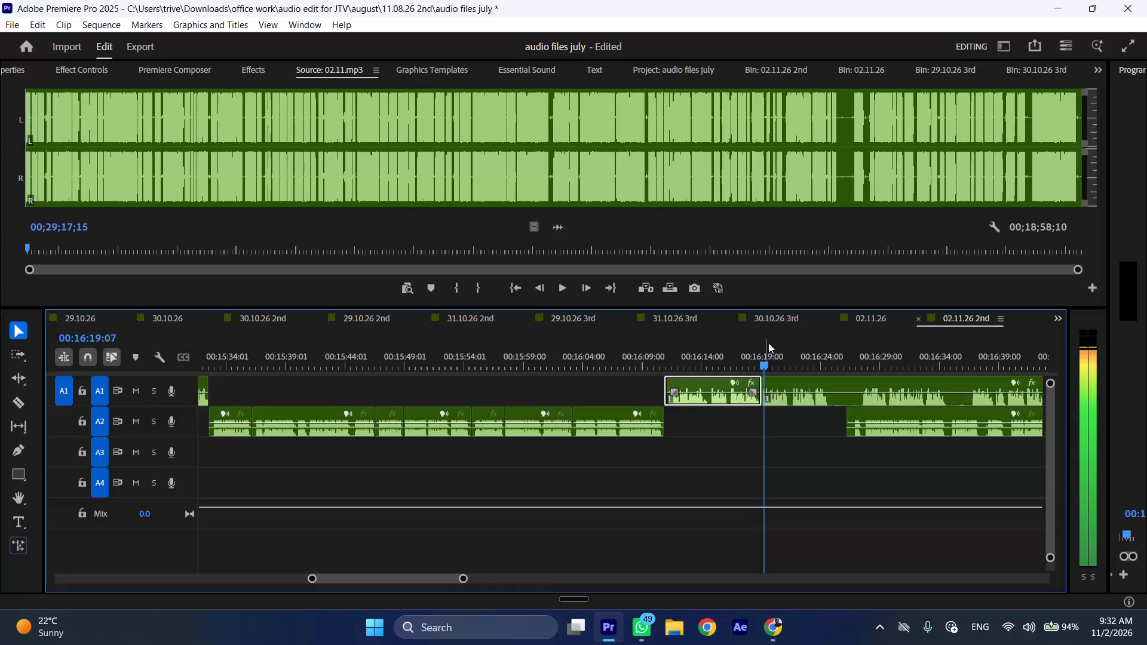
Cut the A1 section between 00:16:19:07 and 00:16:21:13 and close the gap.
drag(778, 346, 793, 349)
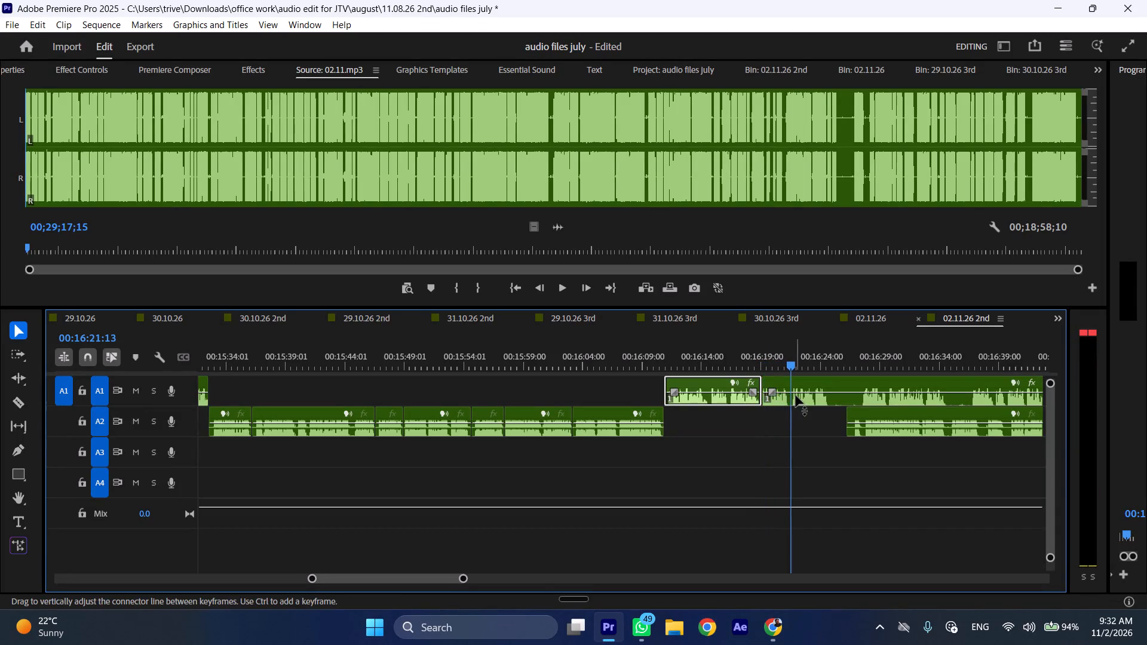
click(796, 395)
key(shift+c)
key(ctrl+shift+d)
Play on across the join and split the A1 clip at 00:16:22:15.
key(space)
scroll(793, 397, down, 4)
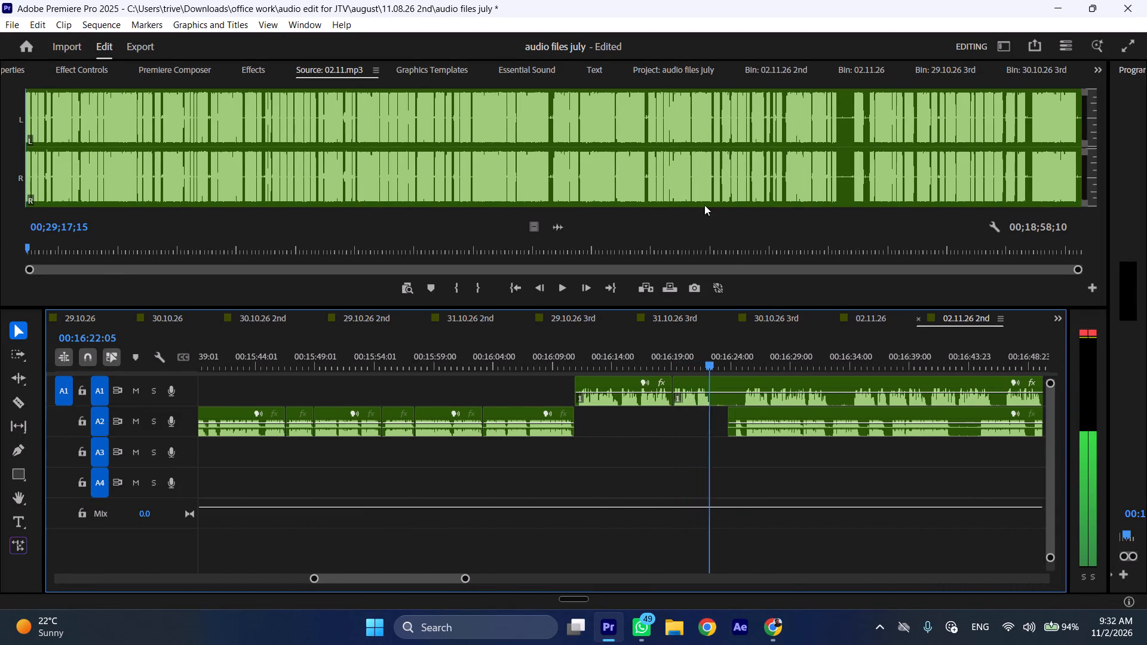
click(713, 349)
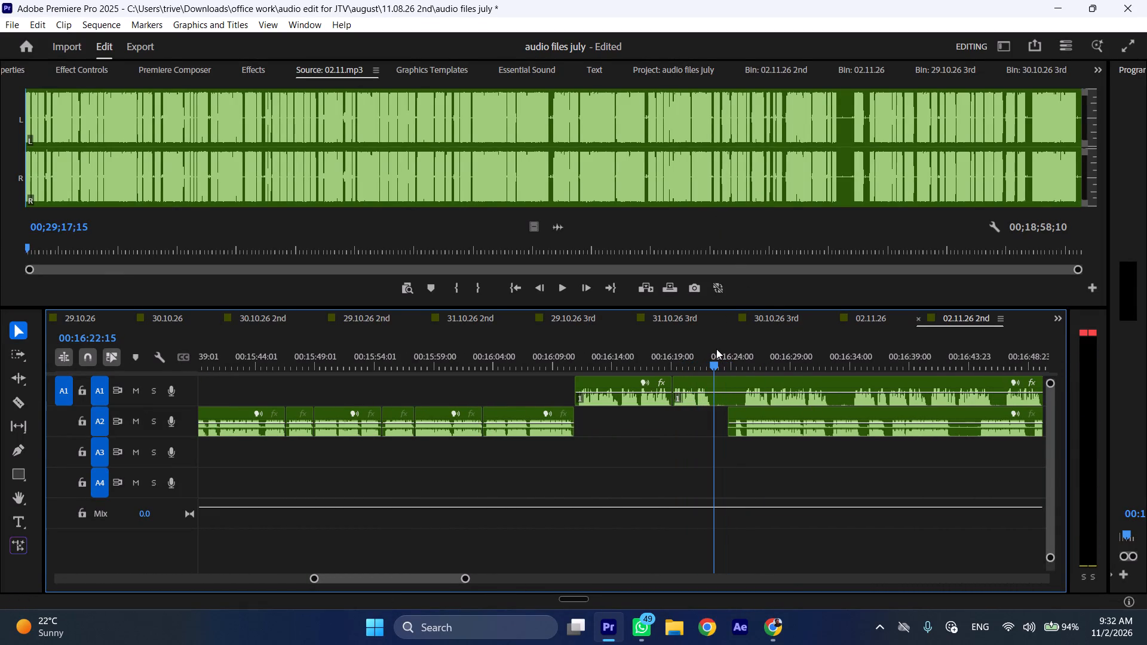
key(shift+c)
Bring the A2 clip earlier to 00:16:22:15, push the remaining A1 clip later to about 00:16:49, and play the switch at increased speed.
shift+scroll(716, 349, down, 6)
click(603, 411)
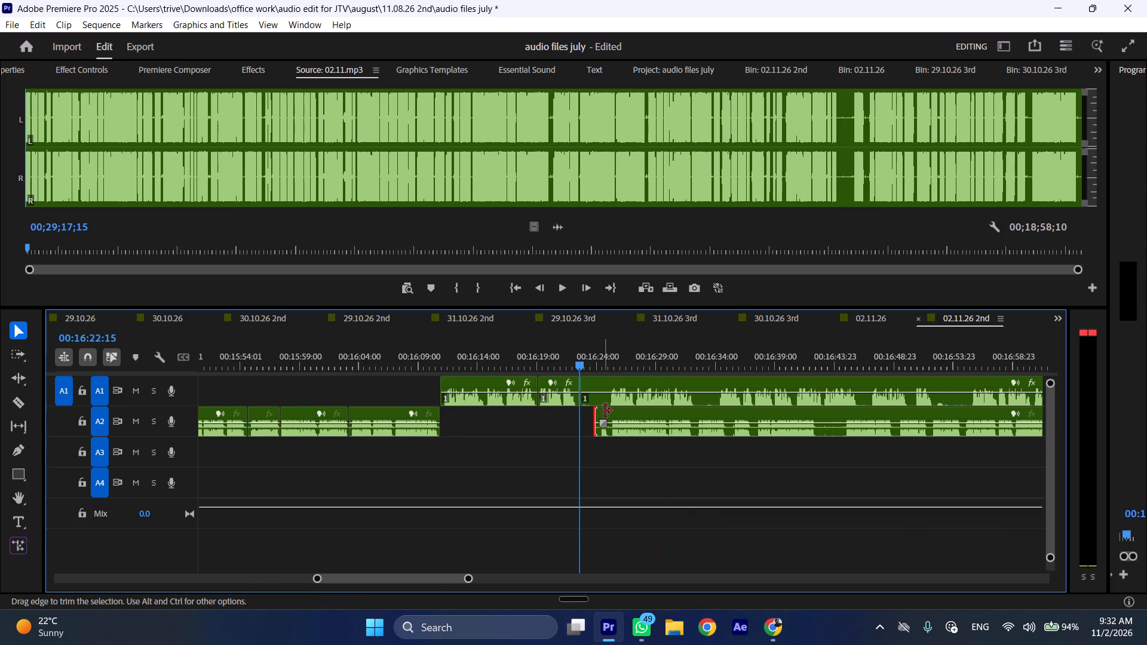
drag(632, 417, 611, 417)
drag(598, 381, 770, 381)
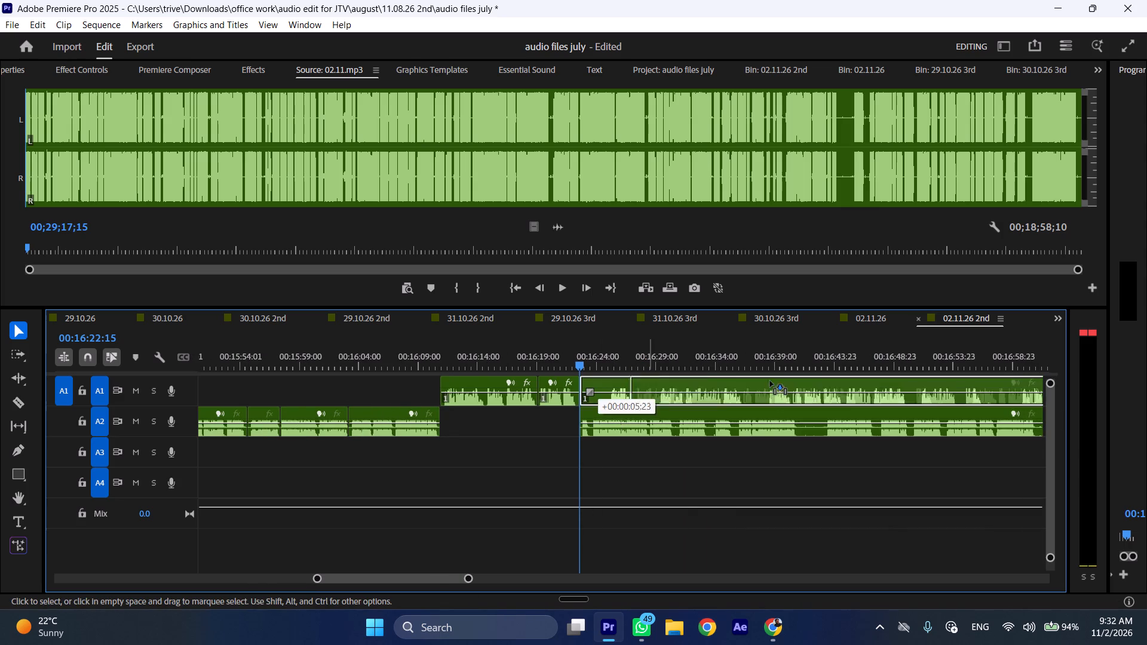
drag(770, 381, 893, 381)
key(space)
key(l)
drag(875, 374, 897, 377)
drag(876, 383, 900, 383)
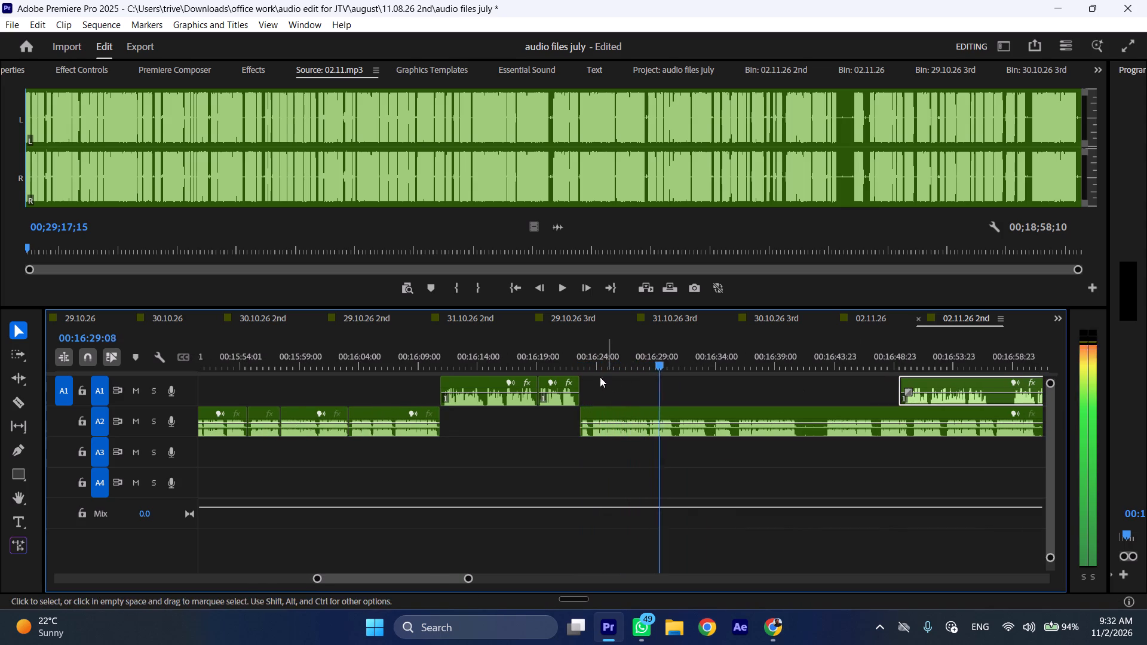
Remove the opening of the A2 clip up to 00:16:23:14 and close the gap.
click(597, 358)
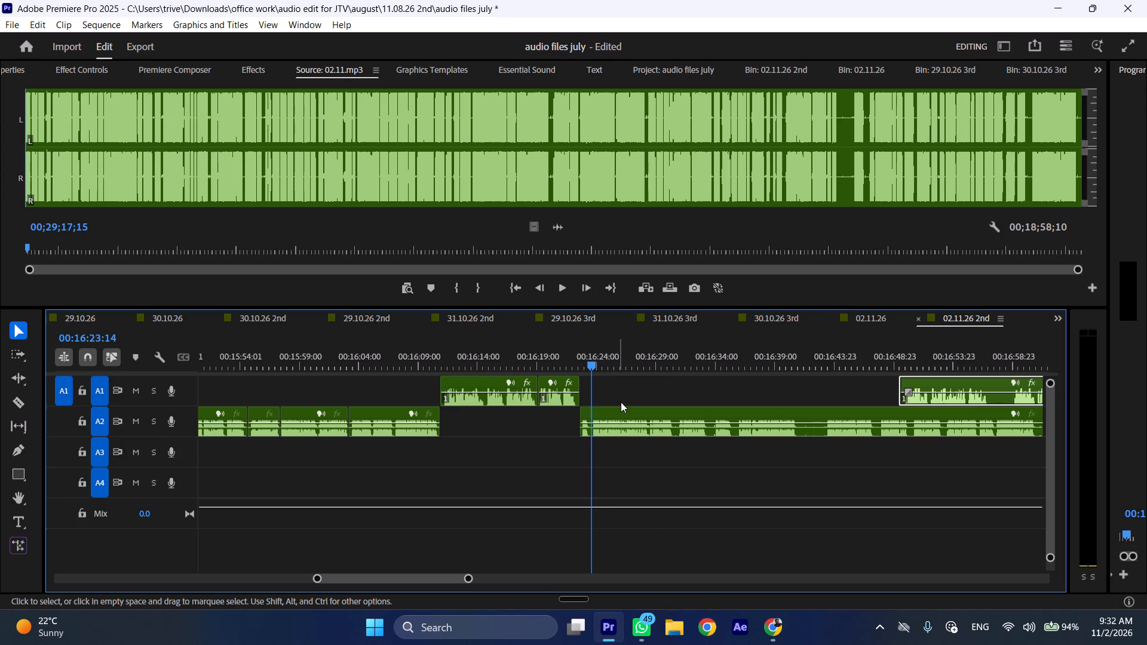
click(621, 404)
click(624, 416)
key(shift+c)
key(ctrl+shift+d)
Play the shortened A2 clip at increased speed and split it at 00:16:27:11.
key(space)
text(l)
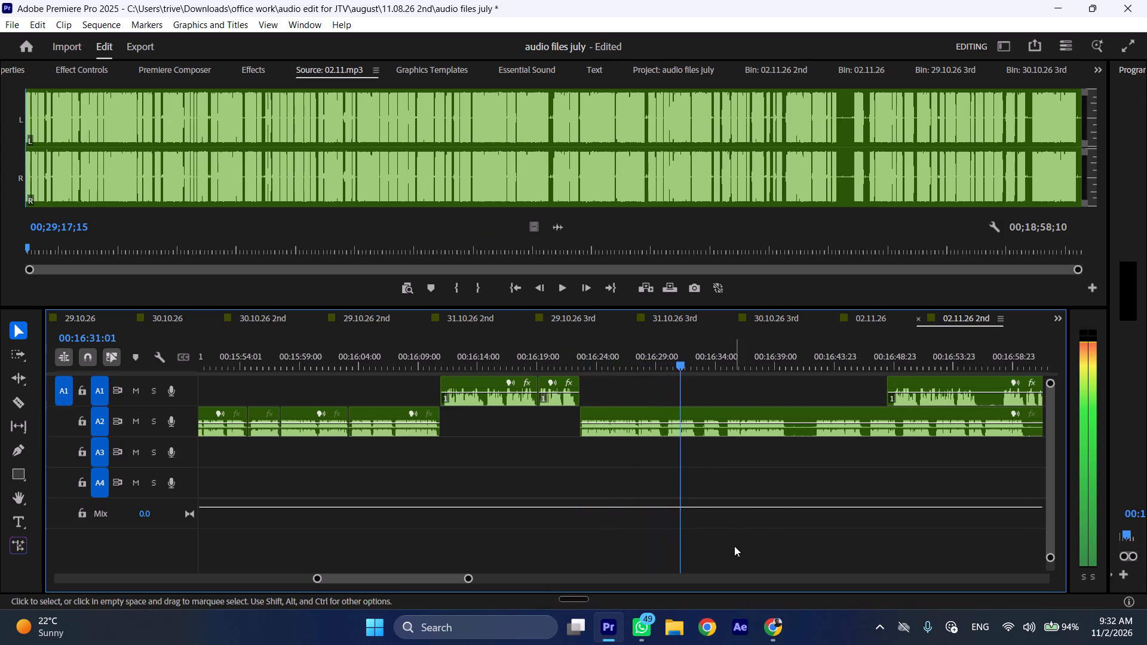
click(645, 356)
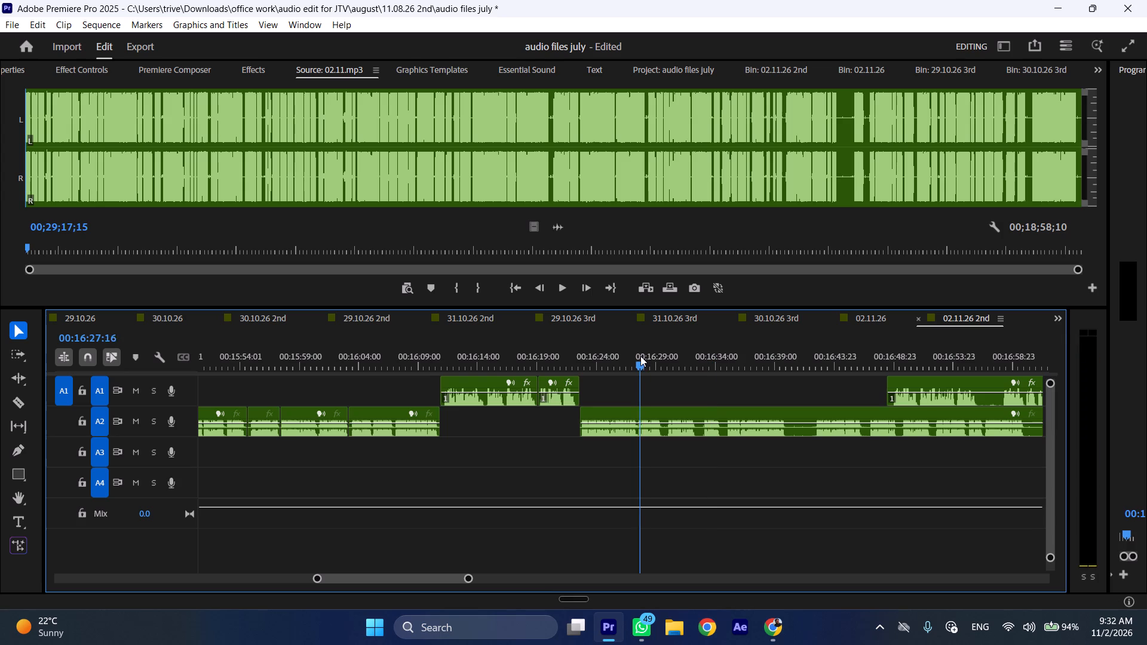
click(657, 422)
key(shift+c)
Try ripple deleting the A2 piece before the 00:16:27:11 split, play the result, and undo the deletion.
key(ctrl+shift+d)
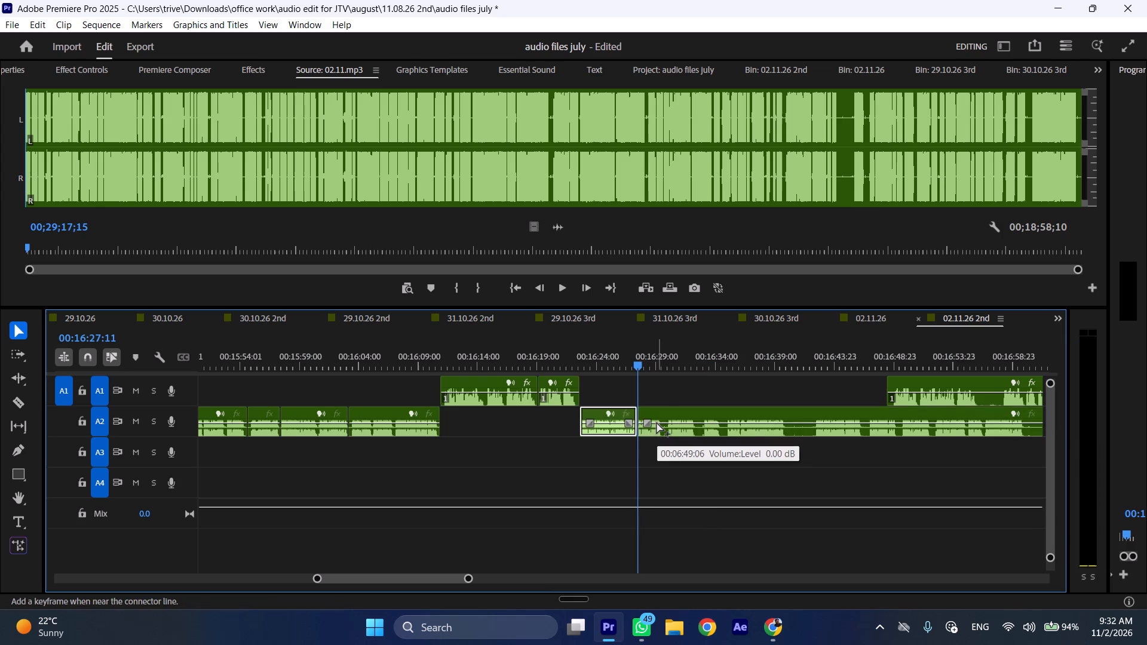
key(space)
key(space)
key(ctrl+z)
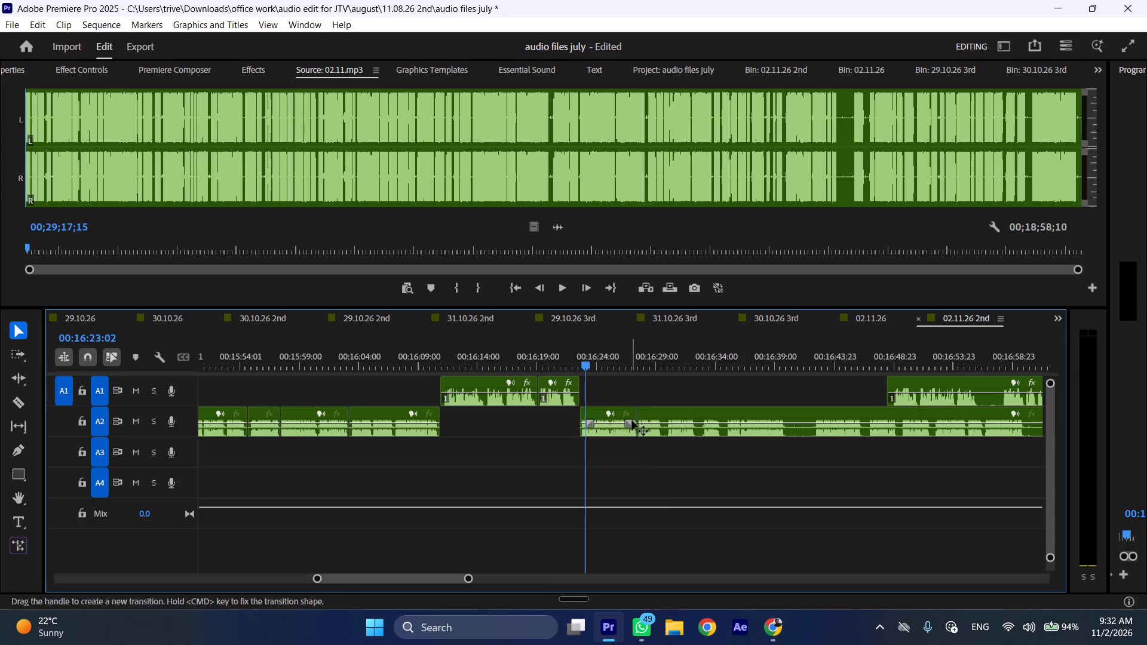
Cut the A2 section between 00:16:27:11 and 00:16:29:22 and close the gap.
drag(646, 374, 665, 376)
click(664, 364)
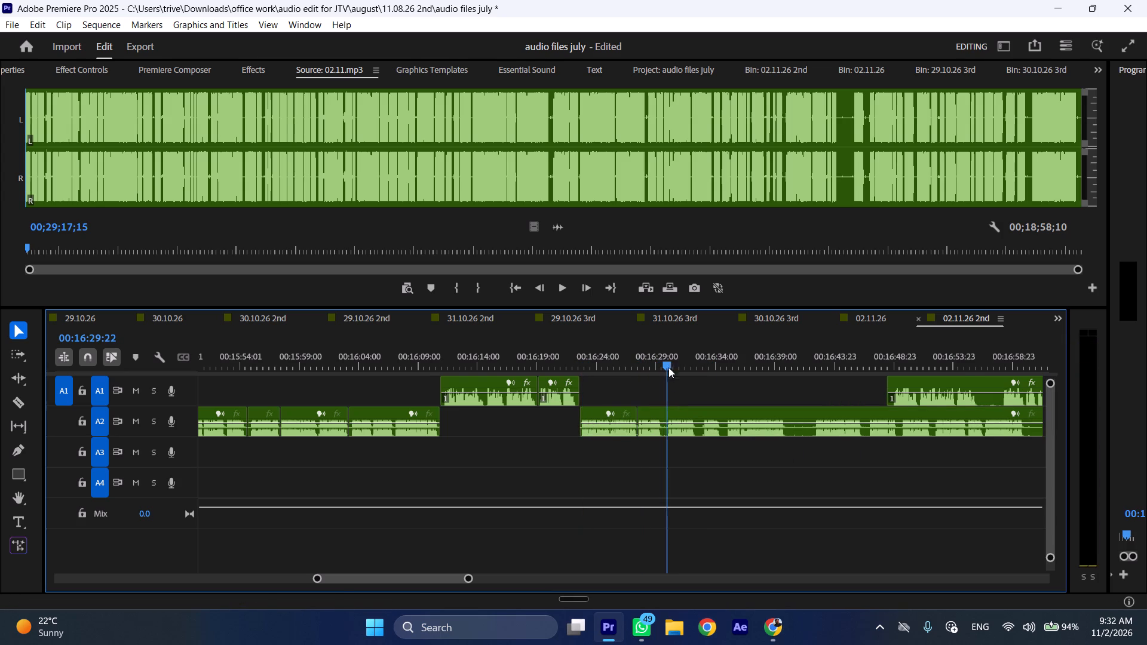
click(677, 422)
key(shift+c)
key(ctrl+shift+d)
Play on across the join at increased speed and split the A2 clip at 00:16:30:03.
key(space)
text(l)
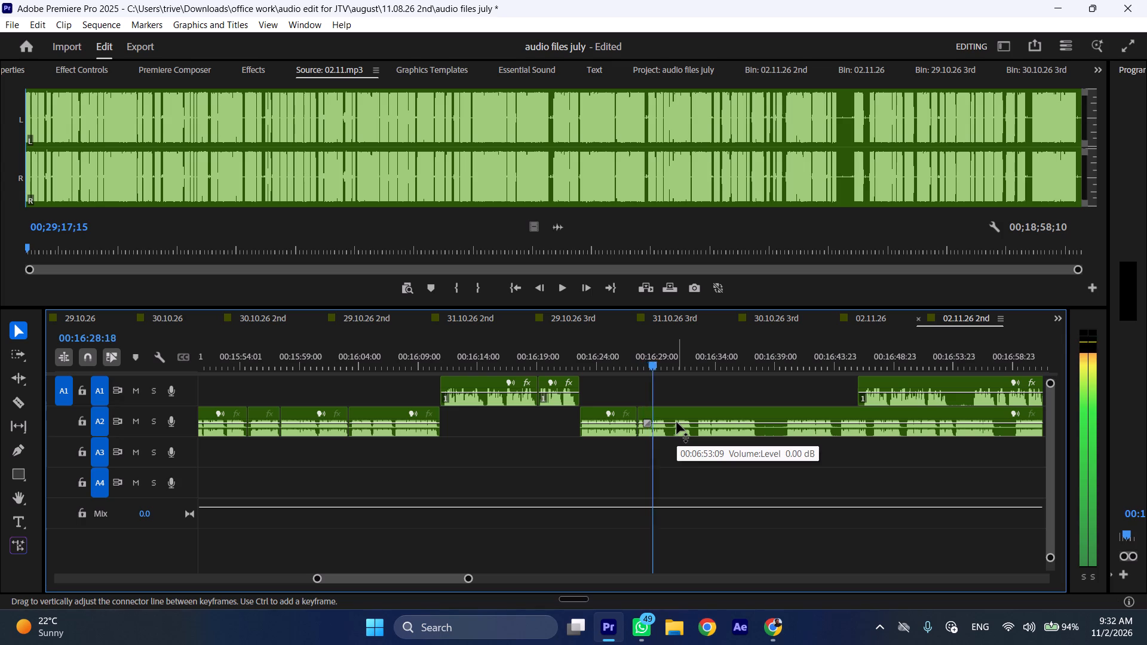
key(space)
text(C)
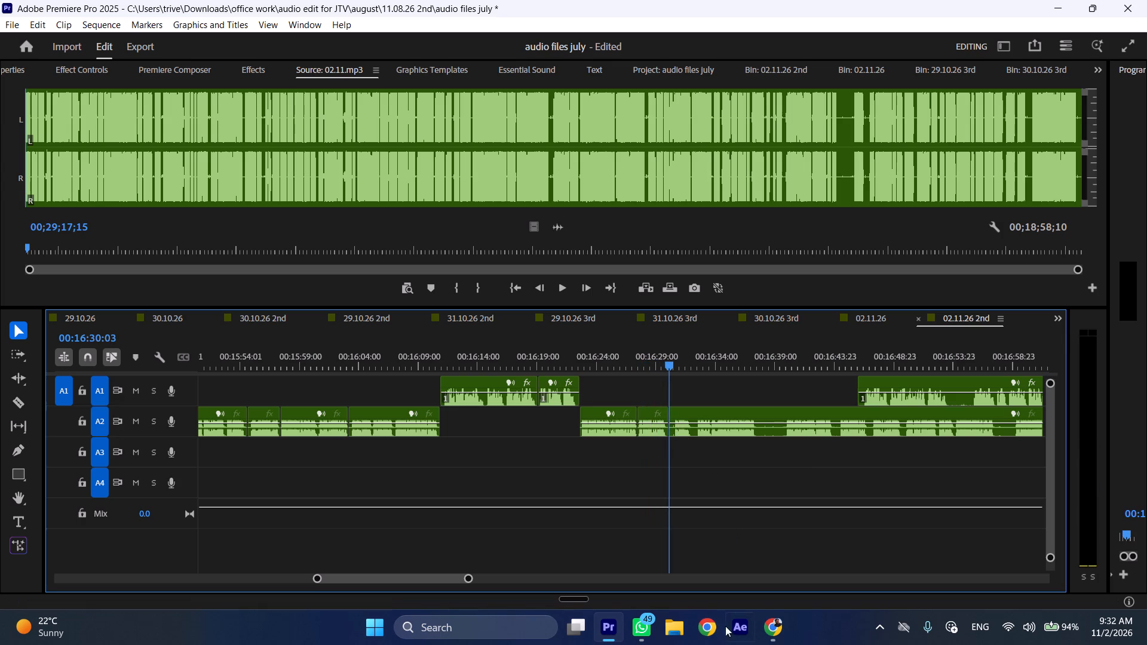
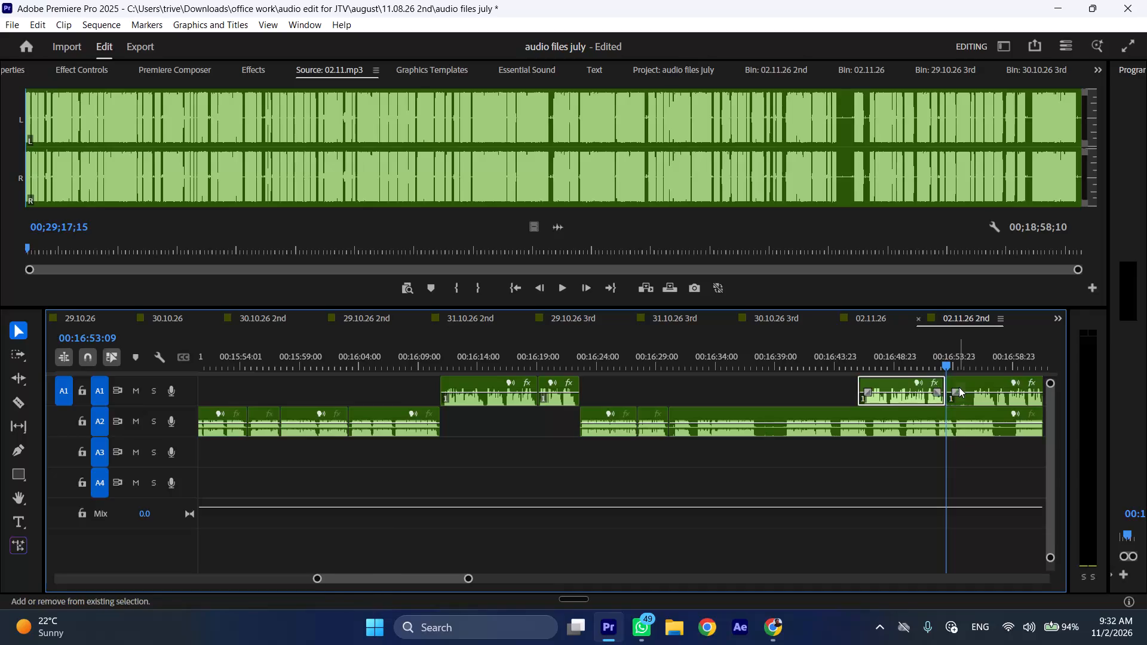
Insert the A1 clip that ends at 00:16:53:09 at the 00:16:30:03 split, moving the remaining A2 audio after it.
drag(889, 382, 709, 388)
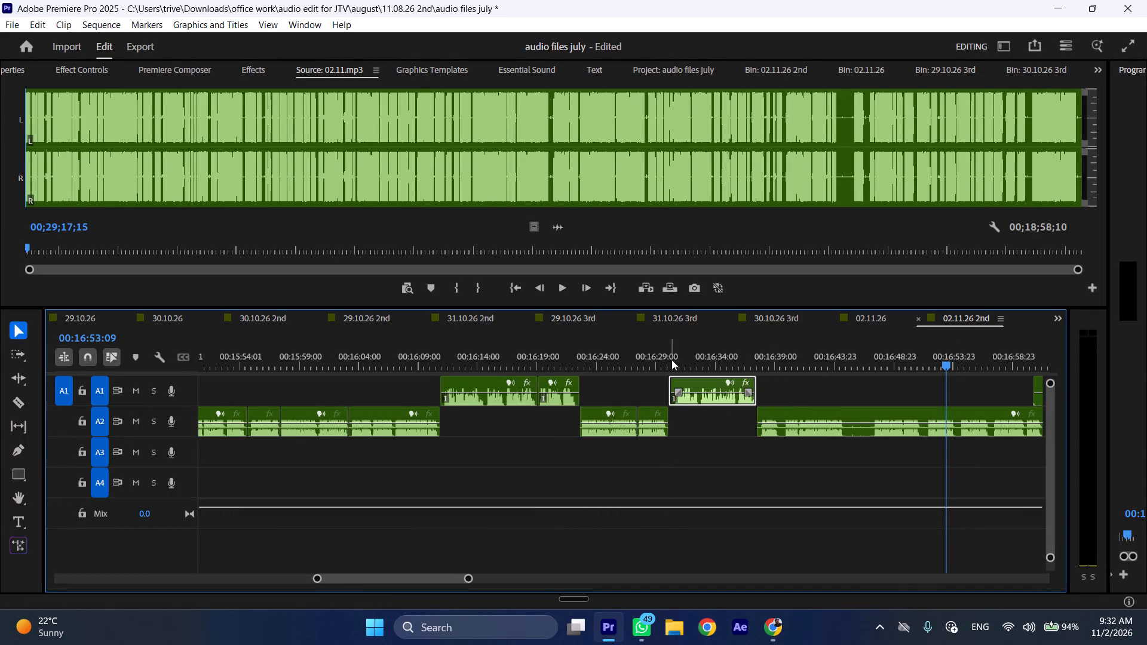
Trim the short opening sliver from the moved A1 clip and close the gap.
click(674, 360)
key(shift+c)
key(ctrl+shift+d)
Play the A1 clip at increased speed, then cut the start of the following A2 clip back to 00:16:37:05 and close the gap.
key(space)
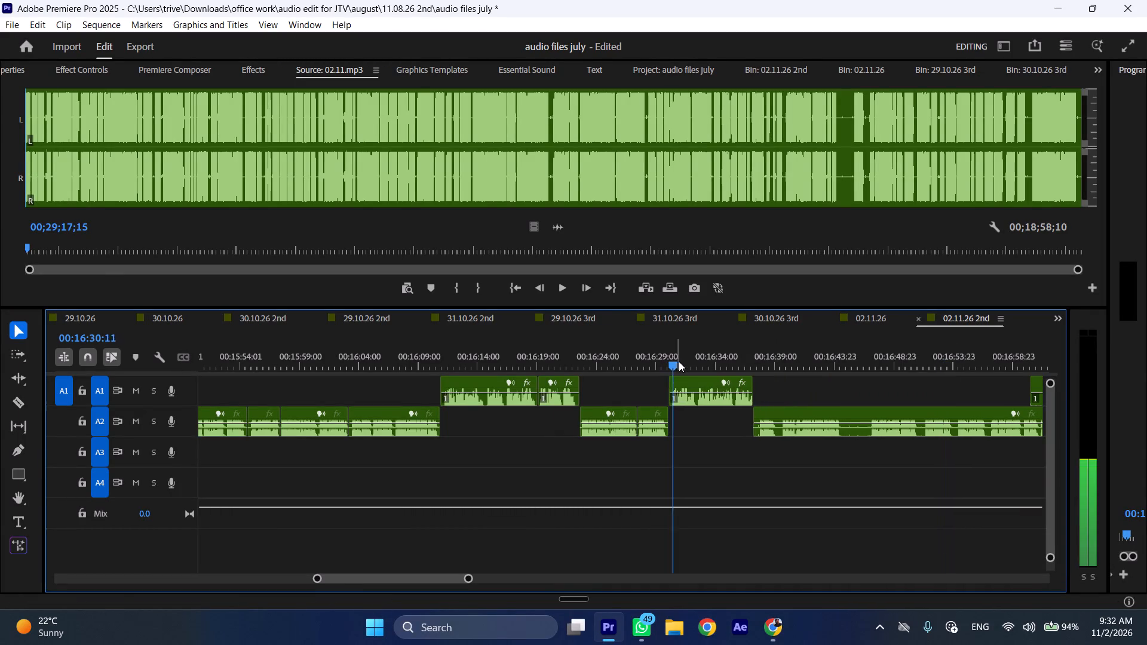
key(semicolon)
key(l)
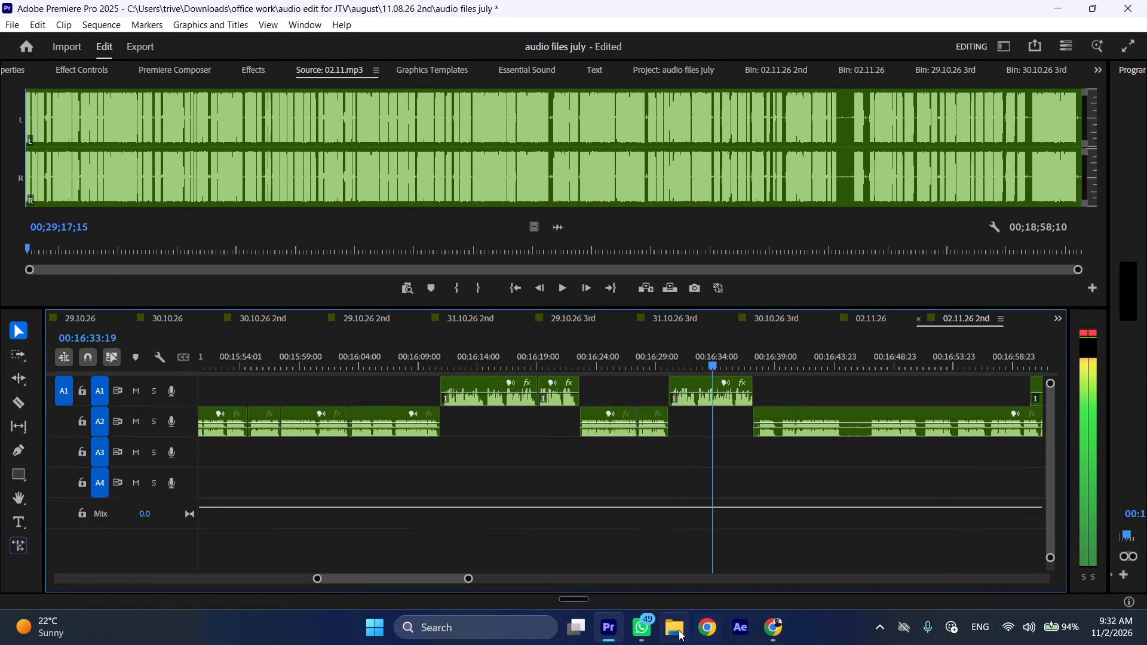
scroll(671, 446, down, 4)
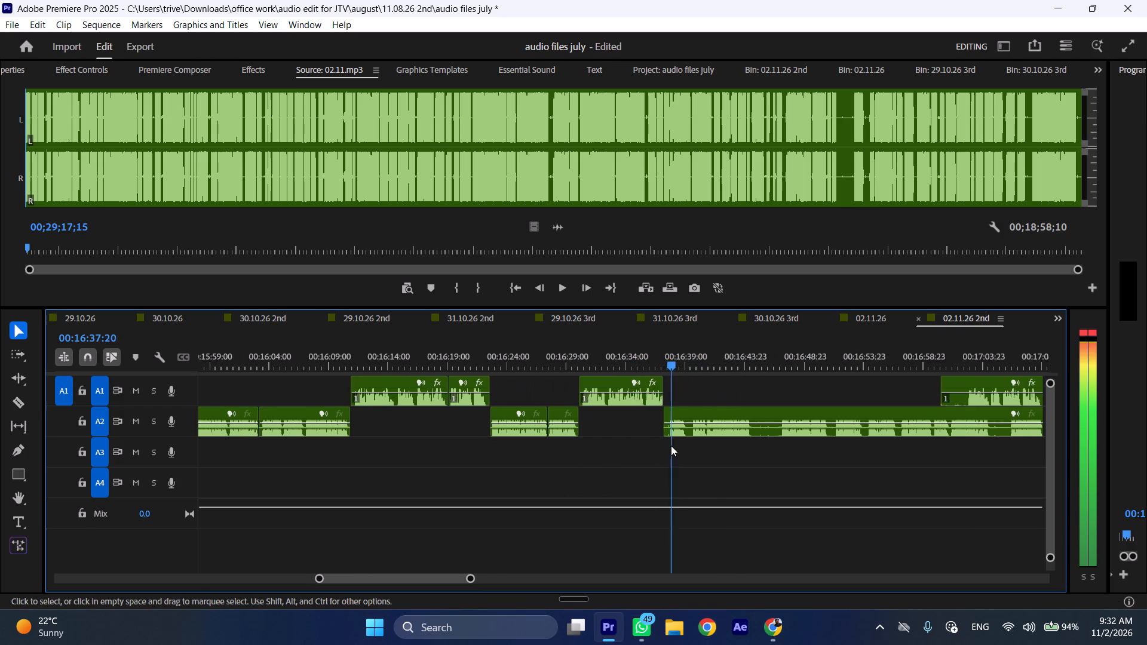
scroll(671, 446, down, 3)
click(620, 358)
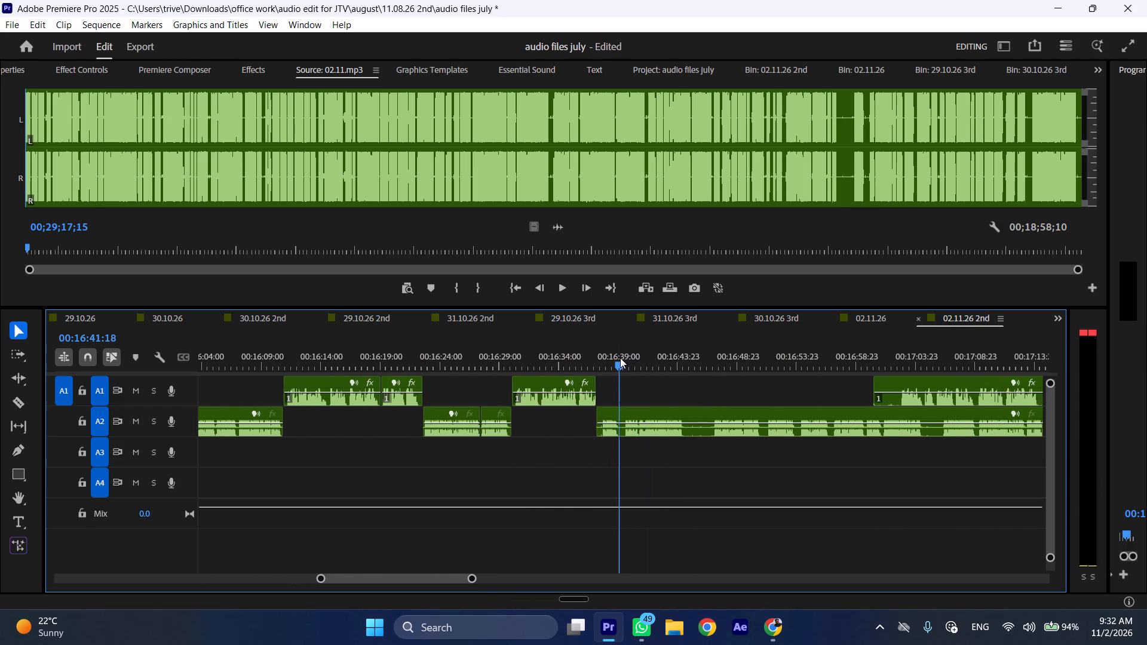
click(641, 425)
key(shift+c)
key(ctrl+shift+d)
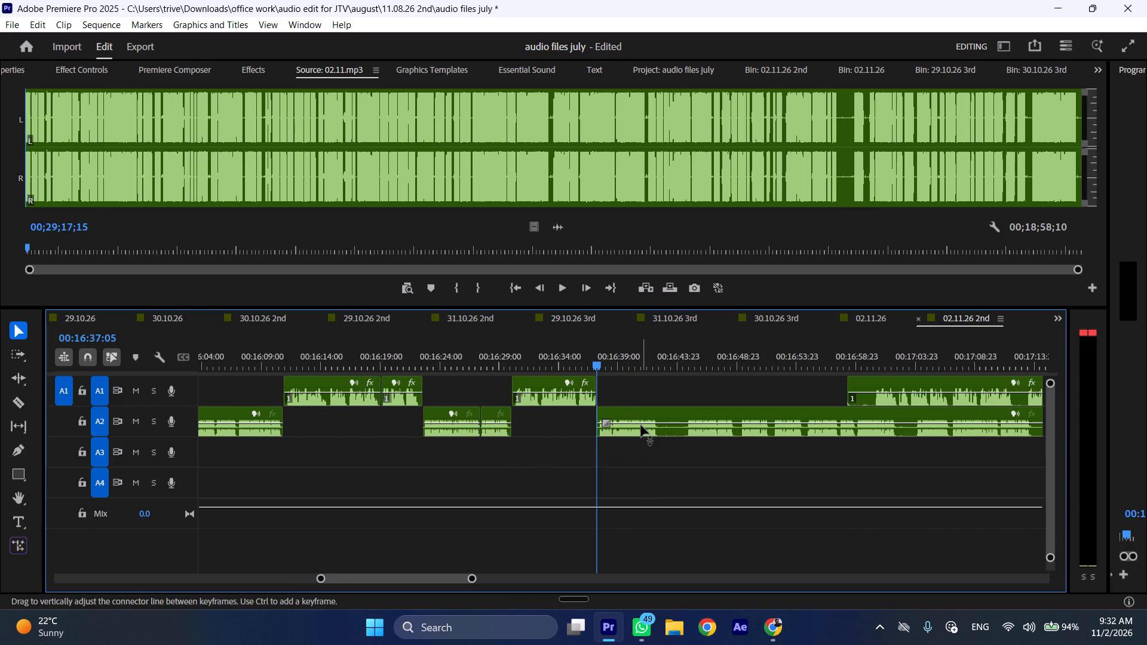
Play the trimmed A2 clip at increased speed and split it at 00:16:42:15.
key(space)
text(l)
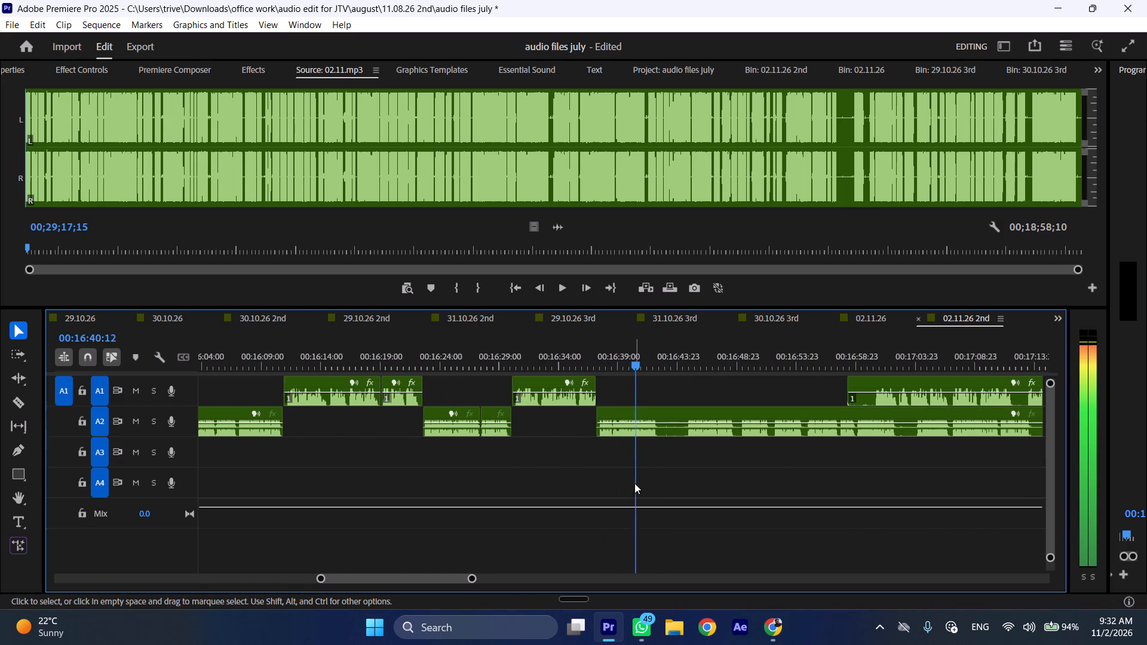
scroll(618, 476, down, 4)
key(space)
text(C)
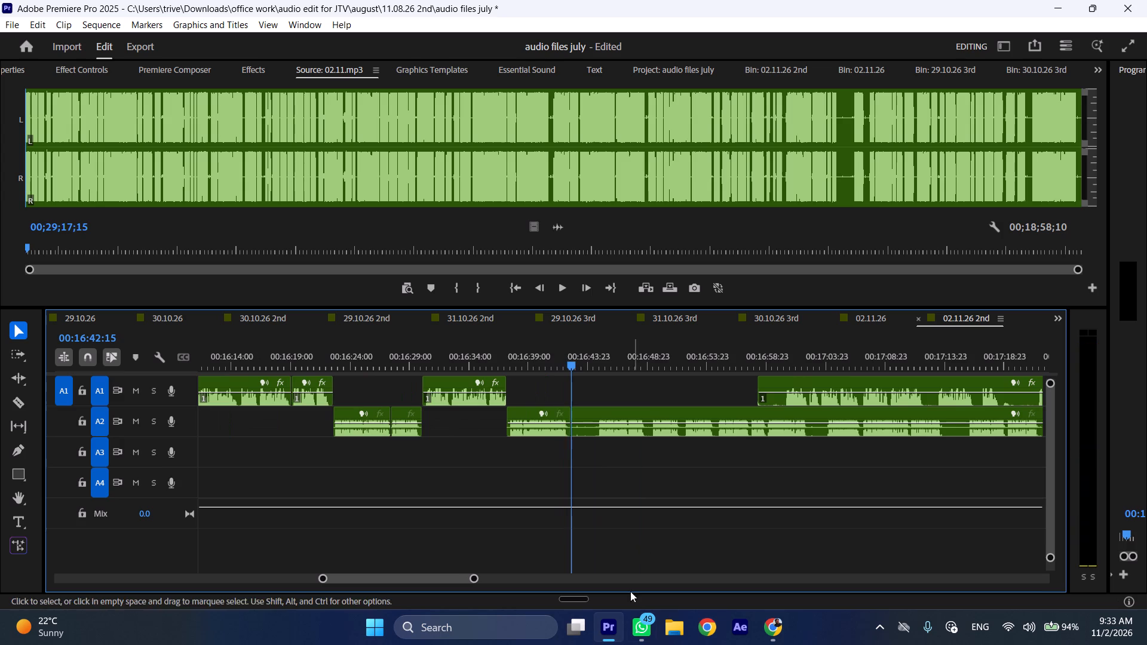
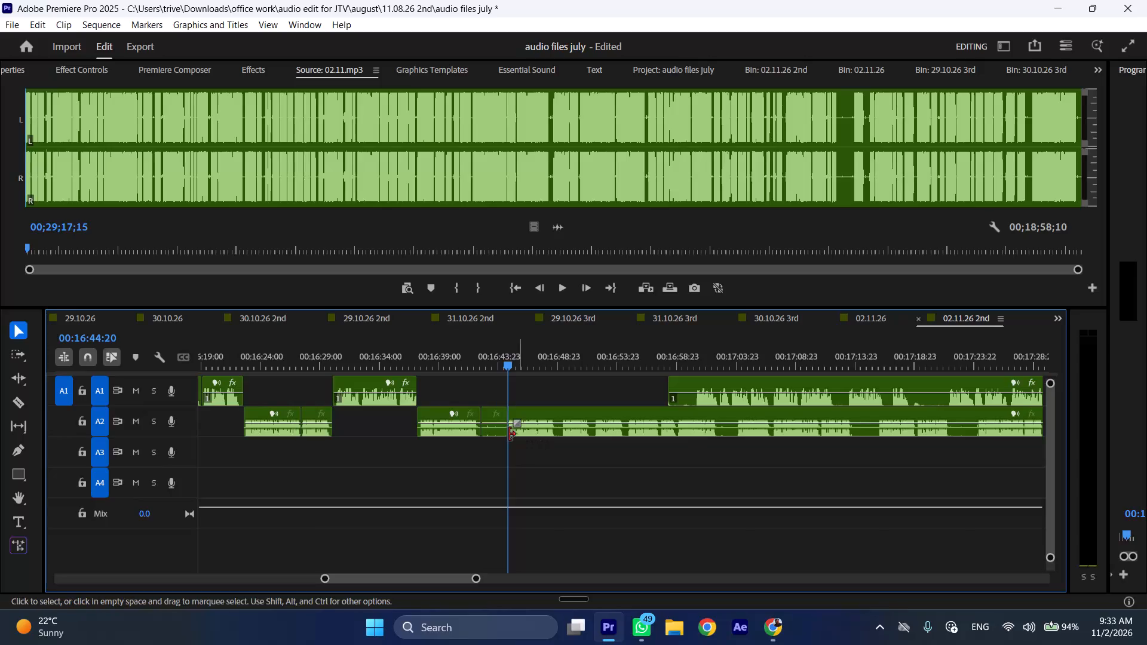
Remove the short A2 section from 00:16:42:15 to 00:16:44:20 and close the gap.
click(498, 435)
key(ctrl+shift+d)
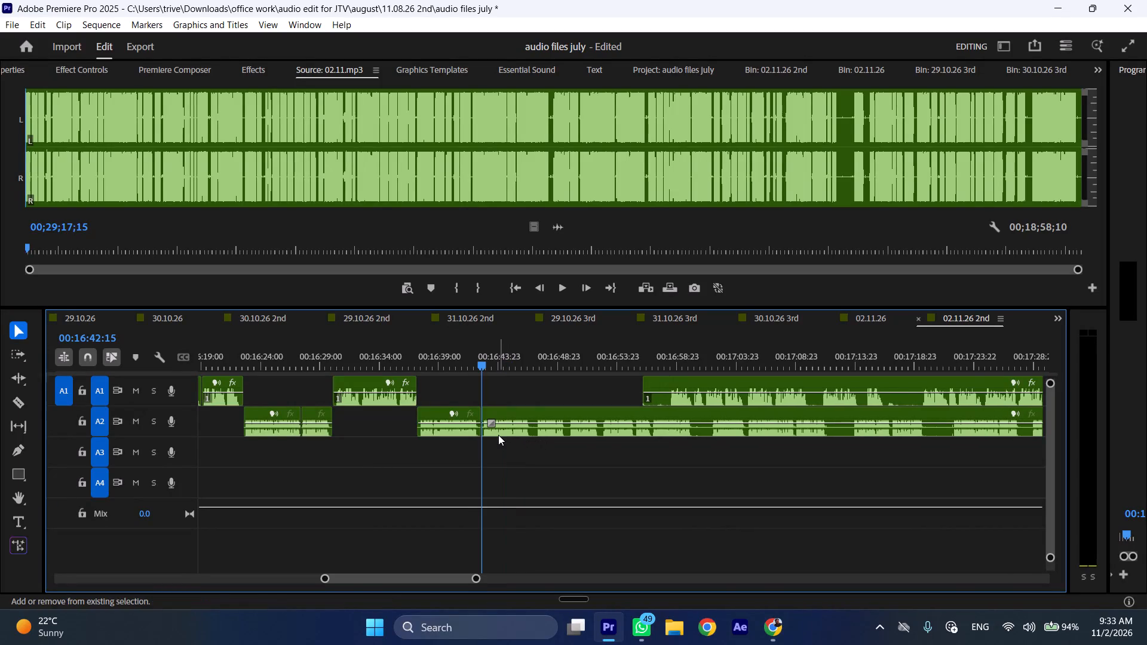
Play the A2 audio at increased speed, then cut out the section from 00:16:46:19 to just past 00:16:49:15 and close the gap.
key(space)
text(l)
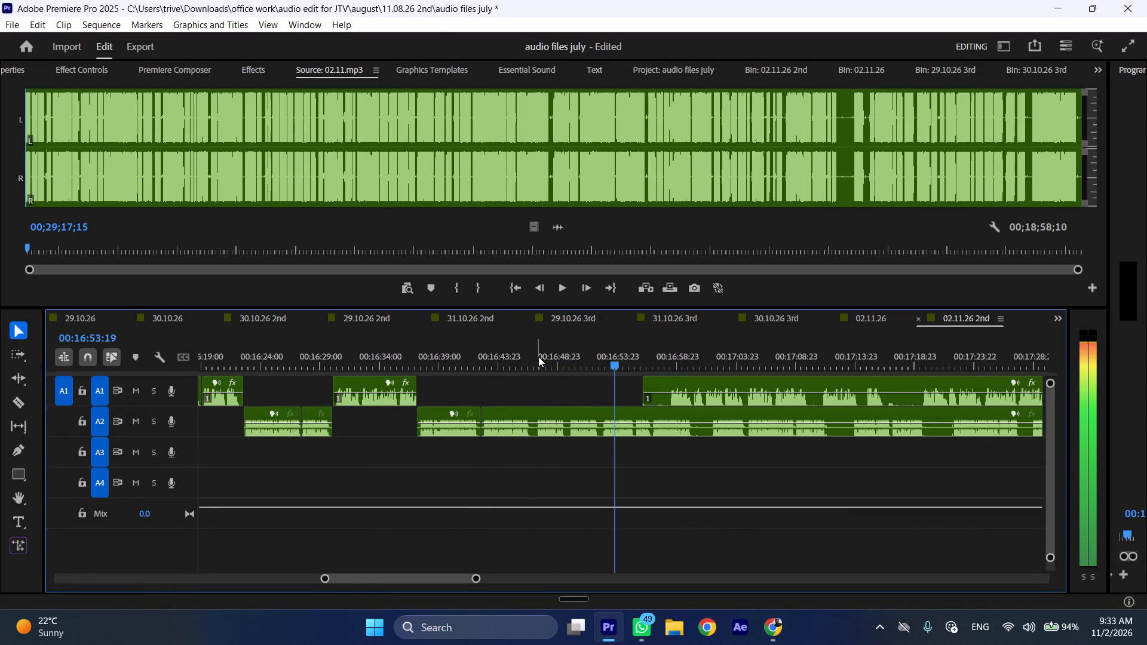
drag(538, 357, 567, 356)
key(shift+c)
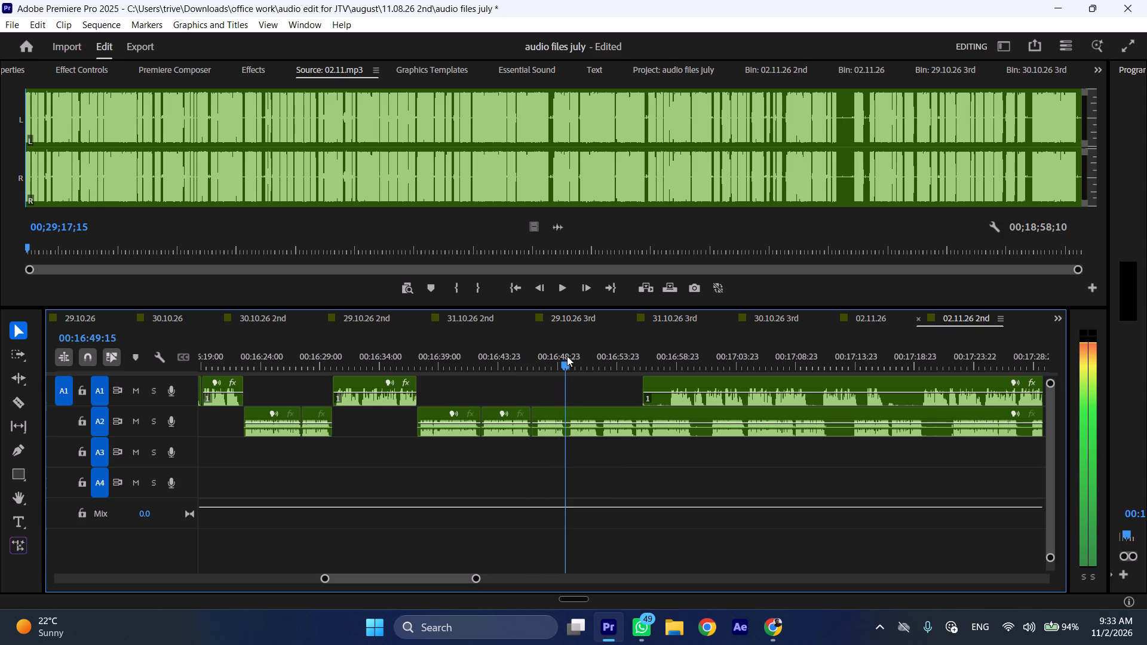
drag(567, 356, 569, 356)
click(588, 411)
key(shift+c)
key(ctrl+shift+d)
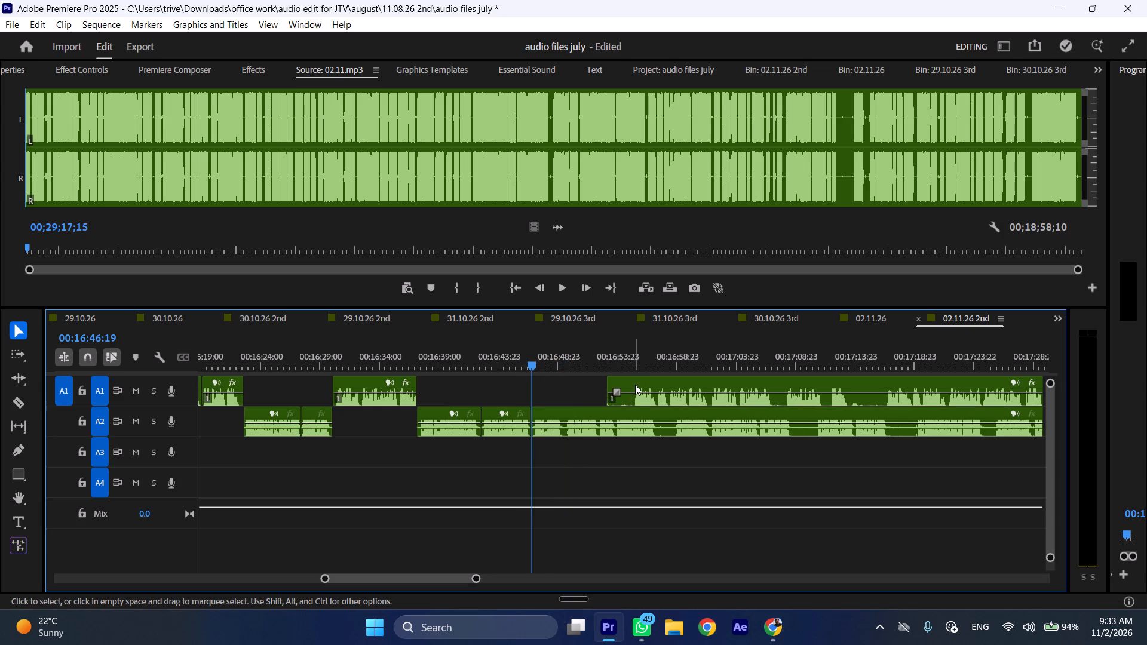
Move the following A1 clip later in the sequence so it starts at about 00:17:13.
drag(635, 383, 859, 378)
drag(836, 378, 861, 378)
Replay the tightened A2 clips at increased speed from just before 00:16:39:12.
drag(470, 360, 438, 363)
key(space)
key(l)
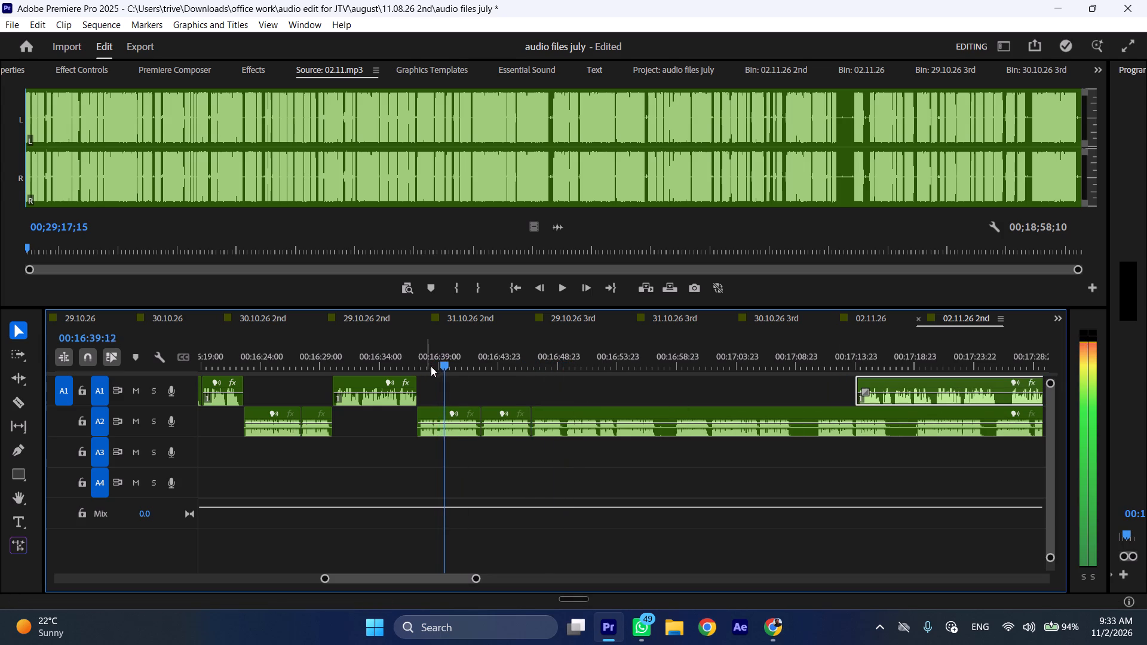
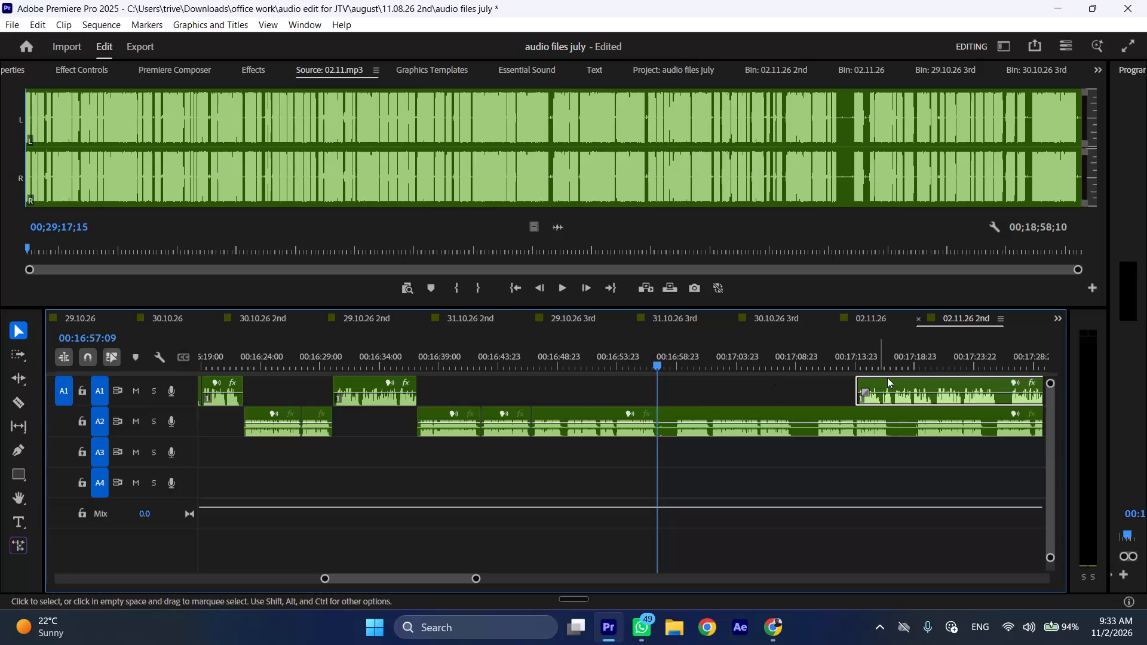
Move the later A1 clip back so it starts at 00:16:57:09, directly where the preceding A2 clip ends.
drag(884, 385, 658, 389)
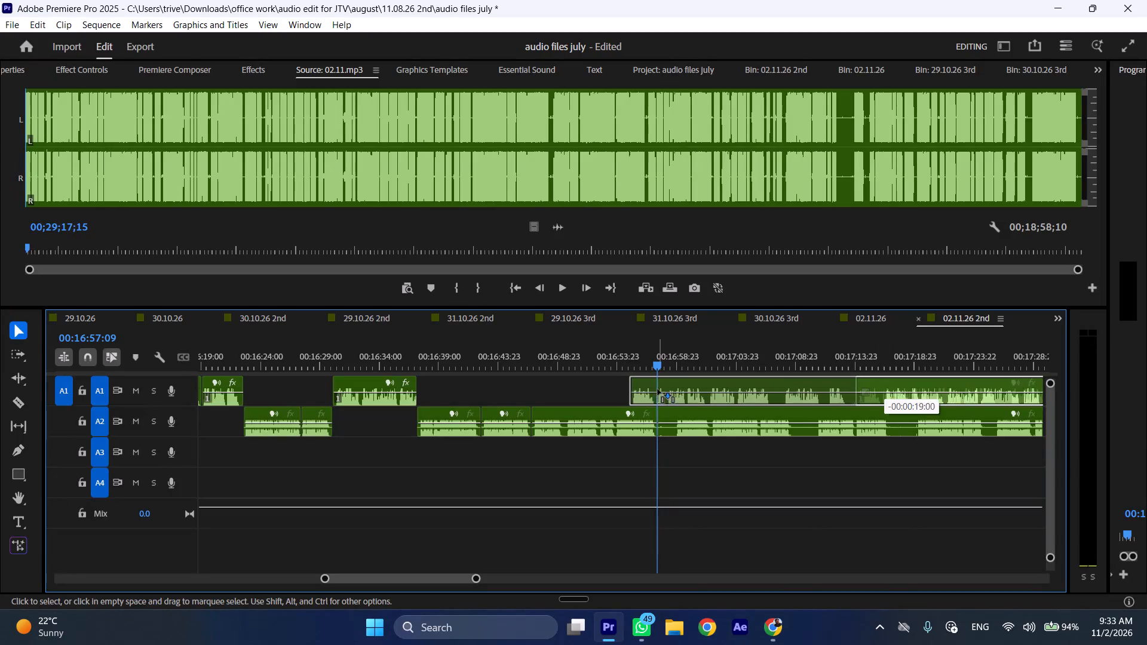
drag(658, 389, 683, 390)
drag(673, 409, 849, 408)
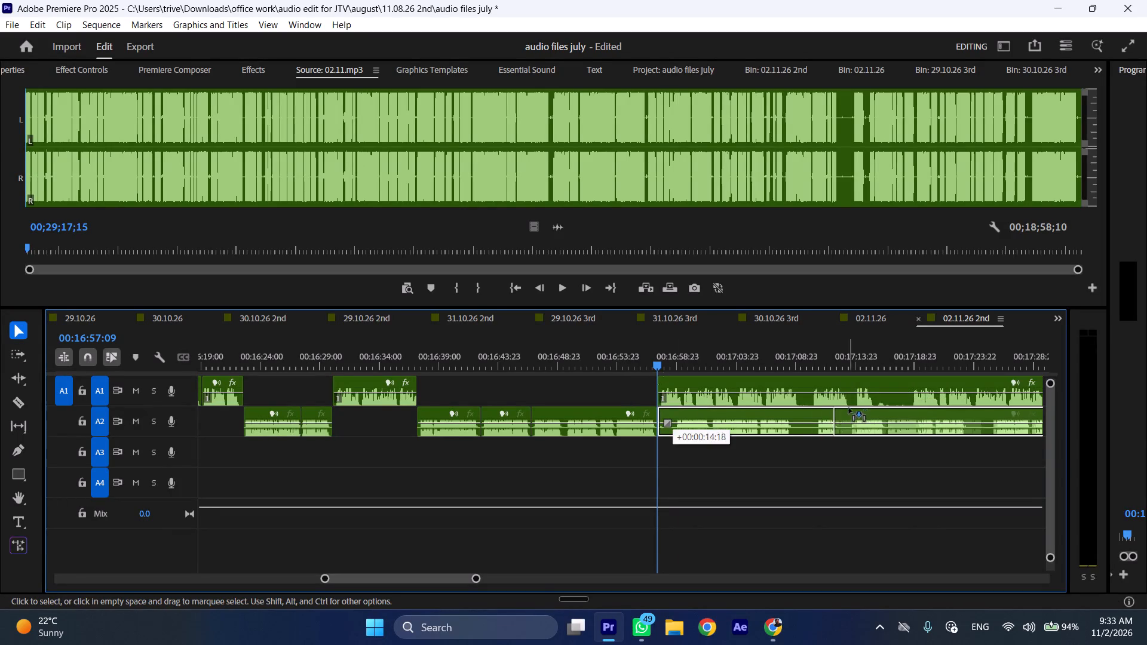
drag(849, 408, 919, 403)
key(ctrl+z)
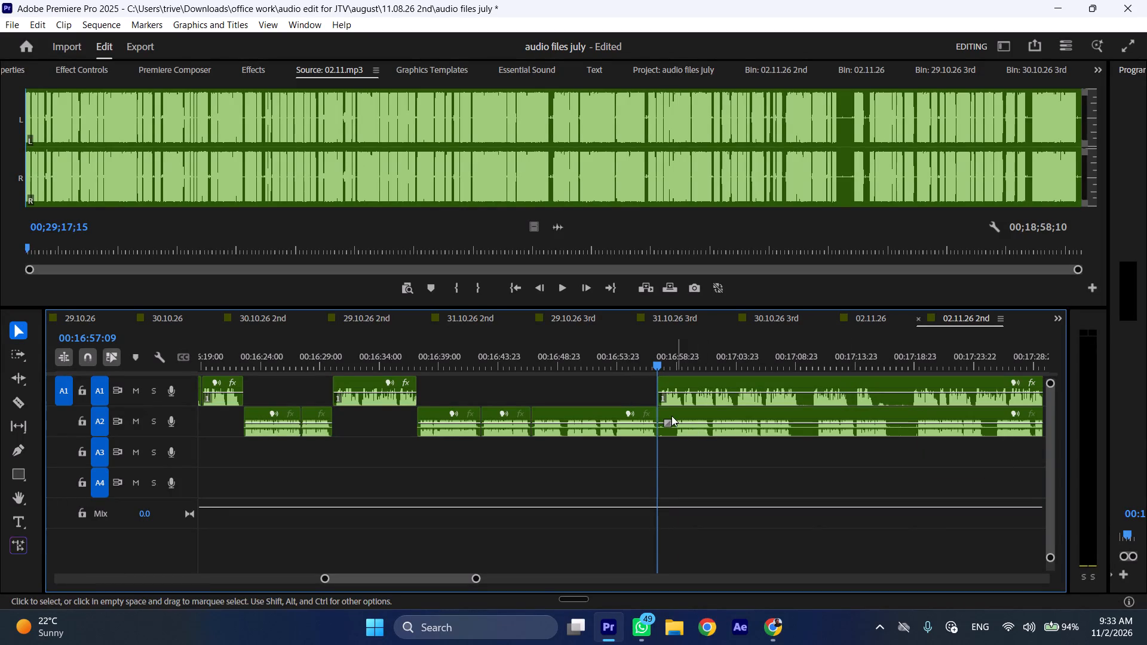
Trim about one second off the start of the long A2 clip at 00:16:57:09 and move it later to start at about 00:17:16.
drag(668, 414, 681, 426)
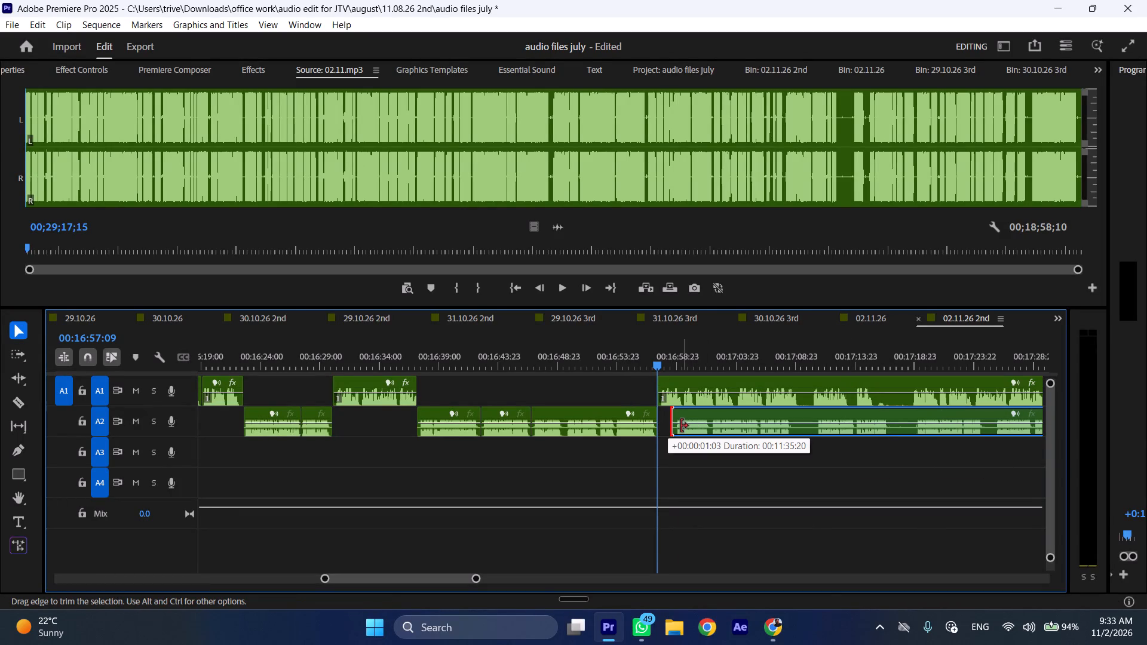
drag(681, 426, 683, 426)
drag(688, 414, 891, 414)
Play the repositioned A1 clip from 00:16:57:09 at increased speed to check its audio.
key(space)
text(l)
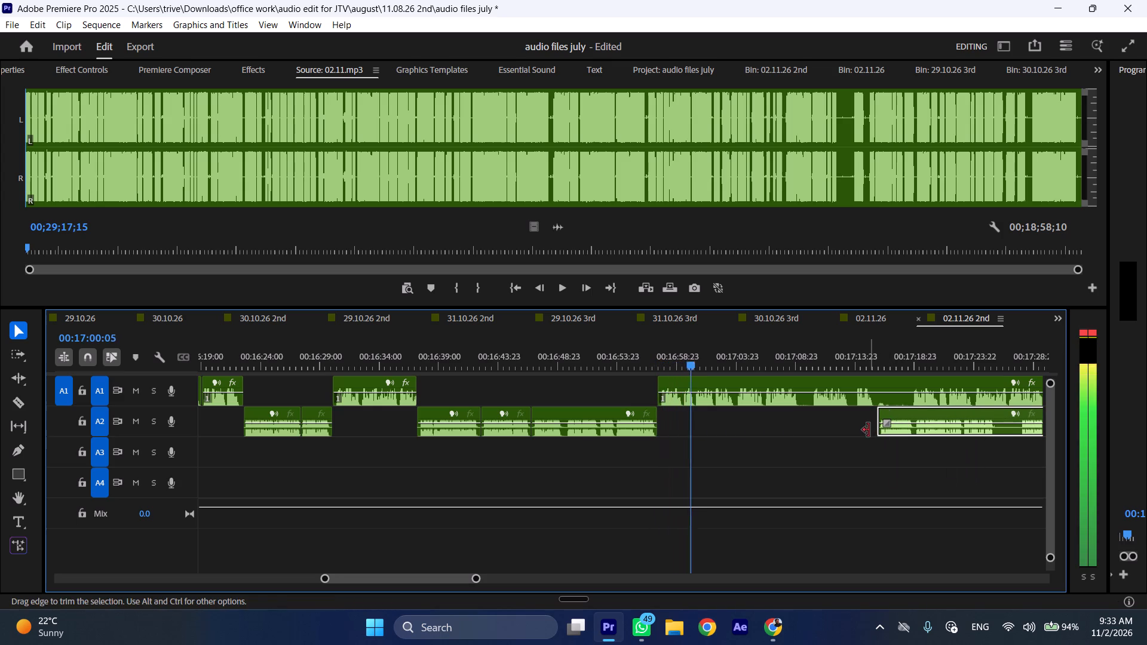
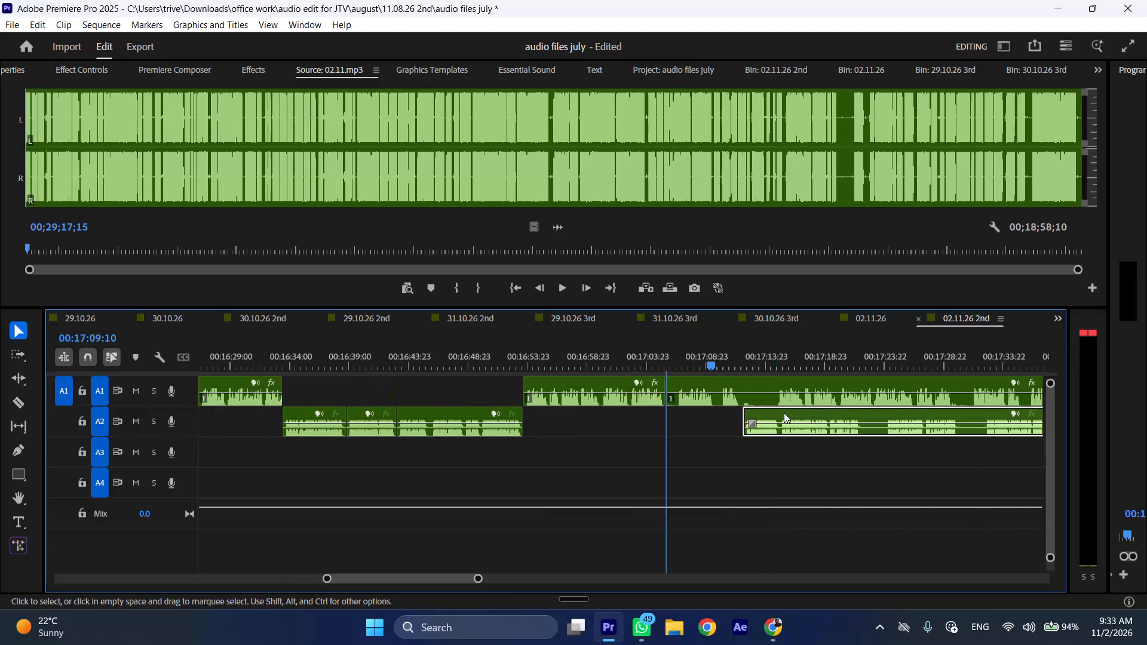
Move the later A2 clip back so it starts at about 00:17:09:10, directly where the preceding A1 clip ends.
drag(782, 413, 711, 419)
Move the long A1 clip that starts at about 00:17:09:10 later on its track to start at about 00:17:23.
drag(686, 381, 845, 382)
Play the repositioned A2 clip from about 00:17:09:10 at increased speed to check its audio.
key(space)
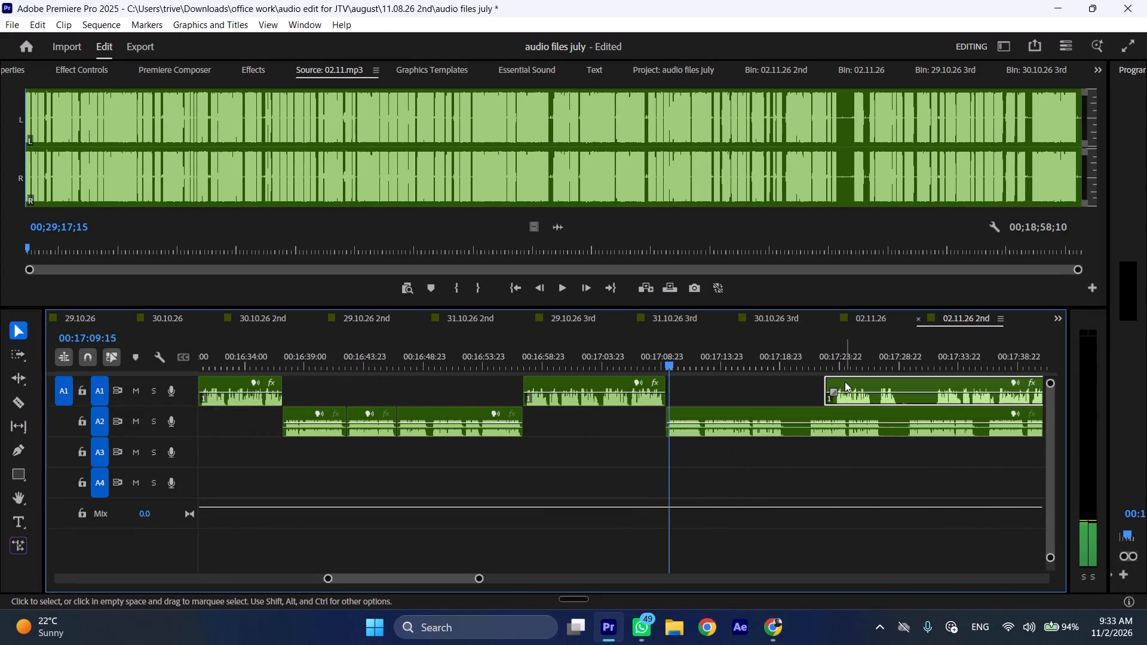
text(l)
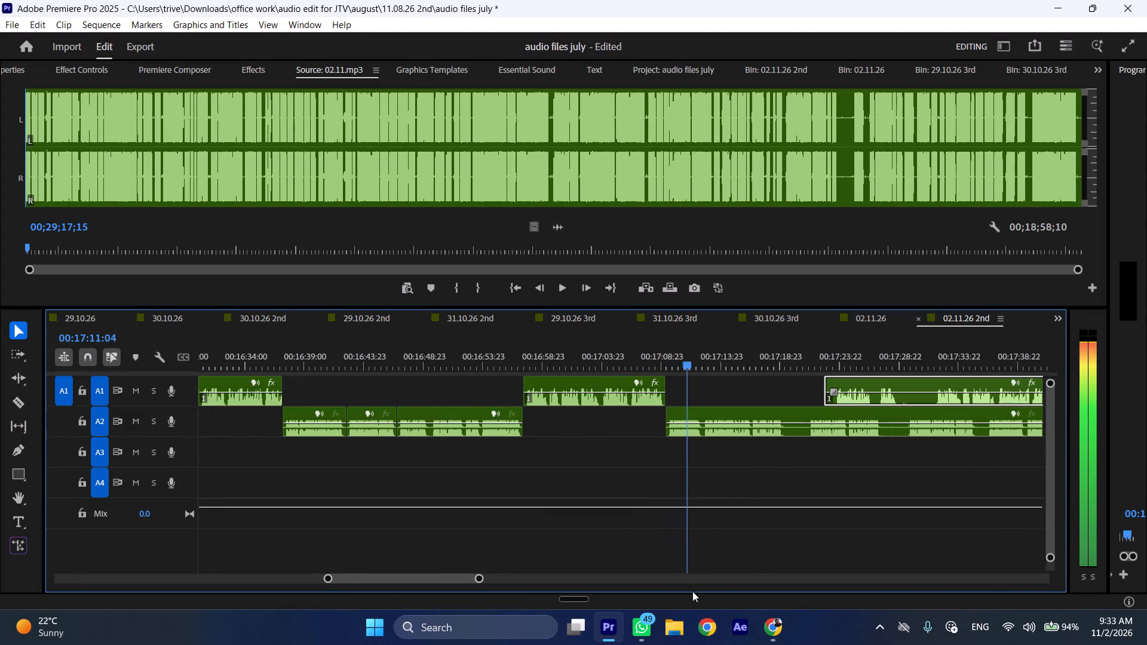
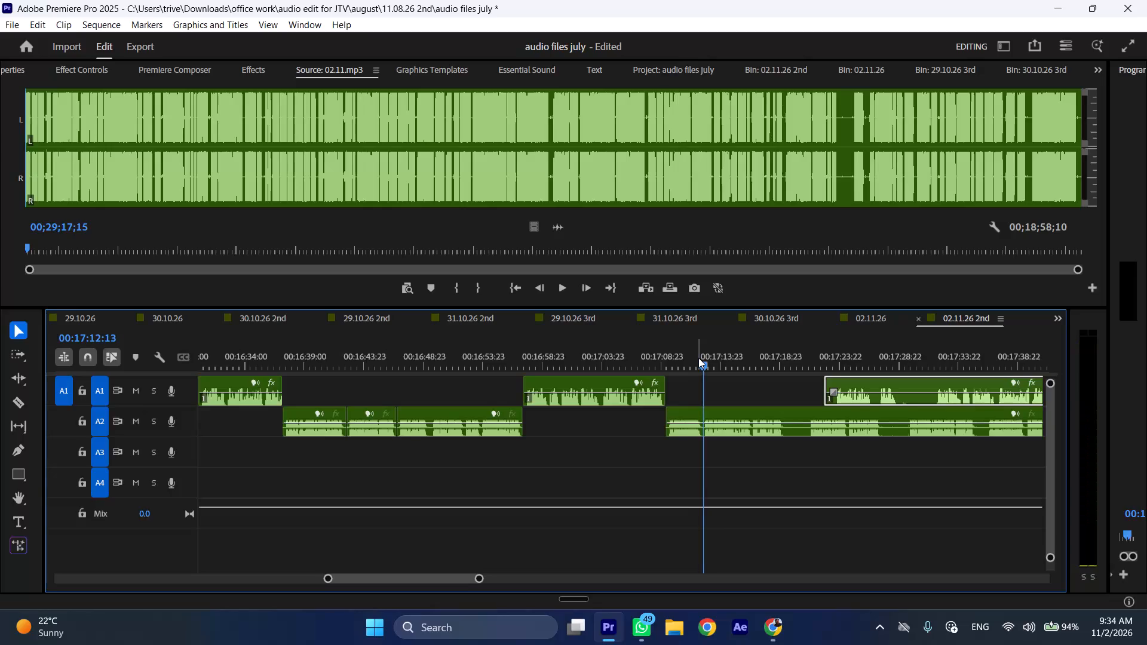
Trim about 1 second off the start of the A1 clip at 00:17:23 and move it back to start at about 00:17:12:13.
drag(830, 384, 840, 384)
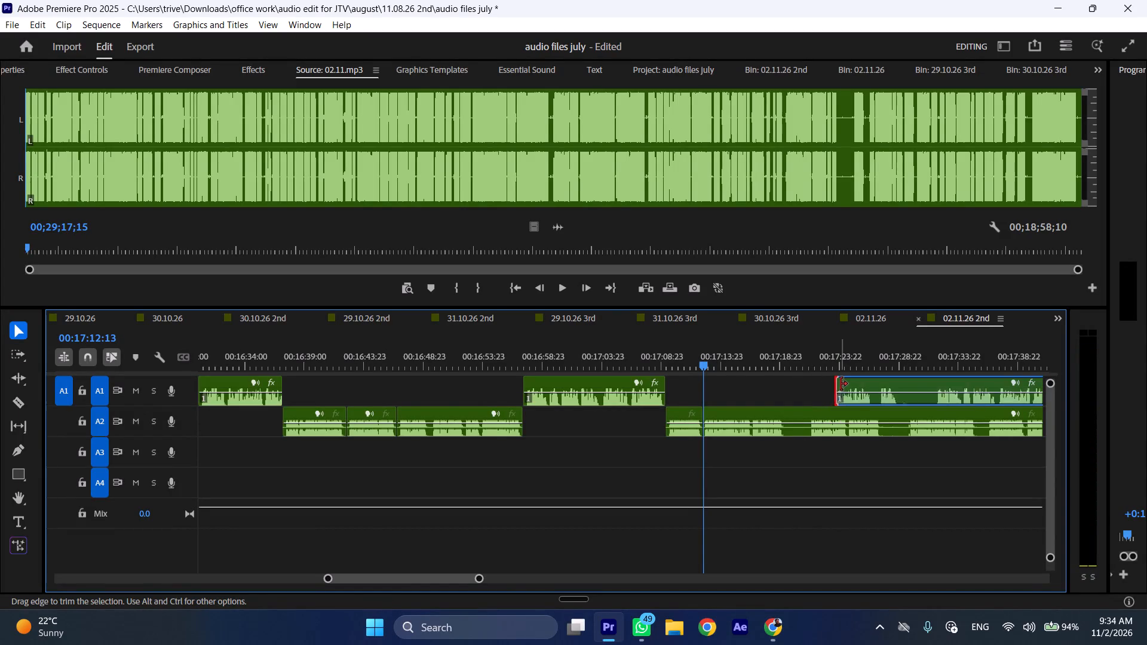
drag(858, 380, 719, 388)
Move the A2 clip that starts at about 00:17:12:13 later on its track to start at about 00:17:21.
drag(725, 414, 829, 414)
Play the sequence from about 00:17:12:13 to check the audio of the repositioned A1 clip.
key(space)
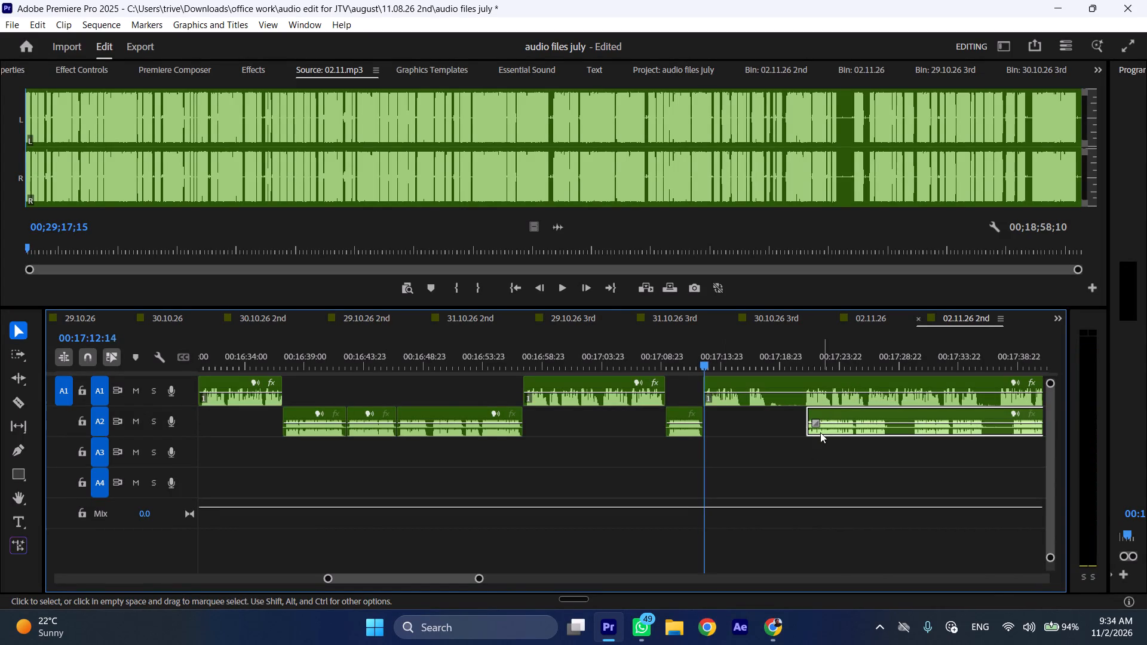
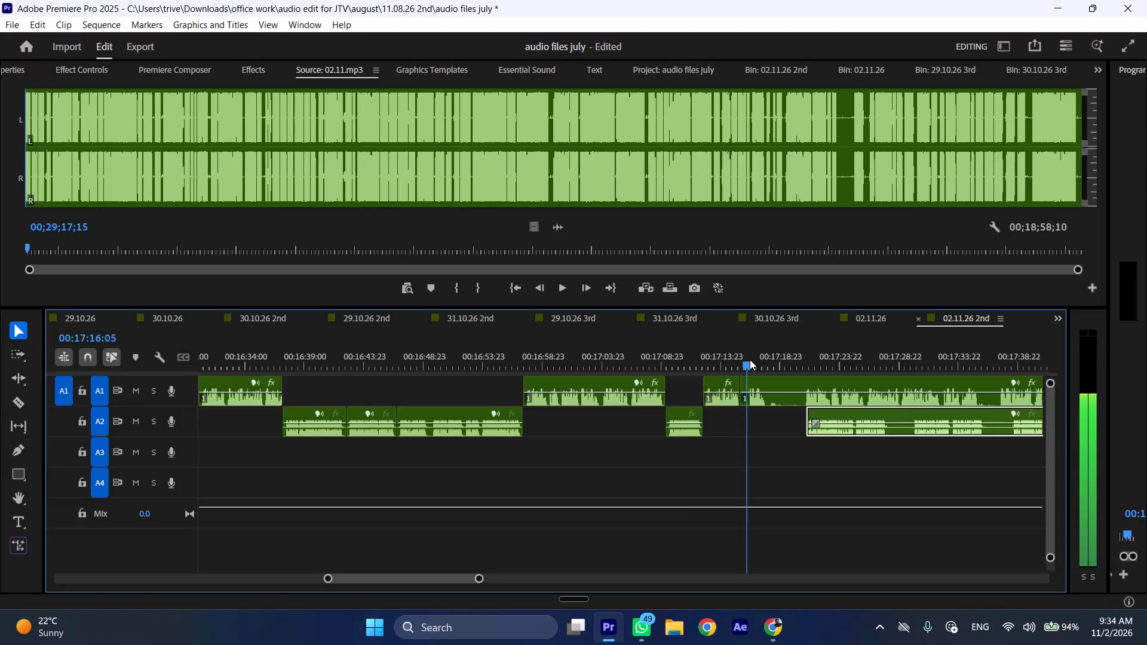
Split the A1 clip at about 00:17:16 and ripple delete the short piece between 00:17:15:15 and that cut.
click(761, 407)
key(shift+c)
click(744, 398)
key(ctrl+shift+d)
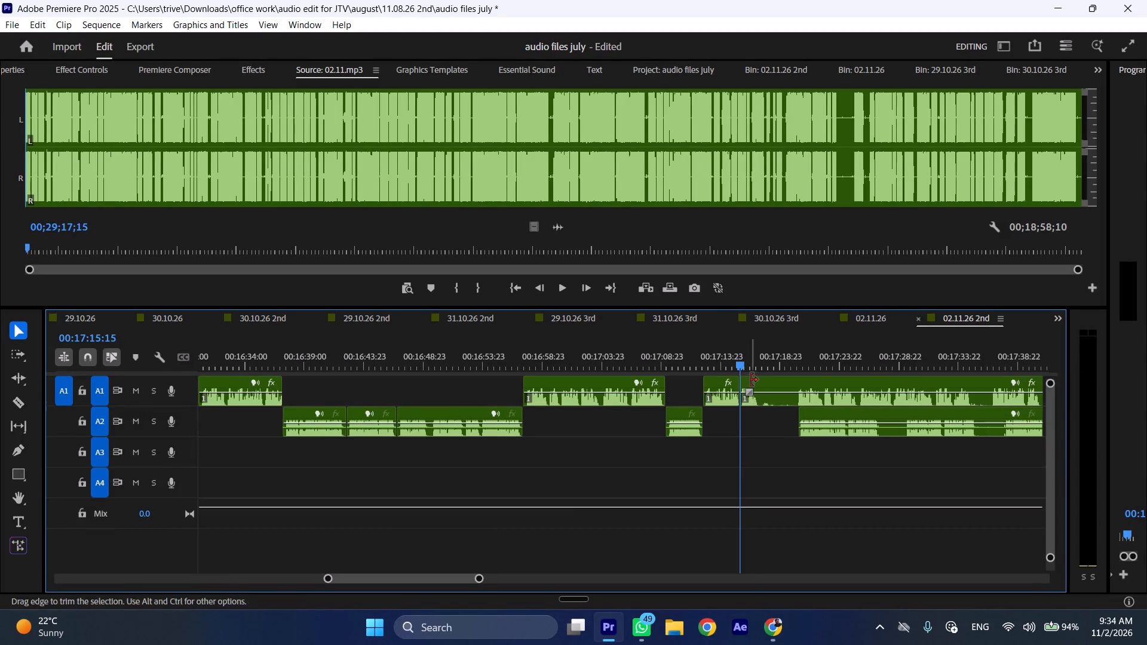
Split the A1 clip at 00:17:17:05 and move the following A2 clip earlier to start at that cut.
drag(751, 368, 760, 368)
key(shift+c)
drag(818, 416, 792, 417)
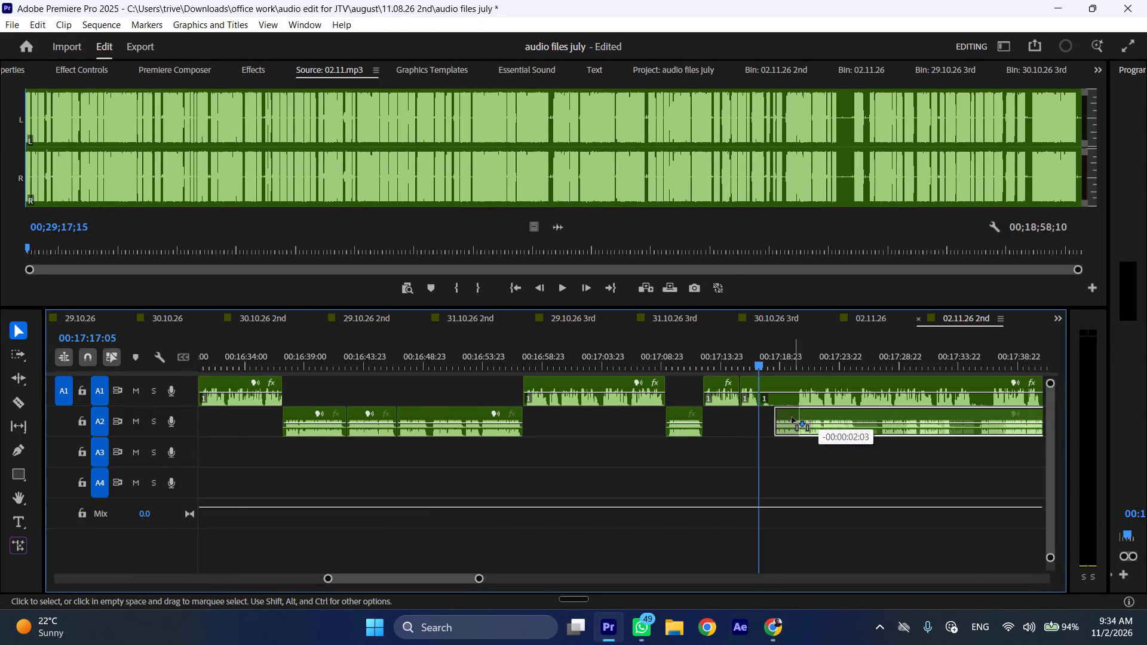
drag(792, 417, 785, 417)
Trim about 3 seconds off the start of the A1 clip at 00:17:17:05 and move it later to start at about 00:17:34.
scroll(785, 417, down, 6)
drag(628, 377, 632, 379)
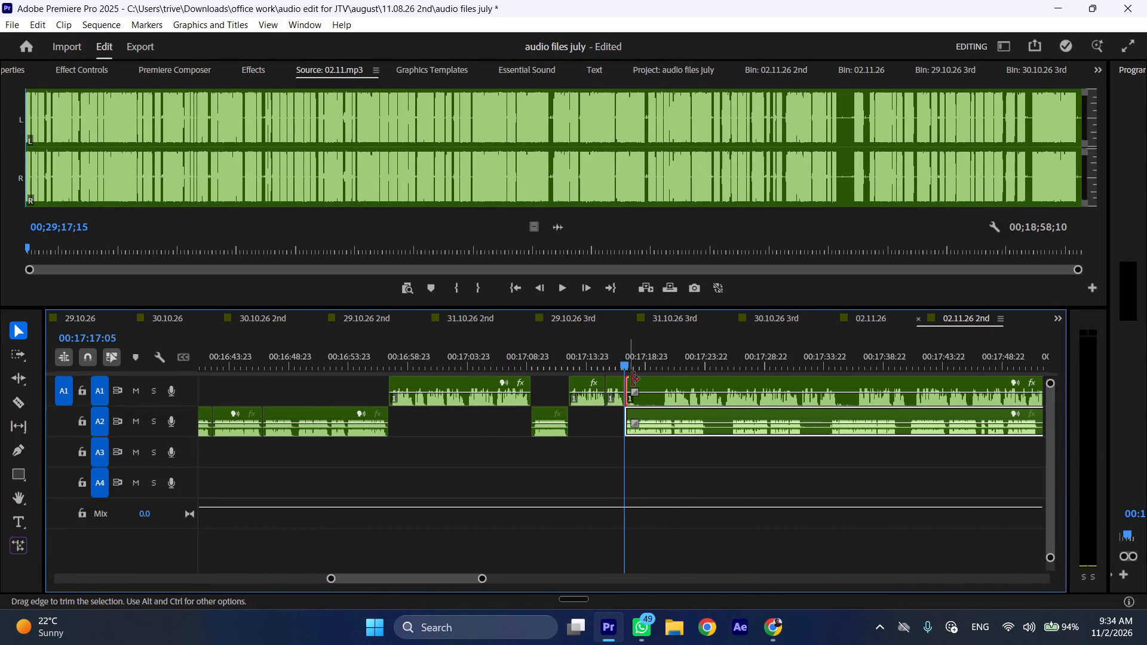
drag(632, 379, 663, 383)
drag(680, 383, 855, 383)
Play the sequence from 00:17:17:05 at faster speed to check the audio of the repositioned A2 clip.
key(space)
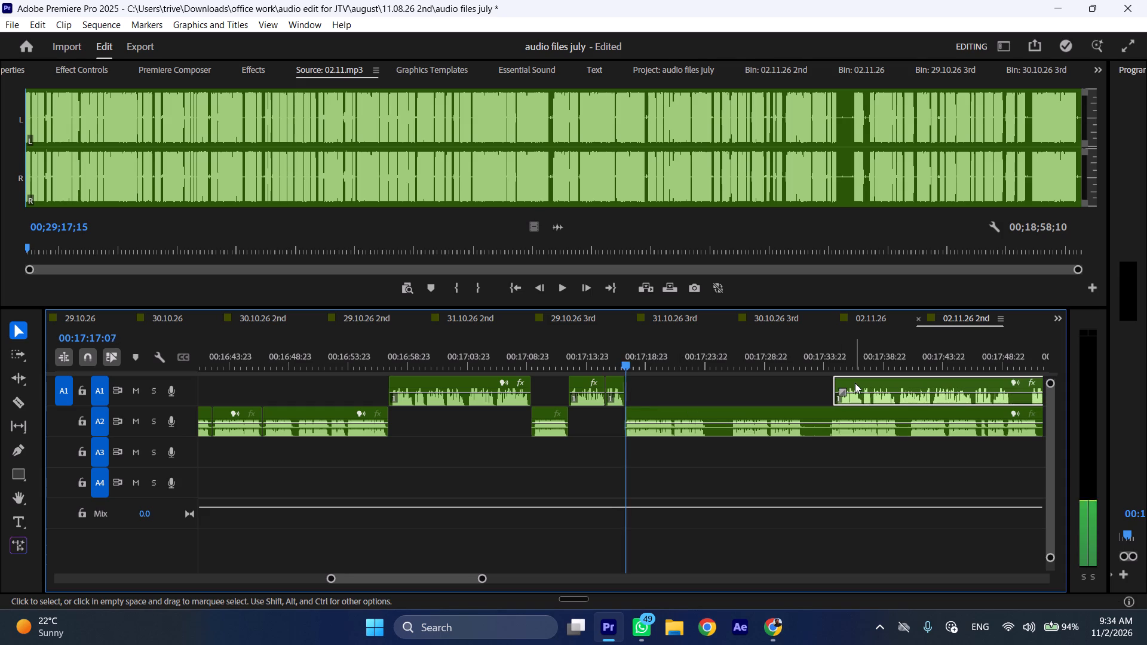
text(l)
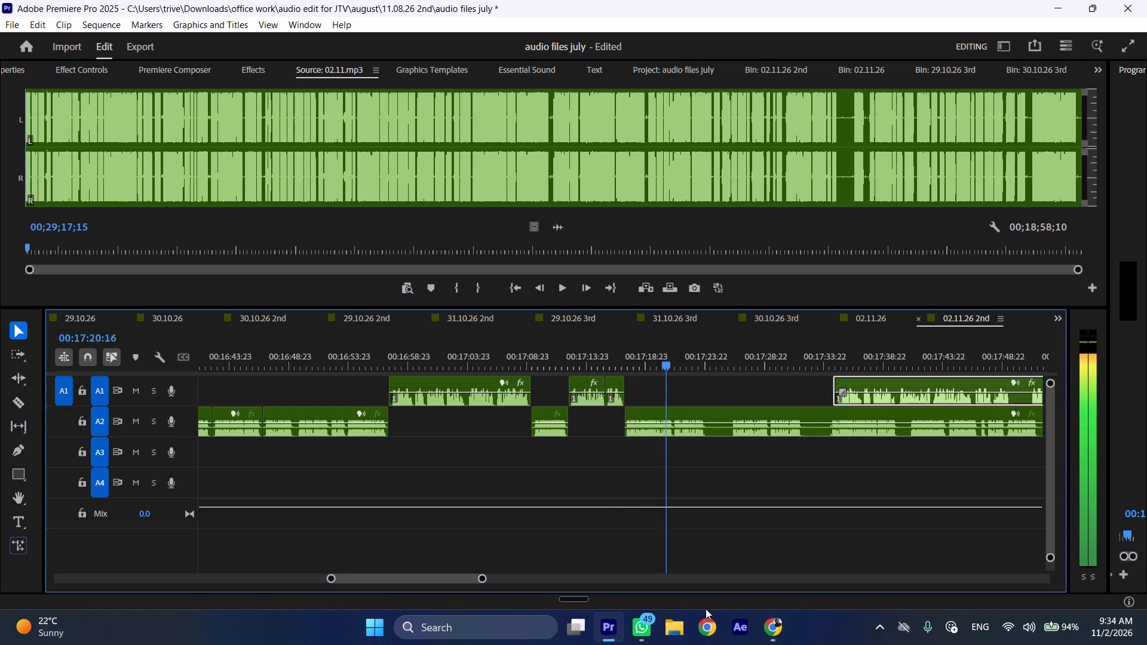
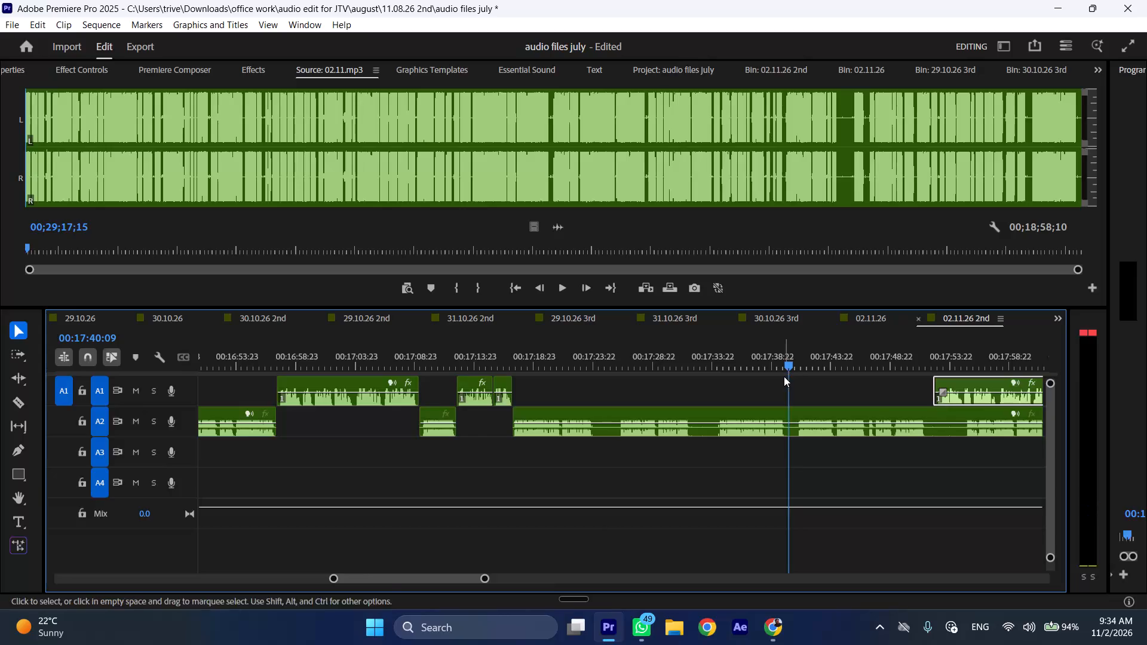
Split the A2 clip at 00:17:40:09, move its remainder later to about 00:18:00, and move the A1 clip earlier to start at the cut.
key(shift+c)
scroll(794, 413, down, 5)
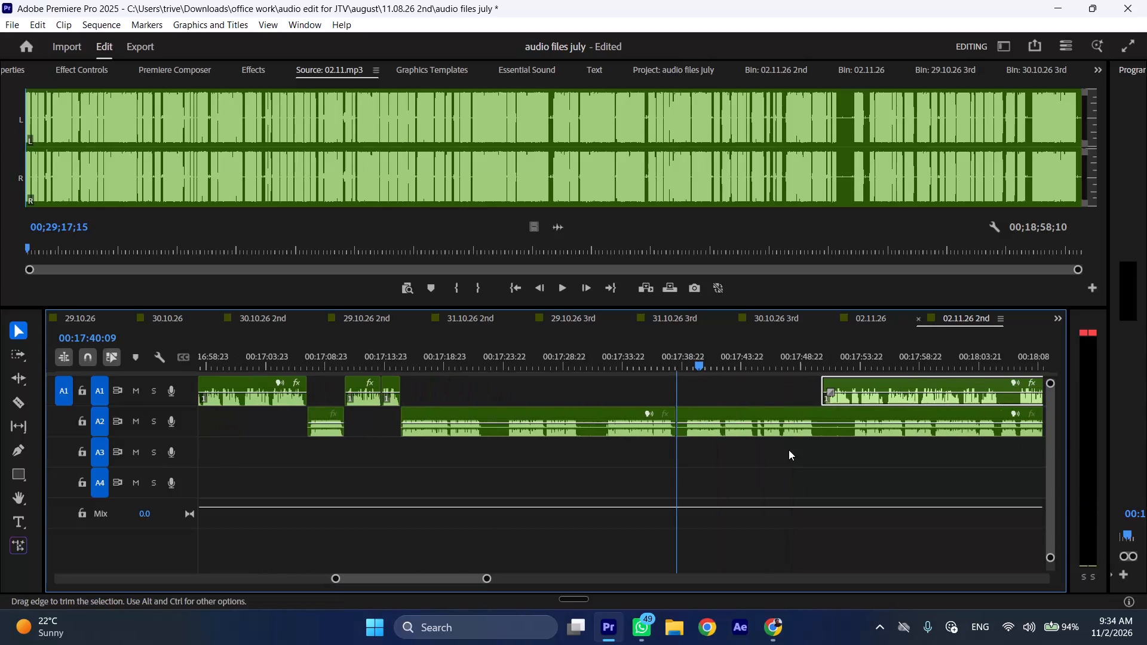
drag(700, 414, 937, 419)
drag(889, 385, 748, 407)
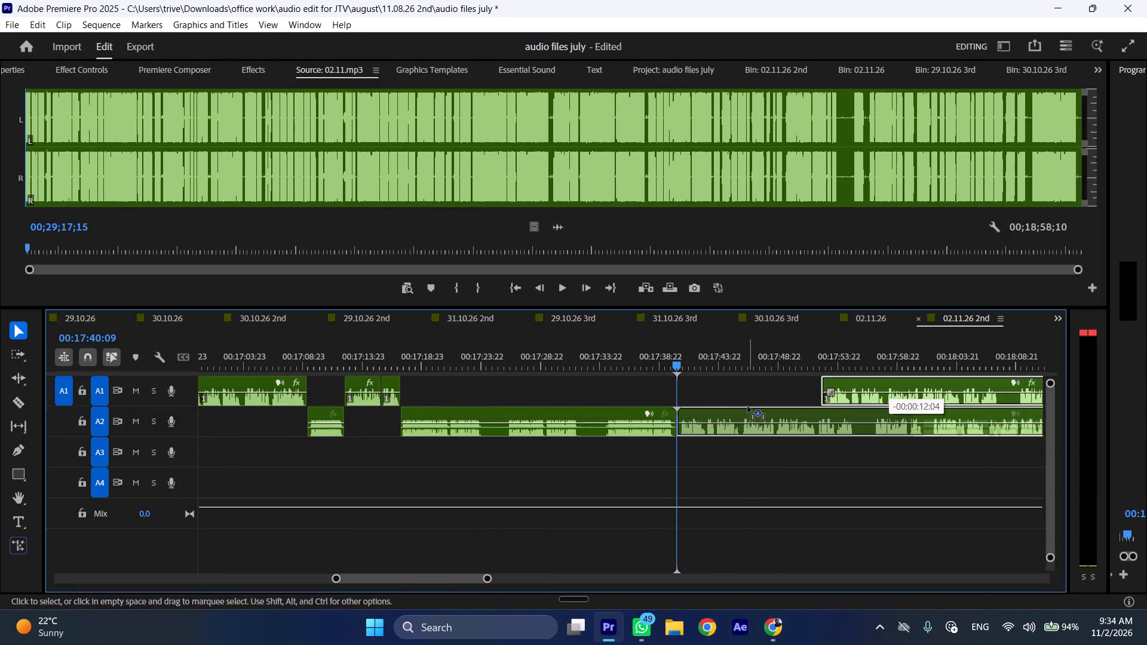
drag(748, 407, 747, 397)
Cut out and ripple delete the two A2 pauses, from 00:17:24:01 to about 00:17:26 and from about 00:17:32 to 00:17:34:10.
drag(484, 352, 483, 352)
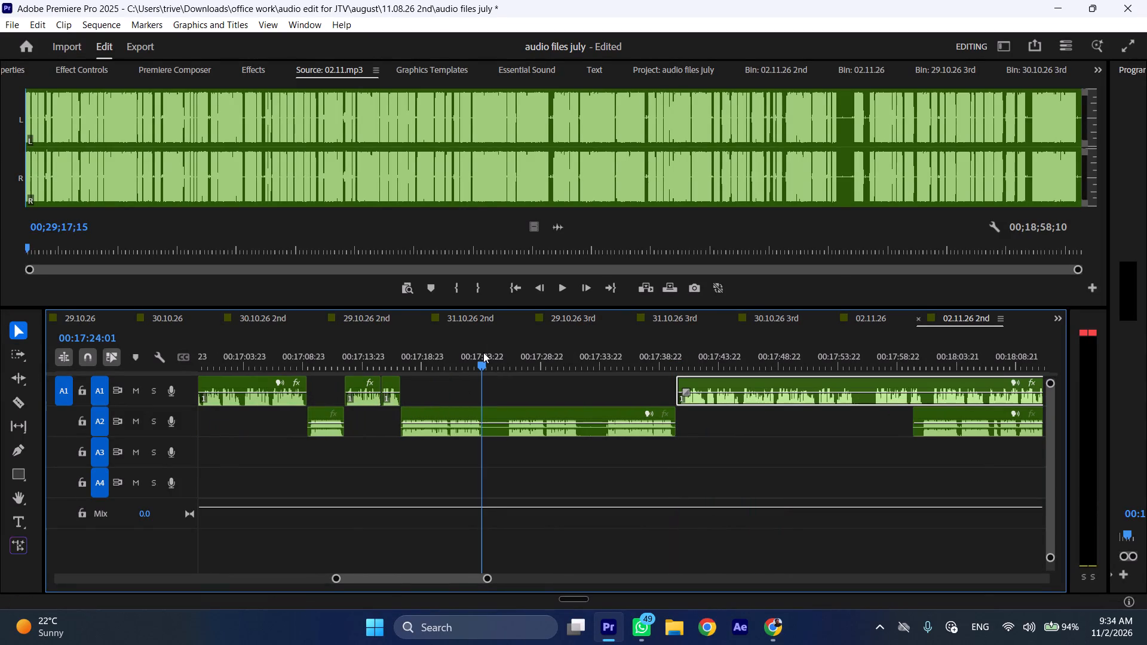
drag(483, 352, 573, 341)
key(shift+c)
key(shift+c)
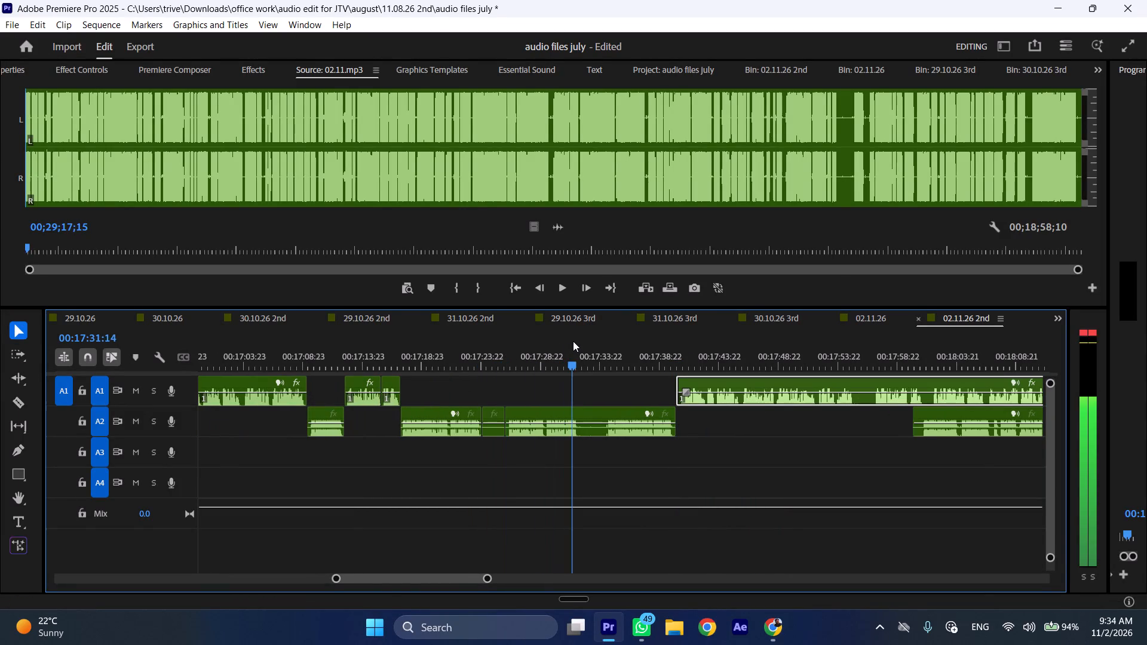
drag(573, 341, 607, 336)
key(shift+c)
key(shift+c)
click(598, 428)
shift+click(495, 430)
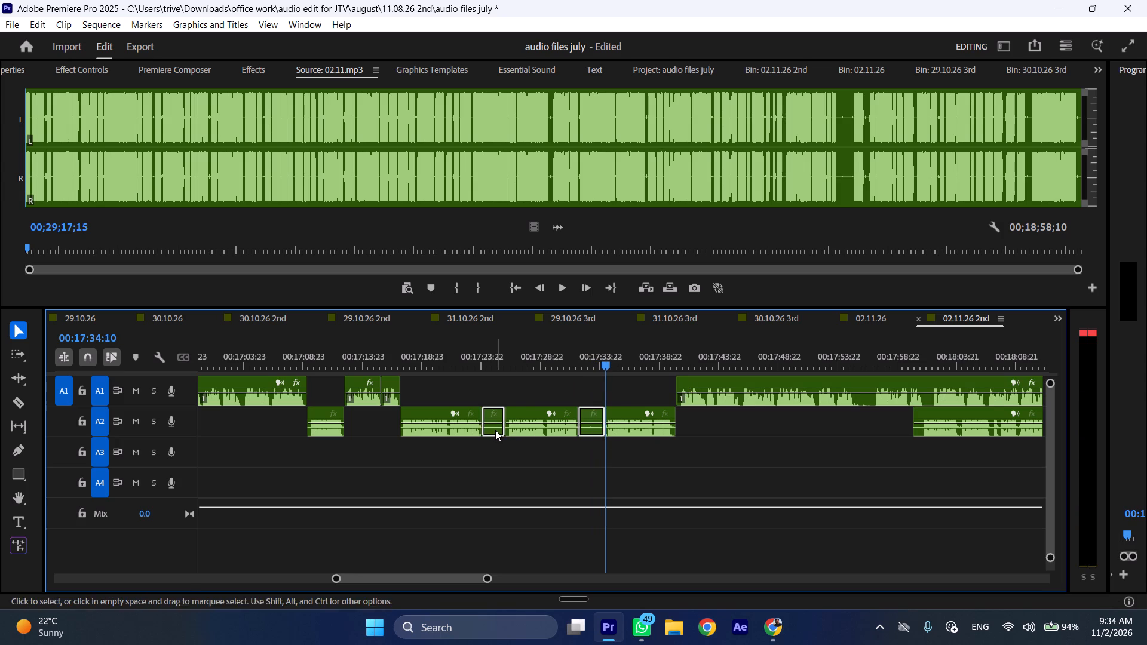
key(ctrl+shift+d)
Play the sequence from about 00:17:34 at faster speed to check the transition from the A2 clip into the A1 clip.
click(602, 357)
key(space)
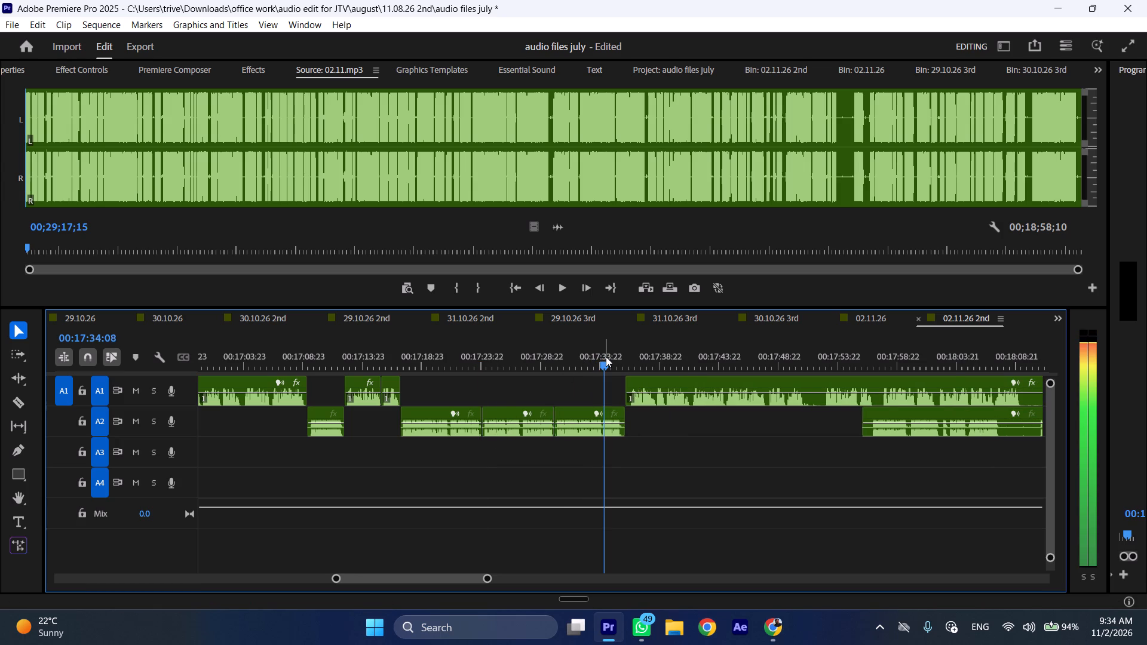
key(l)
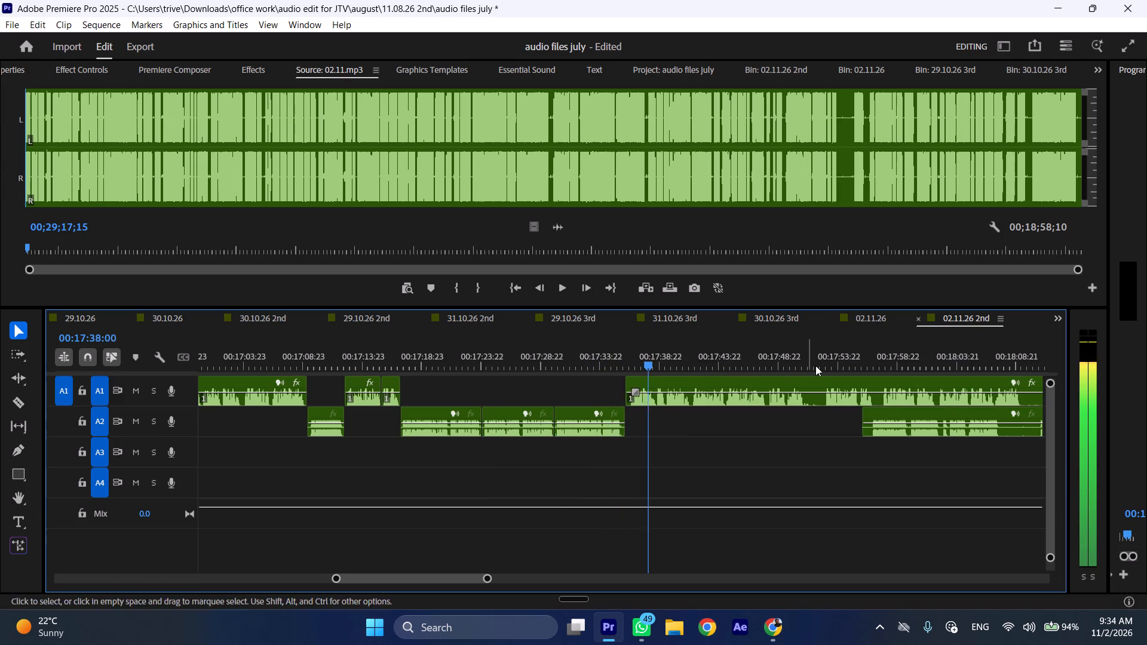
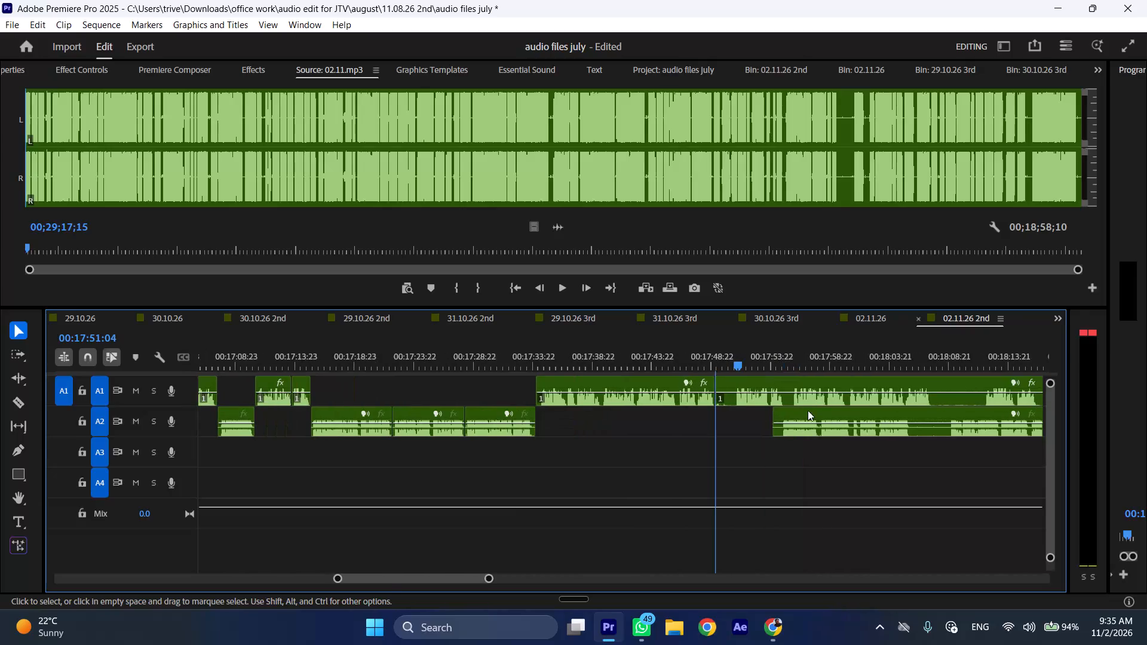
Trim the A2 clip's start slightly, move it earlier to start at 00:17:51:04, and move the A1 remainder later to about 00:18:07.
drag(775, 413, 784, 413)
drag(805, 413, 744, 416)
drag(749, 382, 936, 381)
Play the sequence from 00:17:51:04 at faster speed to check the transition from the A1 clip into the A2 clip.
key(space)
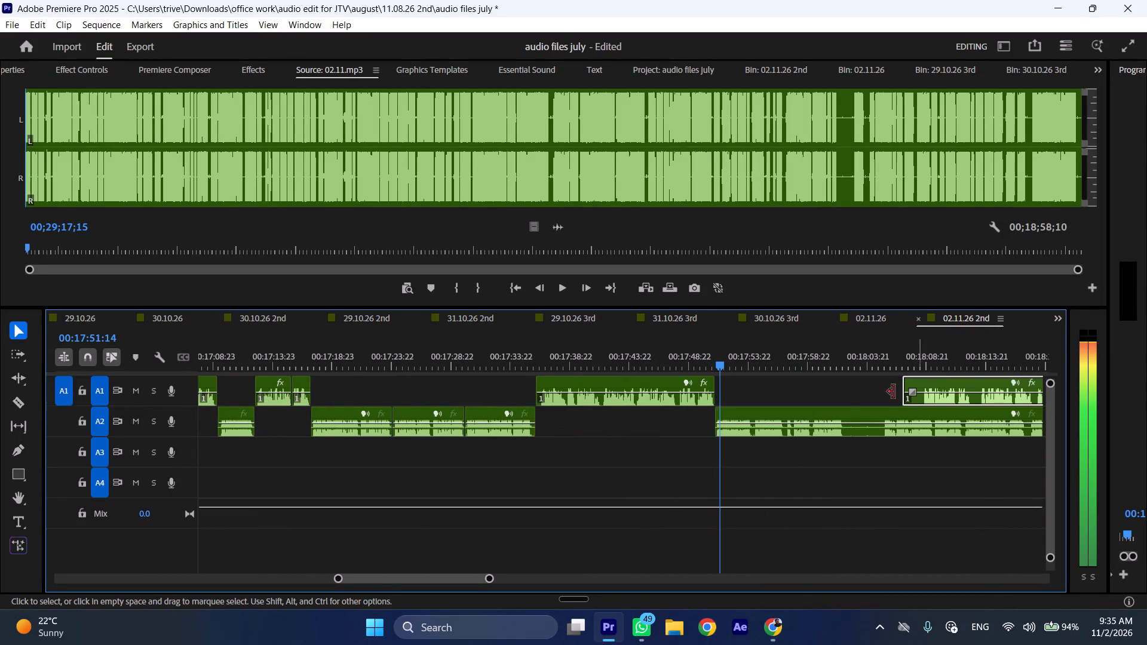
key(l)
scroll(729, 438, down, 5)
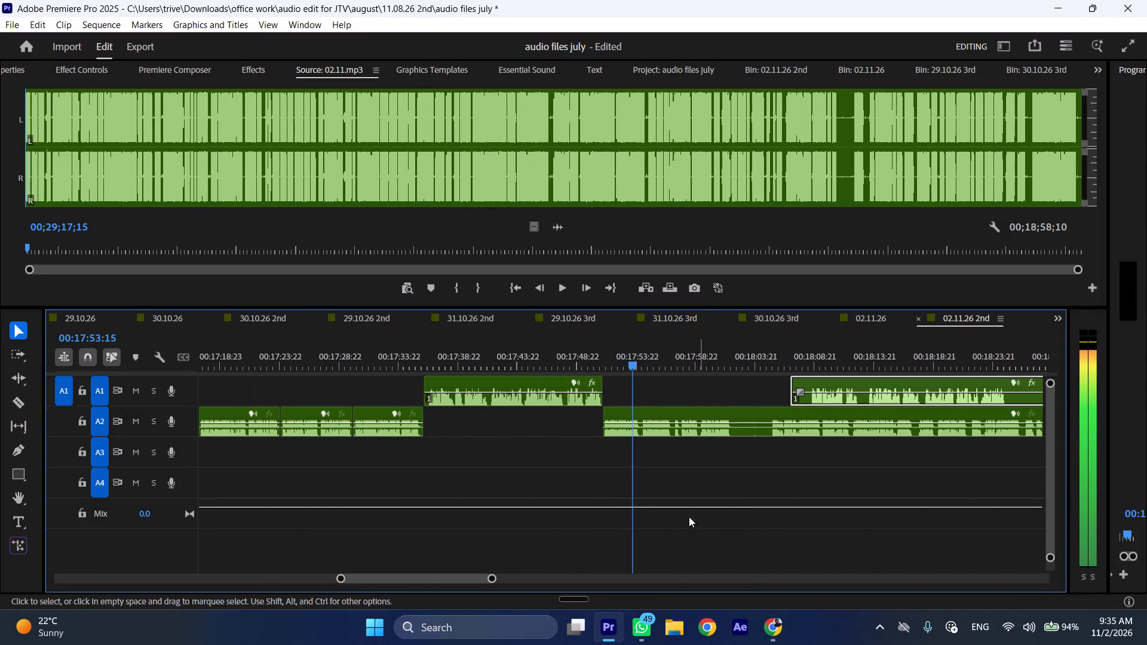
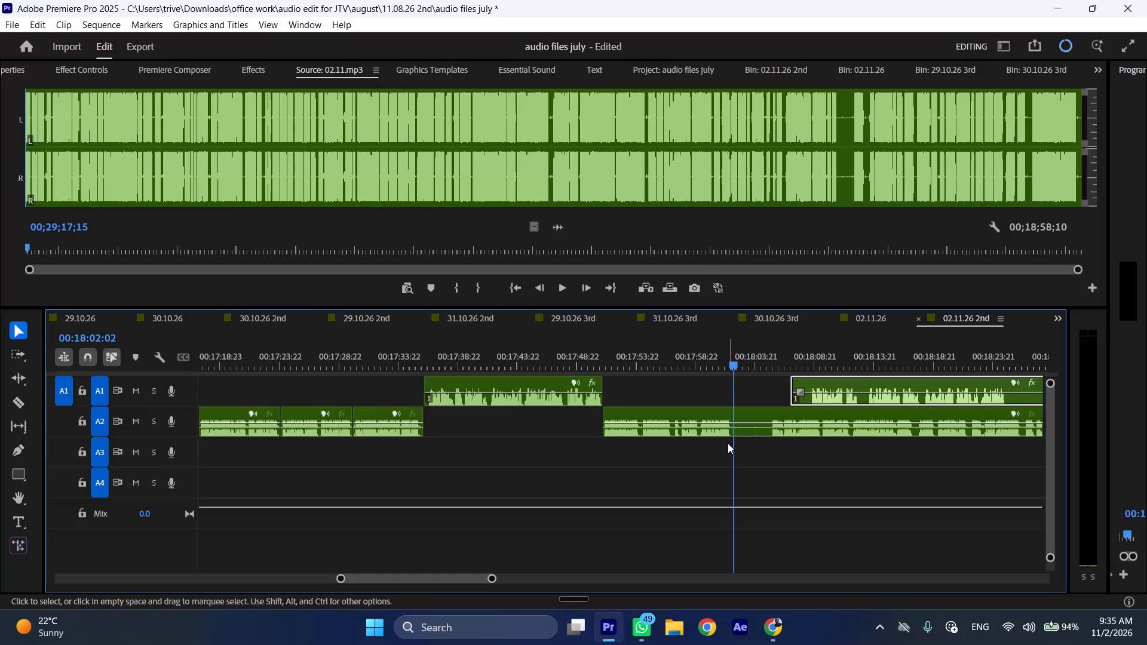
Split the A2 clip at 00:18:02:02, trim just over 1 second off the A1 clip's start, and move it earlier to that cut.
key(shift+c)
scroll(728, 443, down, 5)
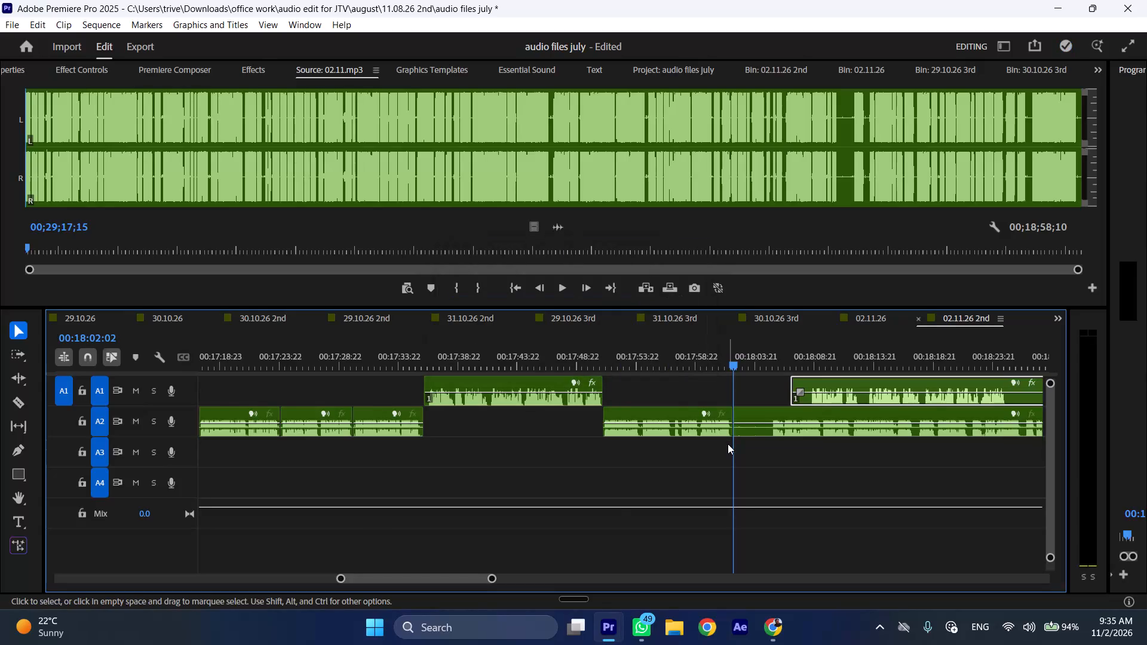
scroll(728, 444, down, 8)
drag(613, 383, 623, 384)
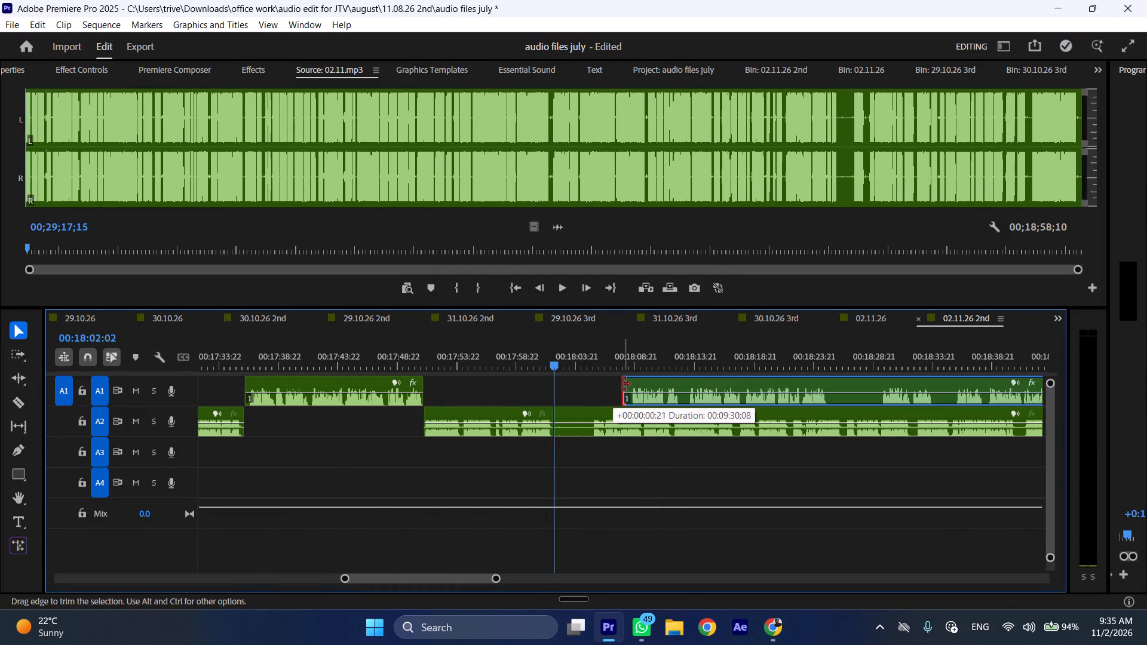
drag(623, 384, 629, 384)
drag(649, 378, 584, 383)
Move the A2 remainder later to about 00:18:23 and trim about 3 seconds off its start while playing the A1 clip faster.
drag(566, 410, 811, 413)
key(space)
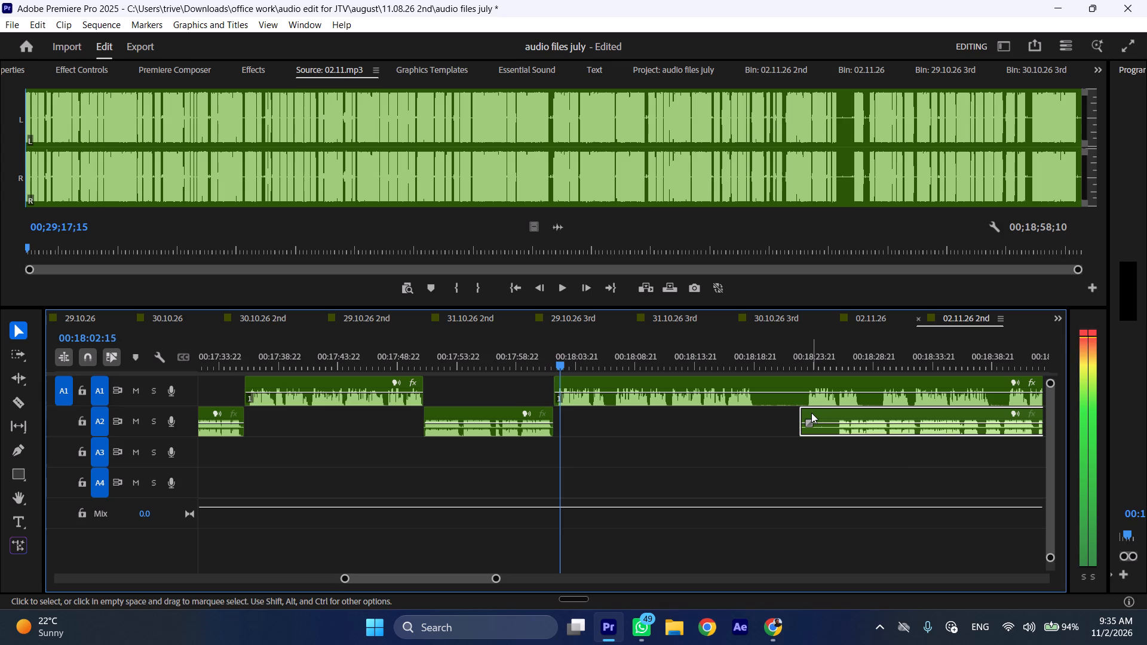
key(l)
drag(798, 416, 833, 416)
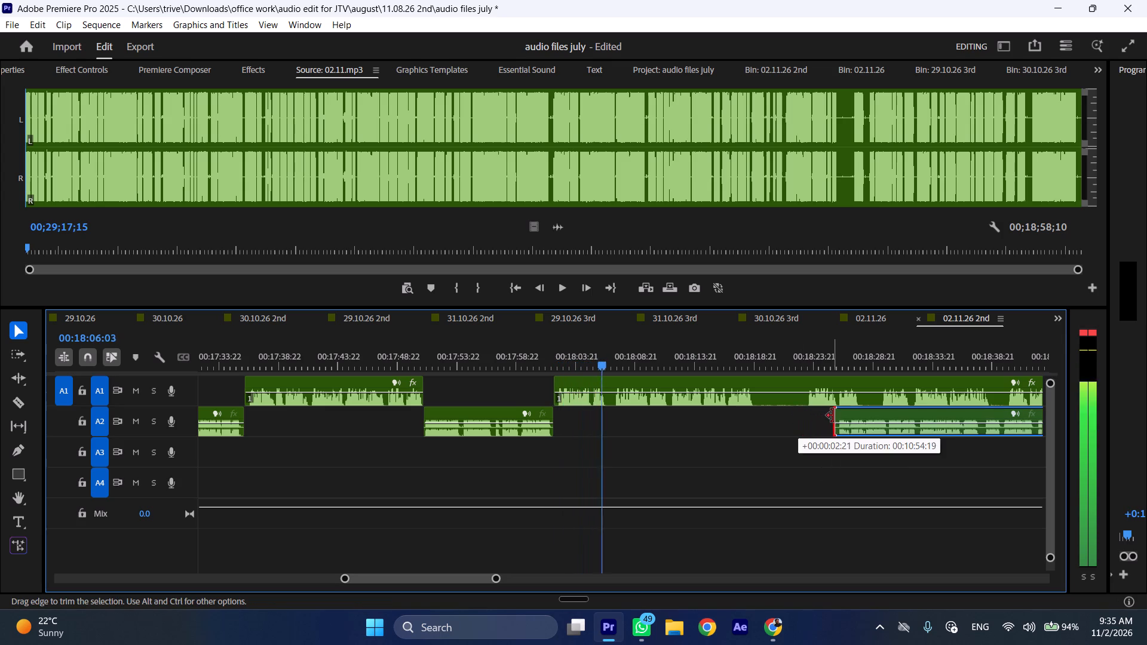
drag(833, 416, 835, 416)
Cut out the short stretch of just under 1 second from the A1 clip after 00:18:06:16 and close the gap.
drag(609, 359, 619, 359)
key(shift+c)
click(637, 388)
key(shift+c)
key(ctrl+shift+d)
Play the sequence from 00:18:06:16 at faster speed to check the new A1 cut.
key(space)
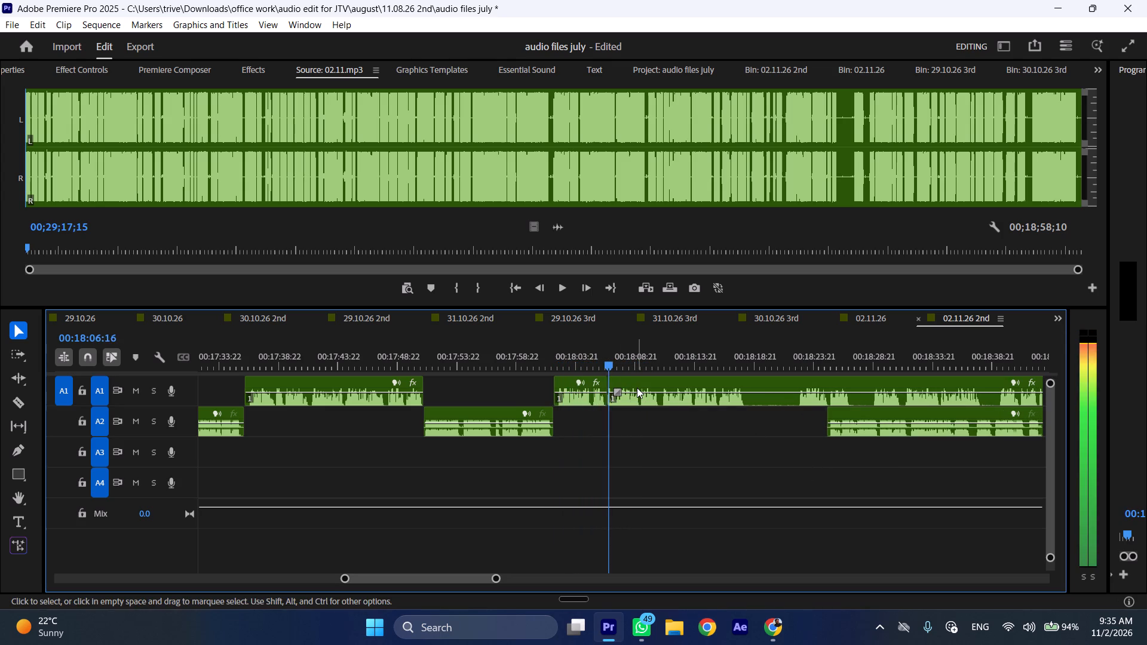
text(l)
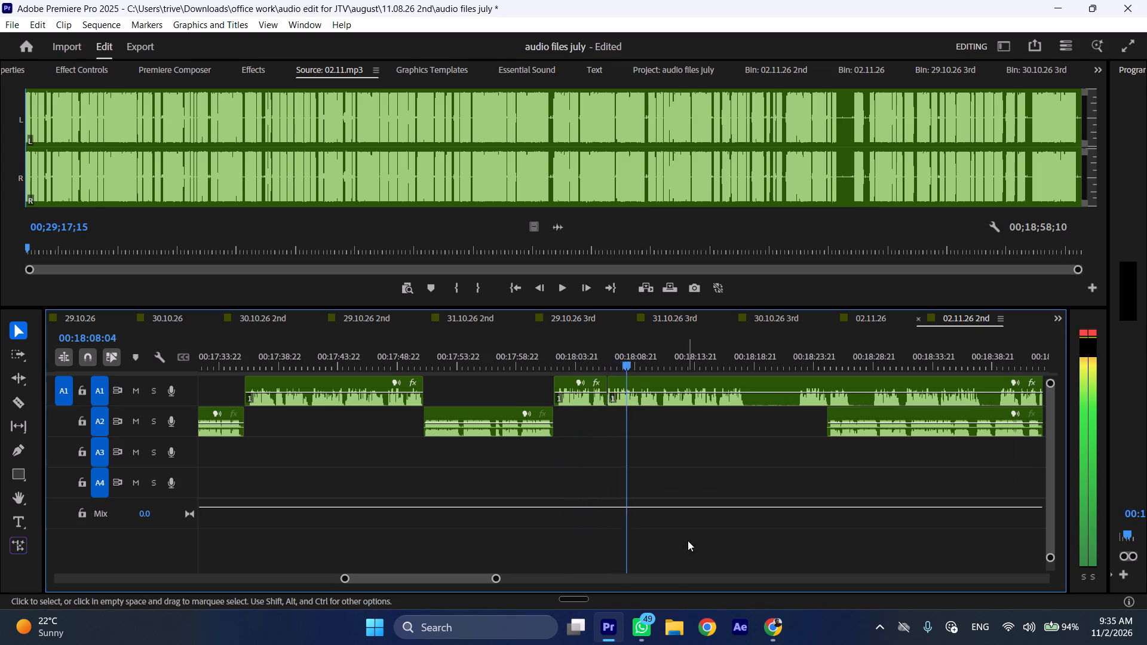
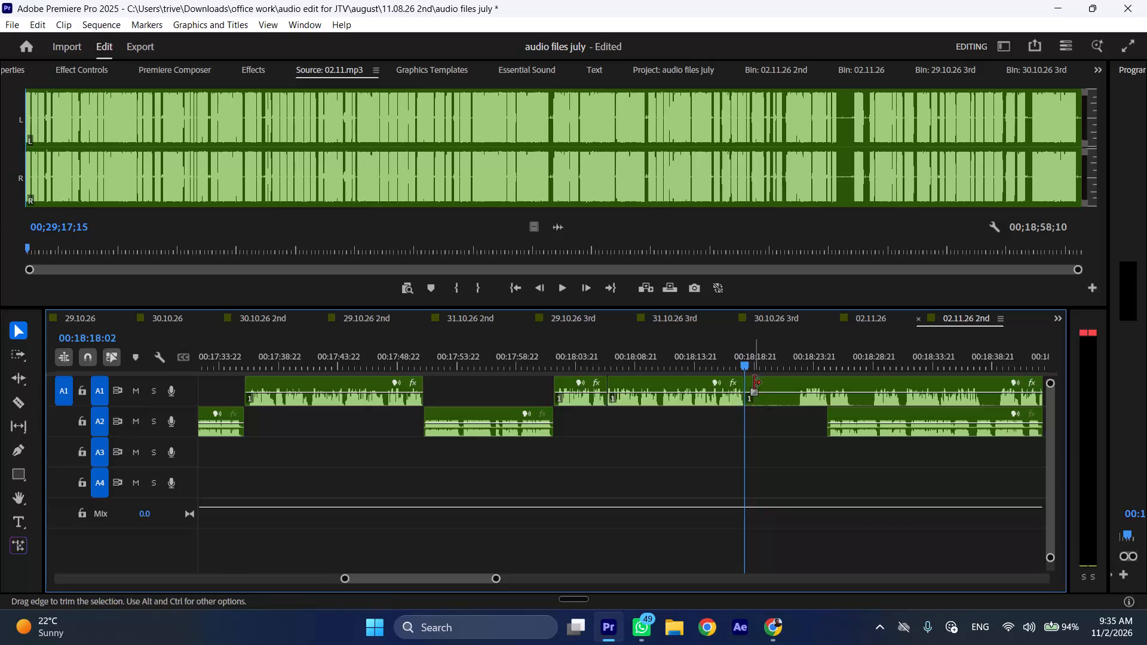
Move the A2 clip earlier to start at 00:18:18:02 and move the overlapping A1 clip later to about 00:18:44.
scroll(751, 395, down, 5)
drag(741, 413, 661, 413)
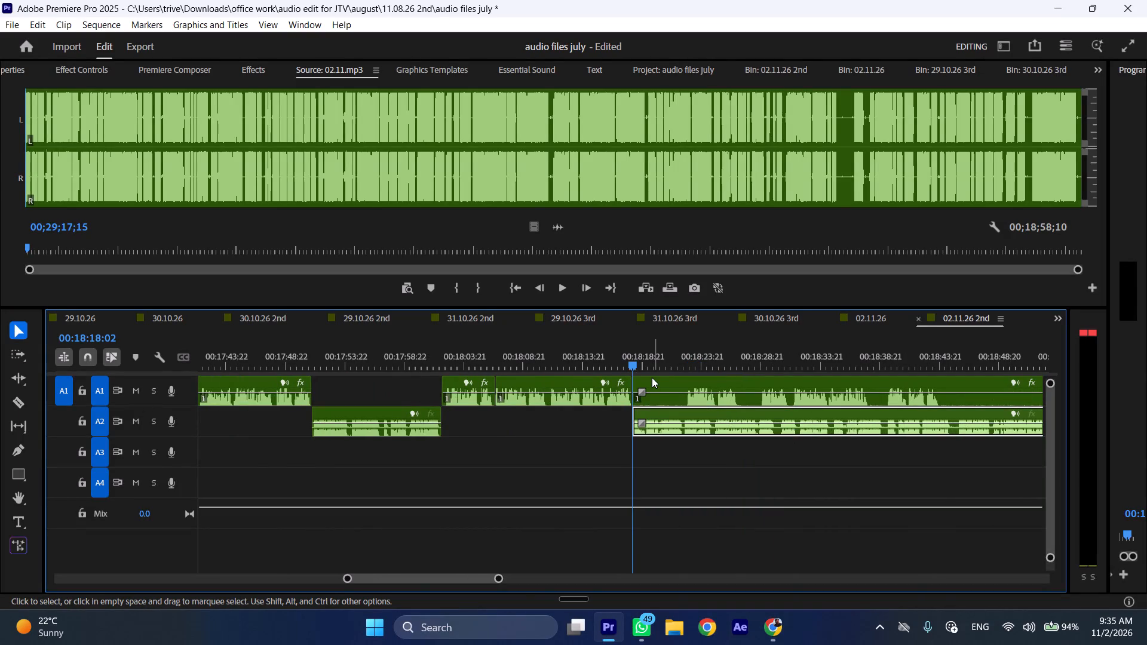
drag(648, 381, 958, 398)
Play the sequence from just before the 00:18:18:02 cut at faster speed to check the A1 to A2 transition.
key(space)
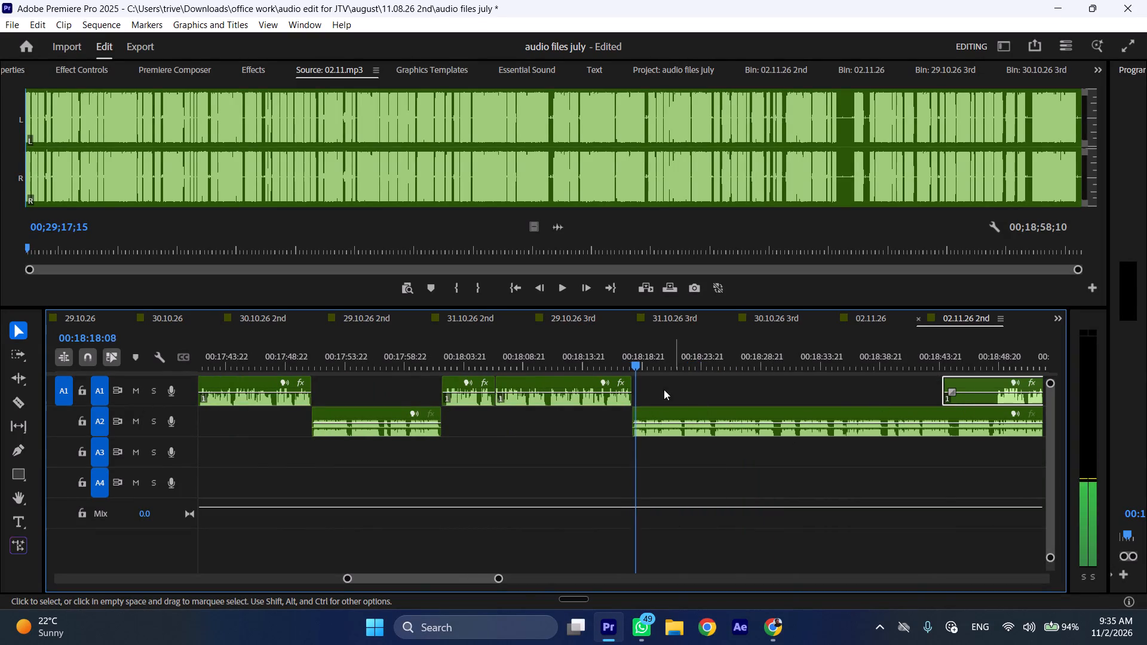
click(622, 364)
key(space)
key(l)
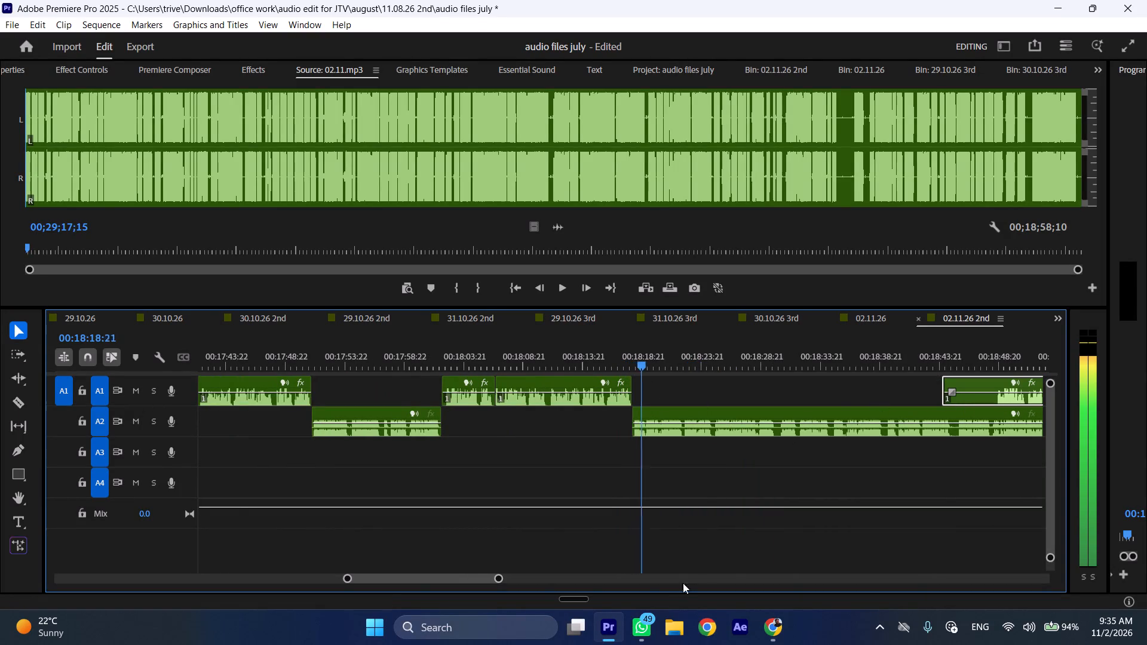
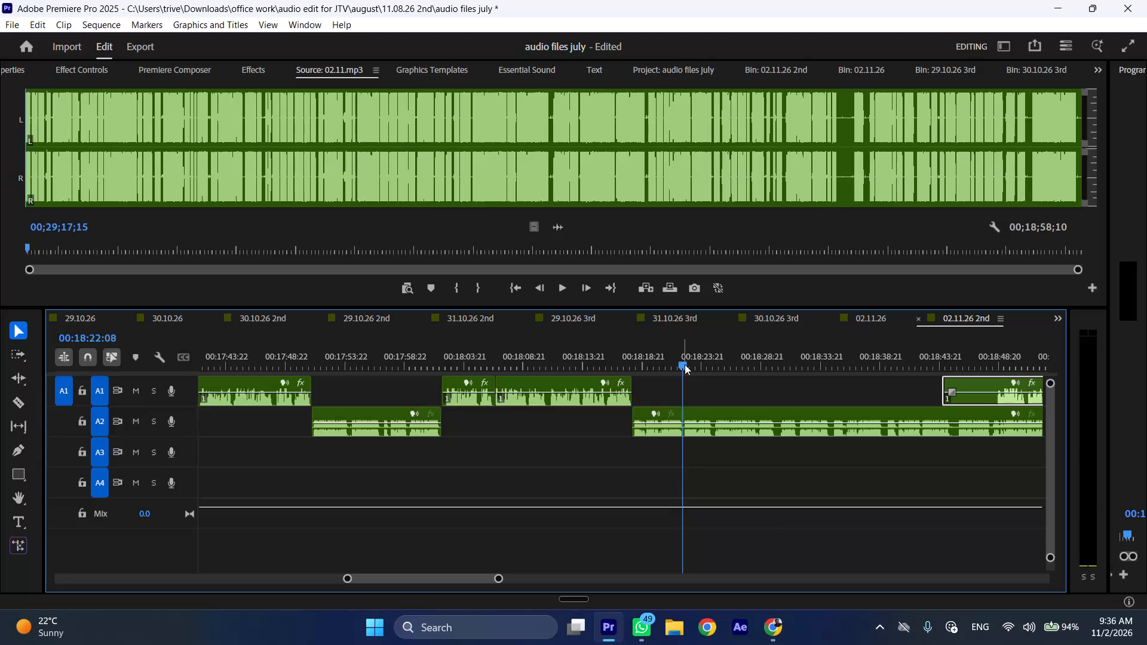
Ripple-trim about 2.5 seconds from the start of the A2 clip at 00:18:22:08, closing the gap.
drag(706, 365, 714, 366)
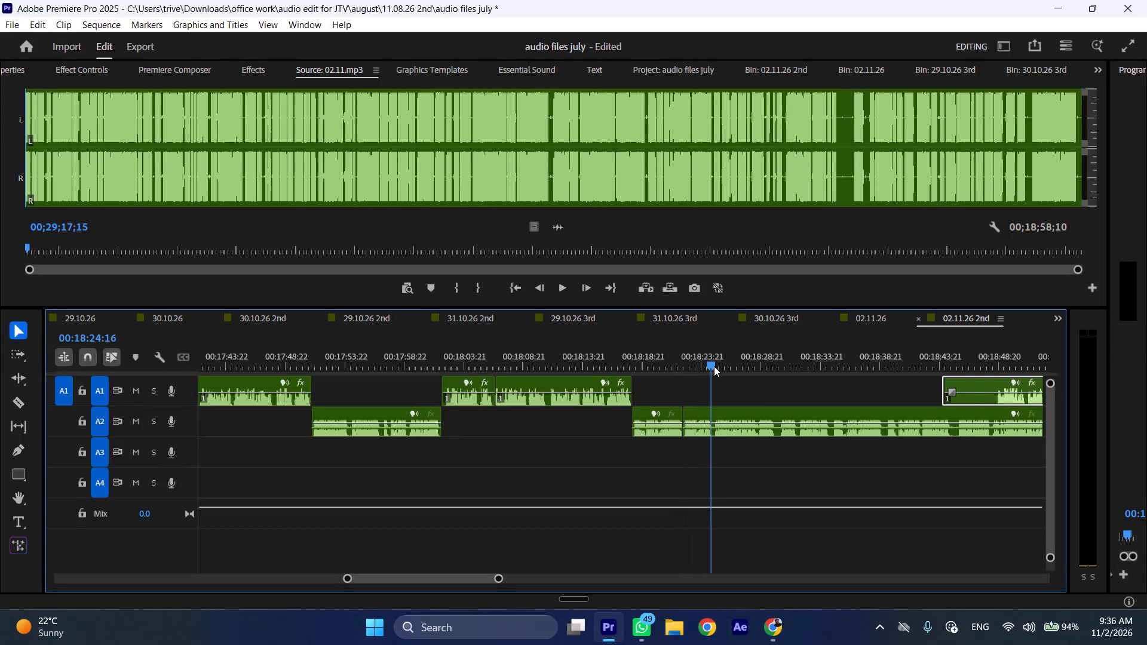
drag(714, 366, 716, 367)
click(734, 418)
key(shift+c)
key(ctrl+shift+d)
Play on from the 00:18:22:08 cut at faster speed while trimming the quiet start of the upcoming A1 clip to about 00:18:46.
key(space)
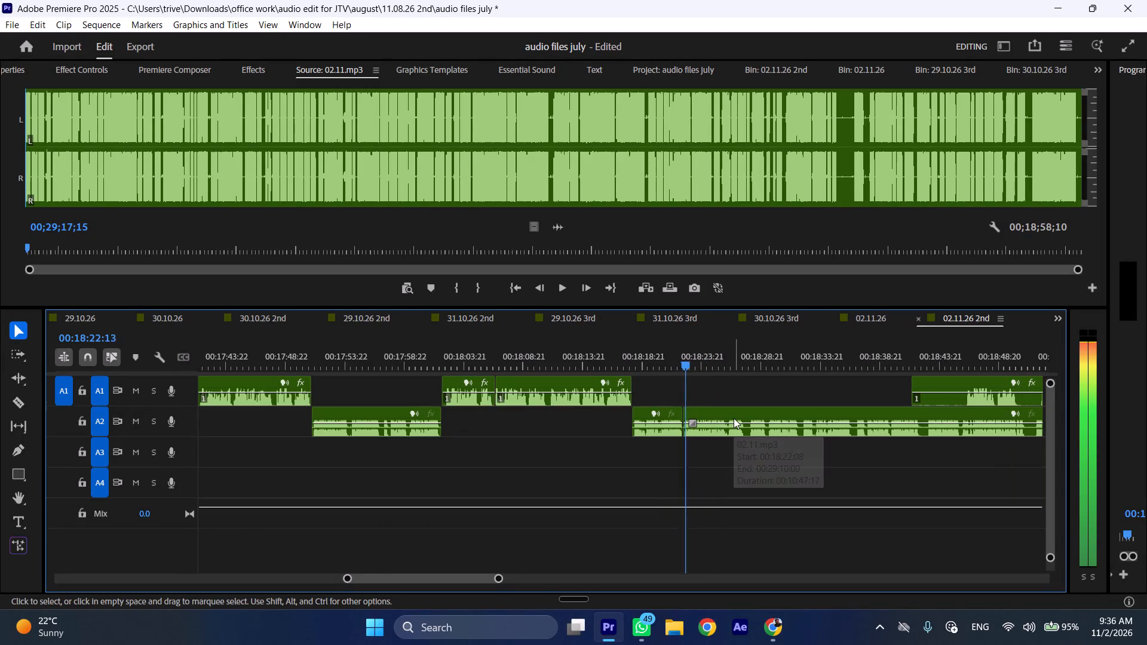
text(l)
scroll(740, 477, down, 5)
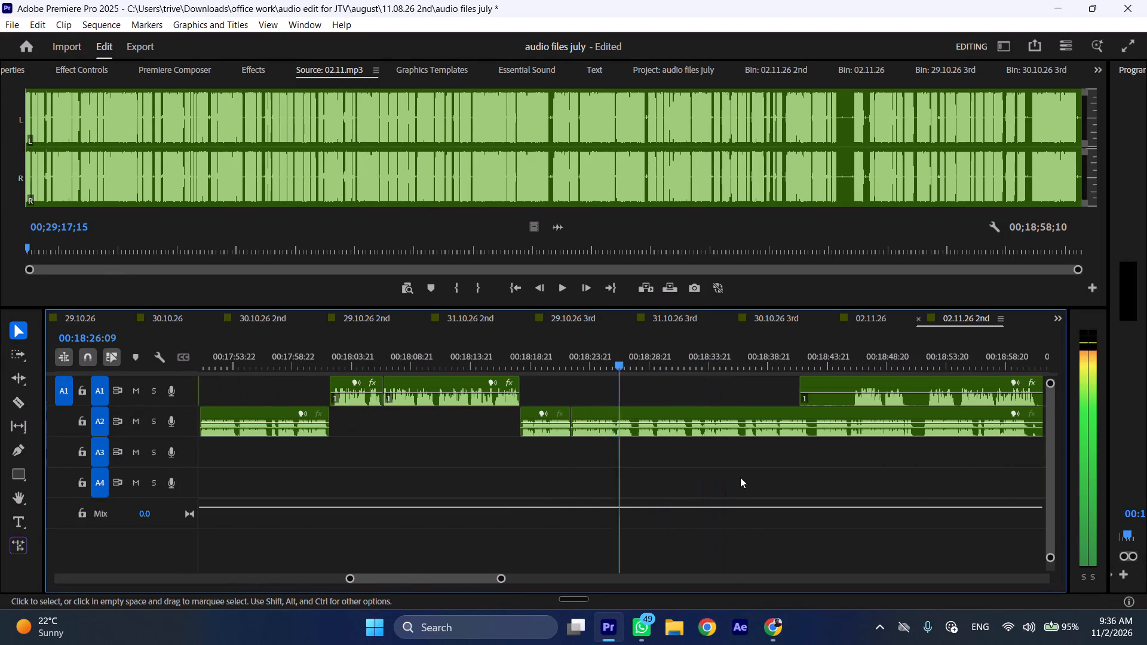
drag(801, 373, 816, 374)
drag(798, 383, 801, 383)
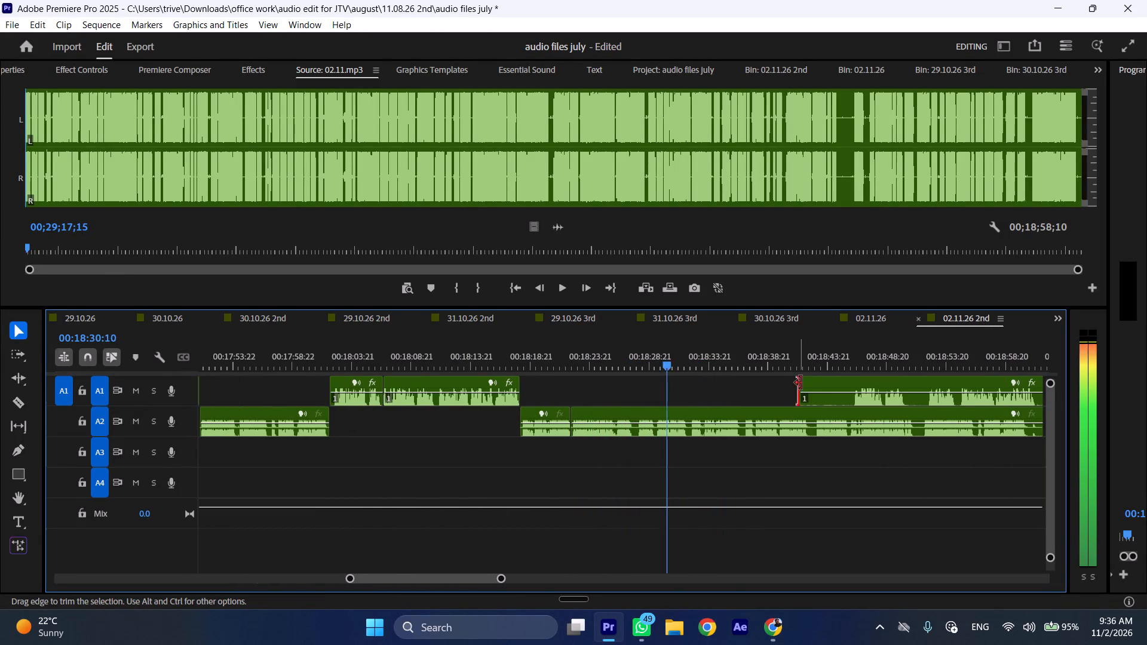
drag(801, 383, 851, 379)
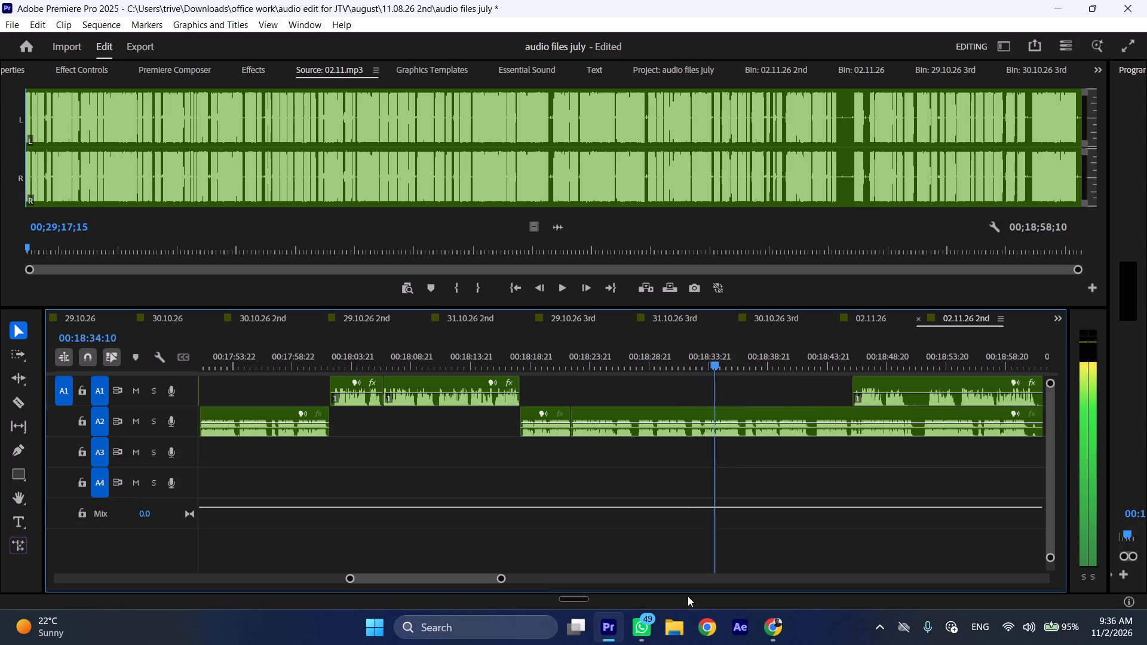
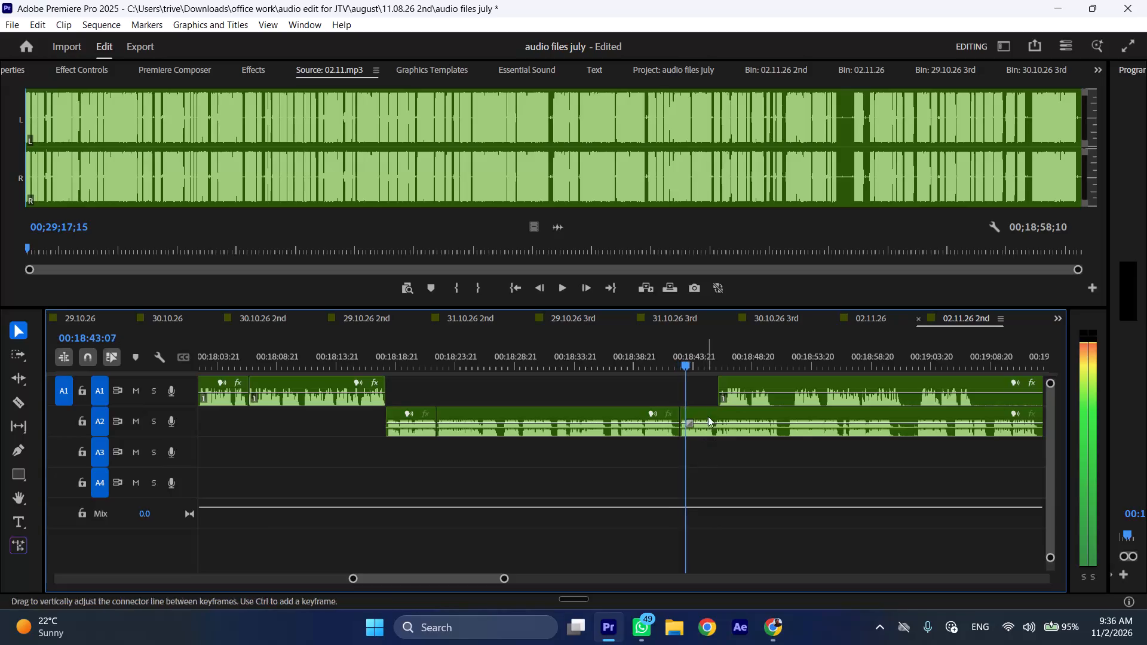
Move the upcoming A1 clip back to start at the A2 cut near 00:18:43, and push the following A2 clip to about 00:19:05.
key(space)
drag(738, 383, 722, 386)
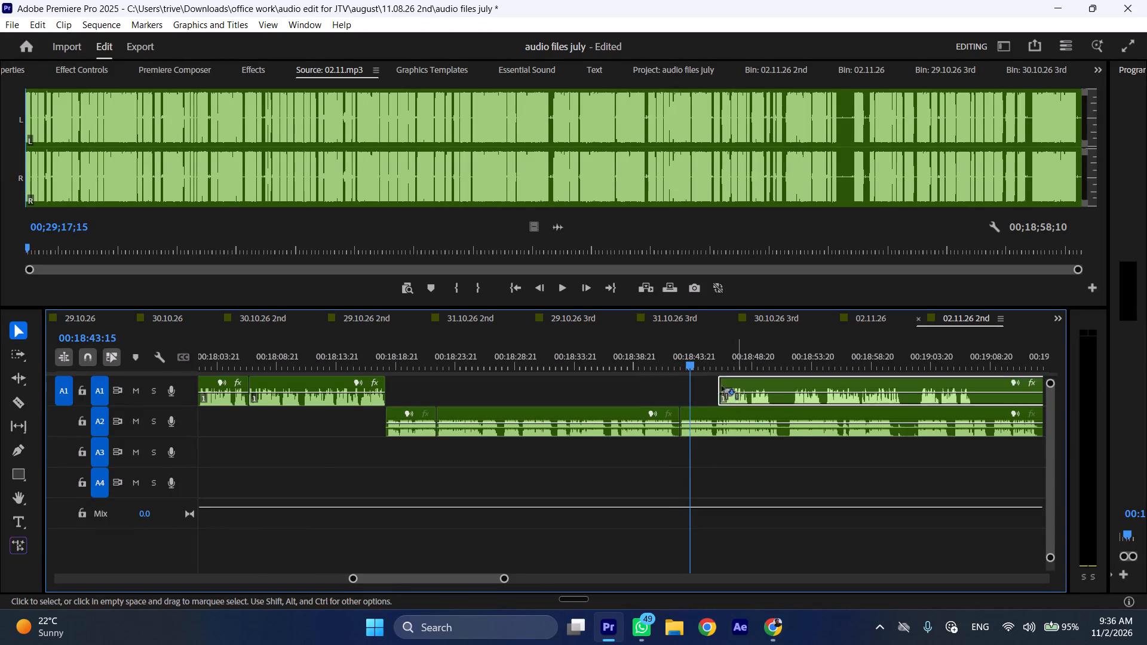
drag(722, 386, 709, 388)
drag(721, 383, 708, 385)
drag(700, 411, 962, 411)
Play the sequence at faster speed from the new A2-to-A1 changeover near 00:18:43.
click(678, 351)
key(space)
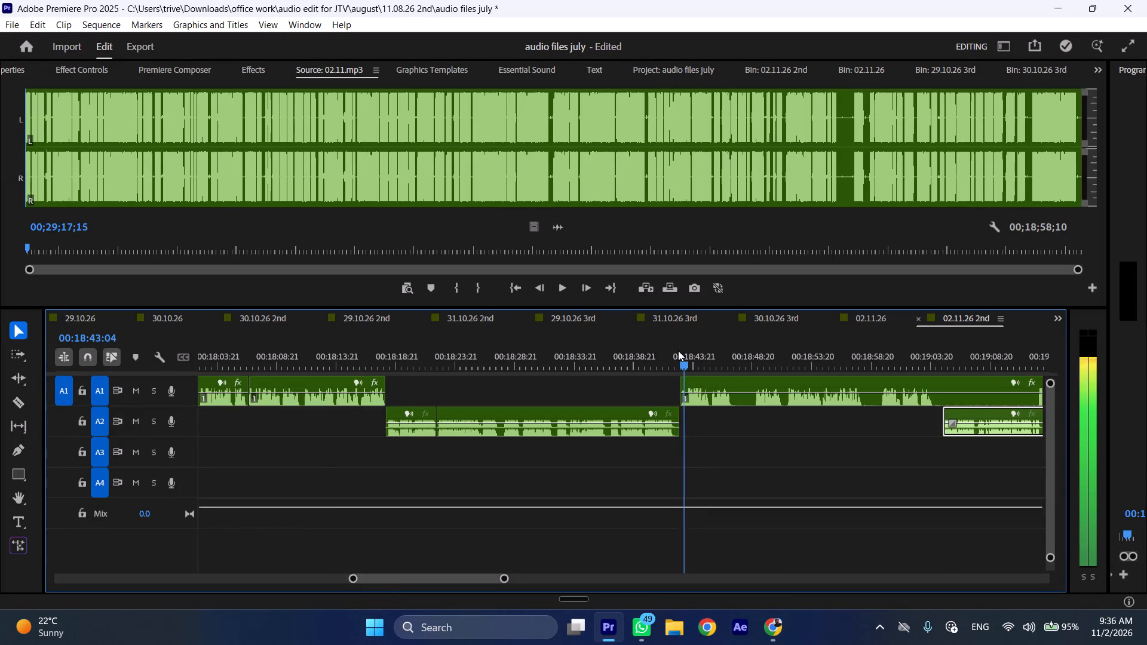
key(l)
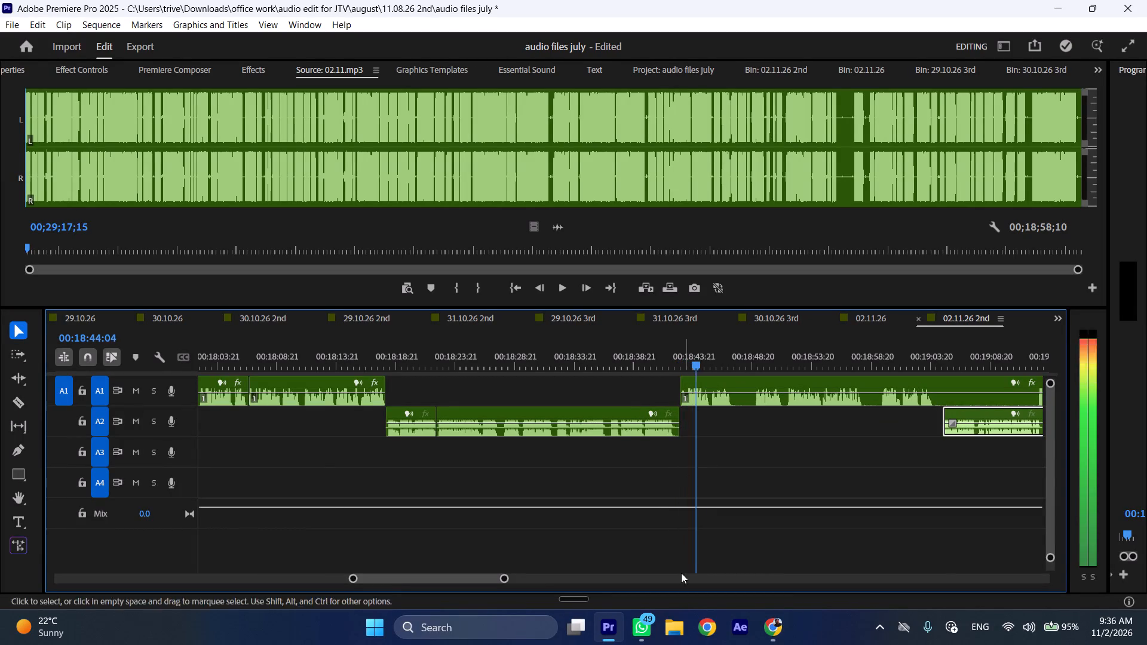
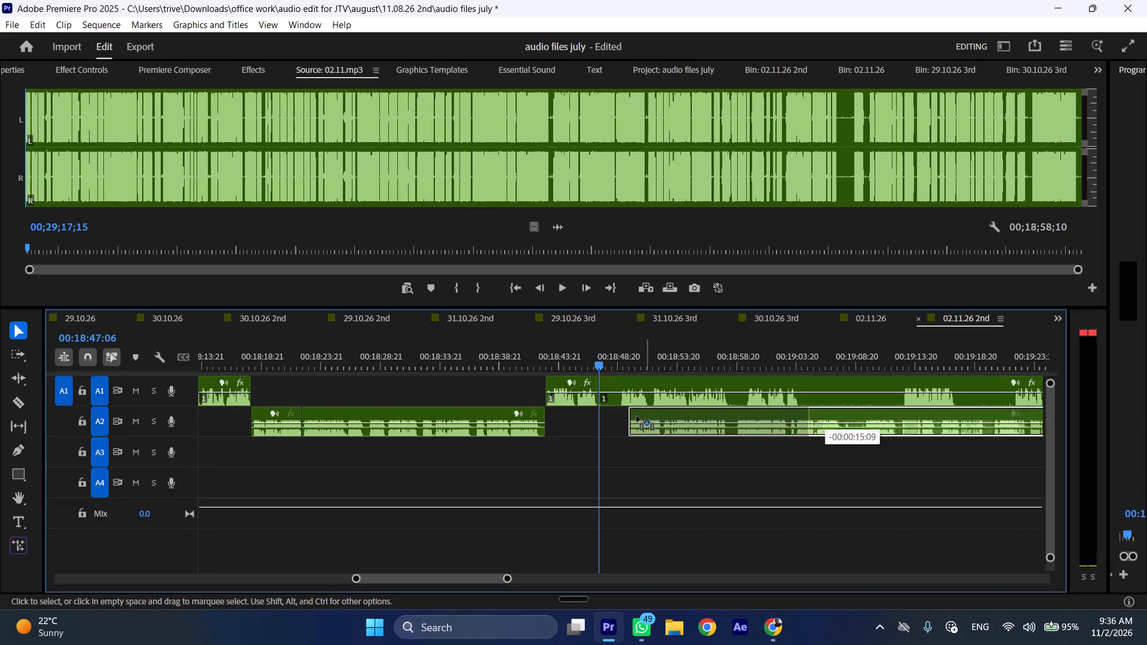
Push the A1 clip at 00:18:47 later to about 00:19:10, and trim its silent start to about 00:19:11 during playback.
drag(616, 378, 885, 377)
key(space)
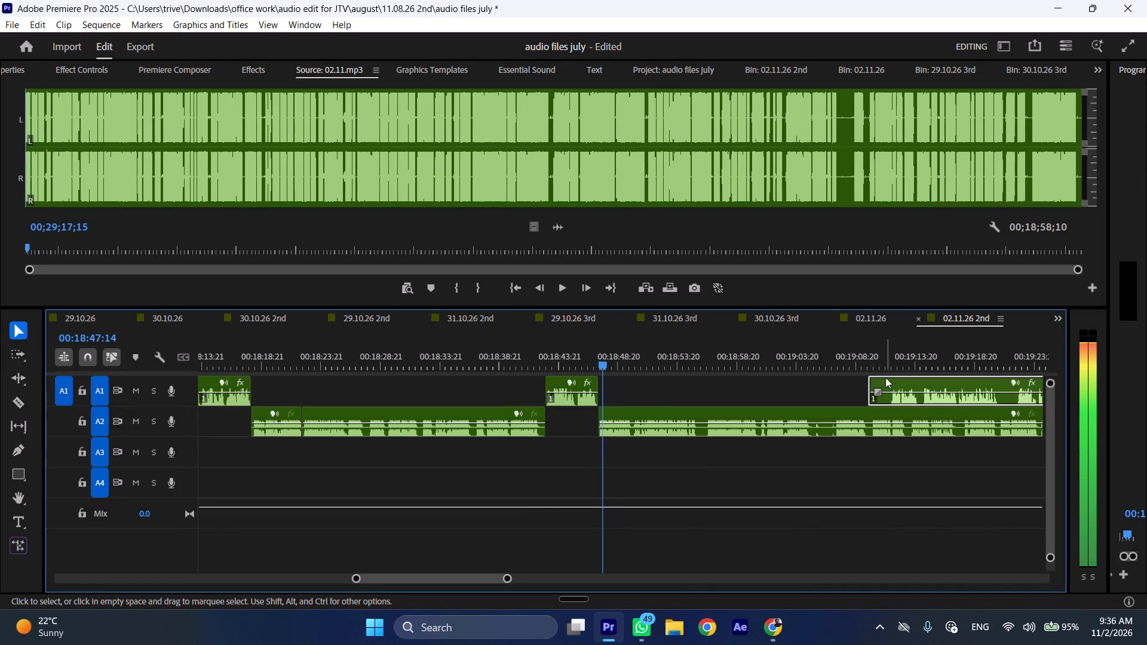
key(l)
drag(863, 384, 882, 384)
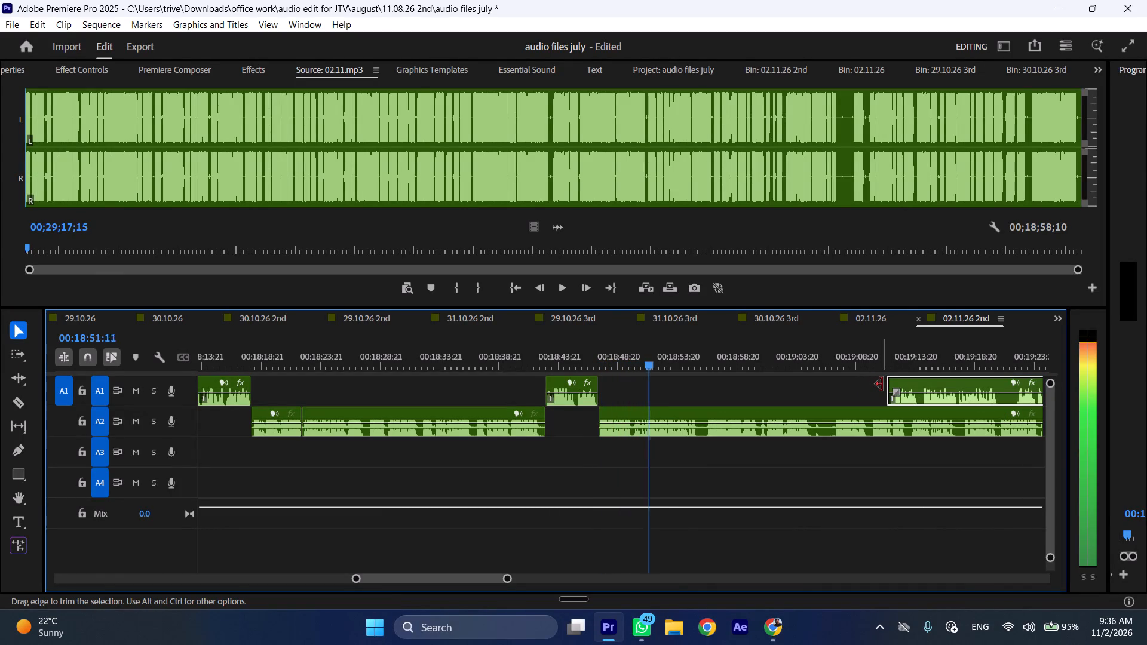
click(885, 386)
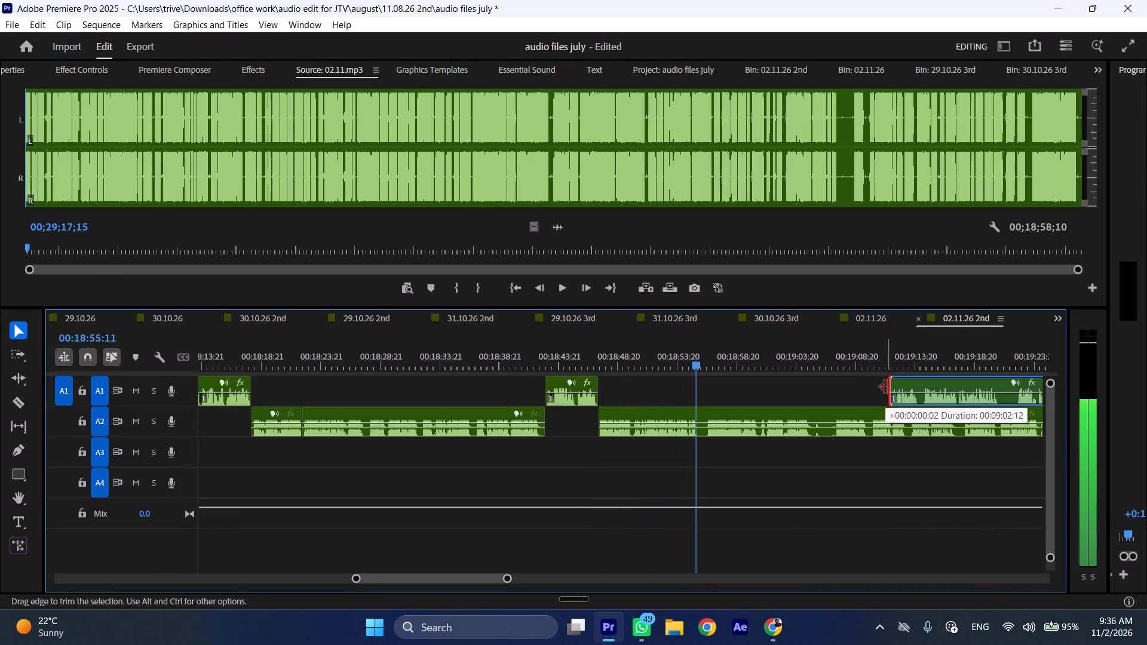
Split the A2 clip at 00:18:55:17.
drag(697, 361, 702, 361)
key(shift+c)
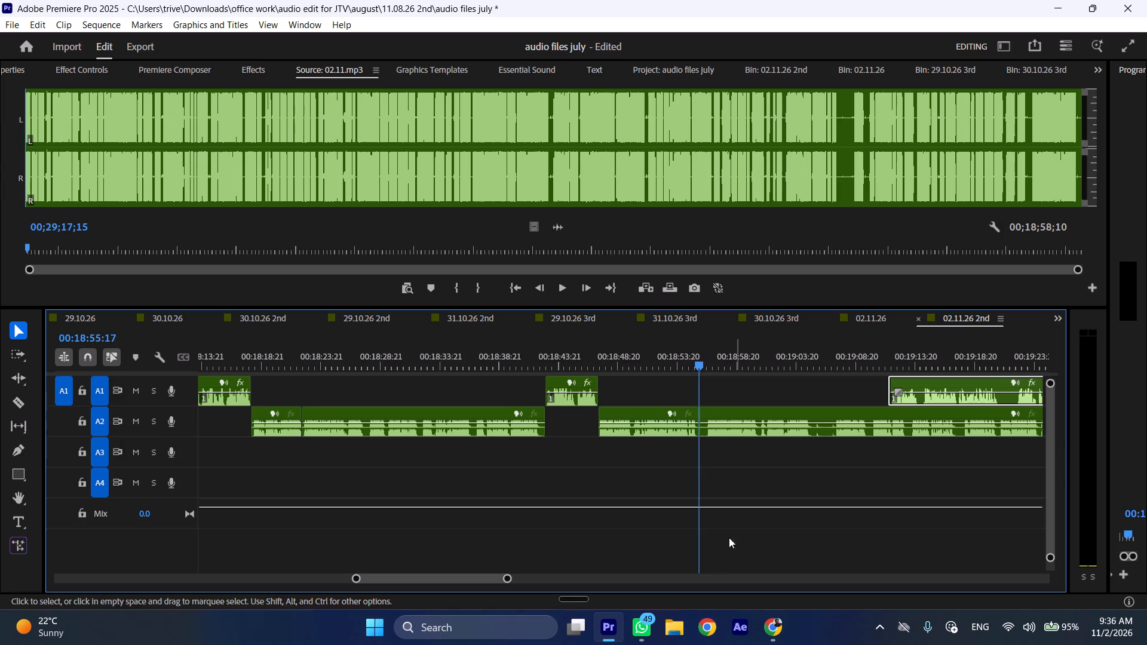
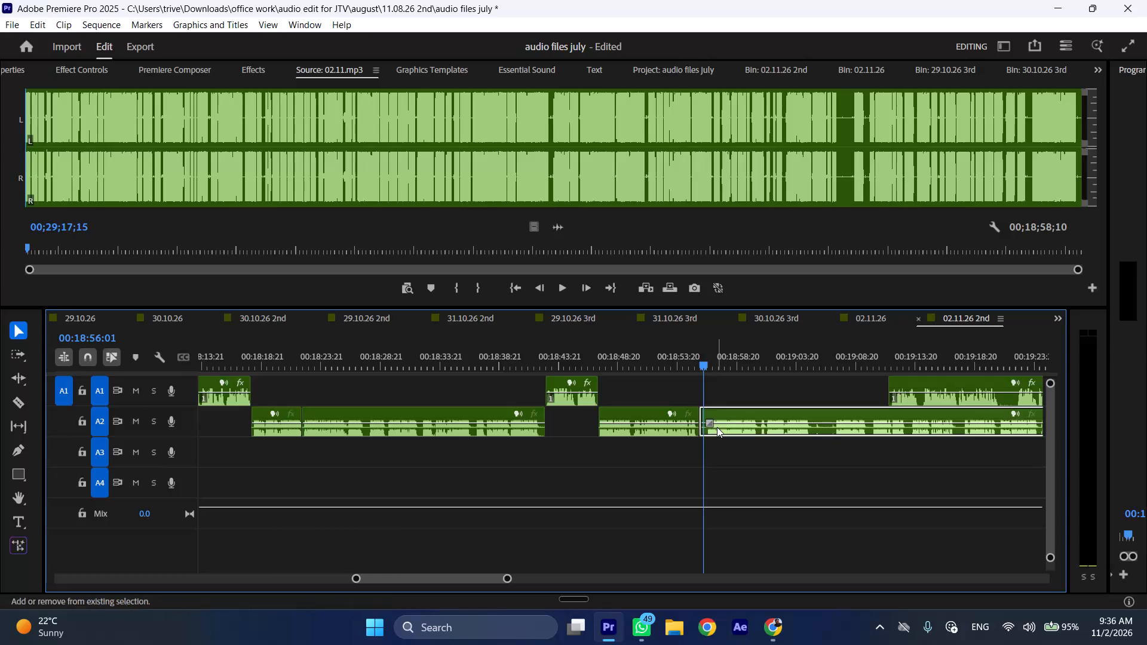
Cut the A2 clip at 00:18:56:01 and ripple-delete the short piece back to 00:18:55:17.
key(shift+c)
key(ctrl+shift+d)
Play on, split the A2 clip at 00:19:04:18, and move the following A1 clip earlier to start at that cut.
key(space)
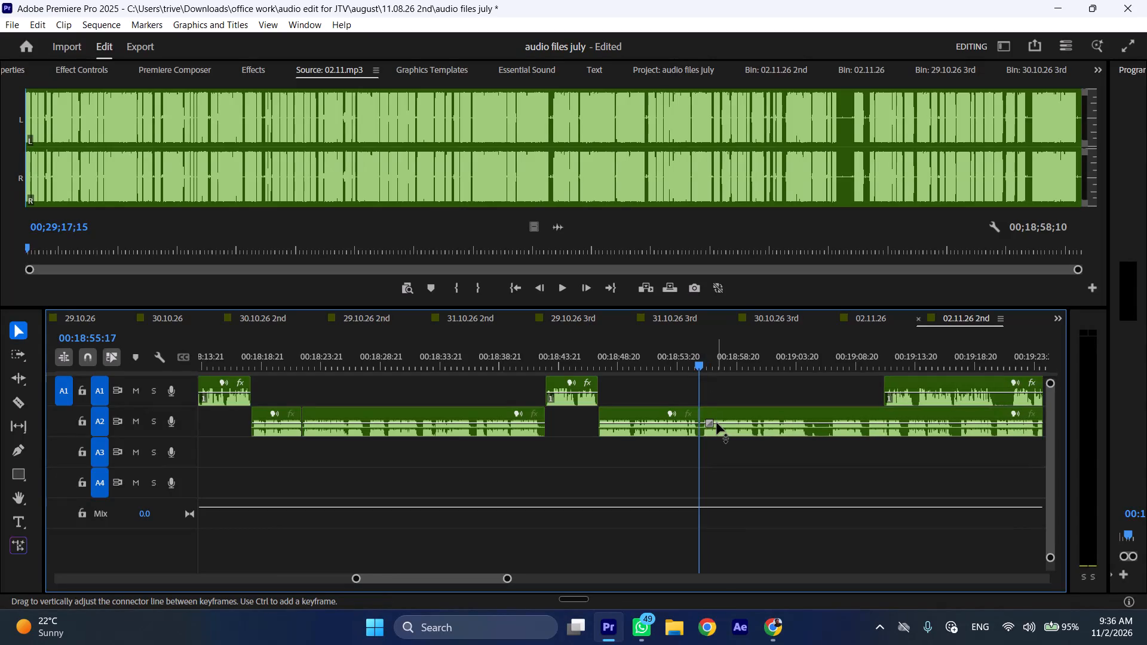
text(l)
scroll(717, 423, down, 5)
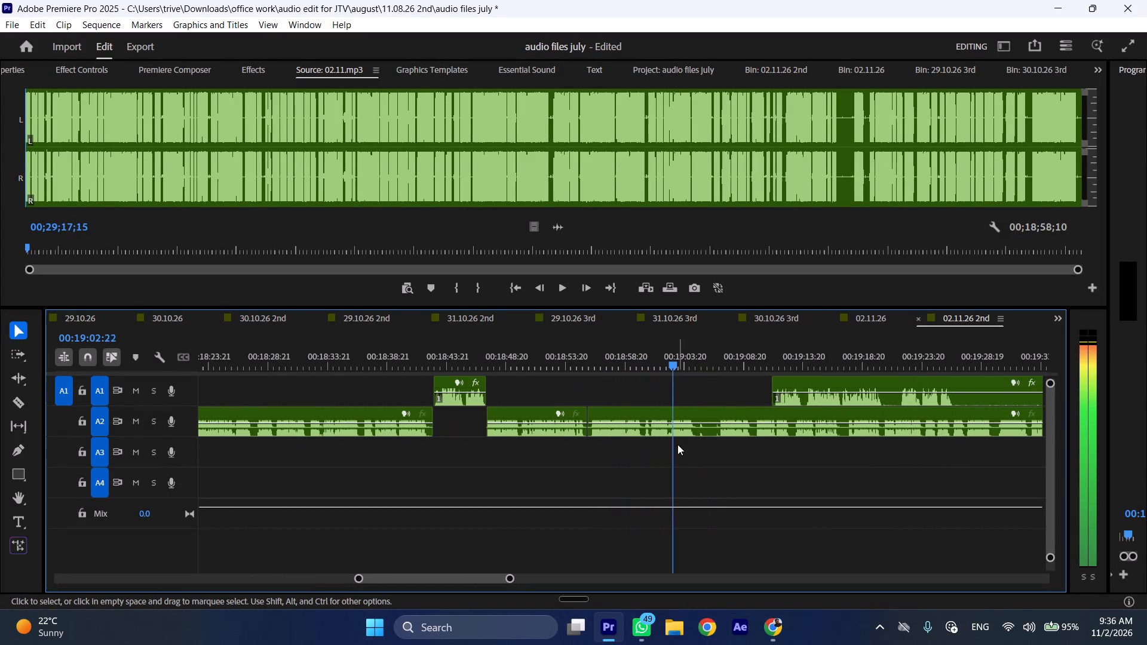
key(space)
text(VC)
drag(790, 383, 720, 384)
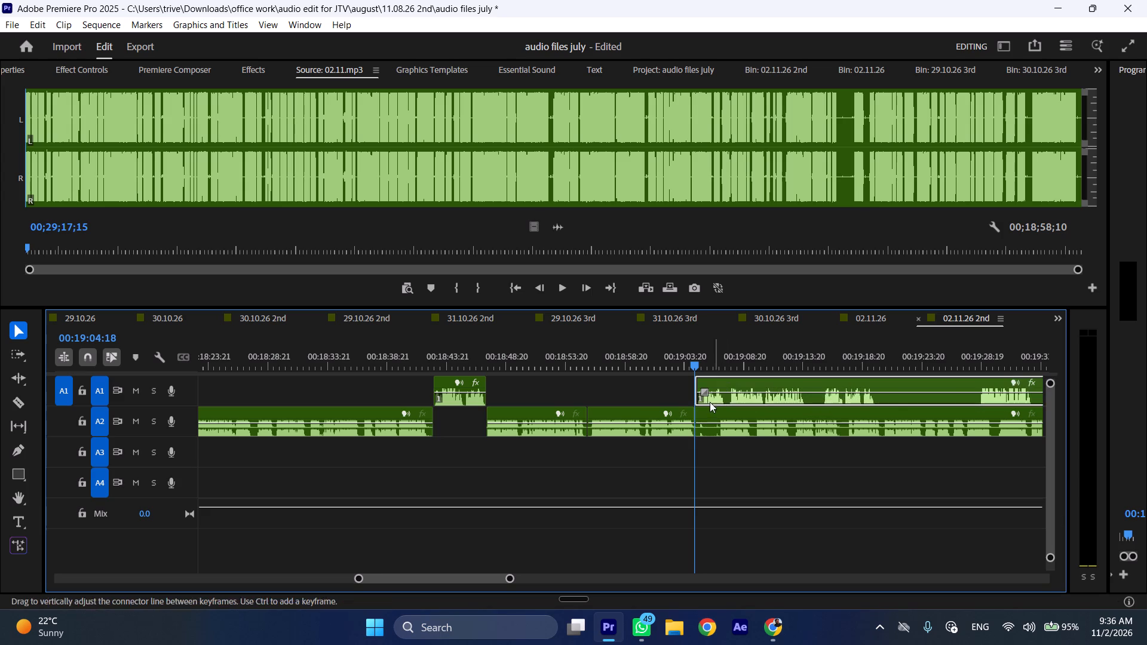
Trim about 00:00:01:15 off the start of the A2 clip after the cut and move it later to about 00:19:22.
drag(705, 411, 724, 413)
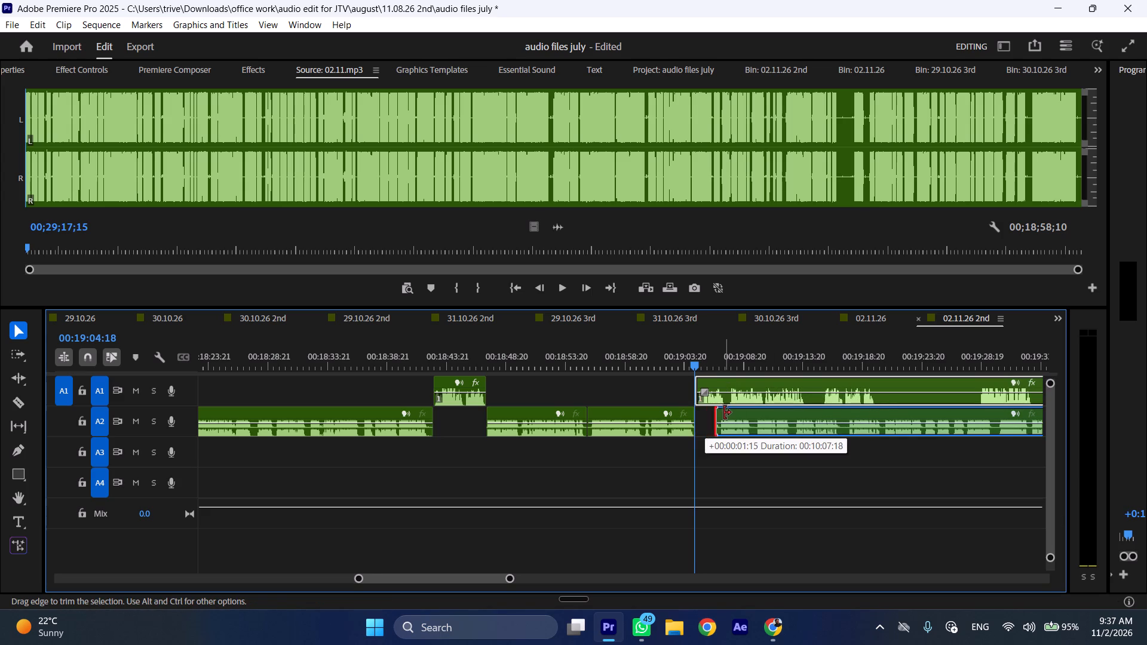
drag(724, 413, 725, 413)
drag(737, 415, 921, 412)
Play the A1 clip from 00:19:04:18 at increased speed to check it for the next cut.
key(space)
key(l)
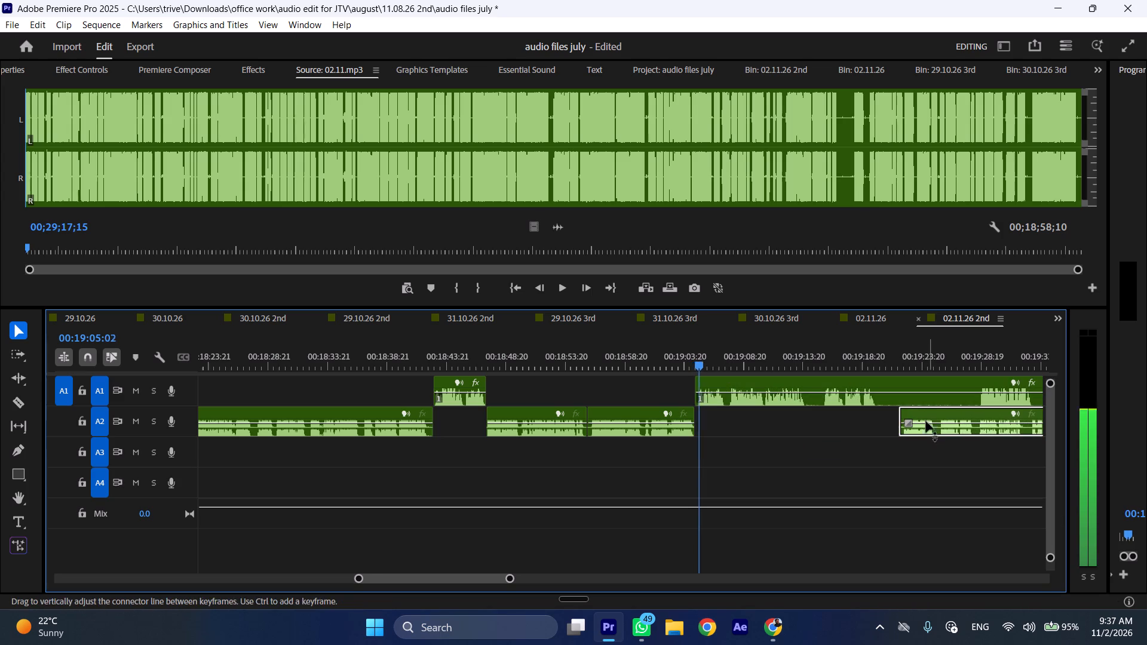
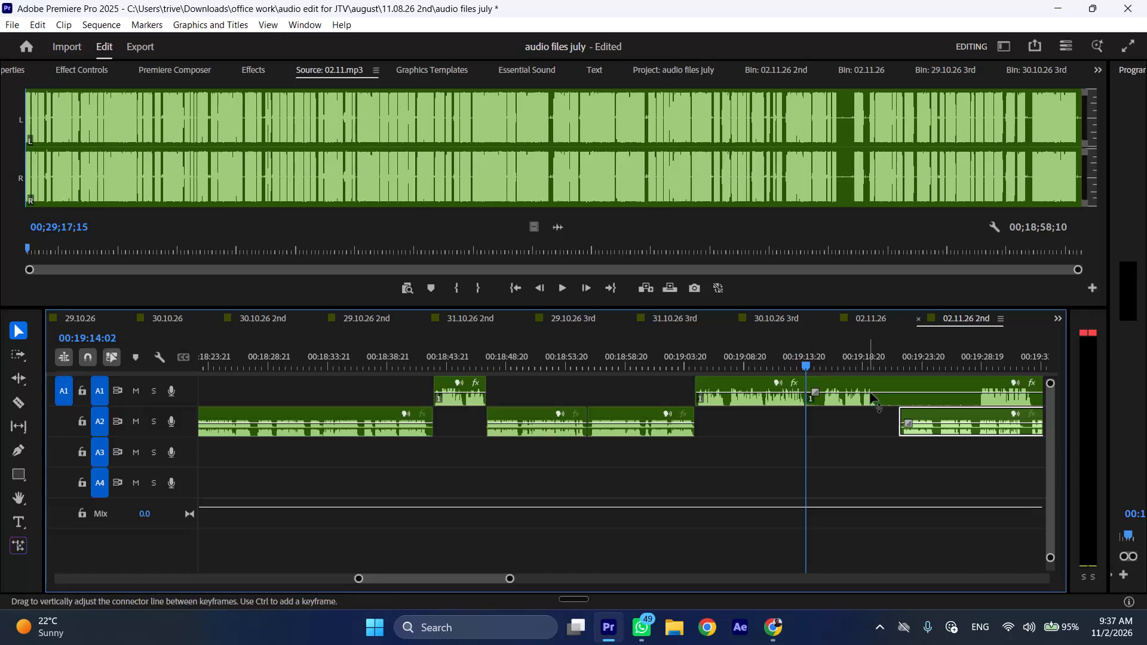
Move the A2 clip earlier to start at the 00:19:14:02 cut and shift the following A1 clip later to about 00:19:30.
drag(916, 410, 819, 423)
scroll(821, 419, down, 6)
drag(699, 382, 885, 382)
Play the A2 clip from 00:19:14:02 at increased speed to check it for the next cut.
key(space)
key(l)
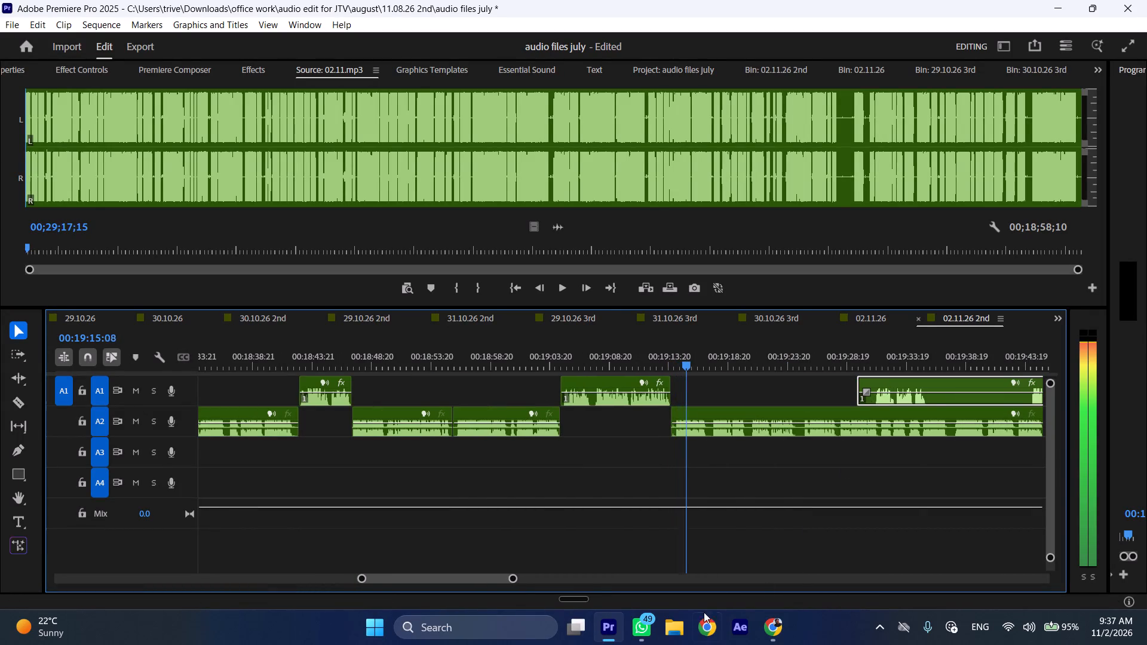
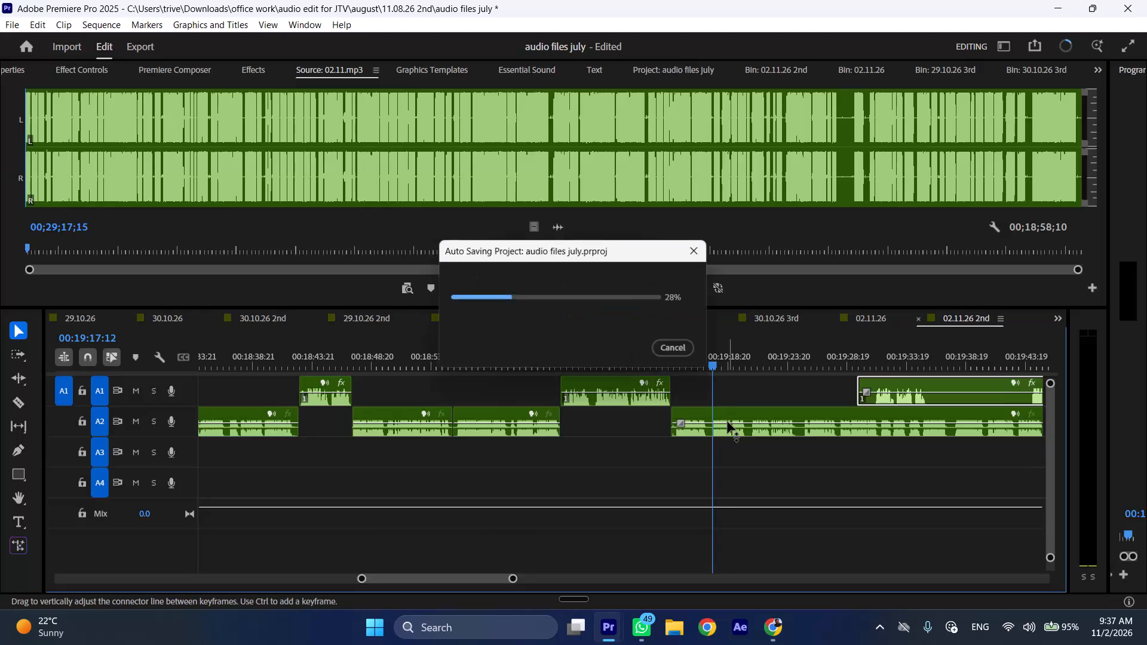
Cut the A2 clip at 00:19:17:12 and ripple-trim away its opening back to the 00:19:14:02 cut.
key(shift+c)
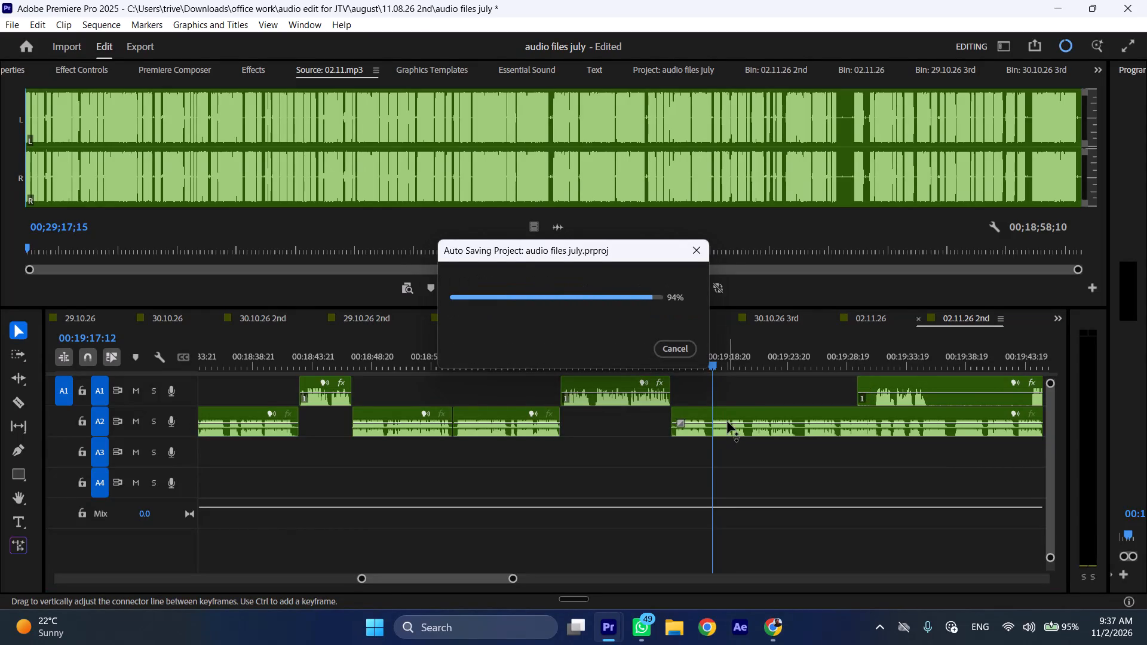
key(shift+c)
key(ctrl+shift+d)
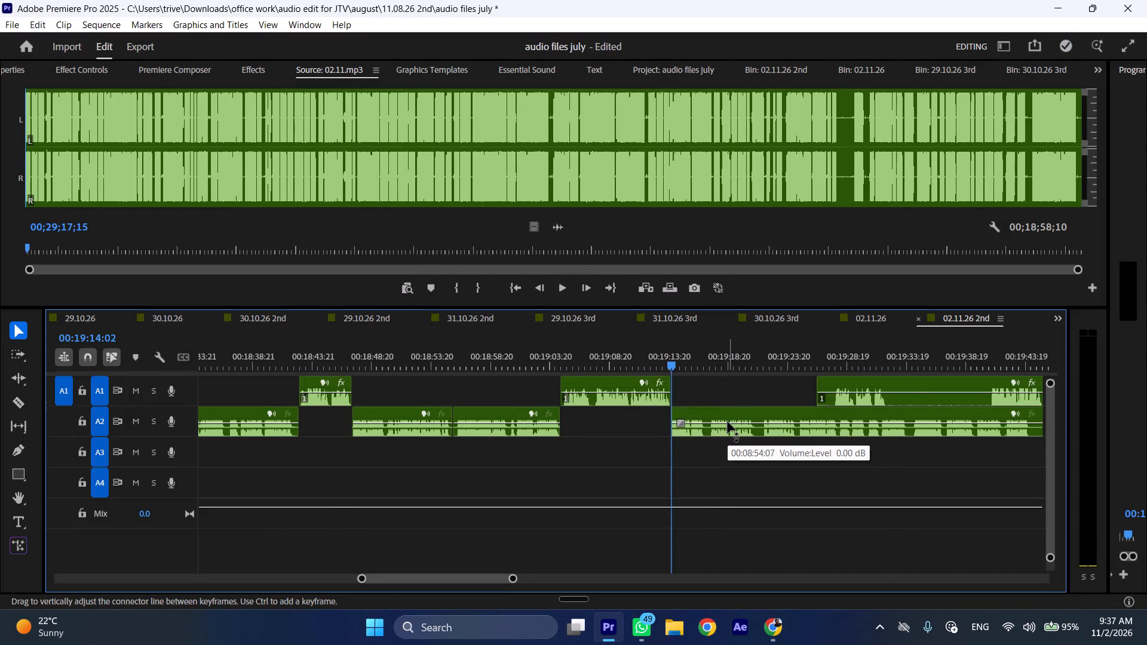
Split the A2 clip at 00:19:17:00.
click(703, 364)
key(shift+c)
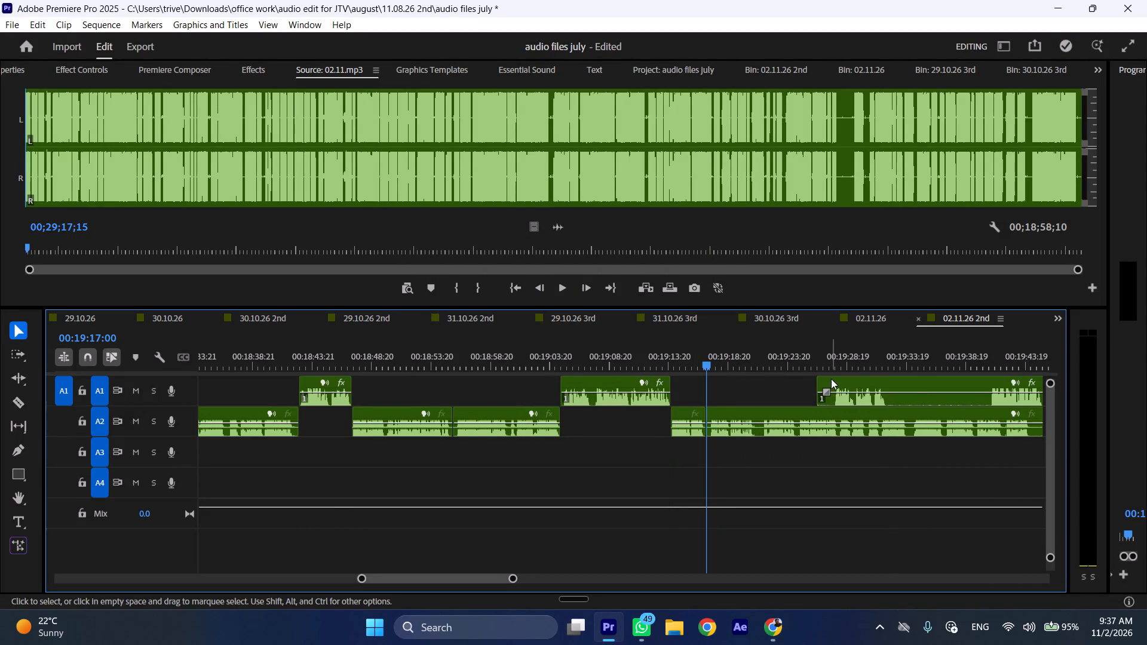
Isolate the A1 speech between about 00:19:27 and 00:19:32:10 and insert it at the 00:19:17:00 cut, pushing the following clips later.
drag(821, 379, 835, 379)
drag(884, 361, 892, 361)
click(904, 380)
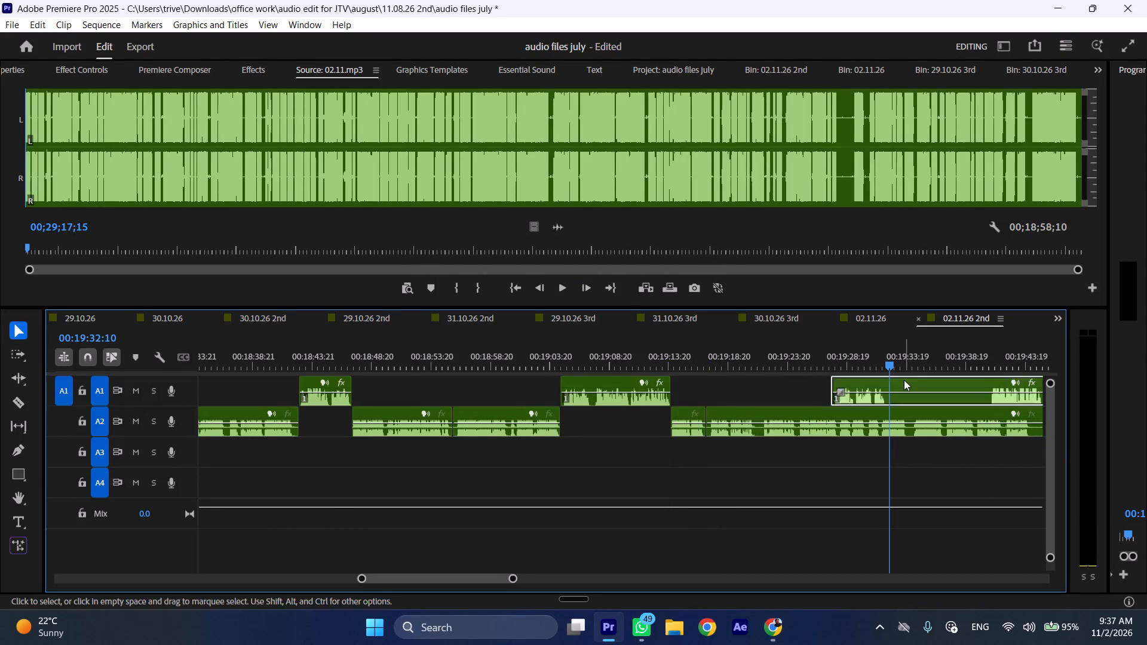
key(shift+c)
drag(844, 379, 724, 383)
Play the sequence from 00:19:14:00 at increased speed to check the new A2-to-A1 transition.
click(668, 361)
key(space)
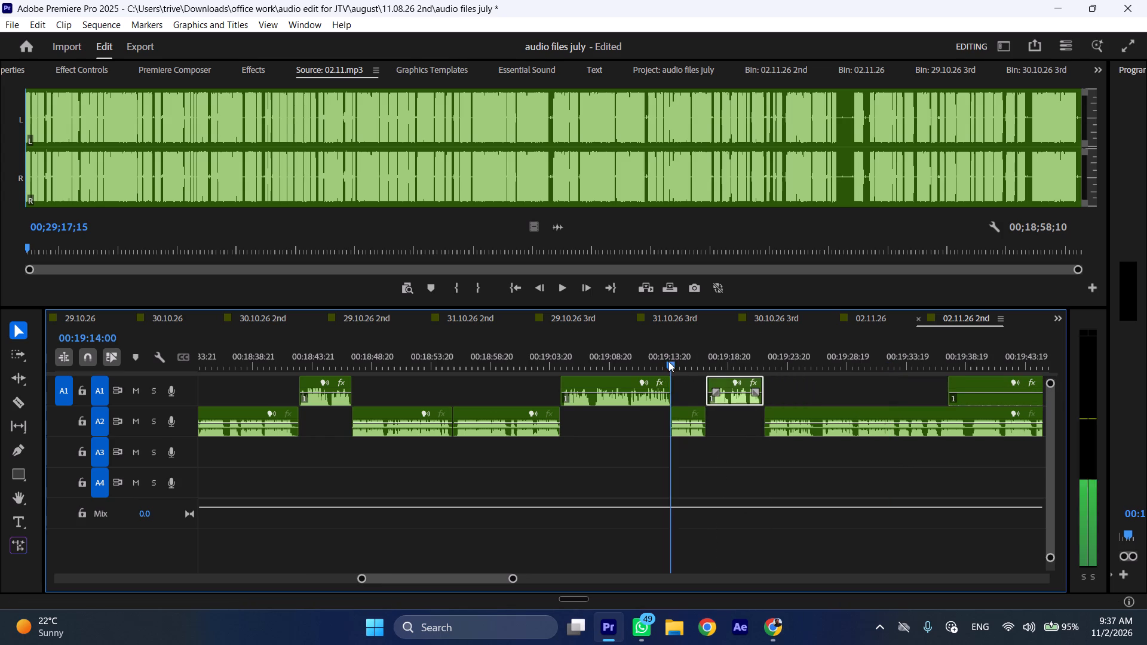
key(l)
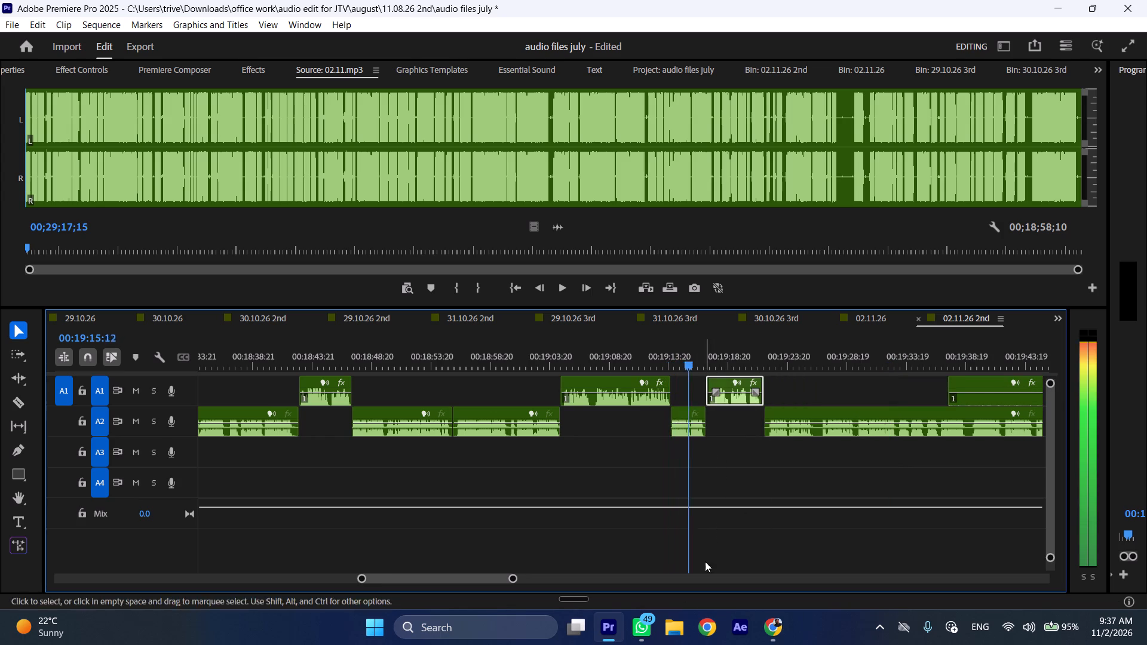
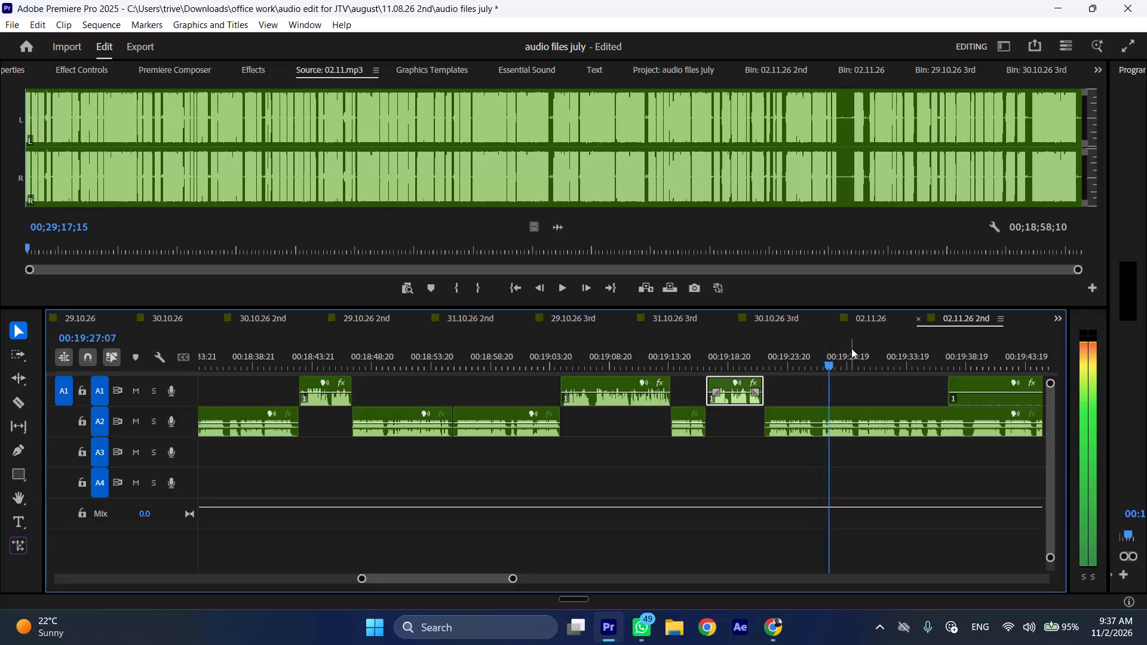
Cut the A2 clip at 00:19:25:23 and 00:19:29:17 and ripple-remove the section between the cuts.
click(855, 347)
key(space)
drag(808, 345, 814, 345)
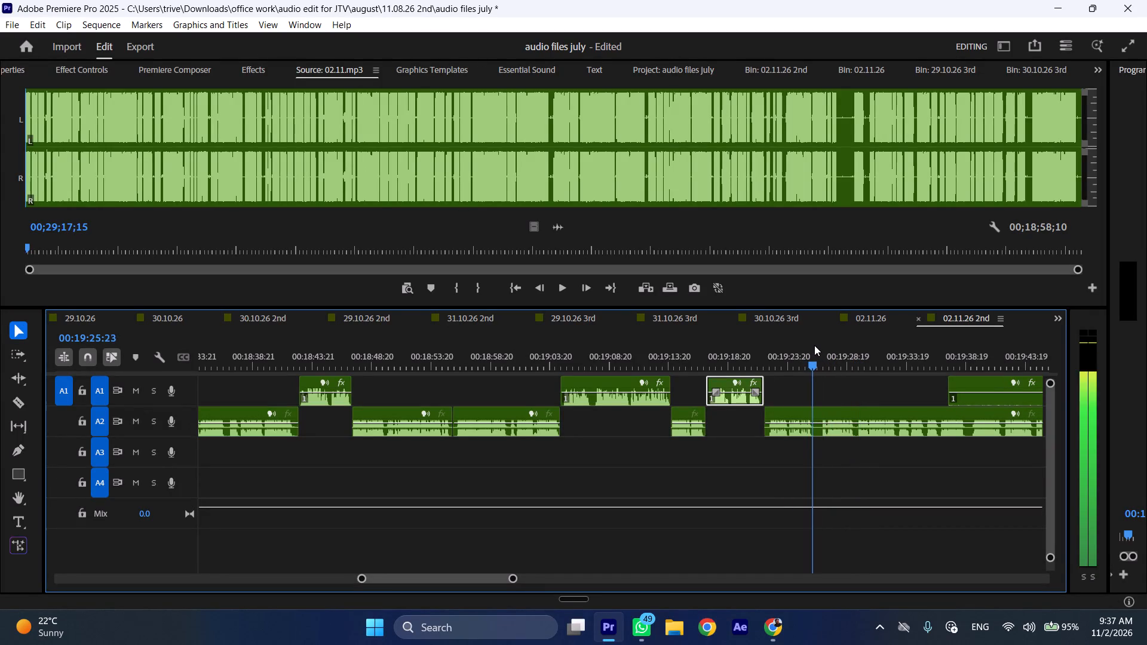
drag(814, 345, 859, 345)
key(shift+c)
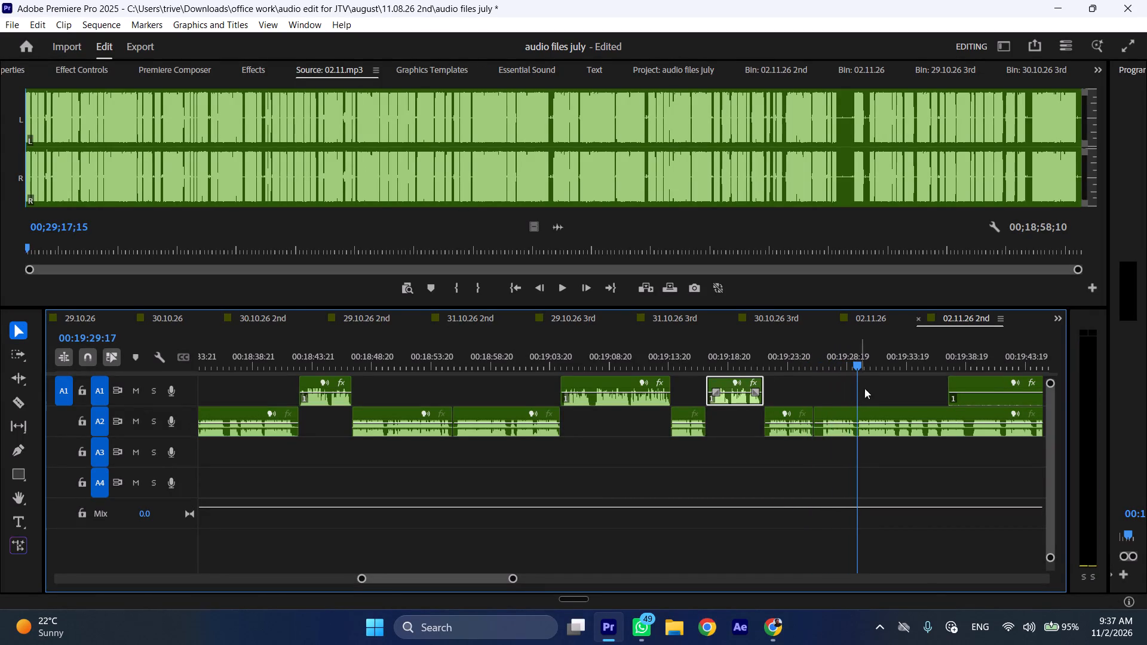
click(864, 408)
key(shift+c)
key(ctrl+shift+d)
Play the sequence from about 00:19:24 at increased speed to check the A2 edit at 00:19:25:23.
click(799, 358)
key(space)
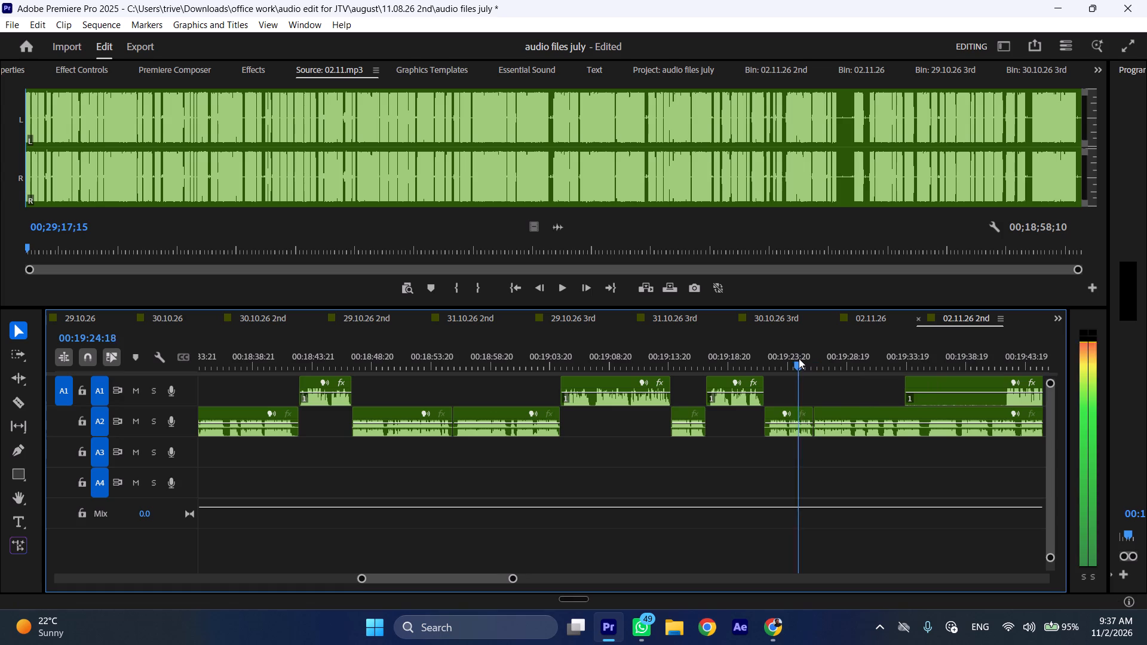
text(l)
Trim the start of the next A1 clip to about 00:19:51, removing its silence and first short block of speech.
scroll(871, 469, down, 6)
drag(773, 379, 842, 380)
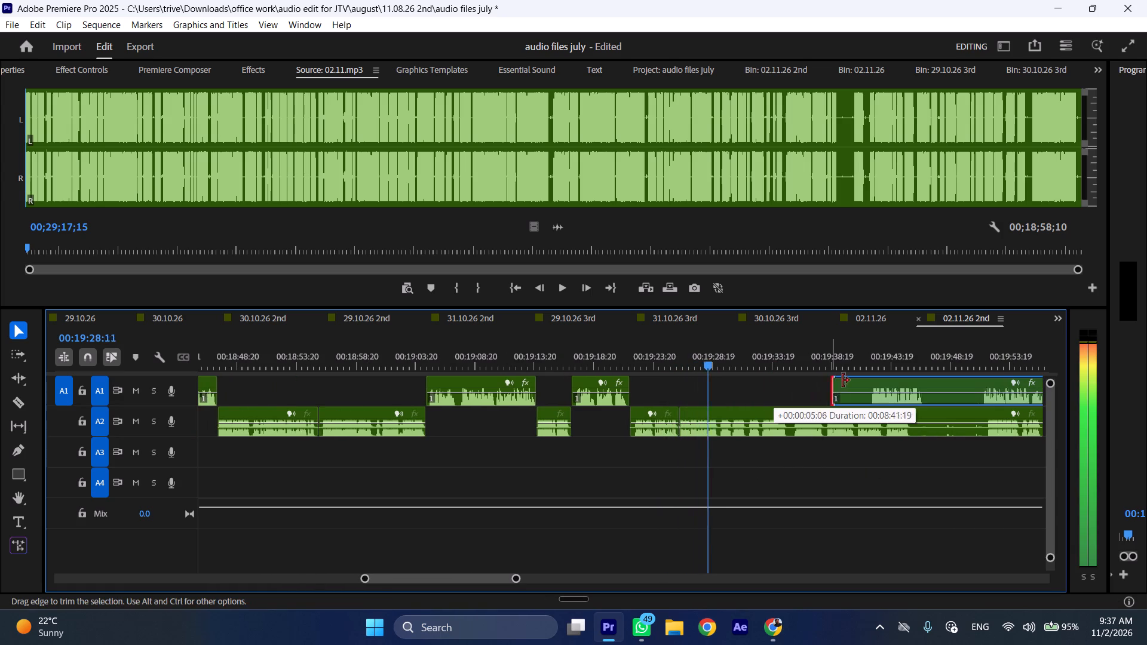
drag(842, 380, 870, 378)
drag(884, 380, 999, 382)
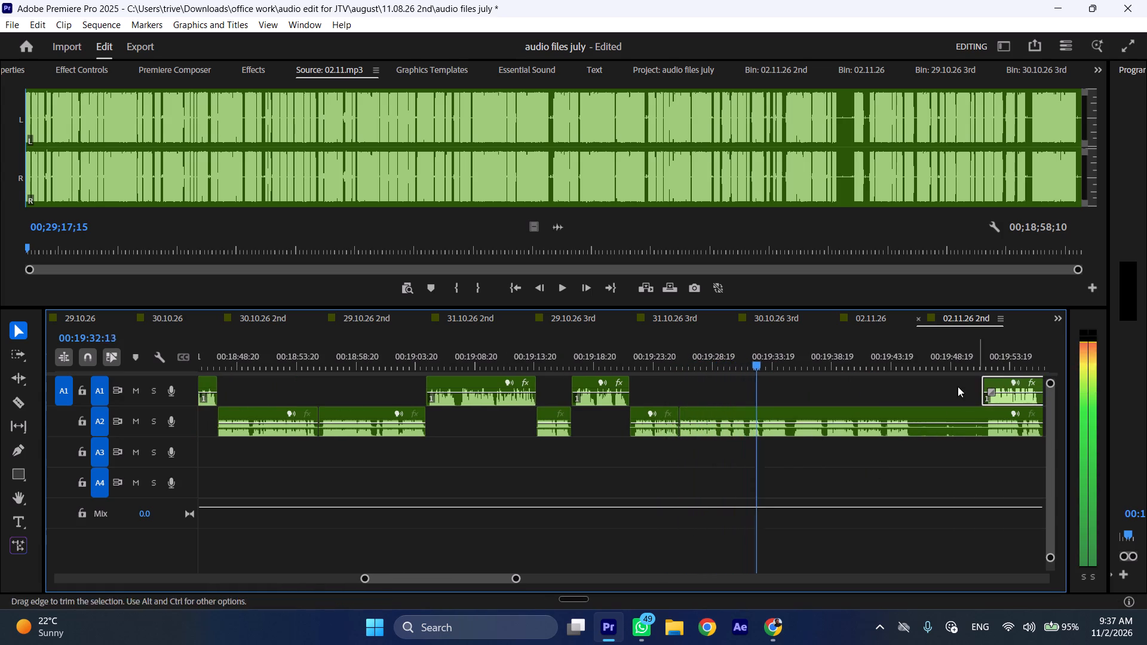
Cut the A2 clip at 00:19:29:07 and 00:19:31:19 and ripple-remove the section between the cuts.
click(717, 352)
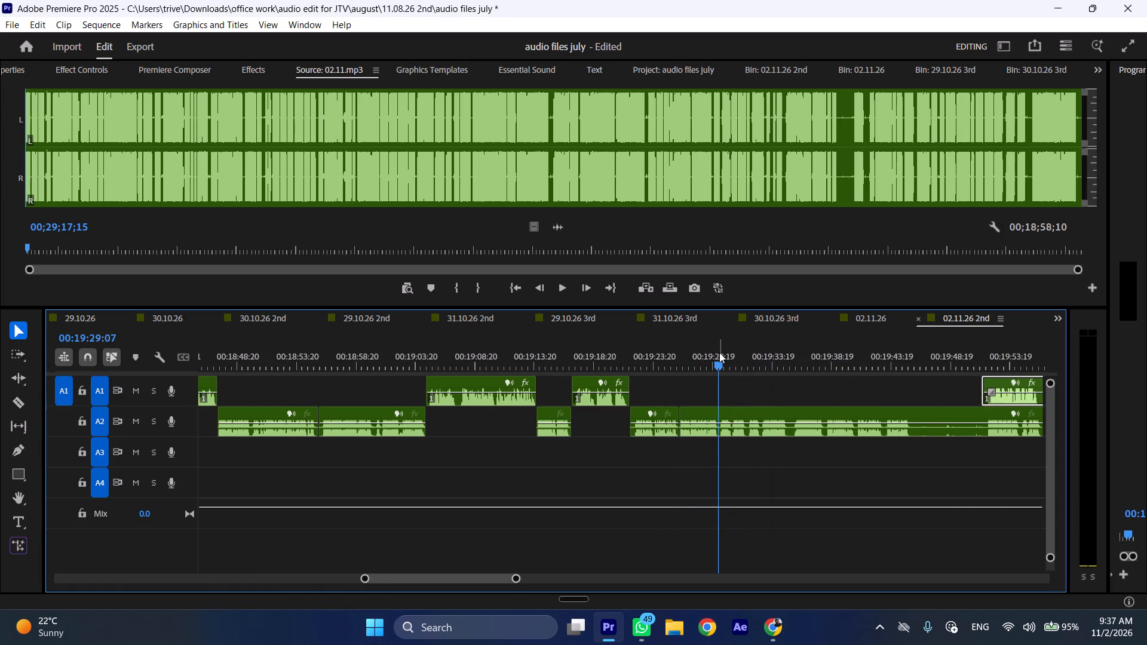
key(space)
text(C)
click(719, 352)
key(ctrl+z)
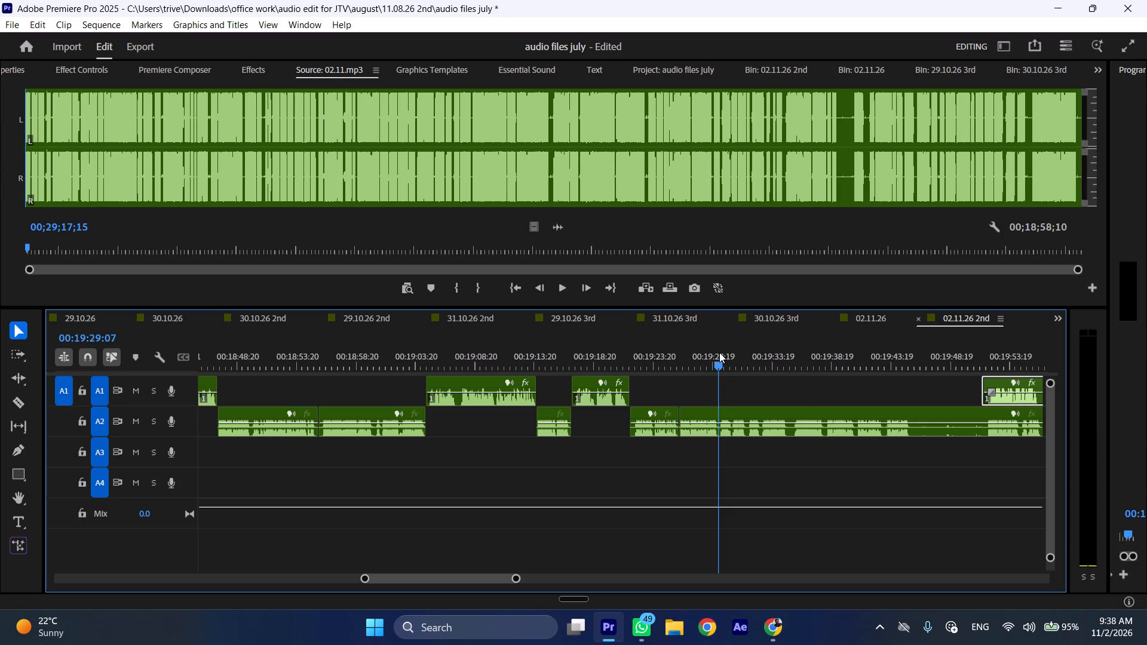
text(C)
key(space)
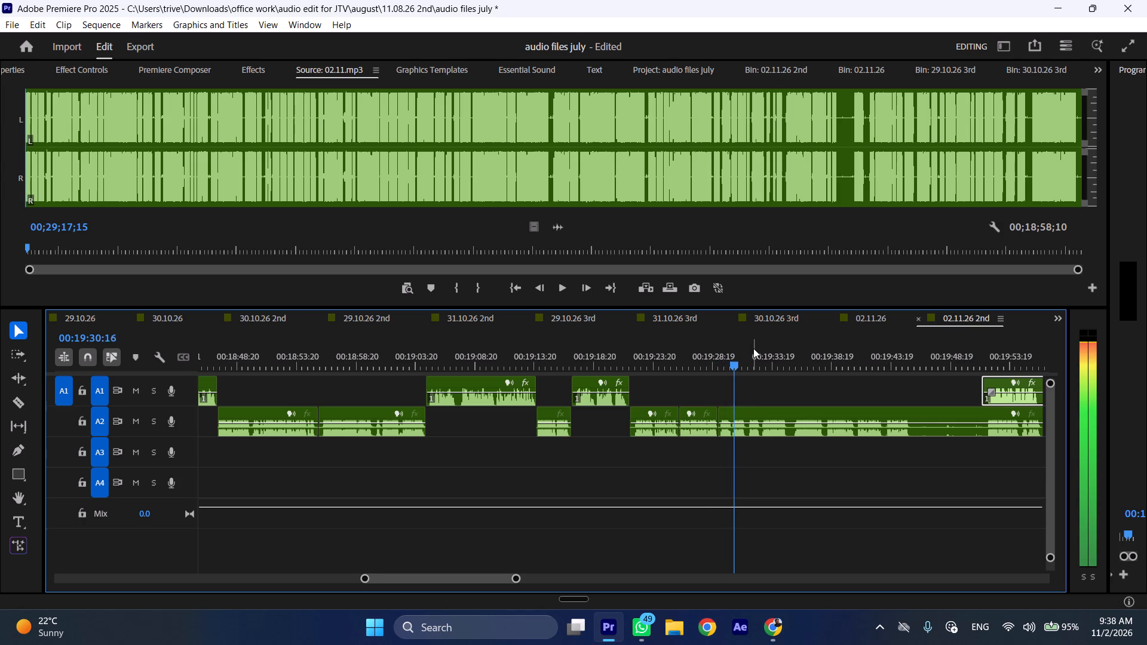
drag(789, 352, 795, 352)
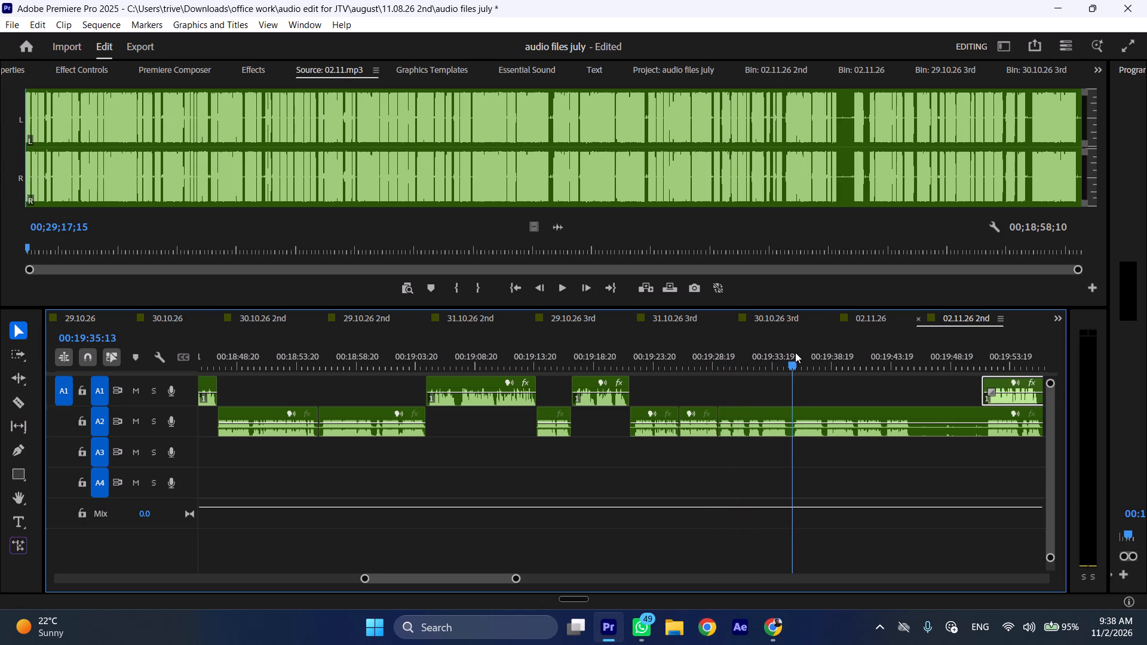
key(space)
drag(759, 354, 749, 354)
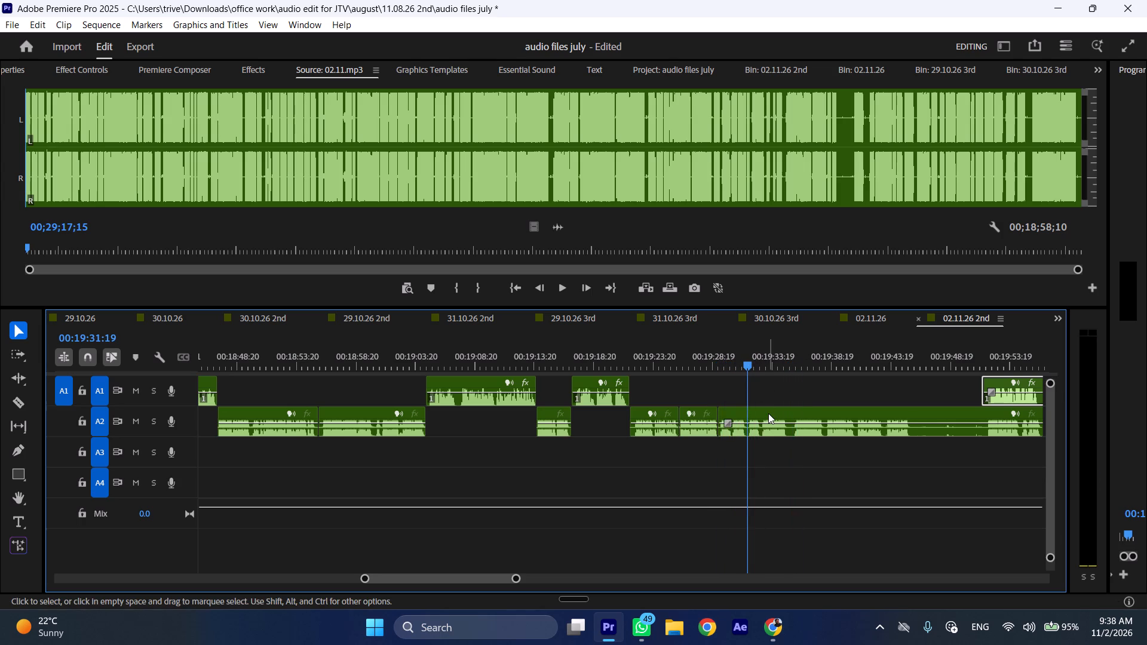
click(768, 413)
key(shift+c)
key(ctrl+shift+d)
Cut the A2 clip at 00:19:32:13 and ripple-remove about half a second immediately following that cut.
key(space)
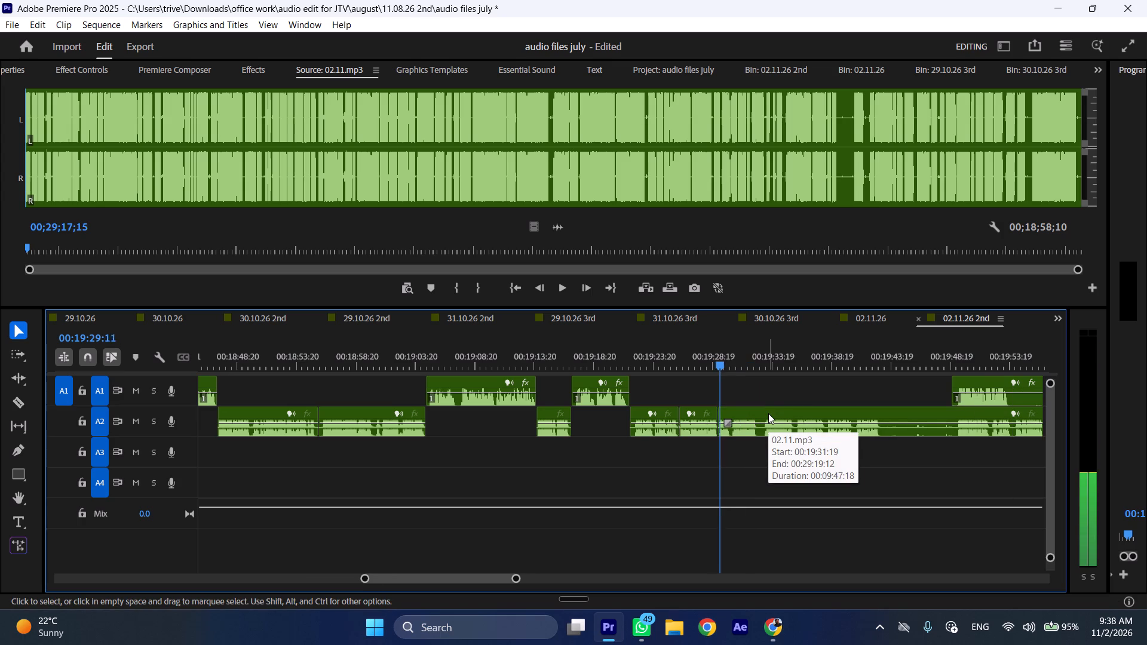
text(l)
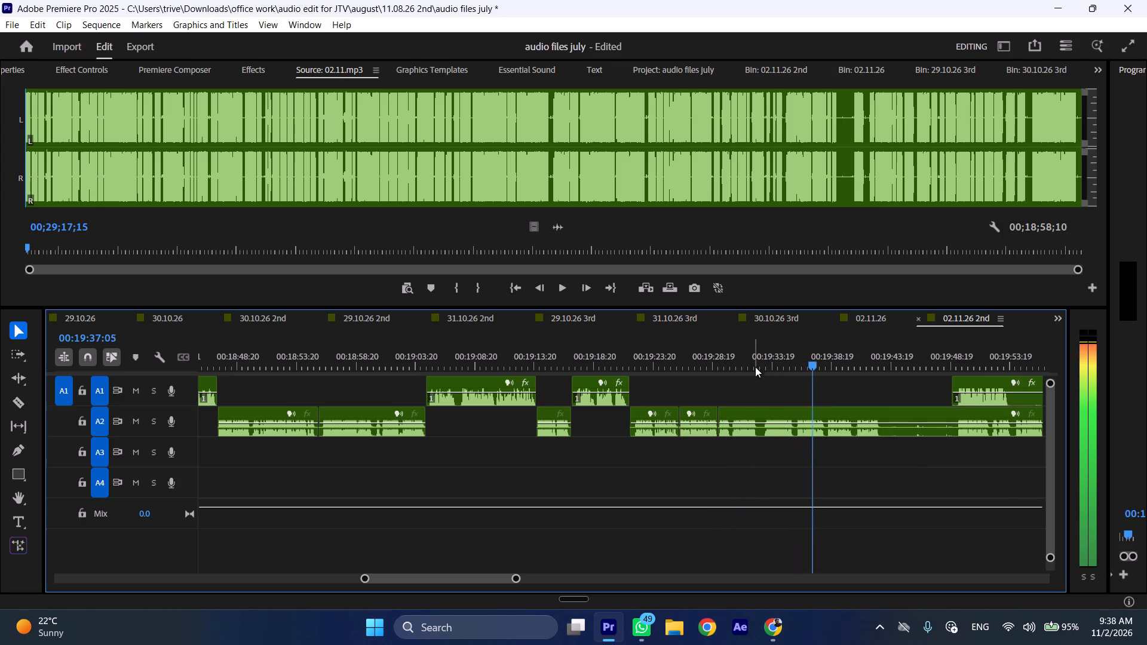
drag(756, 365, 759, 364)
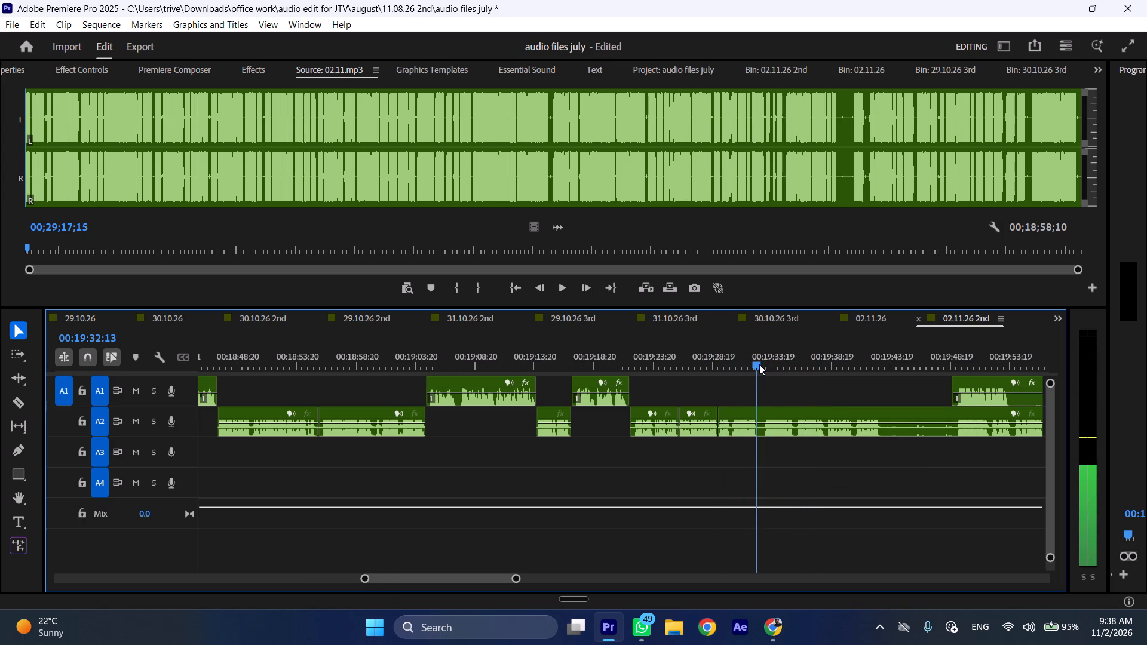
drag(759, 364, 764, 364)
key(shift+c)
click(784, 414)
key(shift+c)
key(ctrl+shift+d)
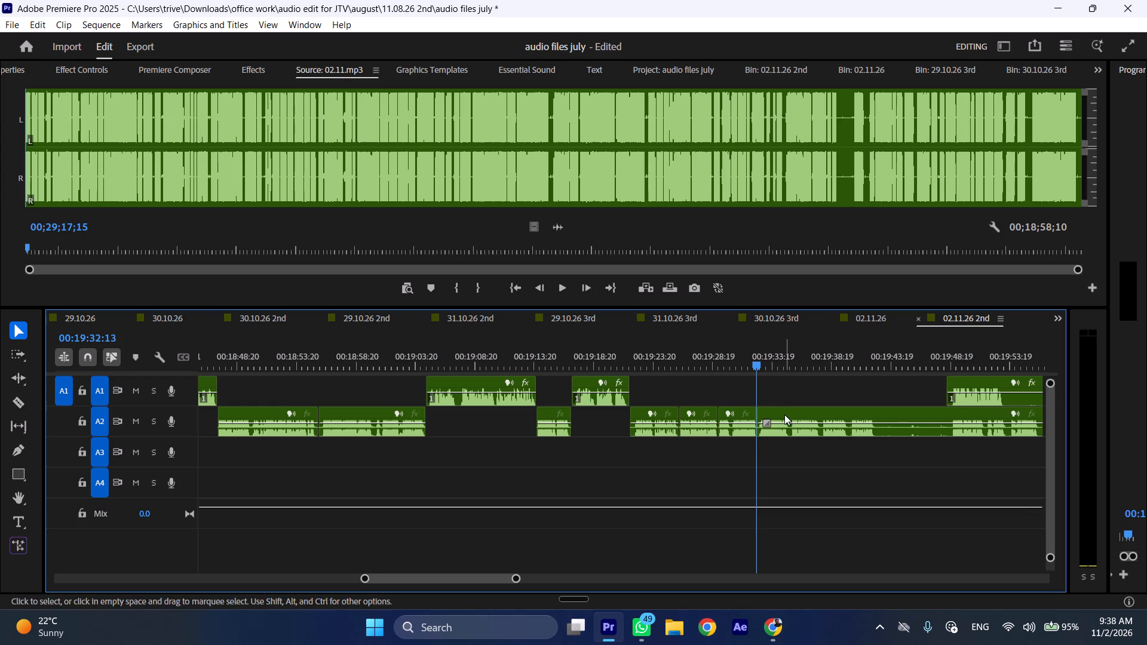
Play the sequence from about 00:19:27 at increased speed to check the A2 cuts at 00:19:29:07 and 00:19:32:13.
click(698, 360)
key(space)
key(l)
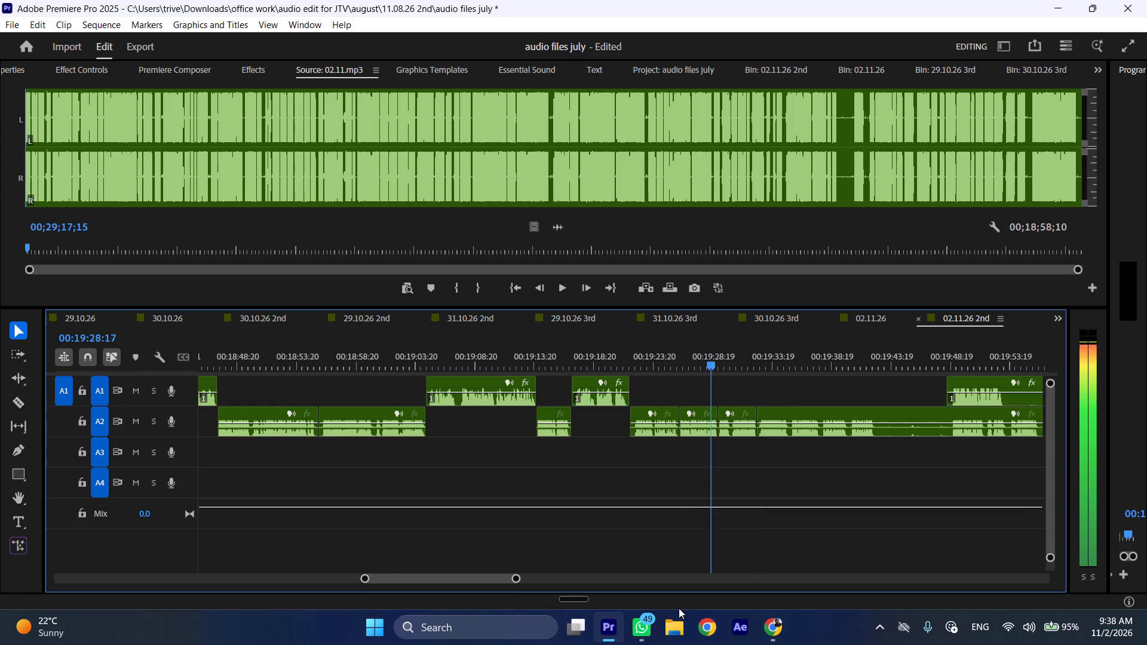
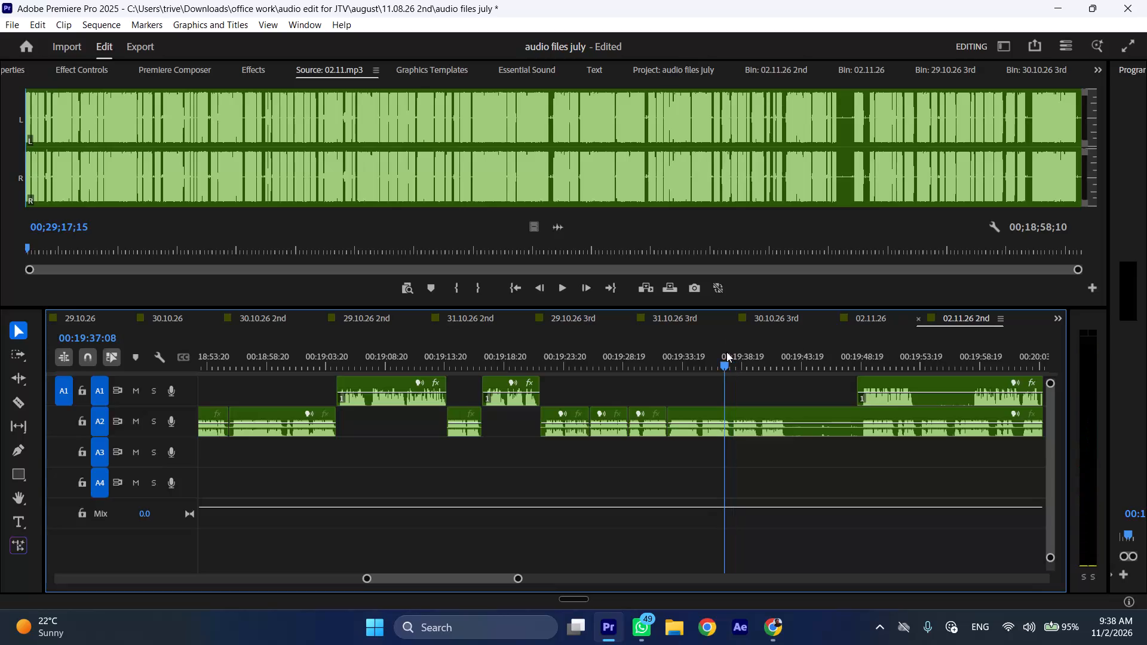
Cut the A2 clip at 00:19:37:23 and 00:19:40:11 and ripple-remove the section between the cuts.
key(space)
key(space)
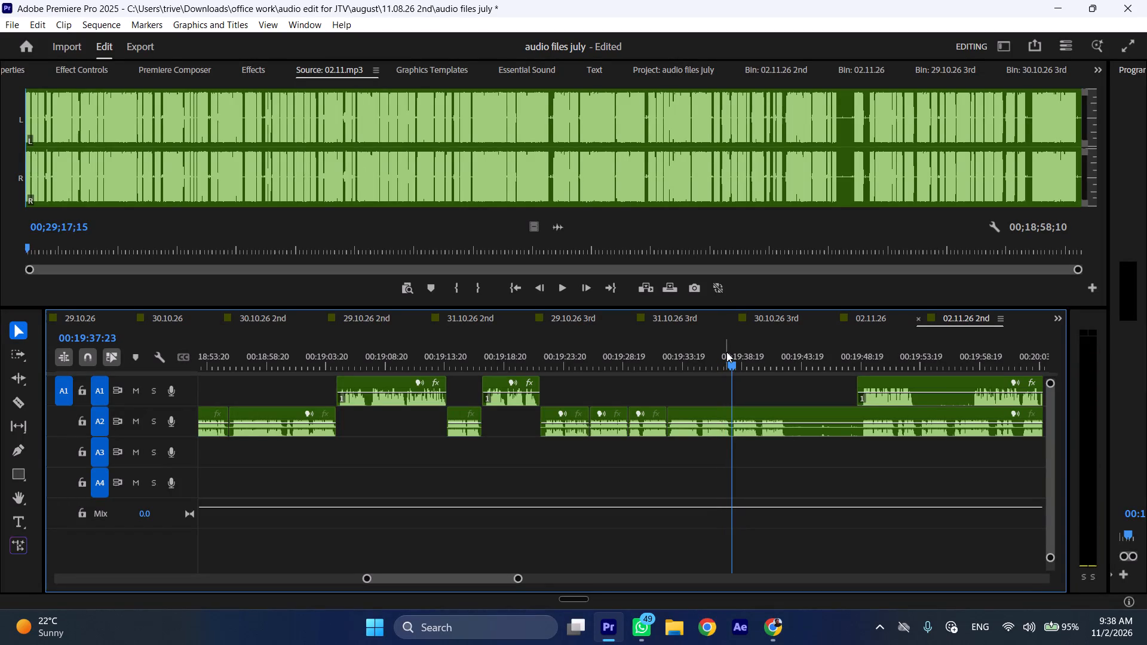
text(C)
drag(747, 354, 763, 357)
click(773, 415)
key(shift+c)
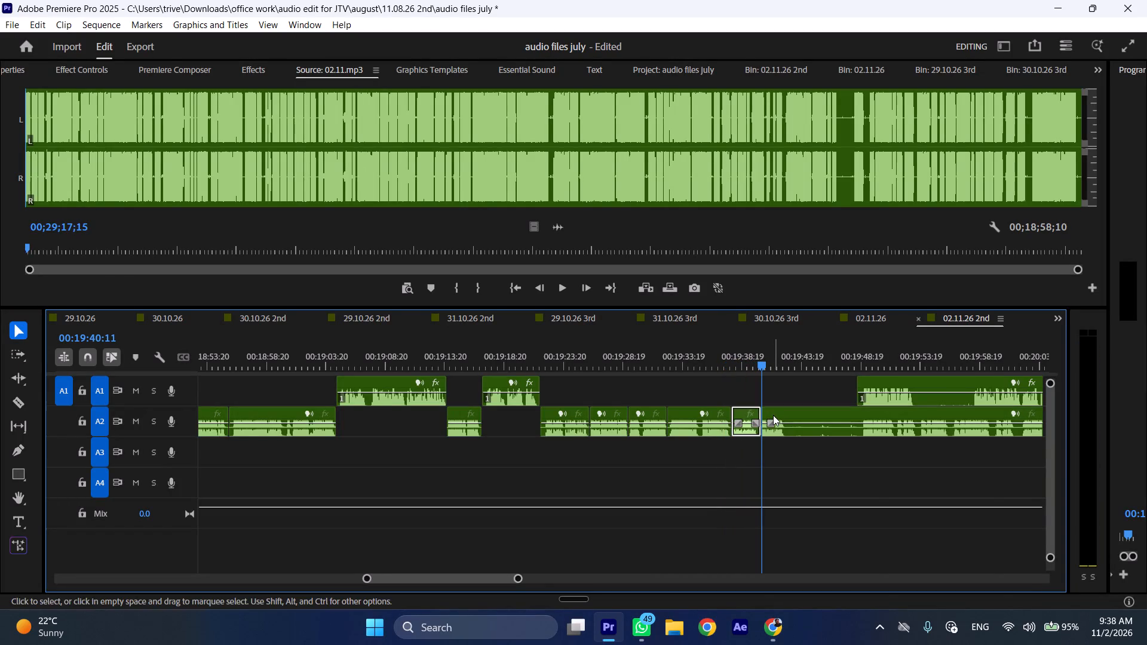
key(ctrl+shift+d)
Listen on from 00:19:37:23 and cut the A2 clip at 00:19:40:00, where the silent stretch begins.
key(space)
text(l)
key(space)
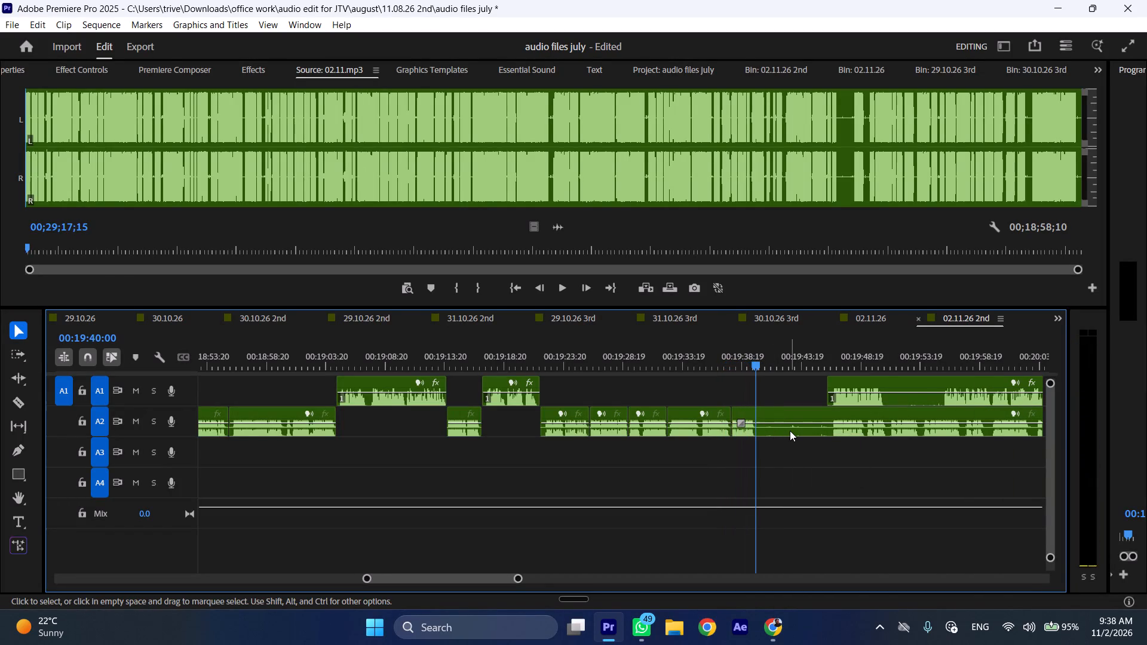
text(C)
Move the next A1 clip later in the sequence so it starts at about 00:20:09.
scroll(788, 434, down, 6)
drag(713, 382, 982, 382)
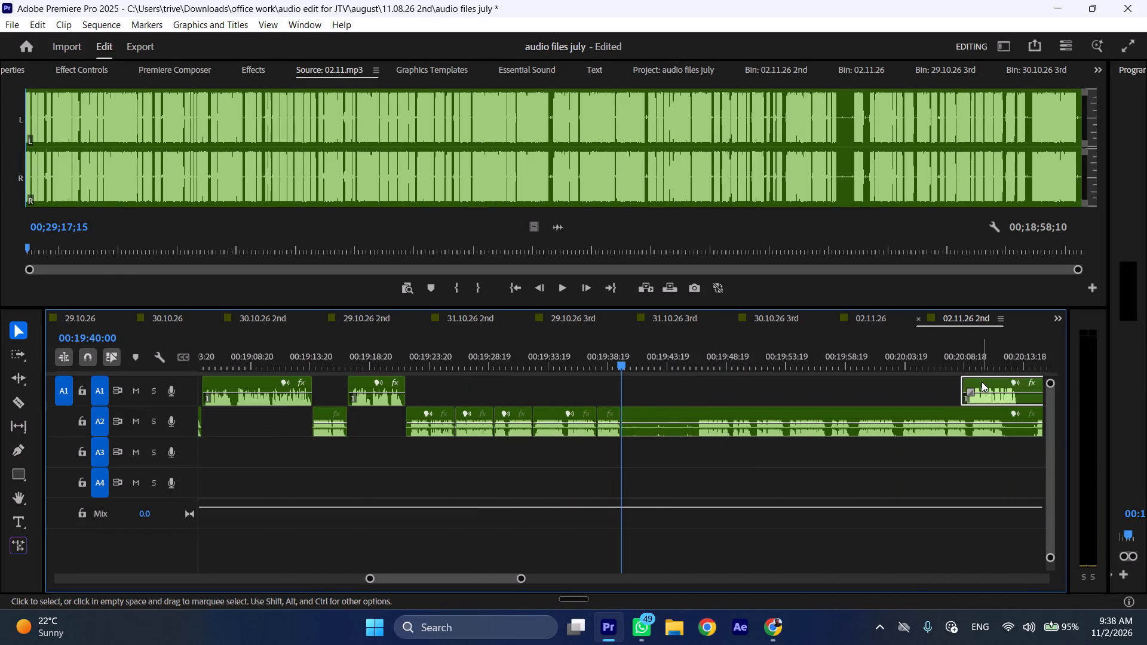
click(959, 381)
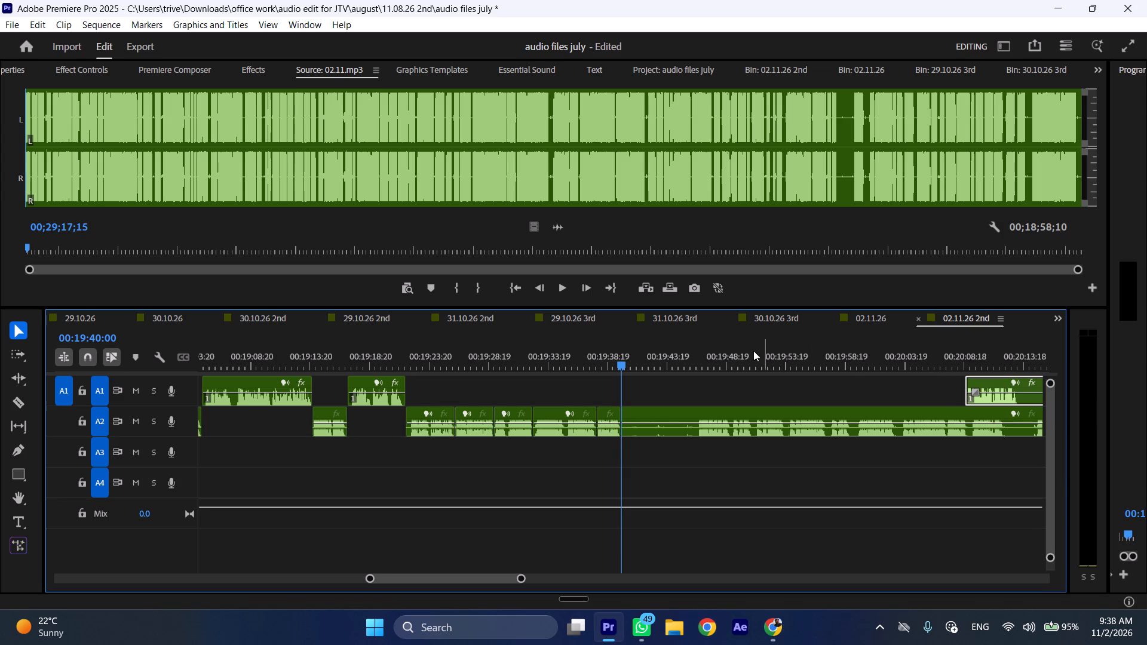
Cut the A2 clip at 00:19:46:08 and ripple-remove the silent section back to the cut at 00:19:40:00.
click(703, 347)
click(726, 417)
key(shift+c)
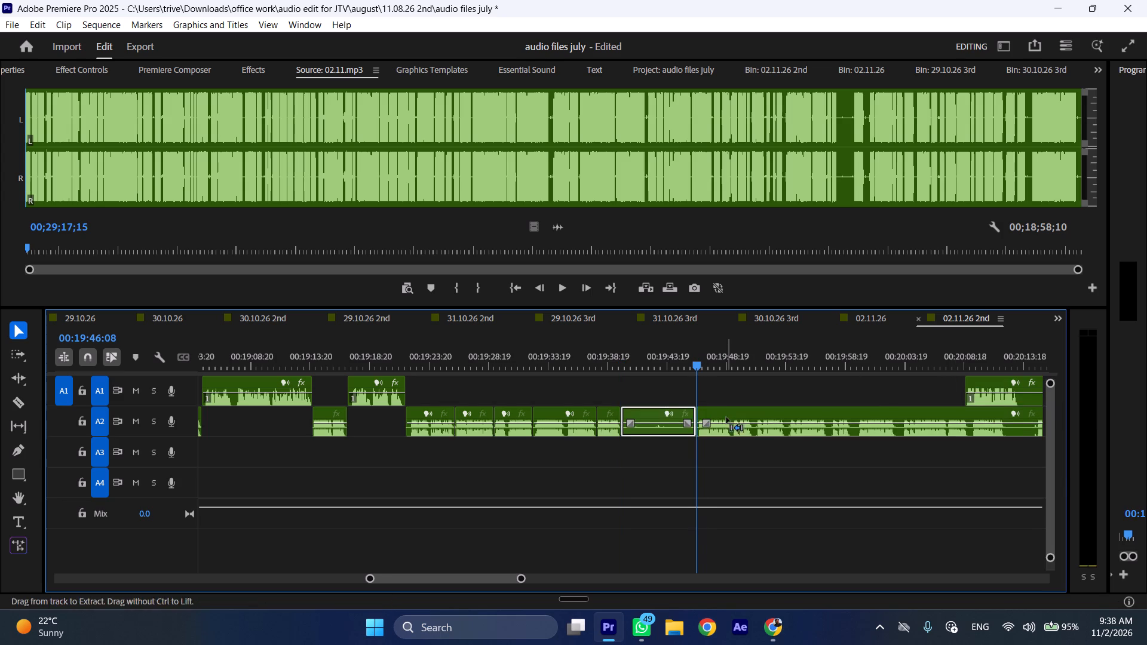
key(ctrl+shift+d)
Play the sequence from 00:19:40:00, including at increased speed, and replay it from there to review the A2 speech.
key(space)
text(l)
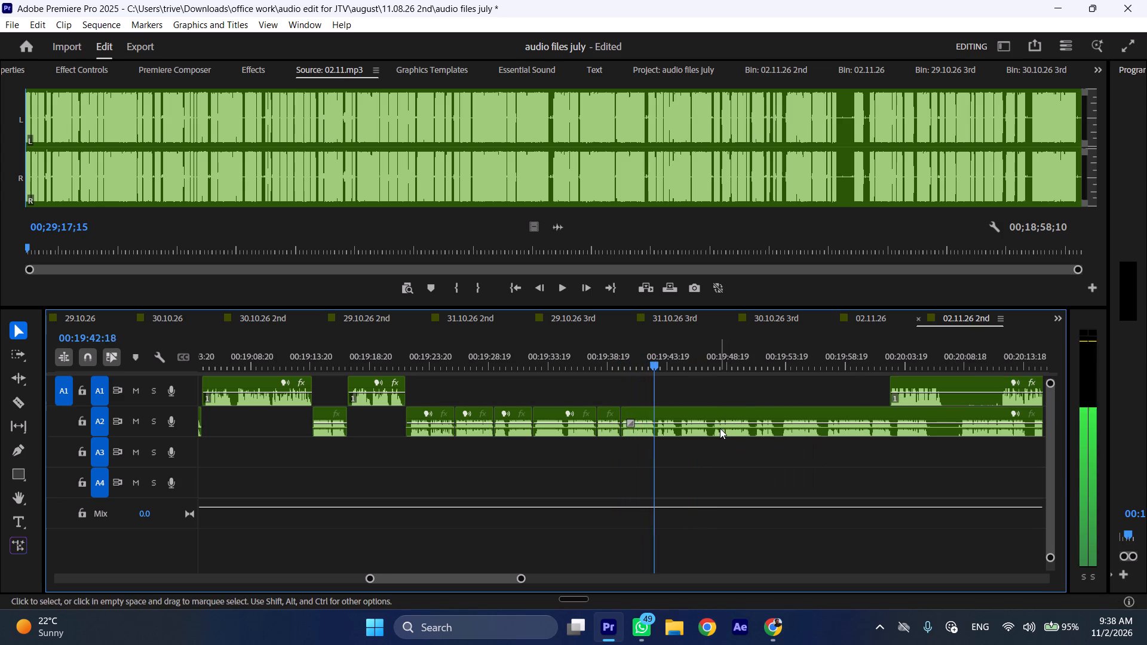
click(621, 360)
key(space)
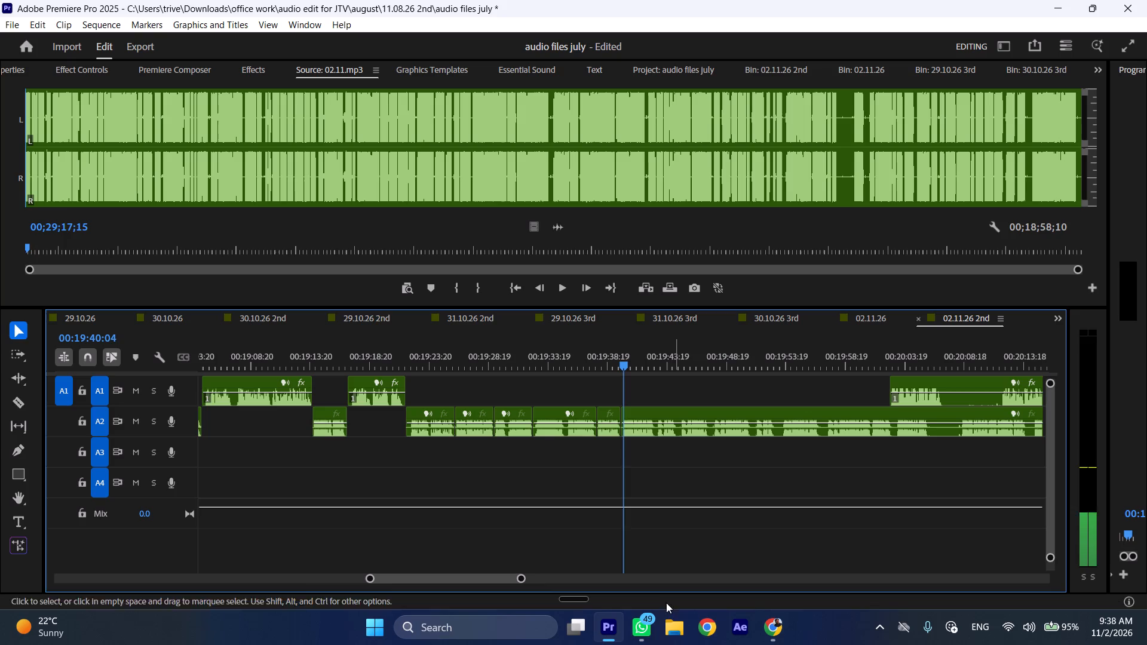
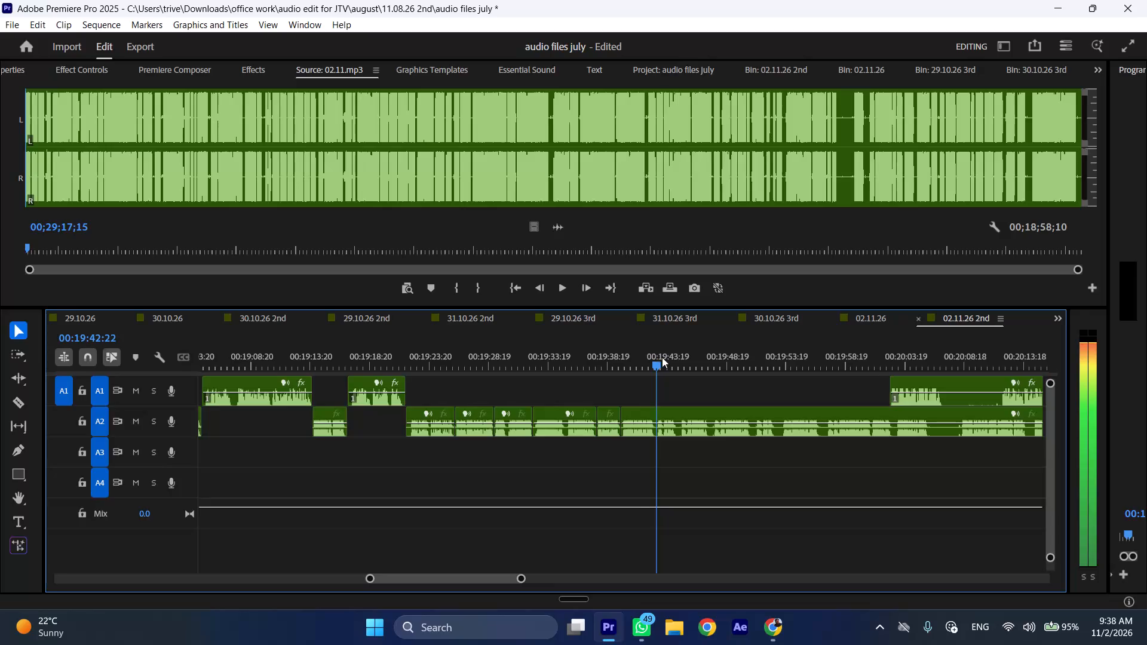
Cut the A2 clip at 00:19:42:20 and 00:19:44:19 and ripple-remove the section between the two cuts.
key(shift+v)
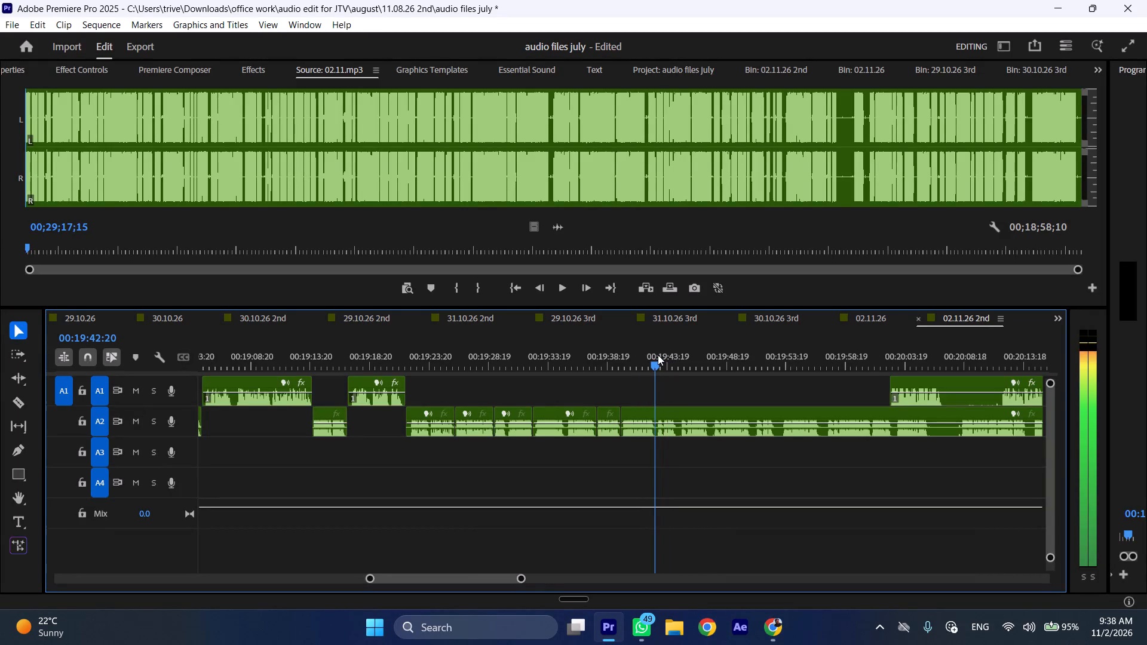
key(shift+c)
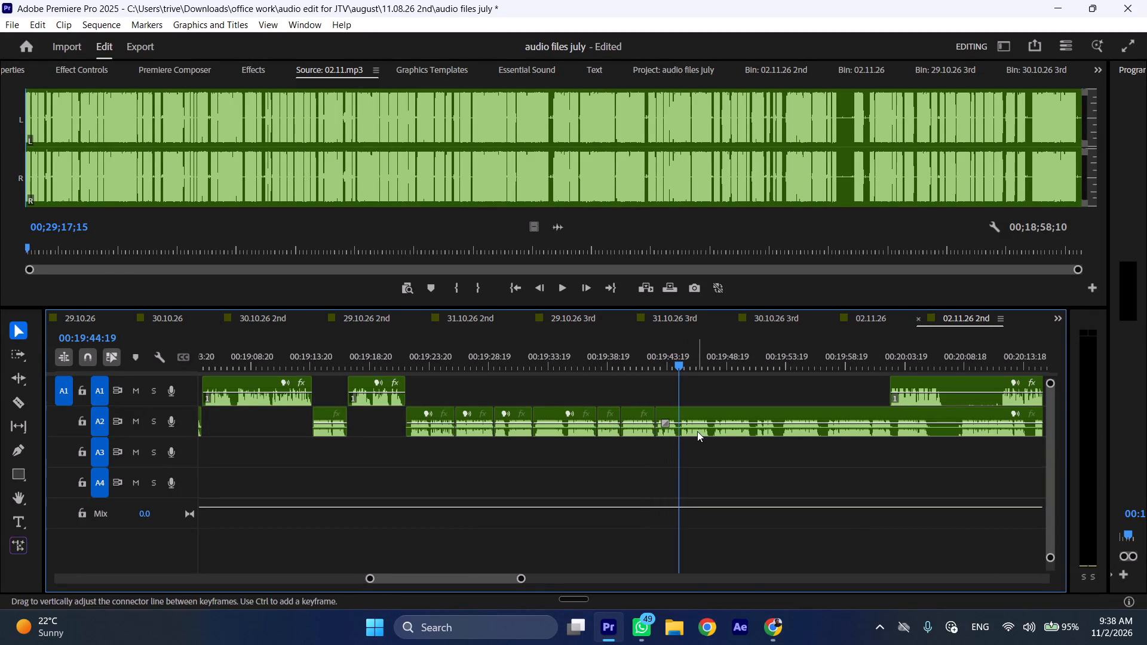
click(697, 431)
key(shift+c)
key(ctrl+shift+d)
Listen on from 00:19:42:20 and move the next A1 clip later in the sequence so it starts at about 00:20:20.
key(space)
key(l)
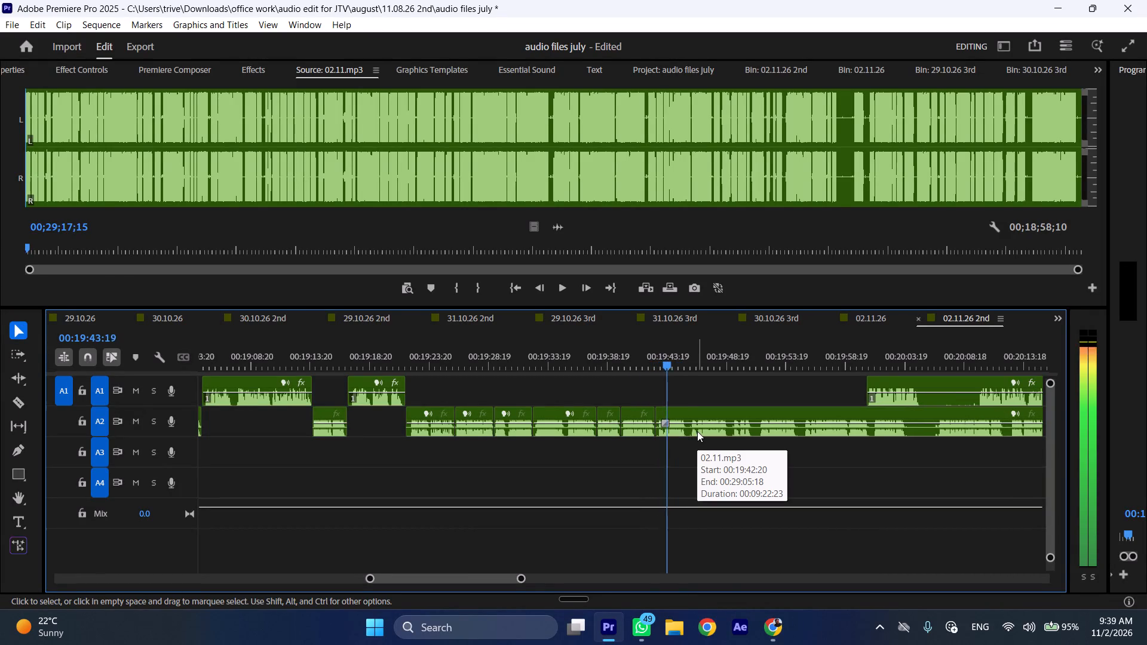
scroll(722, 447, down, 3)
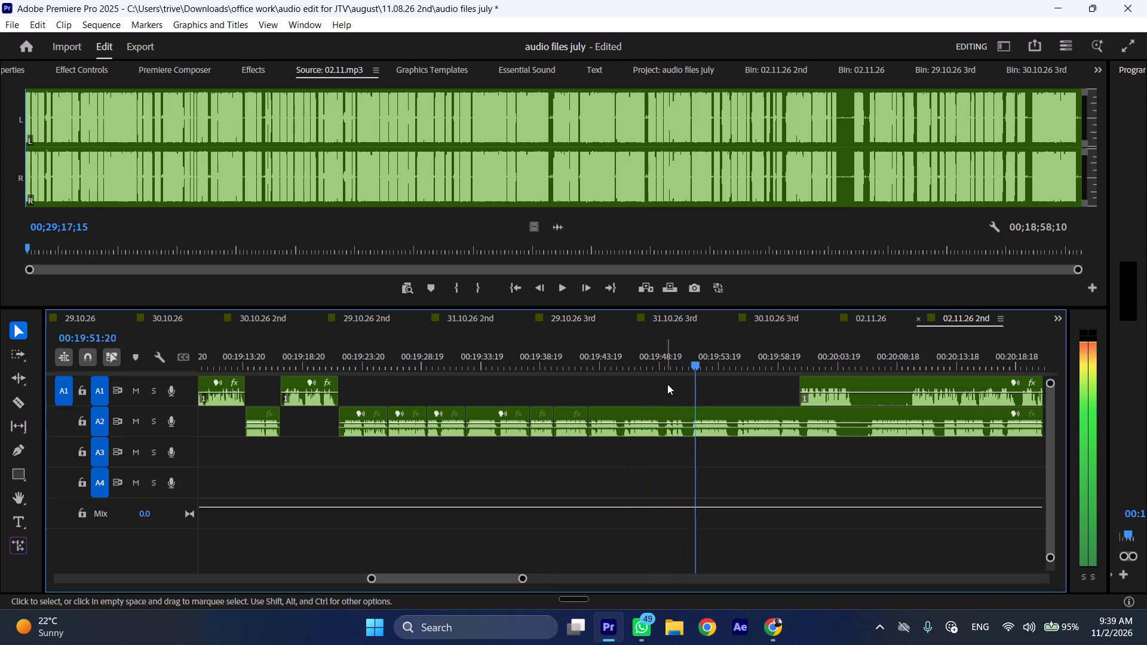
scroll(720, 435, down, 4)
drag(731, 382, 959, 382)
Cut the A2 clip at 00:19:55:05 and ripple-remove the section back to the cut at 00:19:42:20.
click(649, 353)
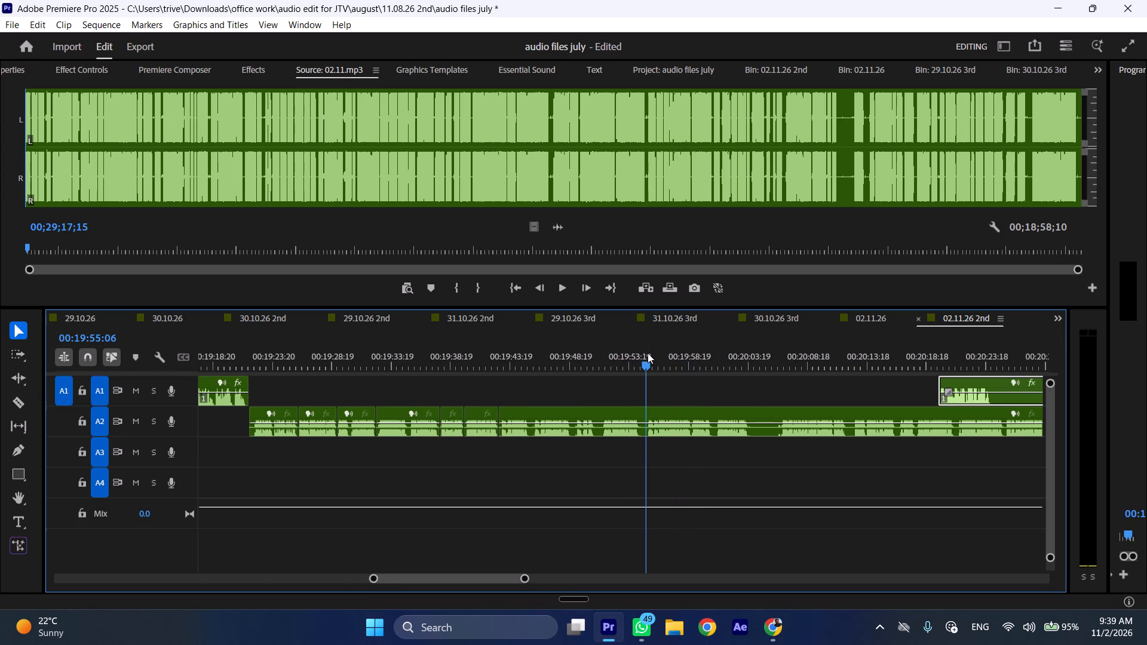
click(675, 426)
text(VC)
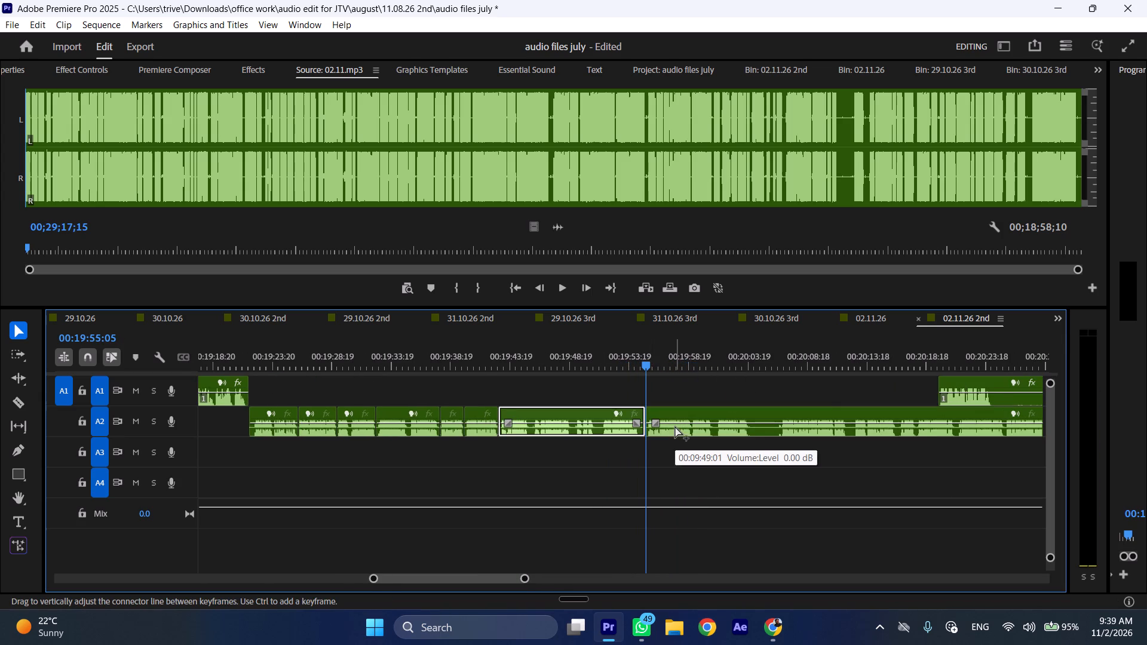
key(ctrl+shift+d)
Play on from the 00:19:42:20 join at increased speed, and replay from about 00:19:41 to review the A2 speech.
key(space)
key(l)
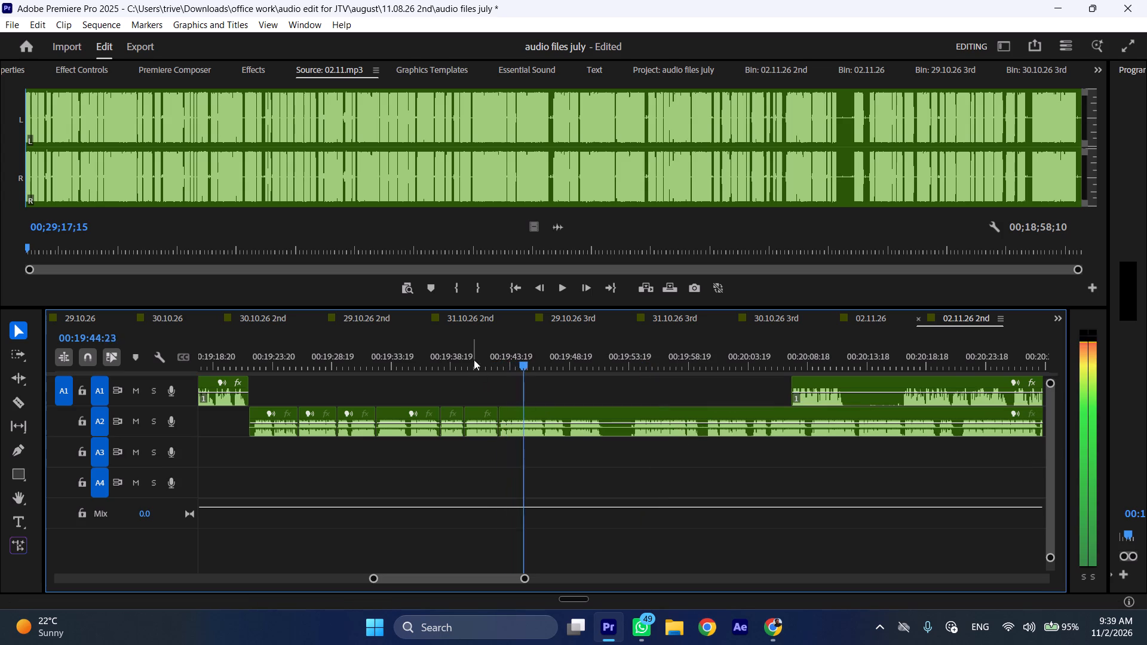
click(476, 352)
key(space)
key(l)
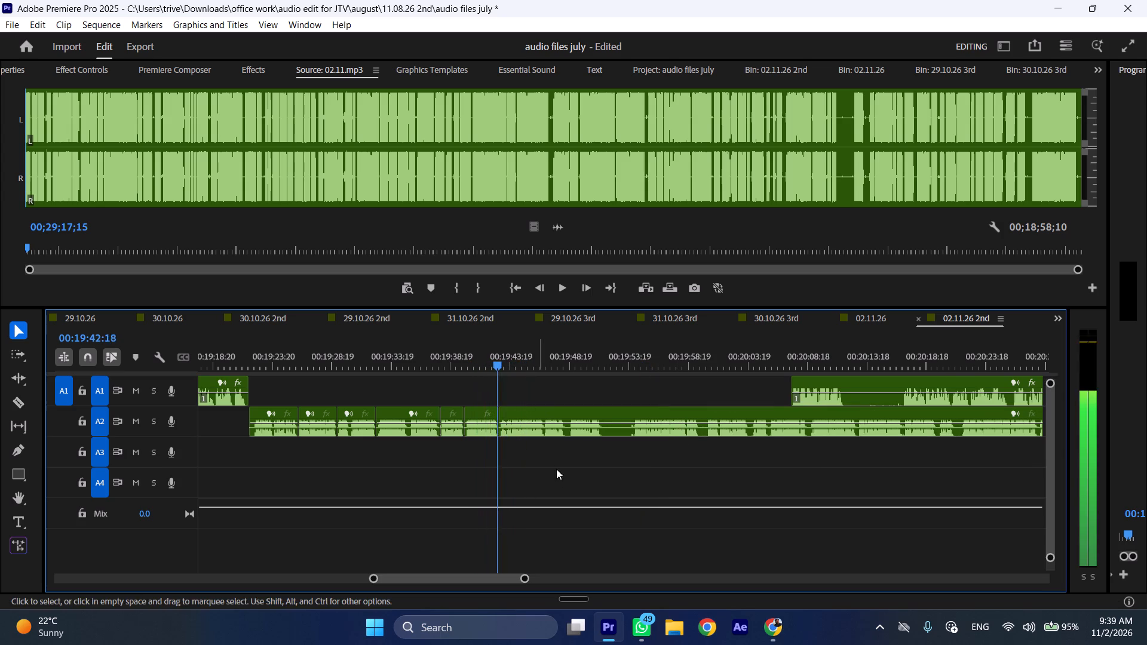
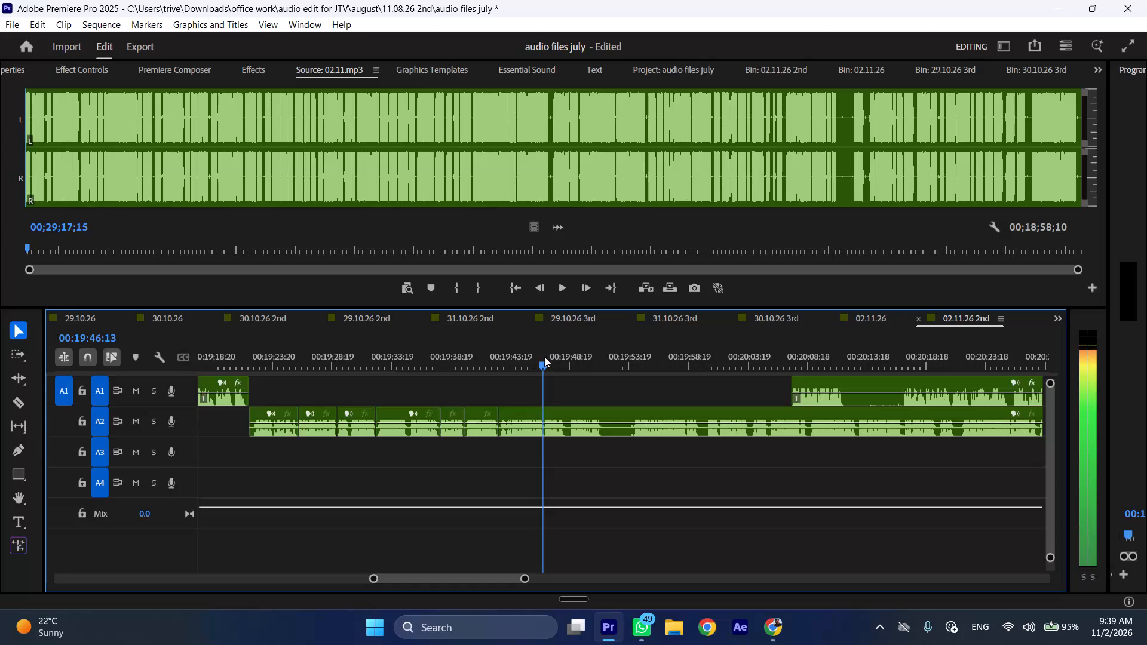
Cut the A2 clip at about 00:19:46:19 and at 00:19:48:18, and ripple-remove the section between the two cuts.
key(shift+c)
key(space)
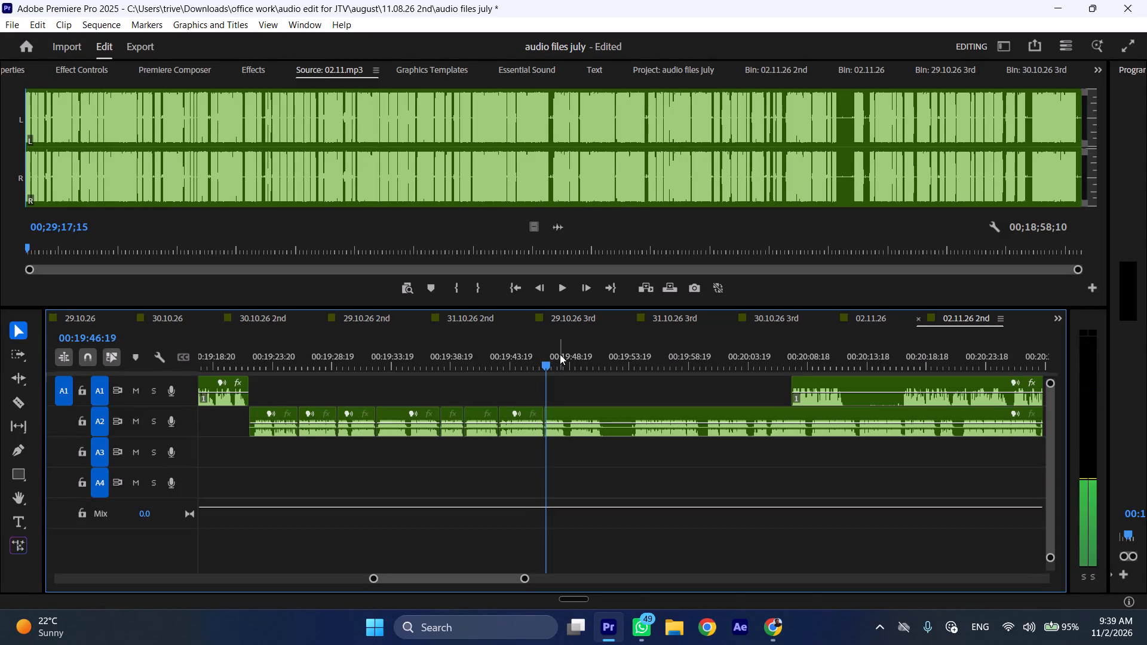
drag(561, 354, 571, 354)
click(588, 410)
key(shift+c)
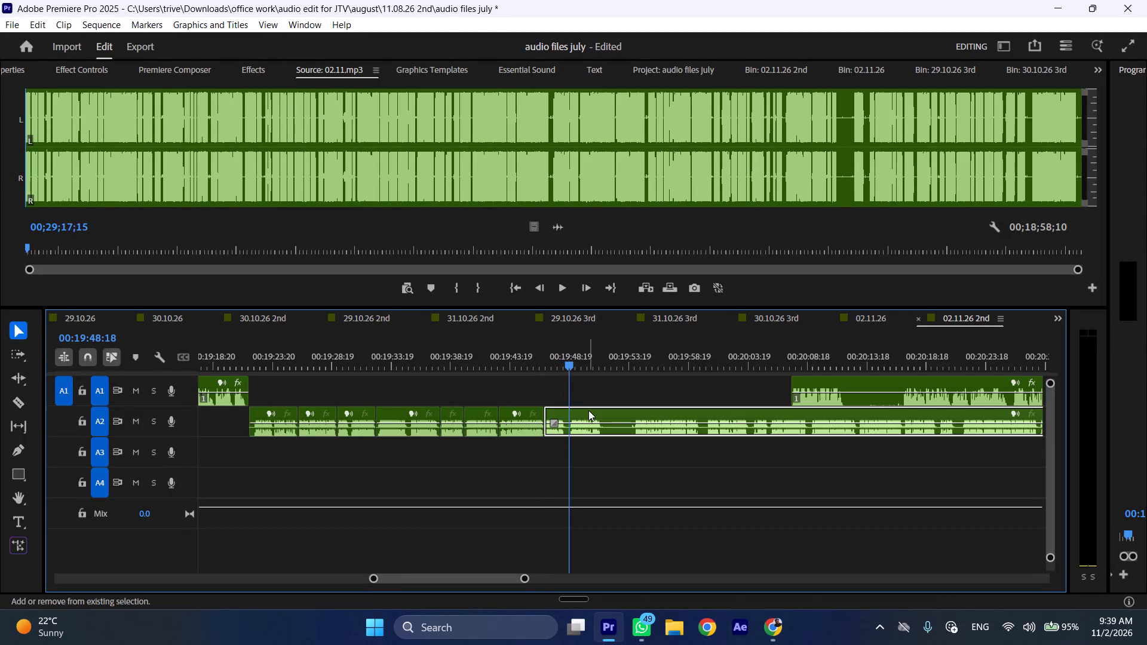
key(ctrl+shift+d)
Play on from the new A2 join and cut the A2 clip at about 00:19:49:16, where the speech pauses.
key(space)
drag(577, 364, 582, 363)
key(shift+c)
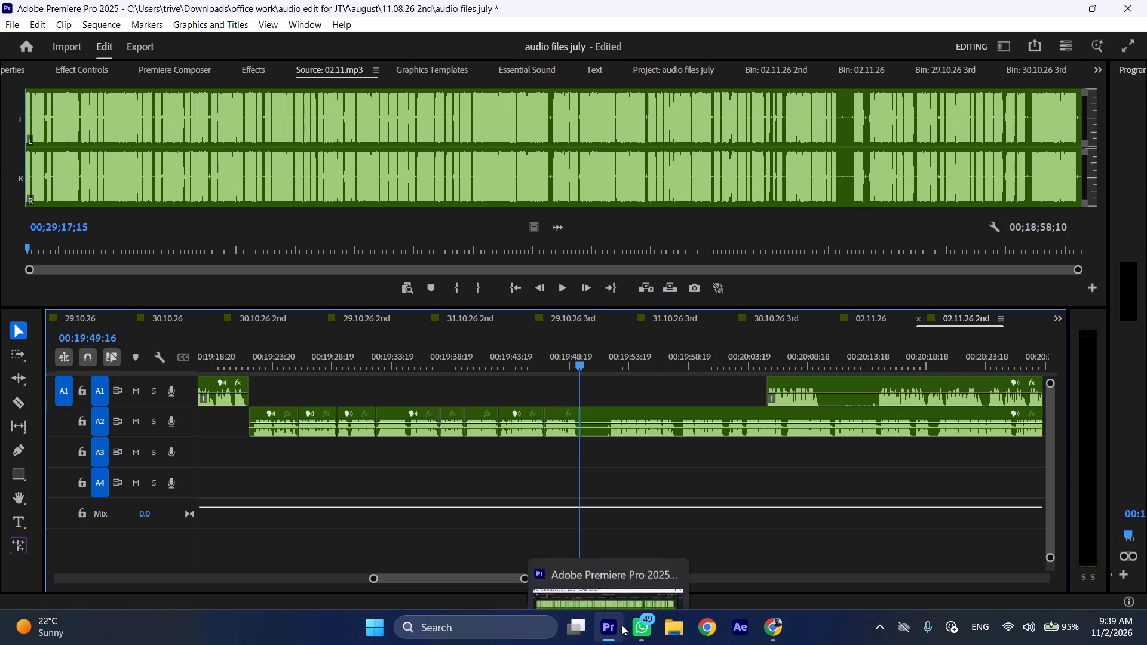
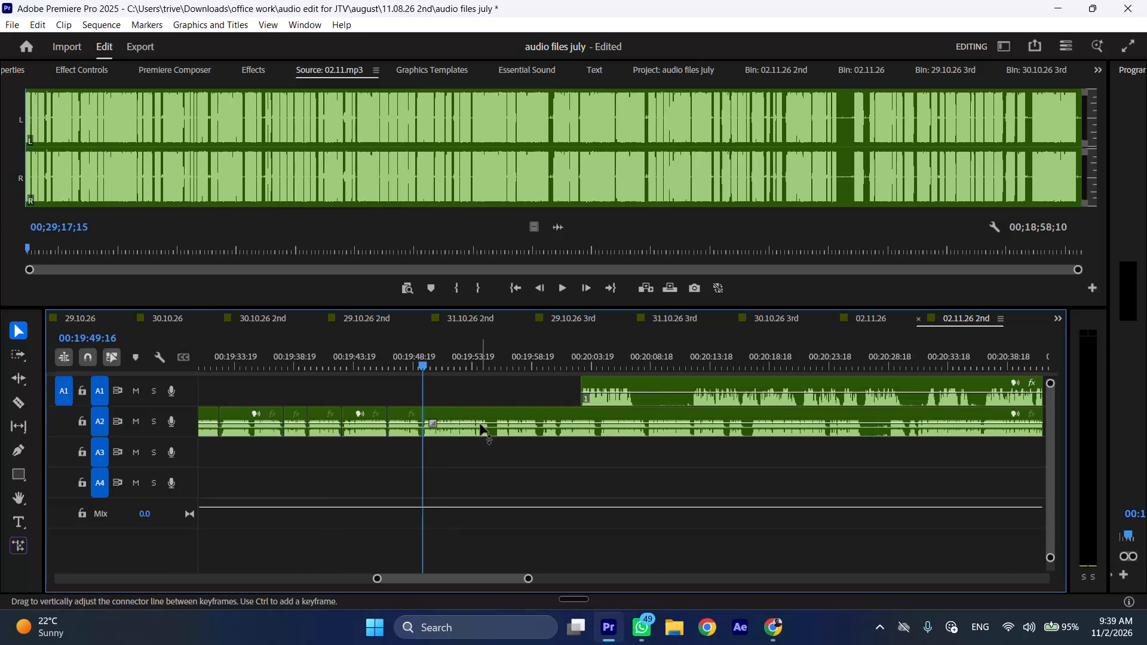
Move the A1 clip later so it starts at about 00:20:40, clear of the A2 speech being edited.
scroll(480, 424, down, 6)
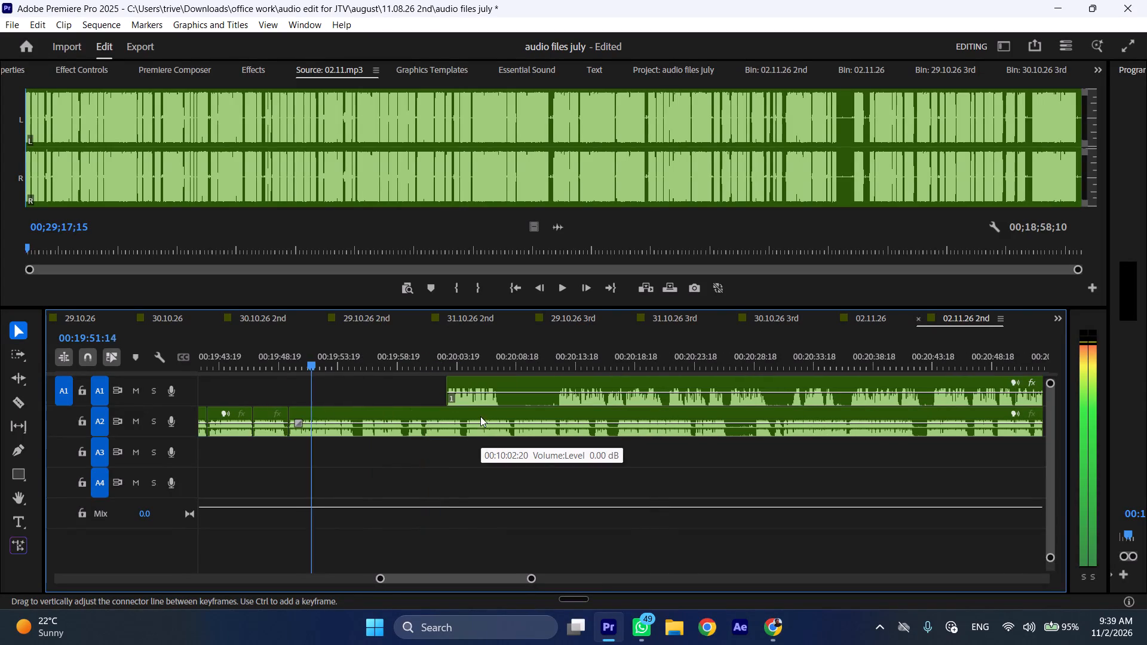
drag(479, 380, 924, 381)
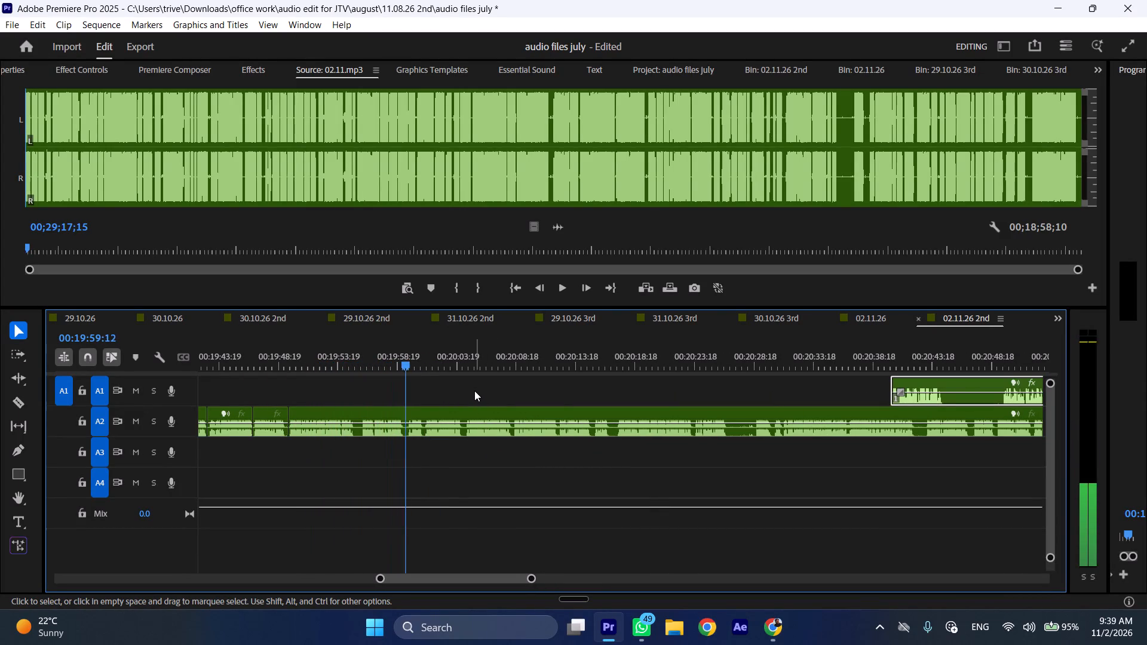
Cut the A2 clip at about 00:19:55 and at 00:19:55:20, and ripple-remove the short section between the cuts.
drag(358, 355, 364, 355)
key(shift+c)
click(387, 406)
key(shift+c)
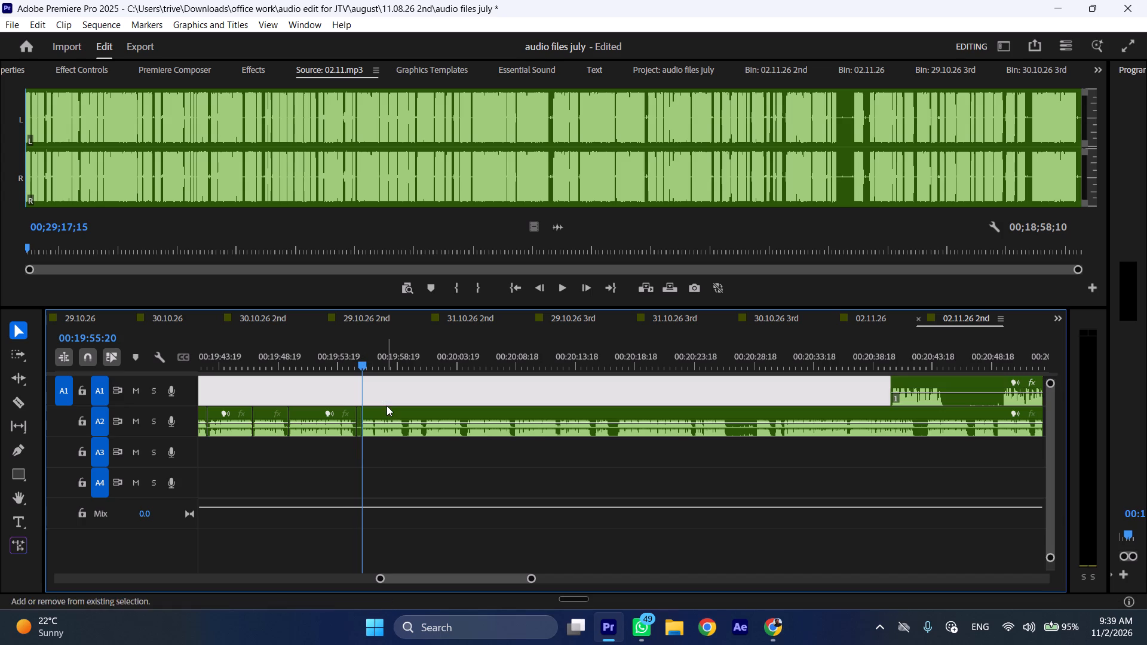
key(ctrl+shift+d)
click(358, 426)
key(ctrl+shift+d)
Play on, cut the A2 clip at about 00:19:58:19 and at 00:20:03:22, and ripple-remove the section between the cuts.
key(space)
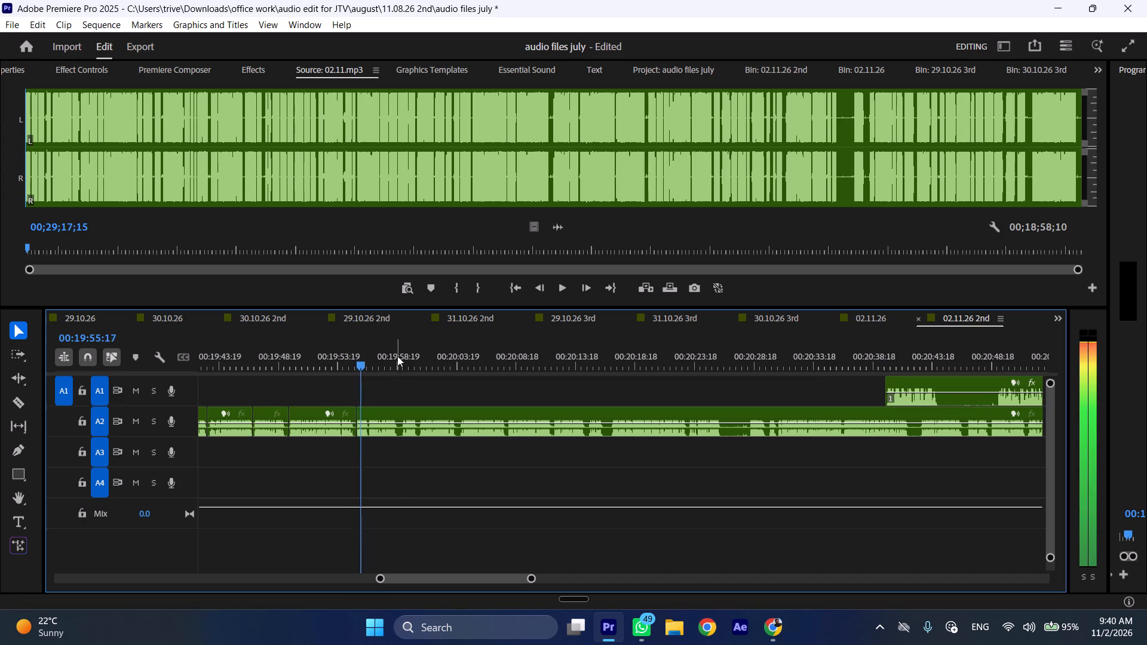
click(398, 356)
key(space)
text(l)
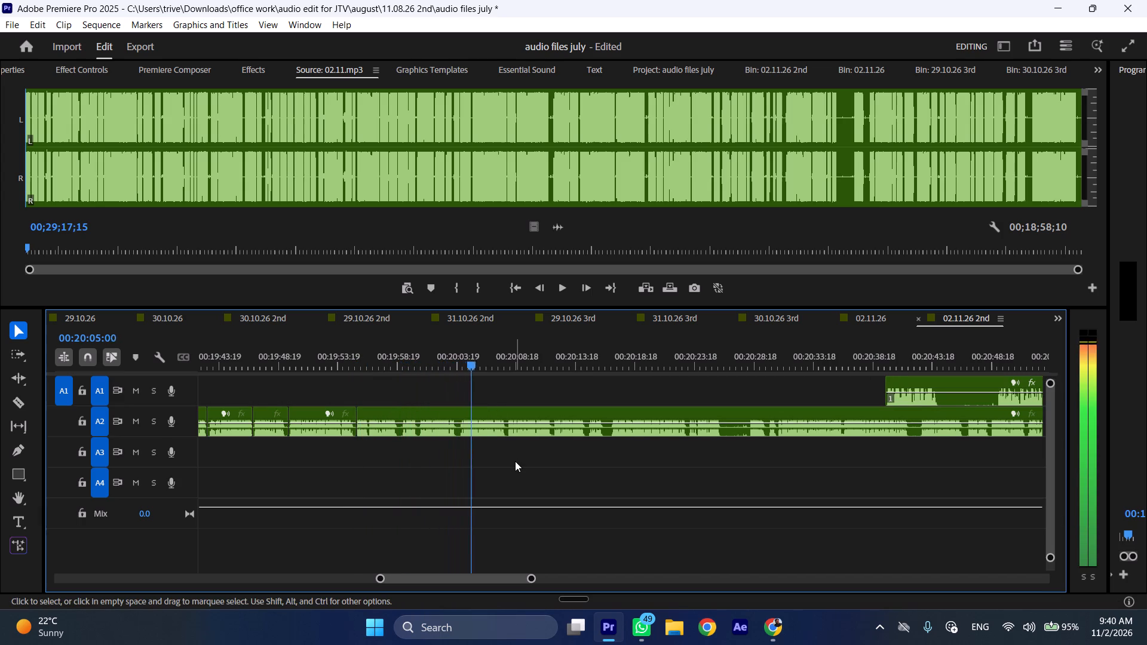
drag(400, 354, 425, 353)
key(shift+c)
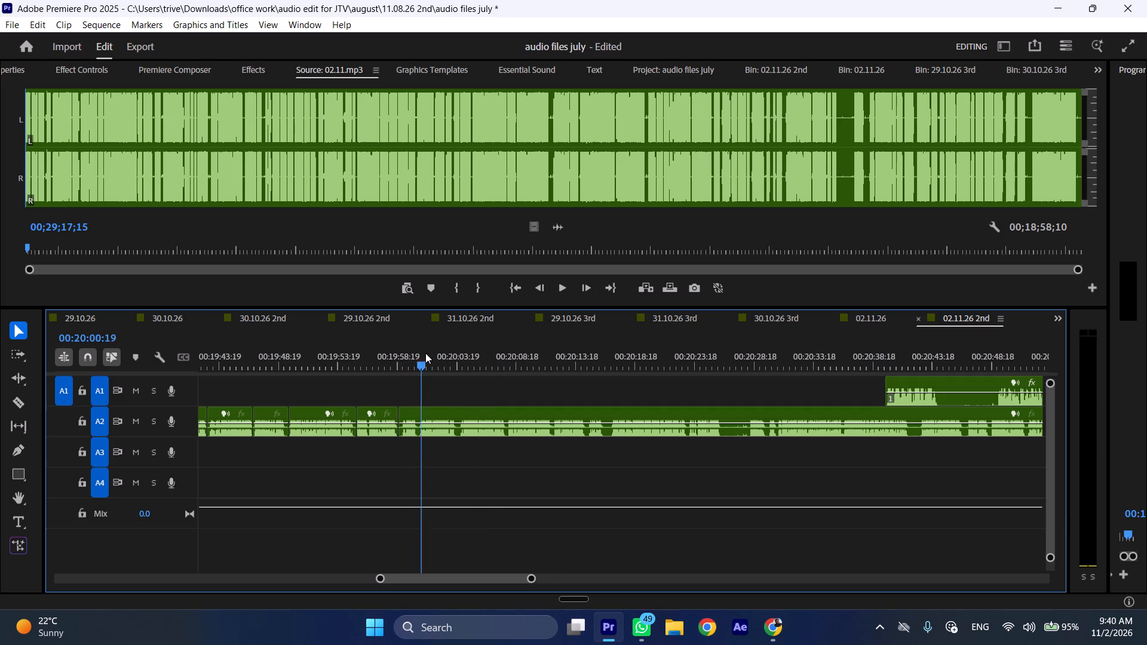
drag(425, 353, 459, 353)
click(480, 431)
key(shift+c)
key(ctrl+shift+d)
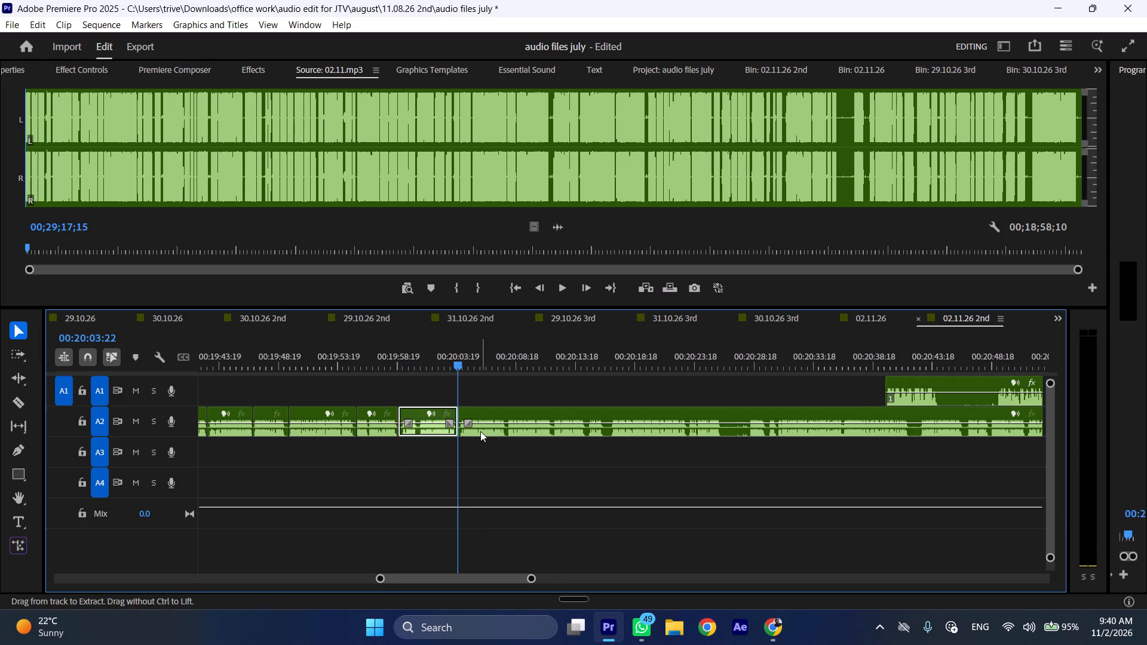
Play on, cut the A2 clip at about 00:20:11 and at 00:20:11:20, and ripple-remove the short pause between the cuts.
key(space)
text(l)
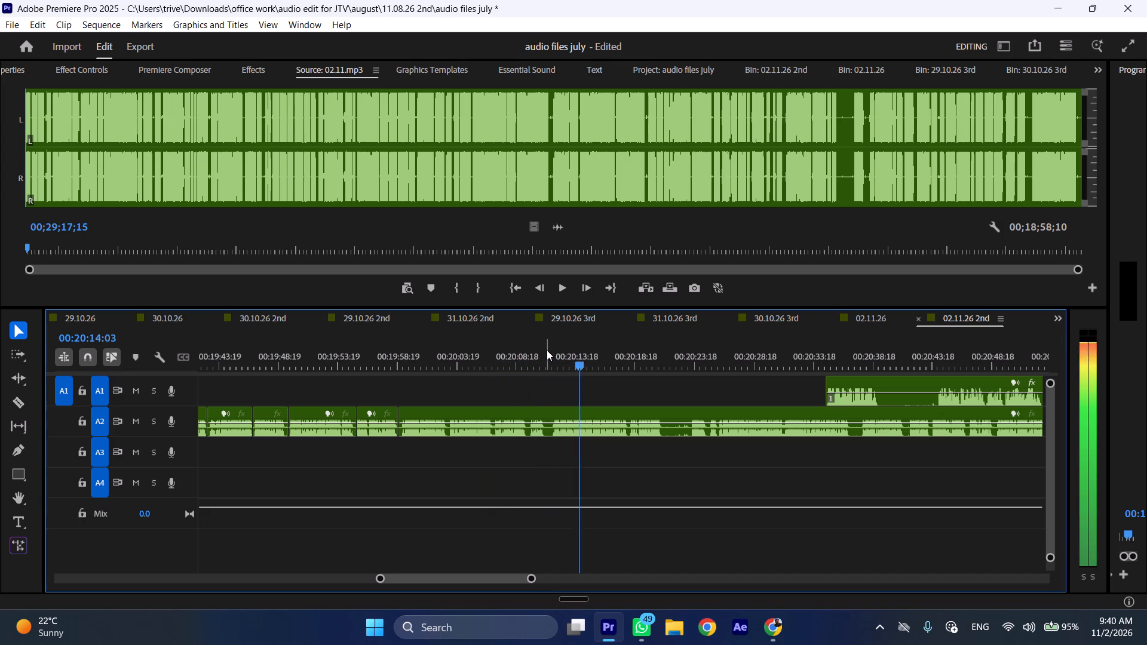
drag(547, 350, 554, 350)
key(shift+c)
click(564, 410)
key(shift+c)
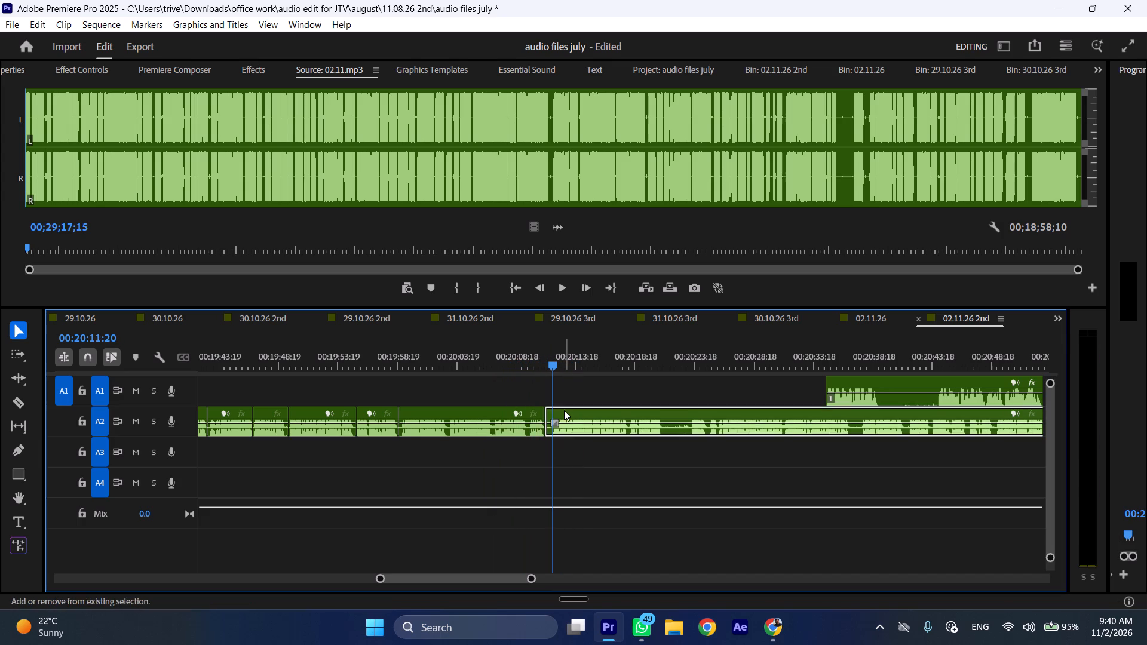
key(ctrl+shift+d)
During fast playback, move the A1 clip later so it starts at about 00:20:53.
text(ll)
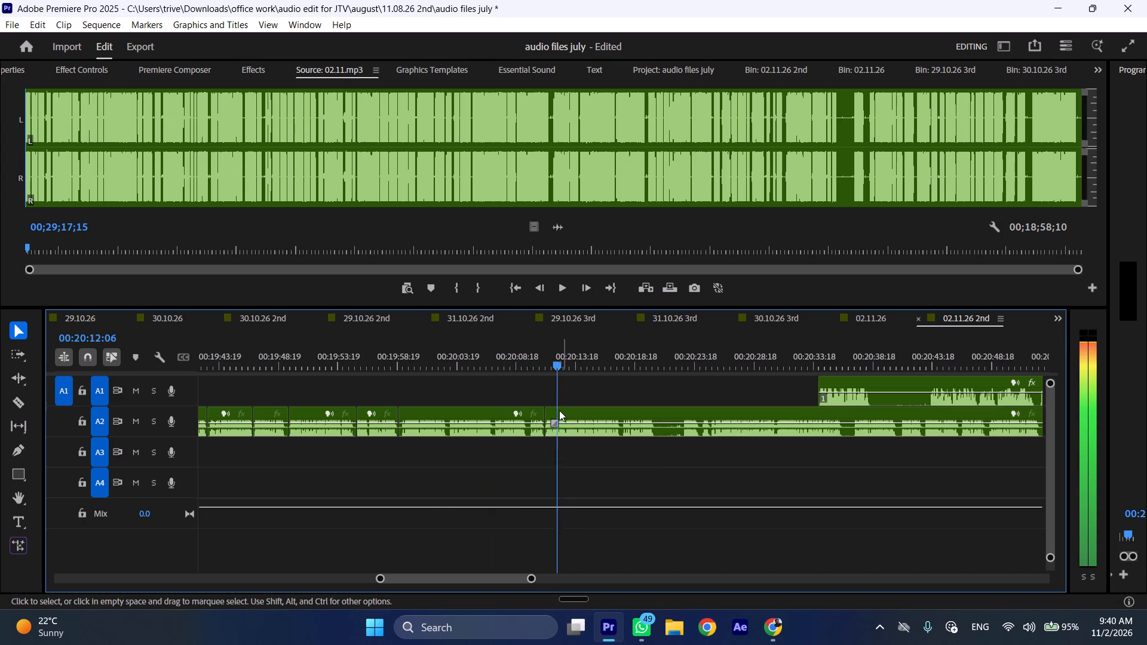
scroll(558, 410, down, 6)
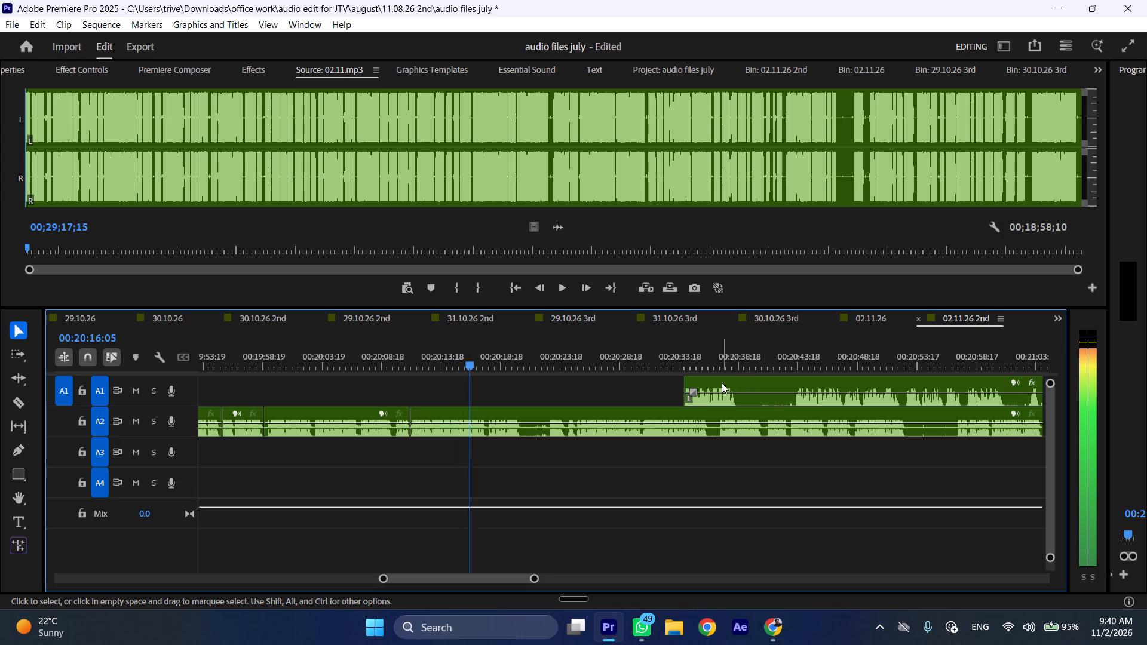
drag(722, 383, 951, 381)
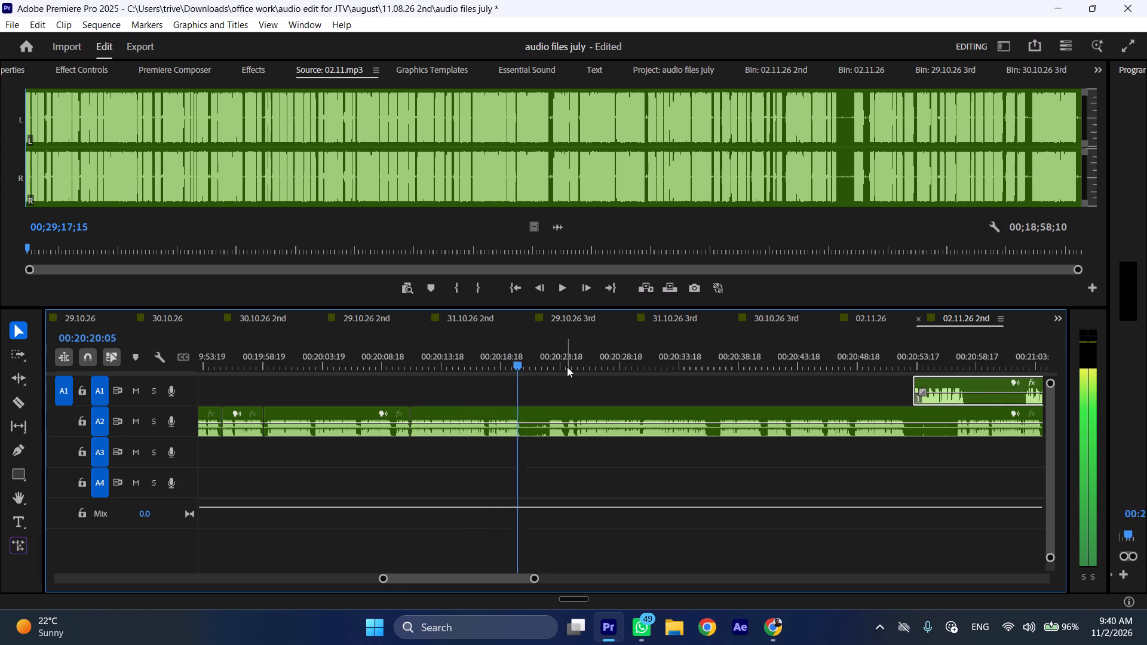
Stop playback, cut the A2 clip at about 00:20:20:15 and at 00:20:22:12, and ripple-remove the pause between the cuts.
key(space)
key(shift+c)
click(547, 360)
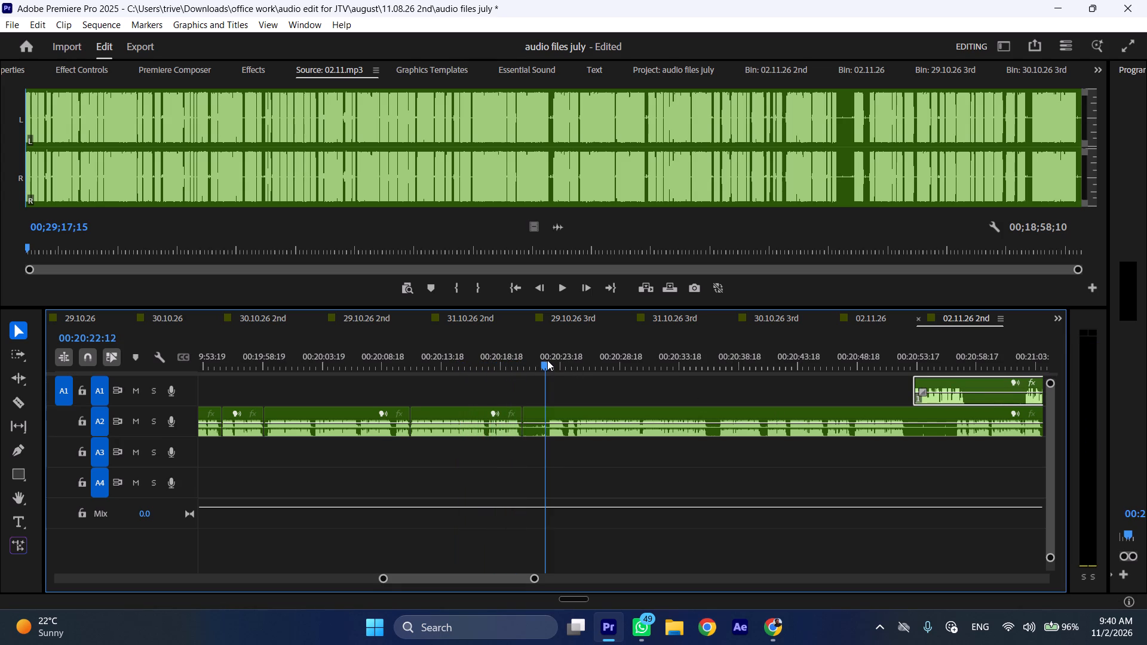
click(576, 425)
key(shift+c)
key(ctrl+shift+d)
Play on, cut A2 at about 00:20:22, ripple-remove the section back to the 00:20:20:15 join, and replay from 00:20:17:18.
key(space)
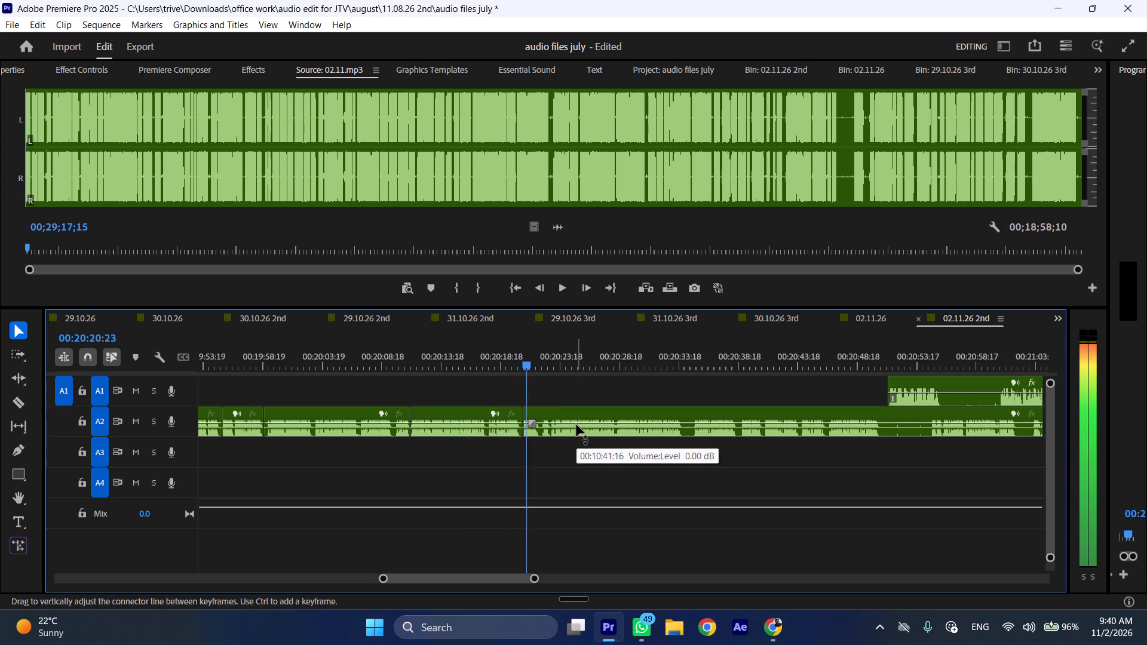
text(l)
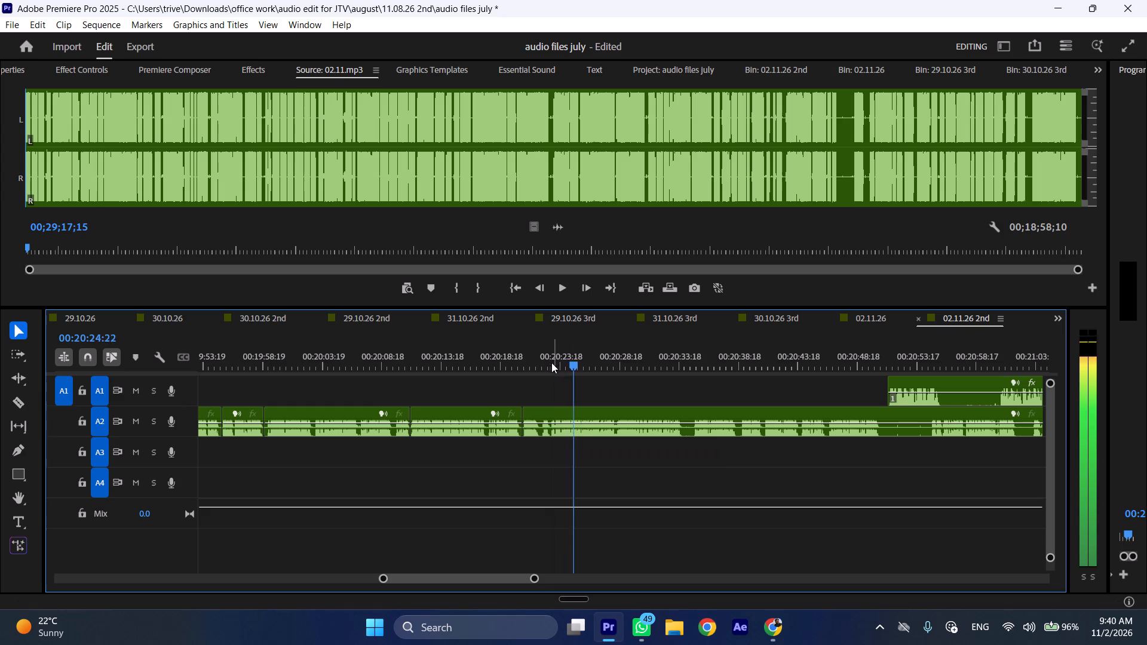
click(544, 355)
click(562, 431)
key(shift+c)
key(ctrl+shift+d)
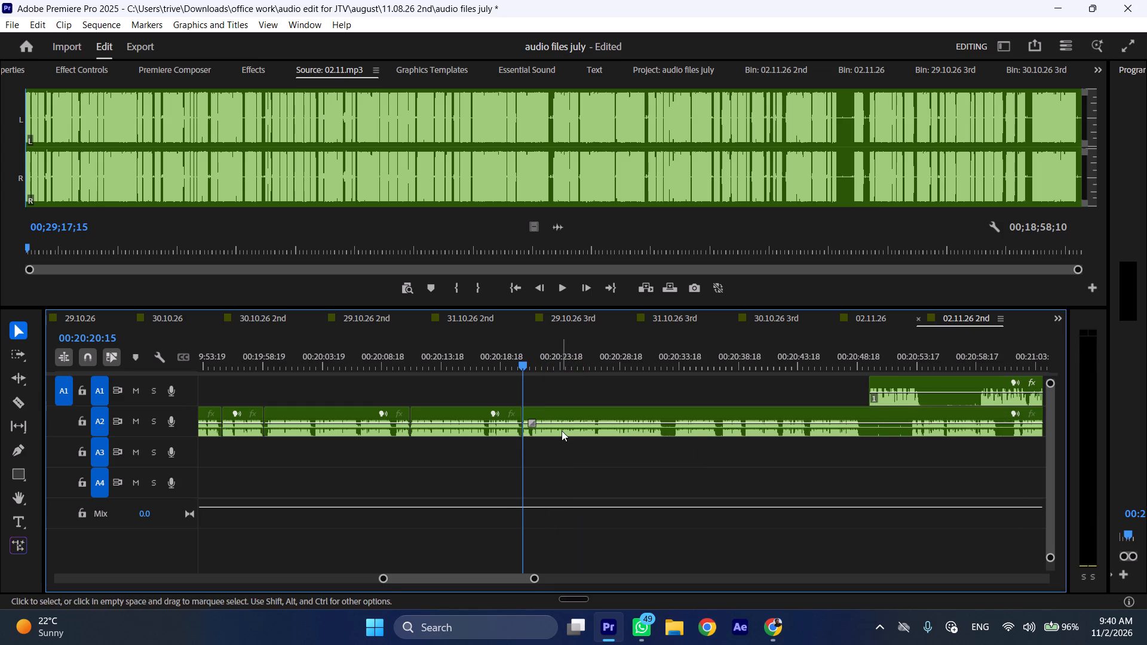
key(space)
click(487, 360)
key(space)
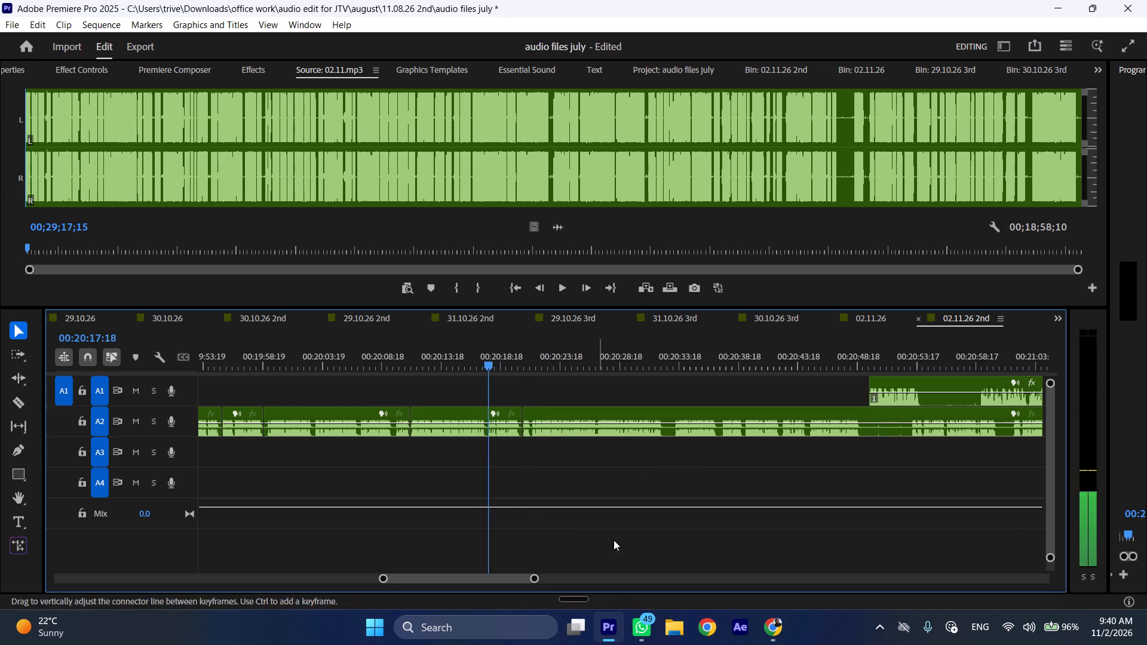
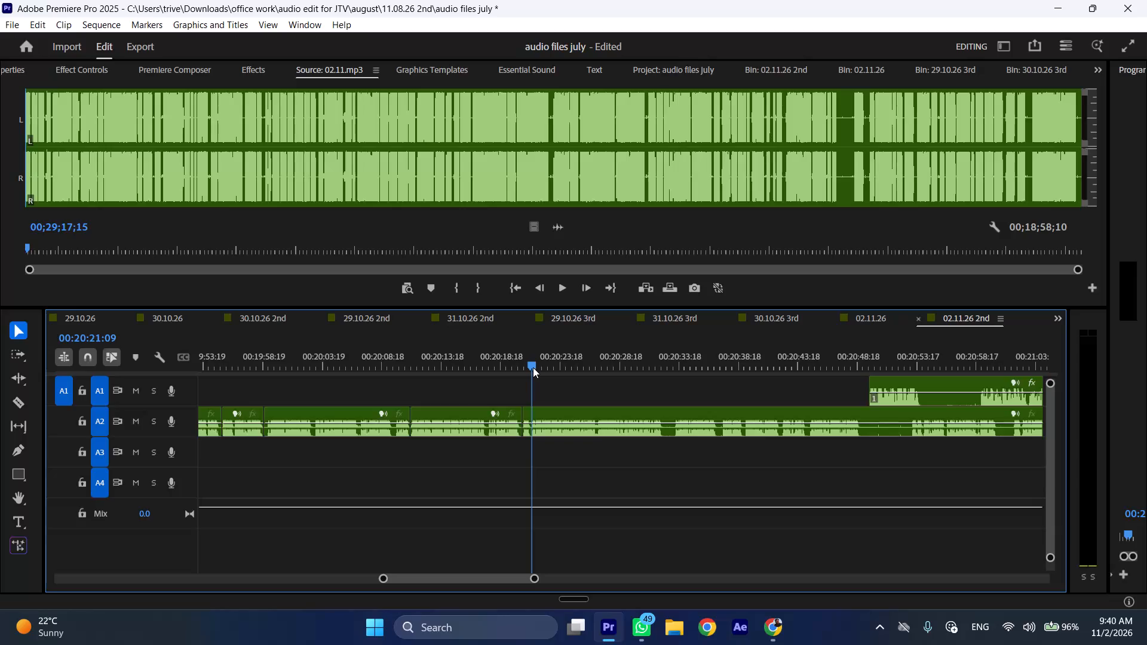
Cut the A2 clip at 00:20:21:09, ripple-remove the short section back to the preceding join, and resume playback at faster speed.
click(558, 416)
key(shift+c)
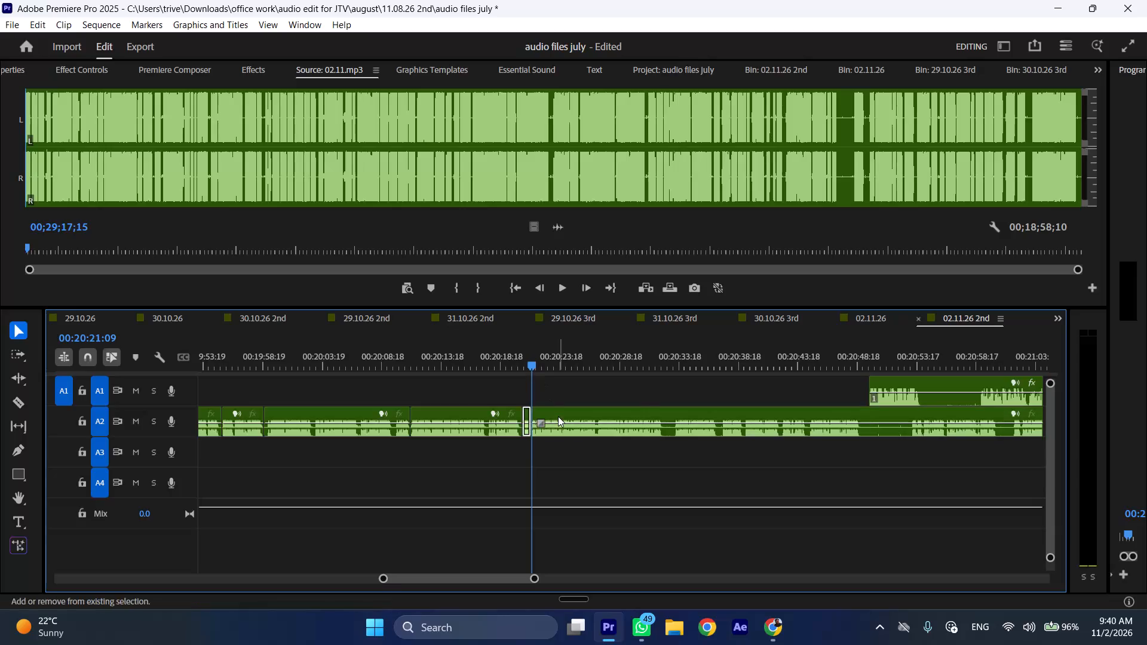
key(ctrl+shift+d)
key(space)
key(l)
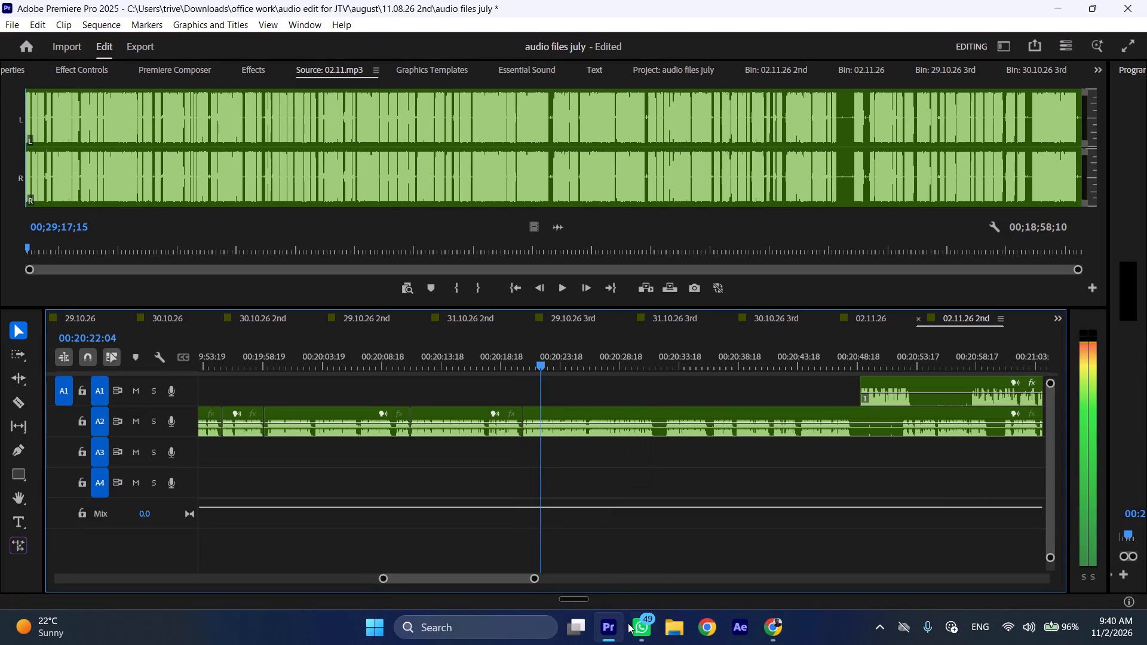
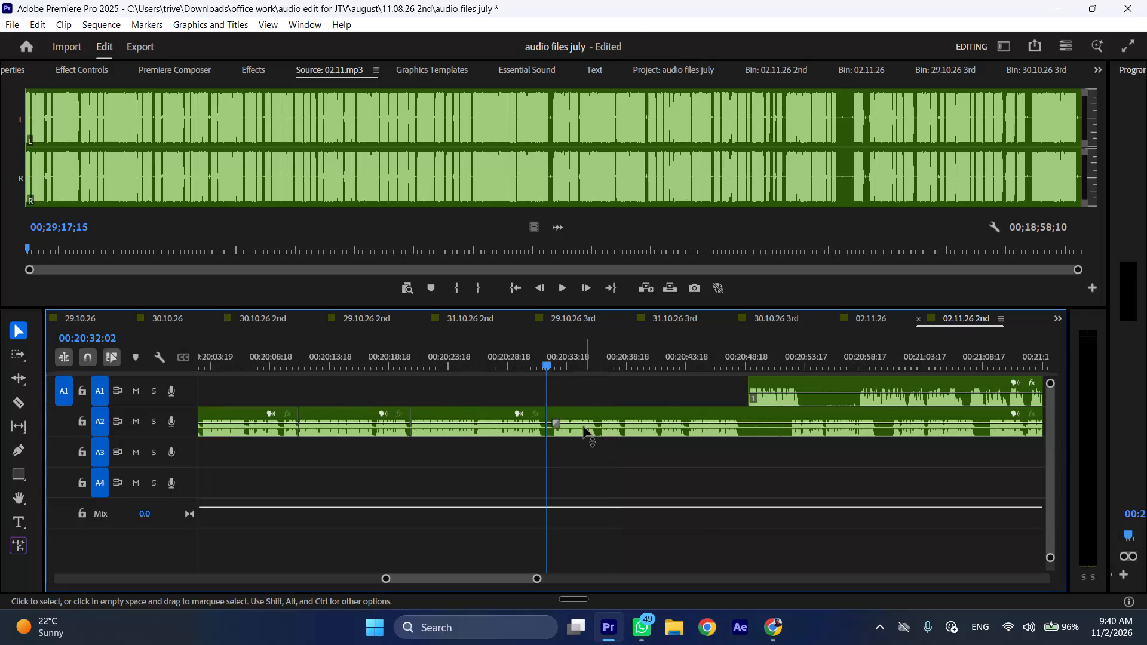
Trim about 4 seconds off the start of the A2 clip following 00:20:32:02 and move it to start at about 00:20:50.
drag(548, 411, 562, 411)
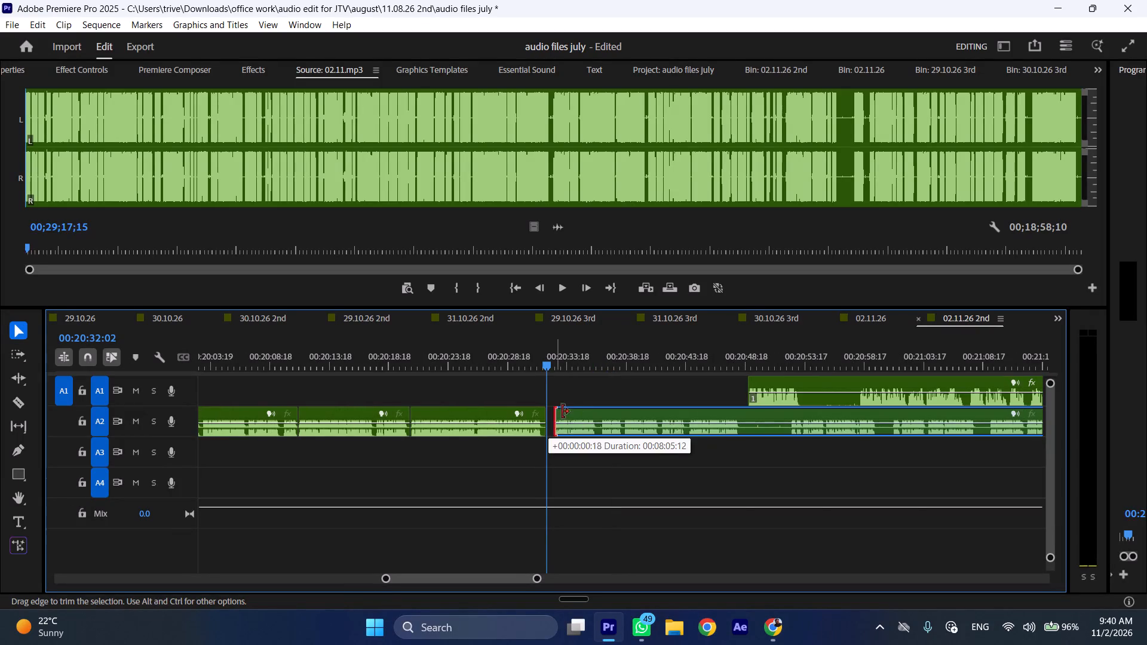
drag(562, 411, 600, 411)
drag(622, 414, 783, 414)
Move the next A1 clip back to start at 00:20:32:02, against the end of the preceding A2 clip, and play from there.
drag(804, 380, 608, 390)
key(space)
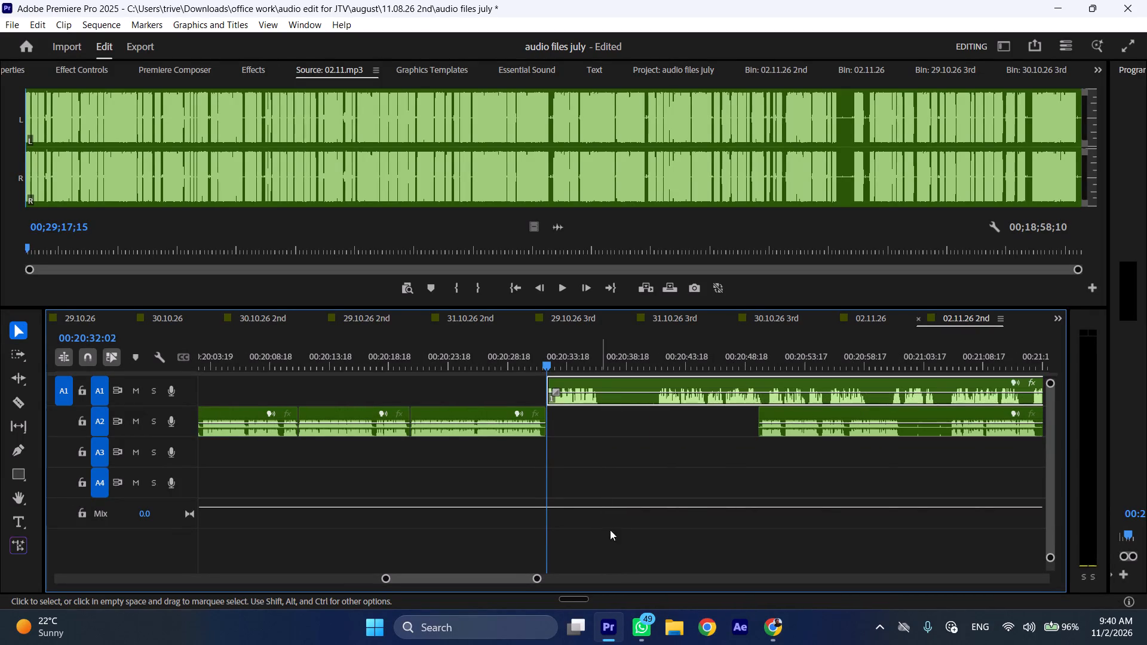
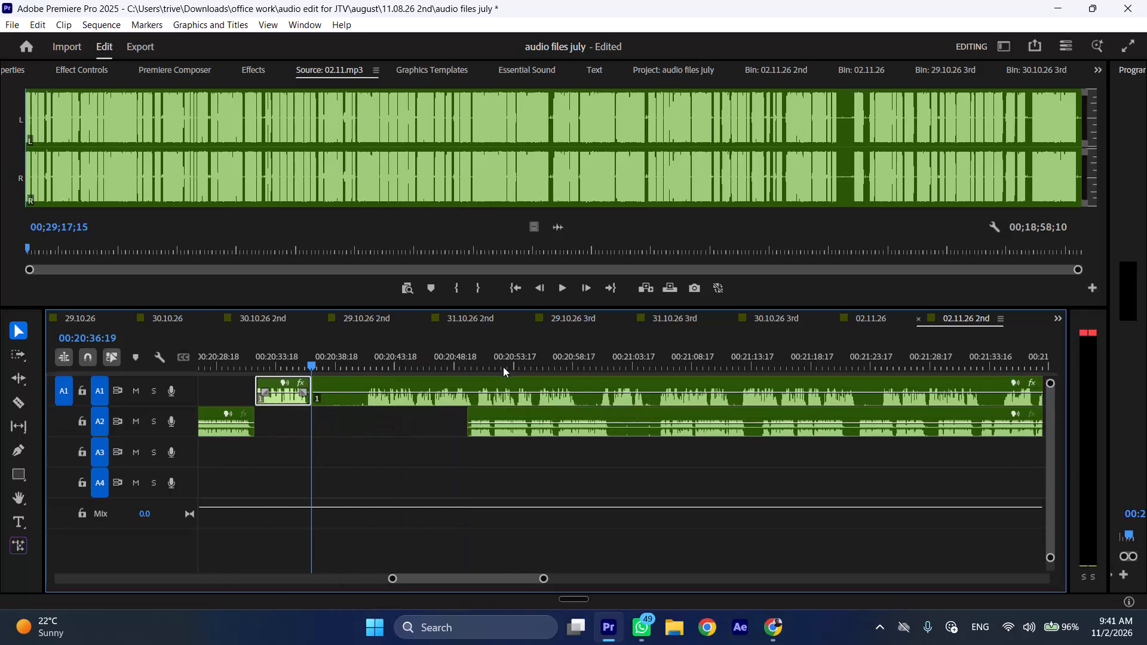
Move the next A2 clip back to start at about 00:20:36:19, against the end of the short A1 clip.
drag(529, 410, 425, 412)
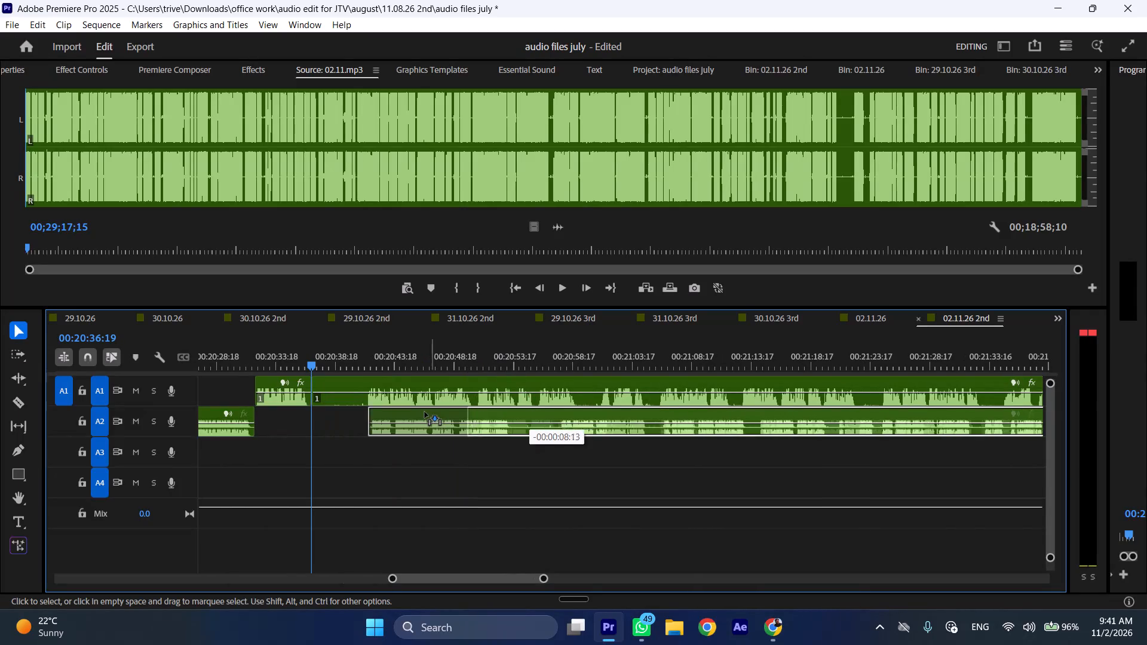
drag(425, 412, 378, 411)
Move the long A1 clip forward to start at about 00:21:24, clearing the overlap, and play the A2 clip from its start at faster speed.
drag(339, 378, 907, 384)
key(space)
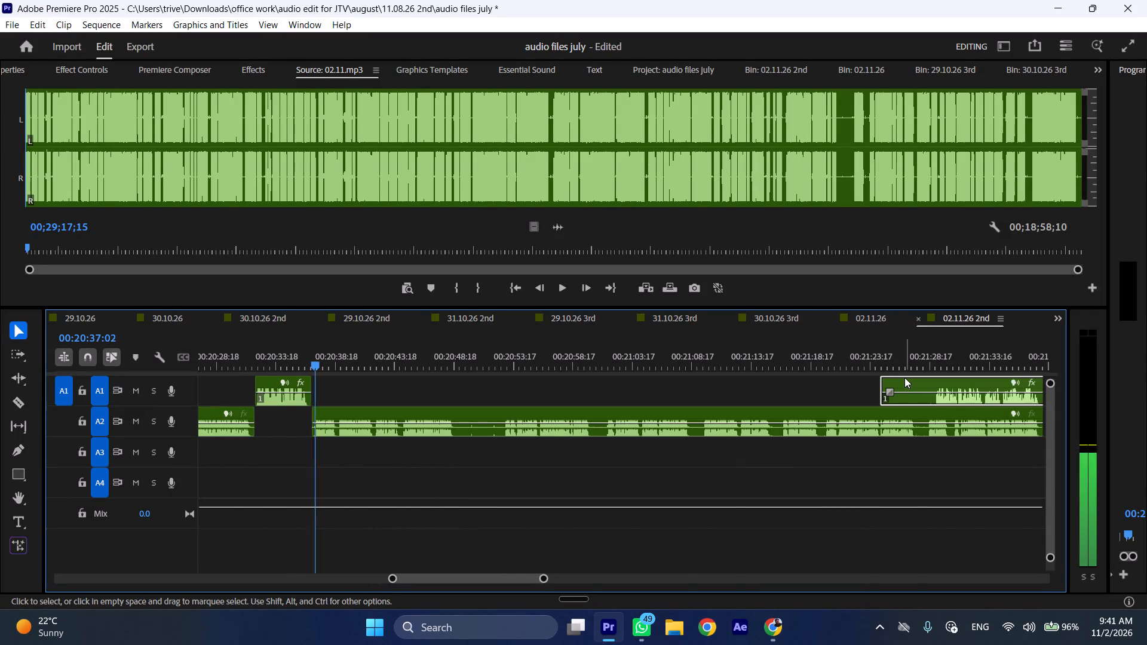
key(k)
key(l)
key(l)
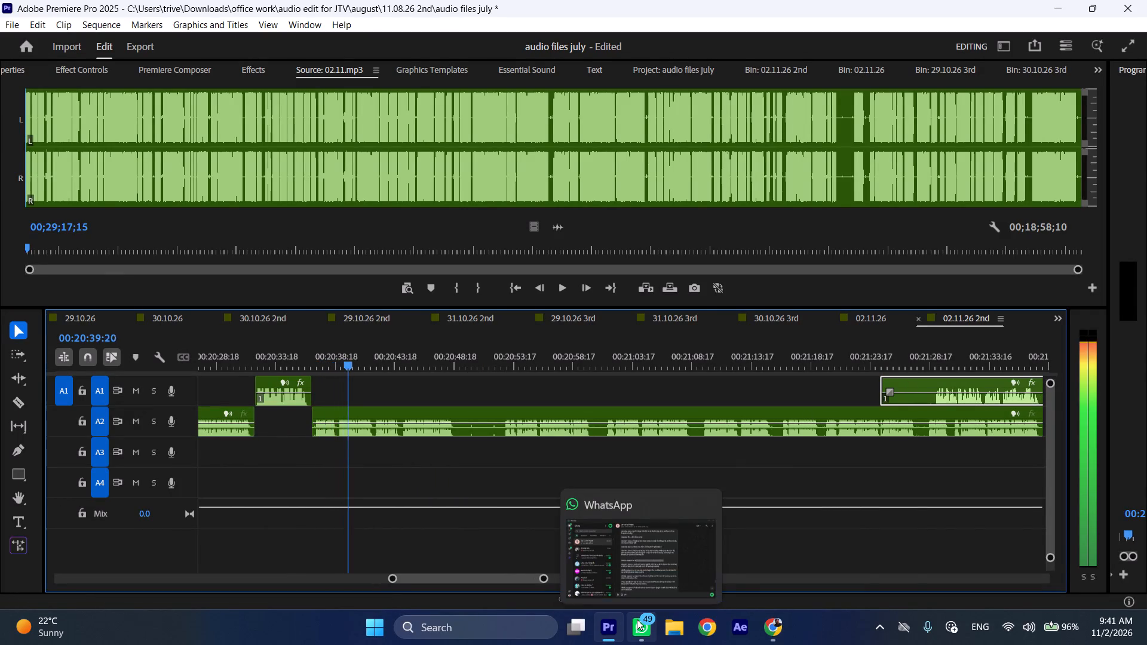
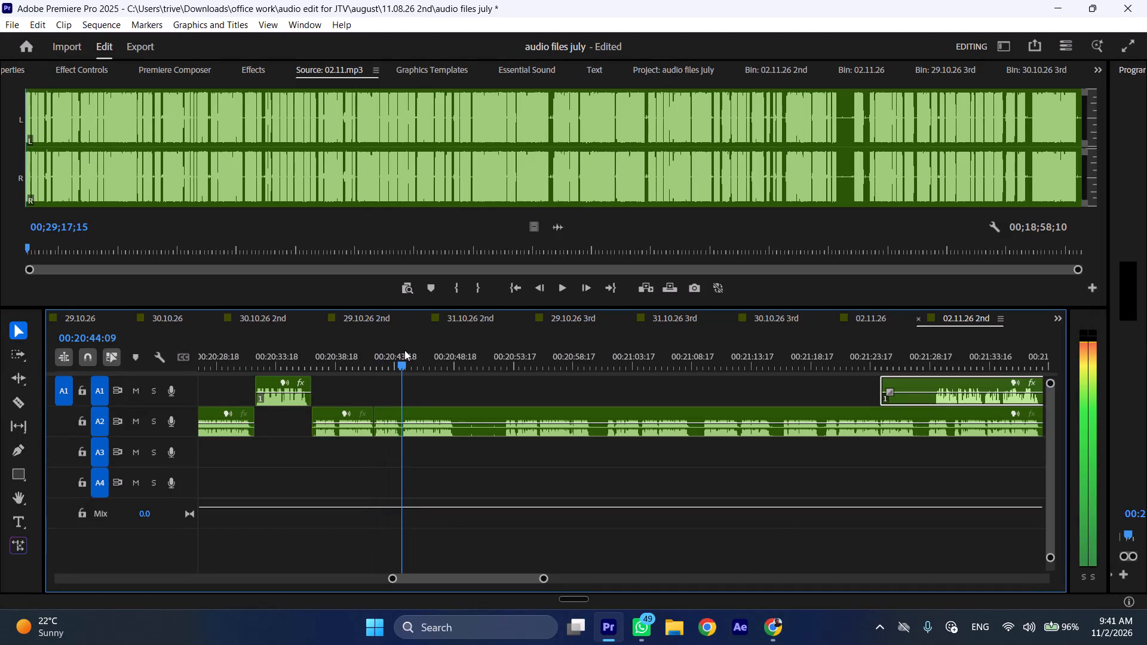
Split the A2 clip at 00:20:44:09 and ripple-delete the stretch between the preceding cut and that point.
click(445, 420)
key(shift+c)
key(ctrl+shift+d)
Cut out the quiet A2 pause from about 00:20:46:16 to 00:20:50:08, close the gap, and play on from the join.
drag(437, 357, 433, 356)
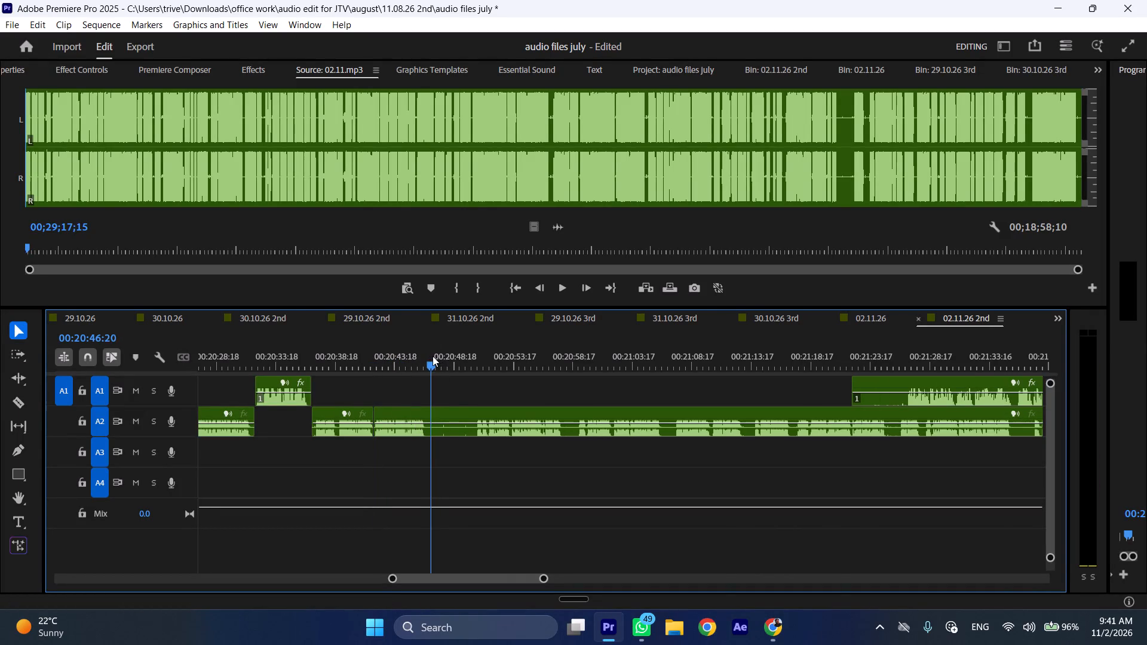
drag(433, 356, 475, 355)
key(shift+c)
click(508, 437)
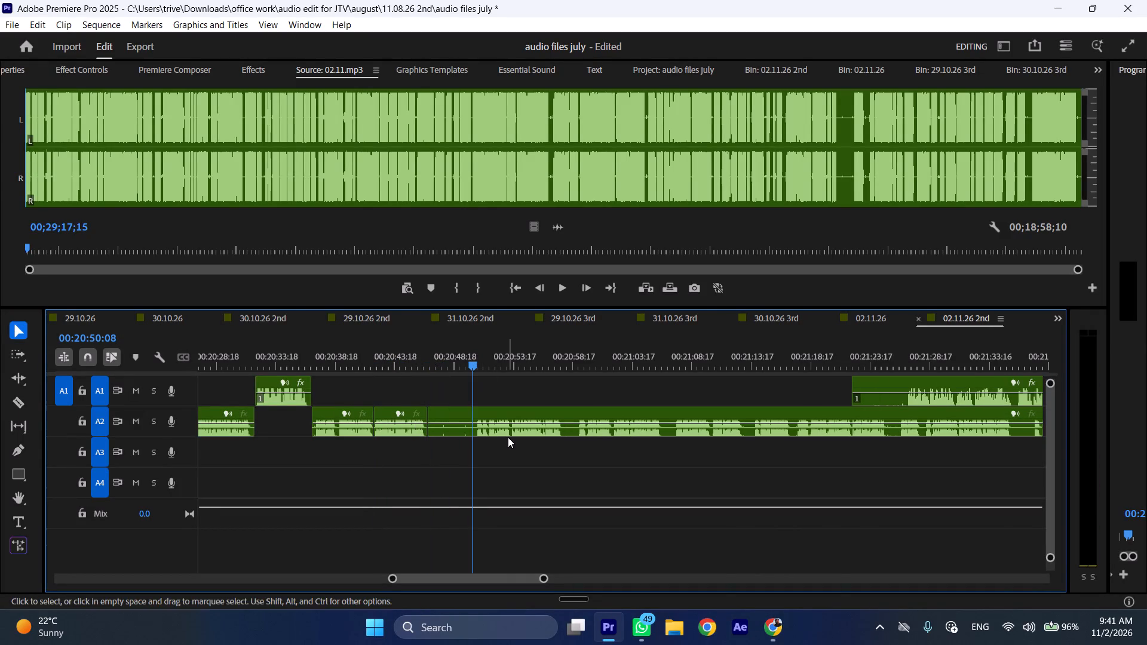
key(shift+c)
click(443, 423)
key(ctrl+shift+d)
key(space)
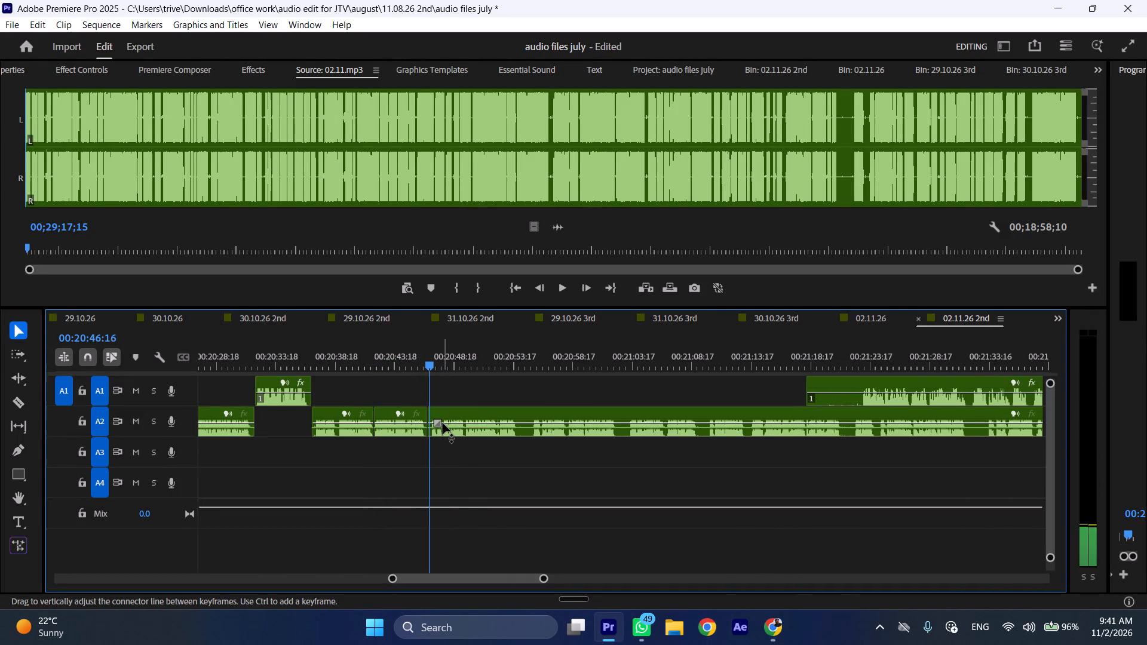
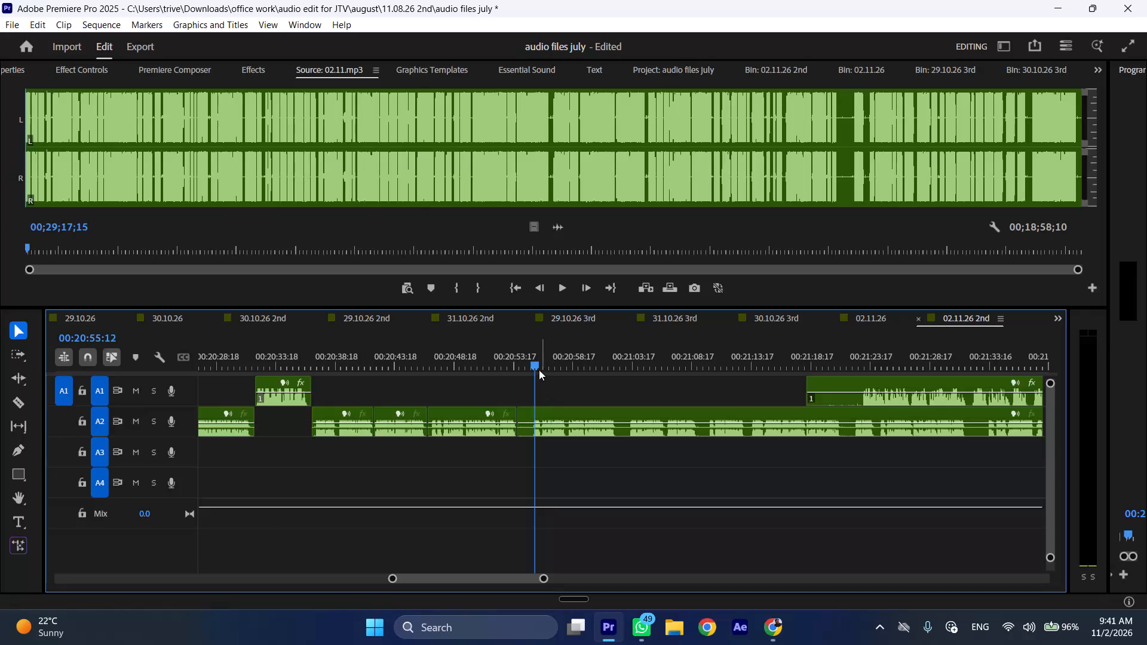
Split the A2 clip at 00:20:55:04, ripple-delete the stretch back to the preceding cut, and play on from the join.
click(535, 365)
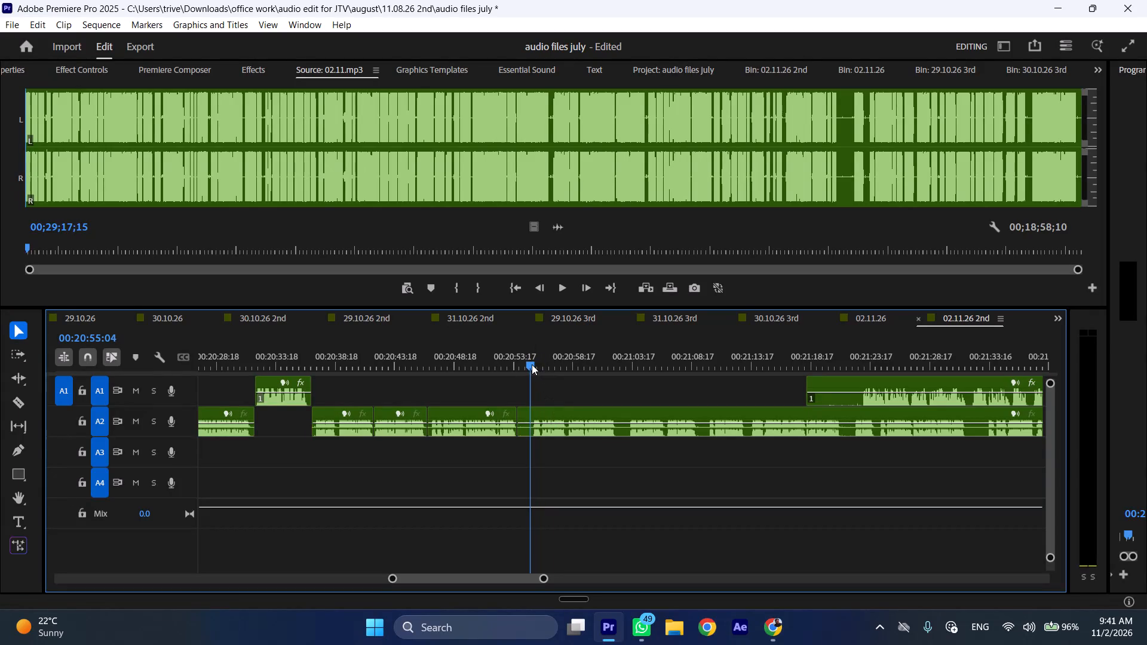
click(553, 431)
key(shift+c)
key(ctrl+shift+d)
key(space)
text(l)
Trim the quiet start off the next A1 clip so that it begins at about 00:21:21.
scroll(564, 447, down, 5)
drag(682, 379, 726, 380)
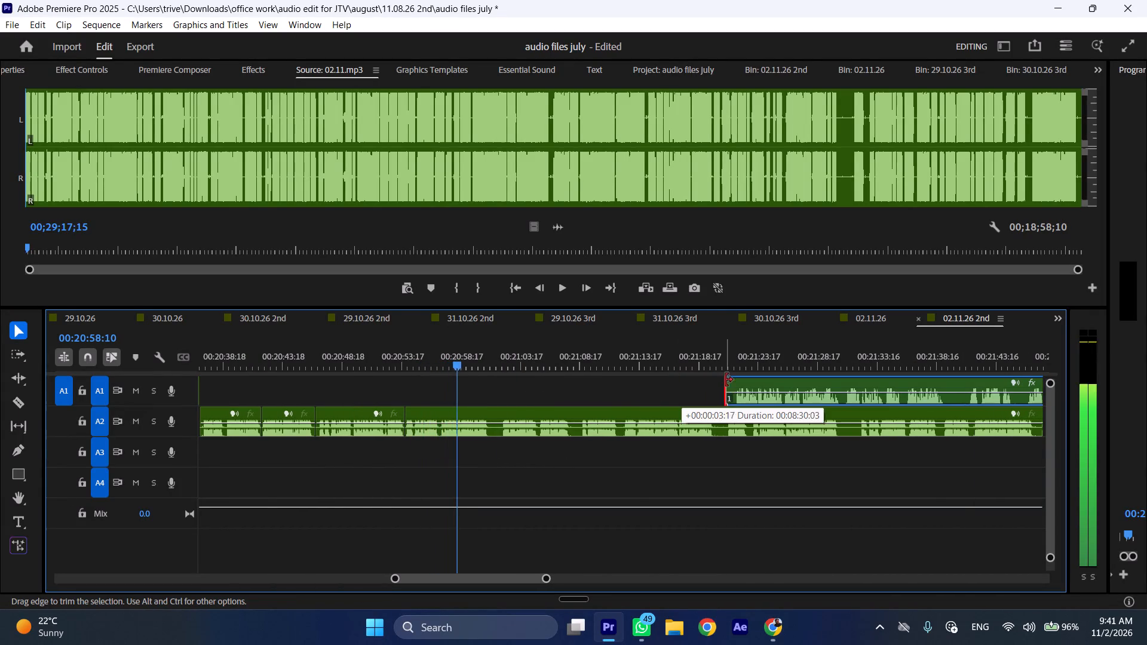
drag(726, 380, 734, 380)
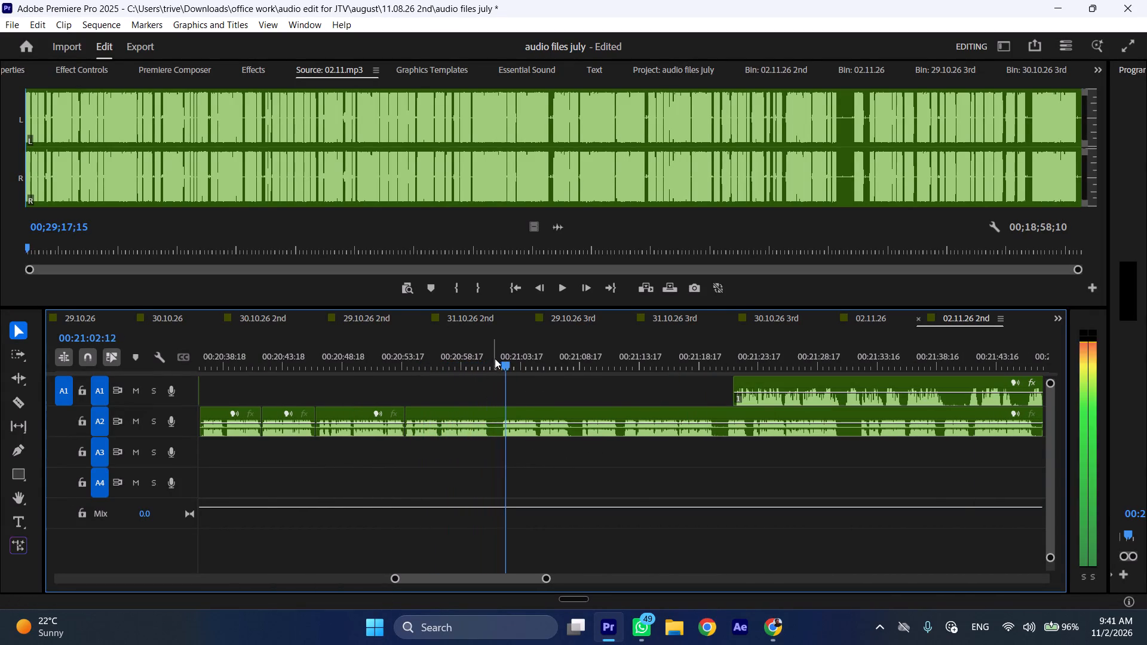
Split the A2 clip at 00:21:01:06, in the pause before the next speech.
click(496, 355)
key(shift+c)
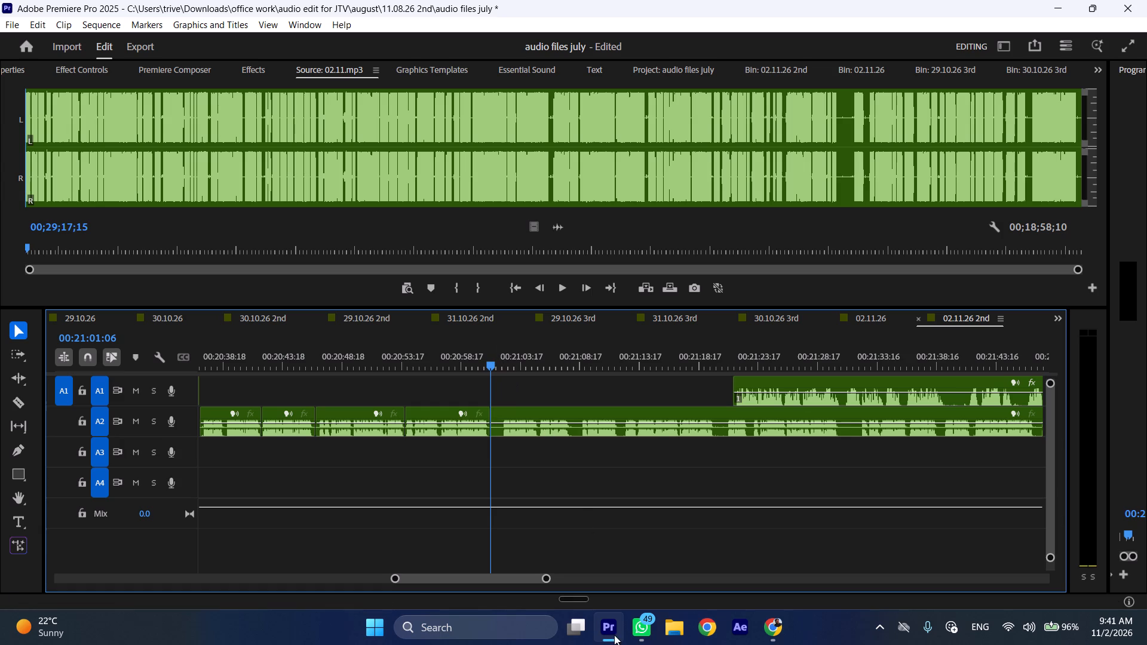
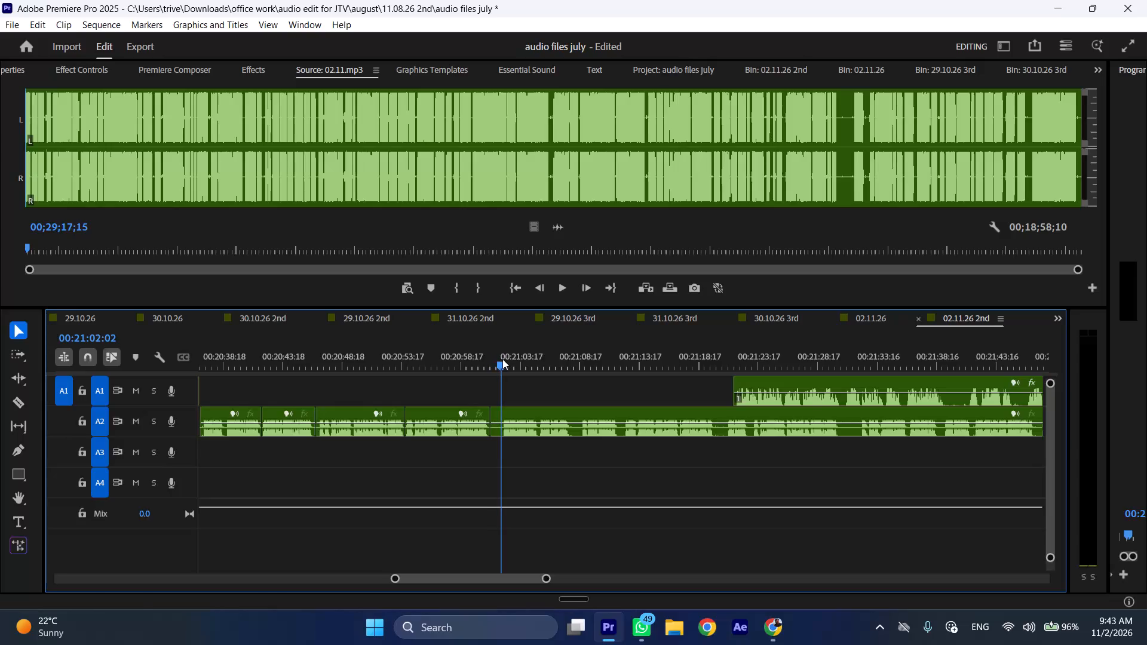
Ripple-delete the A2 pause between the cut at 00:21:01:06 and 00:21:02:02, and play back across the join.
click(518, 416)
key(shift+c)
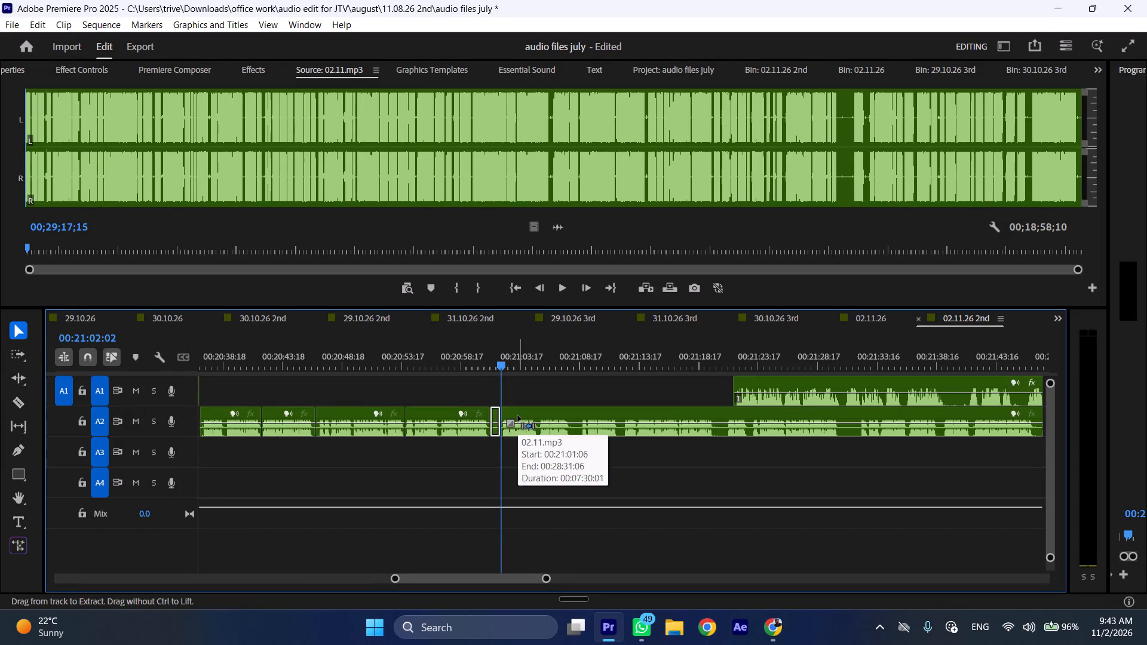
key(ctrl+shift+d)
click(437, 361)
key(space)
text(l)
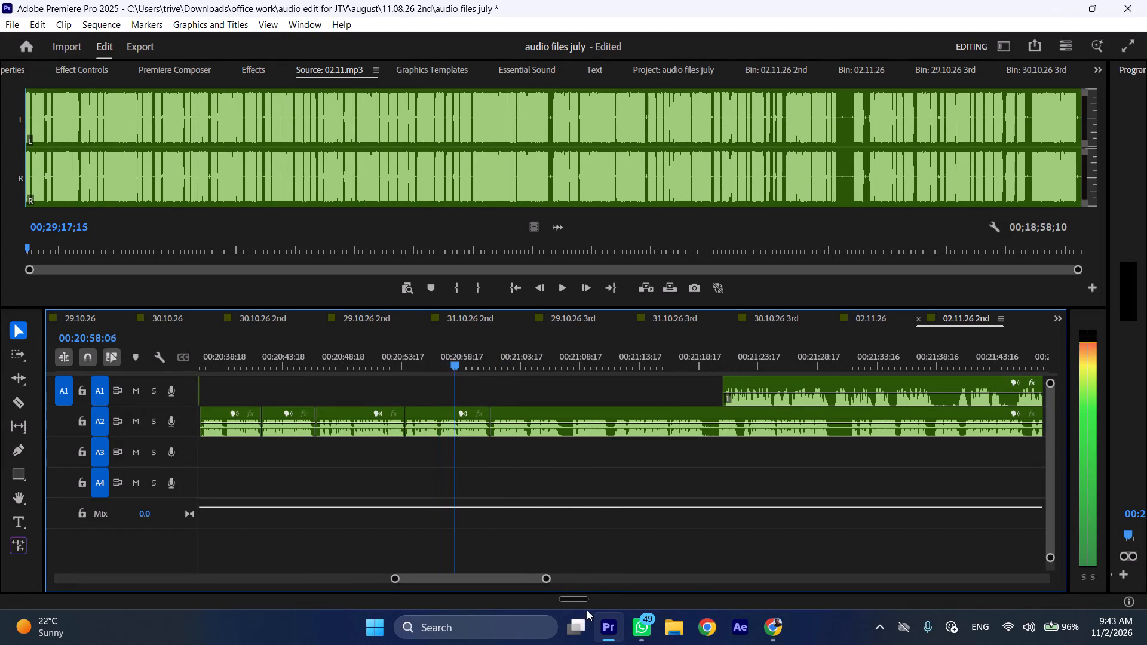
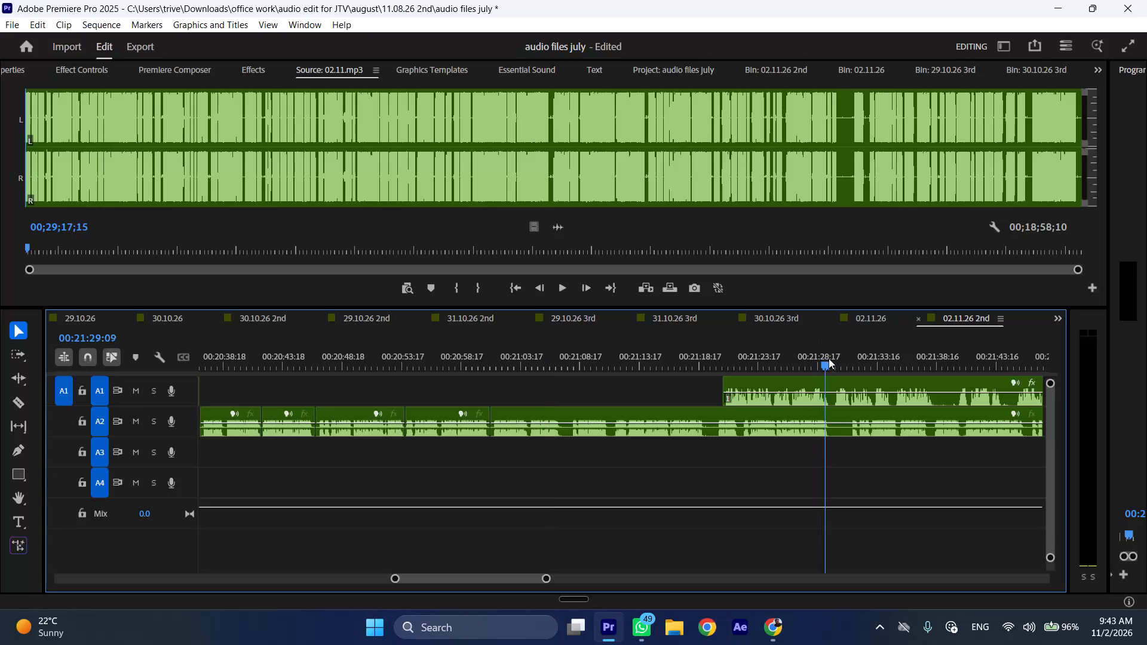
Cut the A1 clip at 00:21:29:18, insert its first segment at the A2 cut at 00:21:01:06, and play back across the join.
click(845, 398)
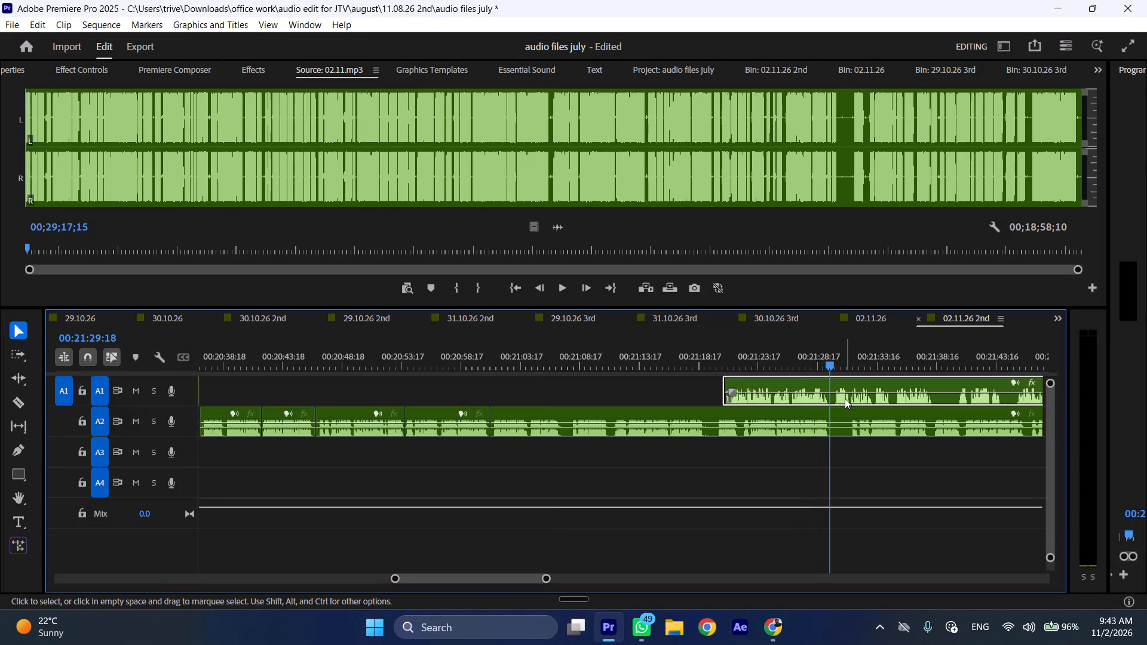
key(shift+c)
drag(780, 383, 560, 391)
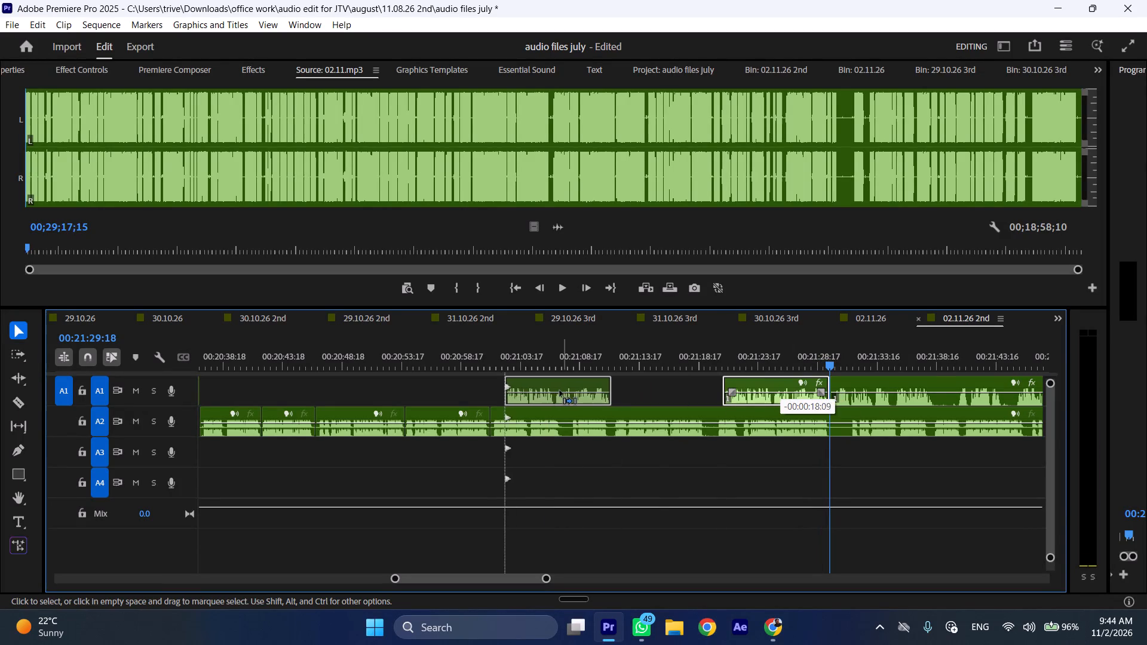
drag(560, 391, 554, 391)
click(474, 373)
key(space)
click(473, 364)
key(space)
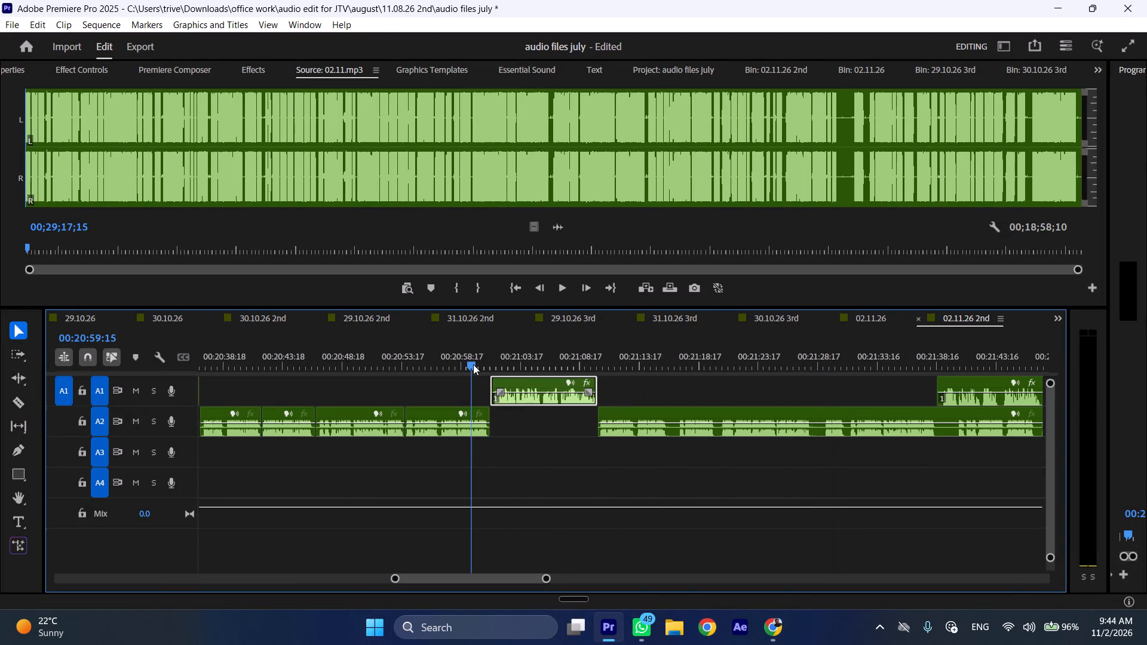
text(l)
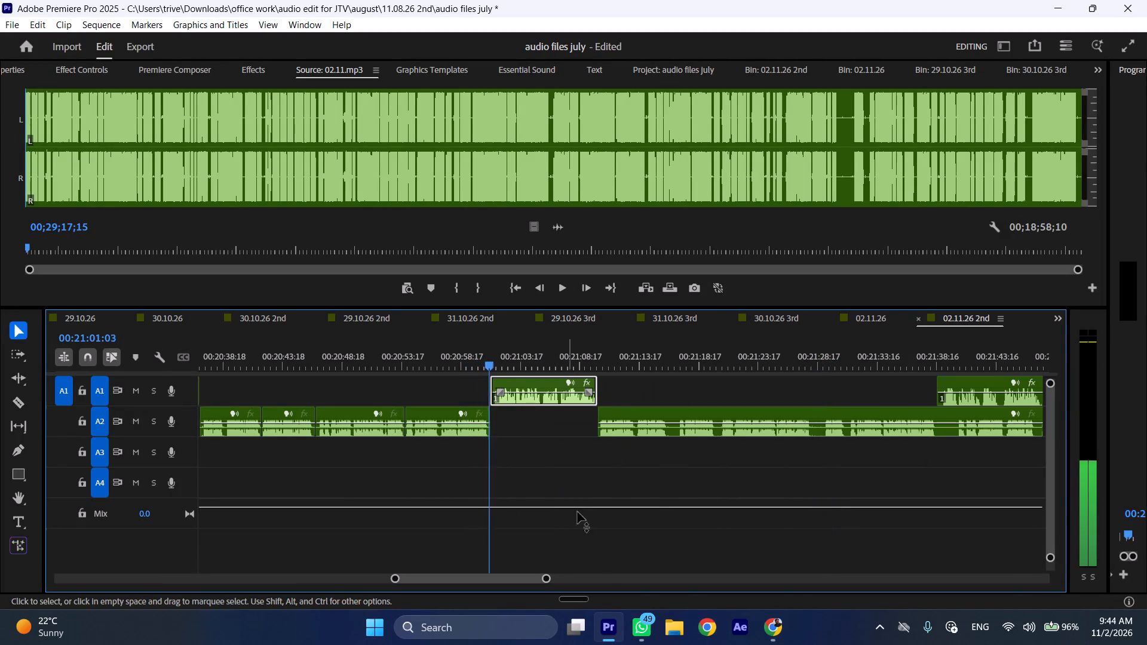
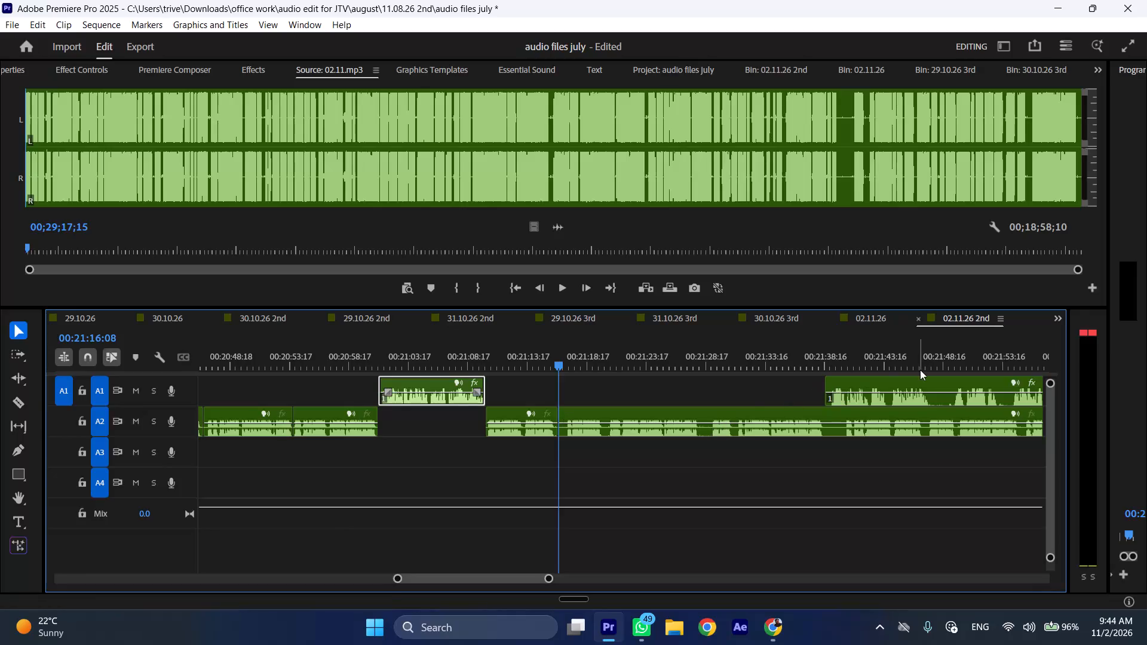
Insert the A1 clip's first segment, trimmed 8 frames at its start and cut at 00:21:47:12, at the A2 cut at 00:21:16:08.
click(826, 379)
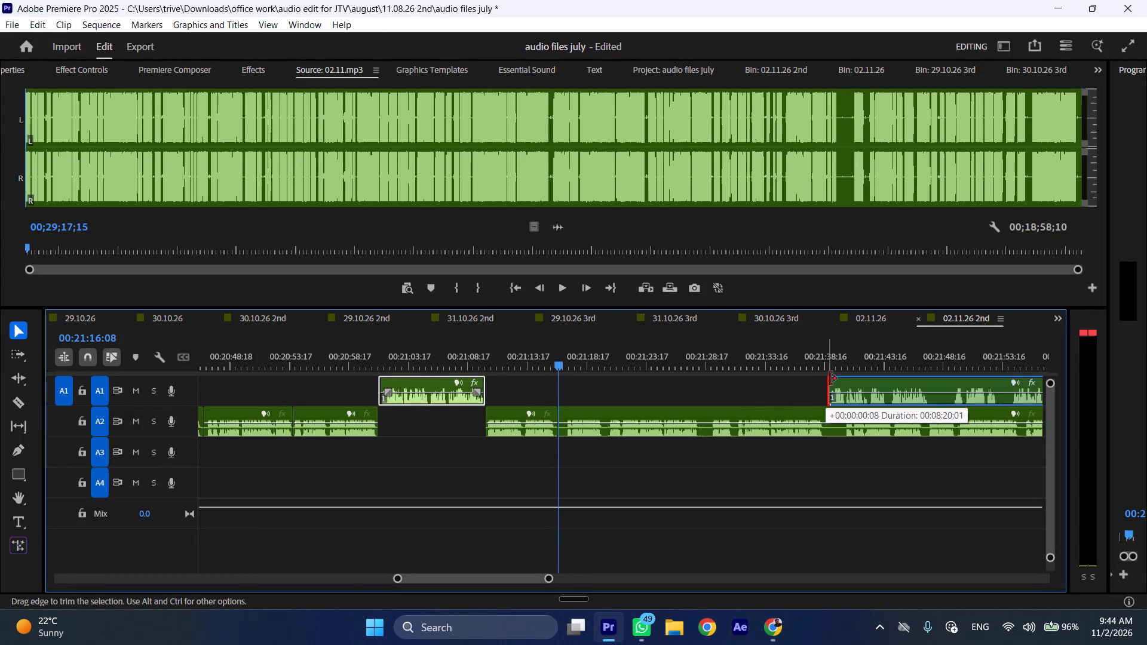
click(930, 357)
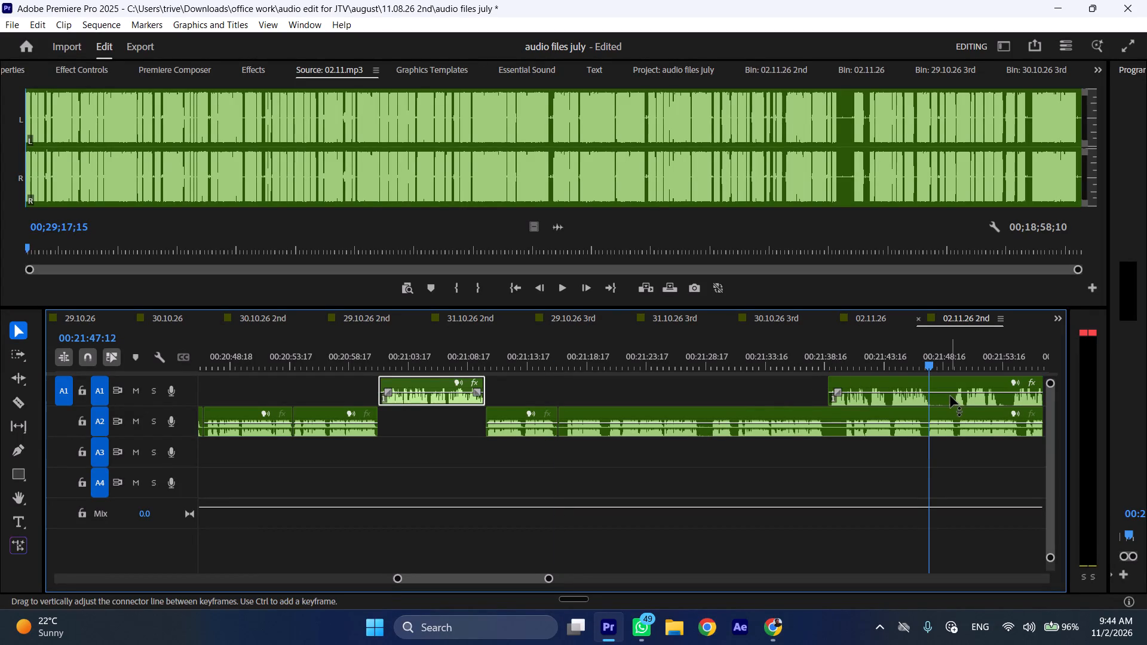
click(950, 396)
key(shift+c)
drag(873, 382, 598, 400)
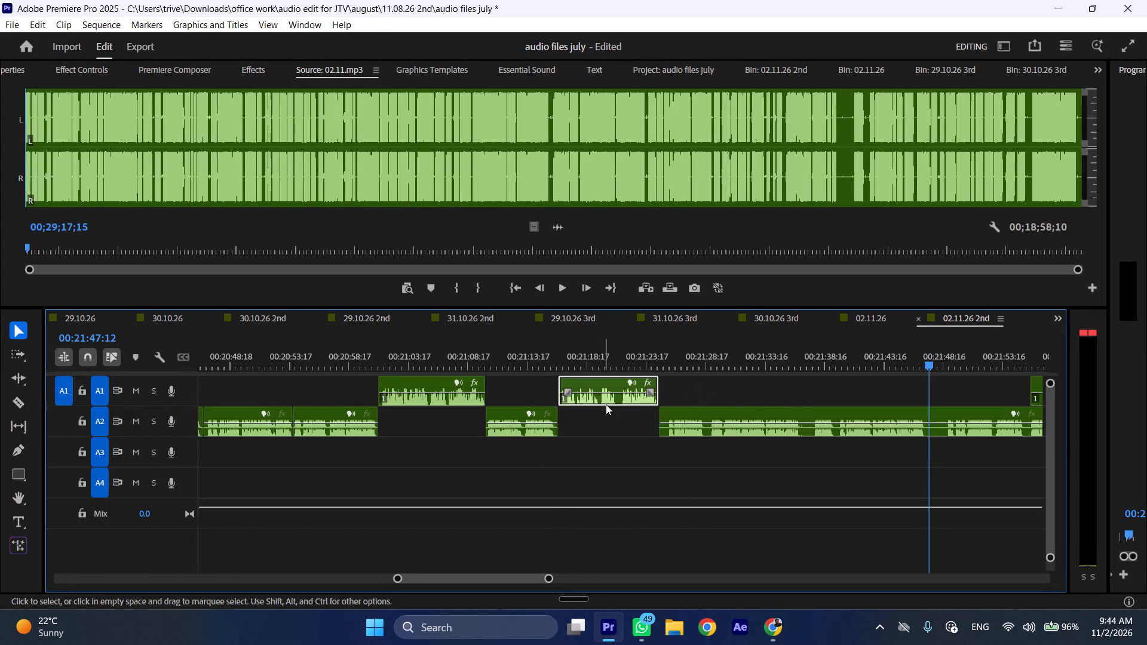
Trim the start of the A2 clip following the inserted A1 segment, close the gap between them, and play back from about 00:21:16.
drag(664, 416, 672, 416)
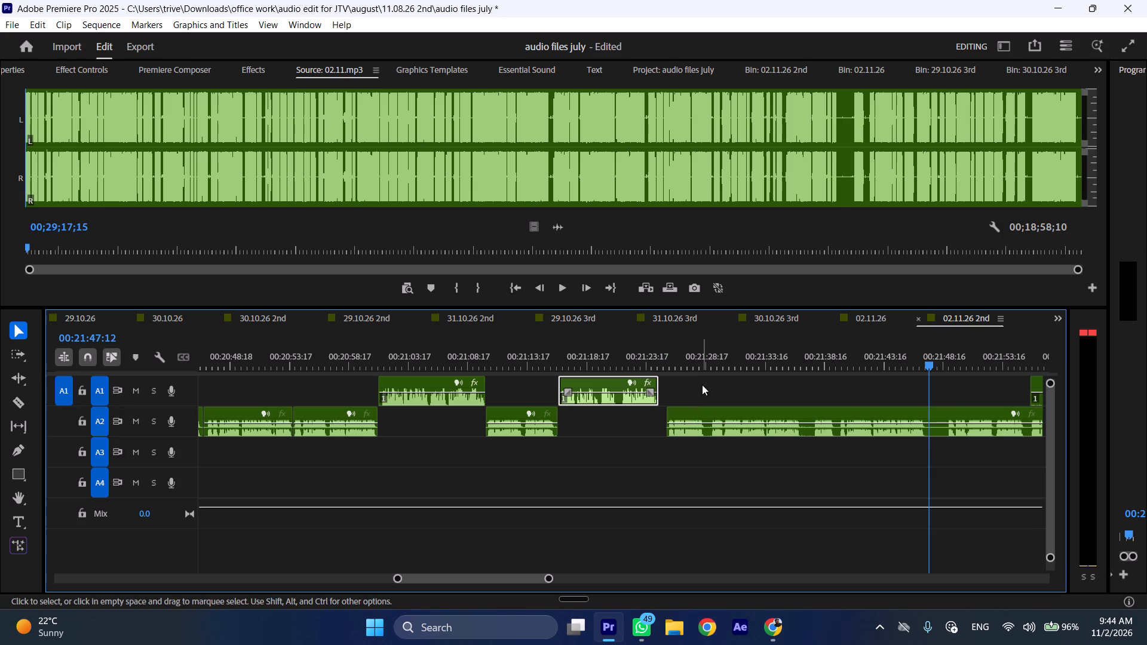
click(710, 371)
click(708, 360)
key(space)
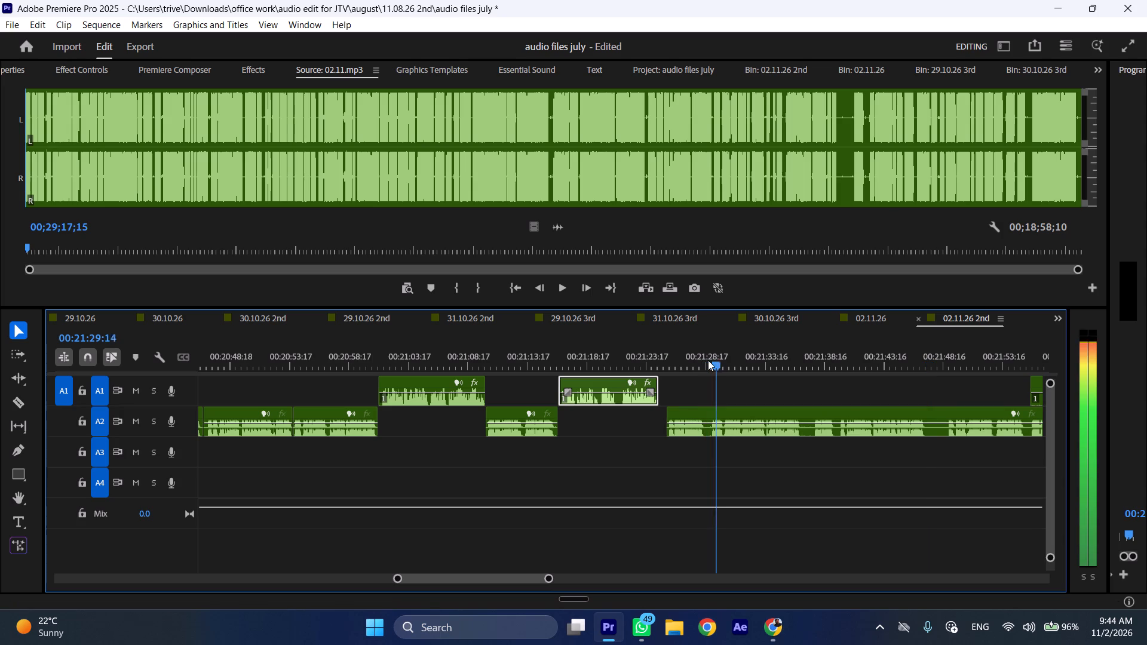
key(space)
drag(706, 414, 697, 414)
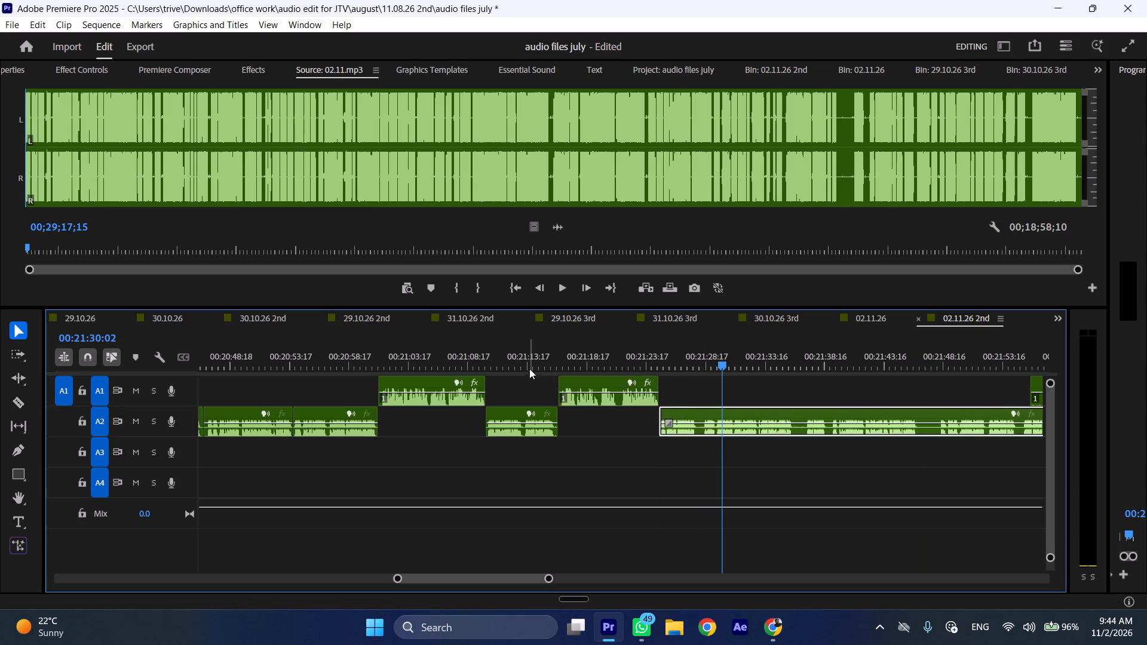
click(552, 351)
key(space)
text(l)
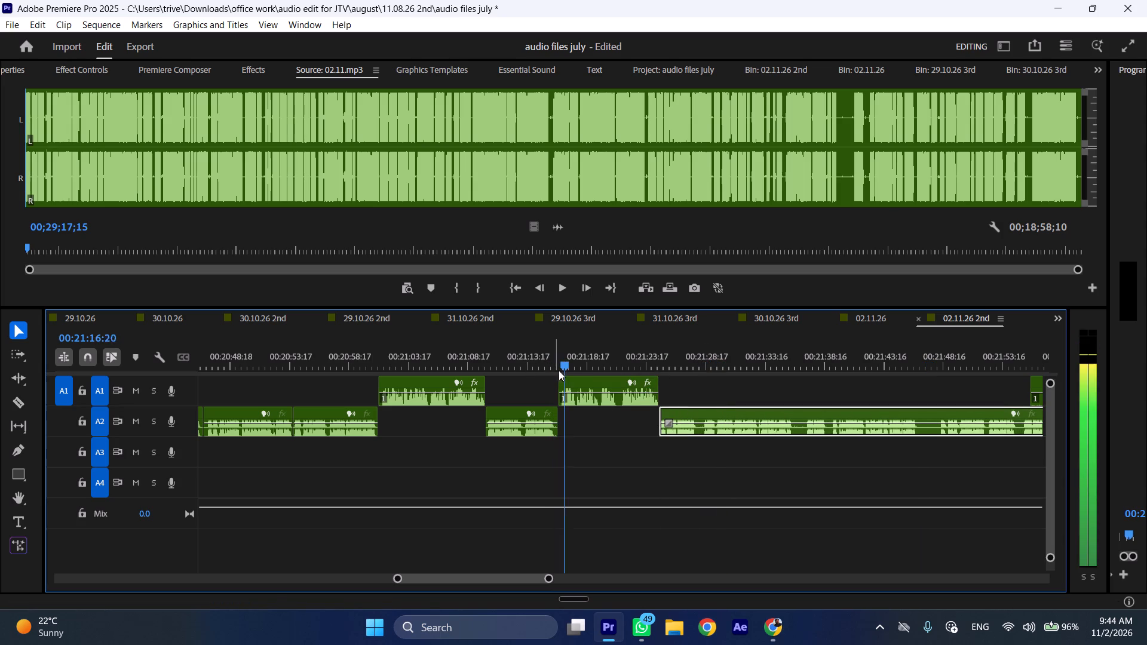
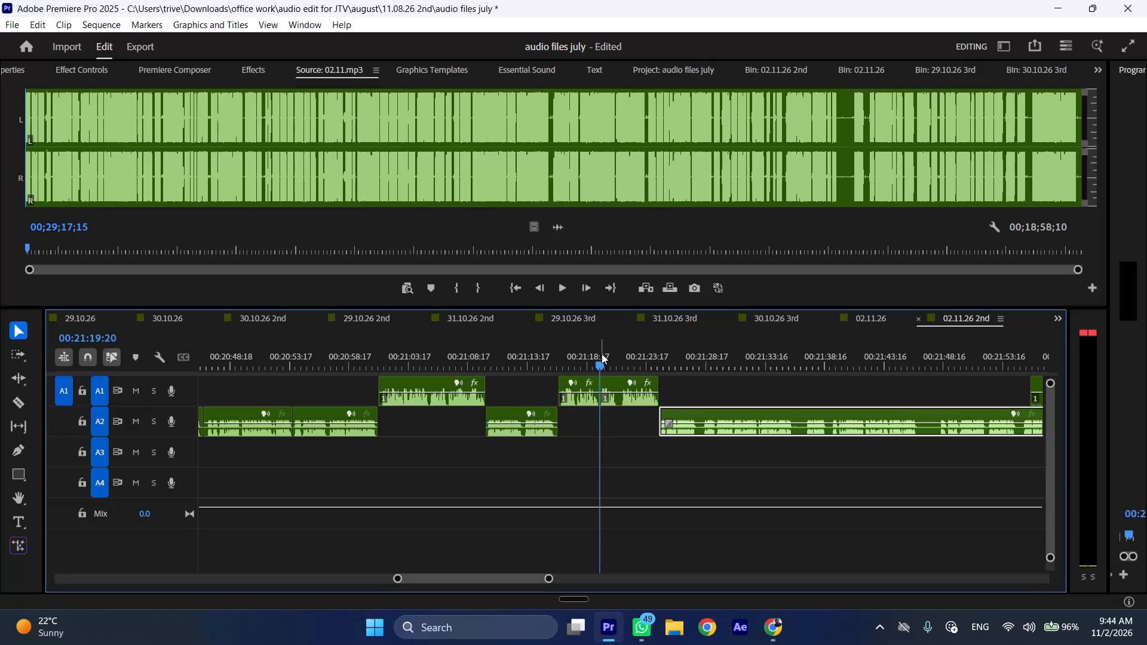
Cut the A1 segment starting at 00:21:19:20 at about 00:21:21, ripple-delete the part before the cut, and play back from about 00:21:14.
click(621, 349)
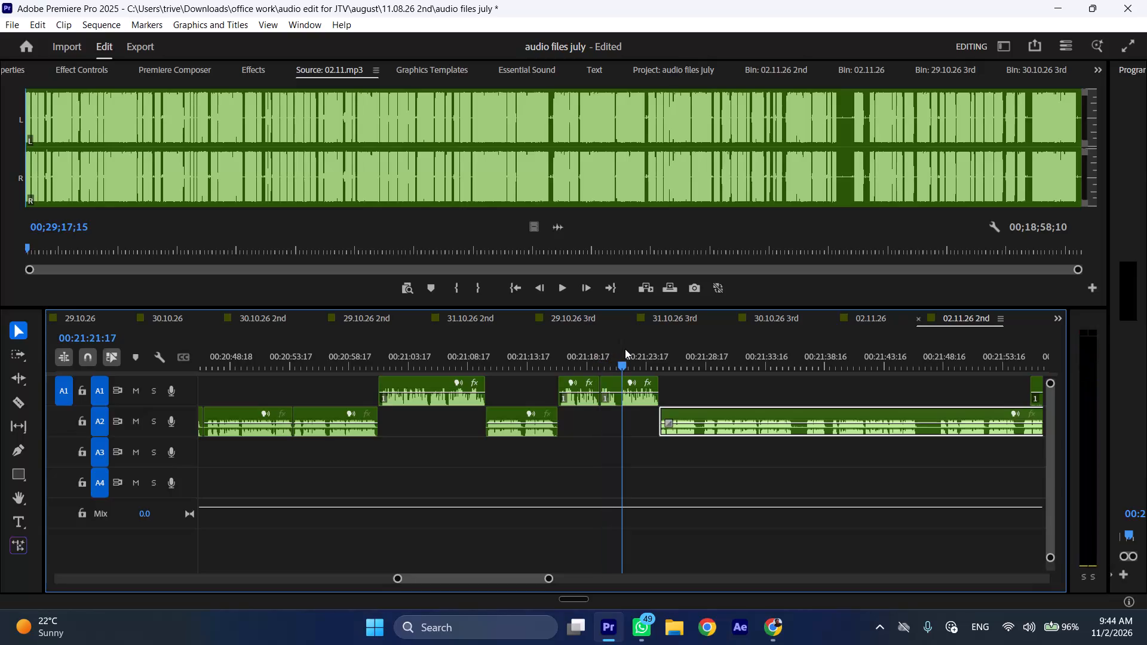
click(624, 350)
click(631, 397)
key(shift+c)
key(ctrl+shift+d)
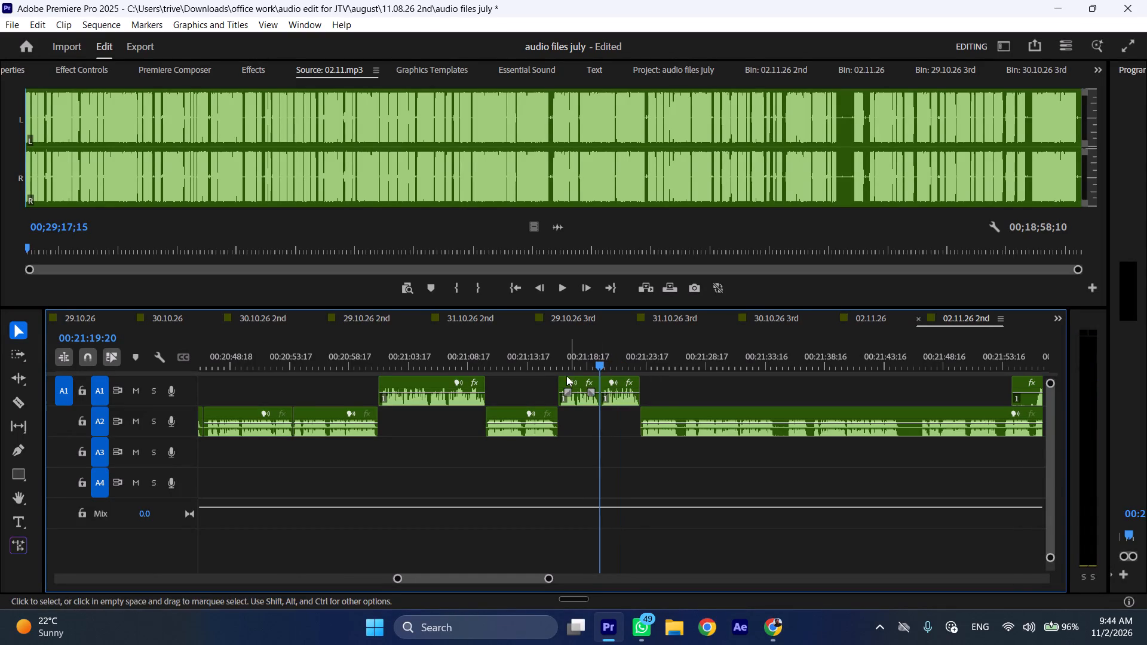
click(528, 371)
key(space)
click(532, 361)
key(space)
key(l)
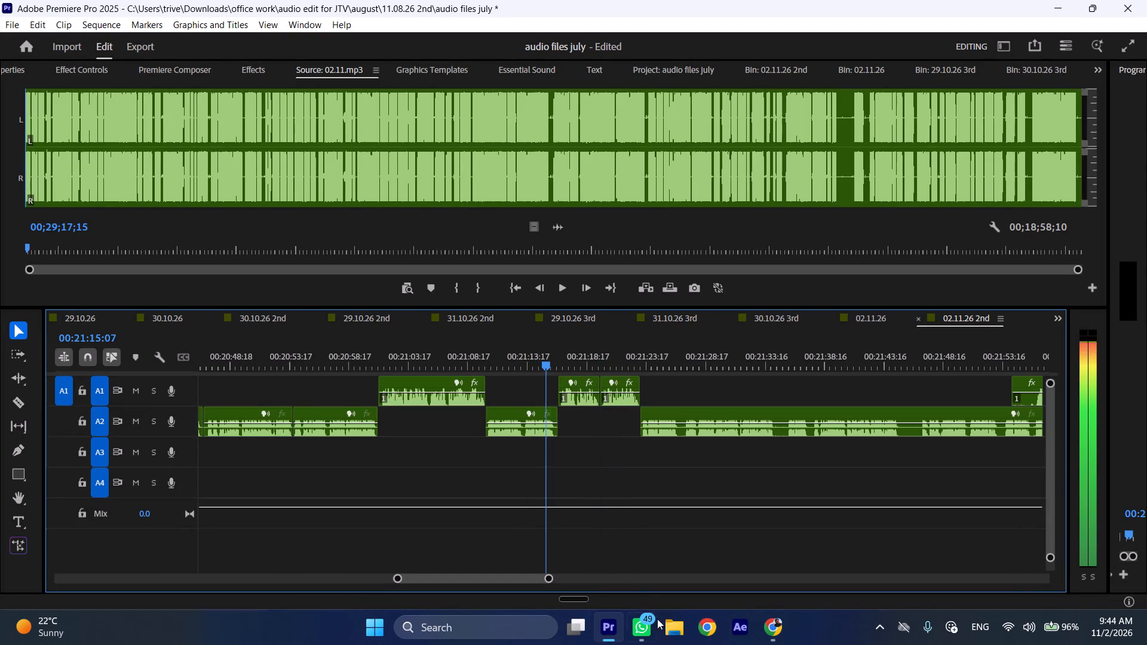
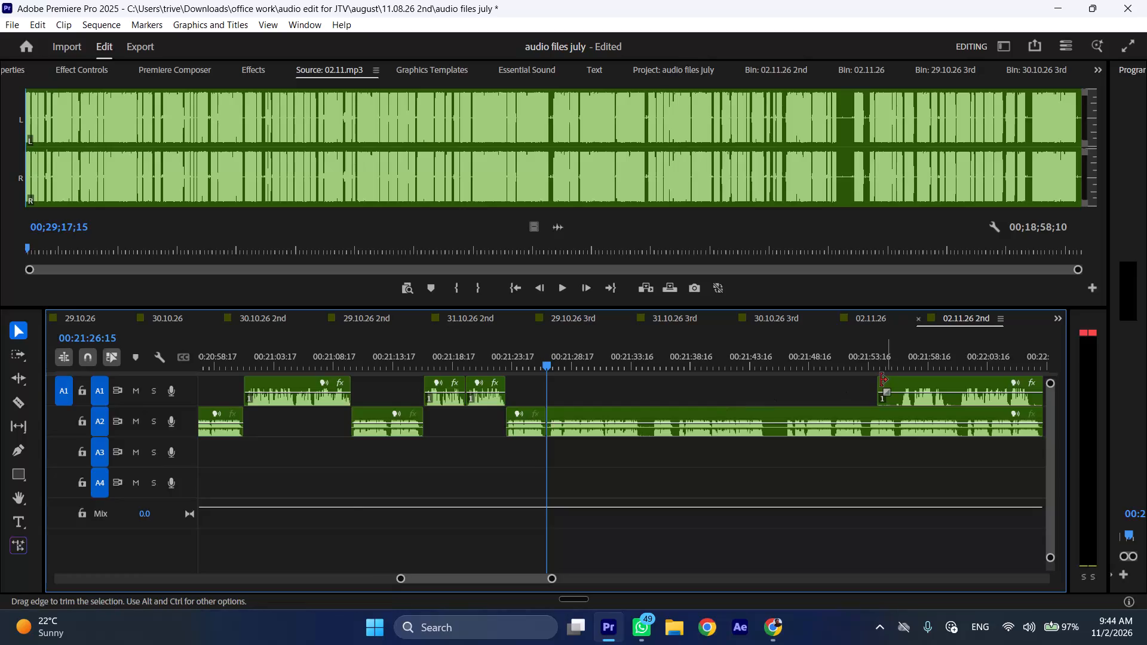
Trim the start of the A1 clip near 00:21:54 to about 00:21:56 and cut that clip at 00:22:00:01.
drag(881, 380, 903, 377)
drag(940, 362, 946, 362)
click(952, 380)
key(shift+c)
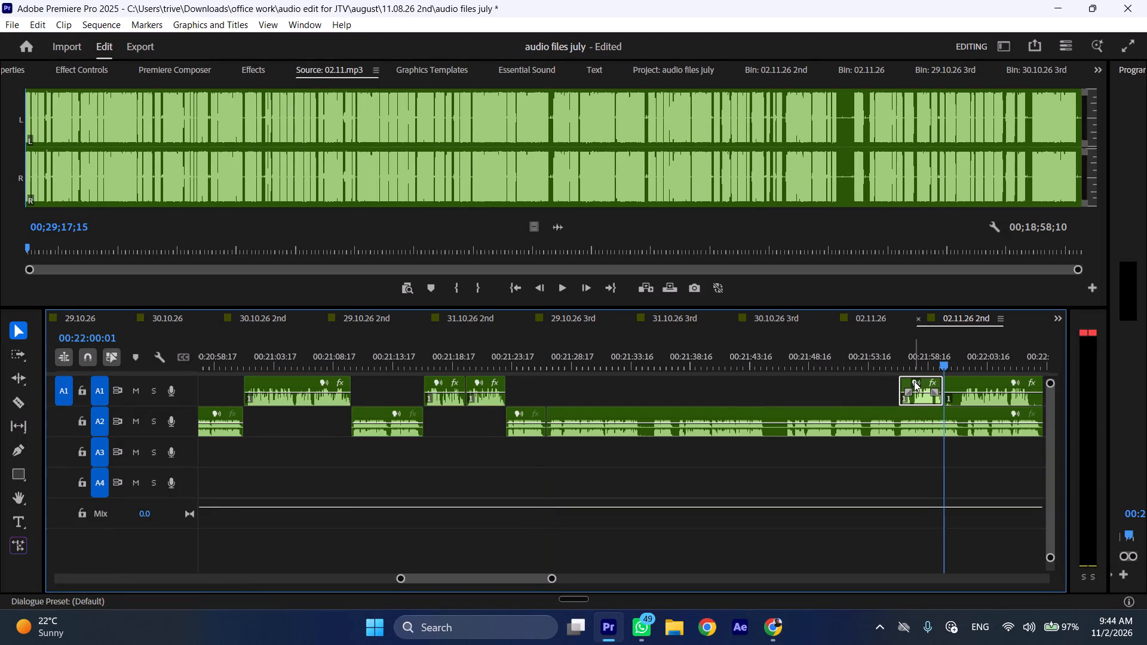
Insert the short cut A1 segment at 00:21:26:15, pushing the following A2 audio later, and play back from about 00:21:24.
drag(921, 397, 572, 404)
click(543, 354)
key(space)
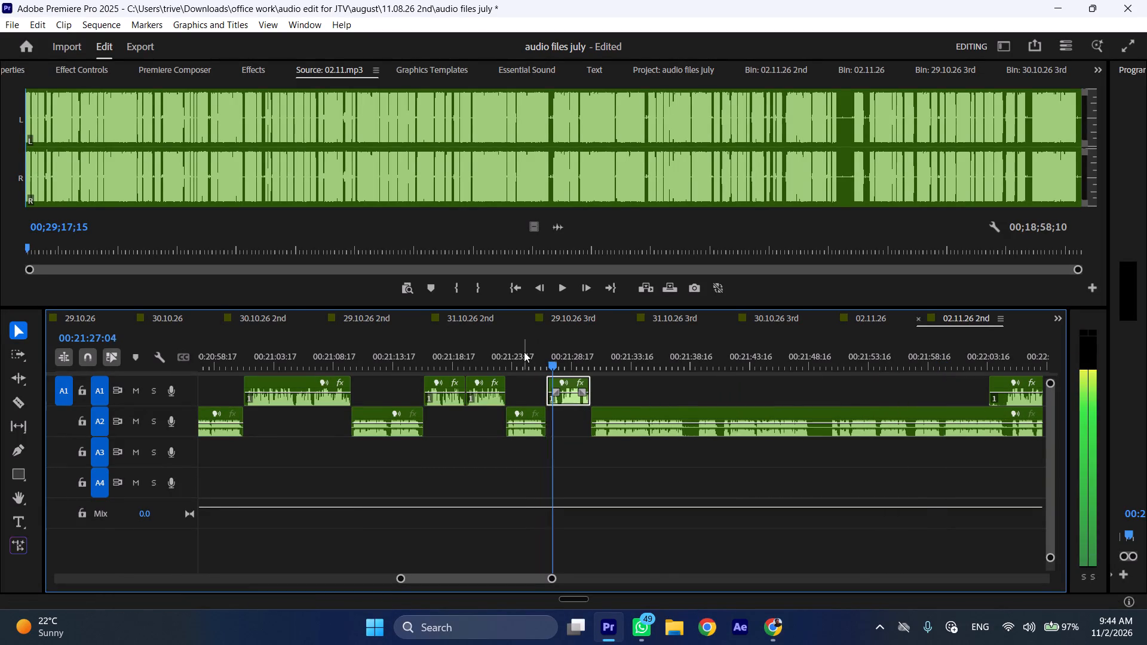
click(522, 352)
key(space)
text(l)
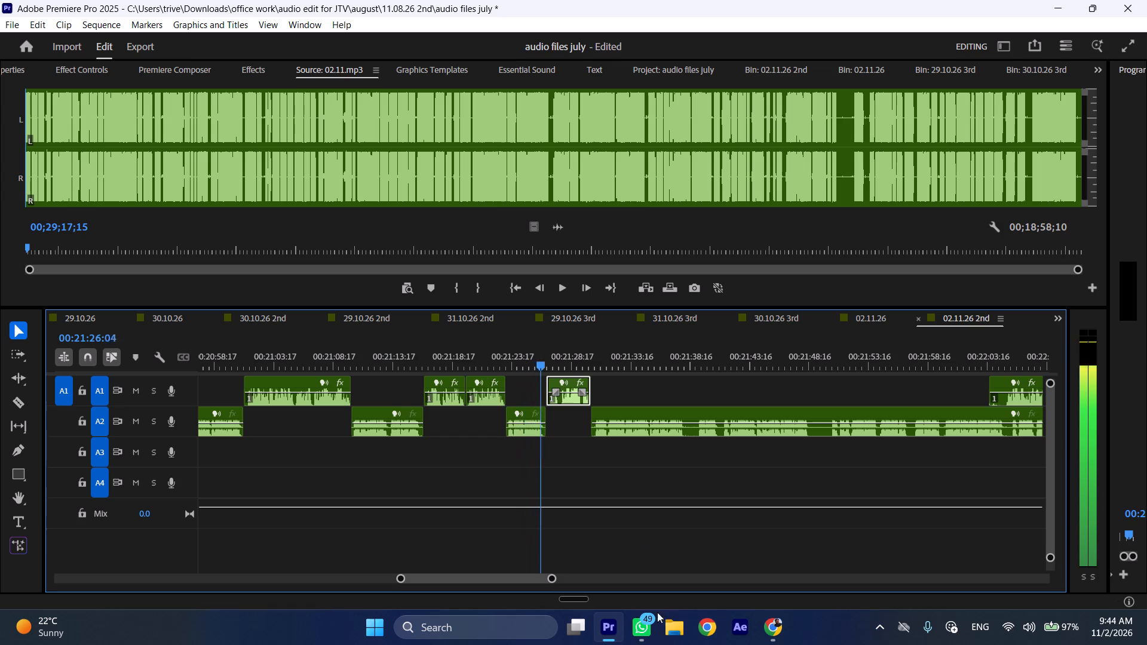
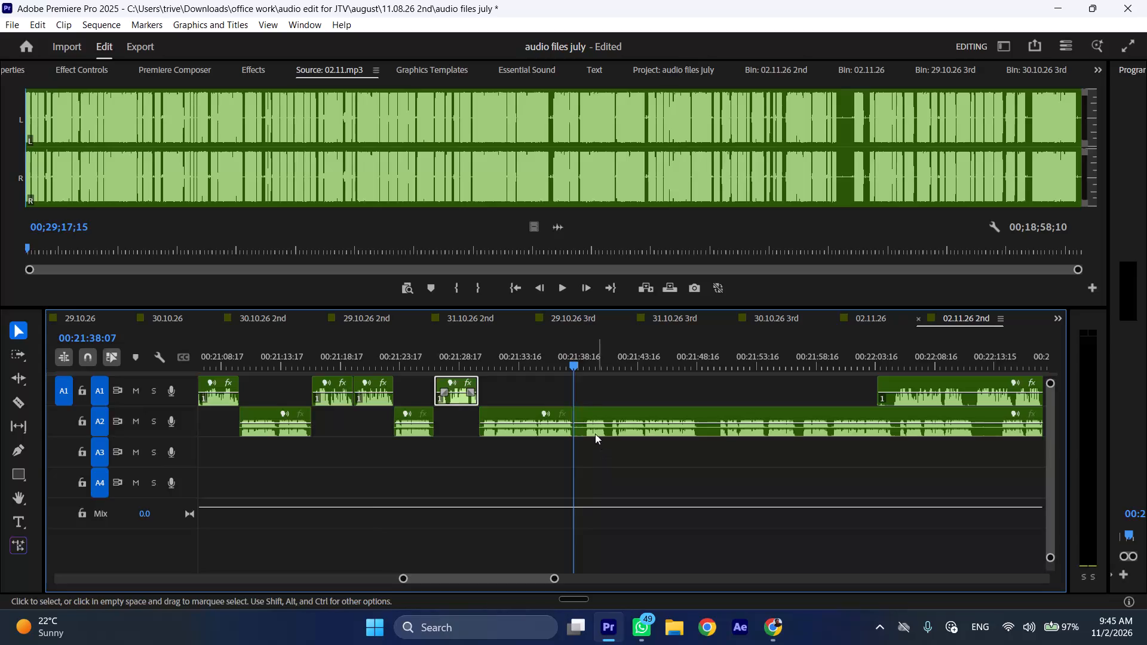
Trim the start of the A1 clip near 00:22:04 to about 00:22:05 and cut that clip at 00:22:11:04.
drag(878, 376, 889, 376)
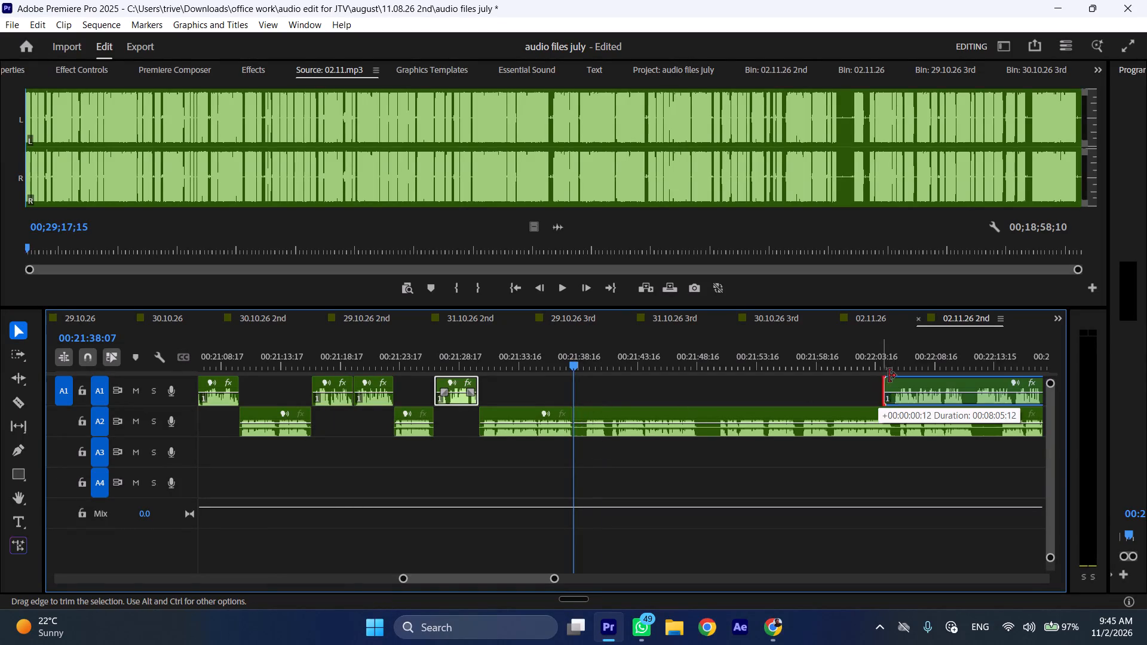
drag(889, 376, 891, 376)
click(964, 357)
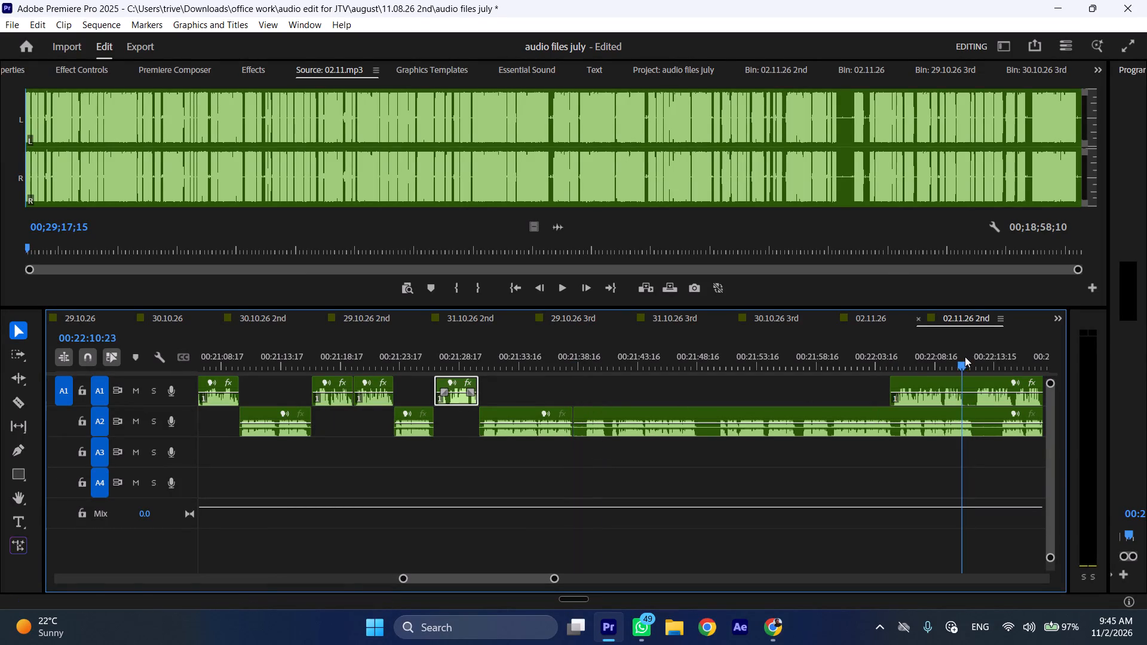
drag(959, 360, 966, 360)
click(974, 390)
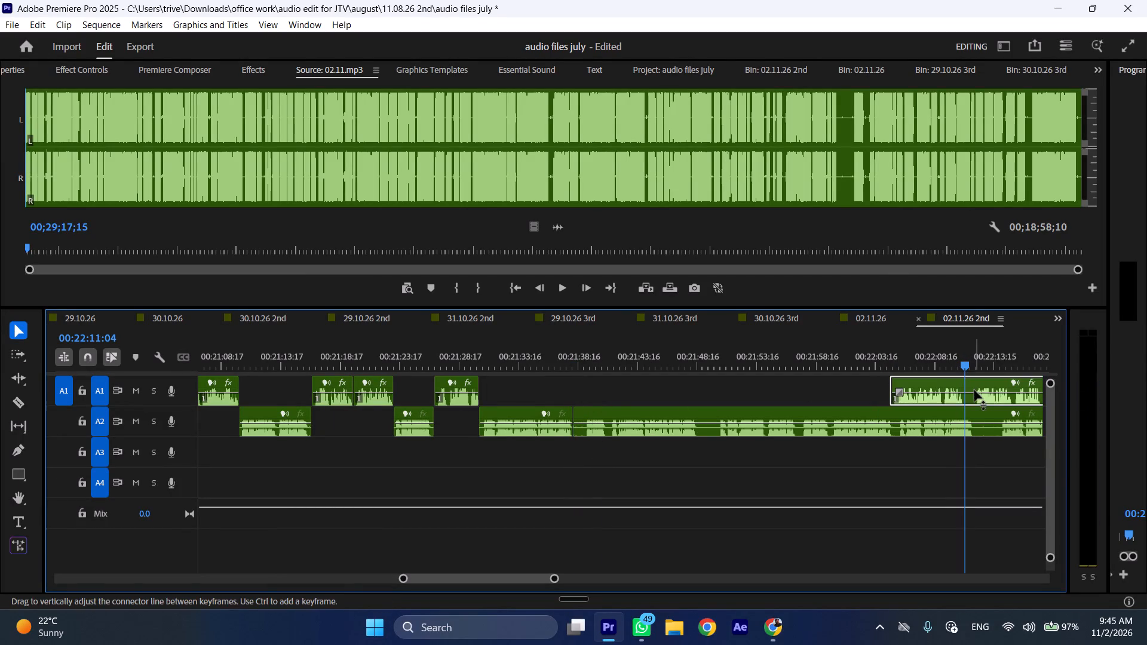
key(shift+c)
Insert the short cut A1 segment at 00:21:38:07, pushing the following A2 audio later.
drag(907, 385, 593, 396)
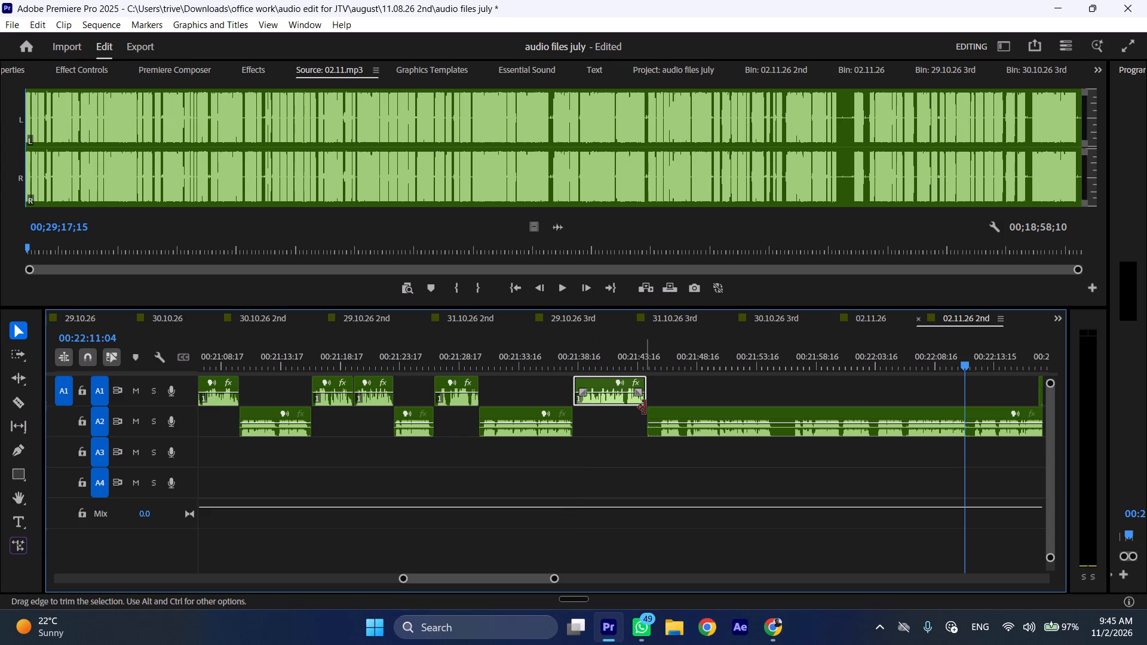
Ripple-delete the opening of the long A2 clip from 00:21:44:13 up to 00:21:47:21, and play back from about 00:21:36.
click(661, 346)
key(space)
click(687, 353)
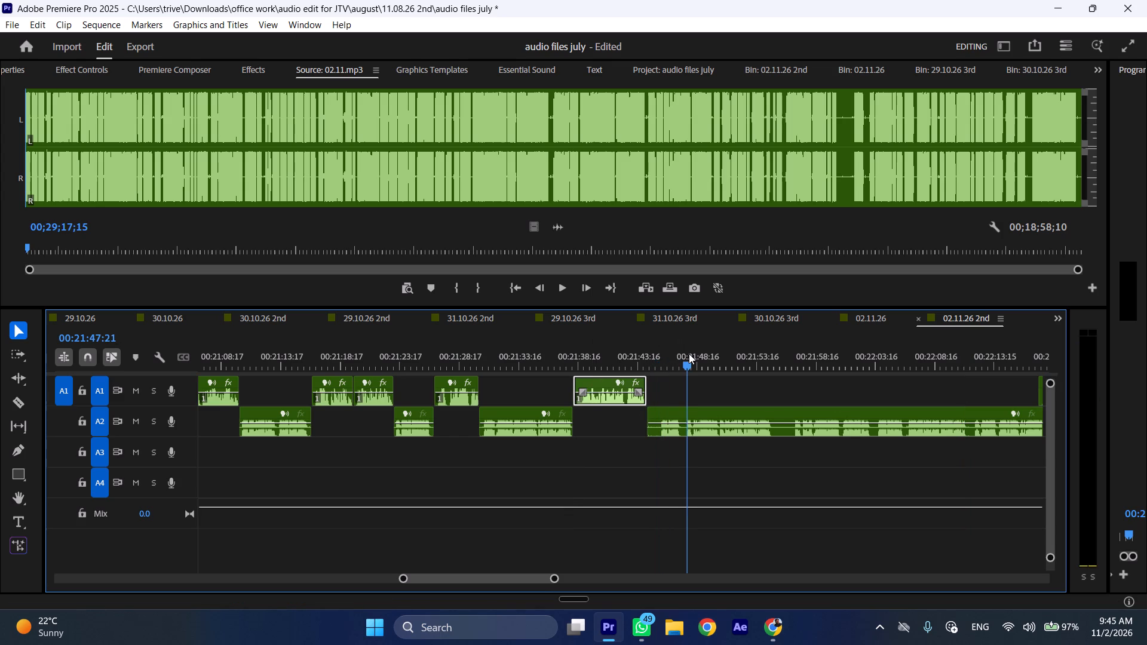
key(space)
click(689, 354)
click(724, 411)
key(shift+c)
key(ctrl+shift+d)
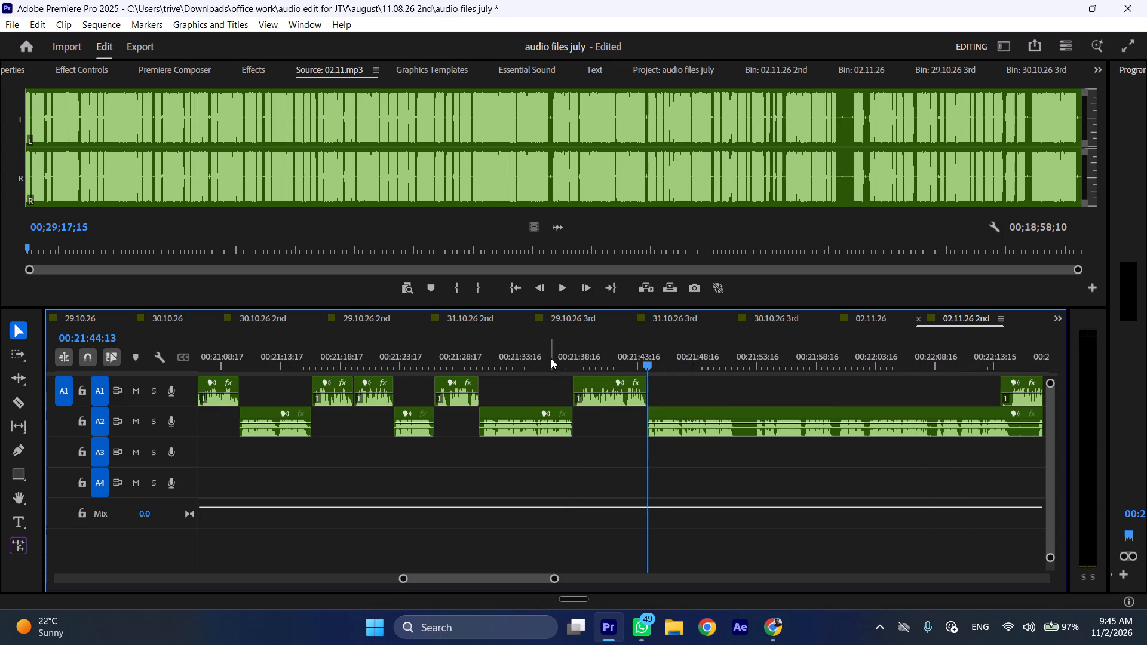
click(548, 354)
key(space)
text(l)
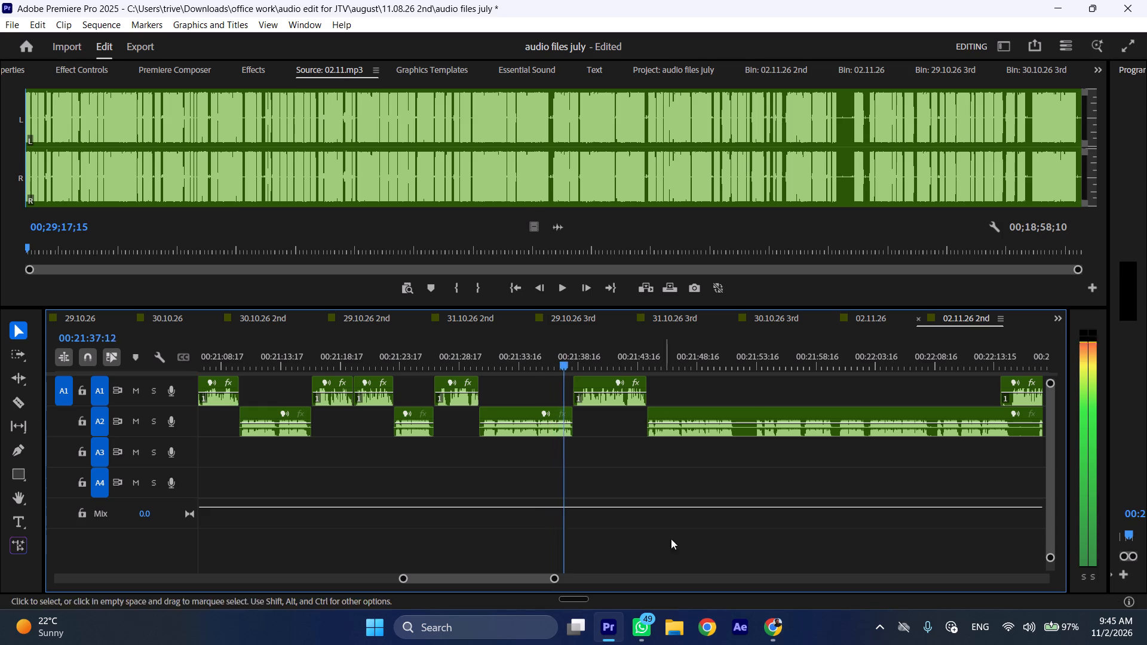
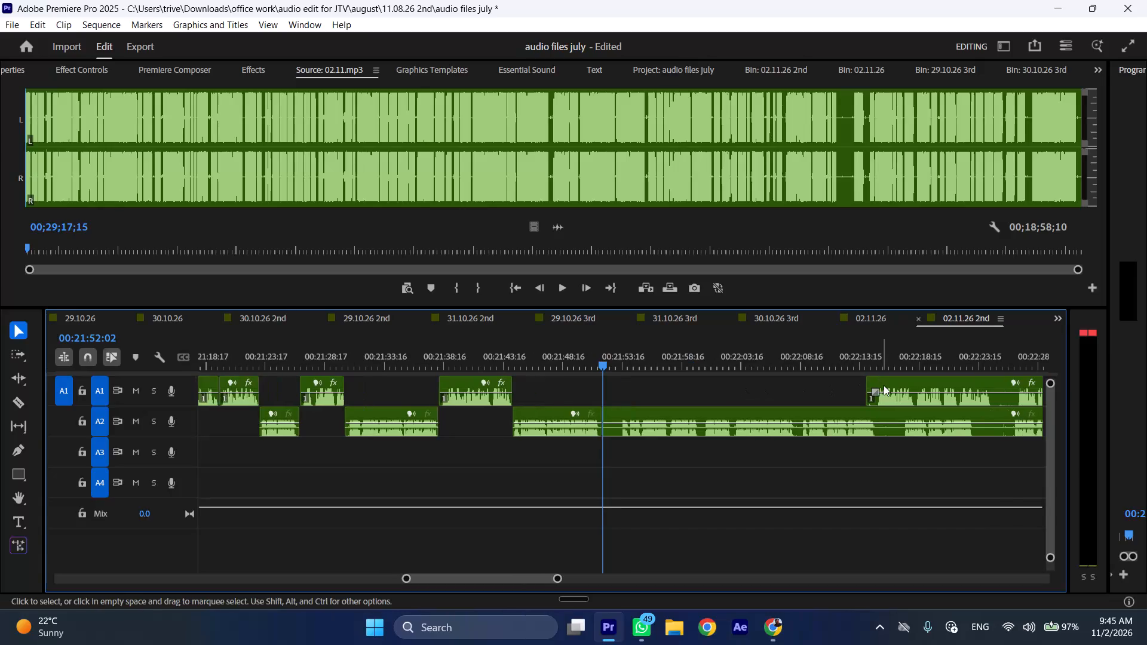
Trim the start of the A1 clip near 00:22:14 to about 00:22:15 and cut that clip at 00:22:24:19.
drag(870, 384, 878, 384)
drag(976, 354, 982, 354)
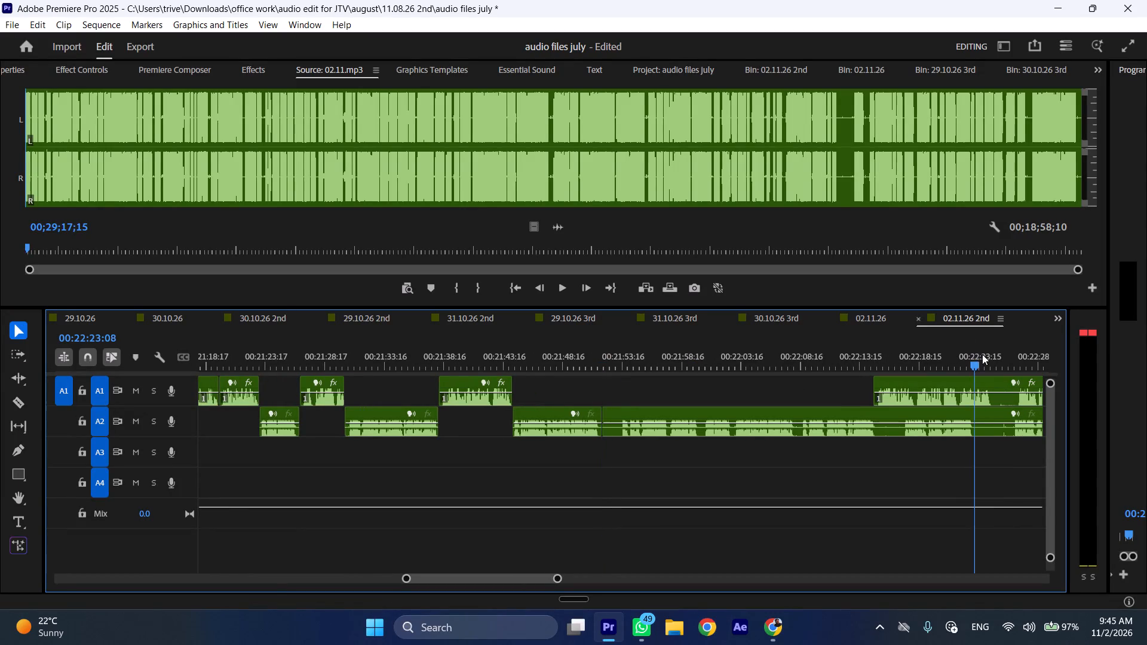
drag(982, 354, 994, 354)
click(999, 374)
key(shift+c)
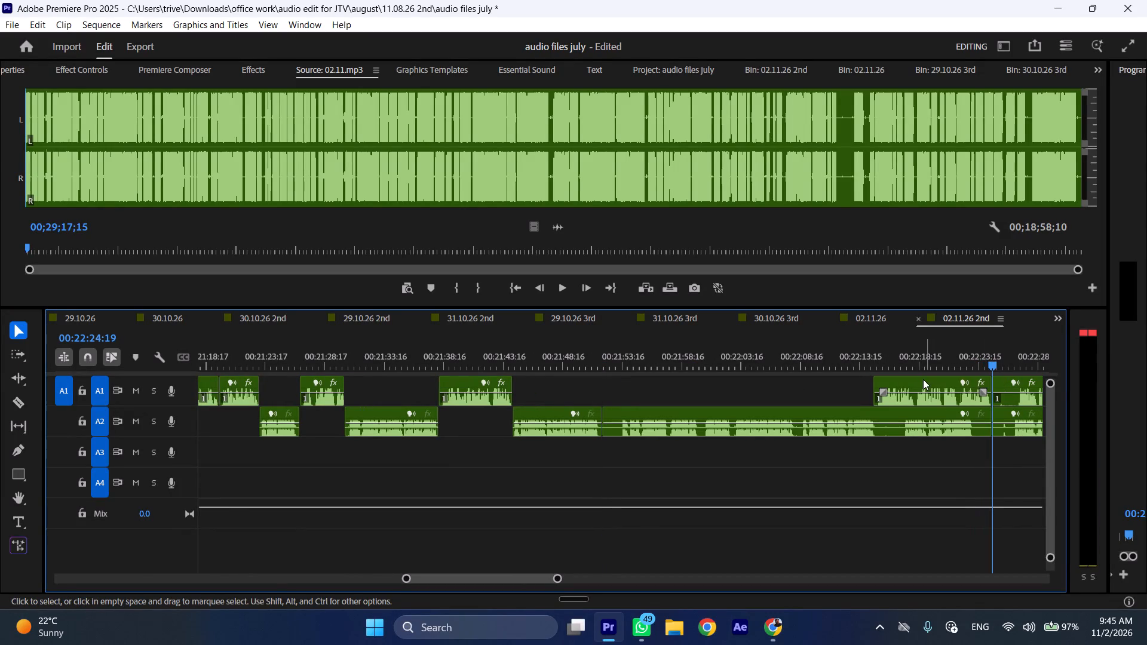
Insert the cut A1 segment at 00:21:52:02, pushing the following A2 audio later.
drag(907, 382, 633, 383)
Trim about 1.4 seconds off the long A2 clip's start, close the gap after the A1 segment, and play back from 00:21:50:07.
scroll(660, 398, down, 5)
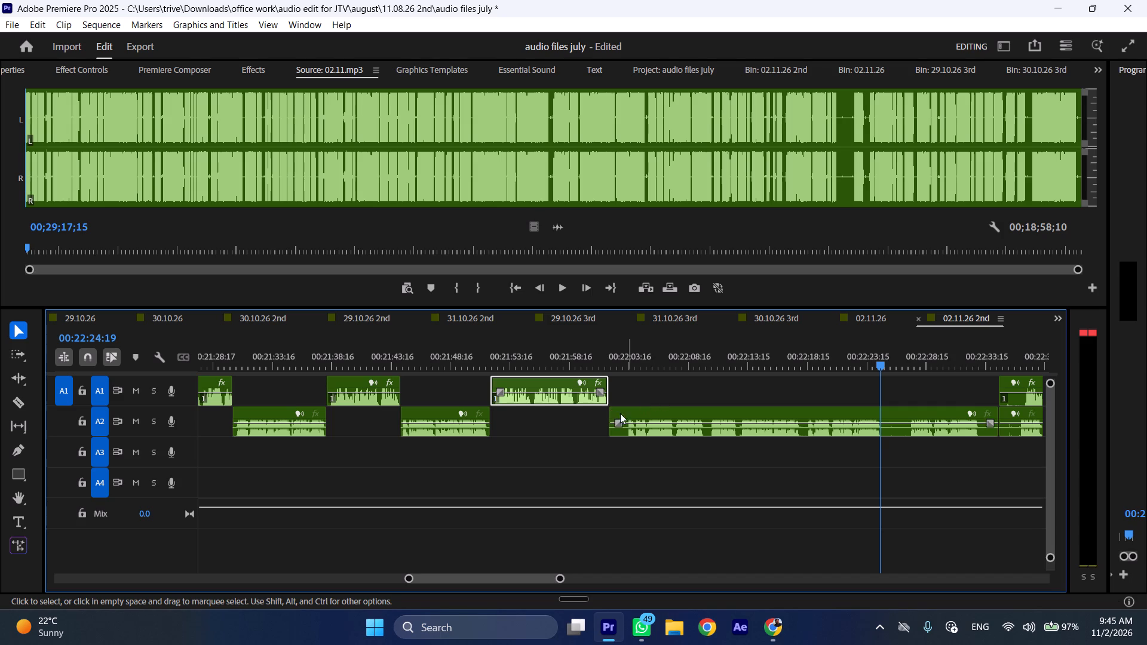
drag(603, 416, 619, 416)
drag(657, 413, 639, 413)
click(484, 354)
click(471, 354)
key(space)
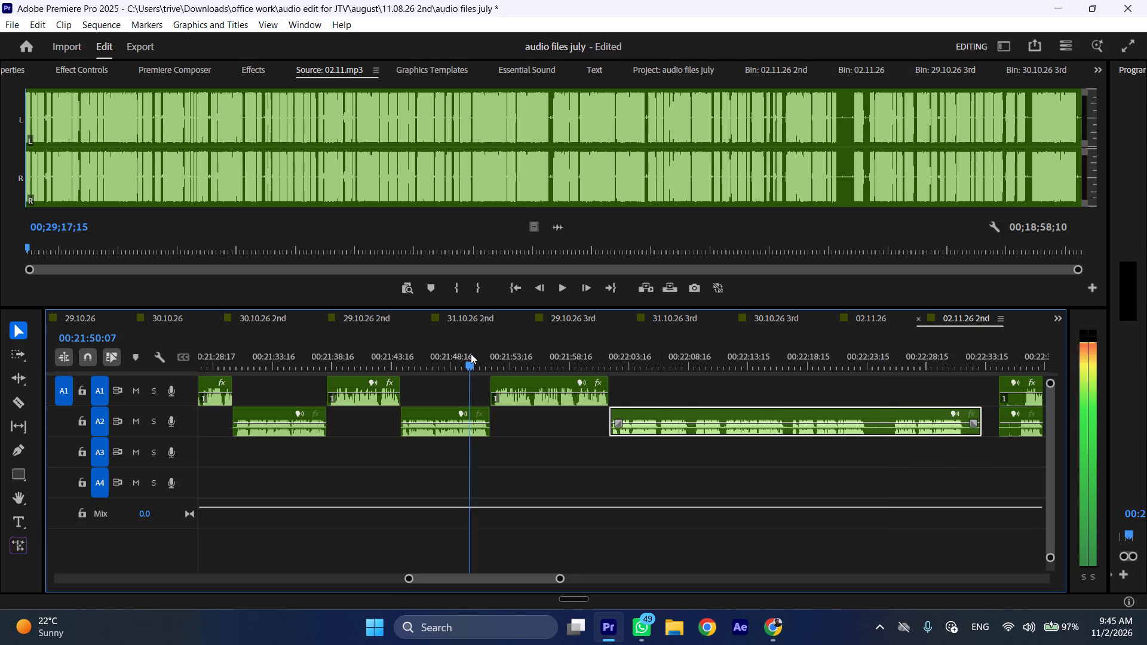
text(l)
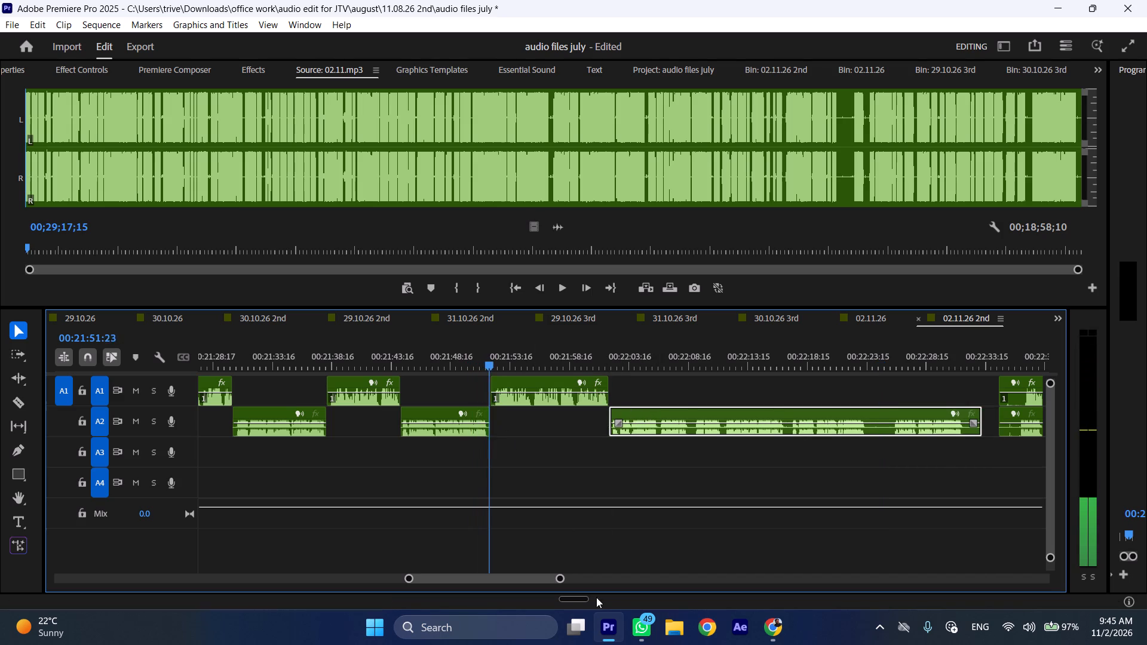
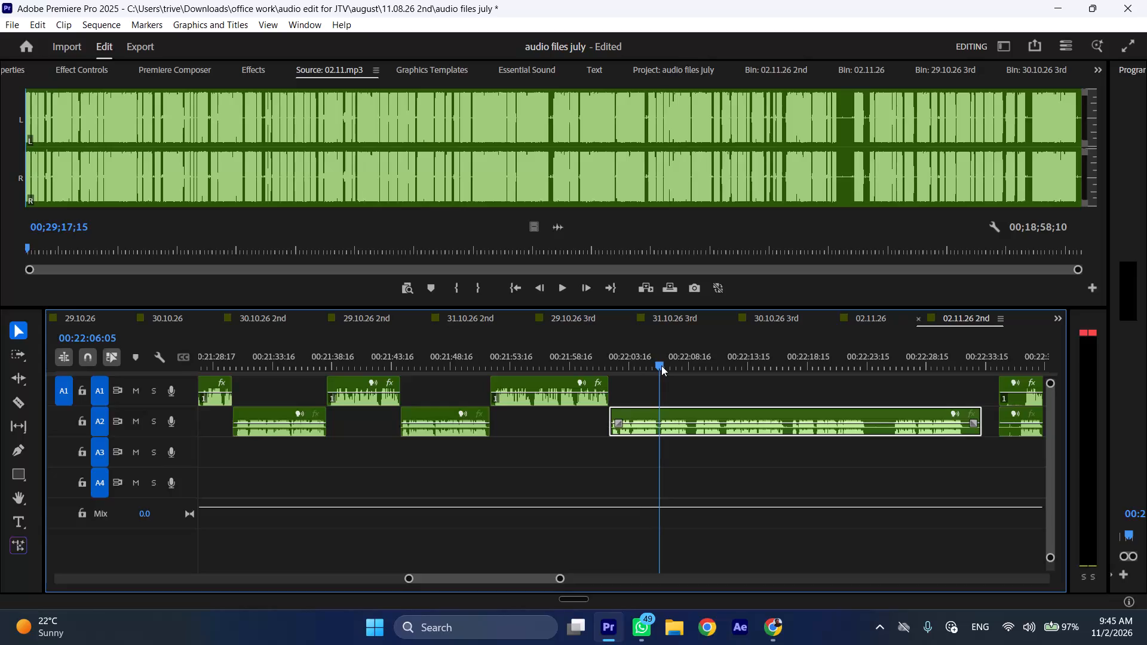
Cut the A2 audio between 00:22:06:05 and 00:22:09:01 out of the long clip and close the gap.
text(C)
key(space)
drag(687, 361, 694, 361)
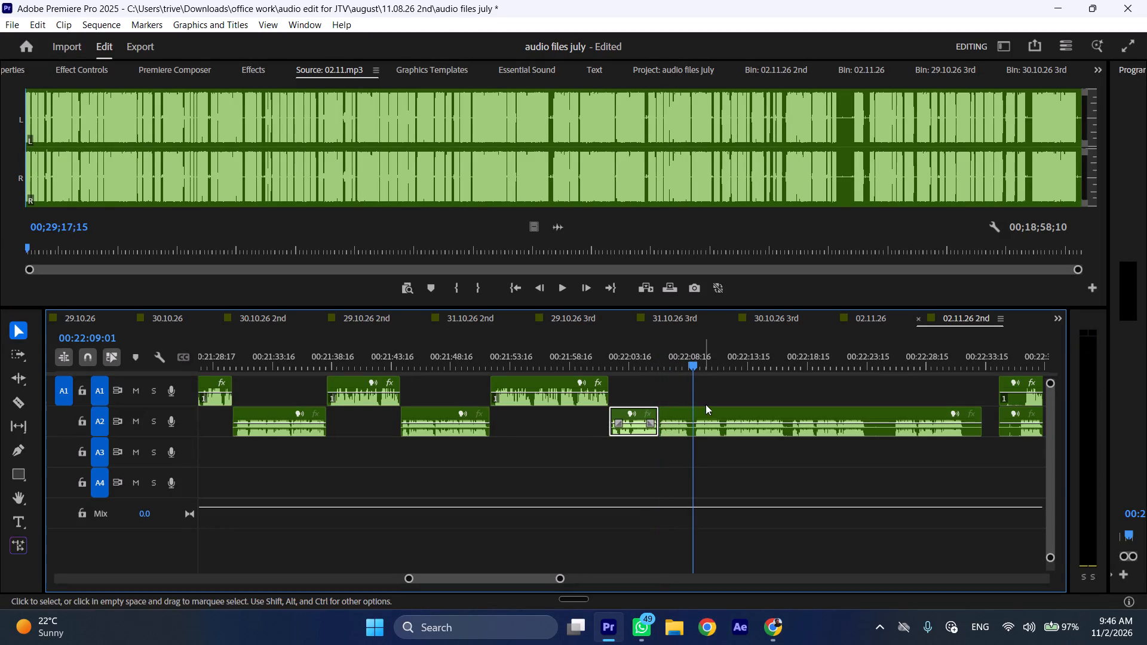
click(706, 409)
key(shift+c)
key(ctrl+shift+d)
Play on from the closed gap to find the next pause and cut the long A2 clip at 00:22:14:01.
key(space)
text(l)
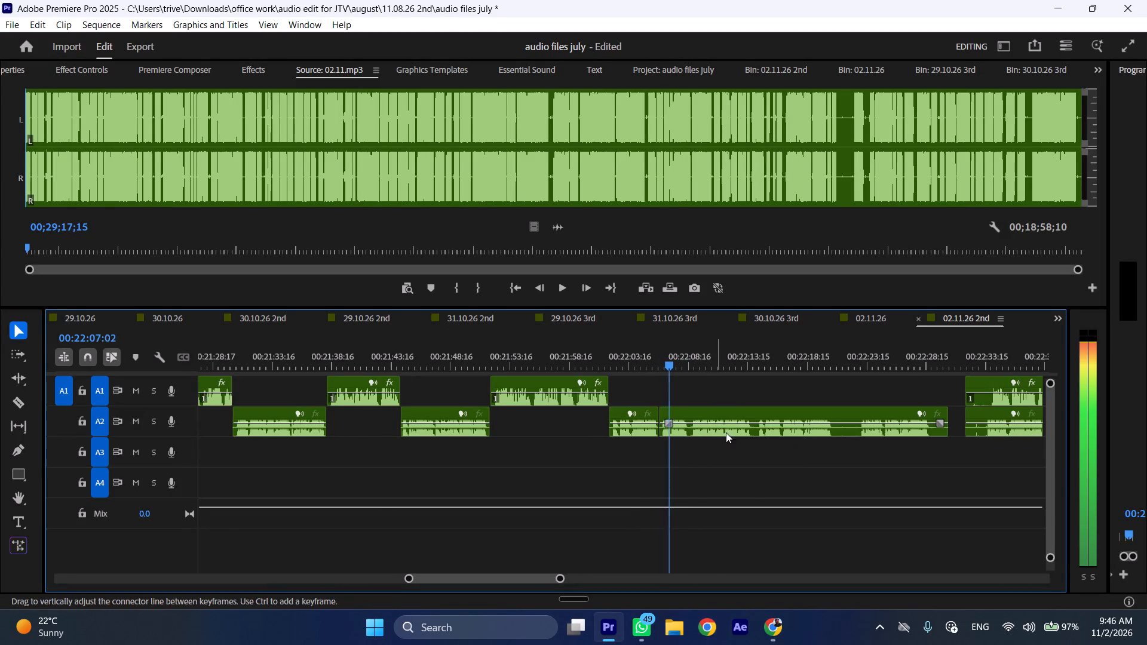
scroll(739, 490, down, 5)
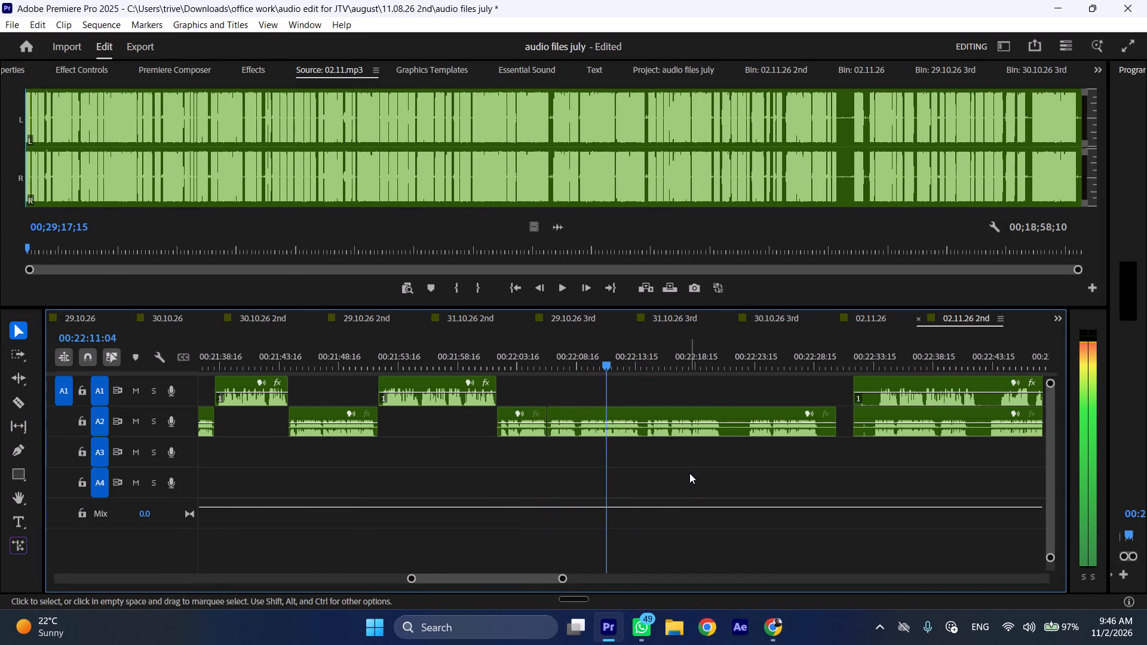
scroll(649, 472, down, 3)
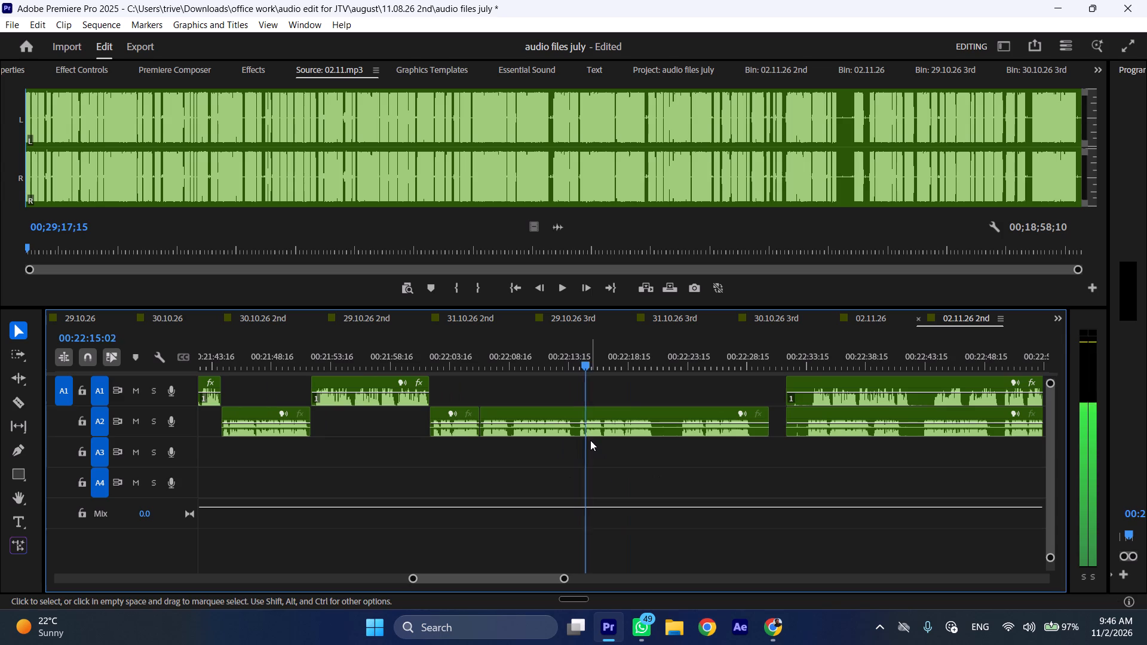
click(573, 349)
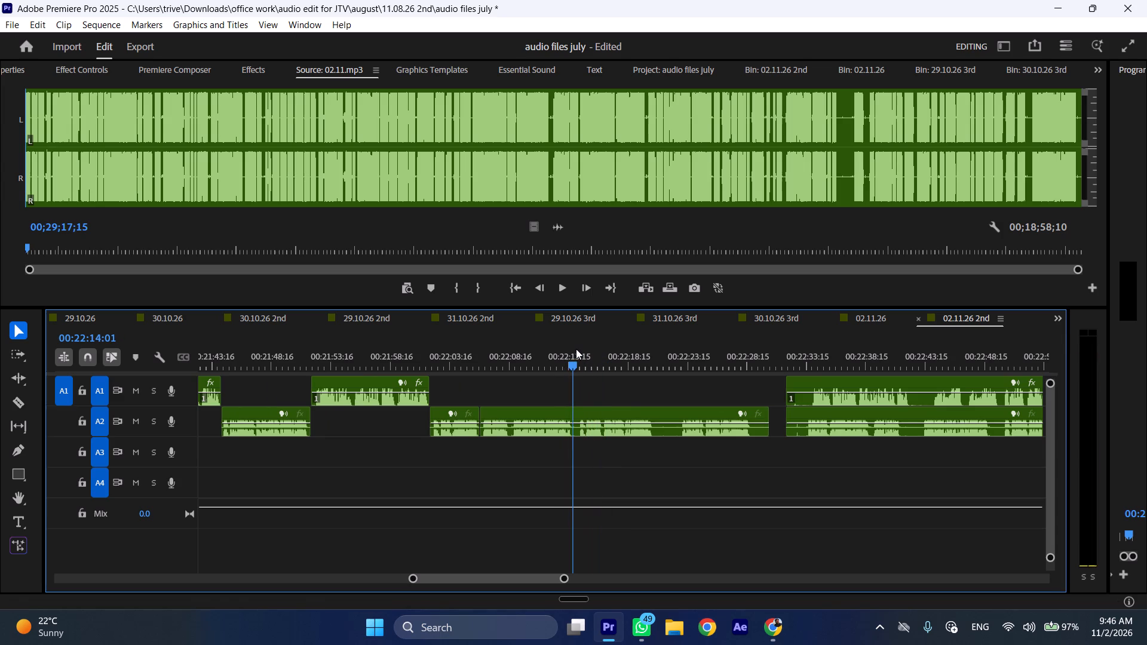
key(shift+c)
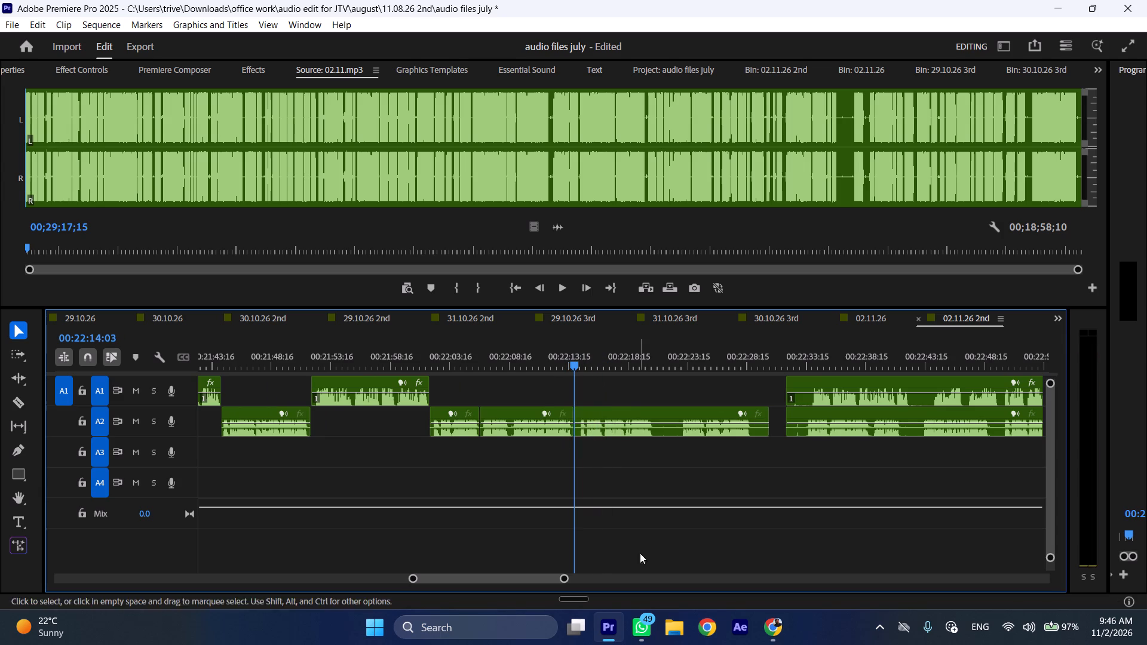
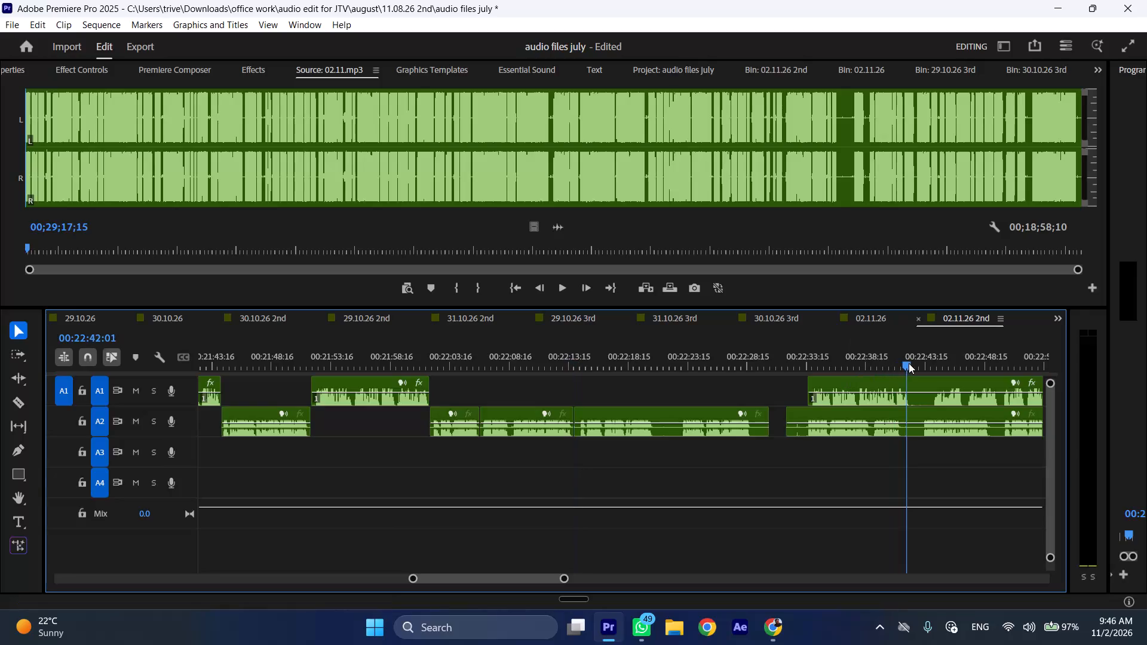
Cut the long A1 clip at 00:22:42:08, insert its front part at the A2 cut near 00:22:14, and play from there.
click(917, 383)
key(shift+c)
drag(840, 382, 621, 389)
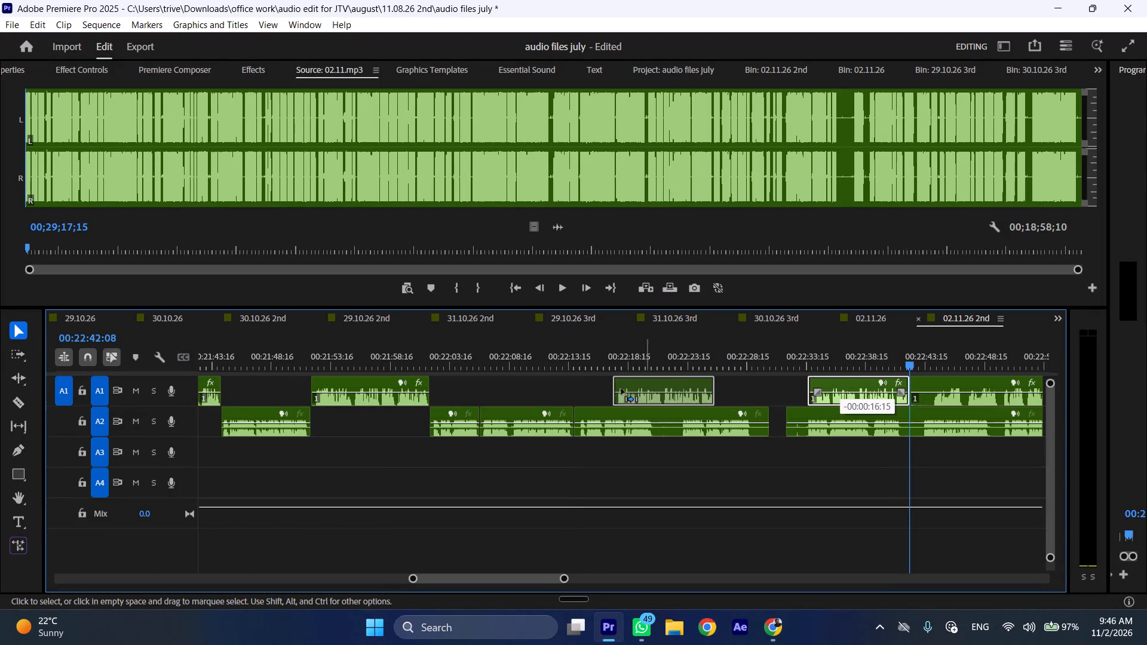
drag(621, 389, 612, 389)
click(578, 351)
key(space)
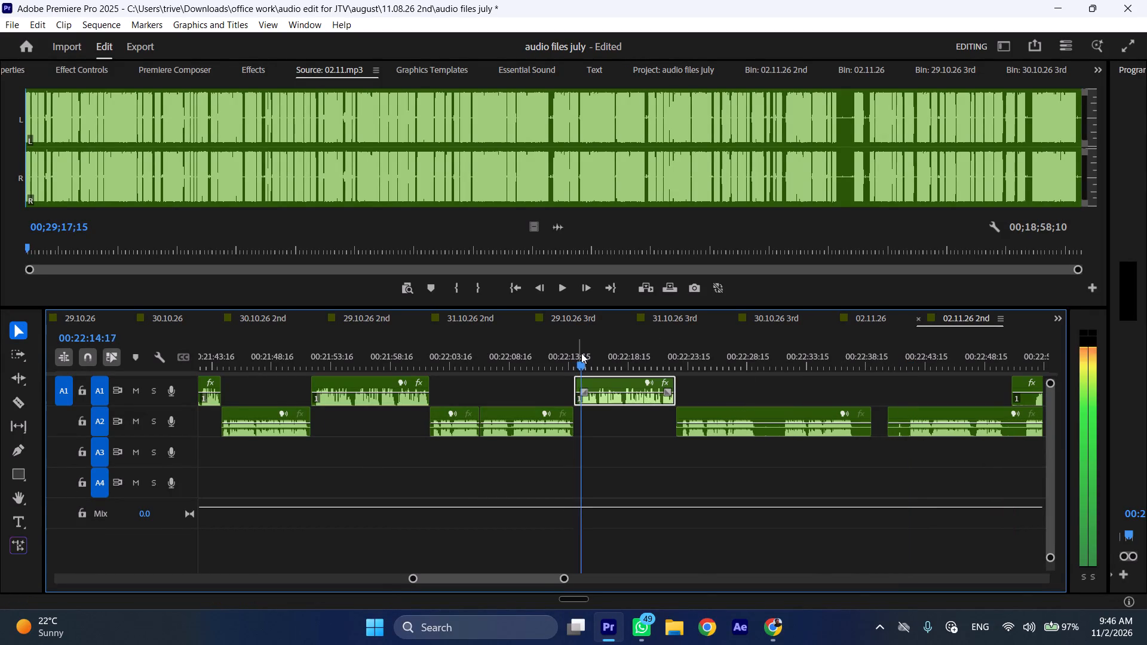
Cut the A2 clip following the inserted A1 piece at 00:22:22:23 and ripple-remove the short silence before the cut.
click(681, 357)
click(707, 404)
shift+click(704, 414)
key(shift+c)
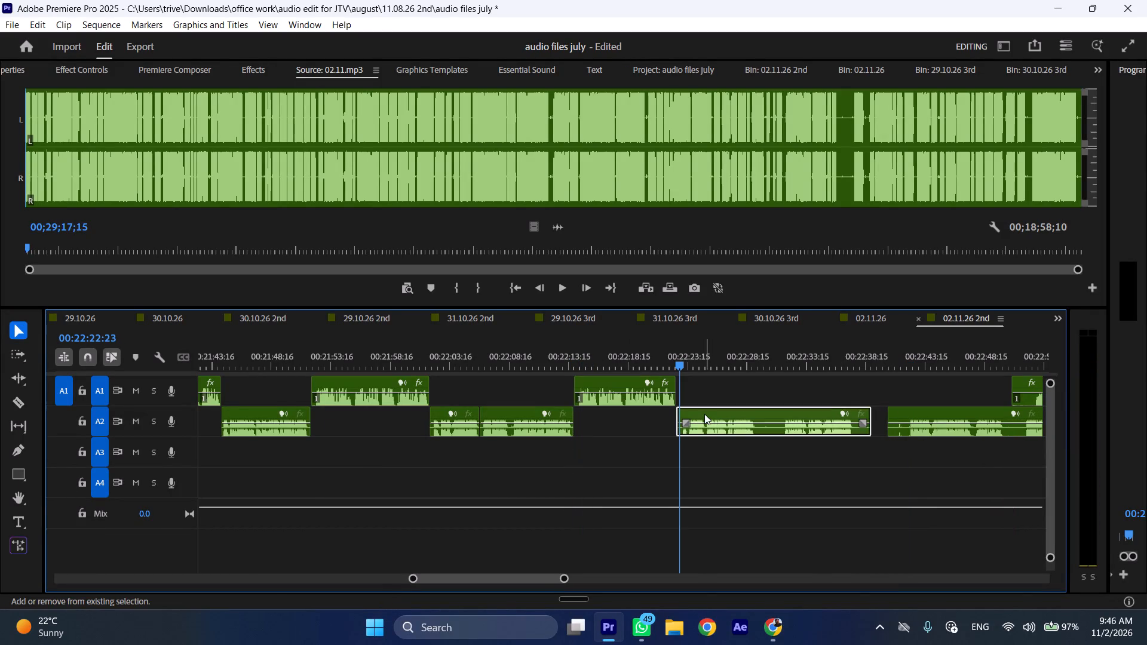
key(ctrl+shift+d)
Play back sped up from just before the inserted A1 piece to check the joins between the A2 and A1 clips.
click(546, 358)
key(space)
key(l)
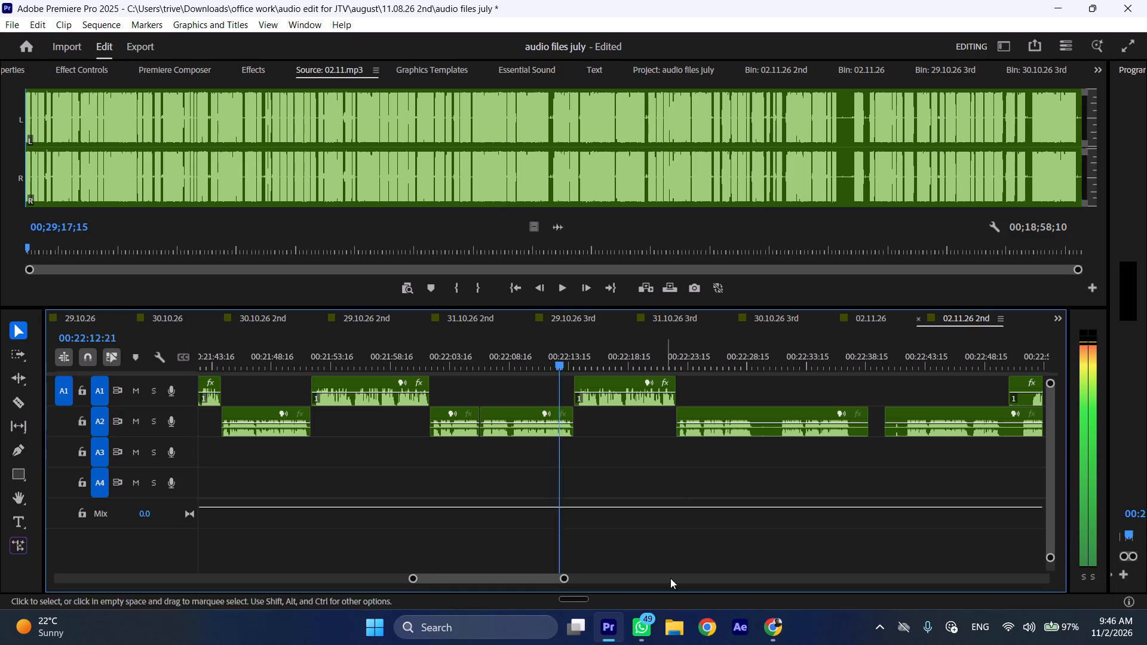
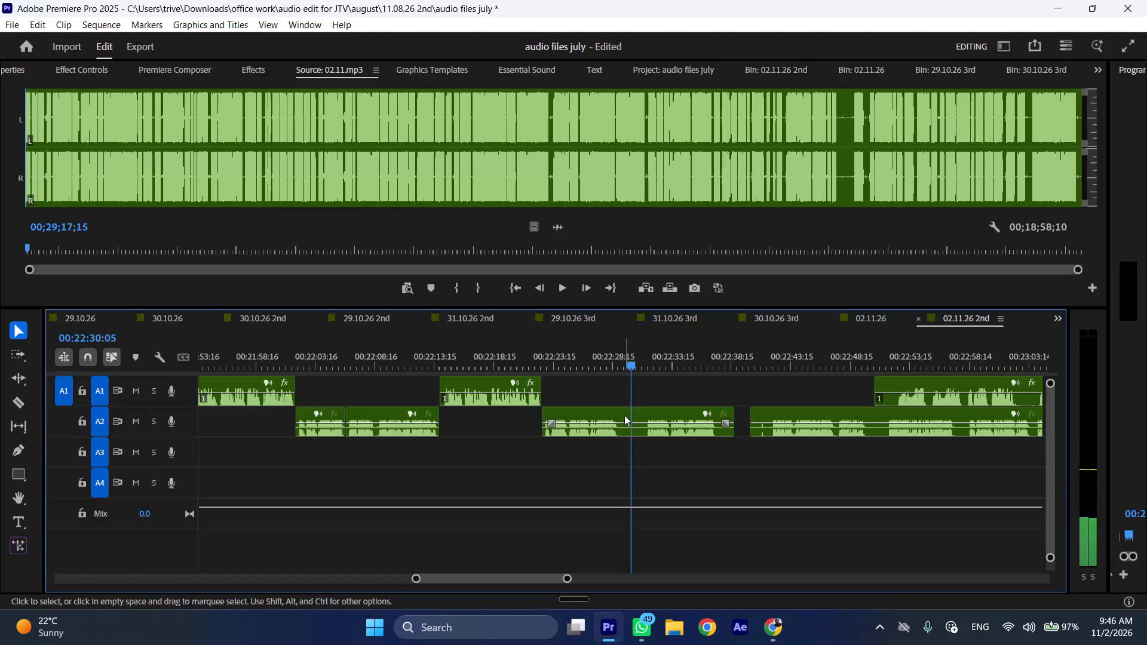
Cut the A2 clip after the inserted A1 piece at 00:22:29:09, at the pause in its middle.
click(619, 356)
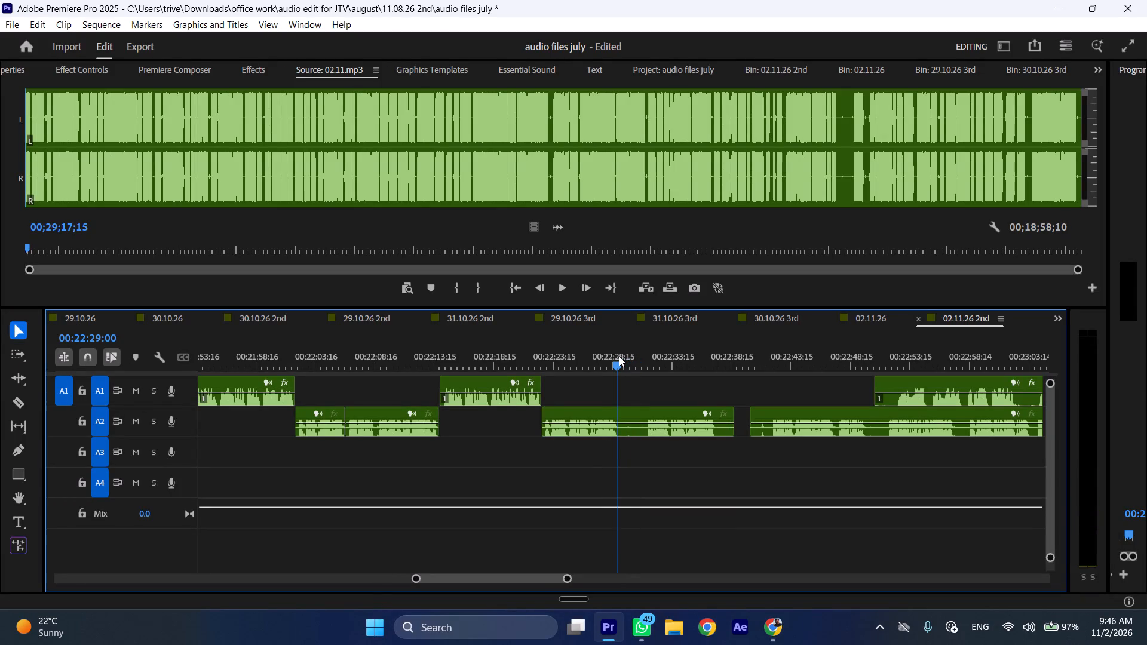
click(619, 356)
key(shift+c)
Trim about 2 seconds off the starts of the upcoming long A1 and A2 clips, and move that A2 clip to about 00:23:05.
scroll(622, 385, down, 5)
drag(763, 376, 786, 376)
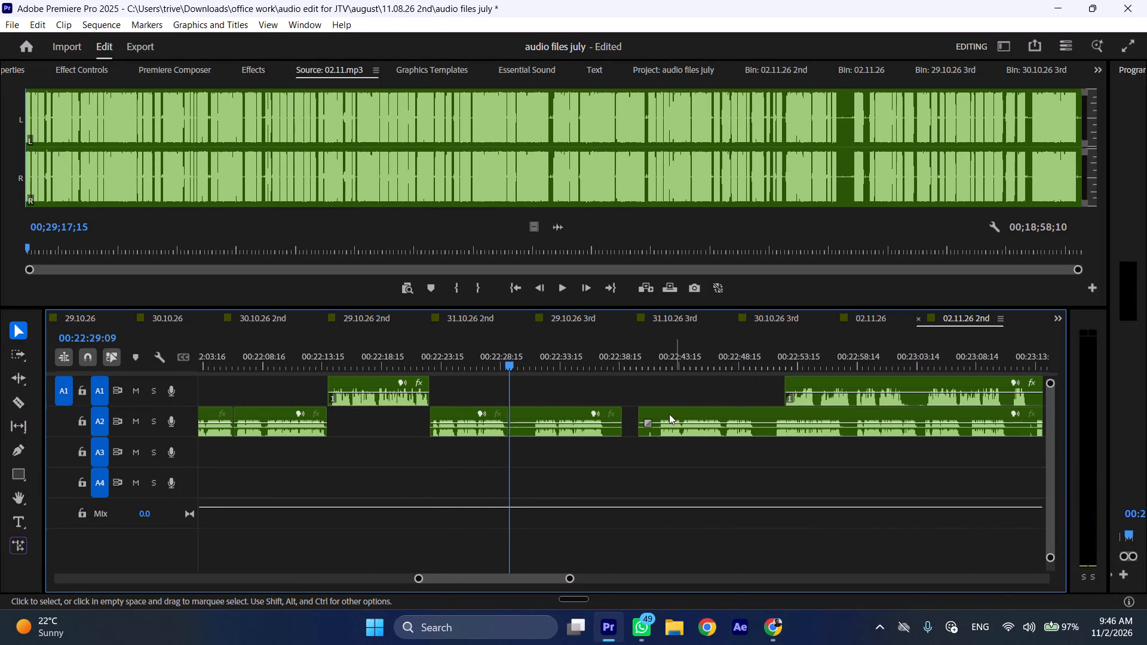
drag(642, 413, 662, 413)
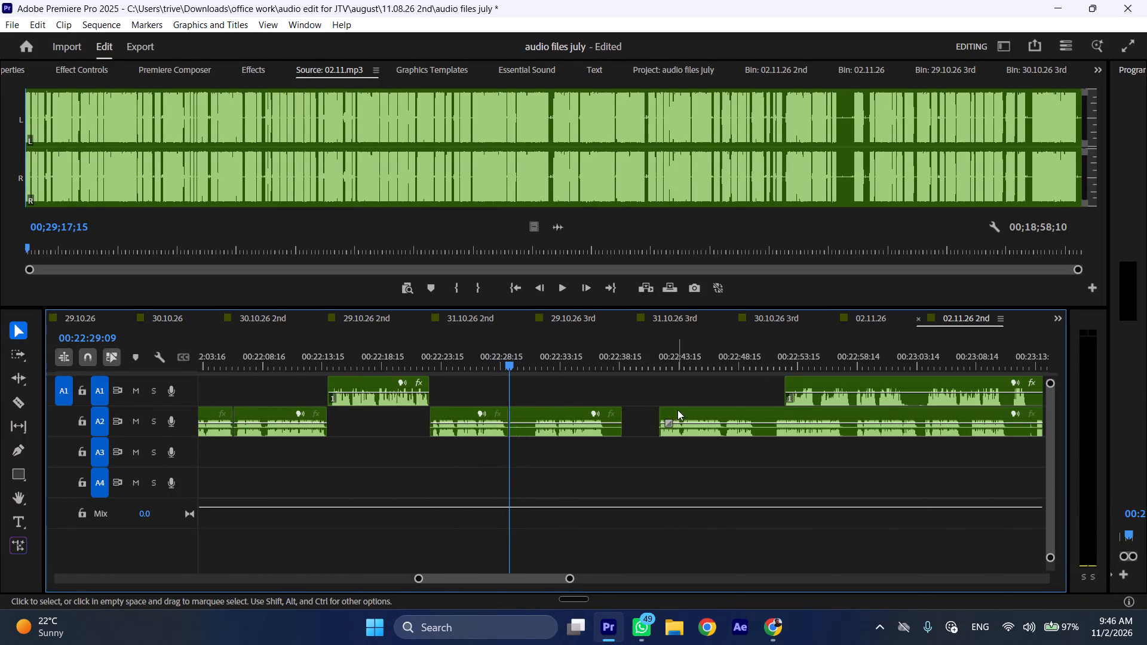
drag(679, 410, 956, 413)
Play the long A1 clip sped up from its start near 00:22:53, cut it at 00:22:58:11 and delete its front part.
click(788, 353)
key(space)
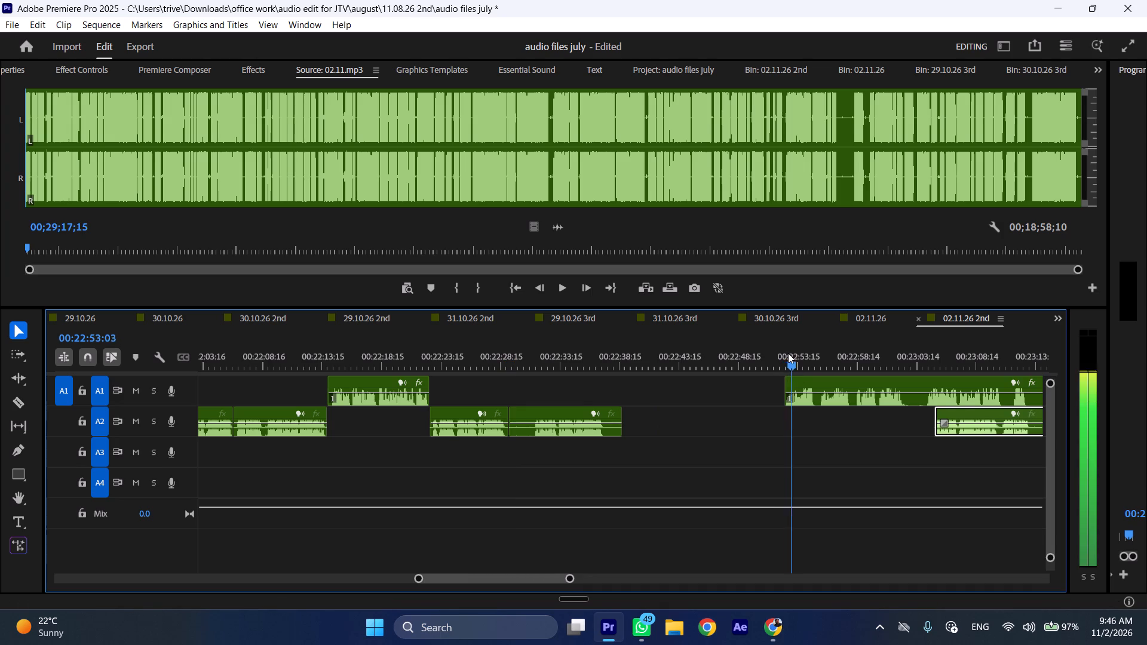
text(l)
scroll(773, 408, down, 5)
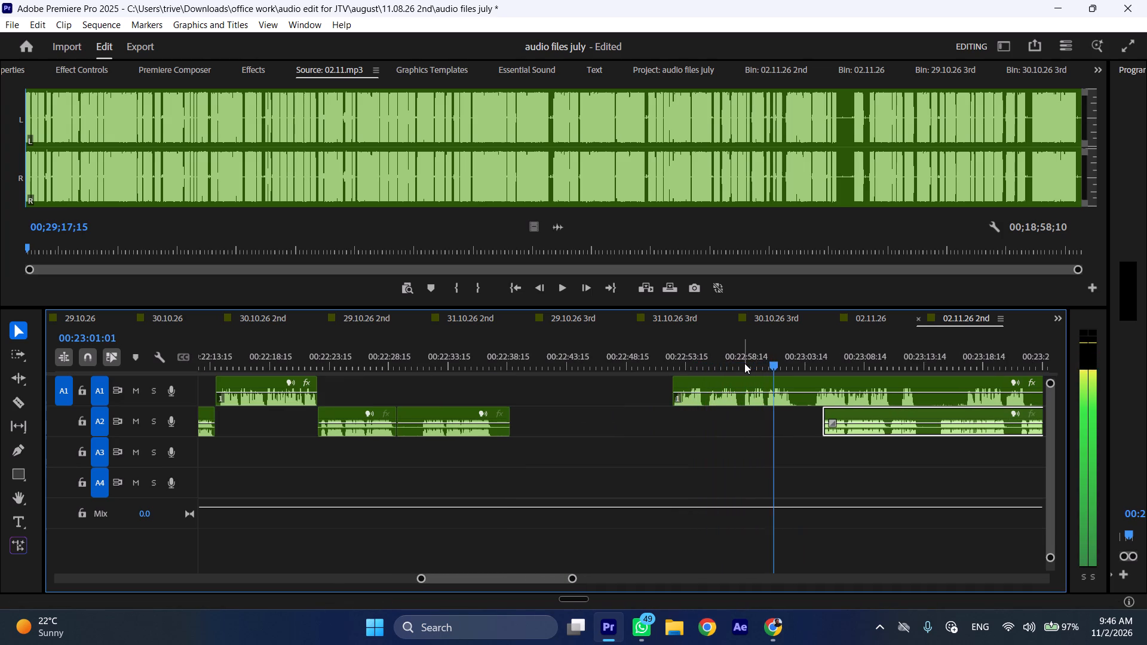
click(745, 355)
click(752, 386)
key(shift+c)
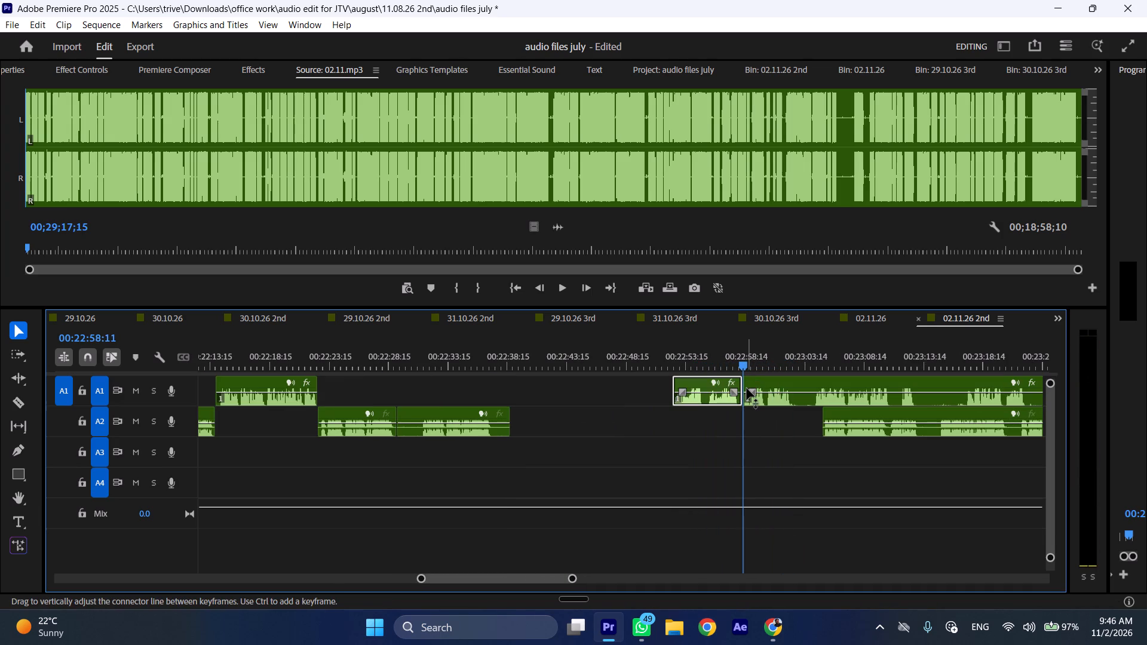
key(BackSpace)
Cut the long A1 clip at 00:23:02:19 and insert its front part at the A2 cut at 00:22:29:09.
drag(789, 357, 798, 357)
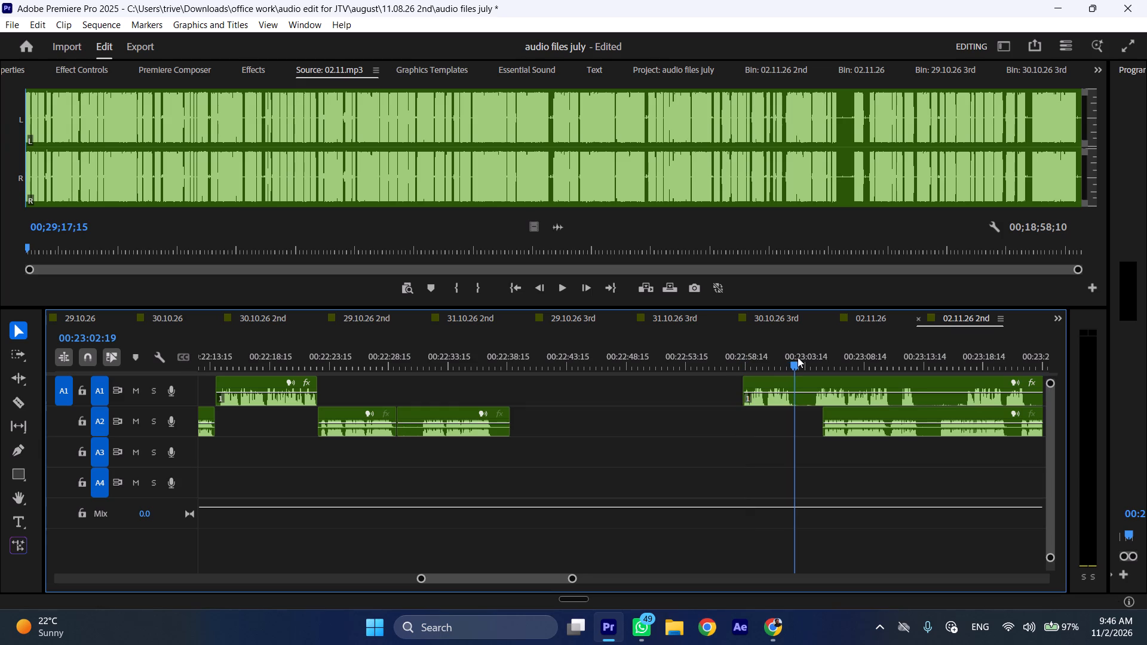
key(shift+c)
drag(763, 401, 508, 404)
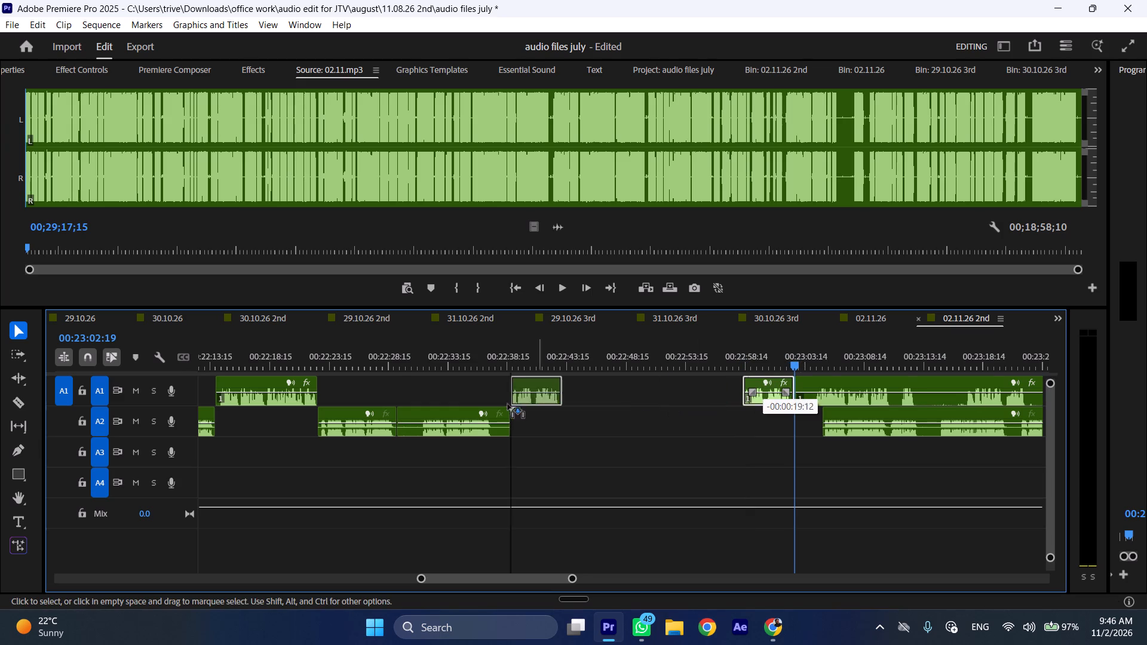
drag(508, 404, 421, 404)
Trim the silence from both ends of the A2 clip after the inserted A1 piece, placing it directly against that piece.
drag(454, 414, 476, 415)
drag(497, 411, 467, 411)
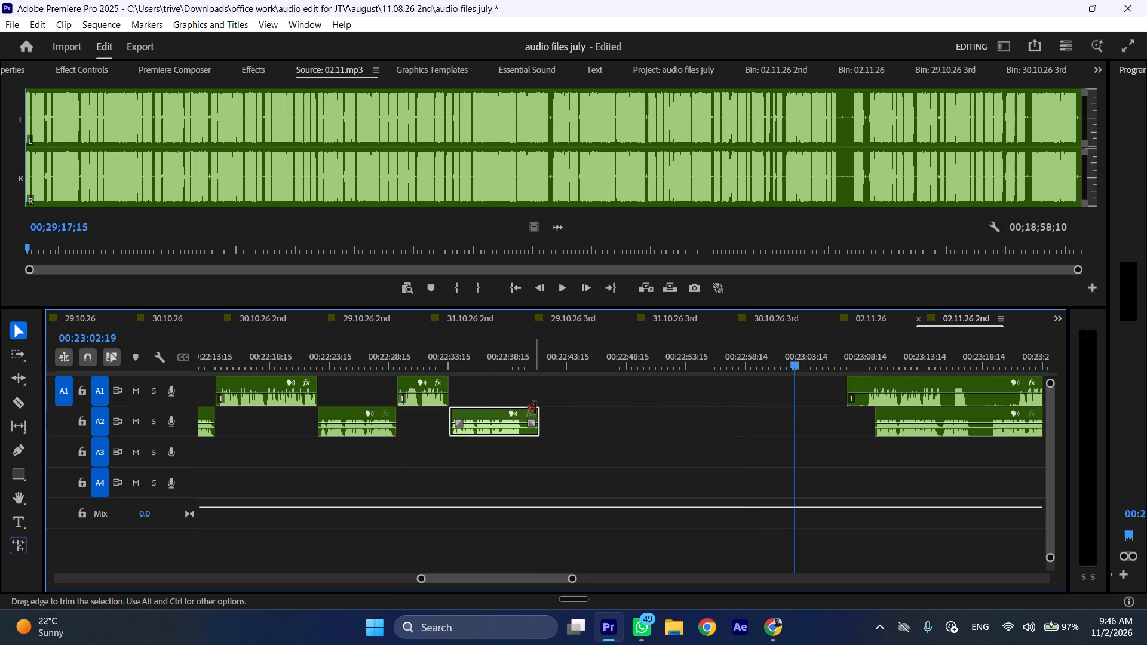
drag(535, 408, 518, 410)
Play back sped up from about 00:22:27:19 to check the joins around the newly inserted A1 piece.
click(380, 357)
key(space)
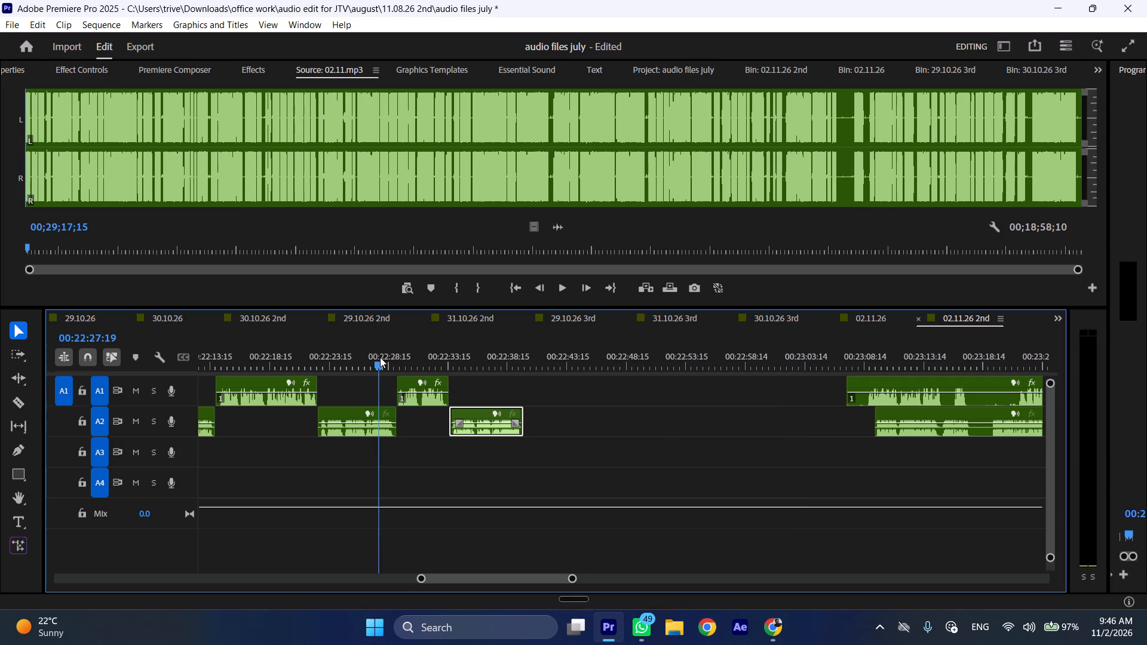
text(l)
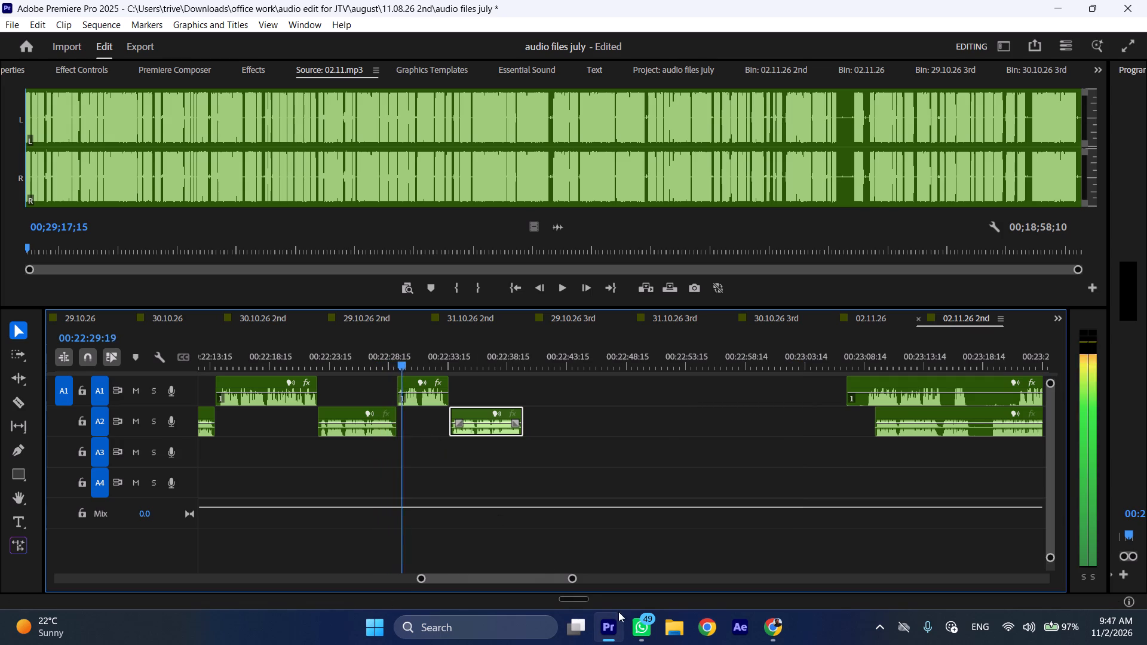
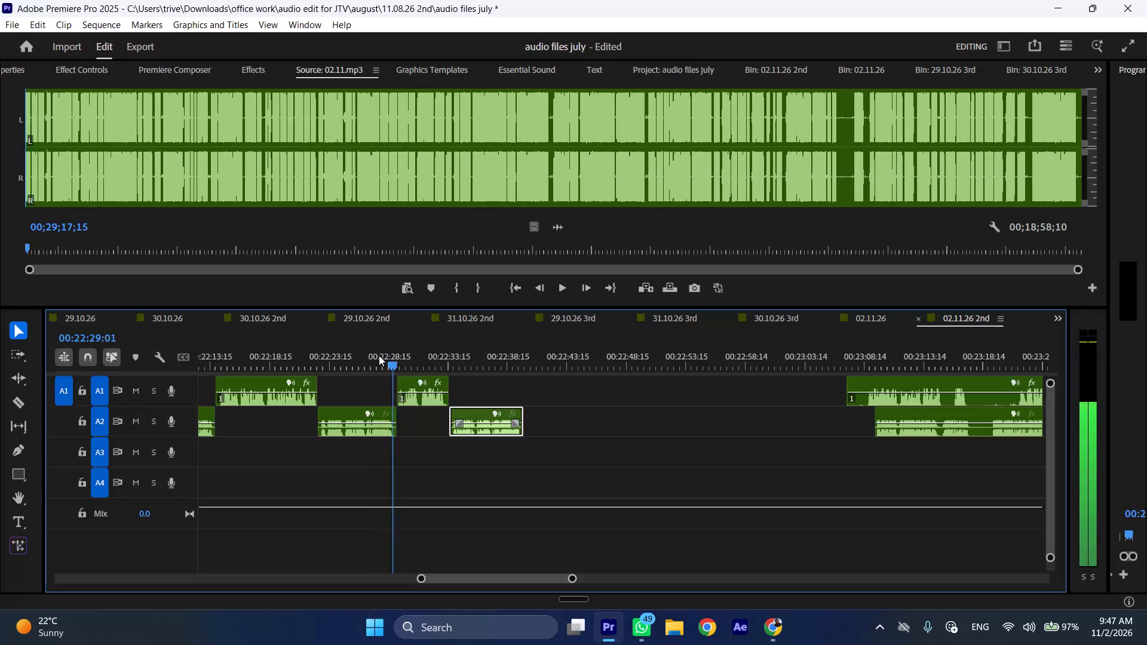
Continue the playback at a faster speed from about 00:22:29:01 to check the inserted A1 piece and the A2 clip after it.
key(l)
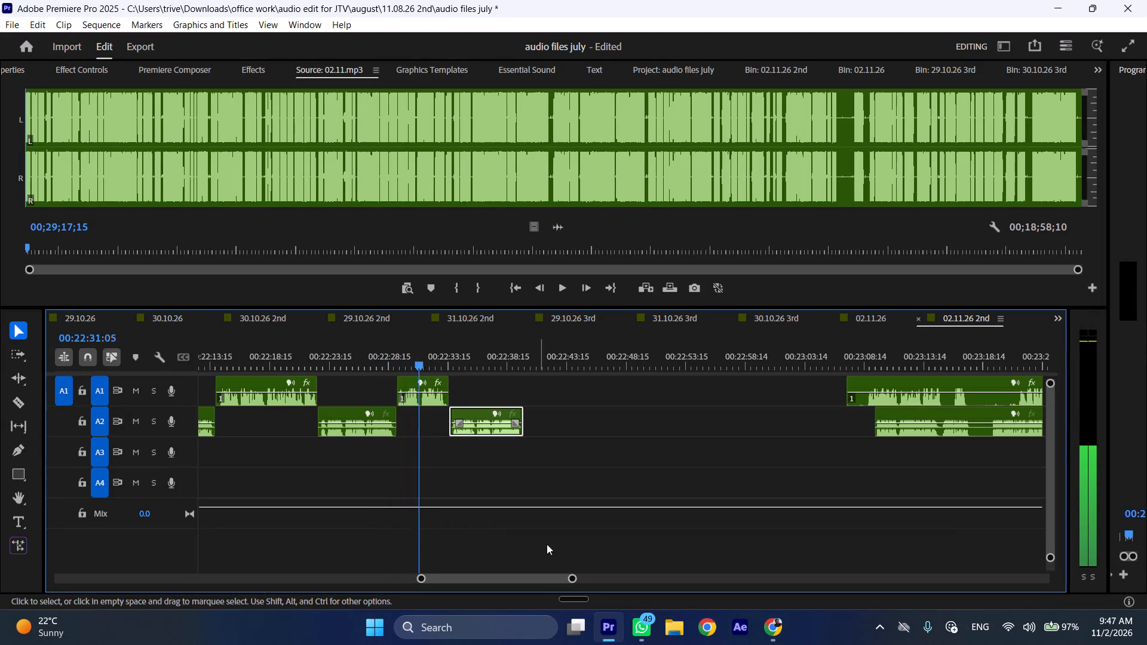
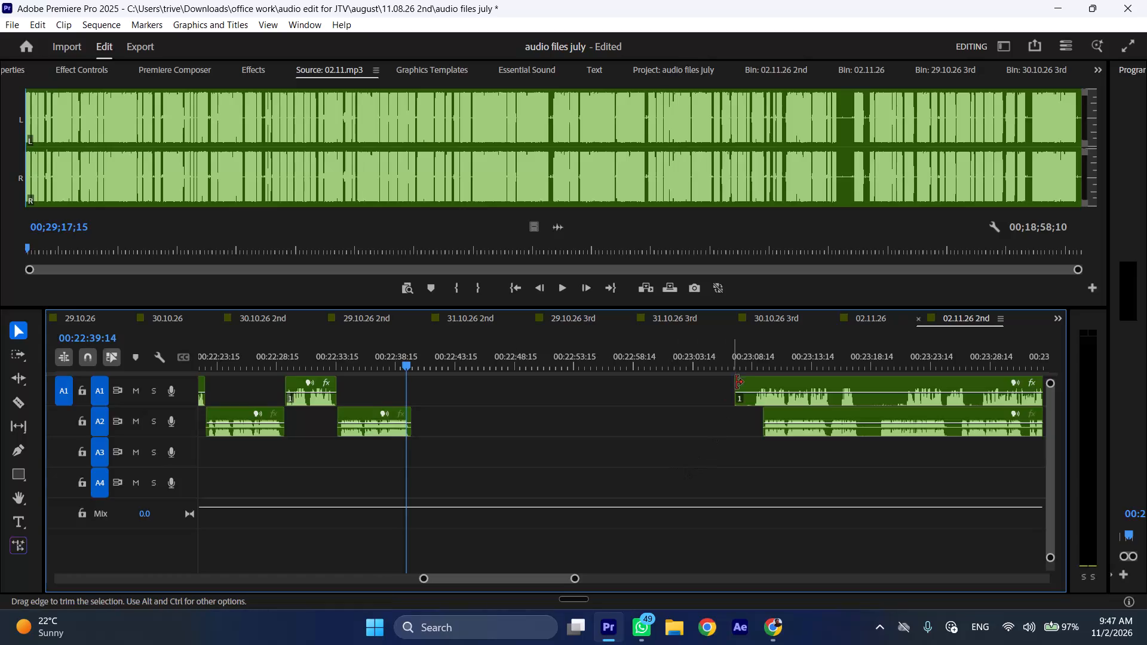
Trim the silent start of the A1 clip near 00:23:07 and move it to follow the A2 clip ending at about 00:22:39.
drag(737, 379, 754, 380)
drag(786, 382, 461, 393)
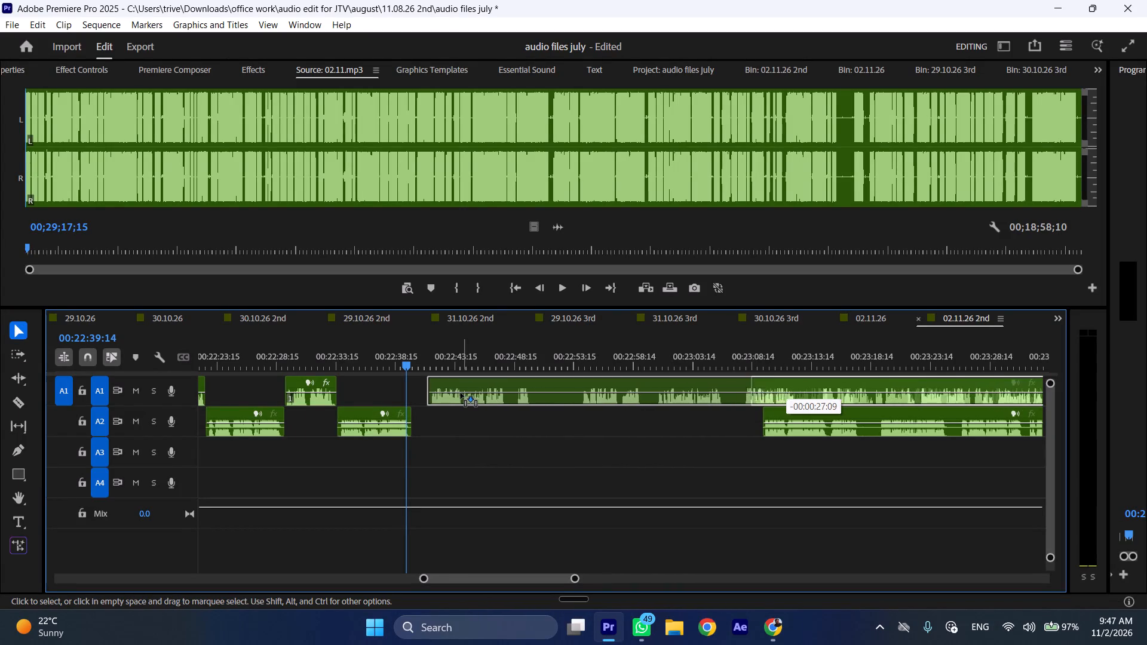
drag(461, 393, 456, 394)
drag(458, 385, 452, 385)
Play the moved A1 clip from about 00:22:39:14 at a faster speed to check the join and find the next pause.
key(space)
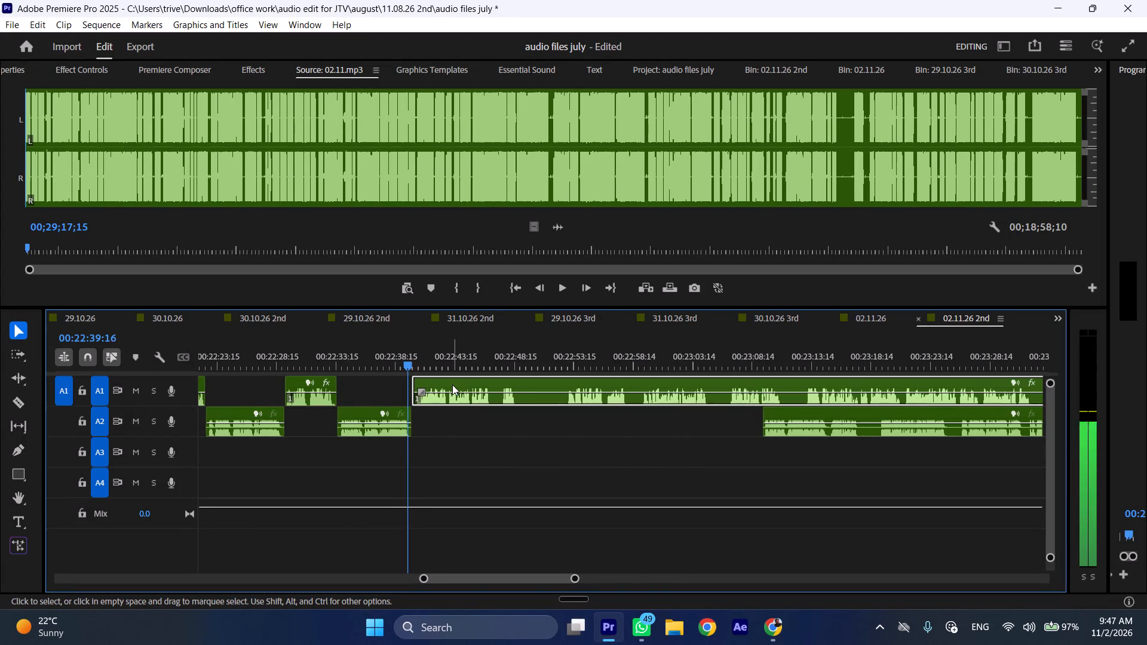
text(l)
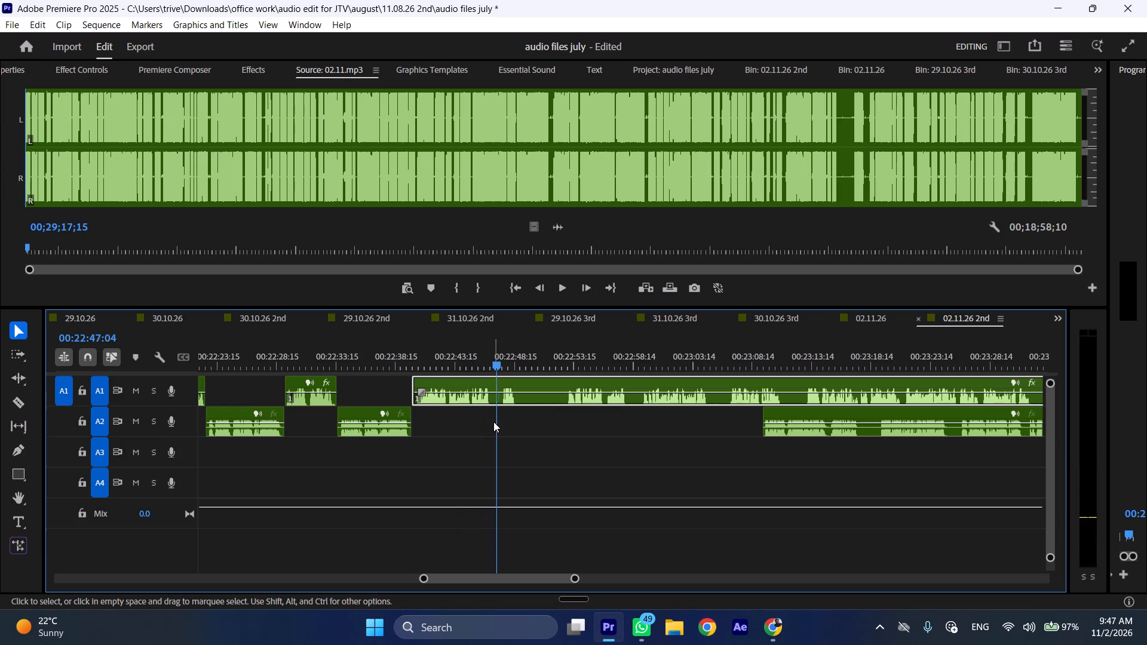
Split the A1 clip at about 00:22:46:13 and ripple-delete the section up to 00:22:47:15.
drag(491, 358, 493, 358)
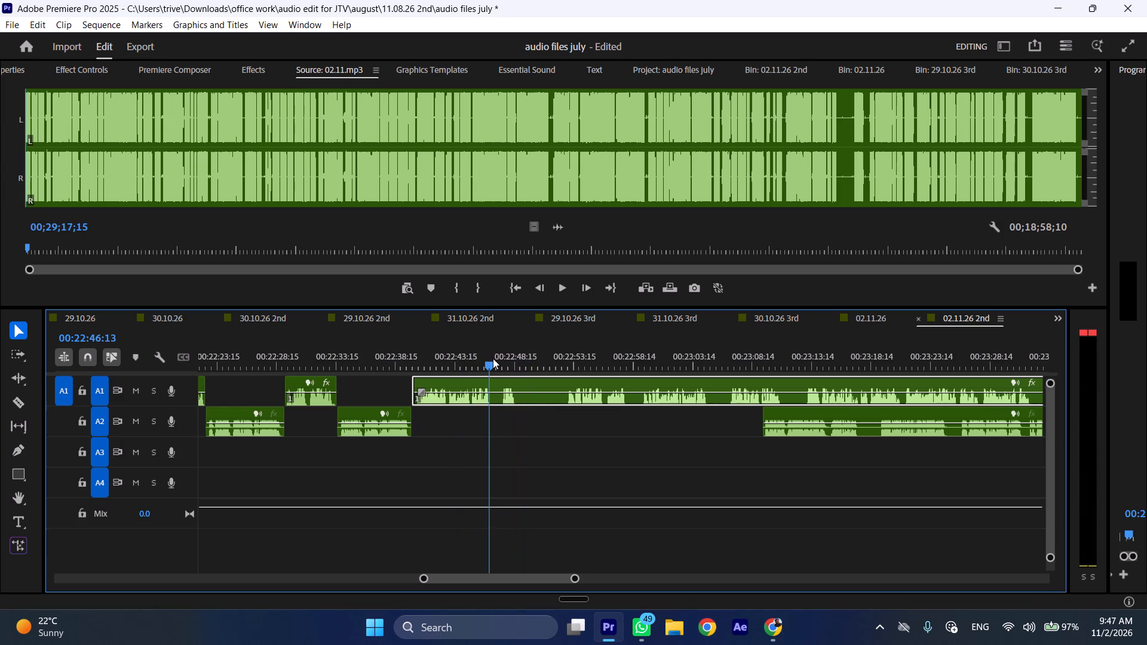
drag(493, 358, 505, 358)
key(shift+c)
click(519, 394)
key(shift+c)
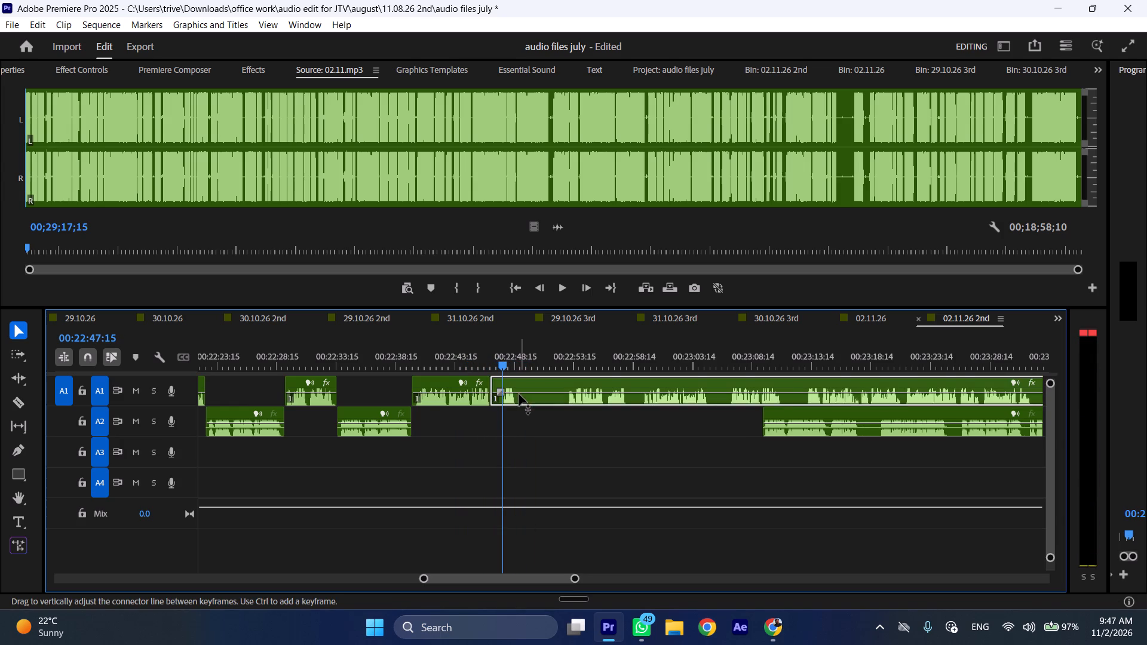
key(ctrl+shift+d)
Split the A1 clip at 00:22:47:19, where the long pause after the short speech burst starts.
click(506, 359)
key(shift+c)
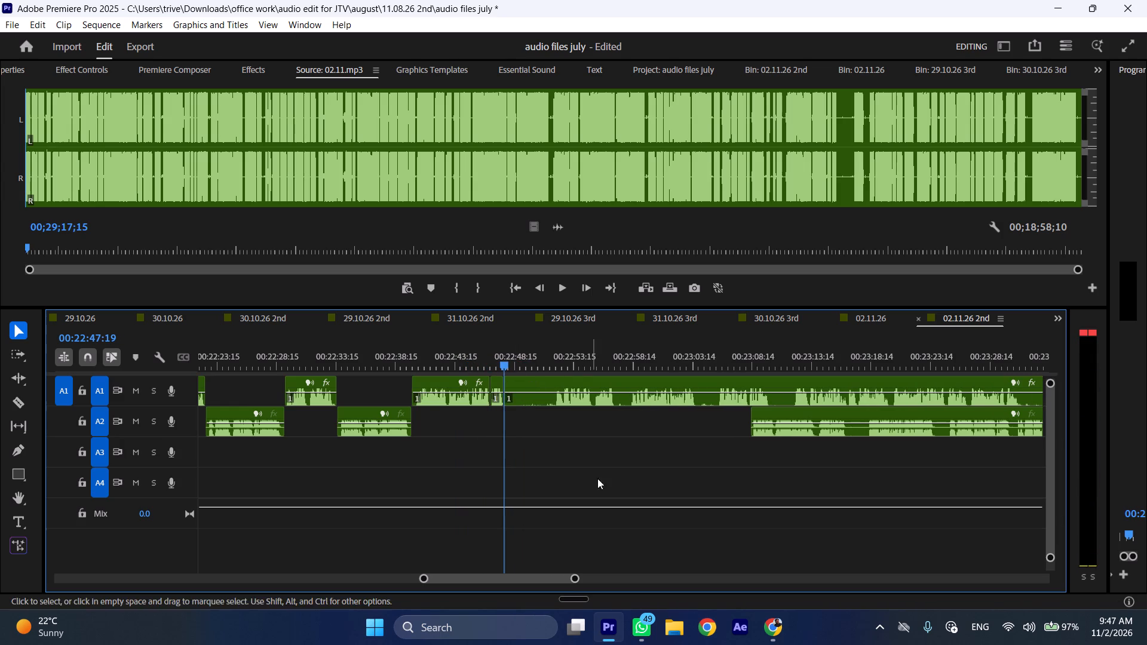
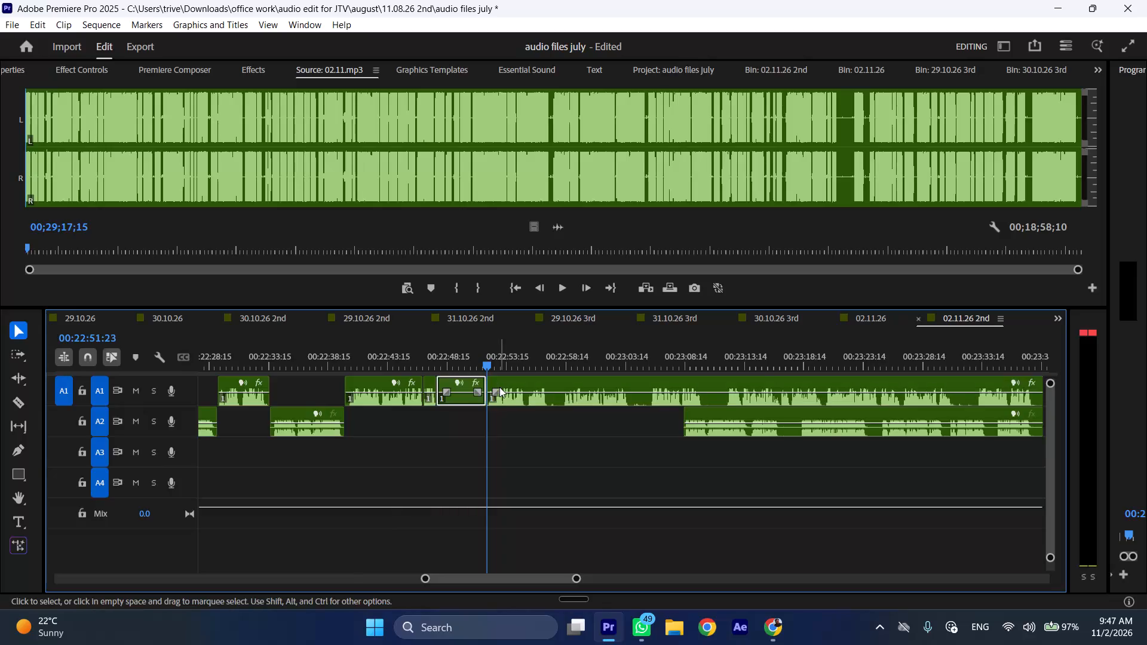
Ripple-delete the long pause on A1 between about 00:22:47:19 and 00:22:51:23.
key(ctrl+shift+d)
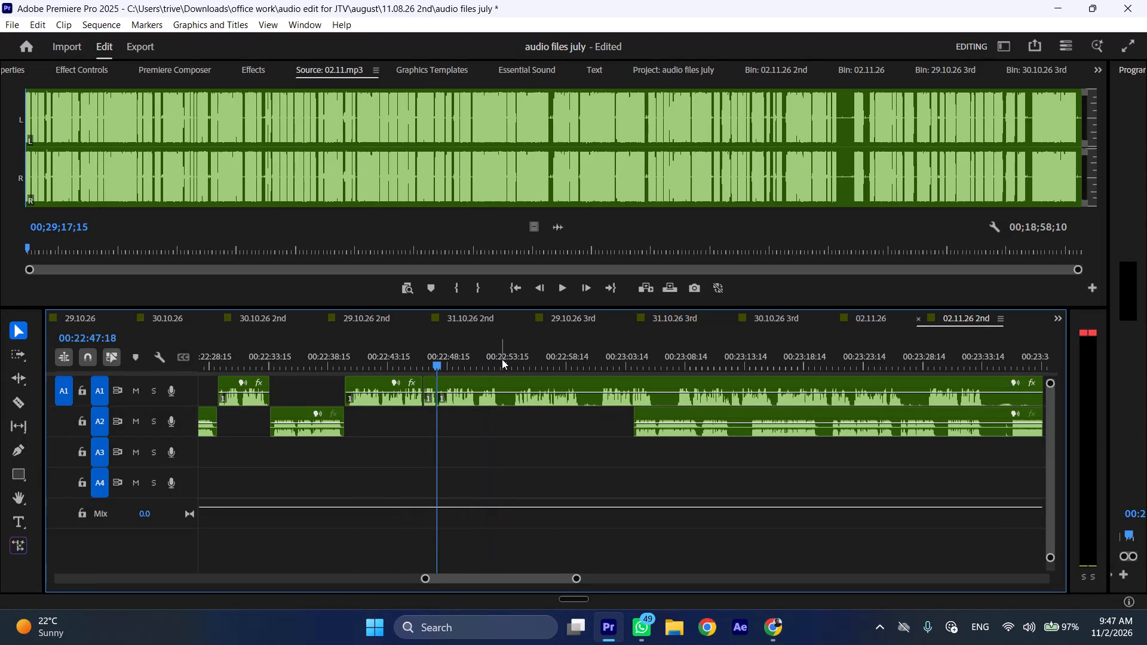
Split the A1 clip at about 00:22:53 and 00:22:54:05 and ripple-delete the short section between the cuts.
drag(501, 358, 515, 358)
key(shift+c)
click(525, 396)
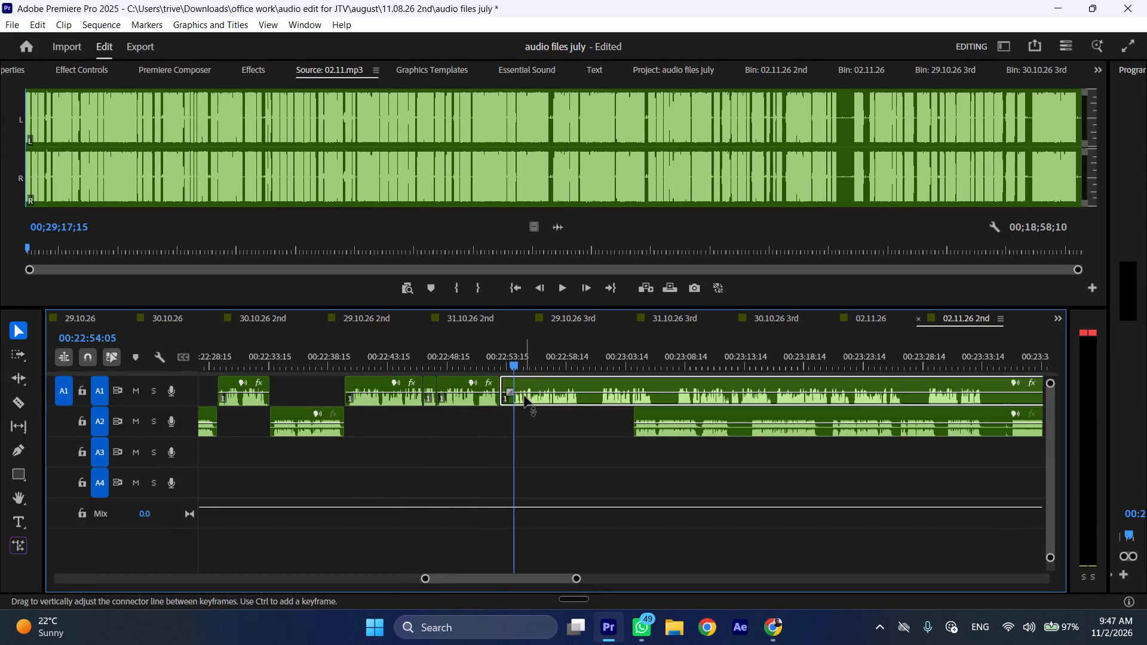
key(shift+c)
key(ctrl+shift+d)
Split the A2 clip at 00:23:11:03 and insert its first part at the A1 cut near 00:22:53, shifting the following clips later.
click(716, 350)
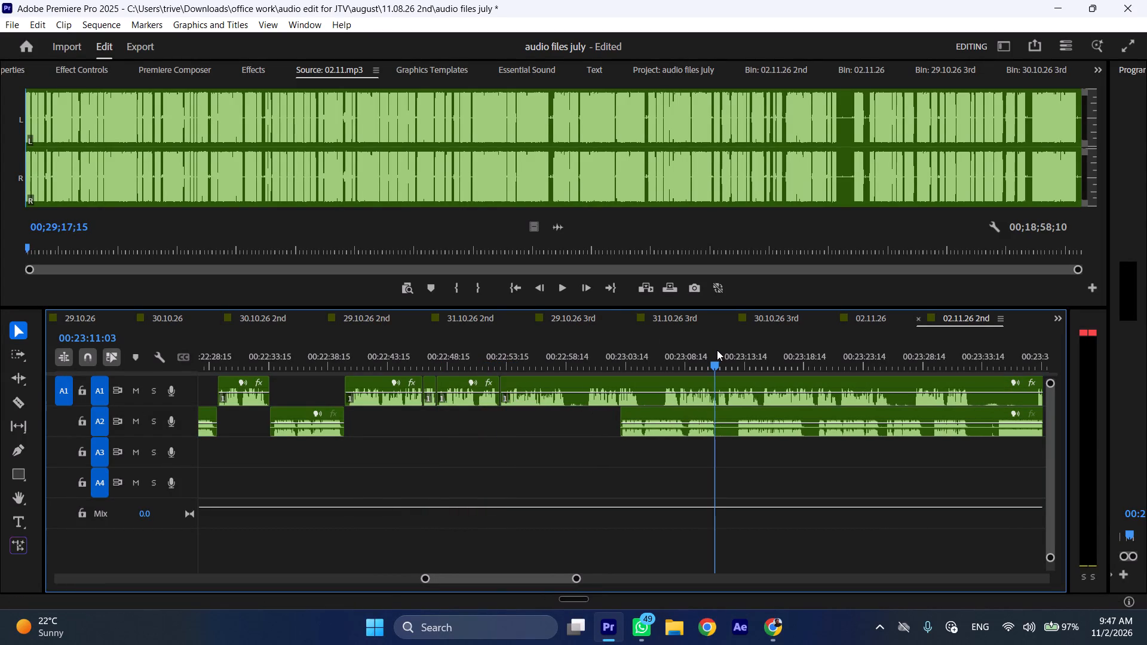
click(715, 420)
key(shift+c)
drag(670, 412, 548, 412)
Play the sequence from about 00:22:47 at a faster speed to check the new joins.
click(428, 343)
key(space)
text(l)
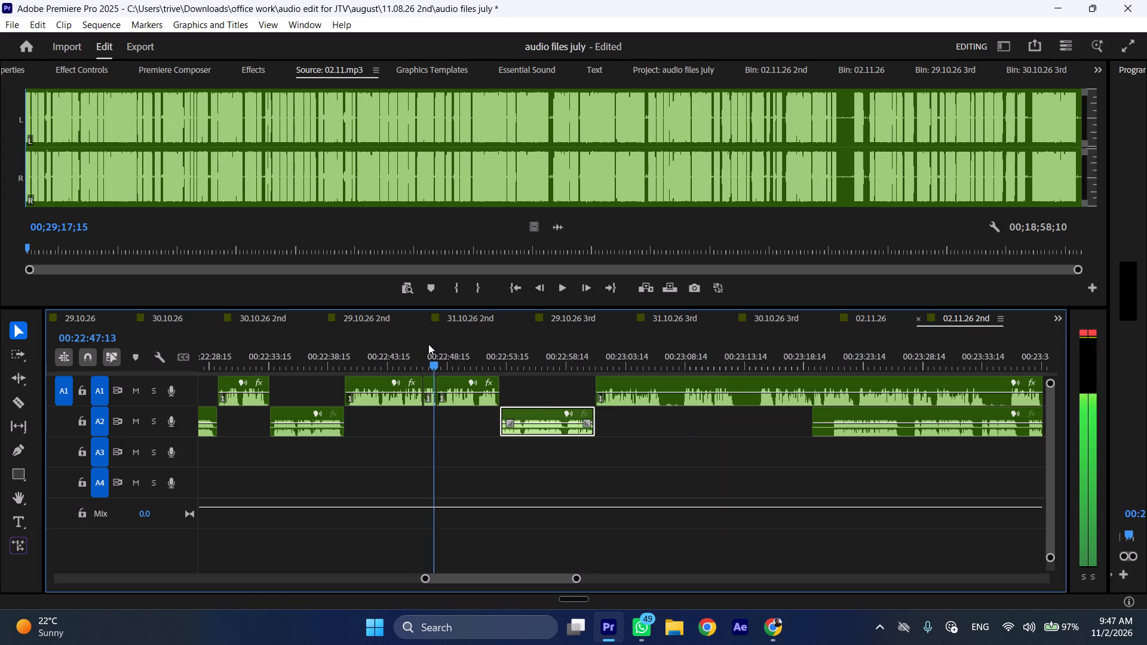
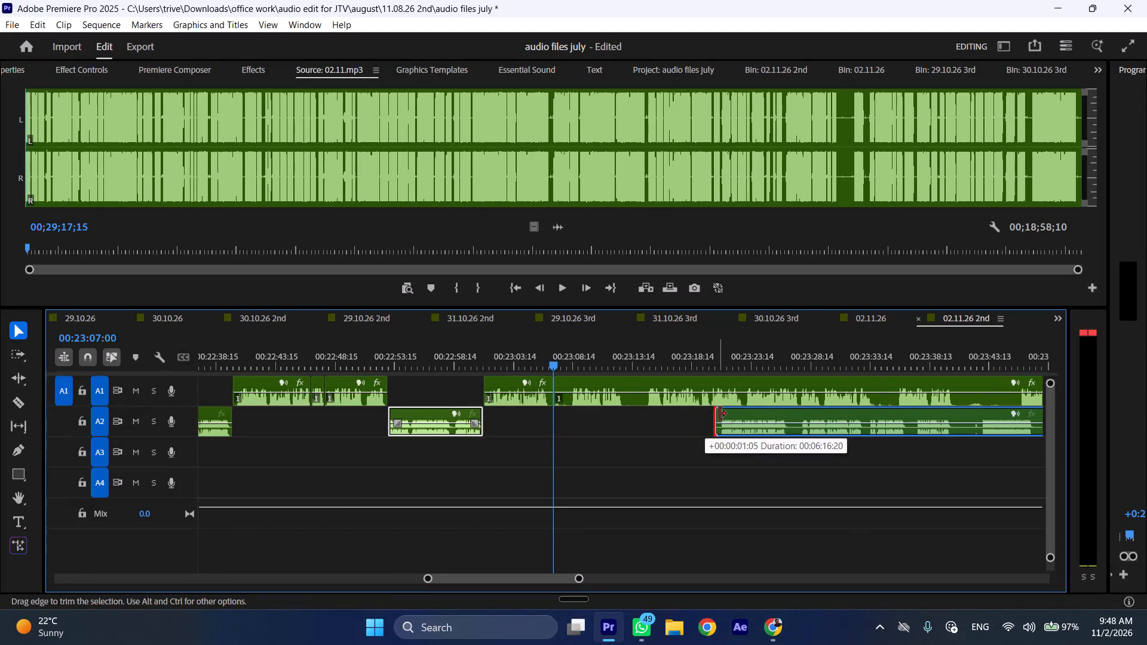
Trim about one second from the start of the long A2 clip and move it to begin at 00:23:07:00.
drag(719, 414, 722, 414)
drag(746, 414, 590, 423)
Move the long A1 clip that starts at 00:23:07:00 later, so it begins at about 00:23:22.
drag(590, 383, 719, 383)
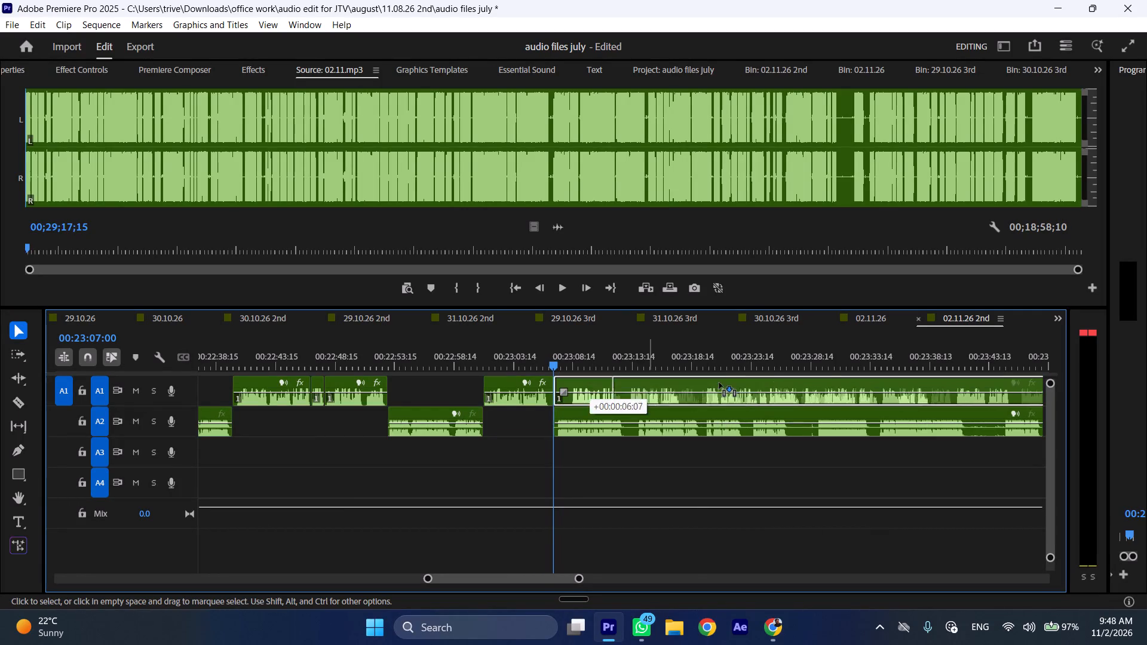
drag(719, 383, 774, 383)
Play the sequence from 00:23:07:00 to check the repositioned A2 clip.
key(space)
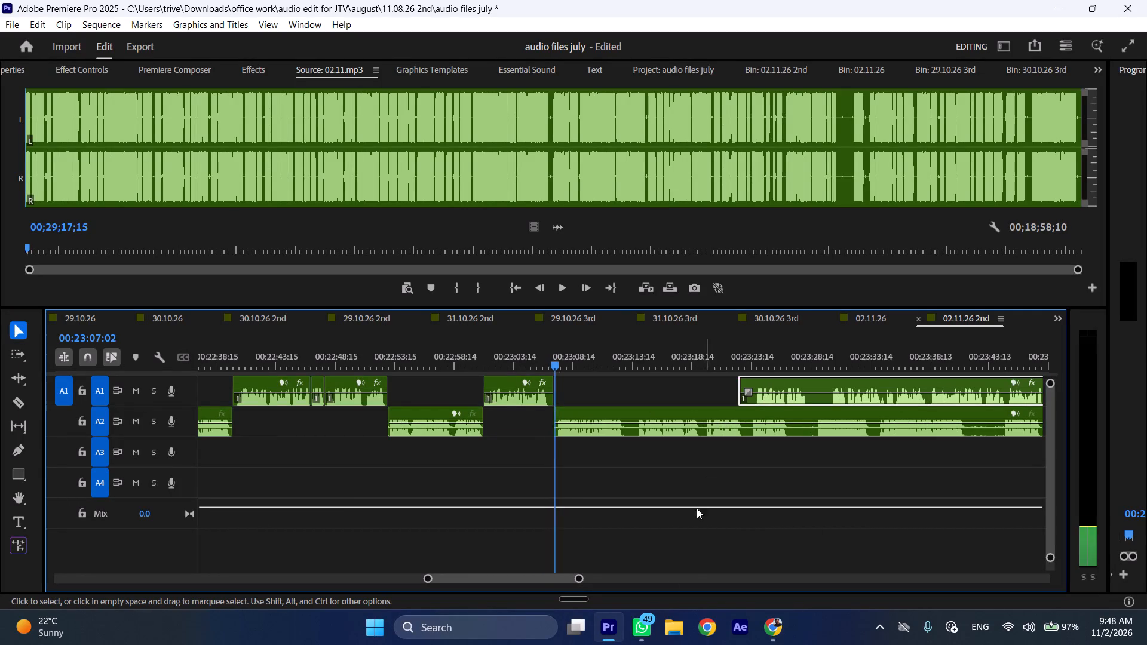
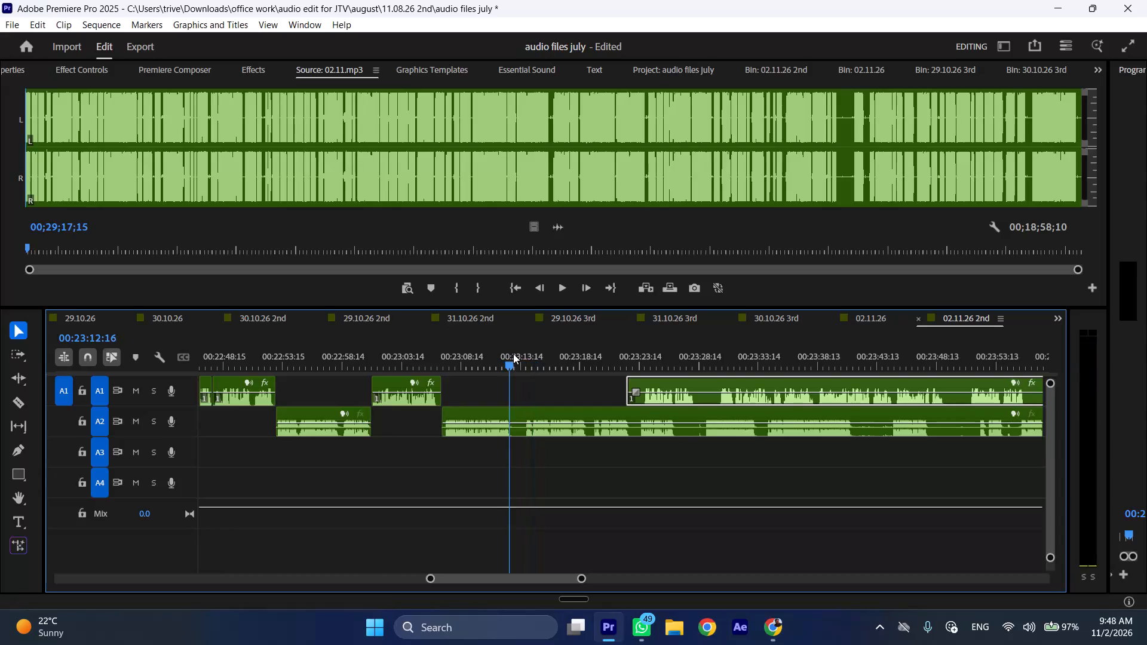
Cut about one second of pause out of the long A2 clip at about 00:23:12:22 and close the gap across tracks.
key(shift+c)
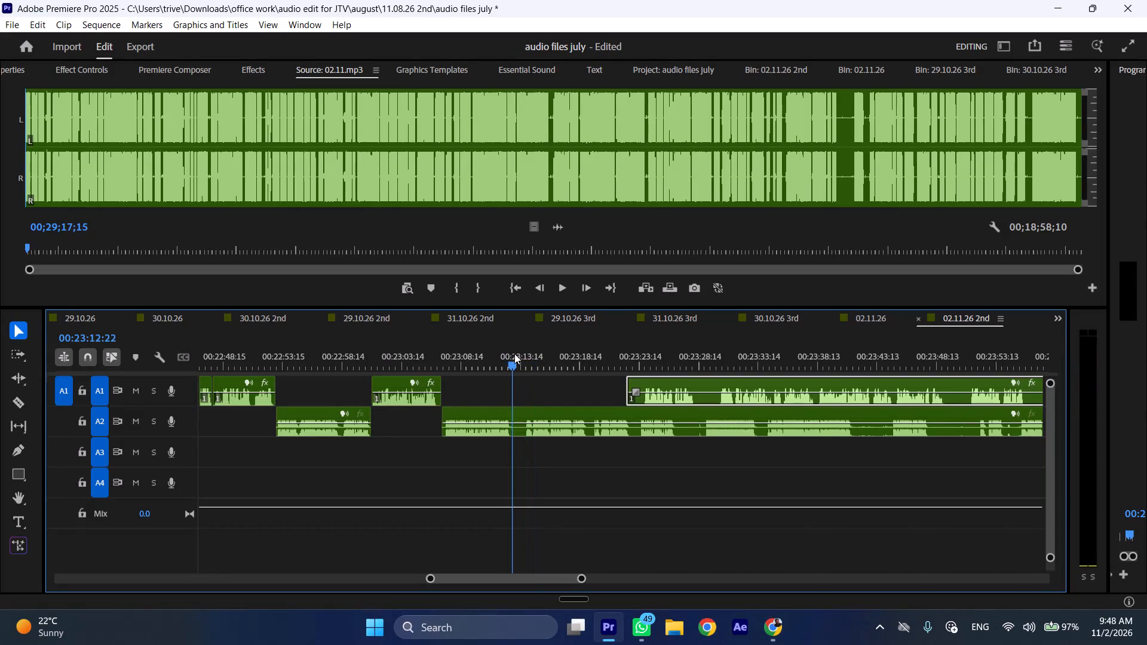
click(538, 412)
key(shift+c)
key(ctrl+shift+d)
Play the sequence from about 00:23:13 at a faster speed to check the new A2 join.
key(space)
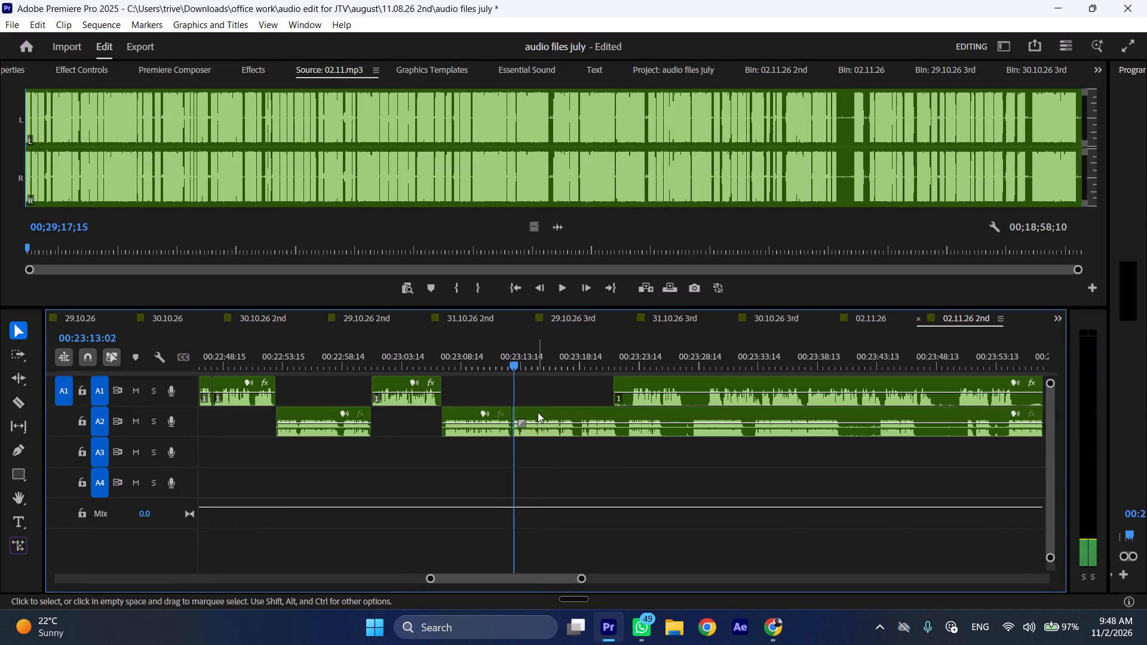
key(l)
Move the long A1 clip later and trim about one second from its start, so it begins at about 00:23:31.
drag(629, 379, 735, 379)
drag(725, 379, 730, 379)
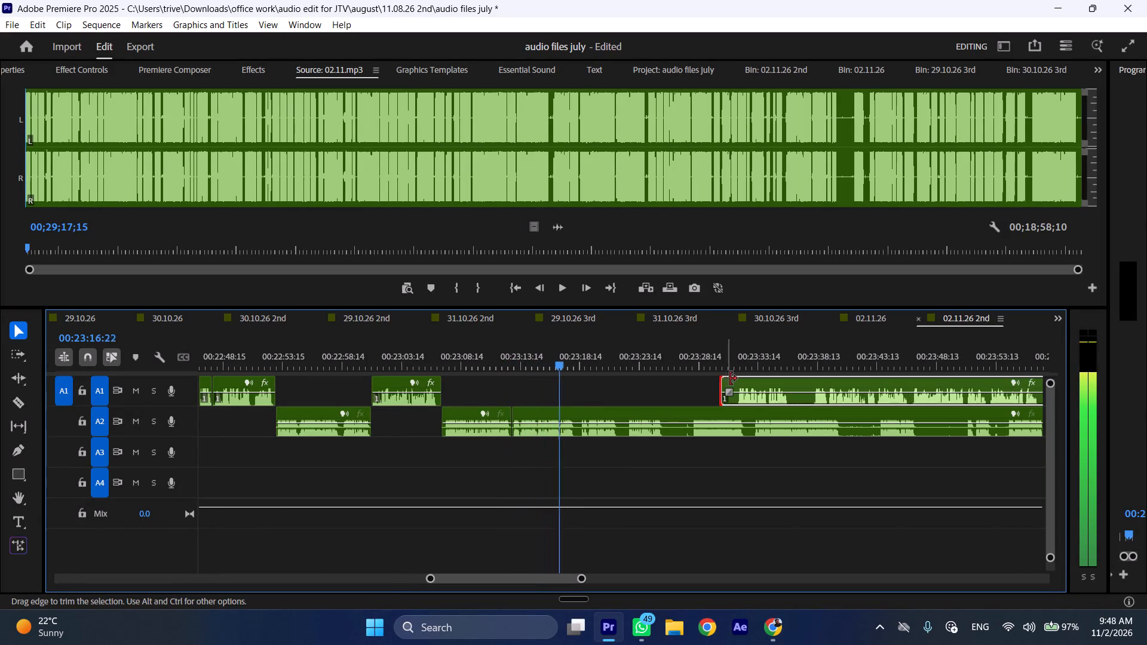
drag(730, 379, 741, 379)
Split the long A2 clip at 00:23:18:13.
drag(573, 355, 577, 354)
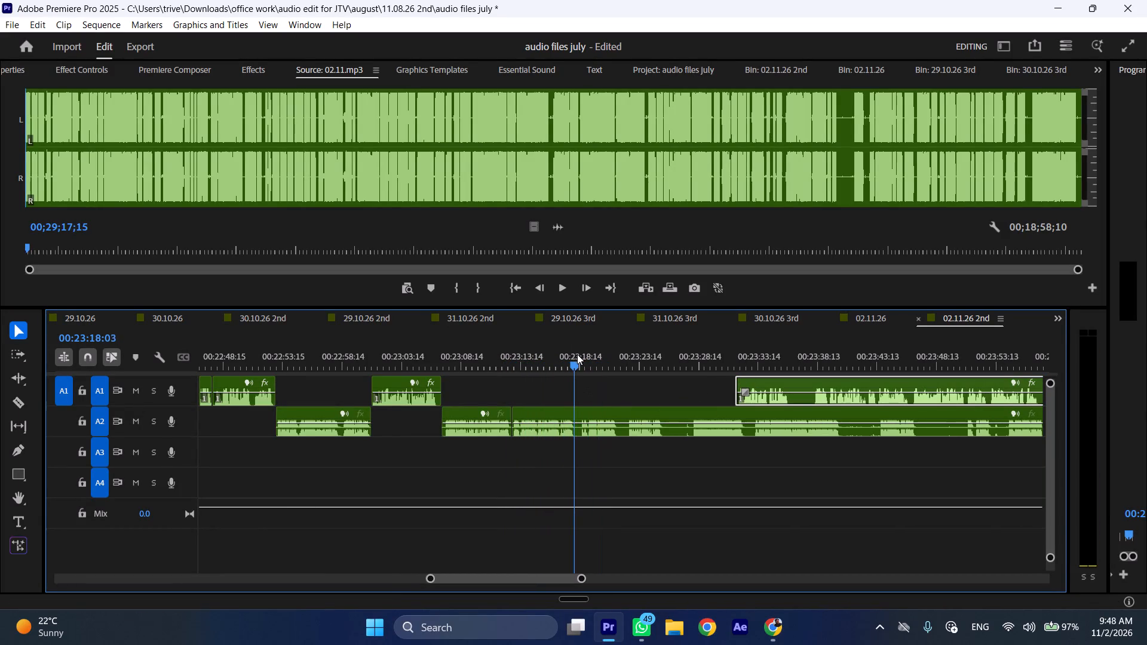
drag(577, 354, 582, 354)
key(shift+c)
key(ctrl+z)
click(582, 352)
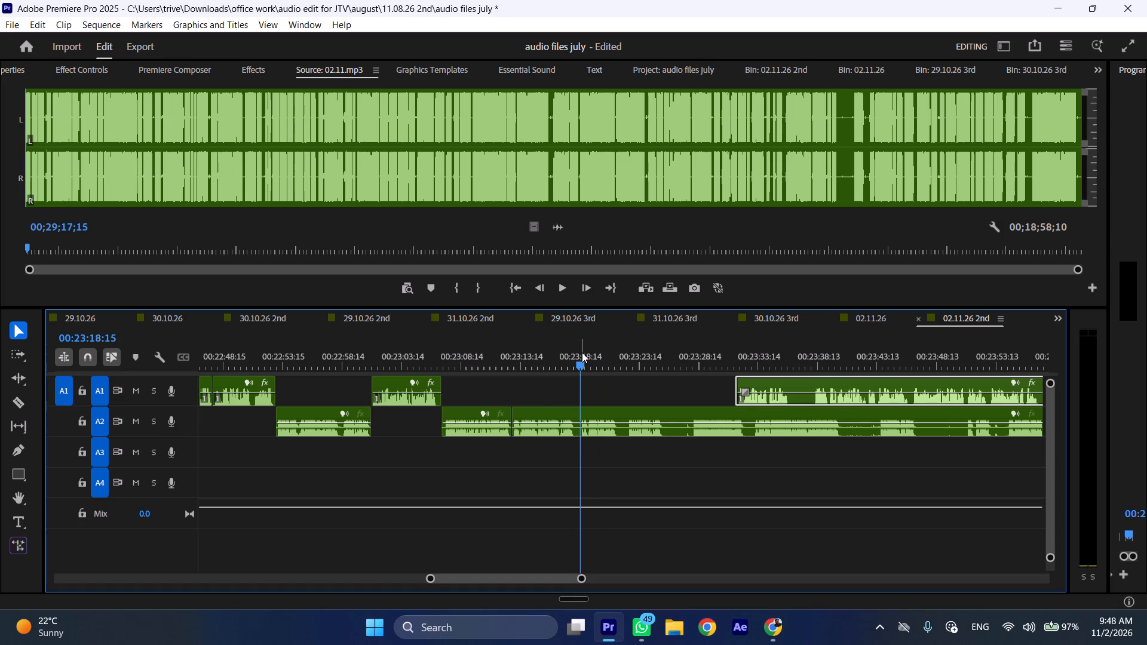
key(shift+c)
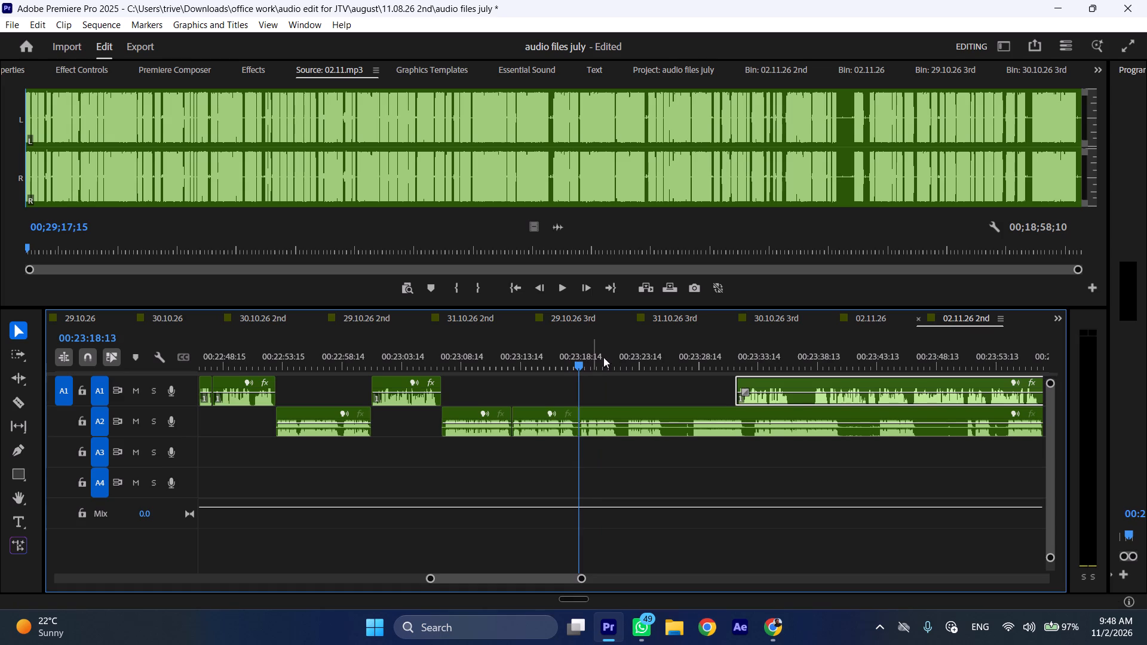
Move the long A1 clip to begin at 00:23:18:13 and shift the remaining A2 clip to begin at about 00:23:27.
drag(786, 385, 633, 385)
drag(615, 408, 676, 411)
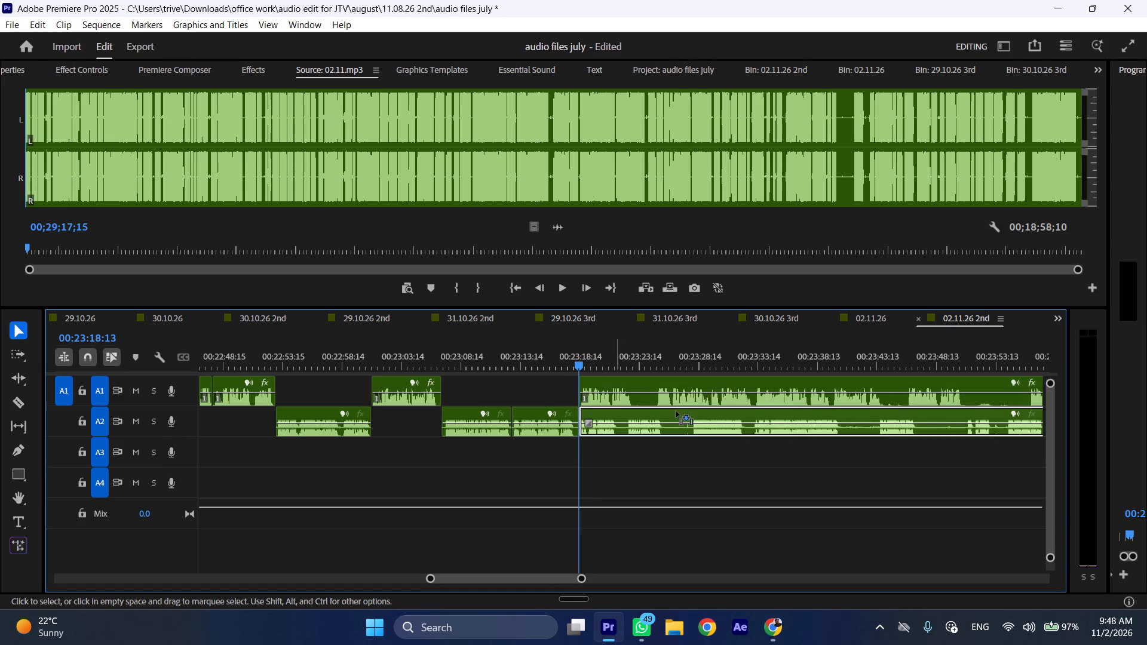
drag(676, 411, 721, 411)
Play the sequence from 00:23:18:13 to check the switch to the A1 clip.
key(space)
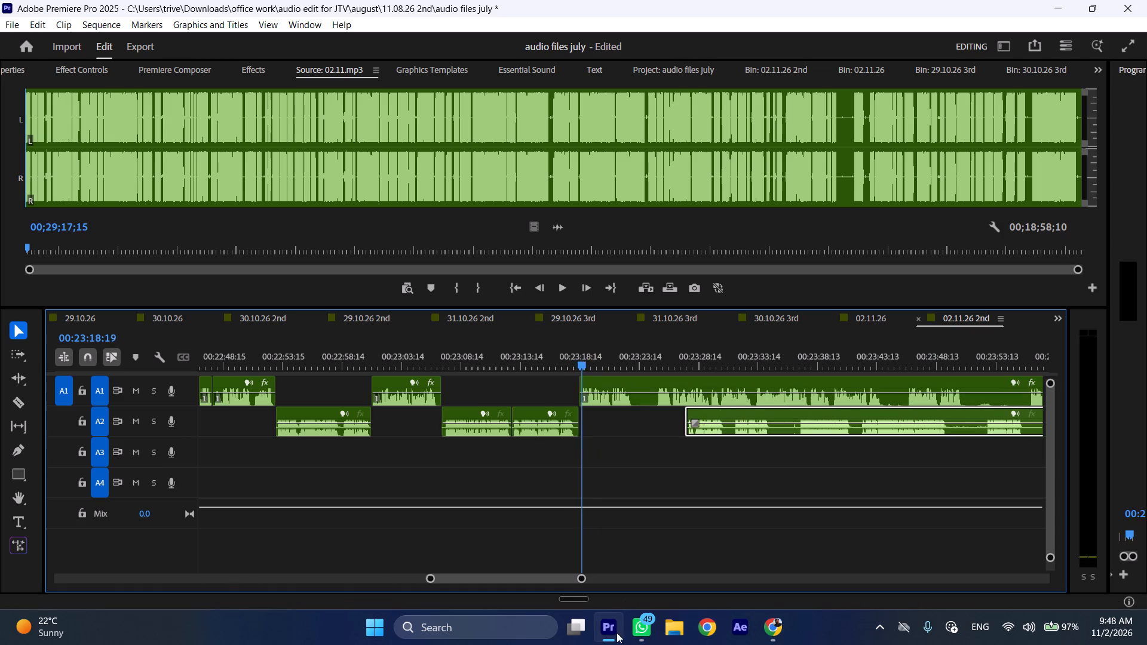
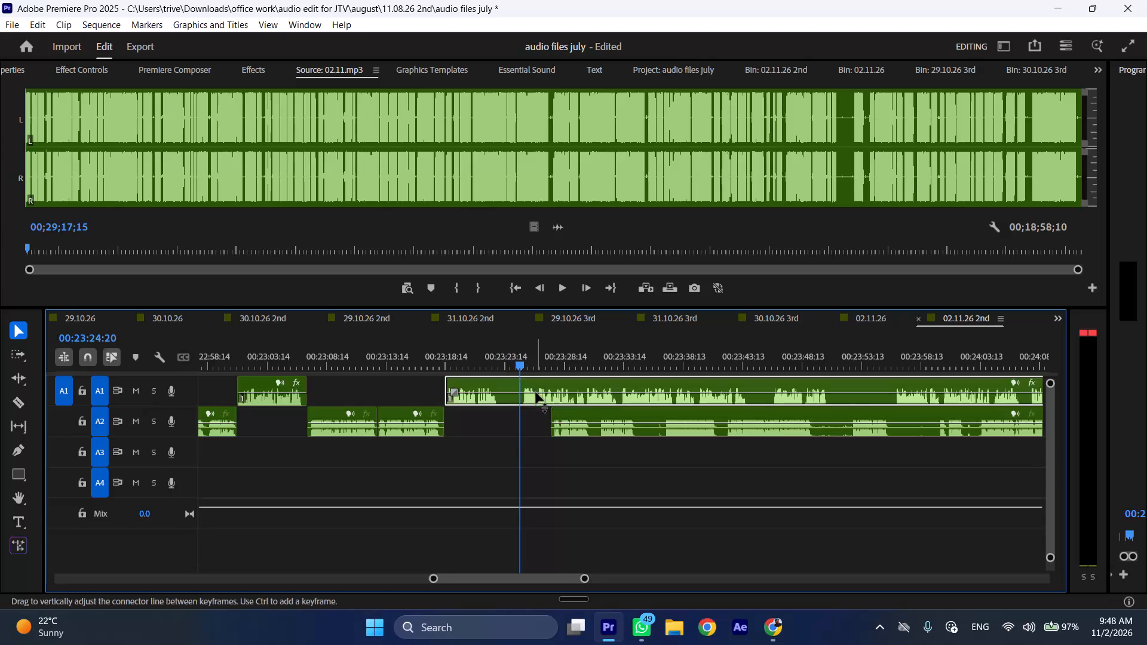
Trim about six seconds from the start of the long A1 clip and close the gap, so speech begins at 00:23:18:17.
click(536, 392)
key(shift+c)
key(ctrl+shift+d)
Move the long A2 clip later, so it begins at about 00:23:41.
drag(504, 413, 748, 413)
Play the sequence from 00:23:18:17 at a faster speed to check the trimmed A1 clip.
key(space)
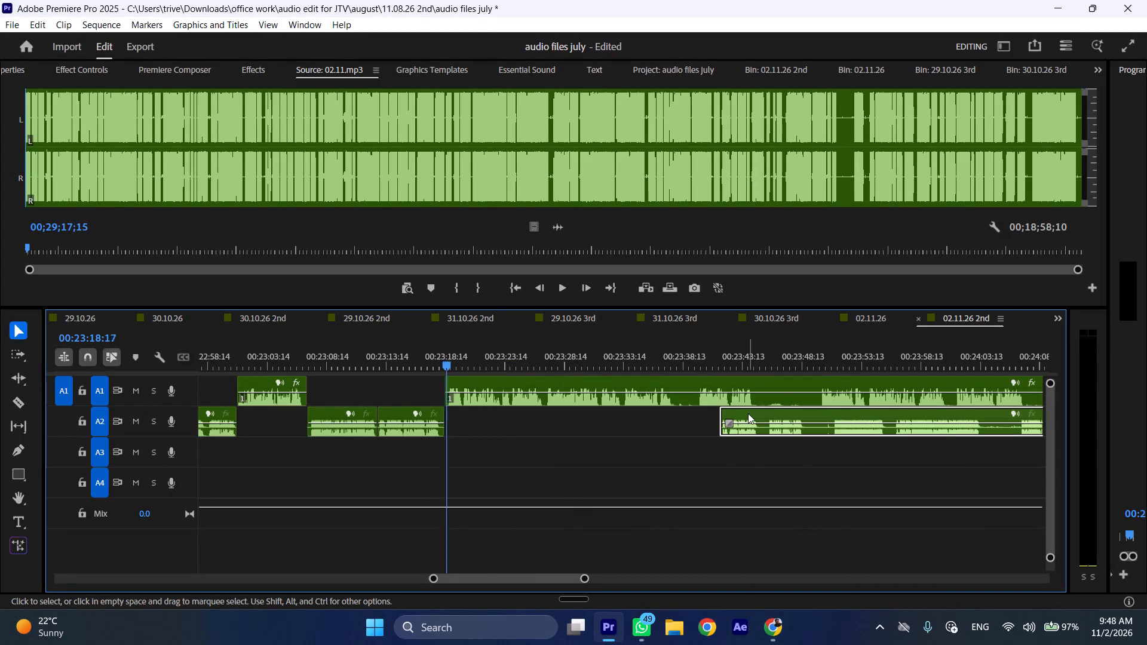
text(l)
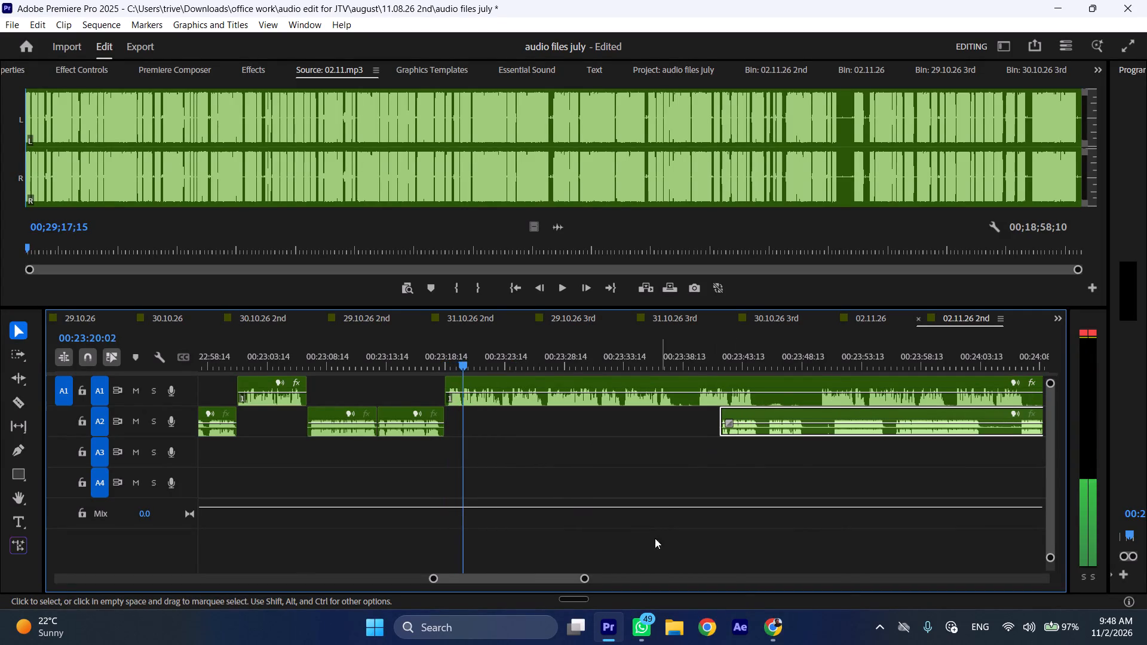
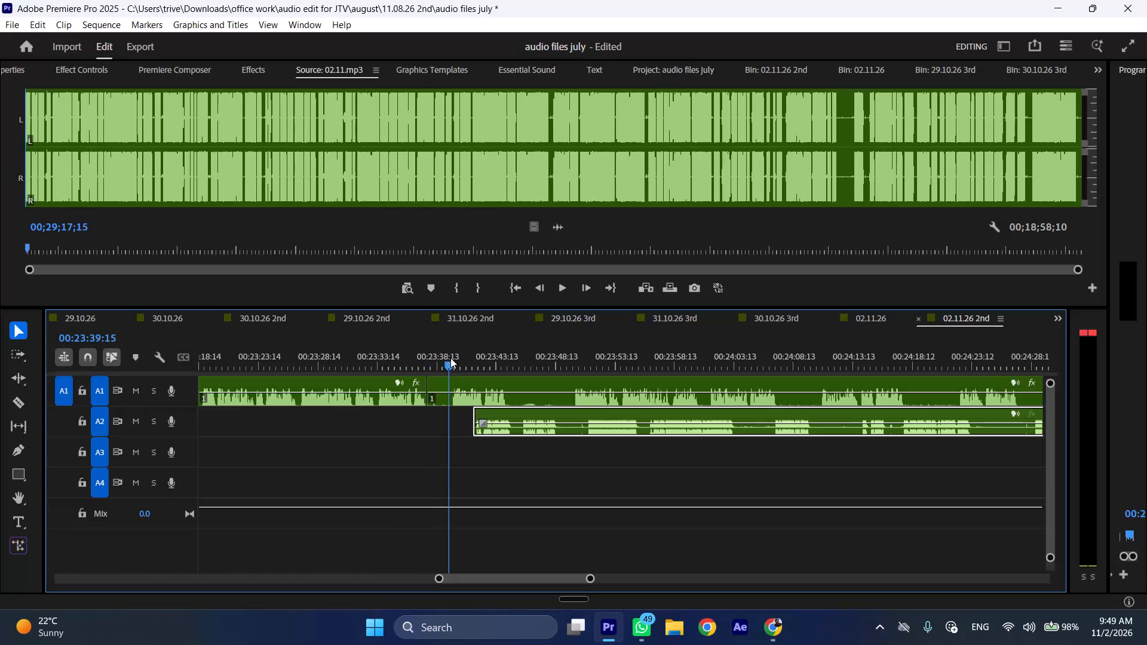
Move the long A2 clip earlier so it begins where the preceding A1 clip ends, at about 00:23:37:19.
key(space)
drag(454, 357, 445, 360)
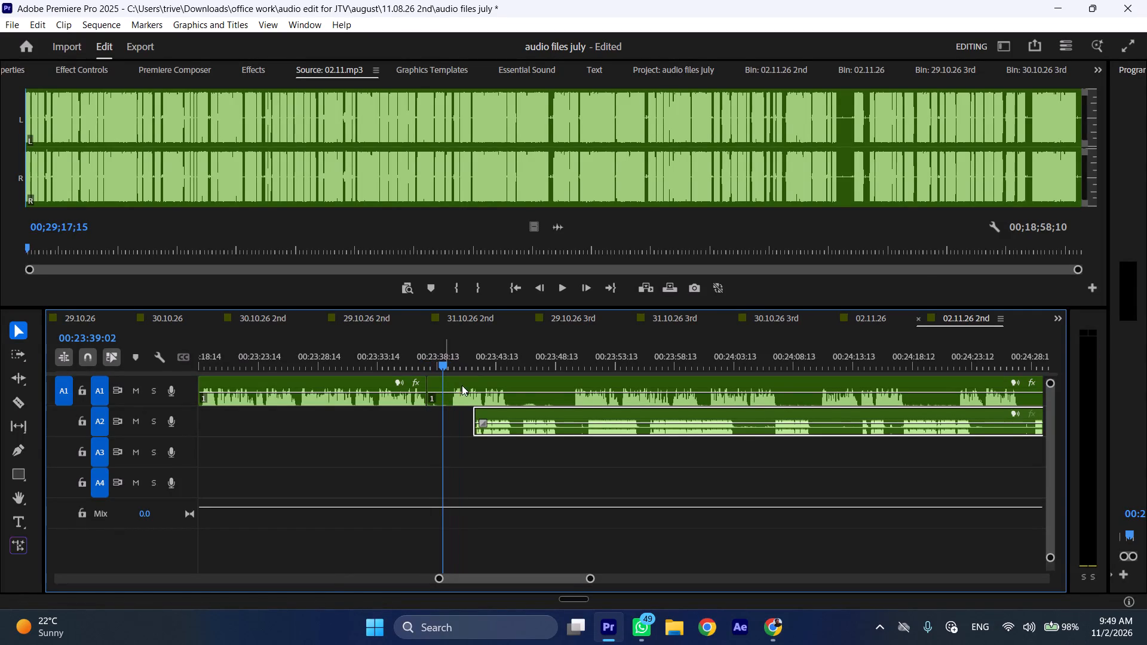
drag(511, 420, 450, 419)
key(ctrl+z)
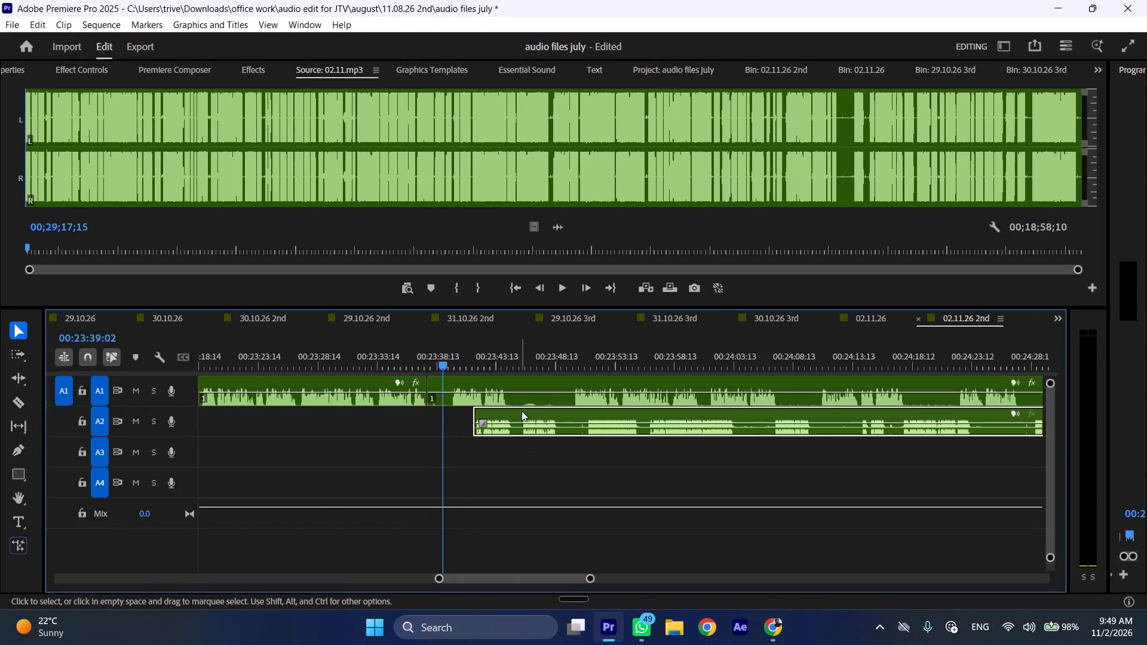
drag(522, 411, 476, 413)
Move the long A1 clip that overlaps the A2 recording later, so it begins at about 00:24:00.
drag(468, 383, 714, 383)
drag(681, 380, 703, 382)
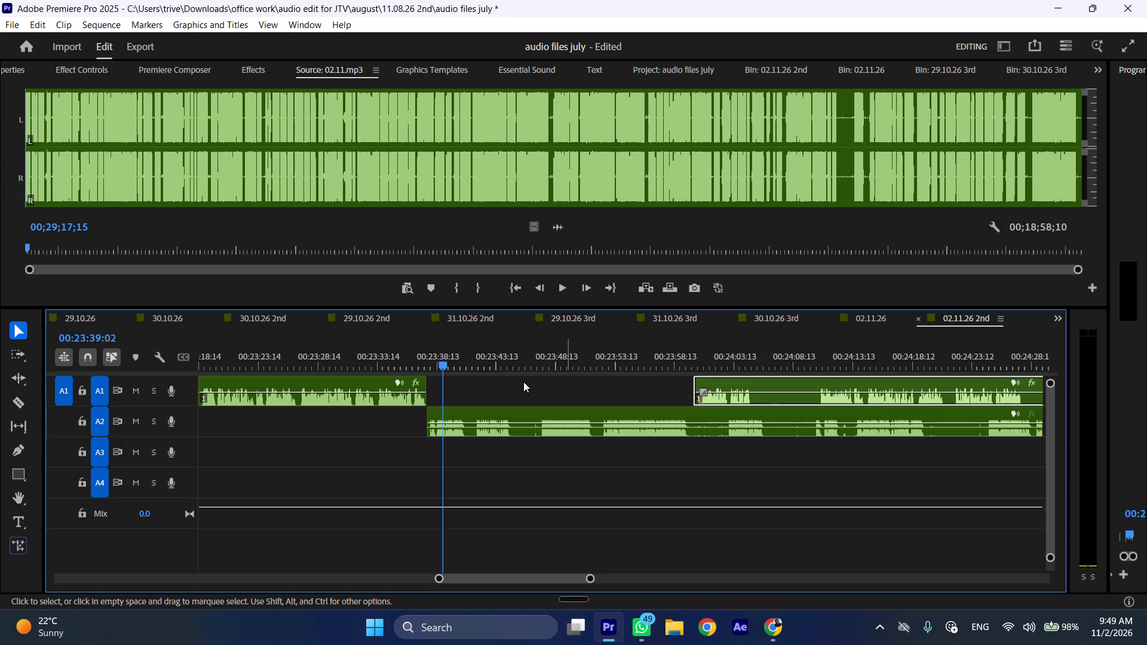
Play the sequence from about 00:23:37 to check the join between the A1 and A2 clips.
click(420, 357)
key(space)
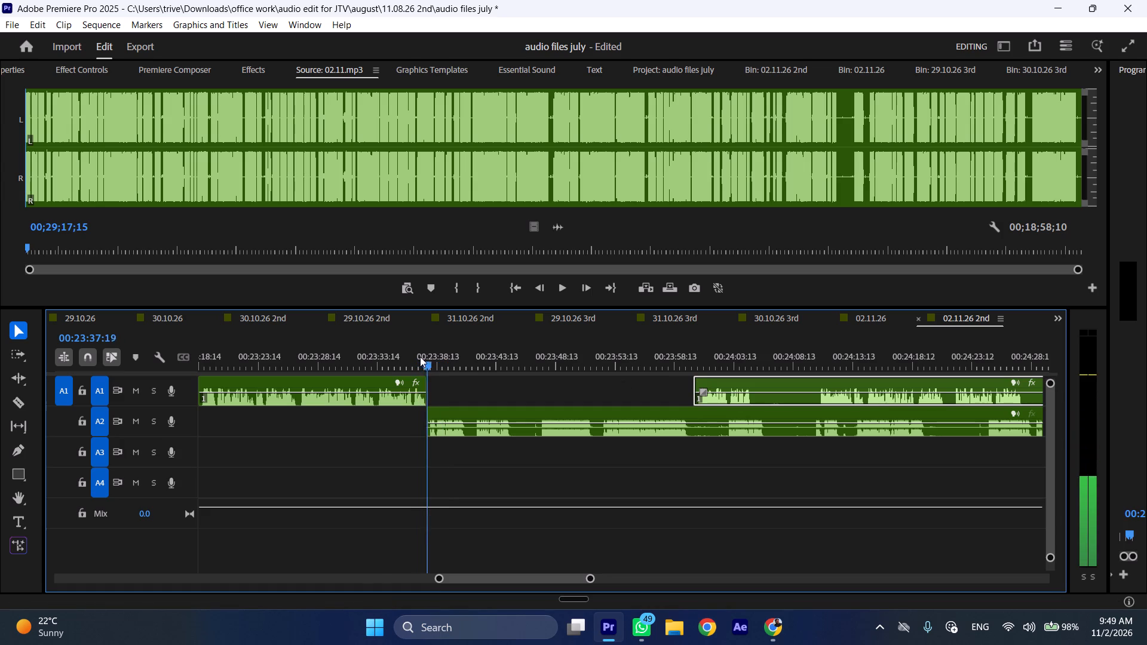
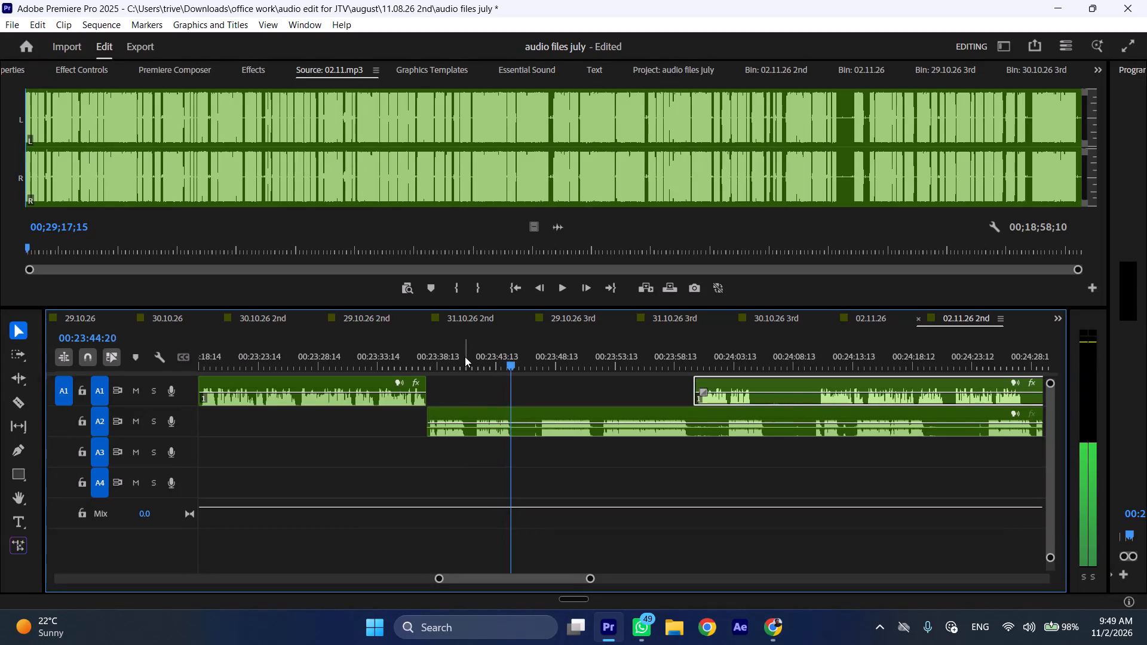
Cut the short section between about 00:23:41 and 00:23:41:17 out of the long A2 clip and close the gap.
drag(465, 357, 482, 361)
key(shift+c)
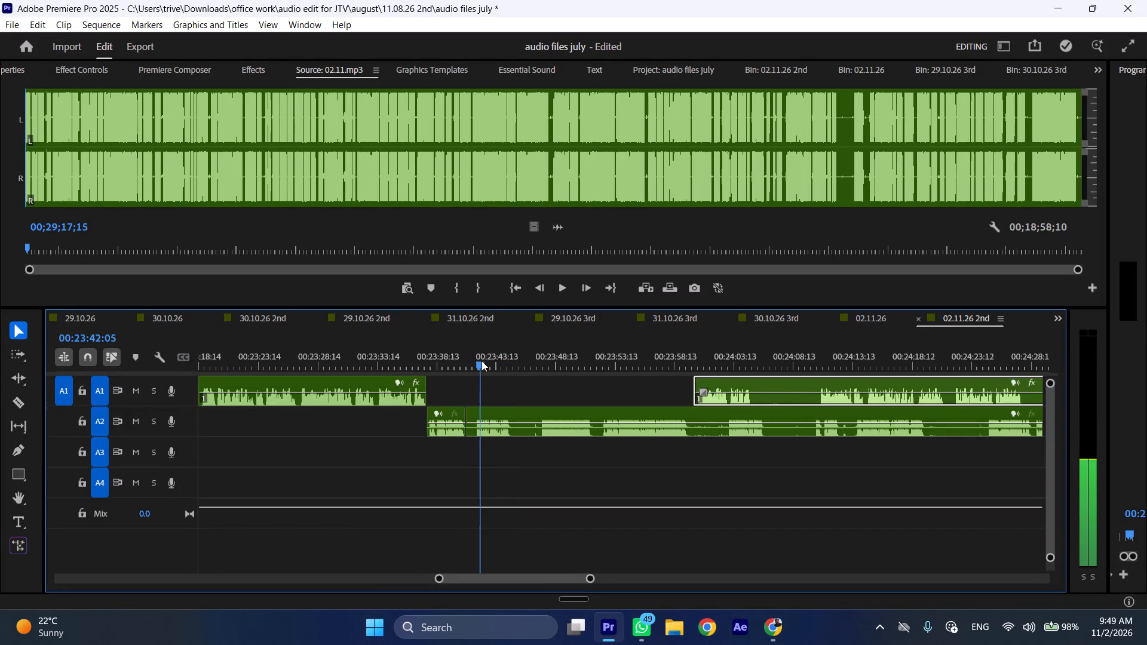
drag(482, 361, 476, 361)
click(488, 406)
key(shift+c)
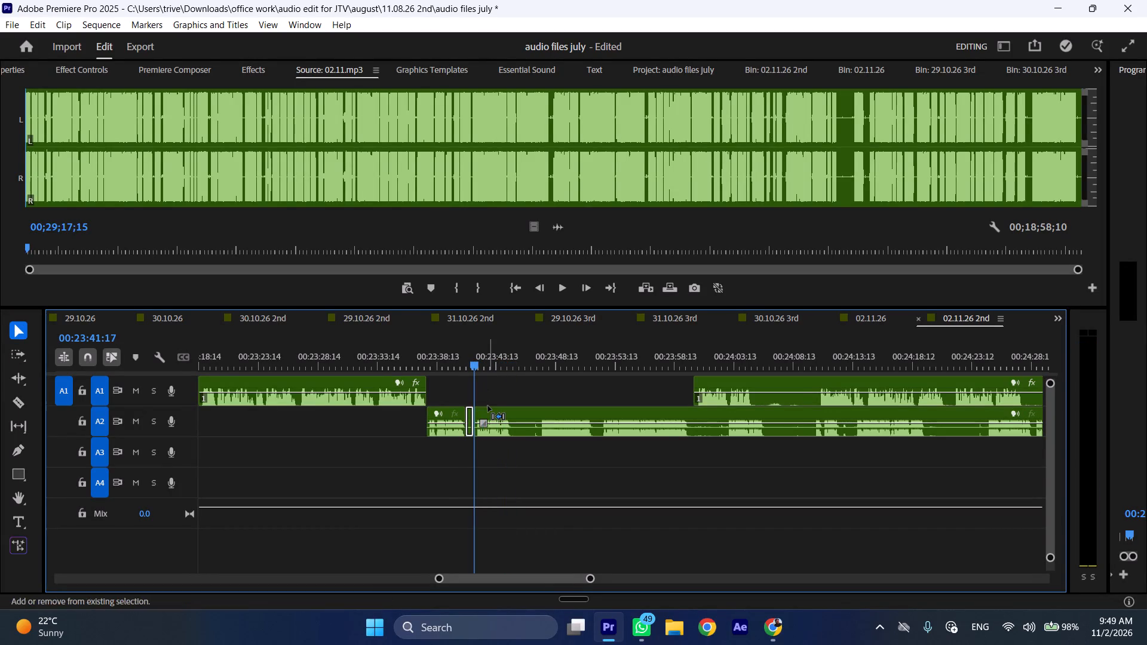
key(ctrl+shift+d)
Play across the new A2 join and split the A2 clip at 00:23:44:01.
click(464, 360)
key(space)
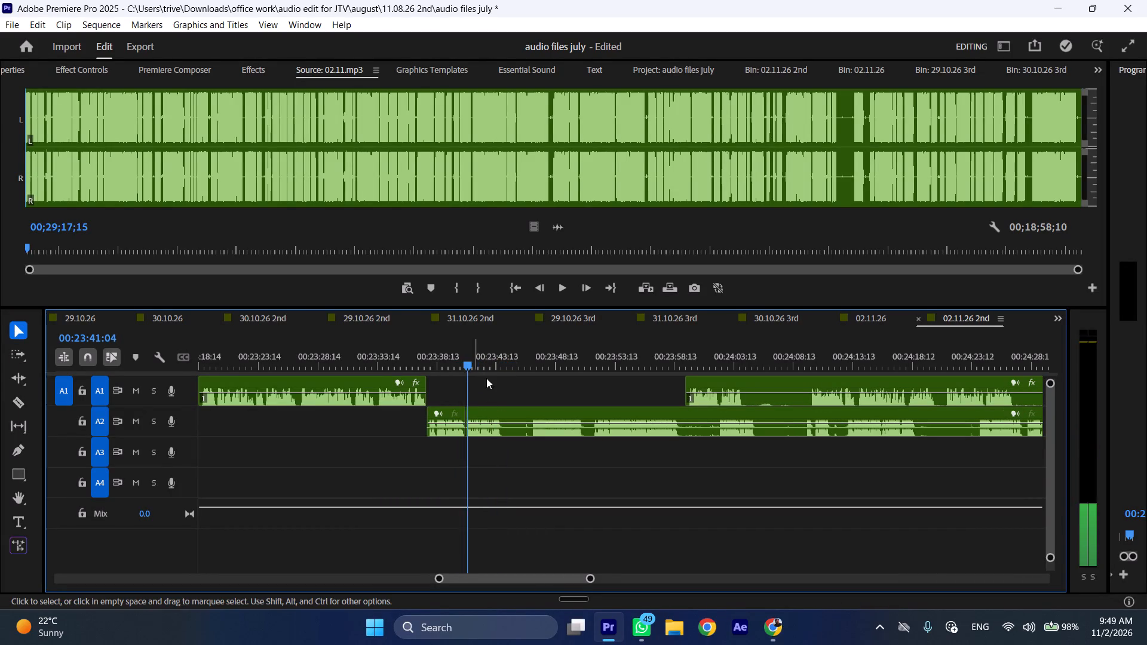
click(503, 358)
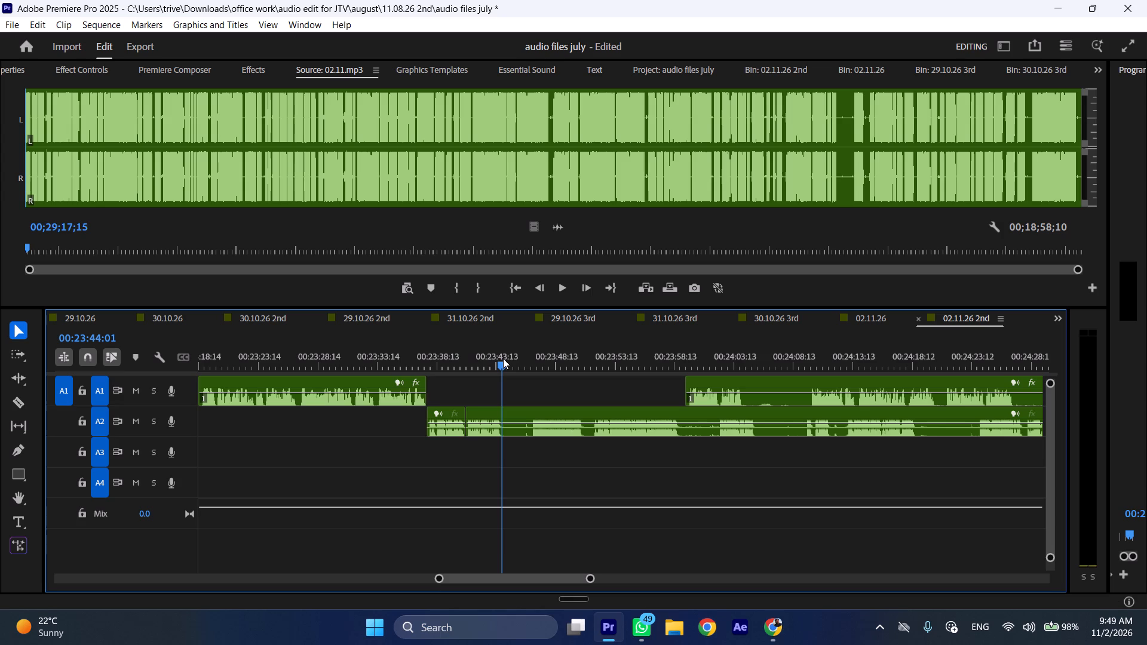
key(shift+c)
Split the A1 clip at 00:24:04:10 and insert its opening piece at 00:23:44:01, with the remaining A2 clip starting directly after it.
drag(736, 355, 746, 356)
click(757, 379)
key(shift+c)
drag(702, 377, 526, 383)
drag(567, 407, 596, 407)
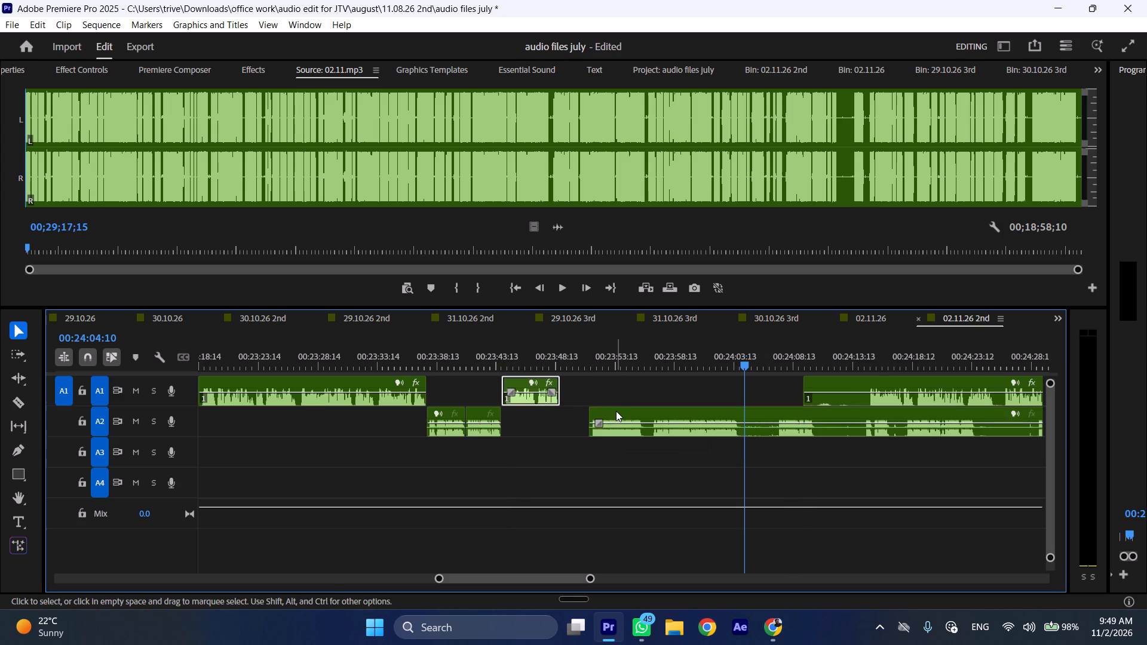
drag(616, 411, 590, 413)
Play the sequence from about 00:23:40 to check the A2 join and the inserted A1 piece.
click(476, 362)
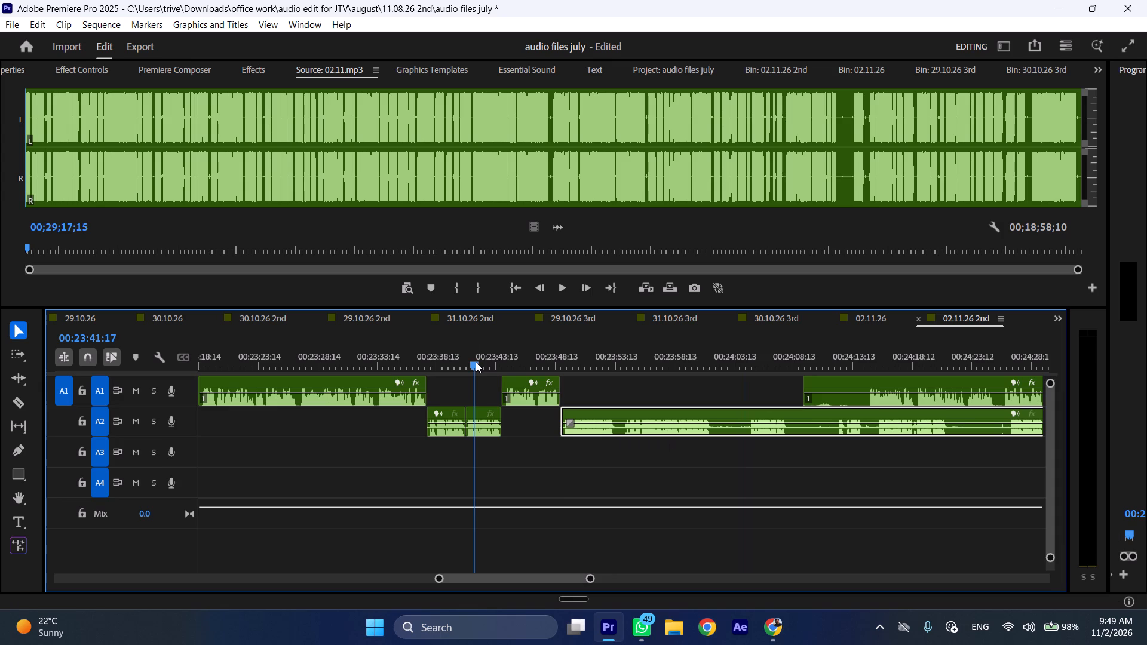
key(space)
click(458, 357)
key(space)
text(l)
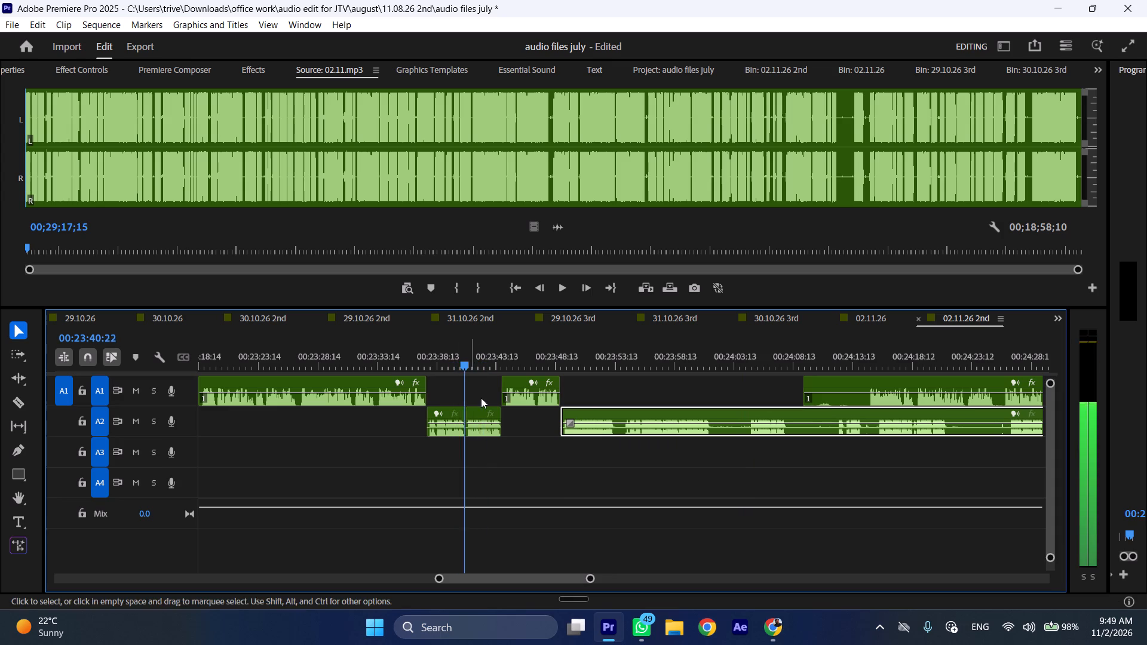
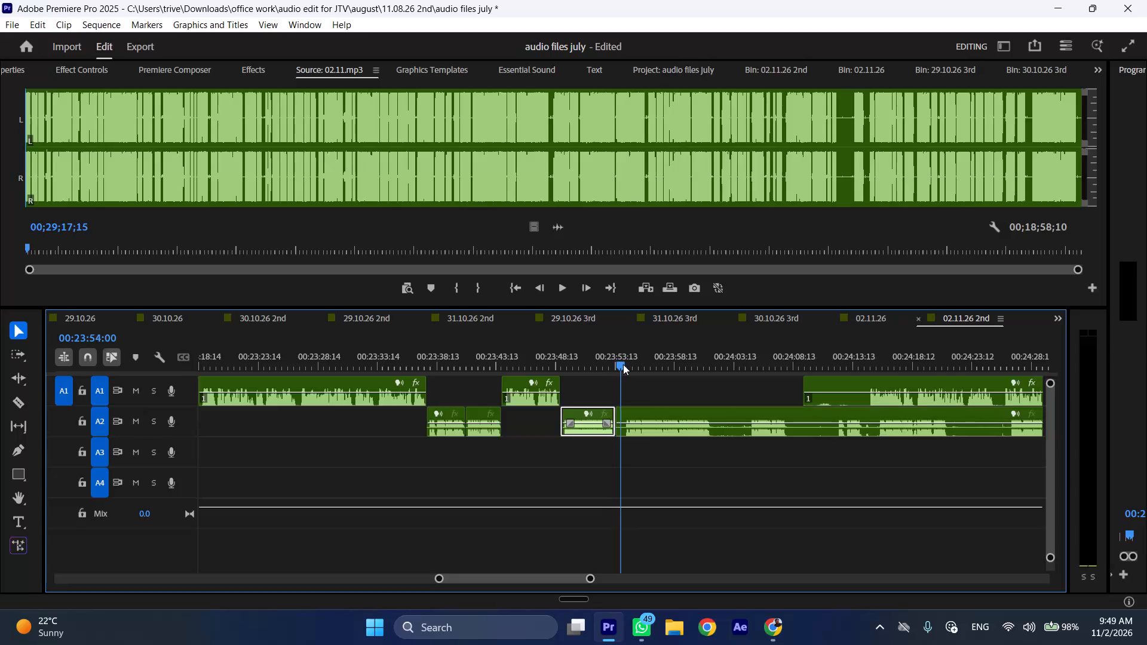
Trim the short opening section off the long A2 clip up to about 00:23:54:04 and close the gap.
click(642, 414)
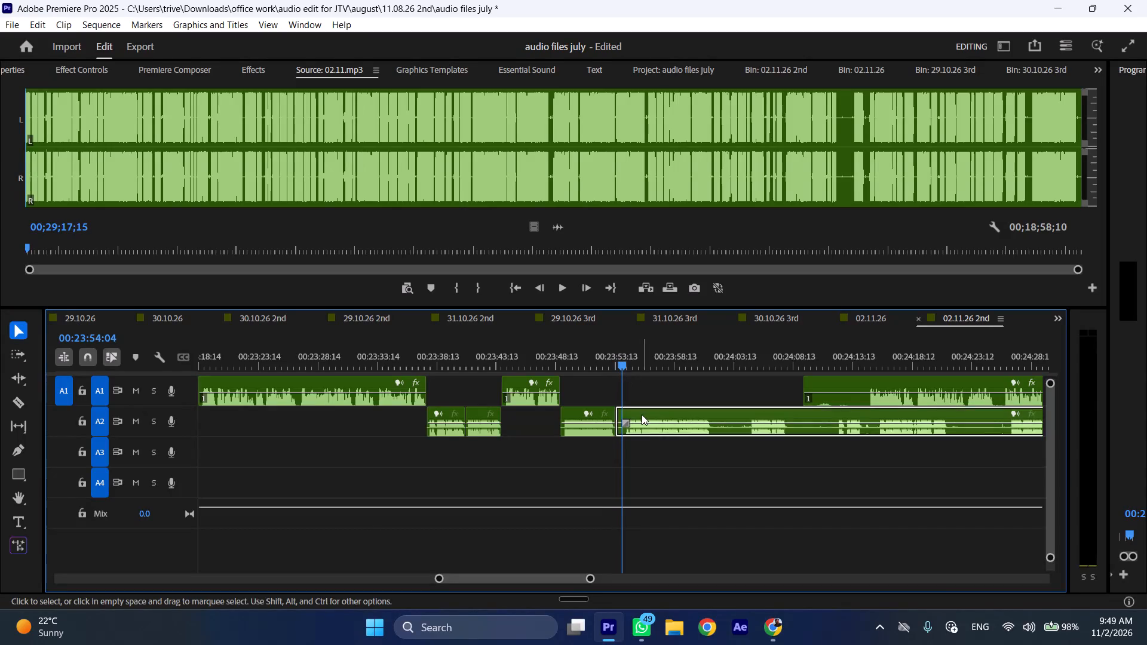
key(shift+c)
key(ctrl+shift+d)
Split the long A2 clip at about 00:24:01:08, where its first passage of speech ends.
drag(696, 363, 714, 365)
click(711, 364)
key(shift+c)
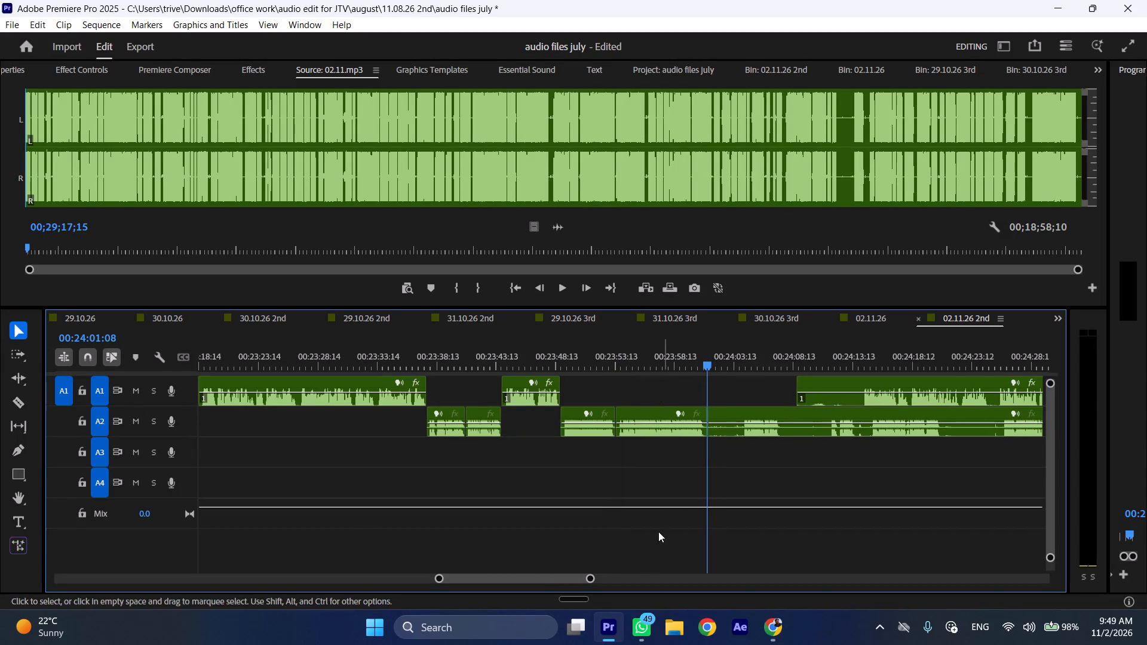
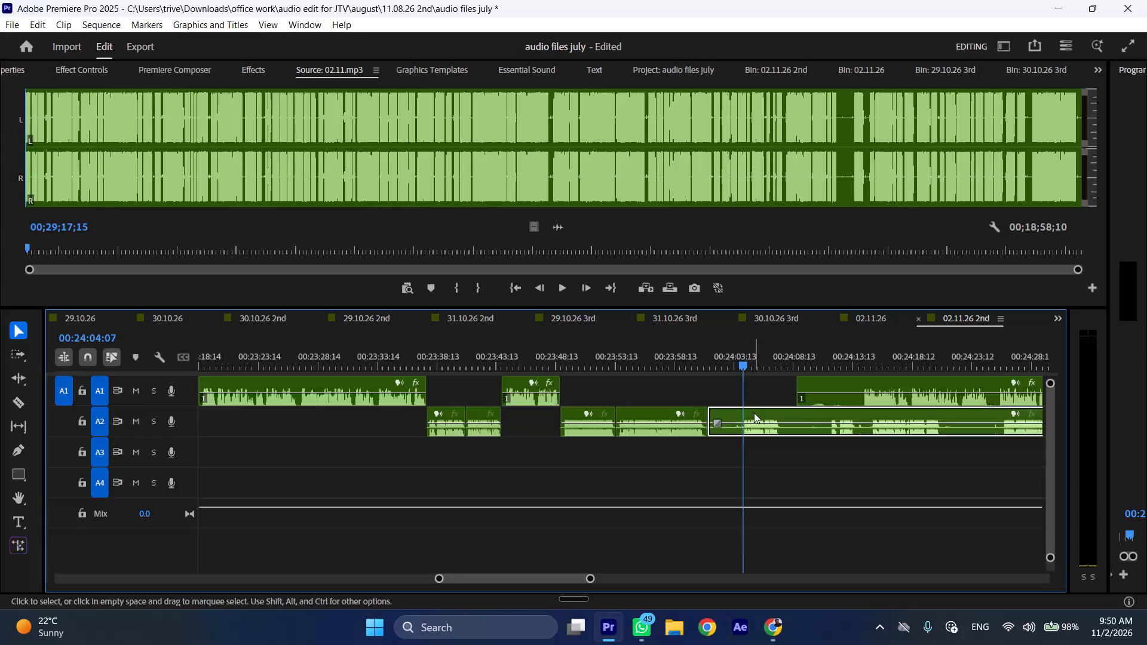
Trim the opening pause off the A2 clip up to 00:24:04:07, close the gap, and play on from the new cut.
key(shift+c)
key(ctrl+shift+d)
key(space)
key(l)
scroll(753, 417, down, 5)
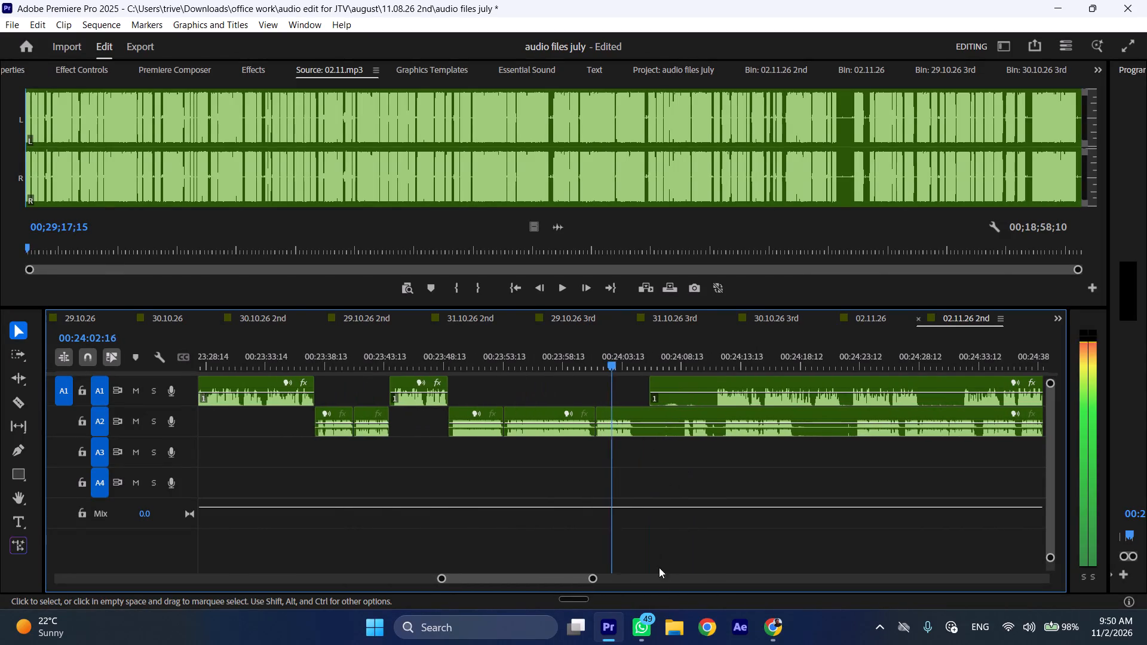
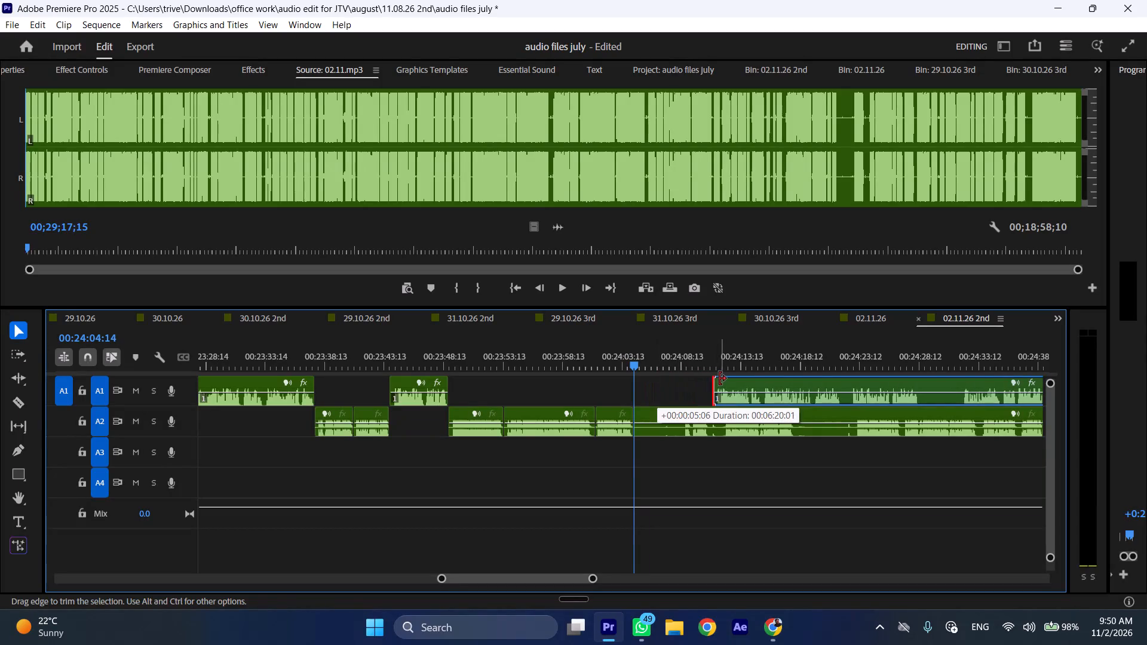
Move the trimmed A1 clip back to start at 00:24:04:14 and shift the A2 clip about 20 seconds later.
drag(739, 380, 651, 385)
drag(651, 410, 888, 419)
drag(716, 380, 723, 382)
Listen through the A1 clip from 00:24:04:14 and split it at 00:24:15:11.
key(space)
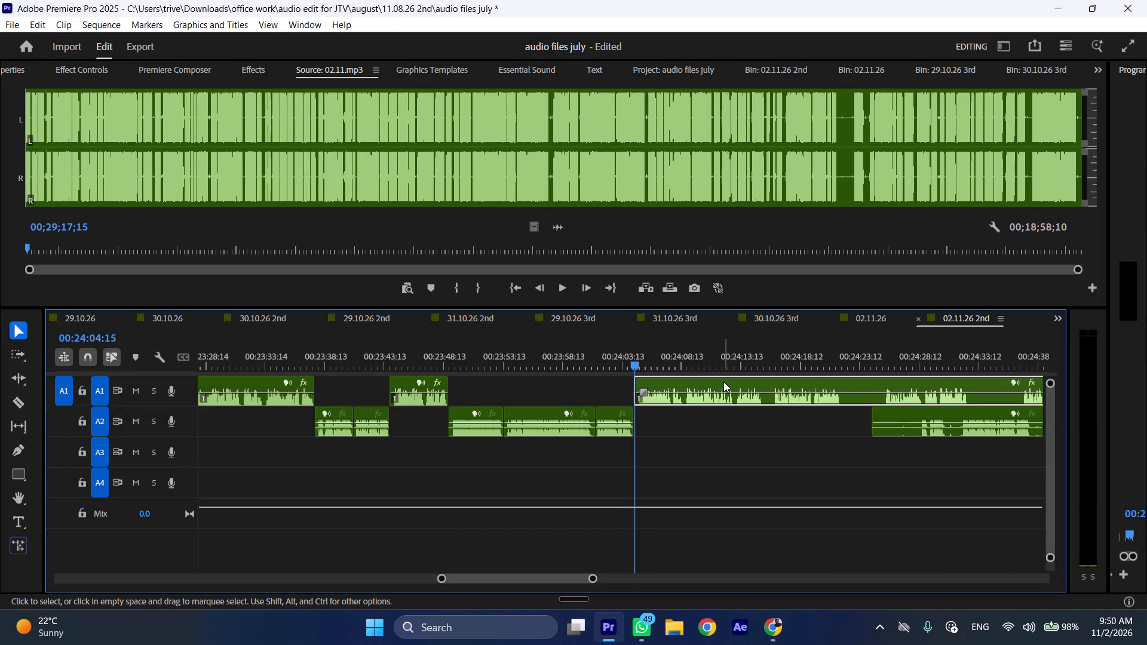
key(l)
scroll(668, 481, down, 9)
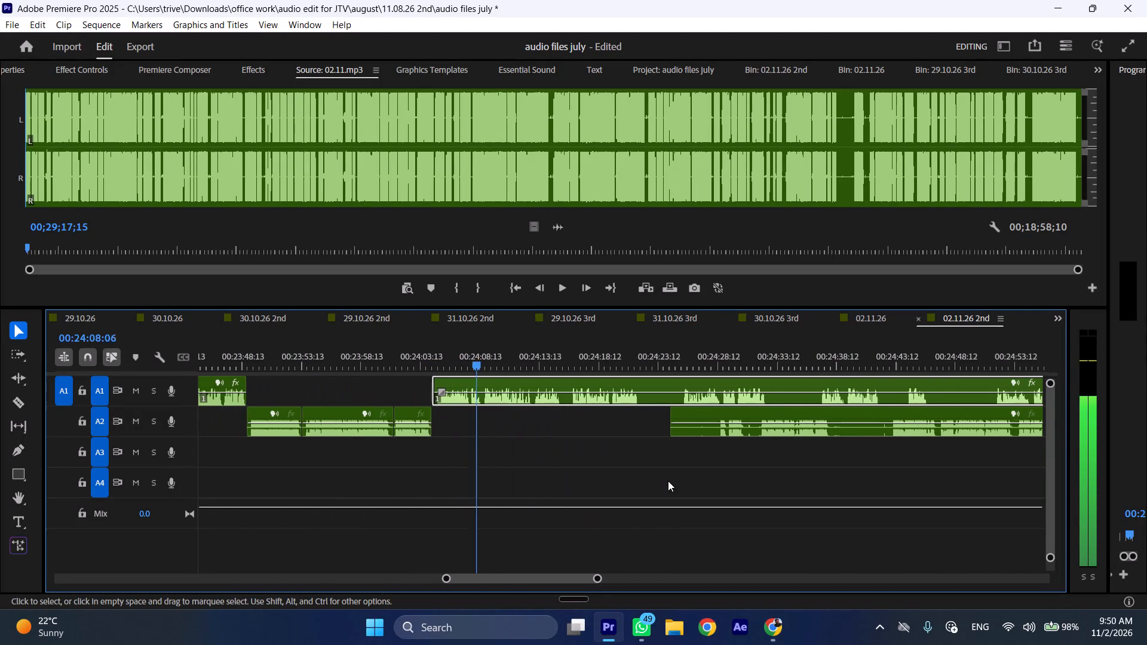
scroll(668, 481, down, 4)
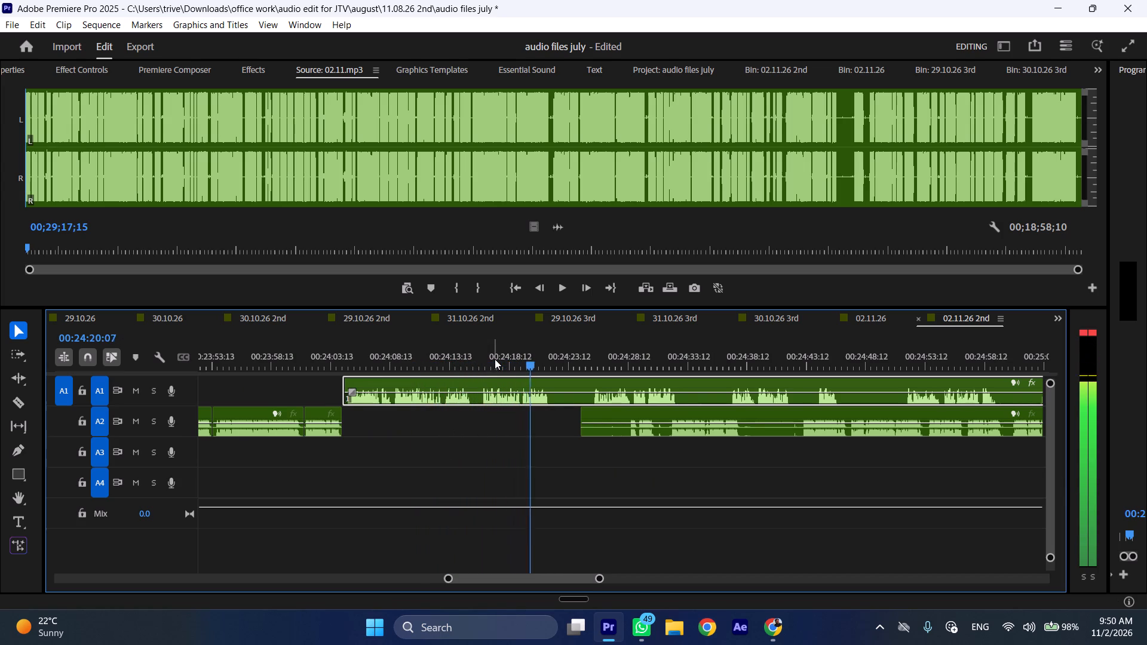
click(477, 358)
key(shift+c)
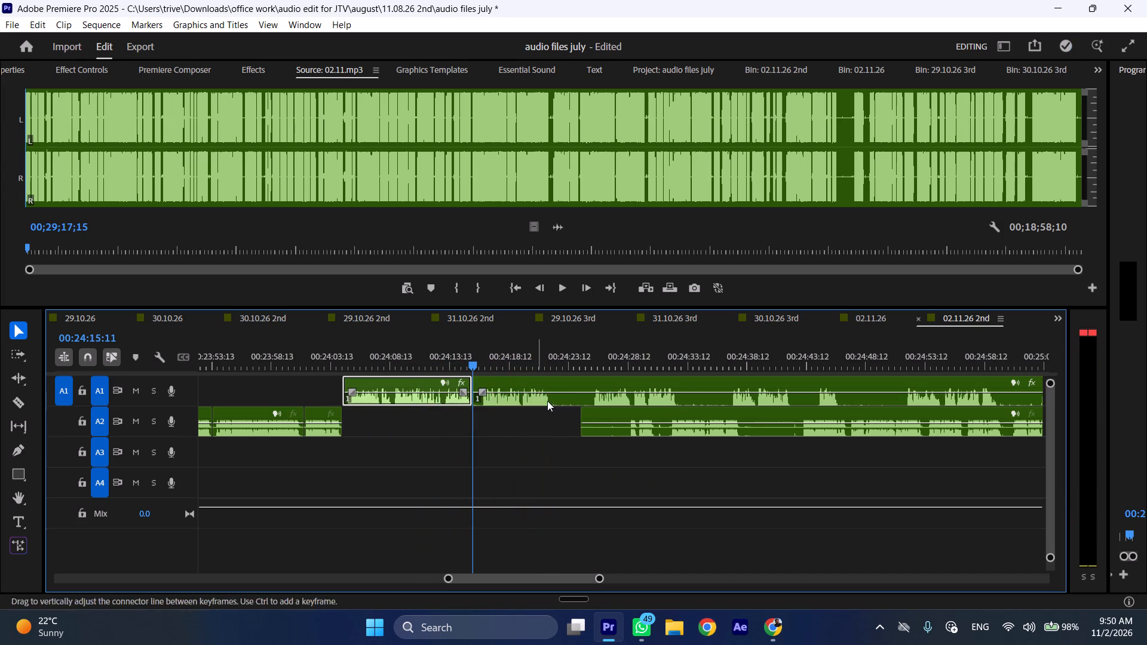
Trim about 4 seconds off the A2 clip's start, place it at the 00:24:15:11 cut, and move the remaining A1 clip about 12 seconds later.
drag(581, 408, 628, 411)
drag(655, 416, 496, 416)
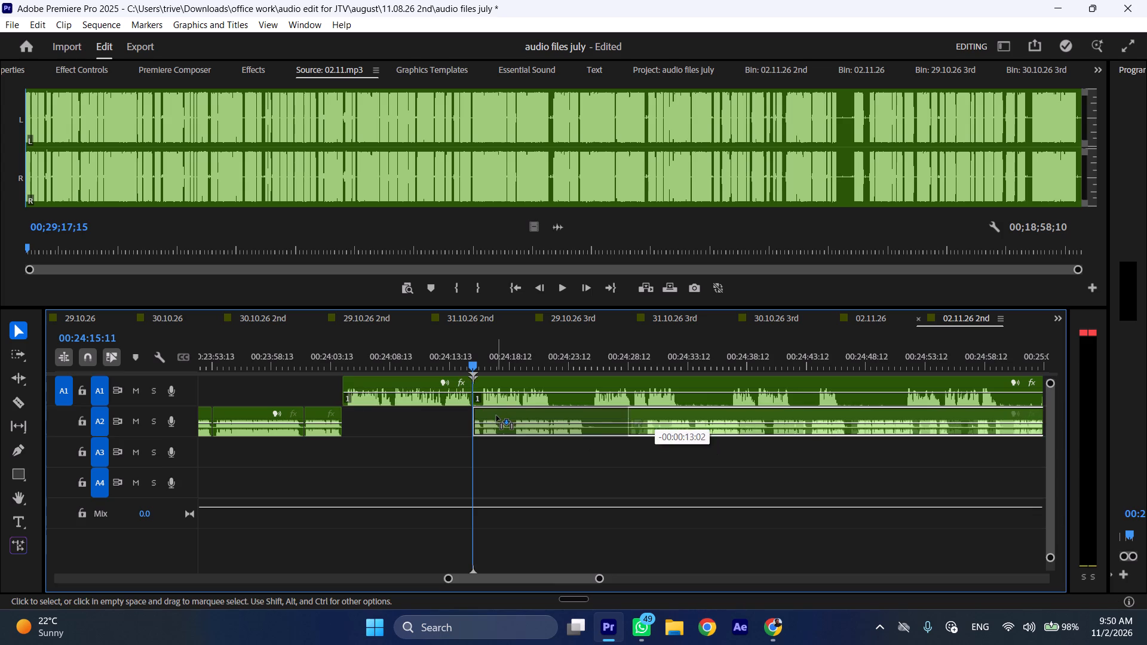
drag(496, 416, 496, 415)
drag(511, 380, 652, 388)
Play back the A2 clip after the 00:24:15:11 cut and replay its opening to check the transition.
key(space)
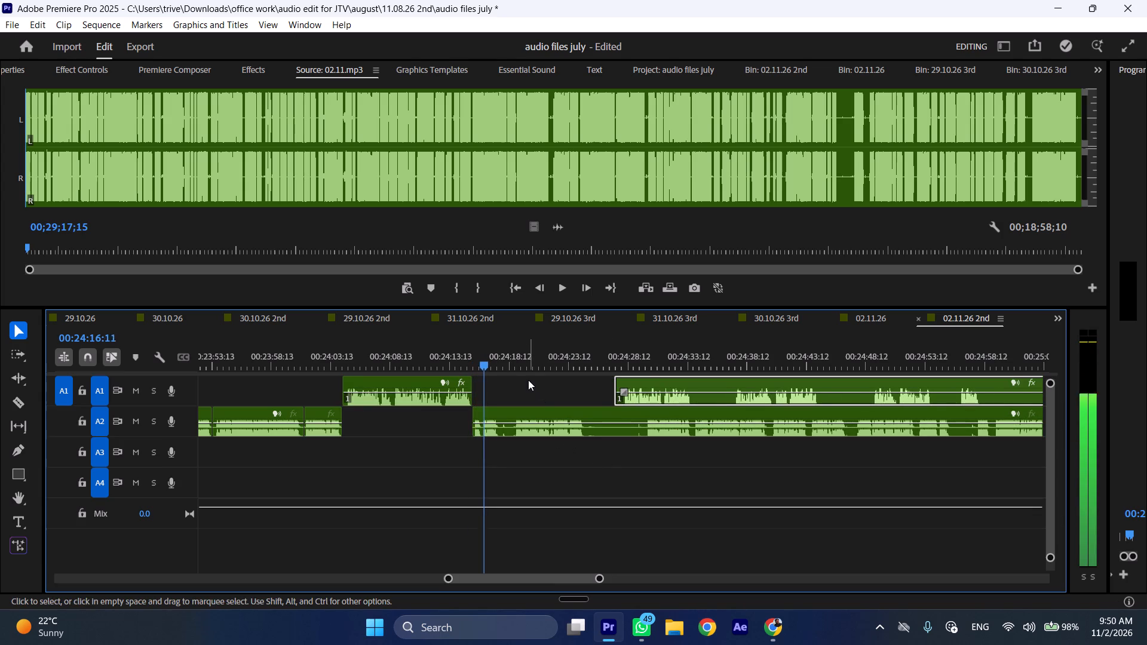
drag(510, 360, 516, 360)
key(space)
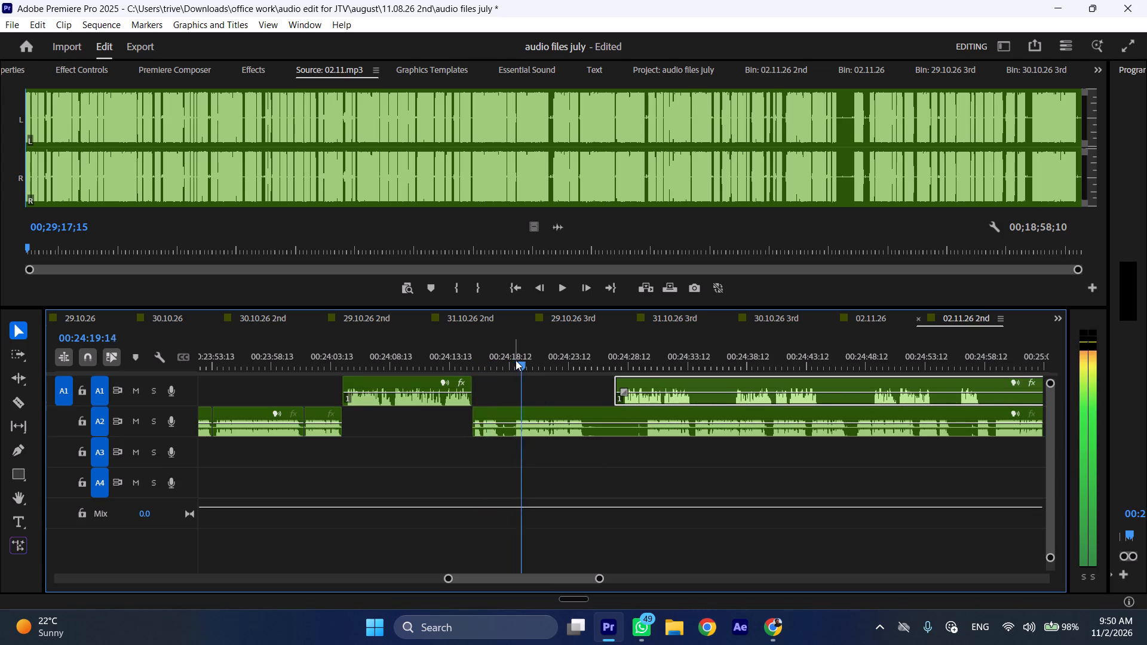
drag(516, 360, 474, 365)
key(space)
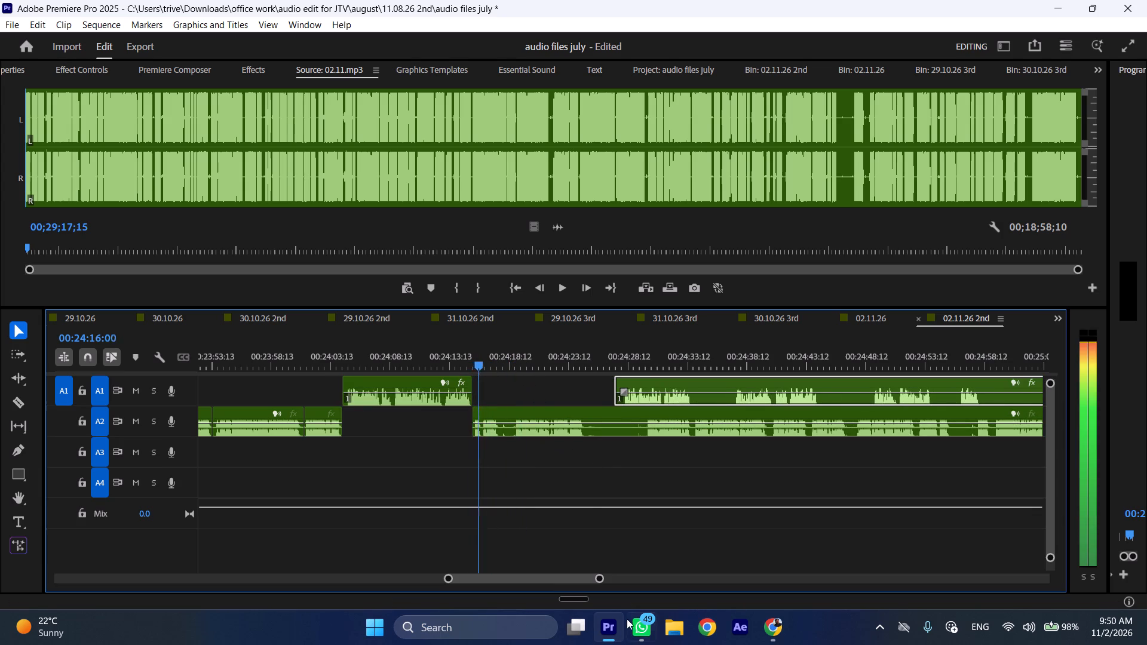
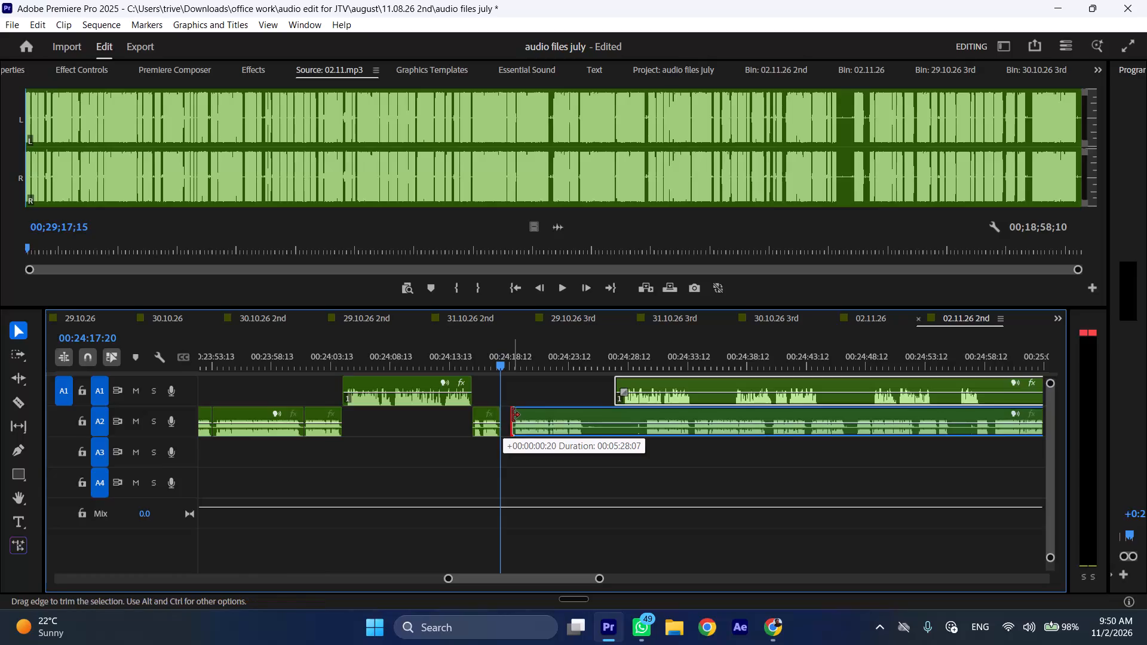
Move the remaining A2 clip about 15 seconds later, so it starts beneath the pause in the remaining A1 clip.
drag(538, 415, 714, 432)
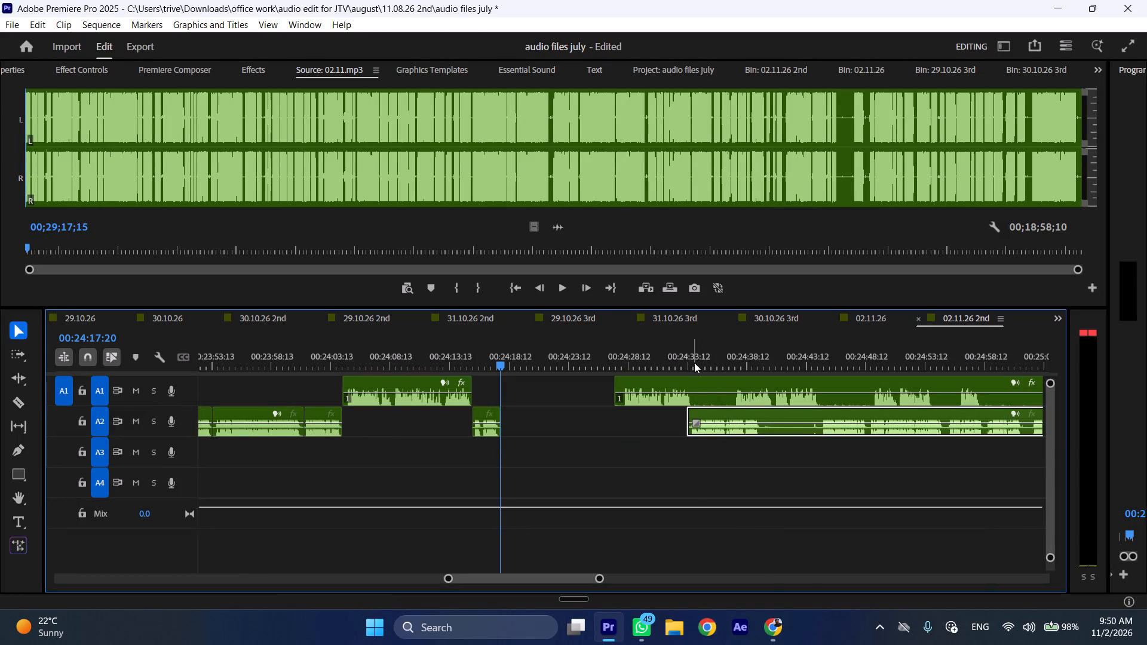
Trim about half a second off the starts of the remaining A1 and A2 clips and split A1 at 00:24:33:23.
click(694, 363)
shift+click(709, 385)
key(shift+c)
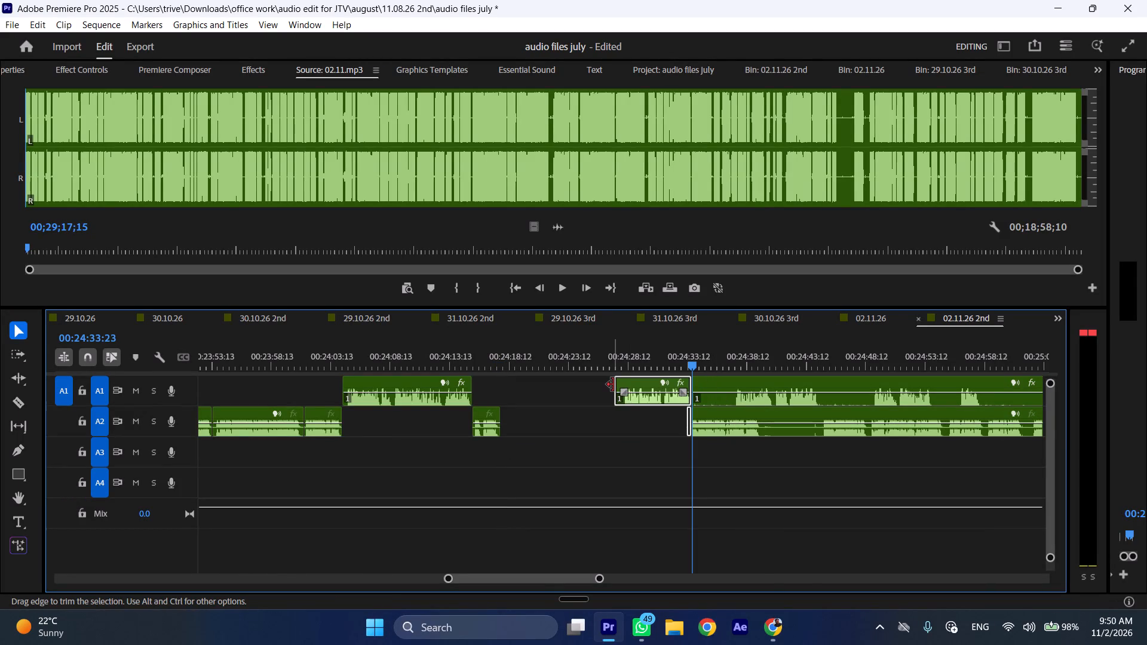
key(ctrl+z)
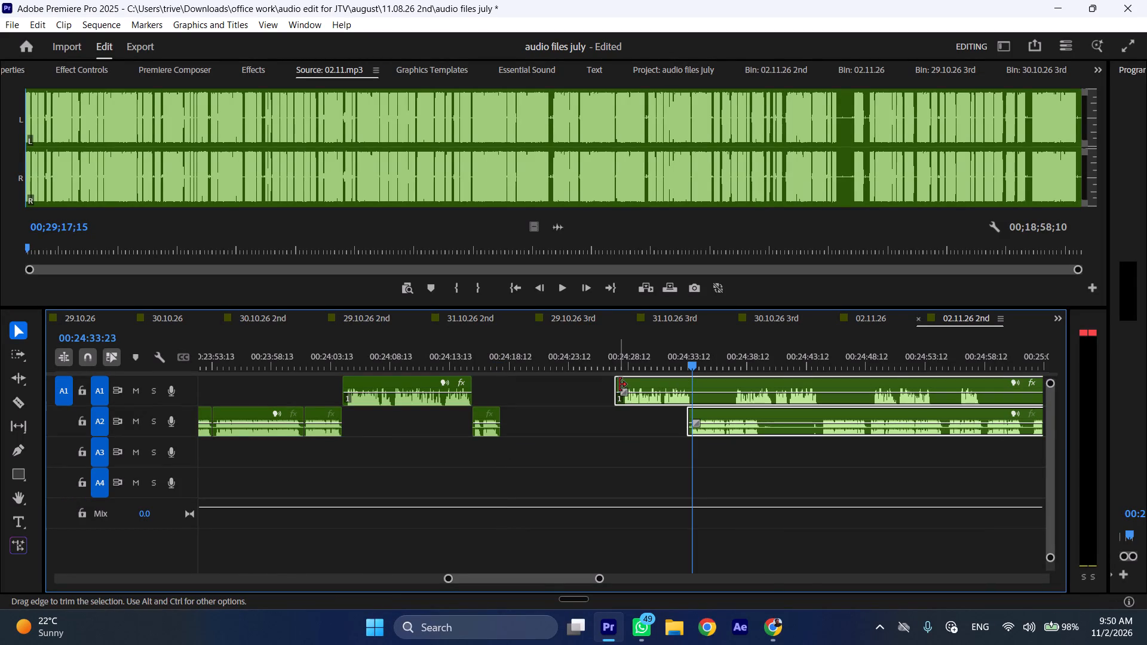
click(619, 385)
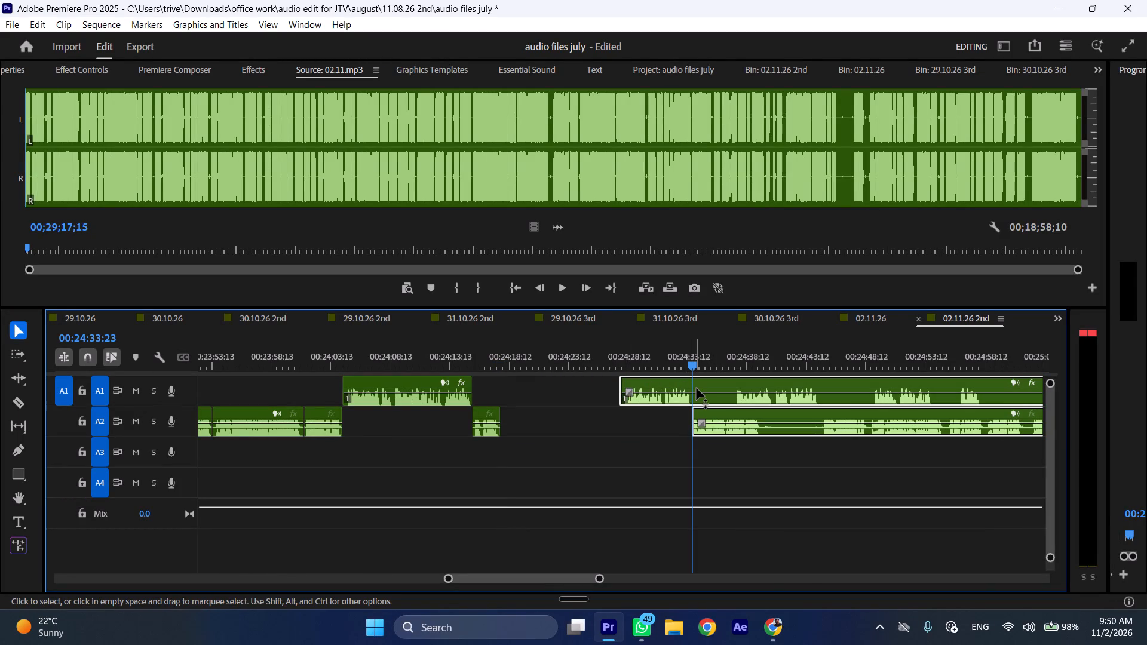
key(shift+c)
Move the split-off A1 piece and the remaining A2 clip about 10 seconds earlier, starting the A1 piece at 00:24:17:20.
drag(636, 382, 538, 383)
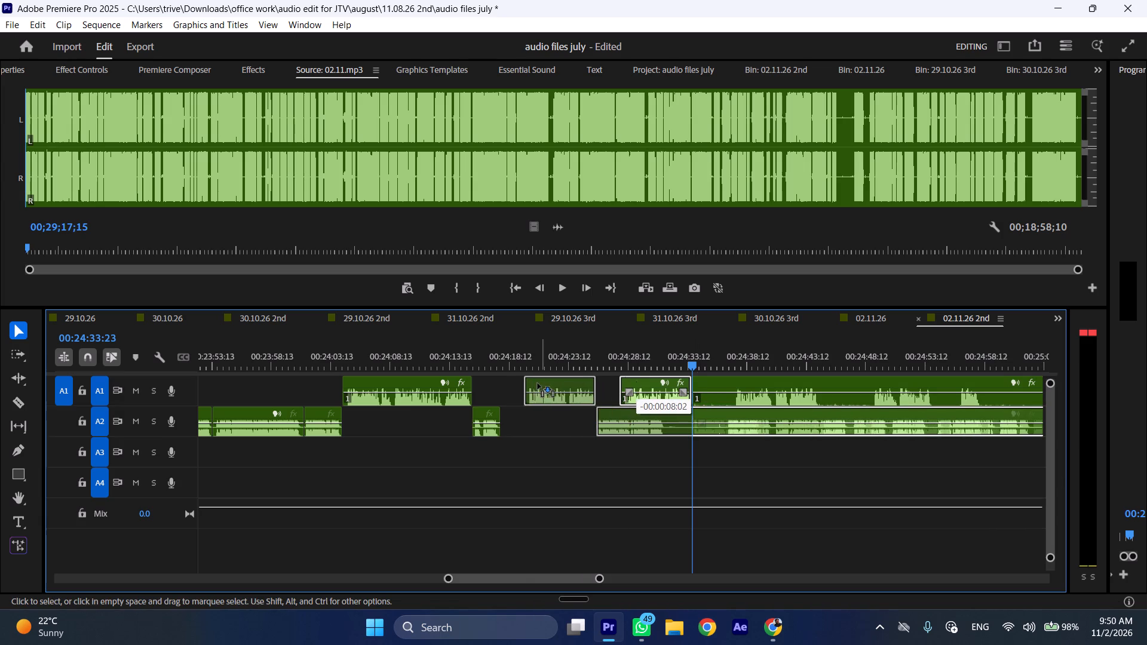
drag(538, 383, 521, 384)
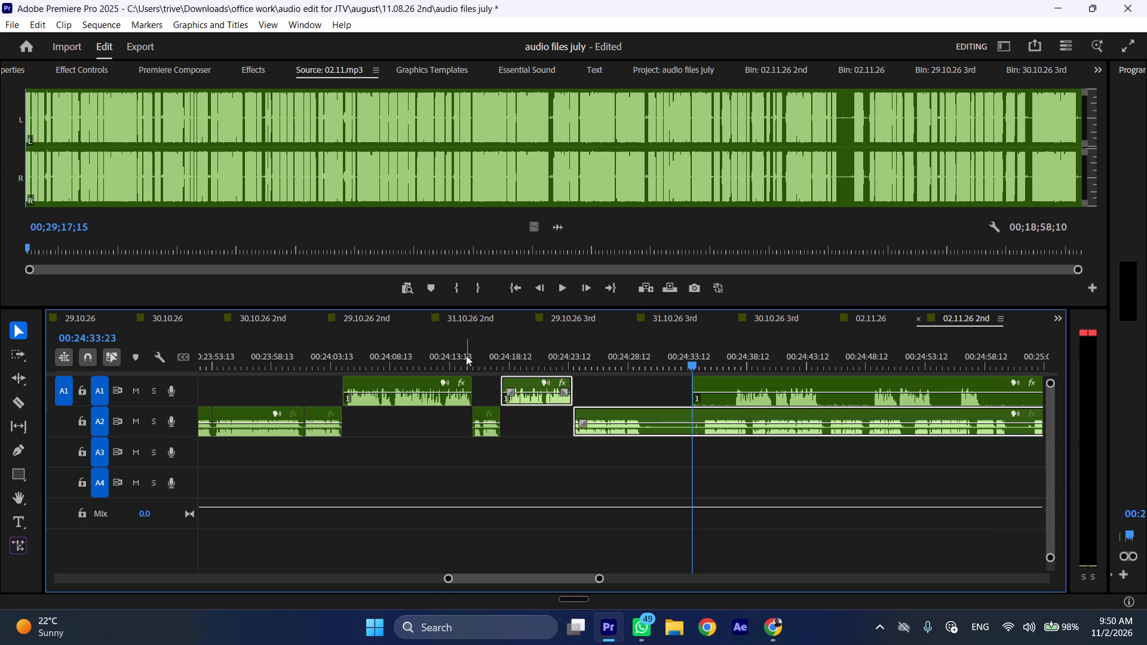
Play back from just before the 00:24:15:11 cut into the moved A1 piece to check the transitions.
click(465, 351)
key(space)
click(593, 475)
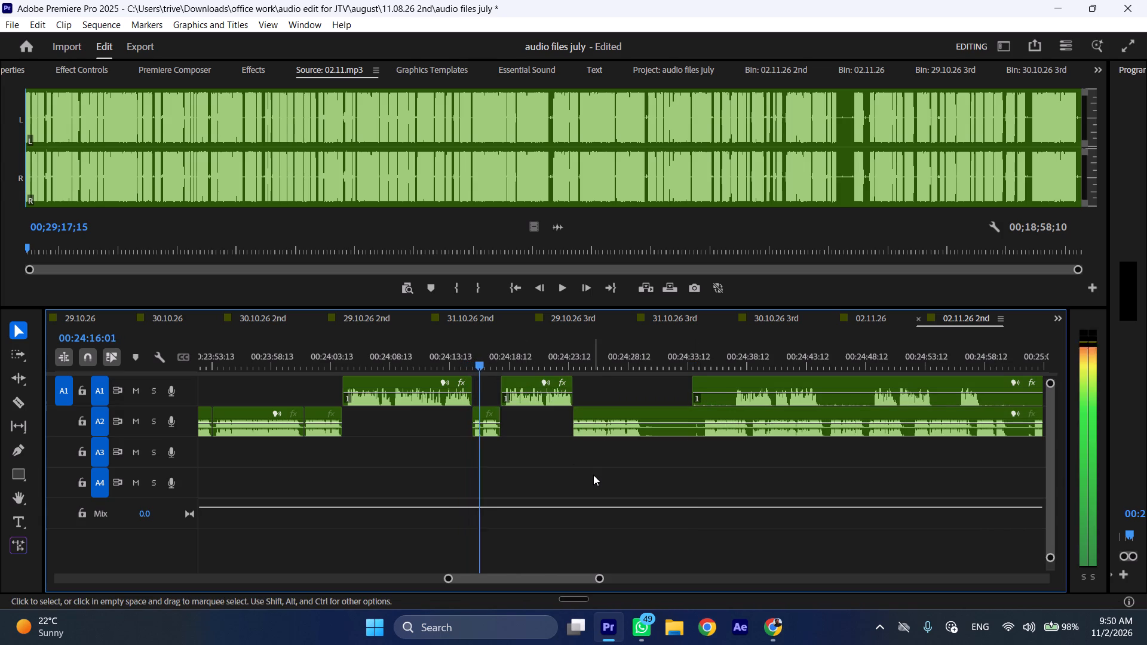
key(l)
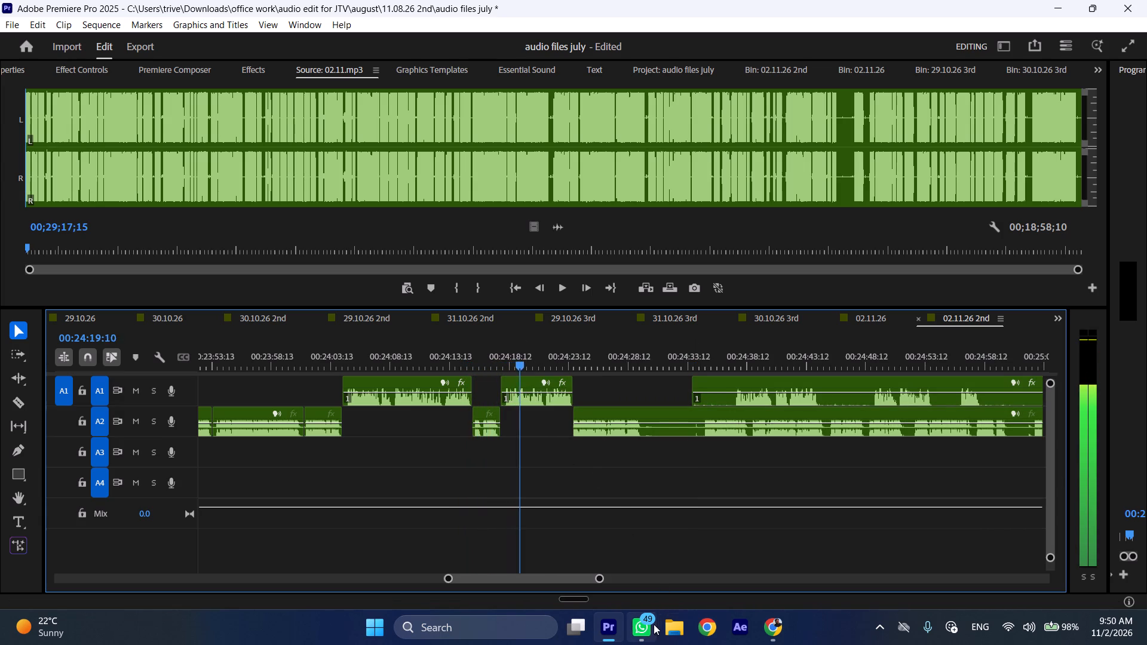
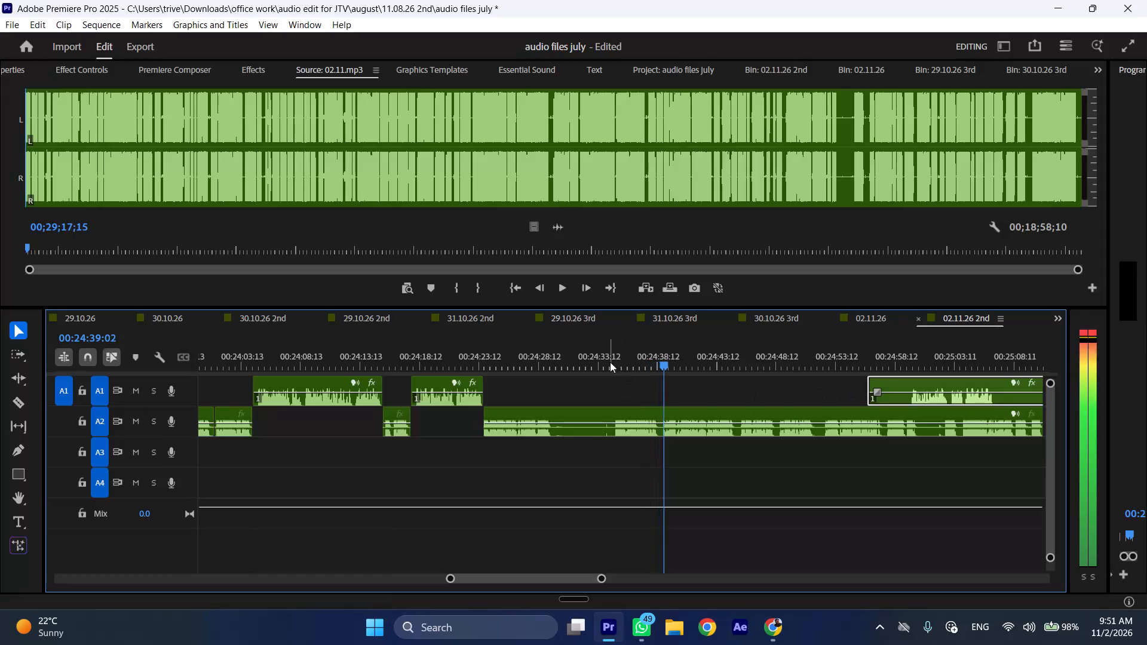
Cut the pause between 00:24:29:20 and 00:24:34:16 out of the A2 clip, close the gap and play across the new cut.
drag(550, 354, 551, 354)
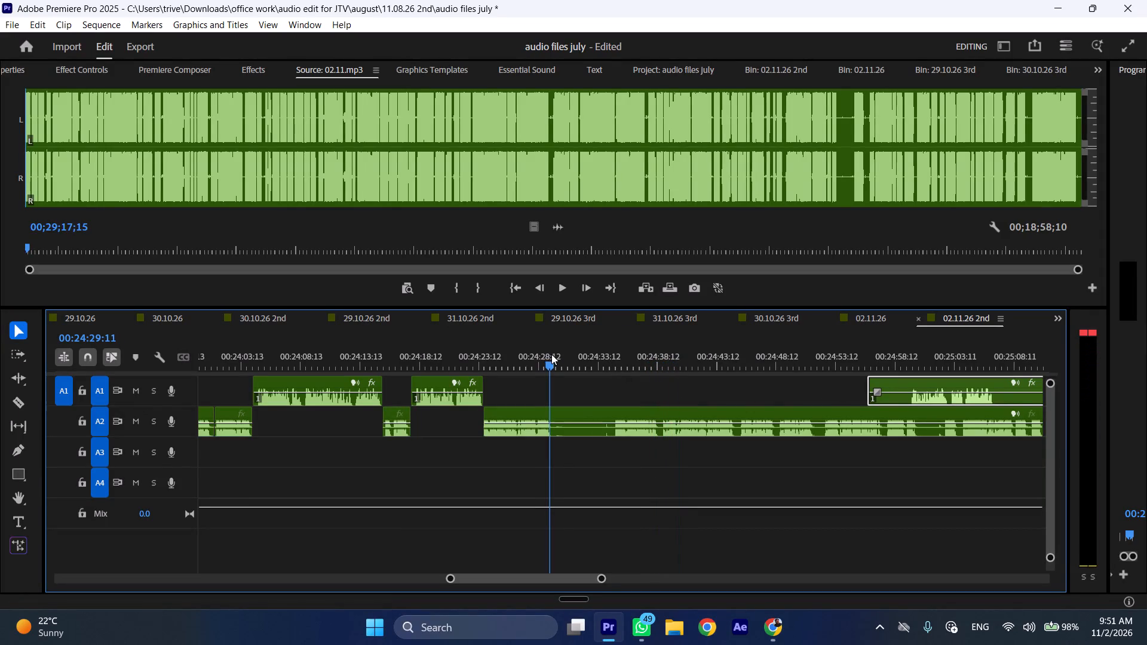
drag(551, 354, 556, 354)
key(shift+c)
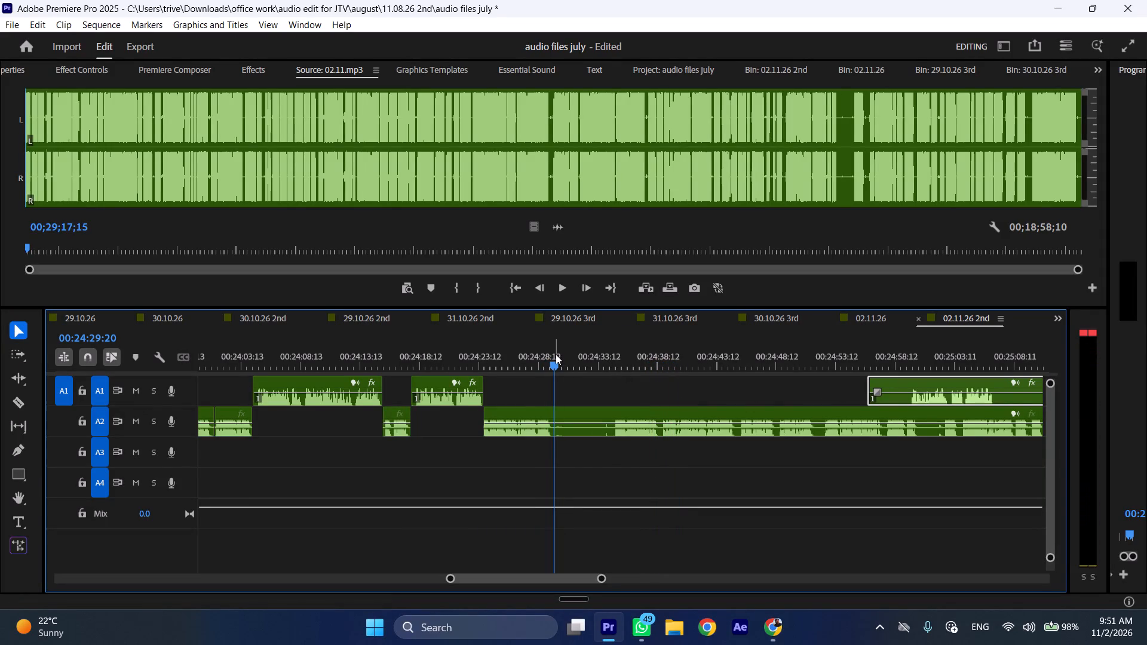
drag(565, 355, 613, 356)
click(630, 414)
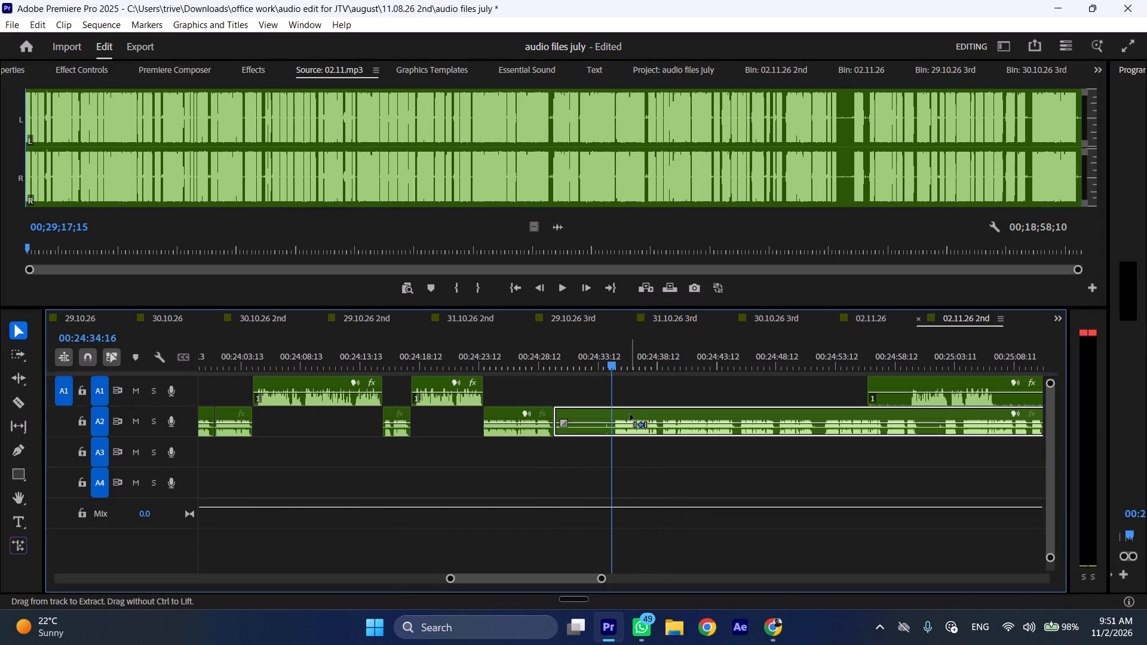
text(VCD)
key(space)
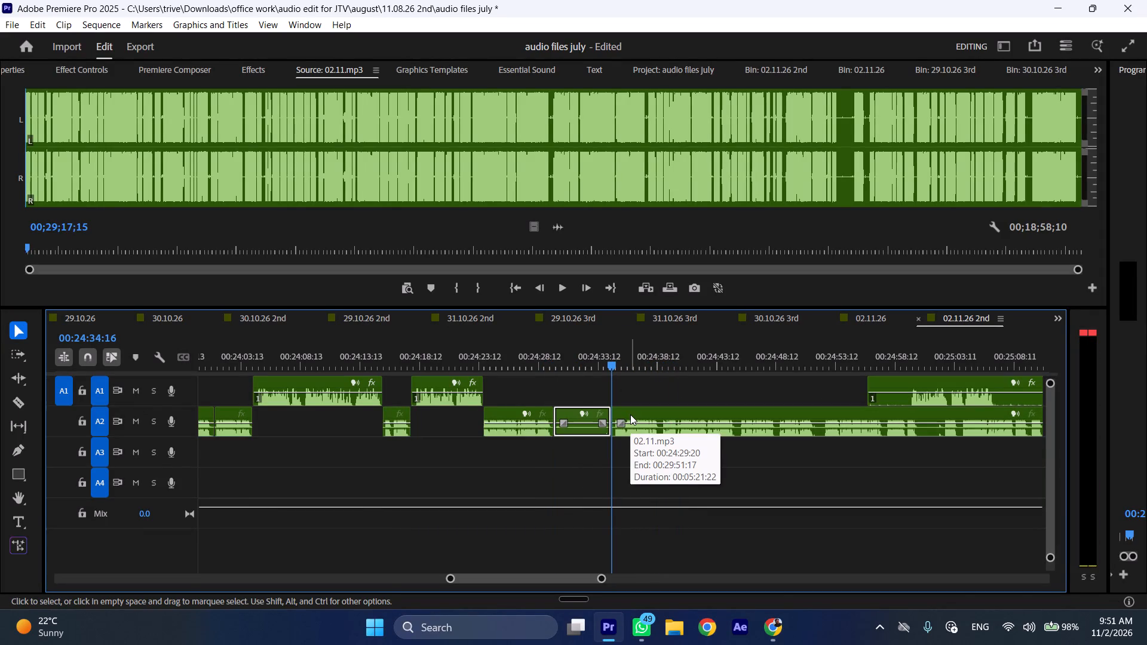
key(ctrl+shift+d)
key(space)
text(l)
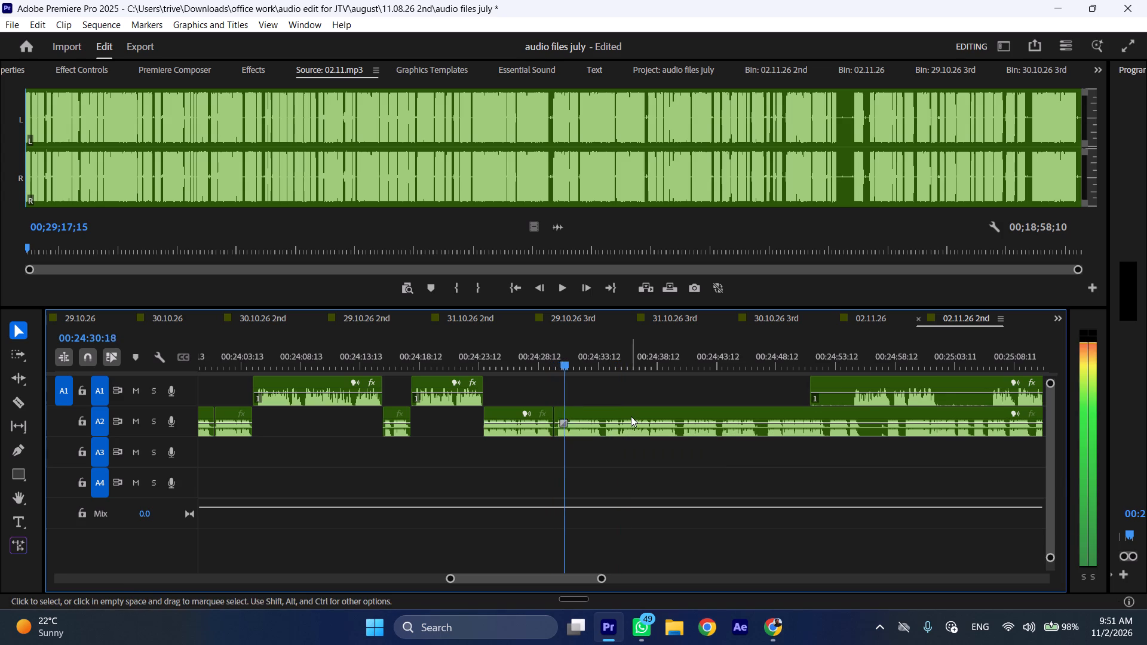
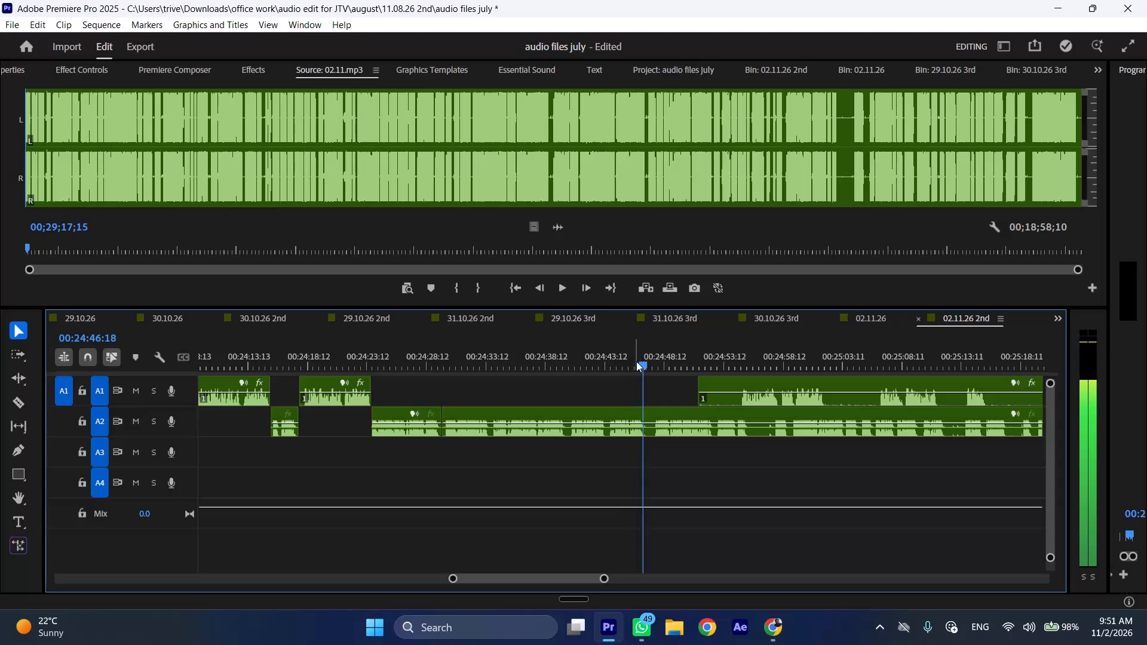
Split the A2 clip at 00:24:46:22 and insert there the next A1 section, trimmed about 3 seconds at its start and cut at 00:25:02:03.
key(space)
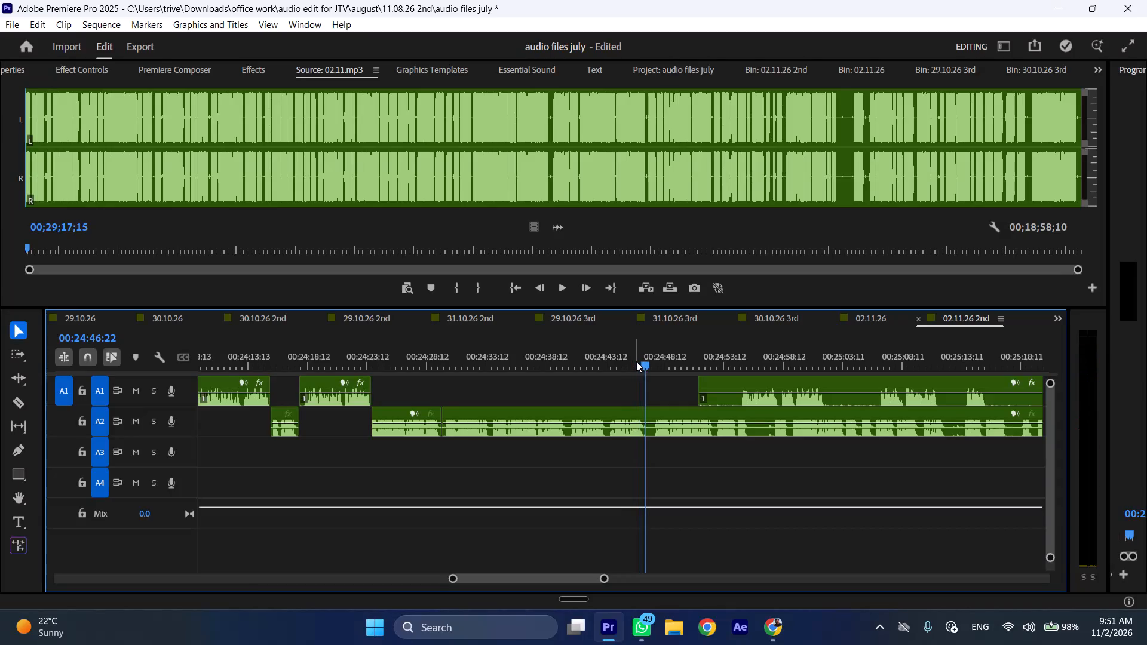
text(C)
scroll(661, 395, down, 6)
drag(565, 377, 602, 381)
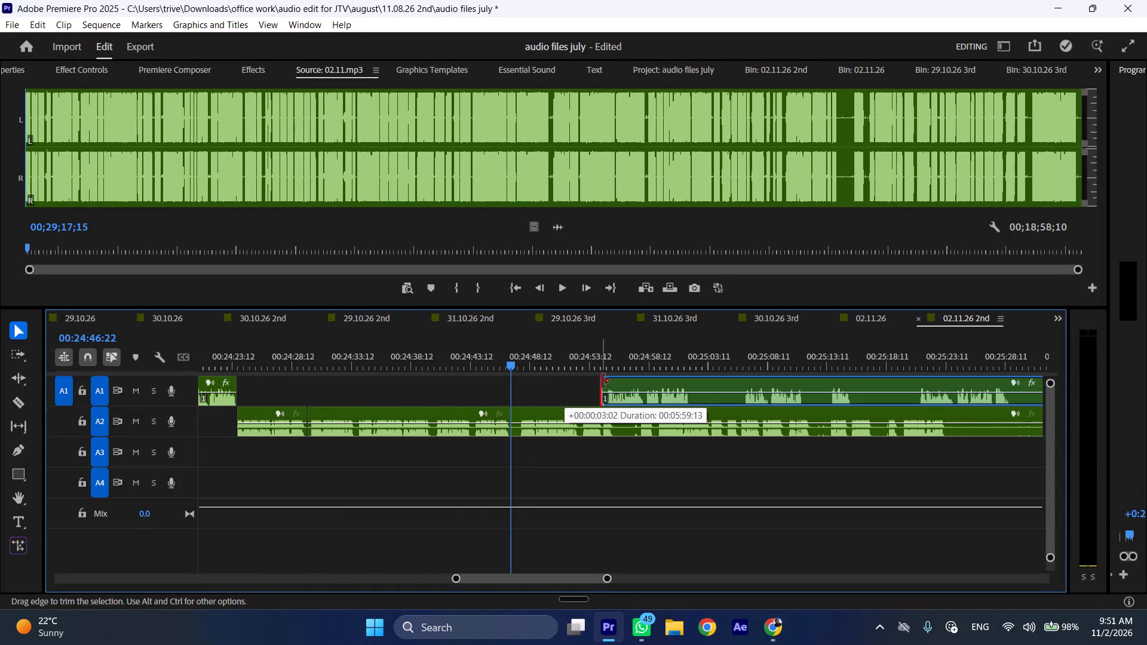
drag(602, 381, 605, 381)
click(694, 354)
click(704, 380)
key(shift+c)
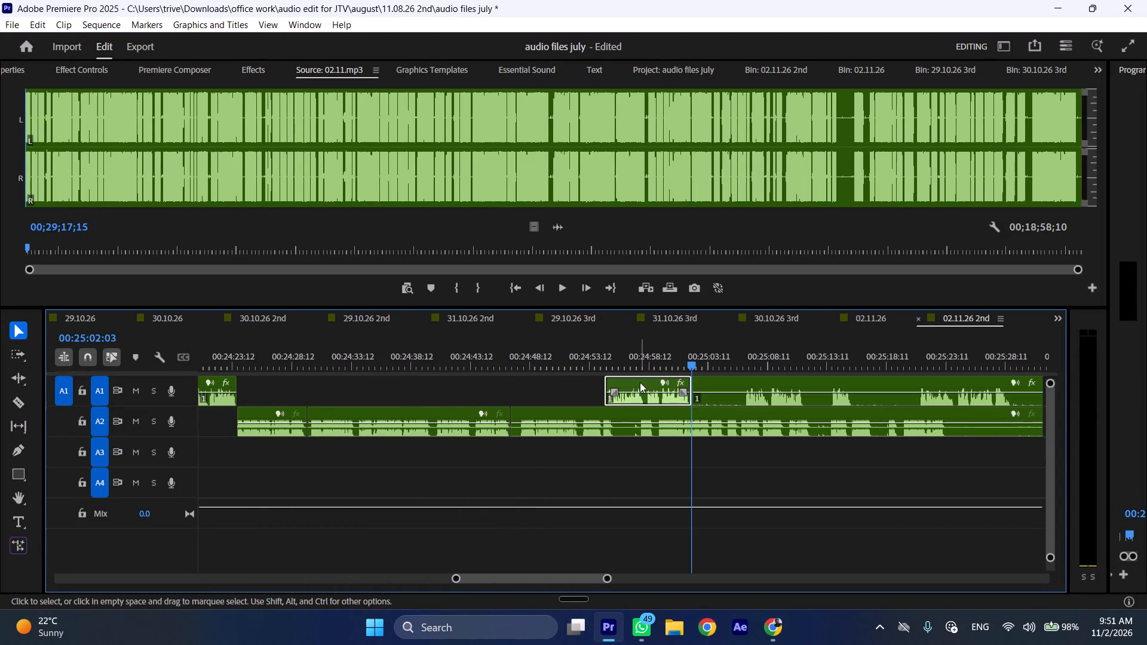
drag(640, 382, 547, 383)
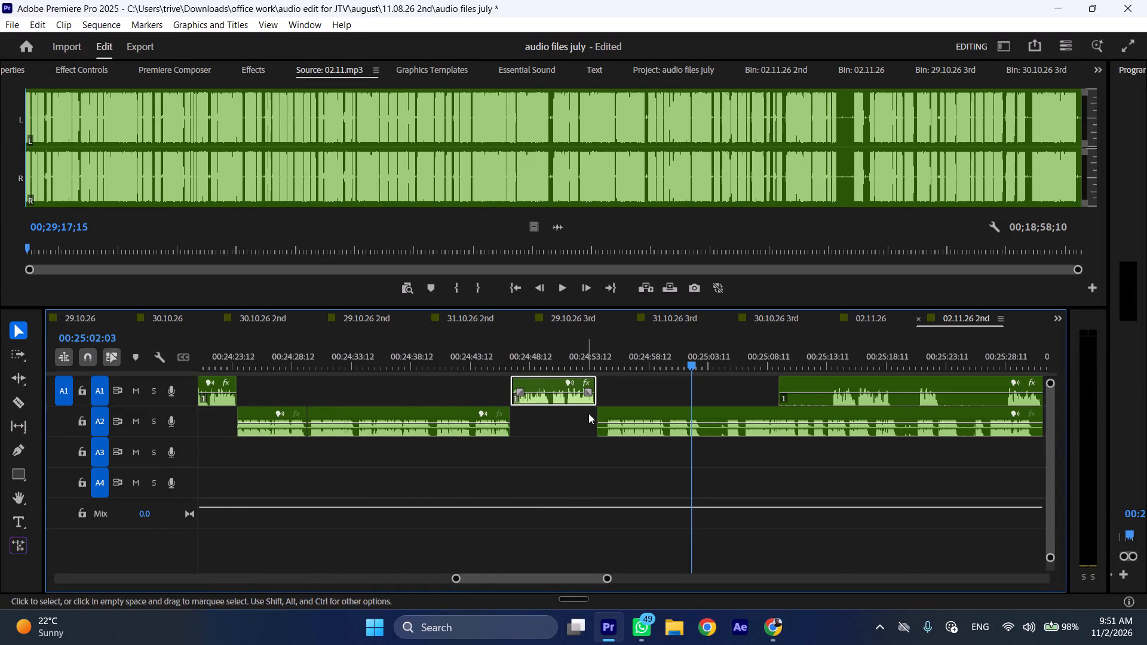
Trim the silent start of the A2 clip following the inserted A1 section and butt it against that section's end.
drag(595, 413, 603, 414)
drag(627, 413, 621, 413)
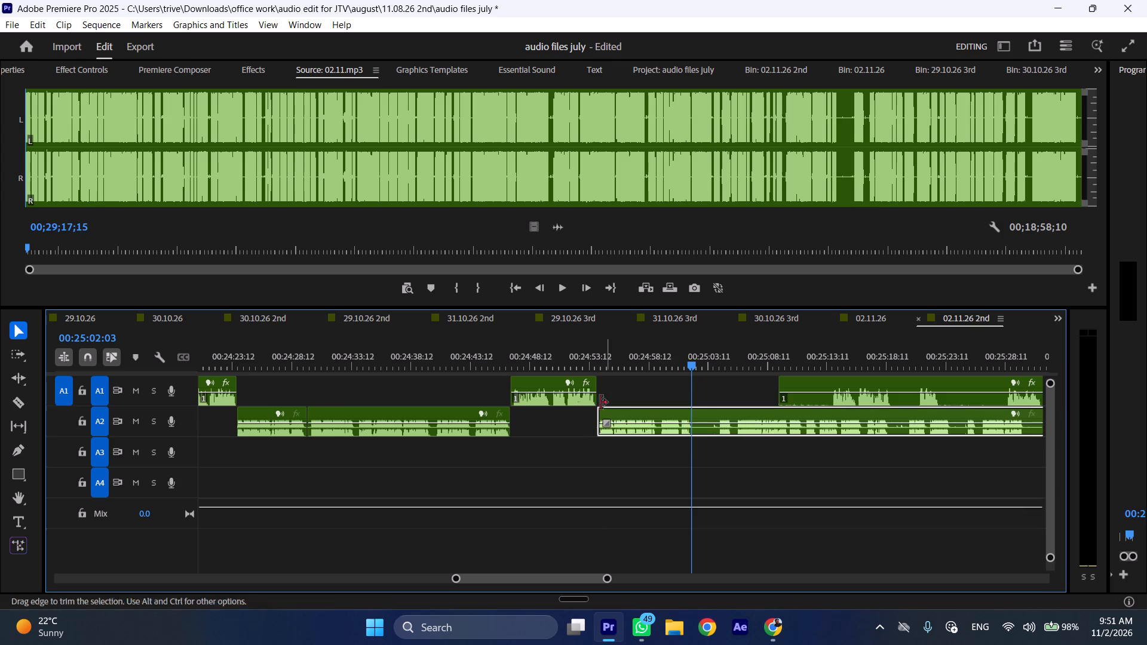
Cut the short pause around 00:24:40:13 out of the A2 clip, close the gap and play from 00:24:45:08 into the inserted A1 section.
click(498, 342)
drag(430, 345, 433, 347)
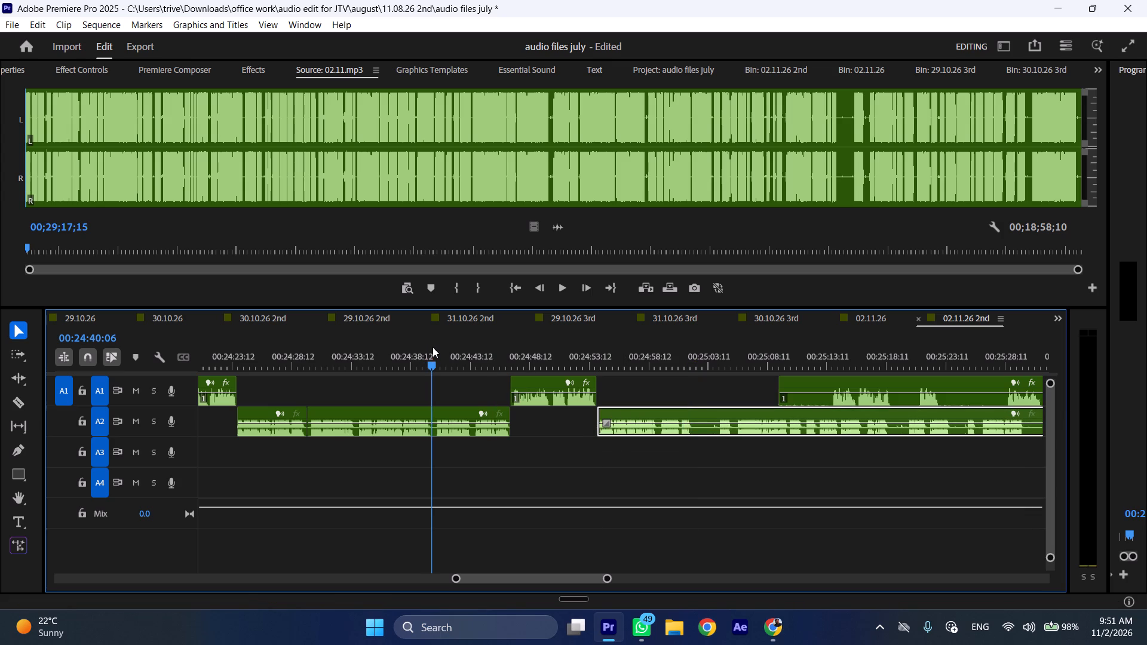
drag(433, 347, 437, 348)
key(shift+c)
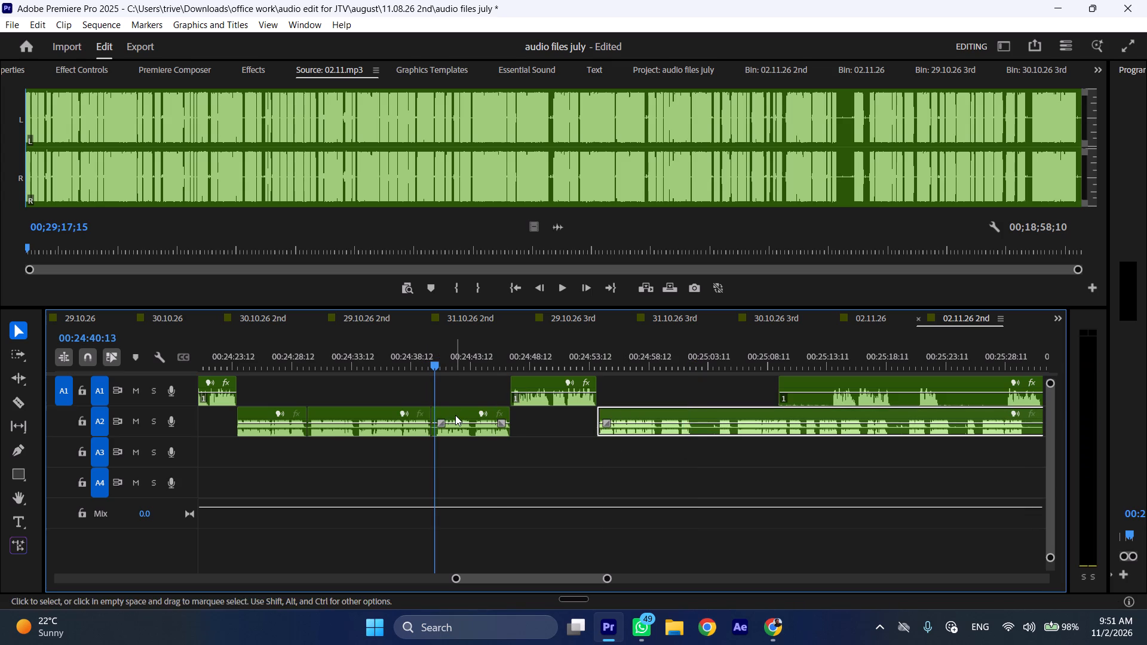
click(455, 415)
key(shift+c)
key(ctrl+shift+d)
click(492, 349)
key(space)
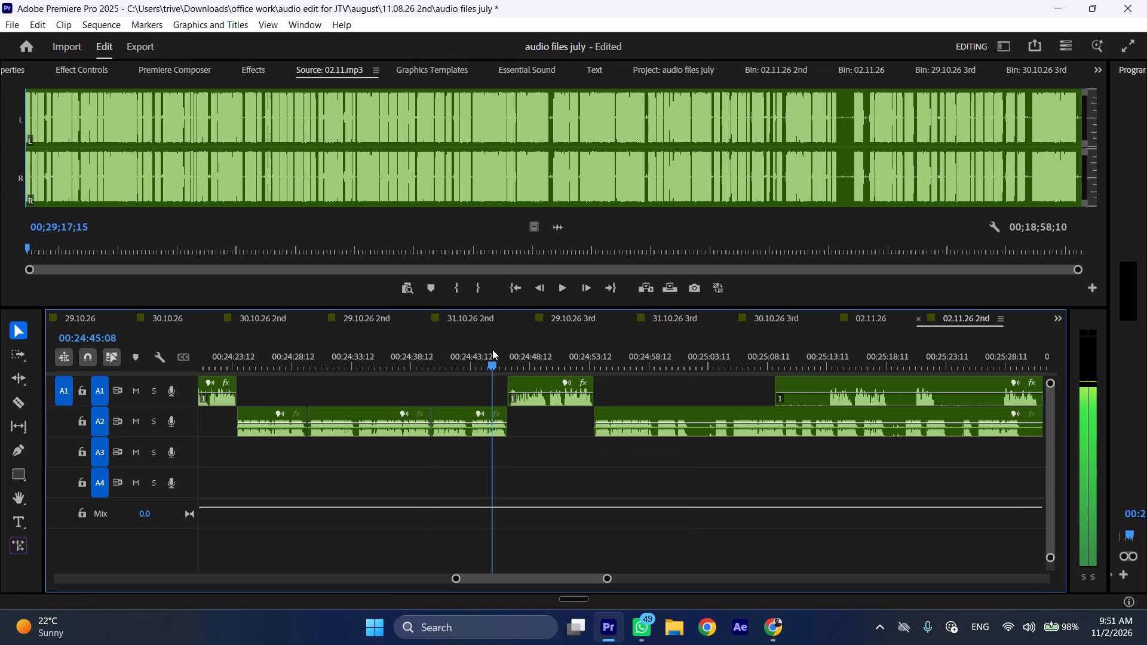
text(l)
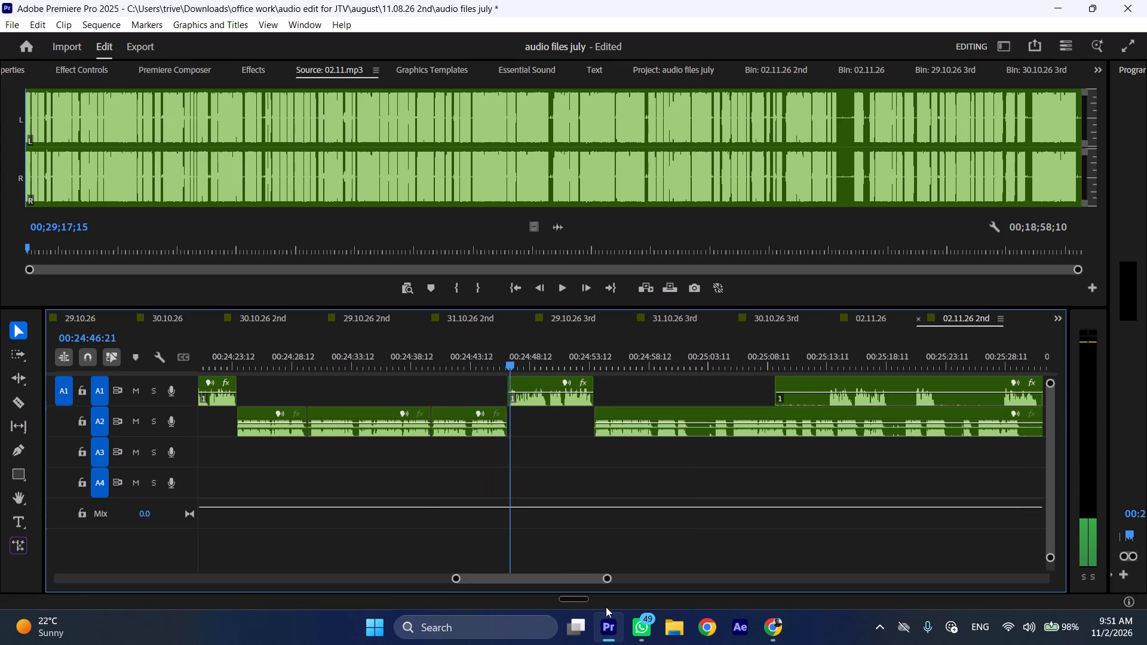
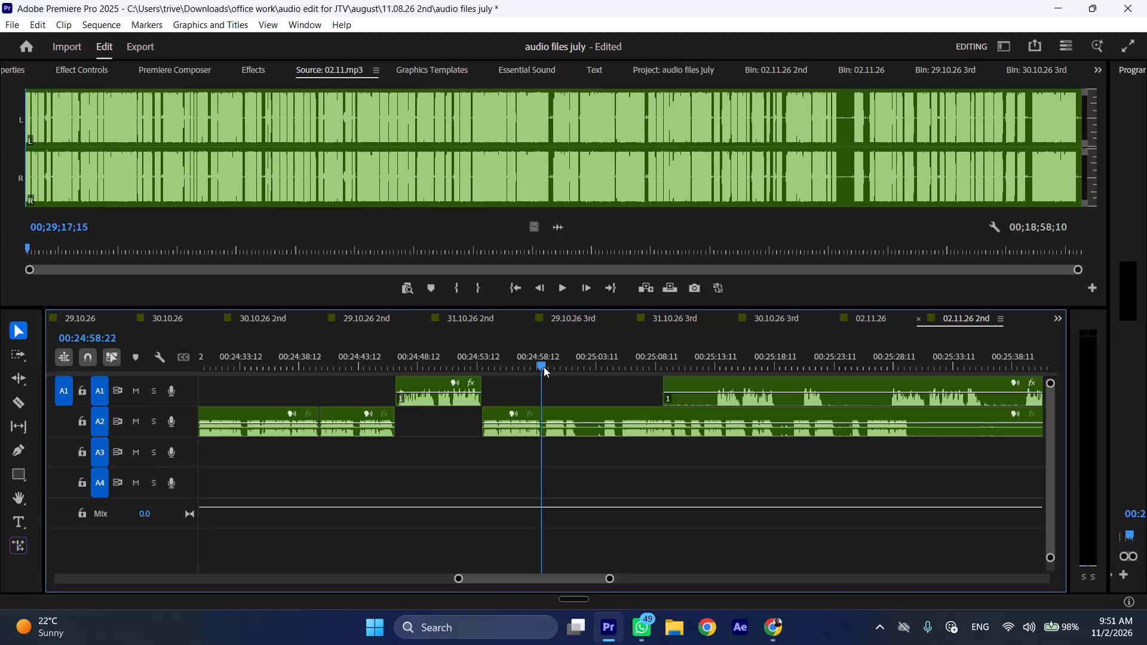
Cut the short pause at about 00:24:58:22 out of the A2 clip and close the gap.
click(552, 417)
click(557, 418)
key(shift+c)
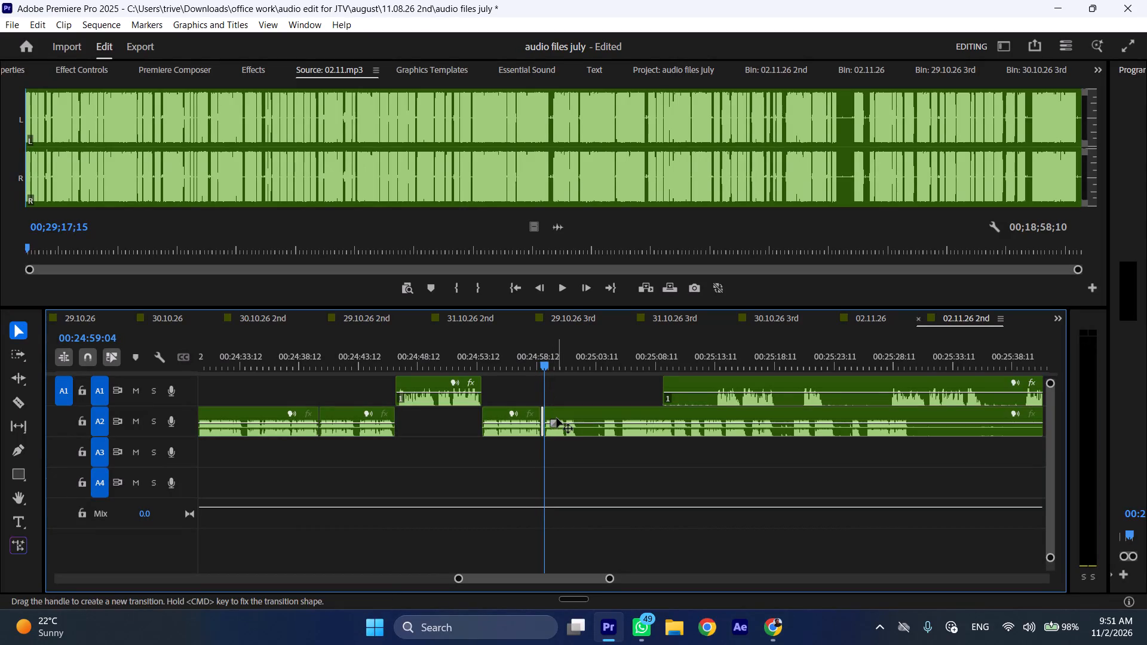
key(ctrl+shift+d)
Cut the pause from 00:25:01:15 to about 00:25:05 out of the A2 clip and close the gap.
drag(581, 353, 614, 355)
key(shift+c)
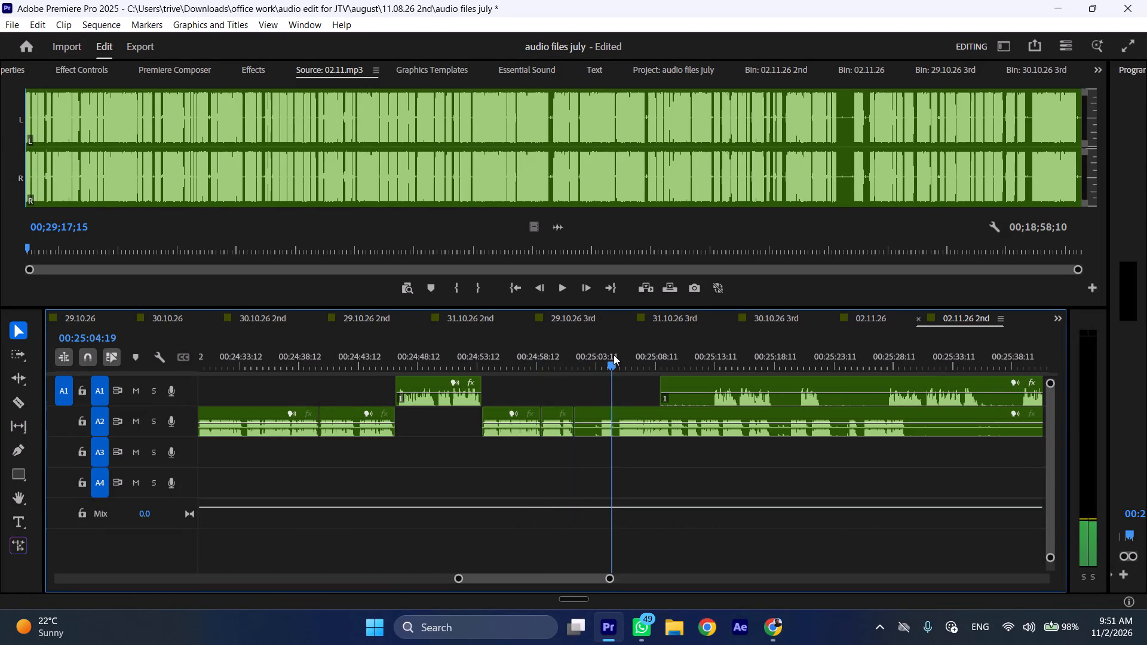
drag(614, 355, 620, 355)
click(634, 422)
key(shift+c)
key(ctrl+shift+d)
Move the following A1 clip about 30 seconds later, trim about 4 seconds of silence off its start, and play on from 00:25:01:15.
scroll(634, 422, down, 5)
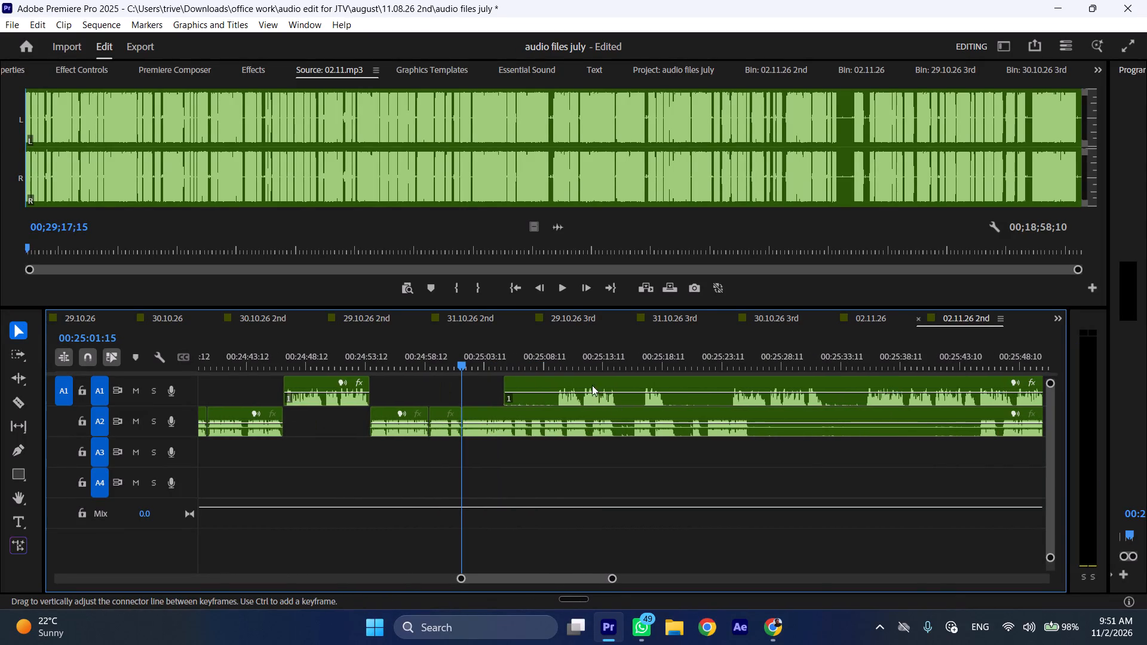
drag(536, 377, 893, 379)
drag(866, 380, 916, 380)
key(space)
key(l)
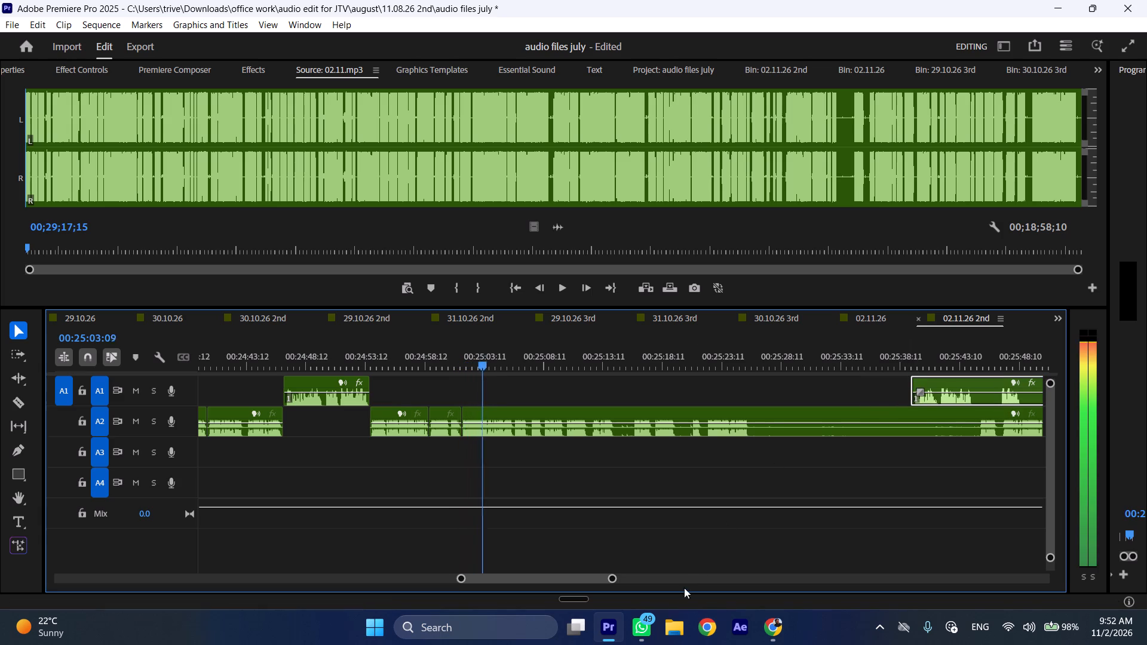
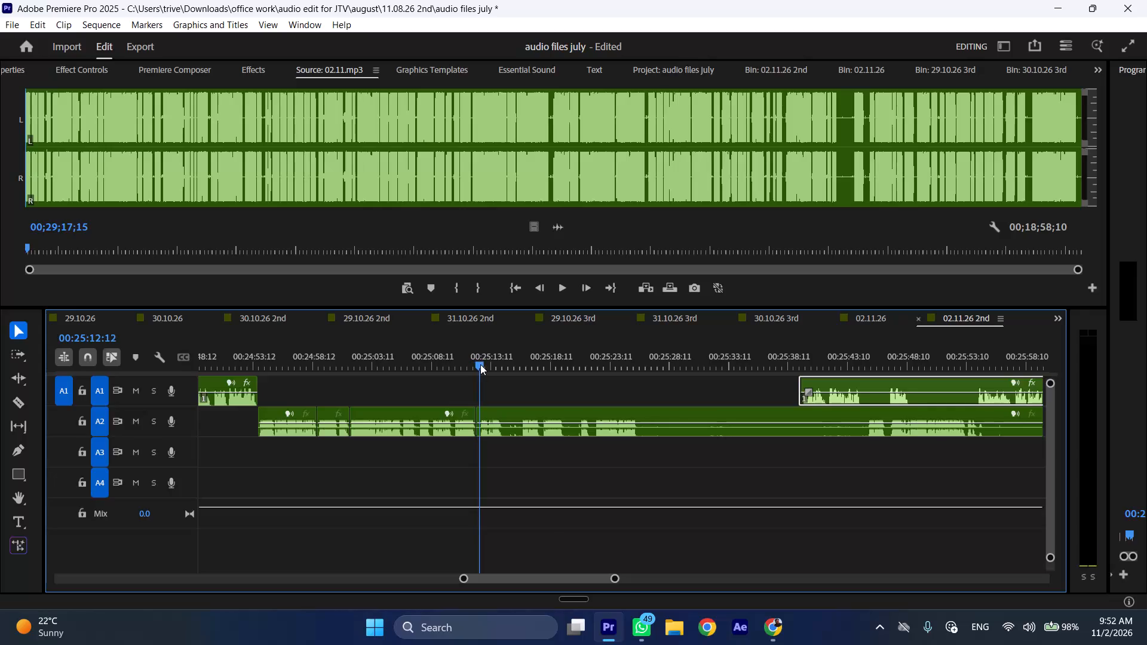
Cut the short pause at about 00:25:12:06 out of the A2 clip and close the gap.
click(503, 420)
key(shift+c)
key(ctrl+shift+d)
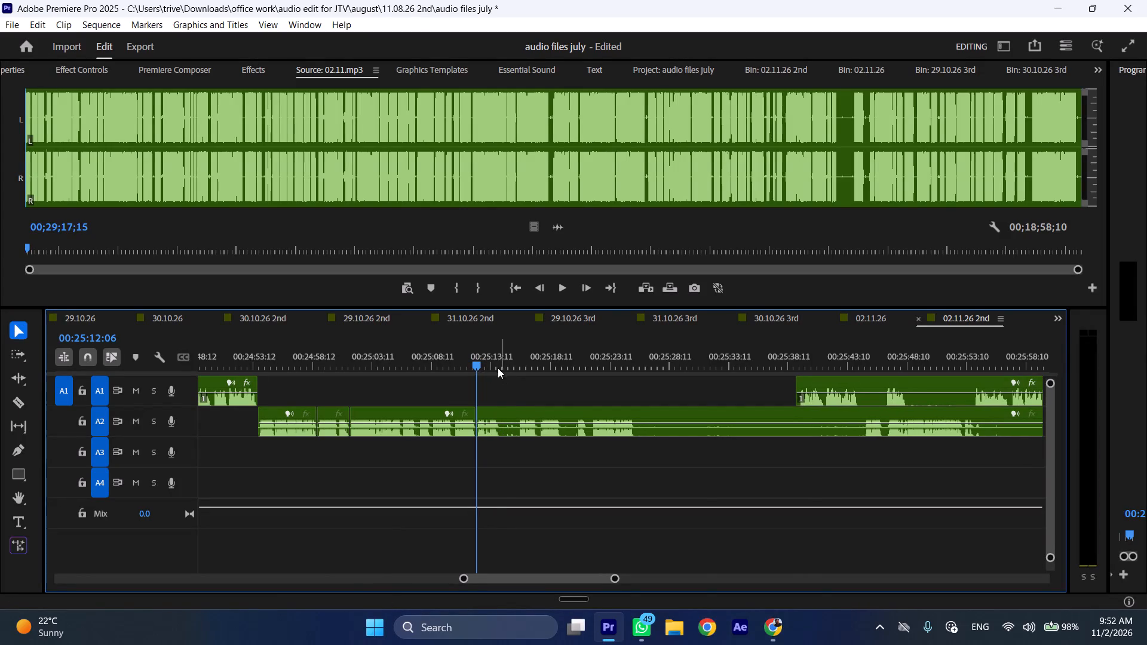
Cut the pause from about 00:25:14 to 00:25:15:14 out of the A2 clip, close the gap and replay the edit from about 00:25:12.
drag(496, 365, 518, 364)
key(shift+c)
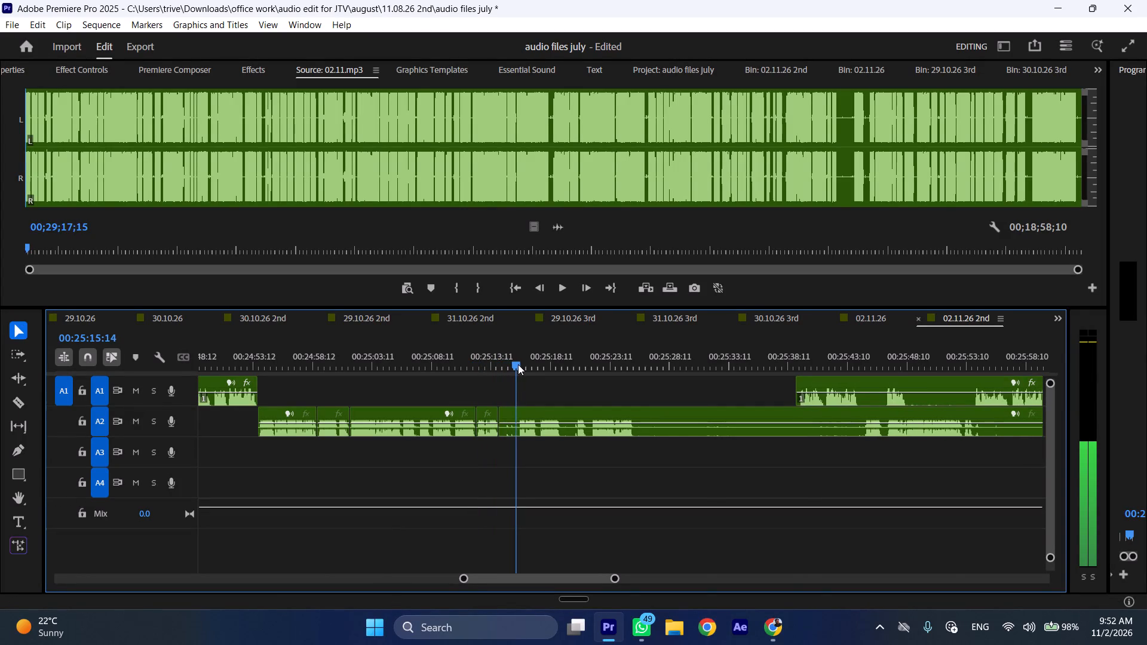
drag(518, 364, 519, 364)
click(548, 413)
key(shift+c)
key(ctrl+shift+d)
key(space)
text(l)
click(480, 355)
key(space)
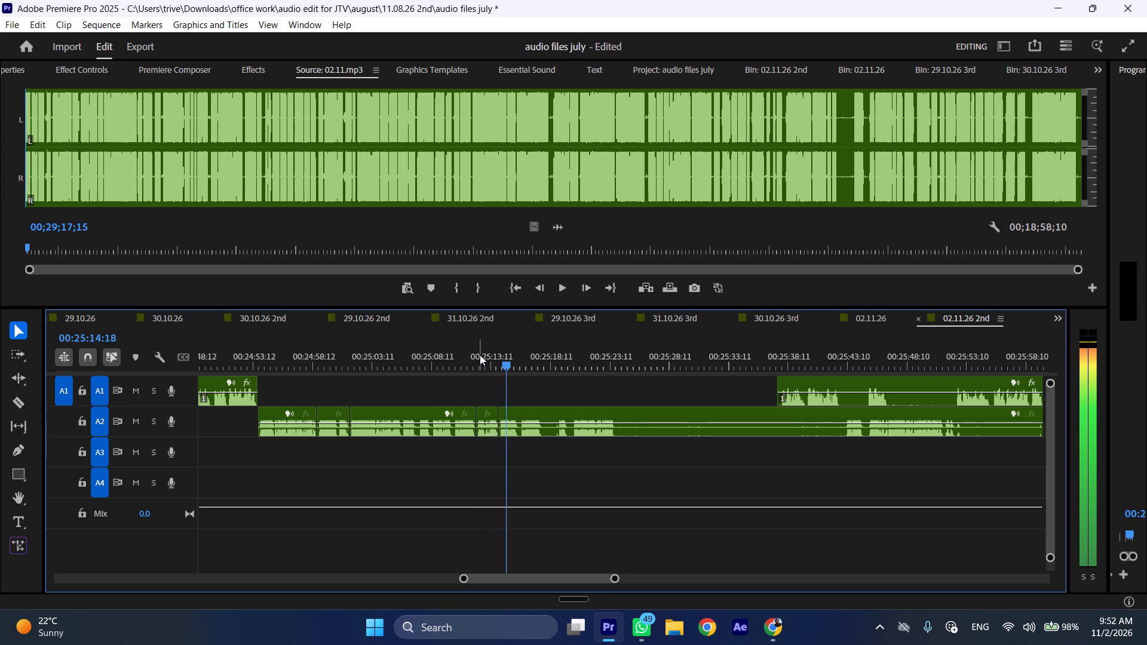
click(480, 355)
key(space)
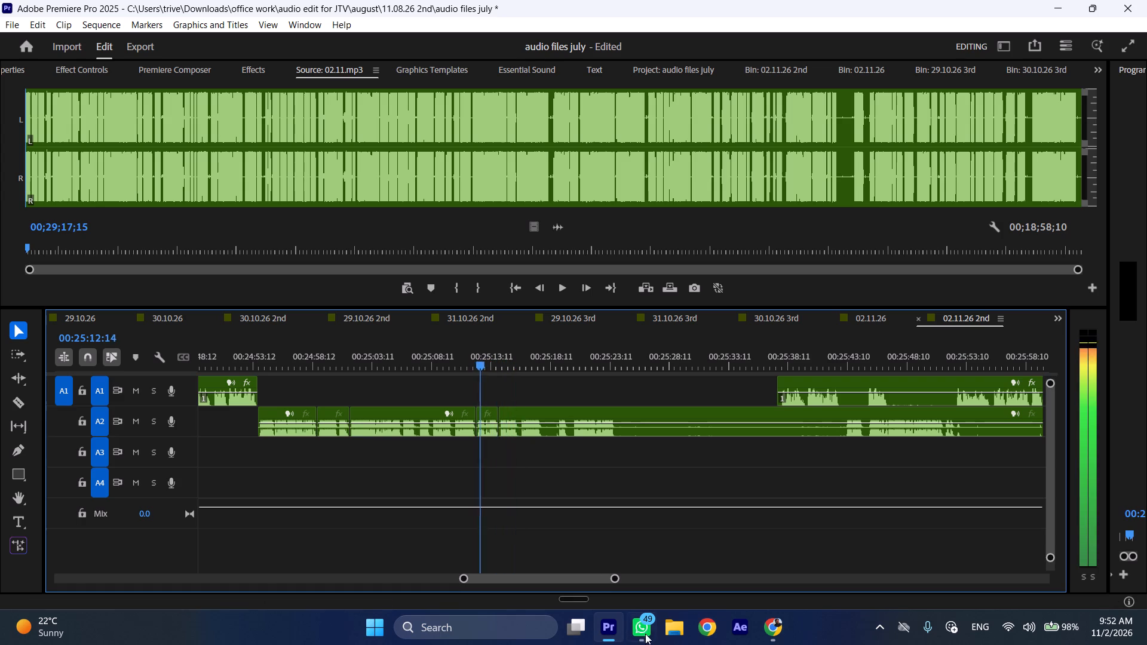
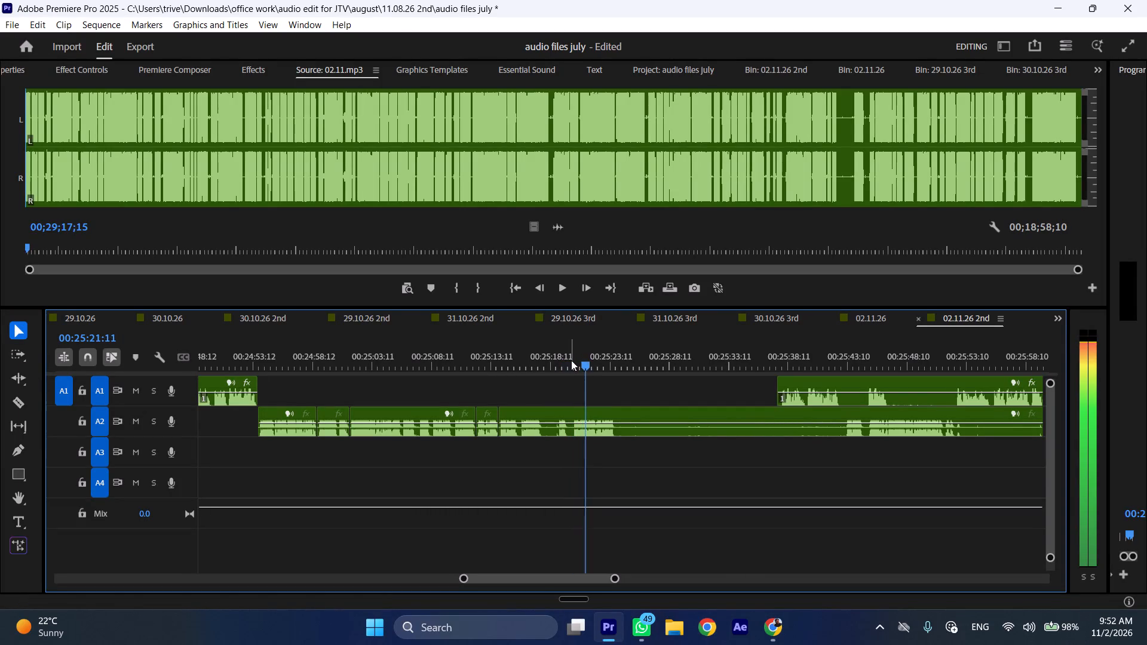
Cut the A2 clip at 00:25:20:06, remove the section from about 00:25:14 up to it, close the gap and play on.
click(571, 360)
key(shift+c)
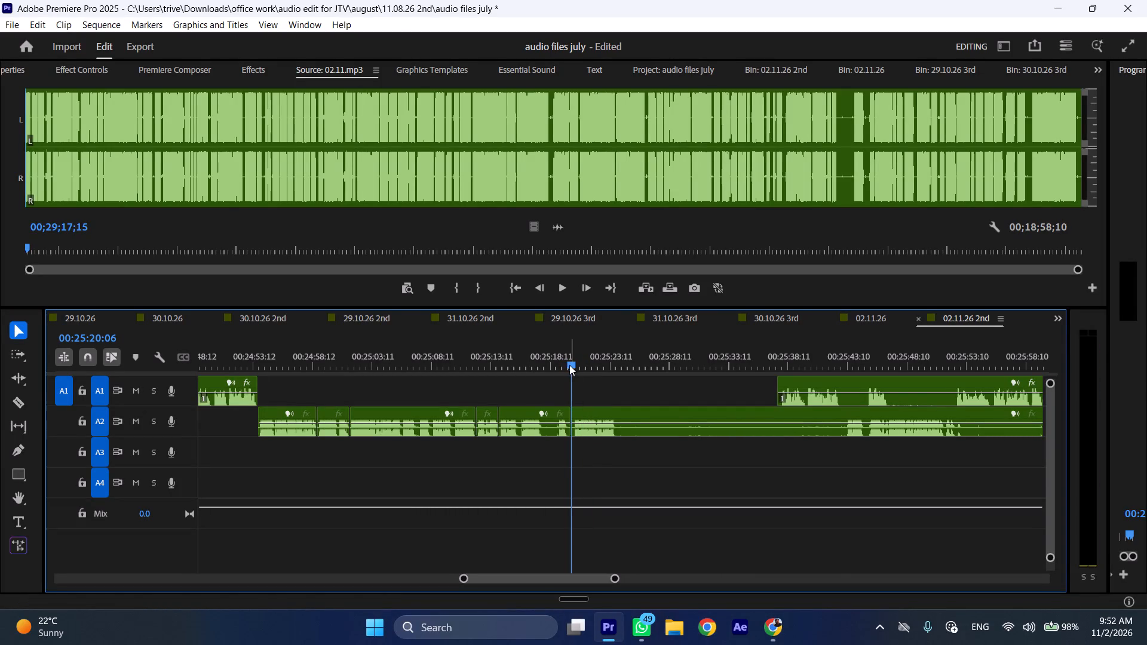
click(499, 357)
key(space)
click(528, 428)
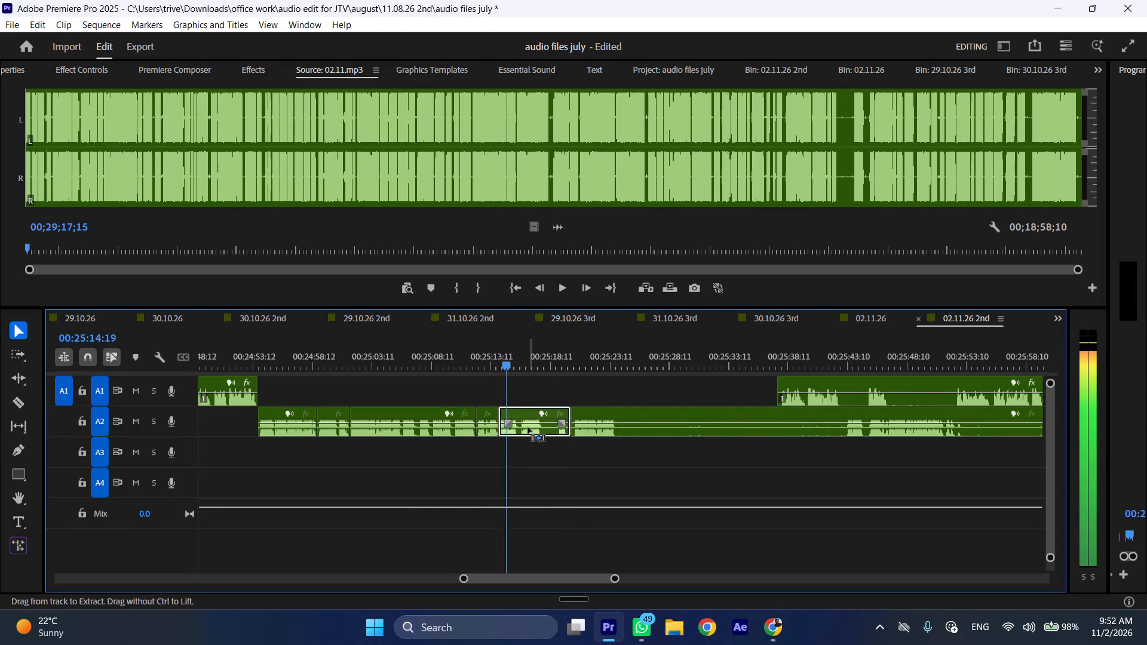
key(ctrl+shift+d)
key(space)
key(l)
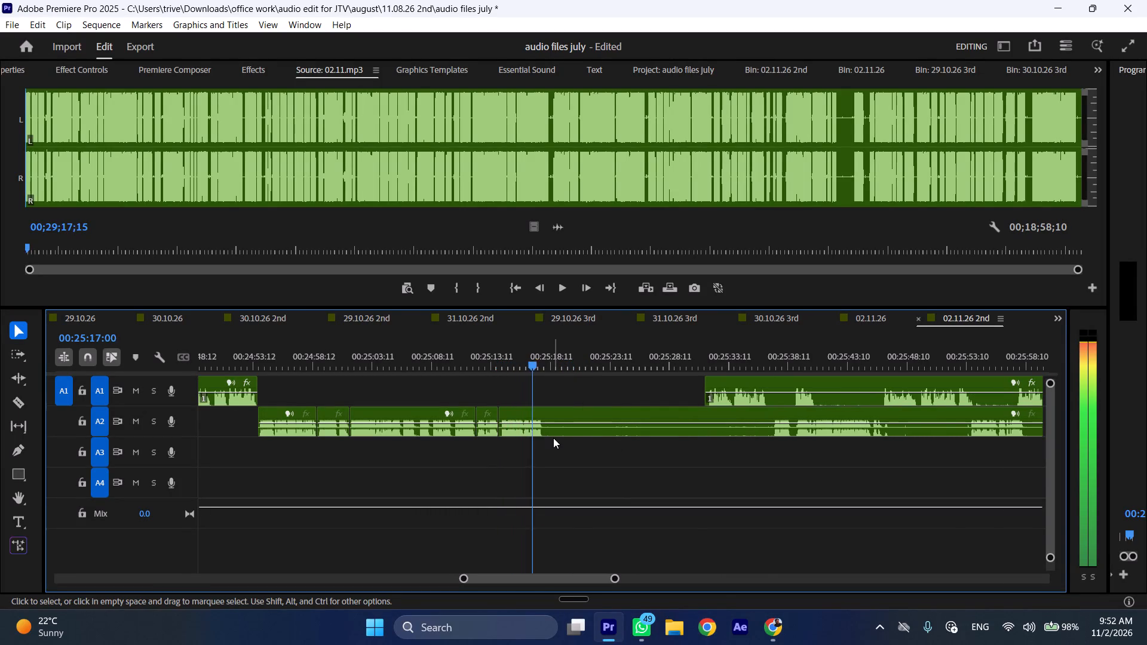
Split the A2 clip at 00:25:17:23, at the start of the long quiet stretch.
key(space)
key(space)
key(space)
text(C)
Move the A1 clip that starts at about 00:25:31 so that it starts at about 00:25:52.
scroll(585, 446, down, 5)
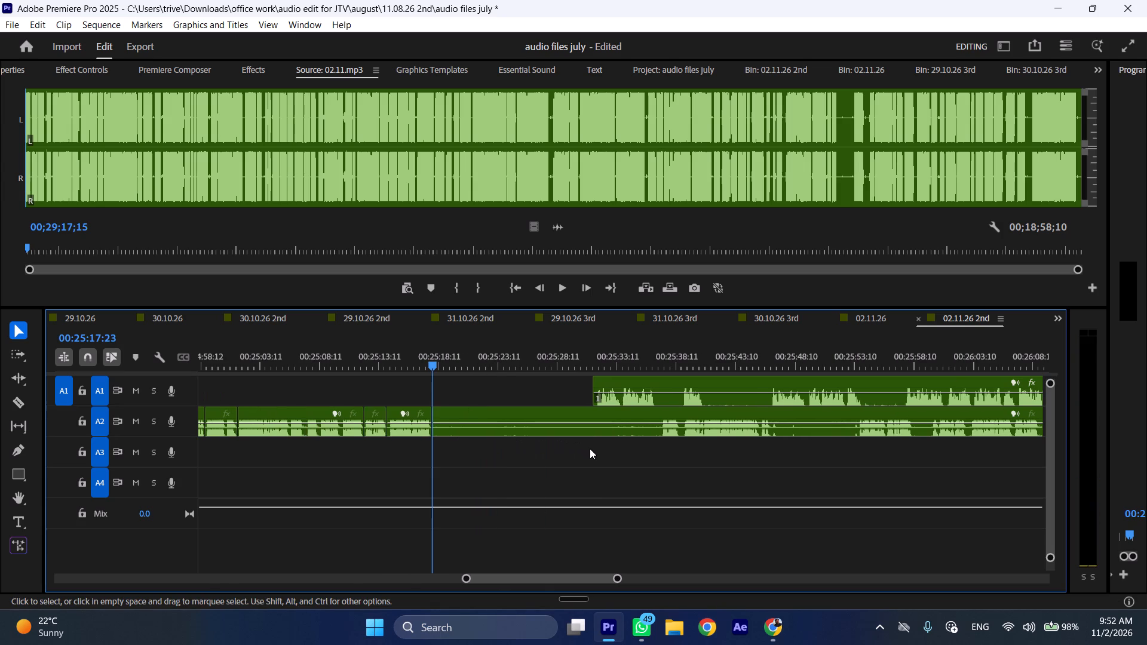
drag(609, 380, 862, 380)
Cut the A2 clip at 00:25:39:02, remove the section from 00:25:17:23 up to it, close the gap and play the edit.
click(663, 355)
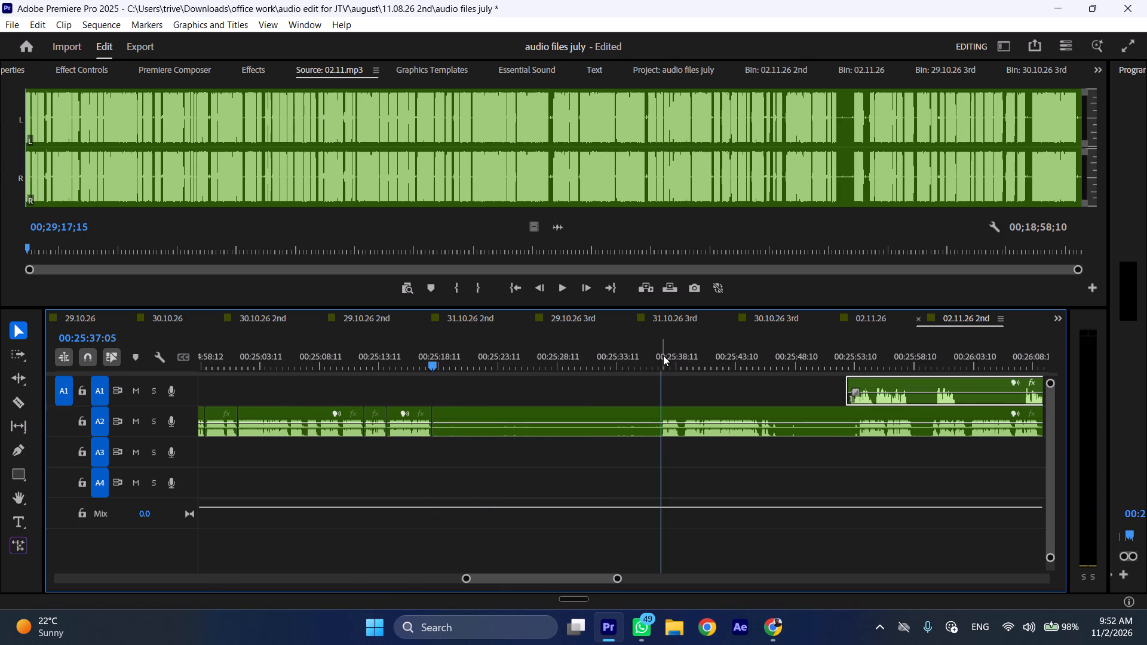
key(space)
text(l)
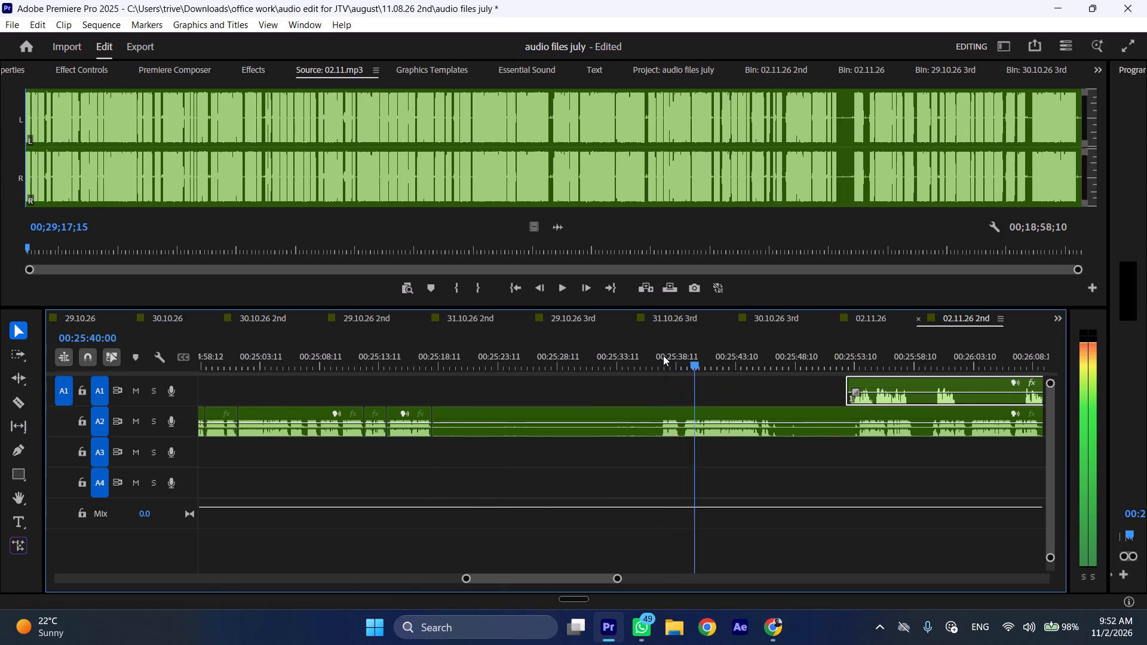
click(685, 354)
click(705, 401)
click(705, 416)
key(shift+c)
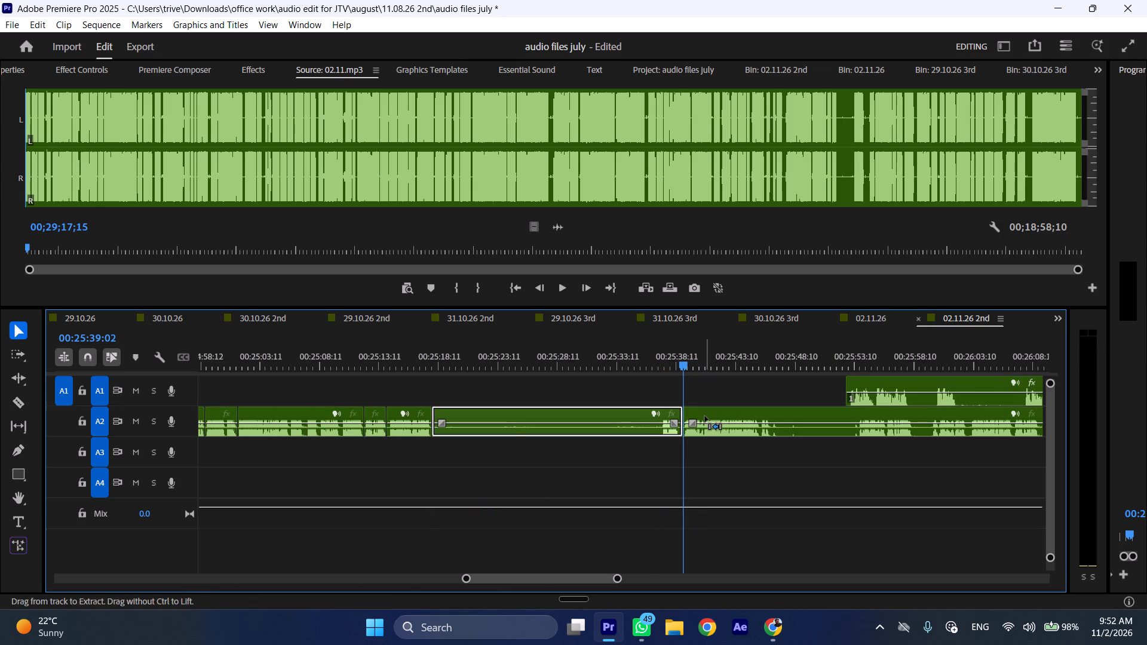
key(ctrl+shift+d)
key(space)
text(l)
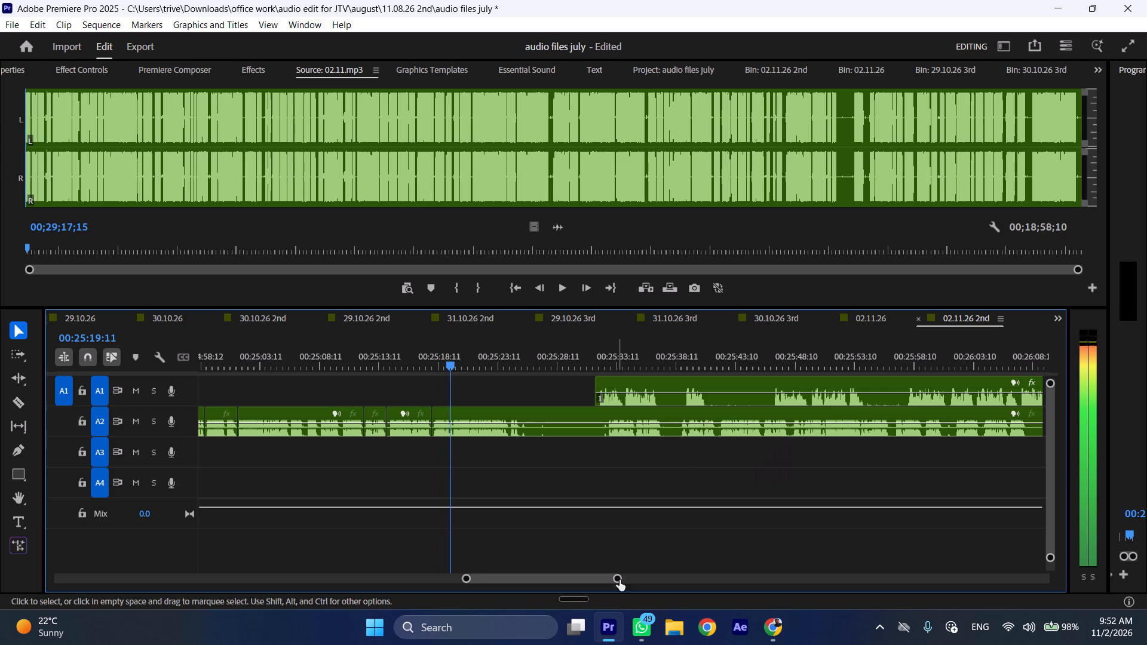
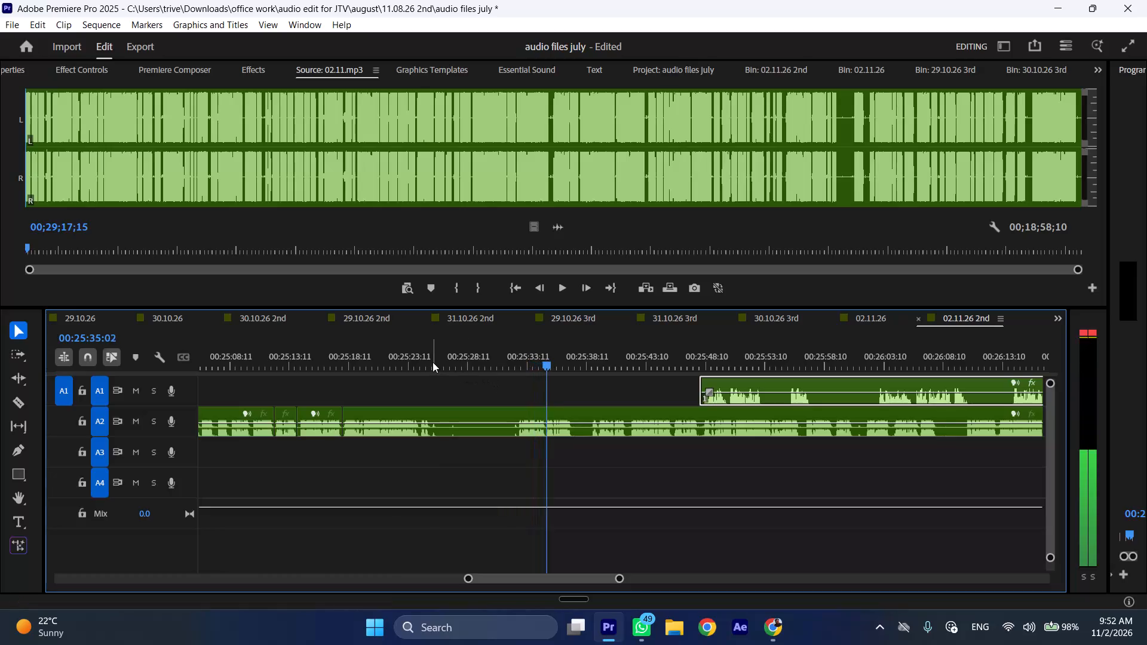
Cut the A2 clip at 00:25:25:20 and about 00:25:32, remove the section between, close the gap and play the edit.
click(433, 362)
key(space)
drag(449, 361, 452, 361)
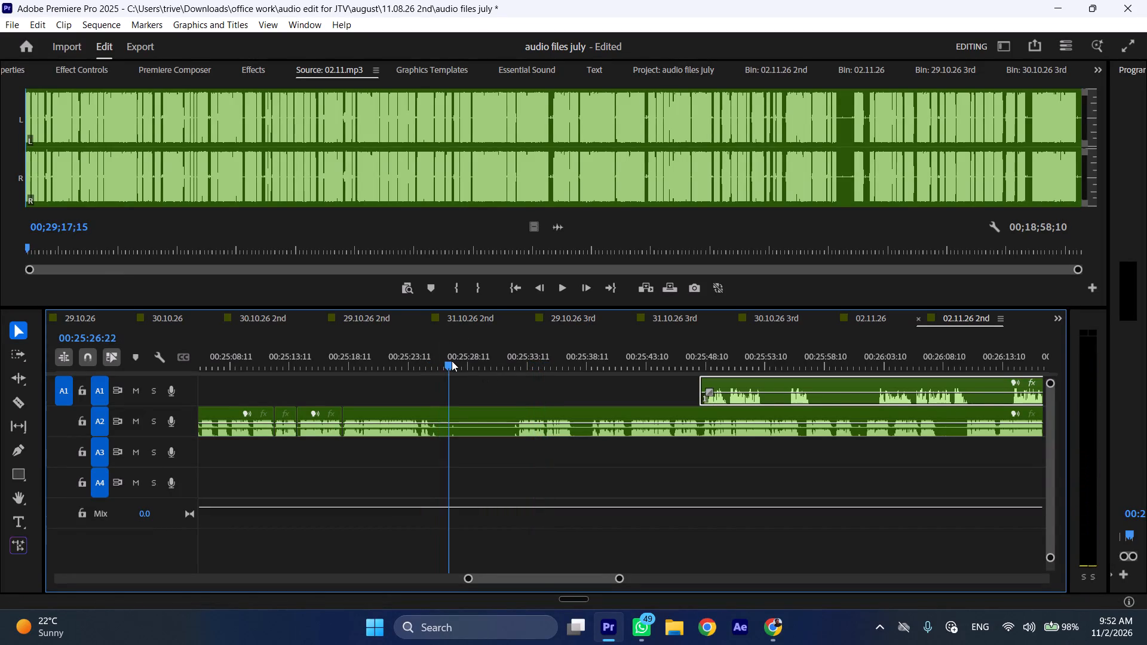
drag(452, 361, 519, 358)
key(shift+c)
click(533, 410)
key(shift+c)
key(ctrl+shift+d)
key(space)
text(l)
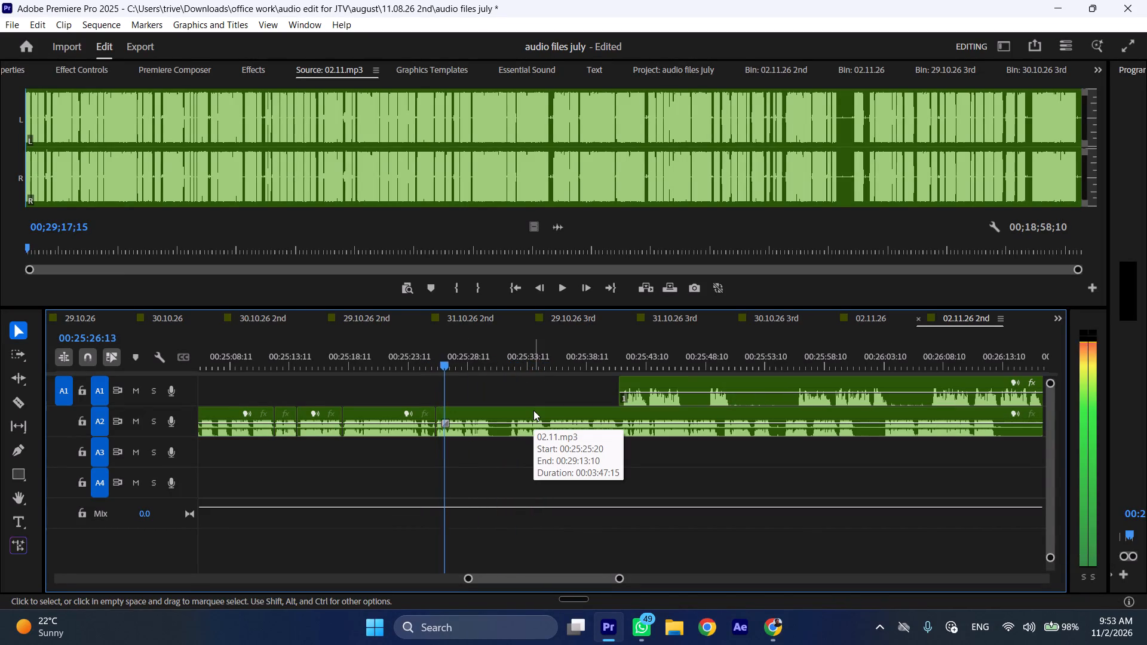
Cut the A2 clip at 00:25:30:13 and move the A1 clip so that it starts at that cut.
key(space)
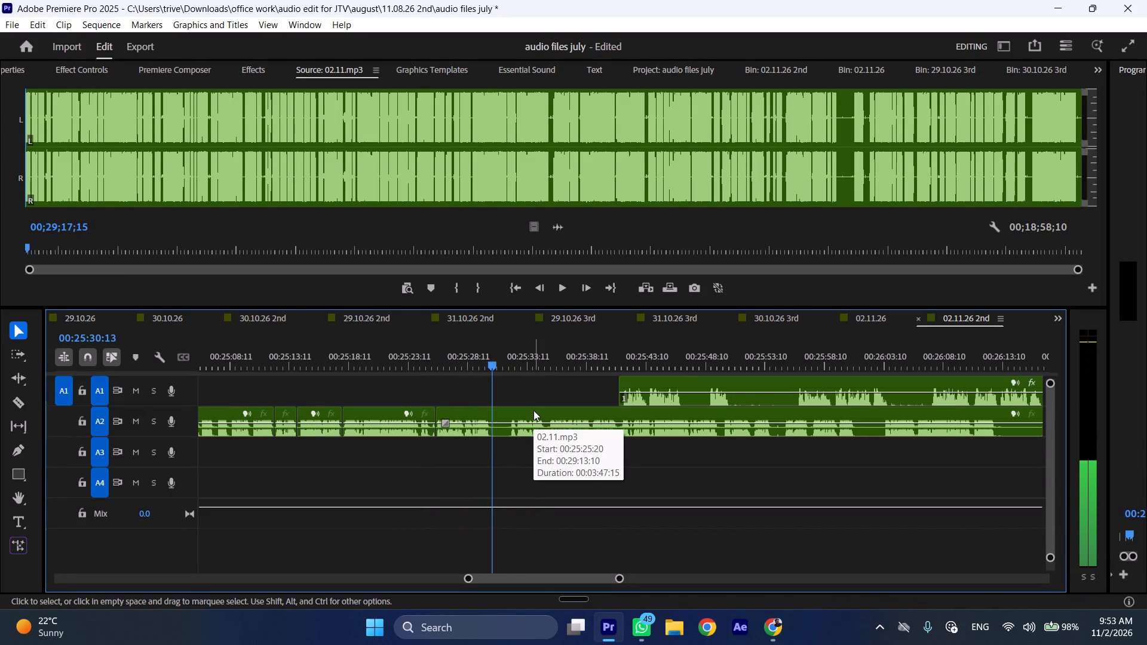
text(C)
drag(640, 385, 509, 401)
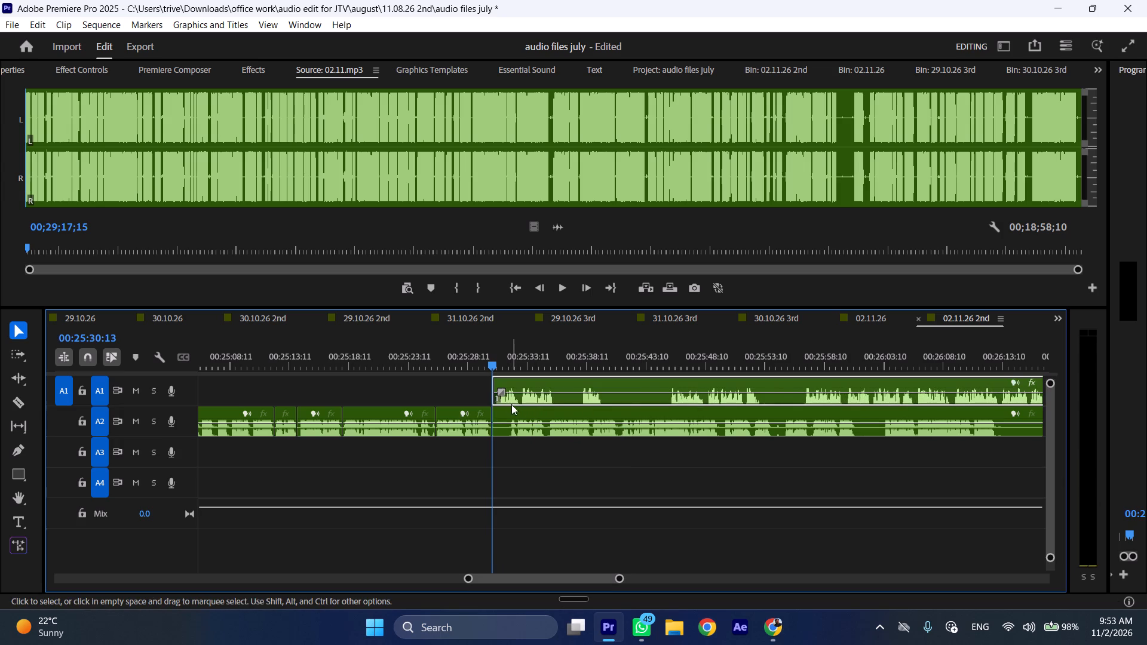
Move the remaining A2 clip to about 00:25:43, trim its start to about 00:25:44, and play the A1 clip meanwhile.
drag(517, 410, 663, 410)
key(space)
key(l)
drag(646, 413, 654, 413)
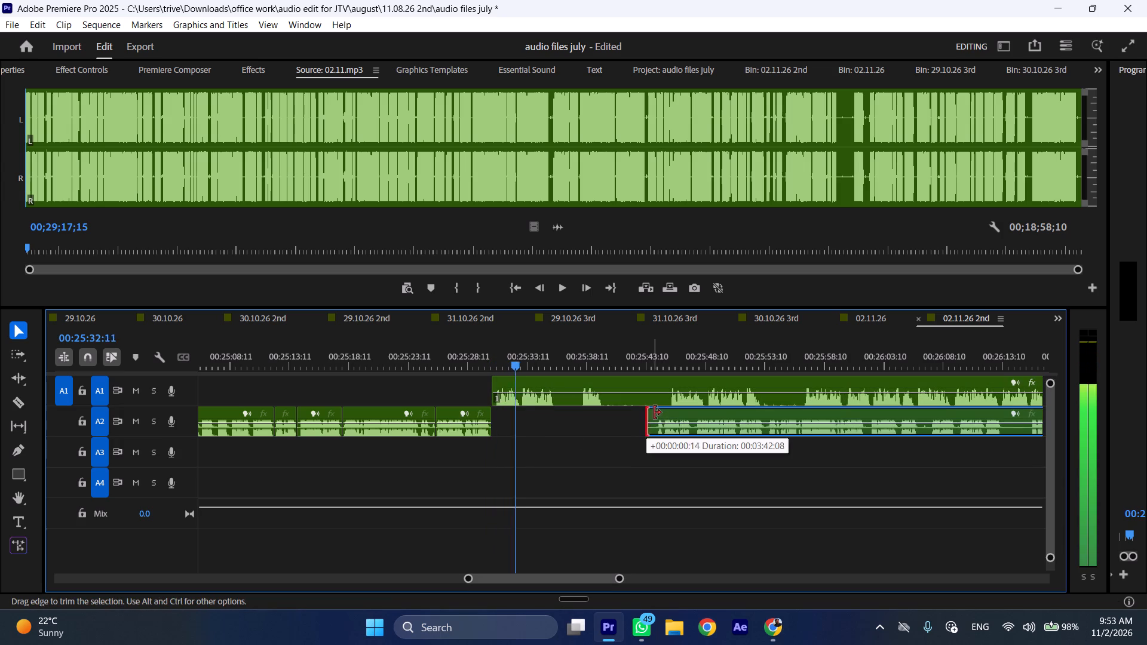
drag(654, 413, 663, 413)
key(space)
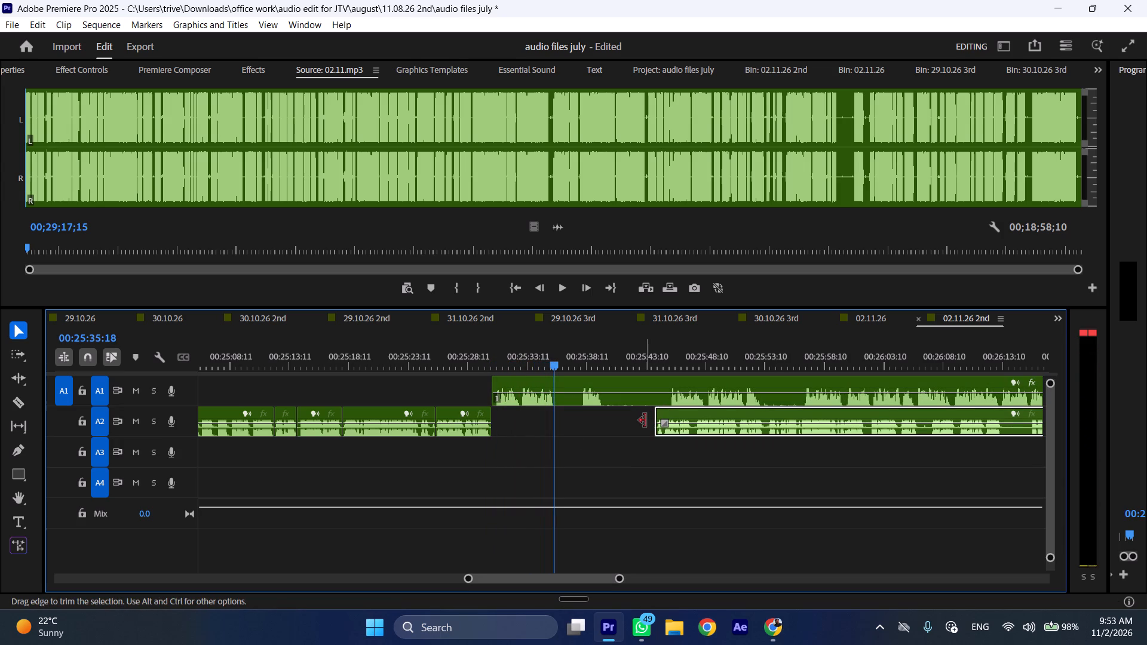
Listen to the A1 speech between about 00:25:33 and 00:25:39, and move the remaining A2 clip to start at about 00:26:00.
click(579, 356)
key(space)
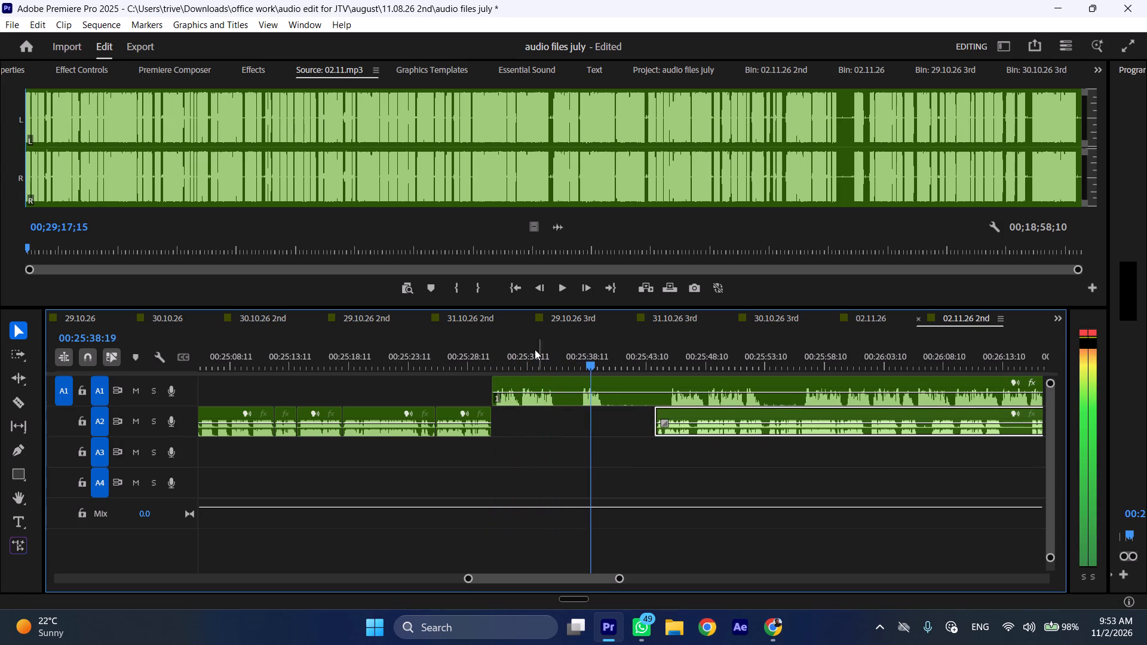
click(520, 348)
key(space)
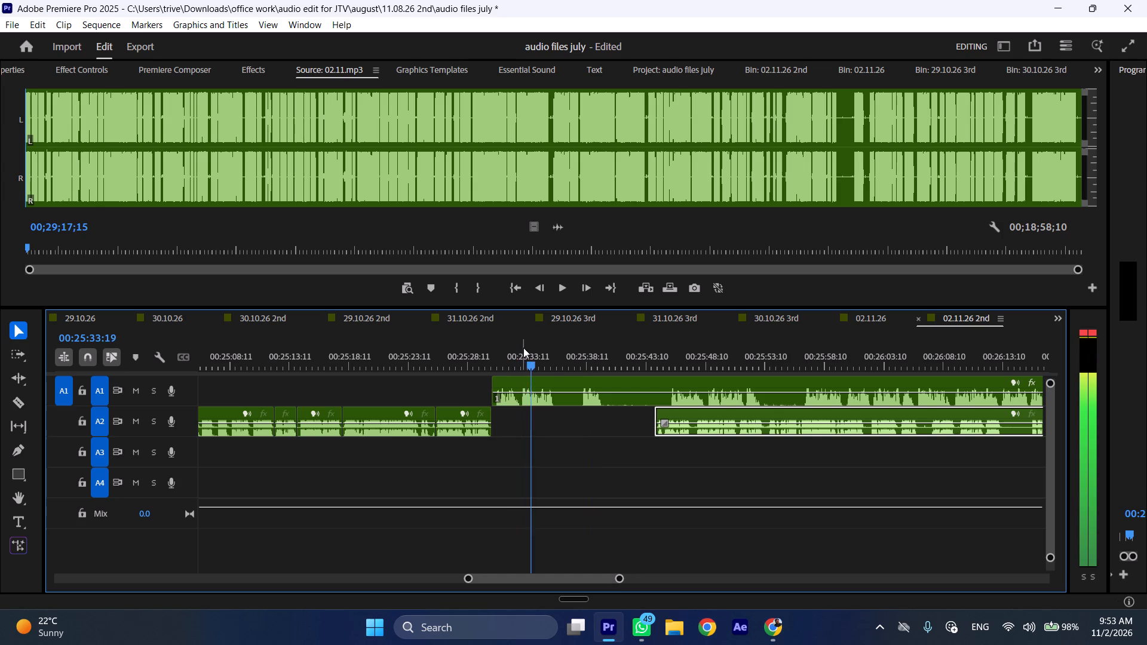
drag(679, 411, 873, 412)
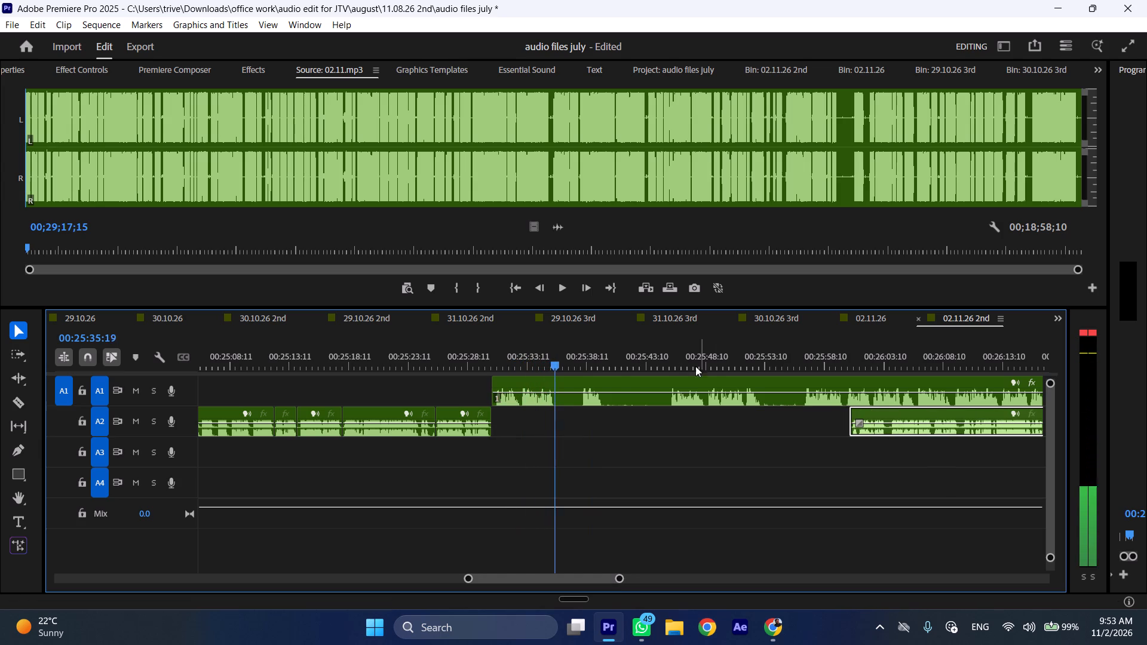
Play A1 from about 00:25:45, and split the A1 clip at about 00:25:33 and at 00:25:45:07.
click(671, 357)
key(space)
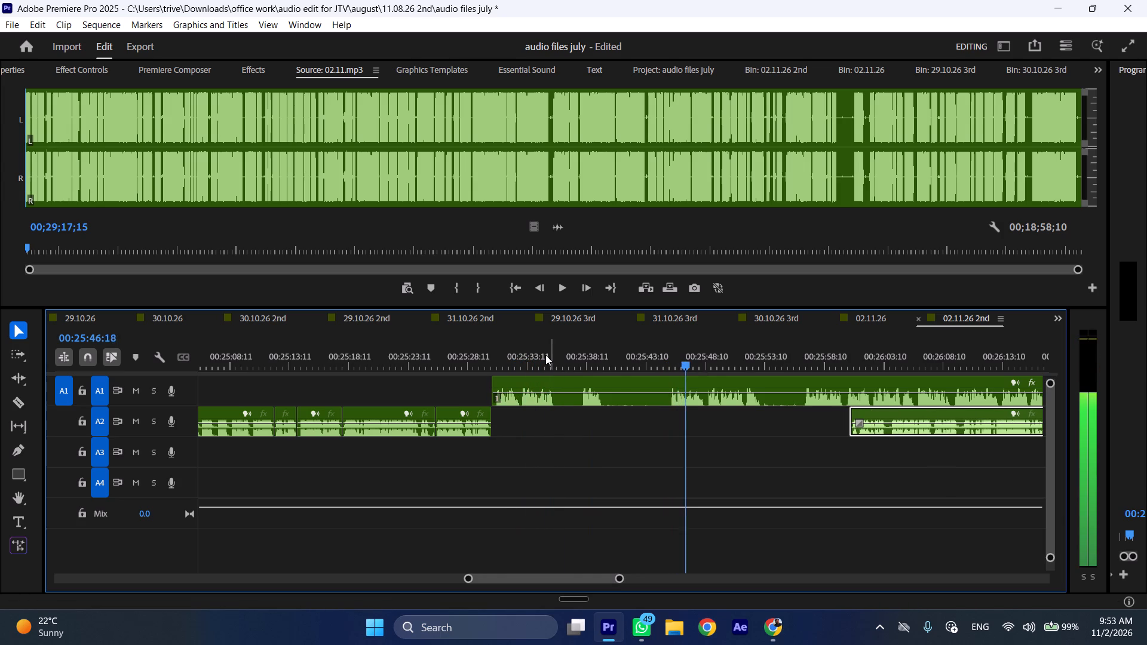
drag(526, 351, 544, 345)
key(shift+c)
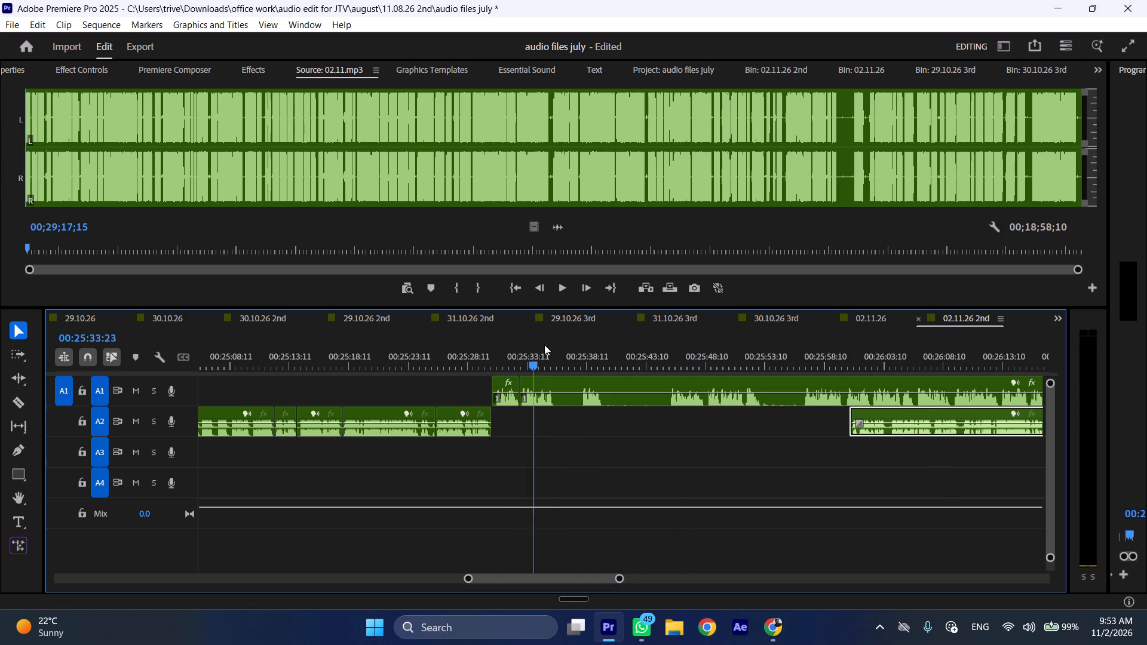
drag(544, 345, 670, 338)
shift+click(677, 380)
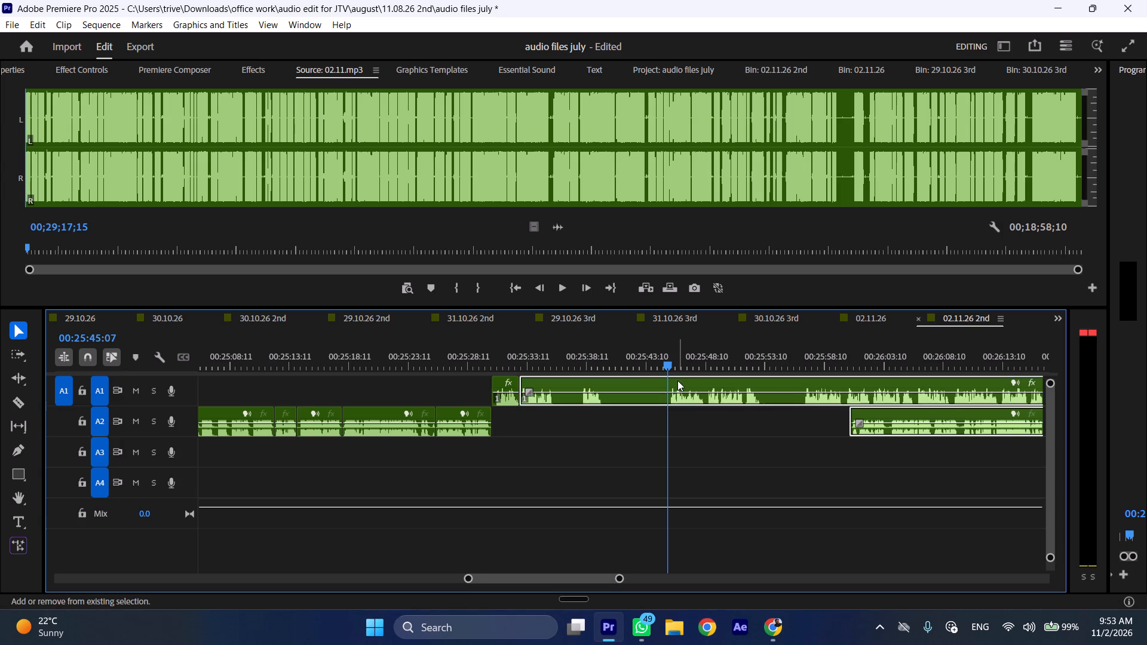
key(shift+c)
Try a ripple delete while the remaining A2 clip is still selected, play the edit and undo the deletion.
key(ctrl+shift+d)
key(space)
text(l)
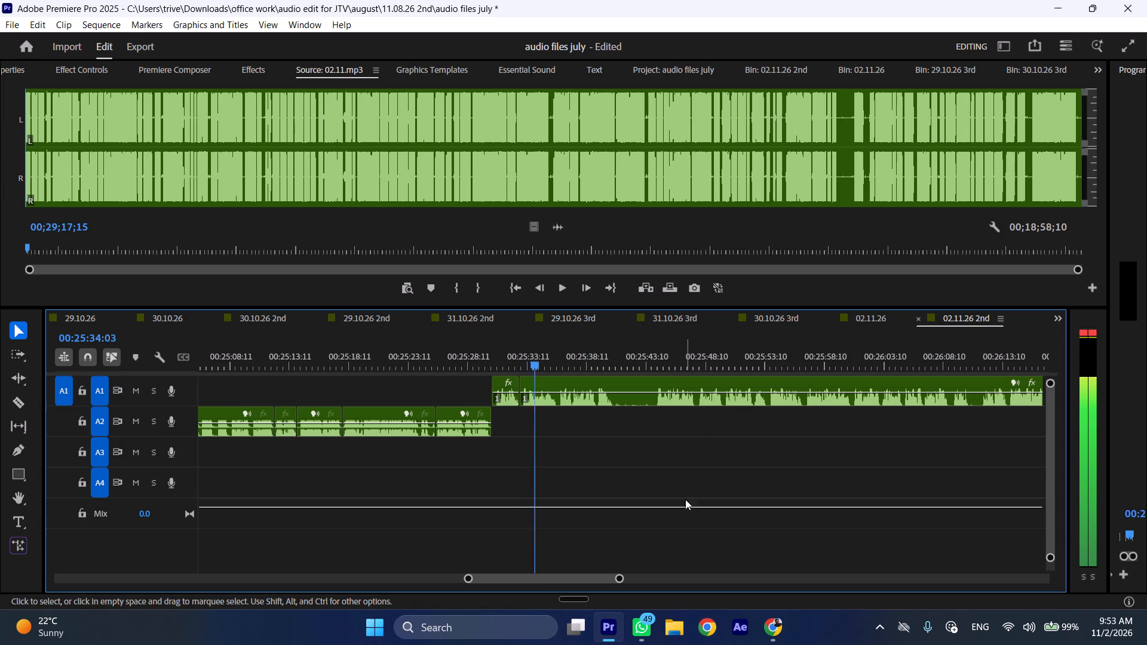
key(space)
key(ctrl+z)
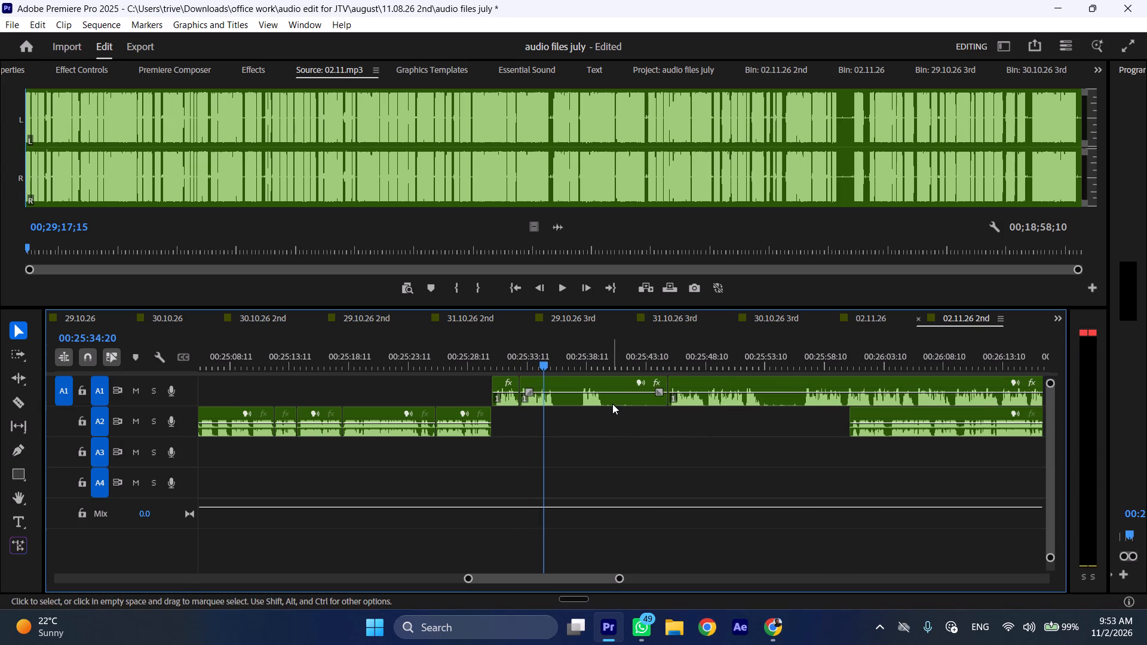
Remove only the A1 section from about 00:25:33 to 00:25:45:07, close the gap and play the edit.
click(612, 403)
key(ctrl+shift+d)
key(space)
text(l)
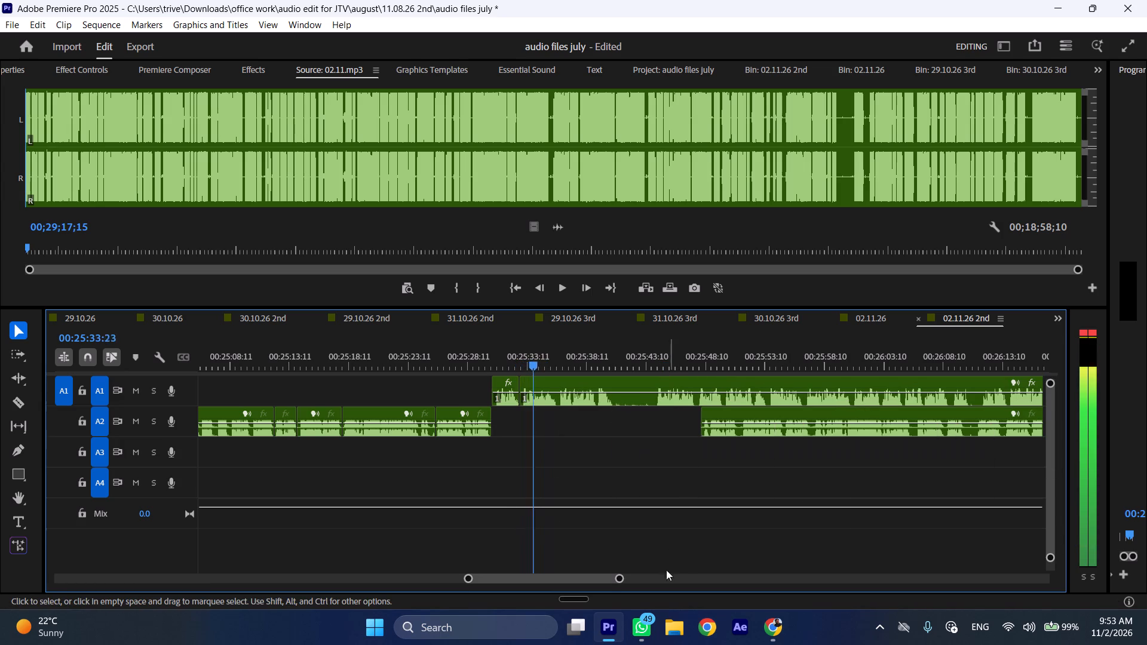
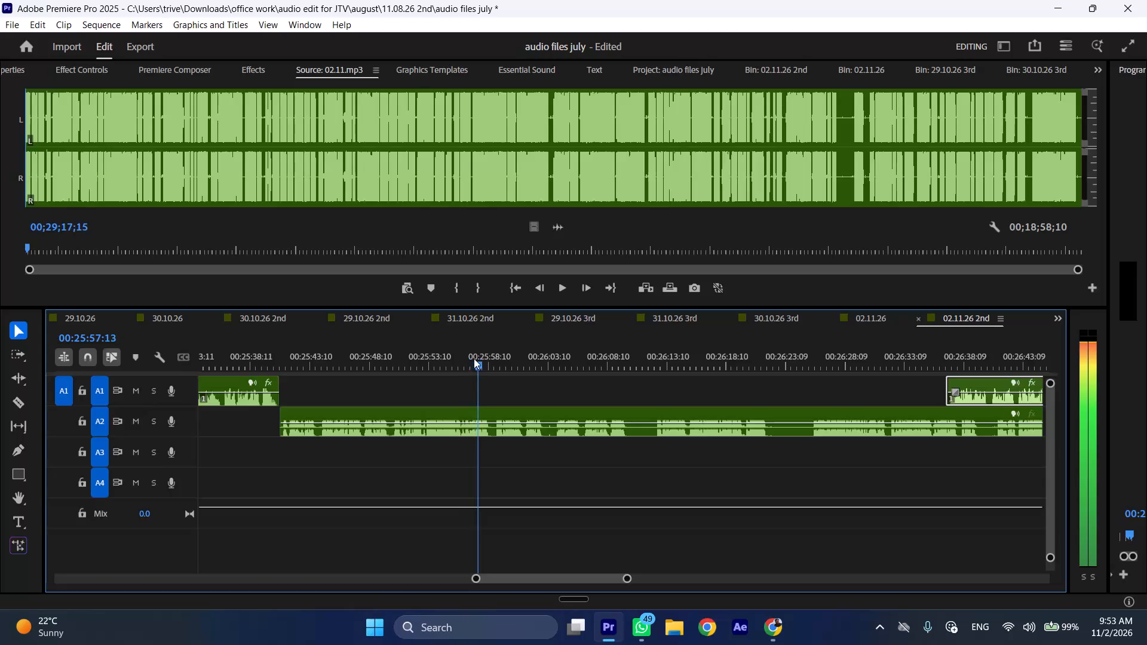
Cut the A2 clip at 00:25:56:05 and about 00:25:59, and remove the section between the cuts, closing the gap.
click(460, 351)
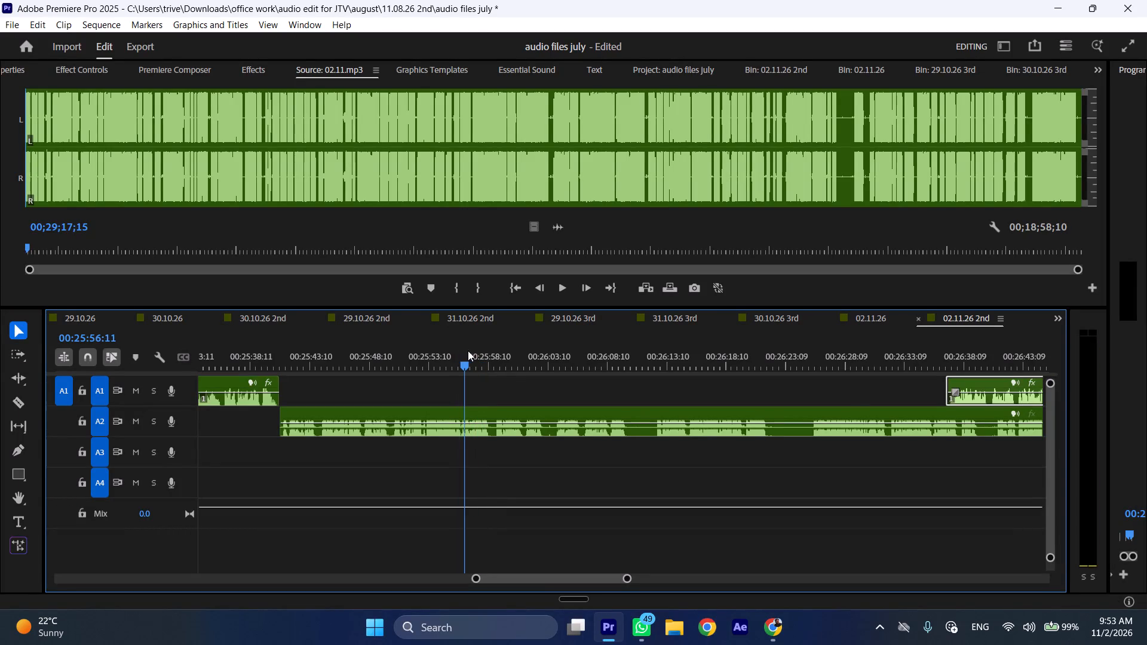
key(space)
drag(464, 348, 495, 345)
key(shift+c)
click(511, 416)
key(shift+c)
key(ctrl+shift+d)
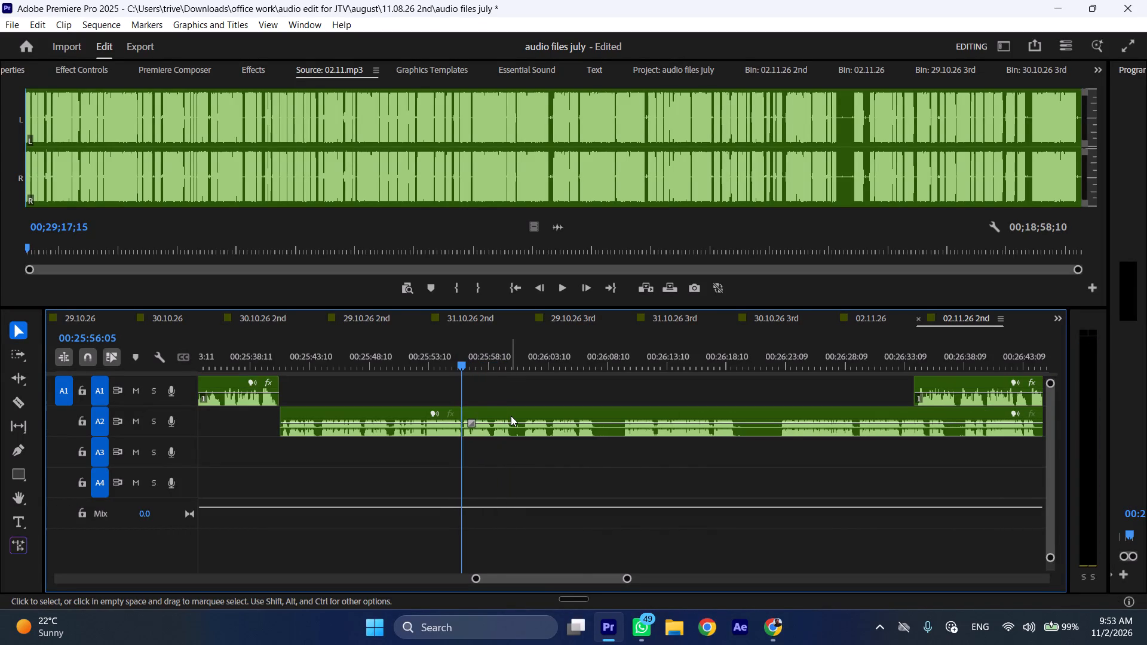
Play the edit, cut A2 at about 00:25:58:16 and 00:26:01:10, and ripple delete the section between the cuts.
key(space)
text(l)
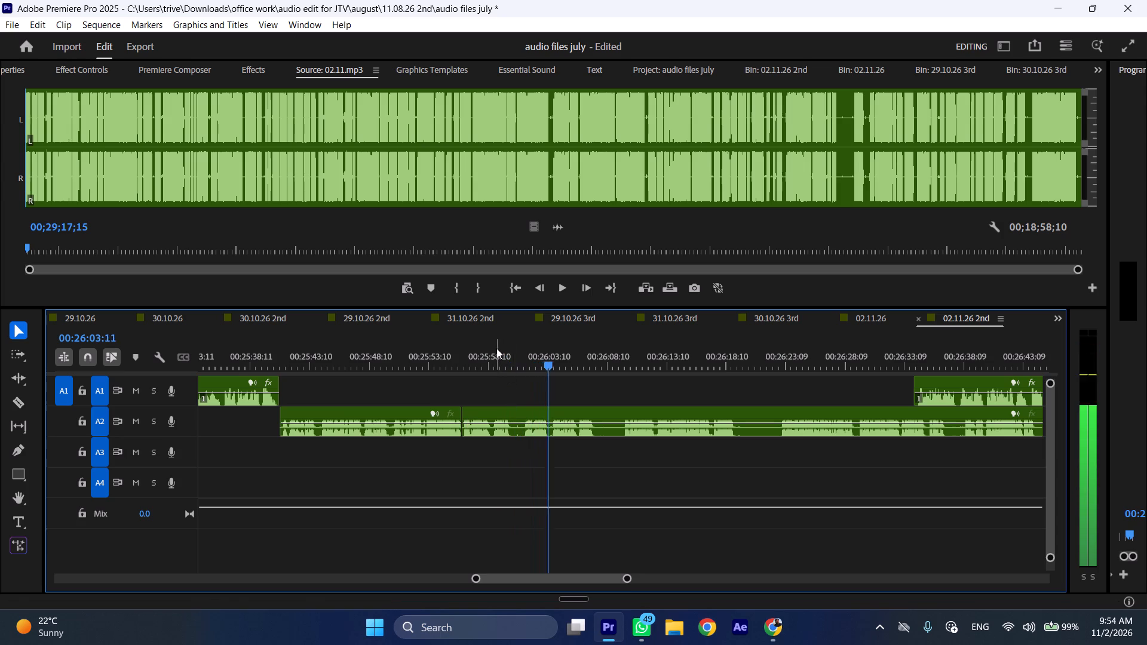
drag(496, 348, 525, 348)
key(shift+c)
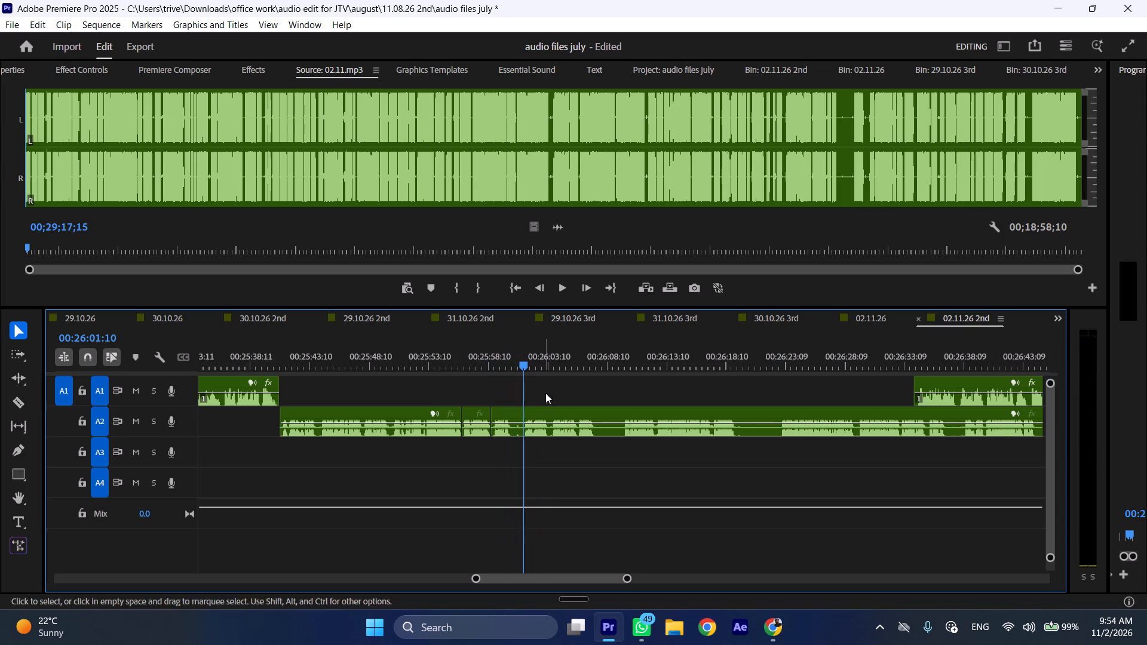
click(546, 398)
click(546, 419)
key(shift+c)
key(ctrl+shift+d)
Play A2 onward from about 00:25:59 and split the clip at the start of the pause near 00:26:04:20.
key(space)
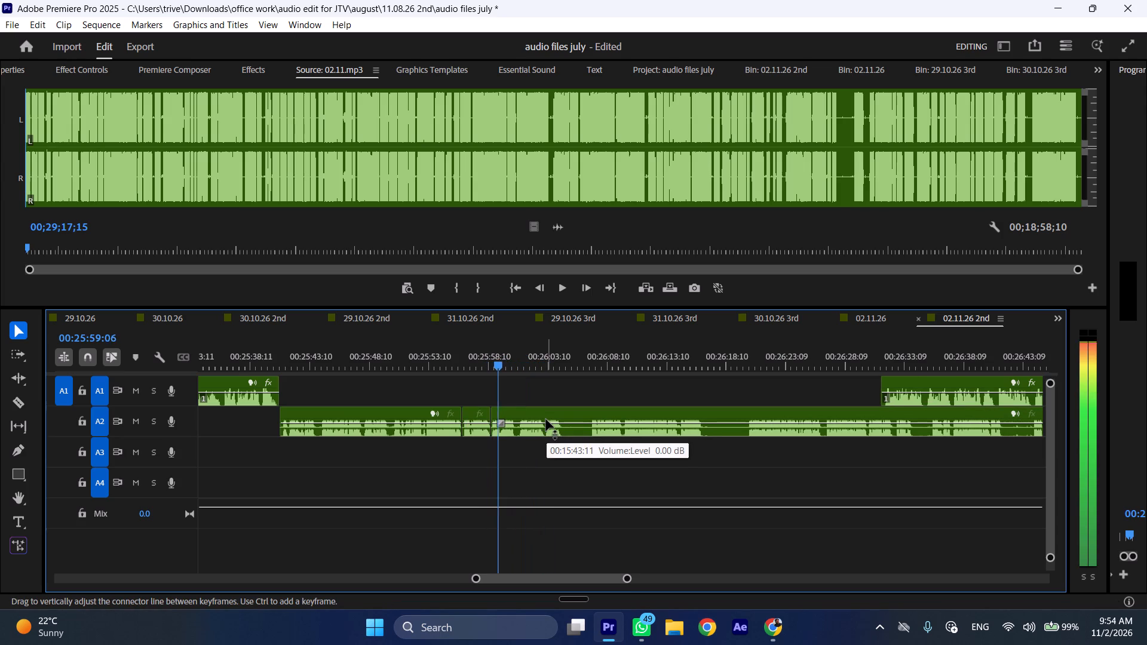
key(l)
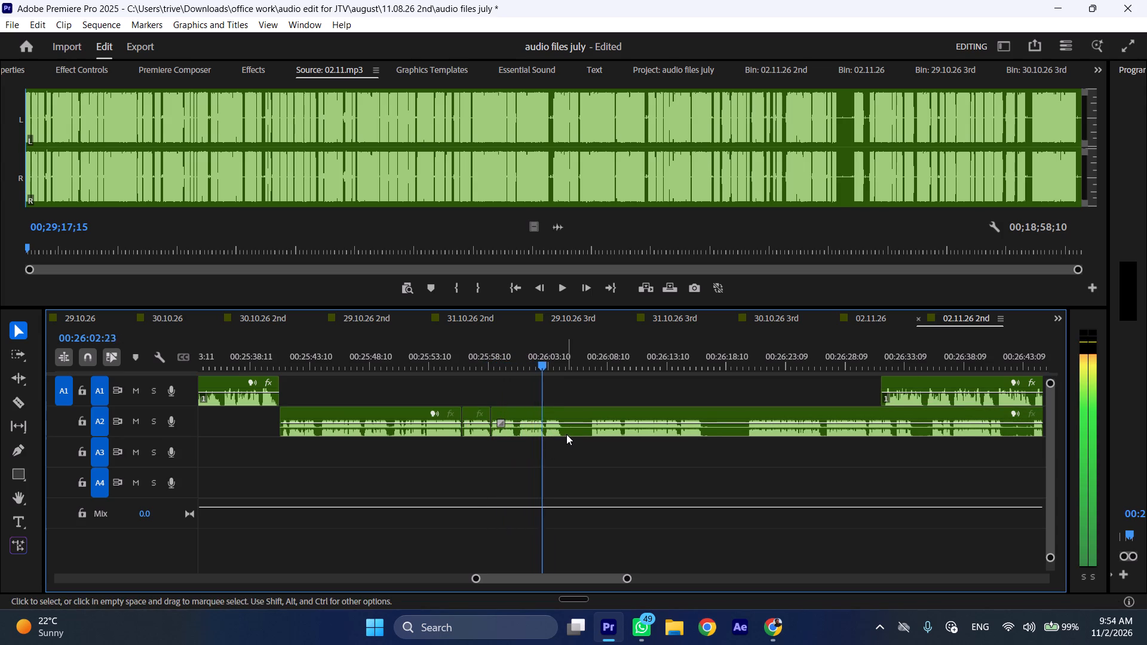
key(space)
text(C)
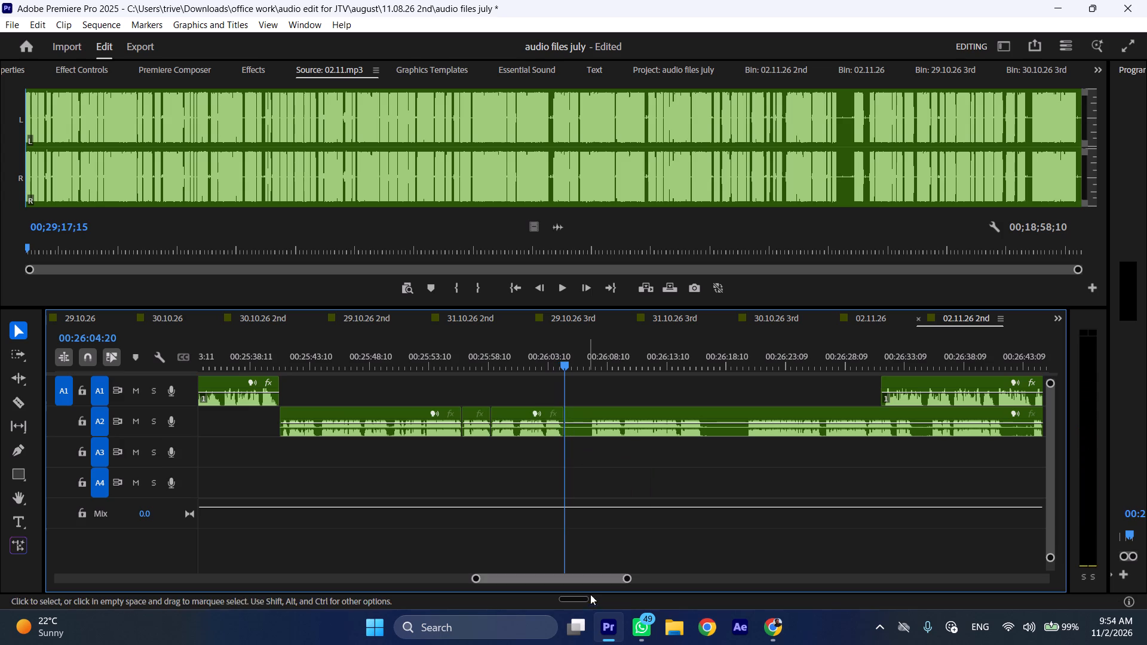
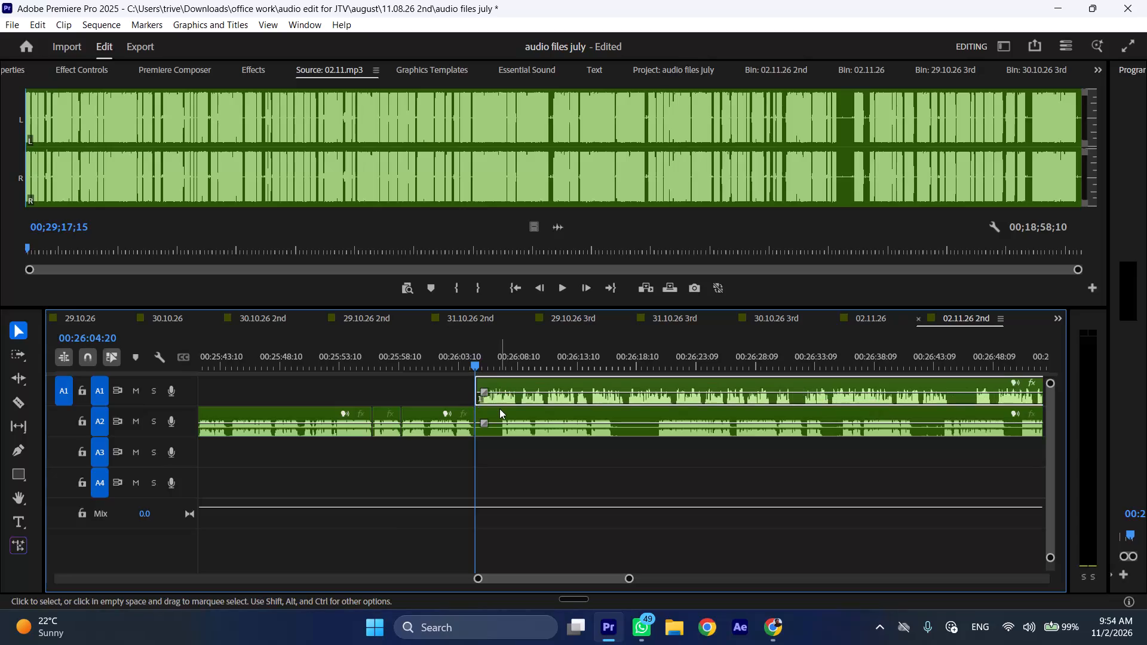
Move the A2 clip that starts at 00:26:04:20 later on its track, starting at about 00:26:48.
drag(498, 411, 1019, 408)
Play the start of the A1 clip, cut it at 00:26:08:11, and ripple delete its opening section before the cut.
key(space)
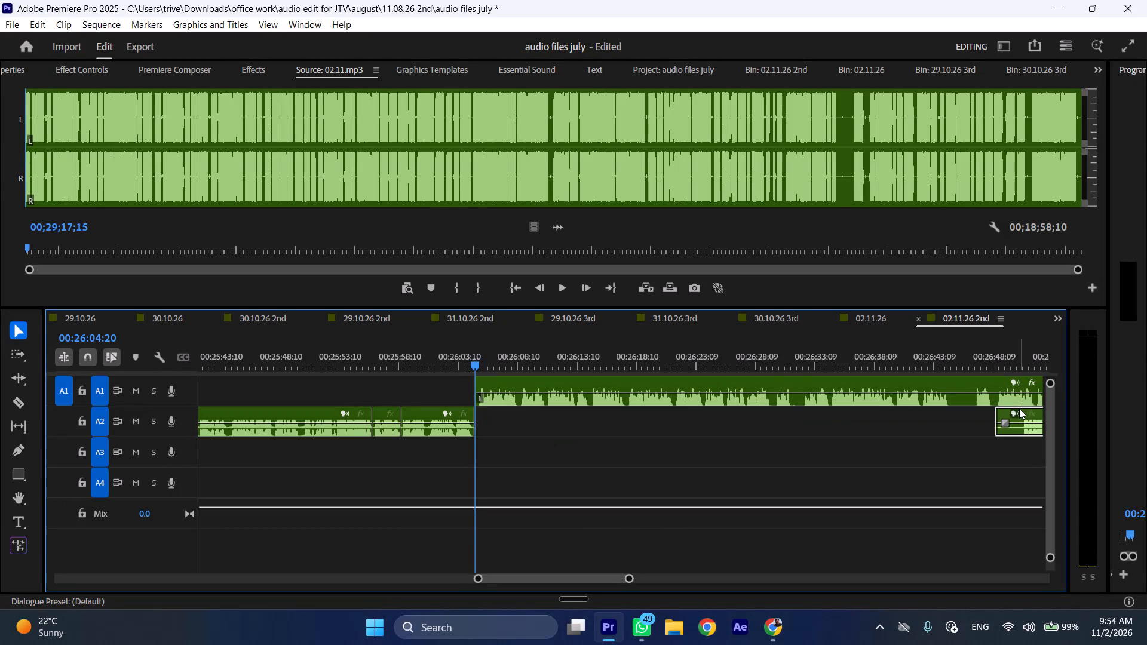
text(l)
scroll(625, 474, down, 6)
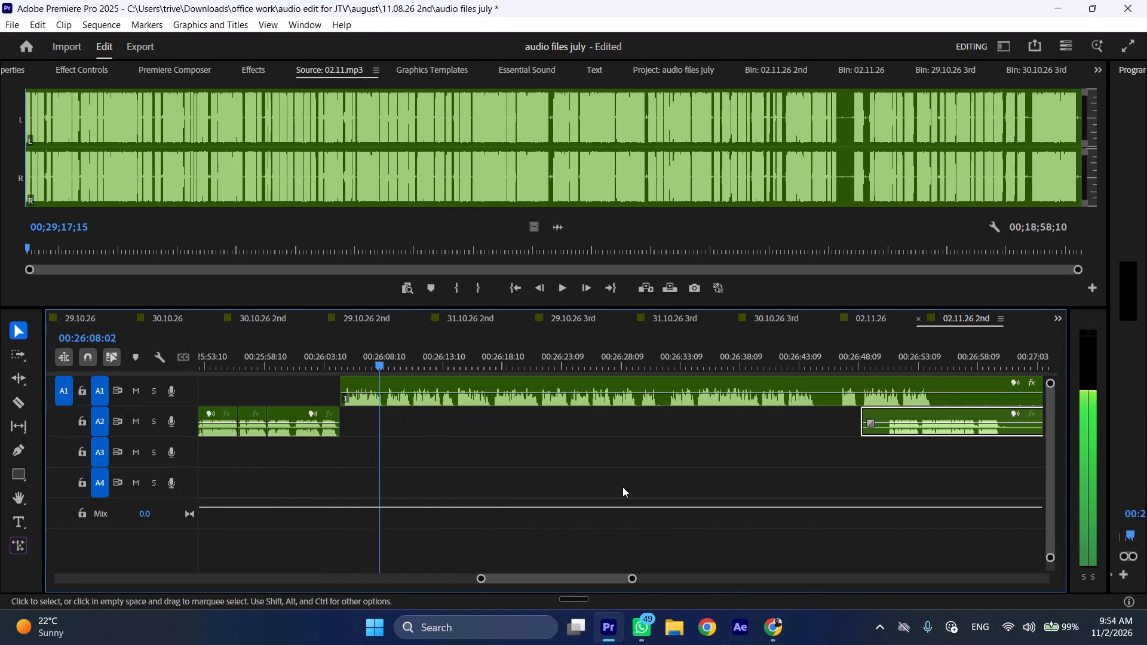
click(387, 350)
click(418, 394)
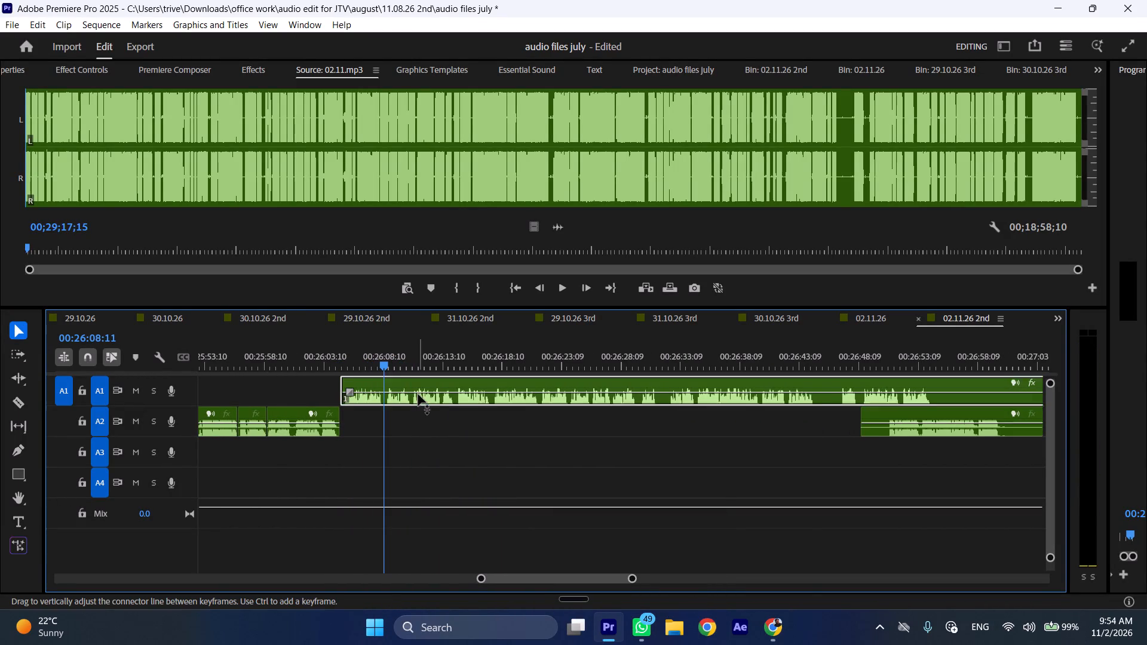
key(shift+c)
key(ctrl+shift+d)
Play the trimmed A1 clip onward from its new start at about 00:26:04:20 to check the edit.
key(space)
text(l)
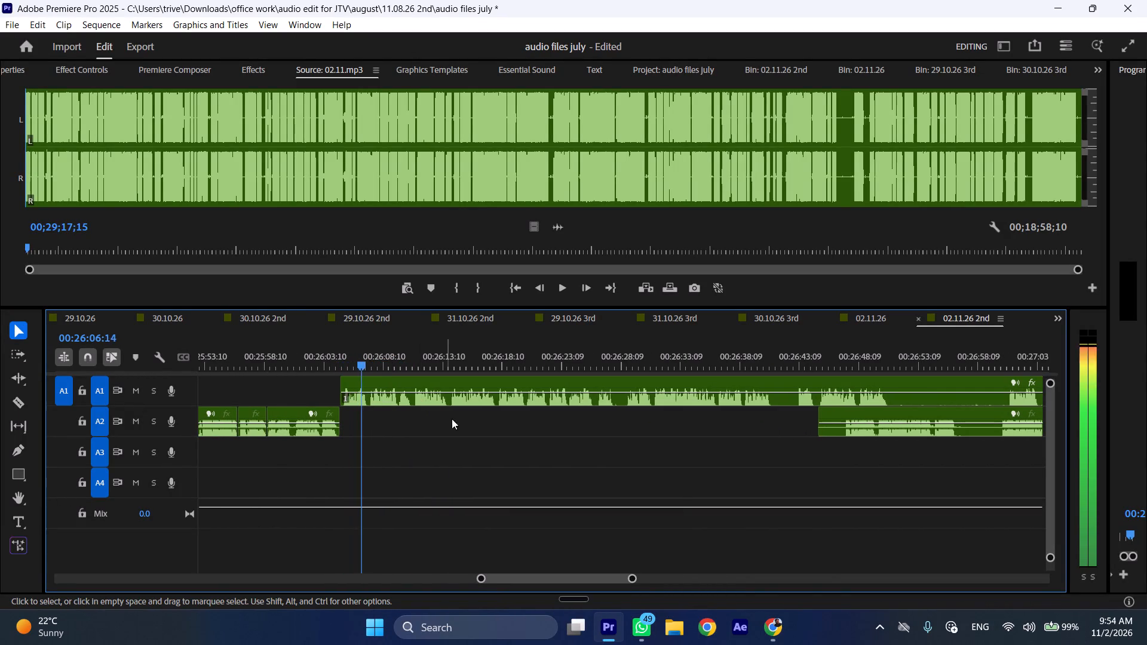
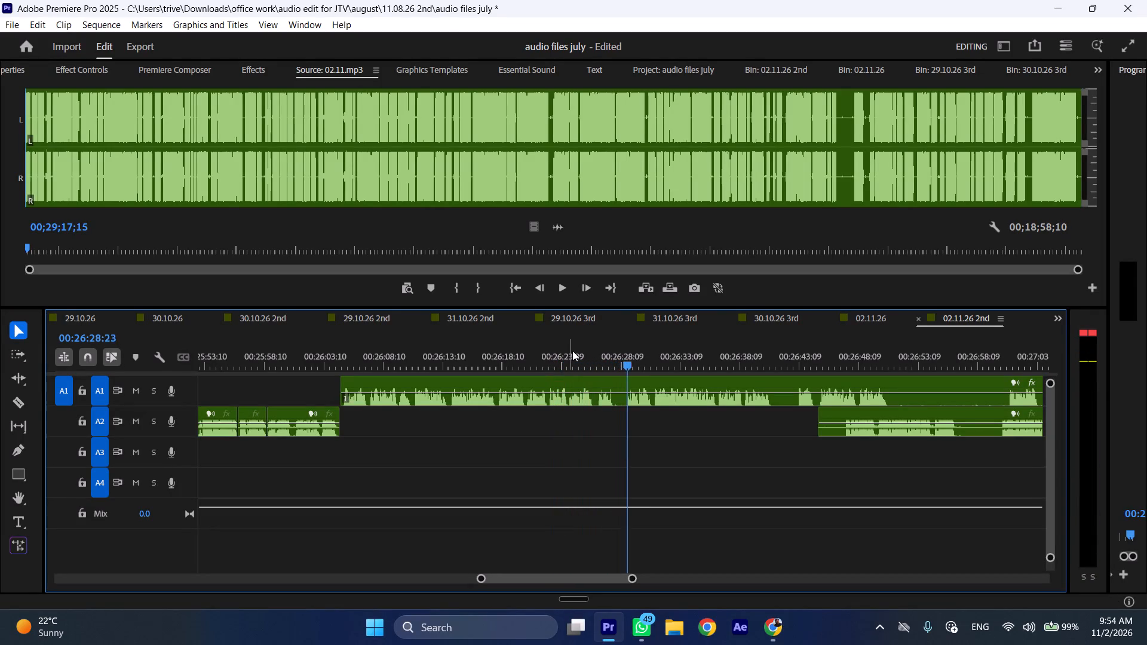
Cut the A1 clip at 00:26:24:00 and 00:26:28:19, and ripple delete the section between the cuts.
click(571, 350)
text(C)
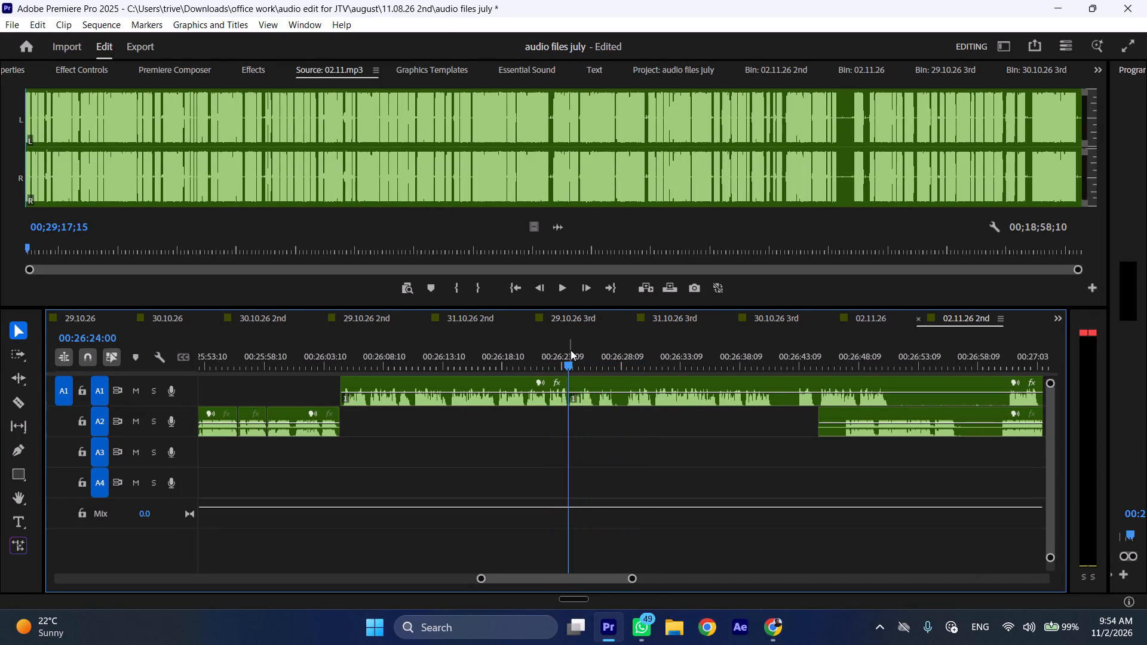
key(space)
drag(612, 348, 627, 349)
click(636, 373)
click(638, 382)
key(shift+c)
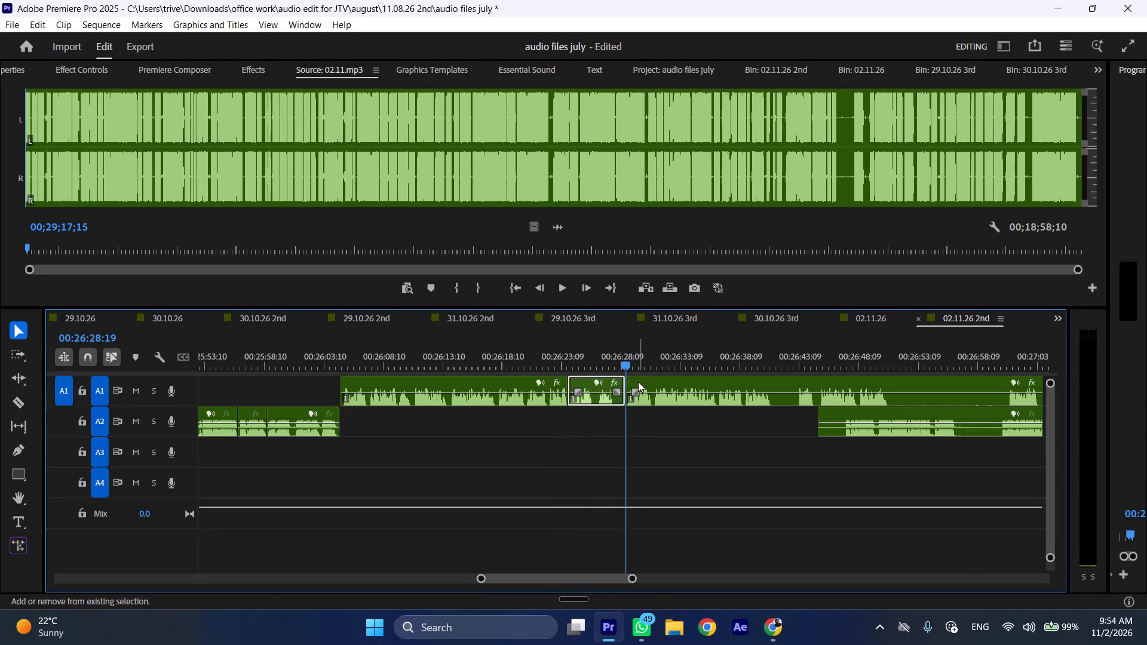
key(ctrl+shift+d)
Play A1 onward, trim the silent start of the next A2 clip to about 00:26:42, and move that clip to start at about 00:26:49.
key(space)
text(l)
scroll(569, 416, down, 5)
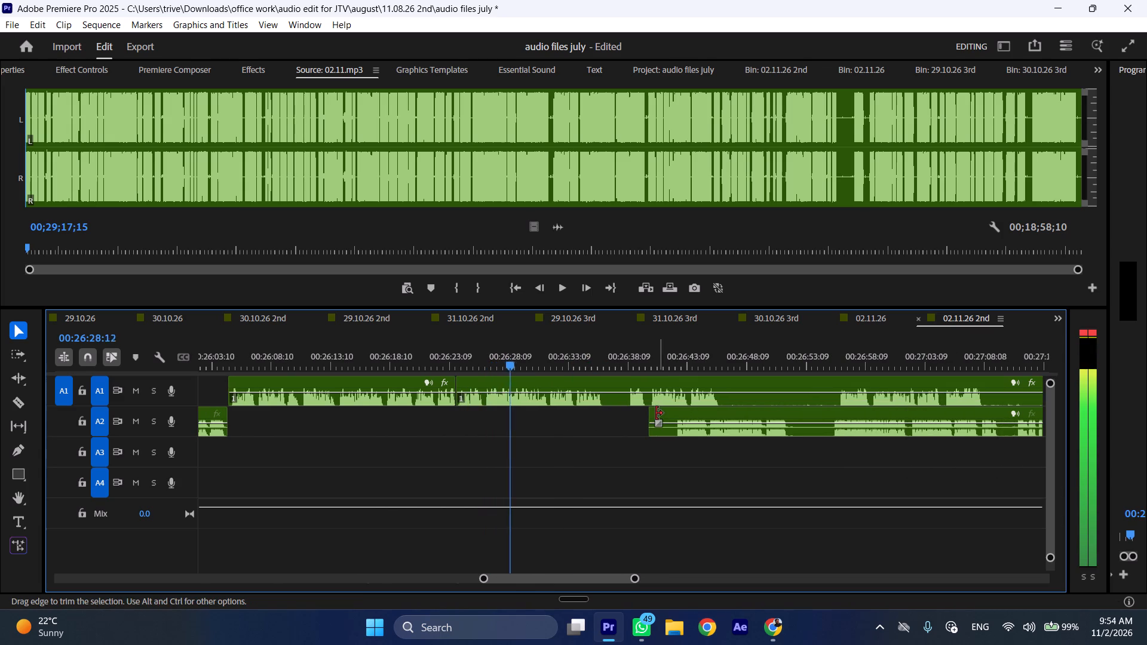
drag(651, 413, 676, 414)
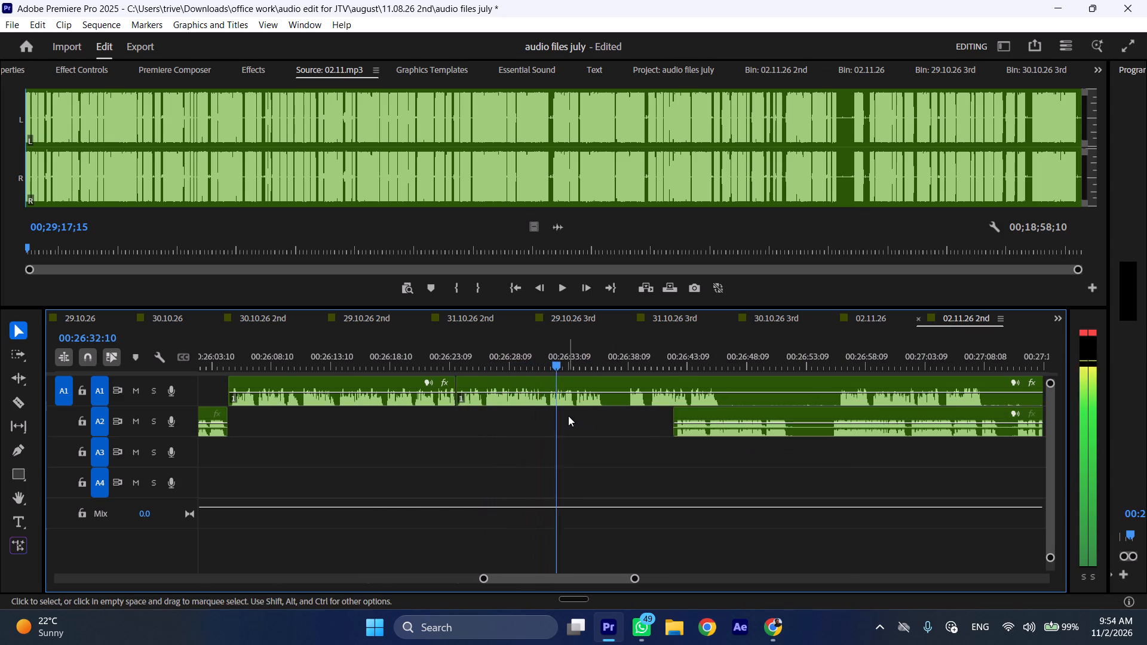
key(space)
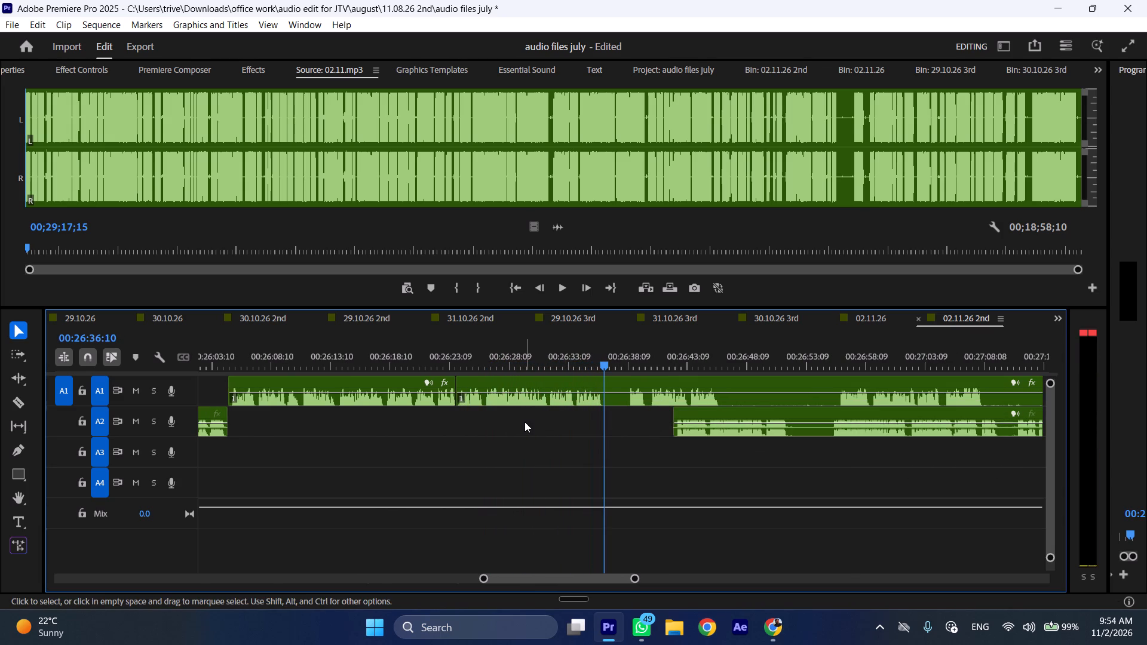
drag(698, 410, 753, 413)
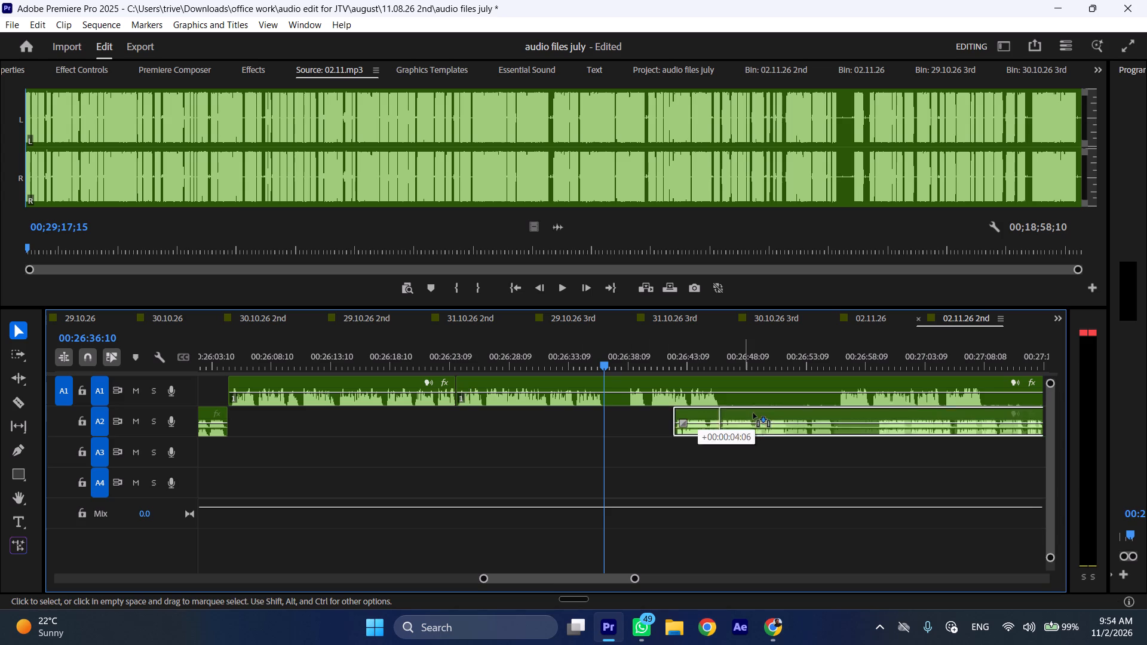
drag(753, 413, 782, 414)
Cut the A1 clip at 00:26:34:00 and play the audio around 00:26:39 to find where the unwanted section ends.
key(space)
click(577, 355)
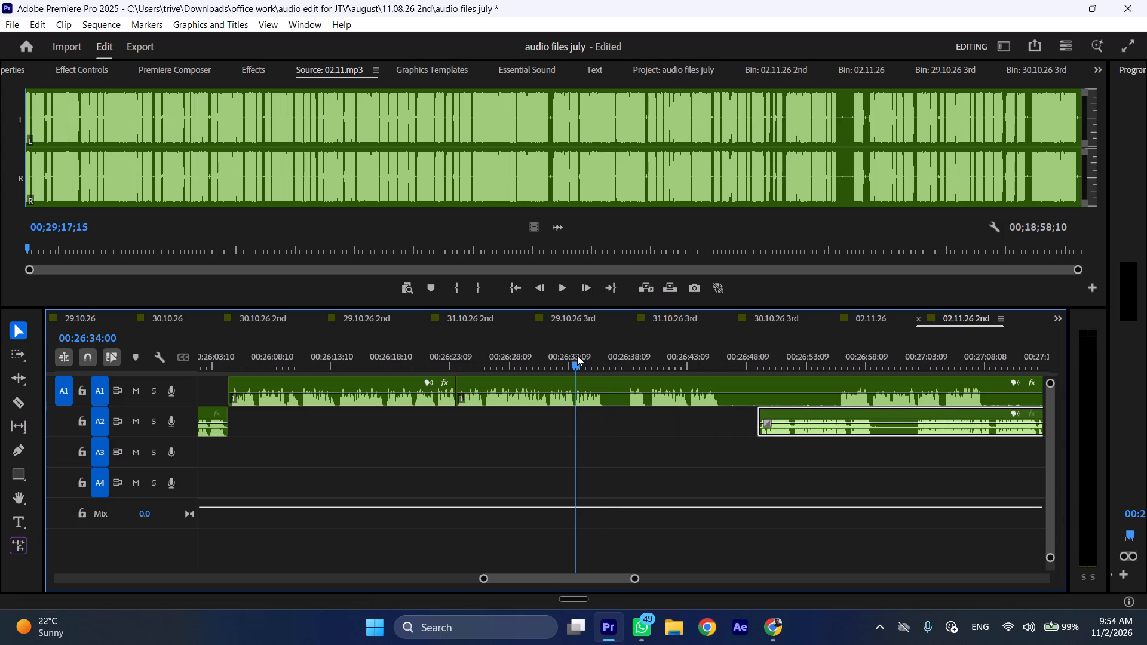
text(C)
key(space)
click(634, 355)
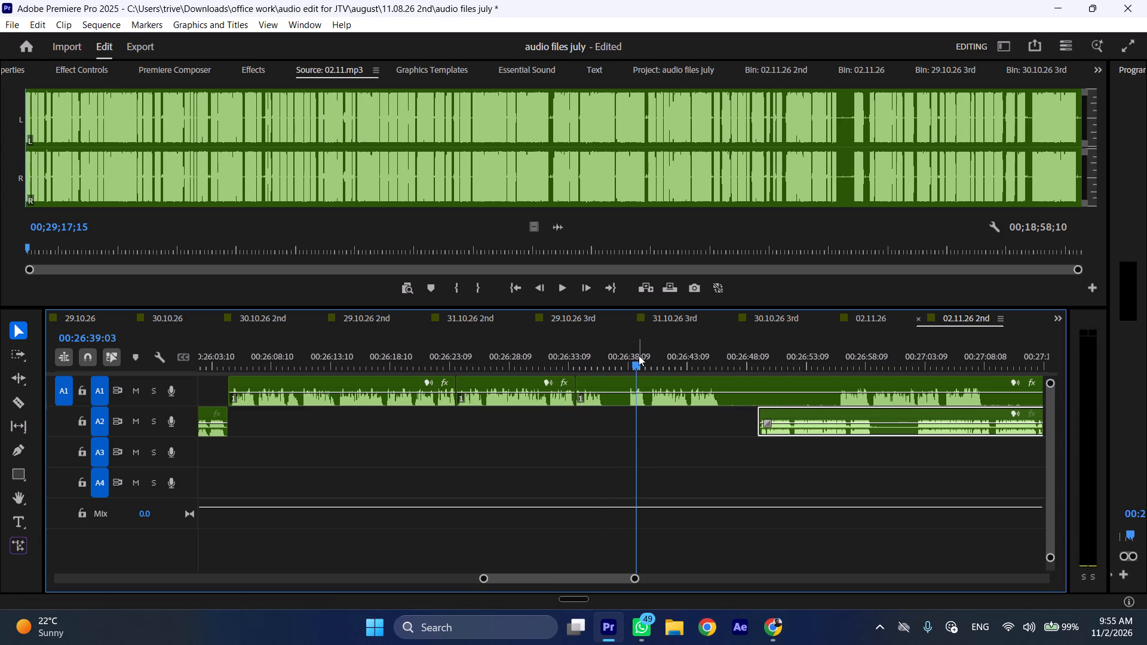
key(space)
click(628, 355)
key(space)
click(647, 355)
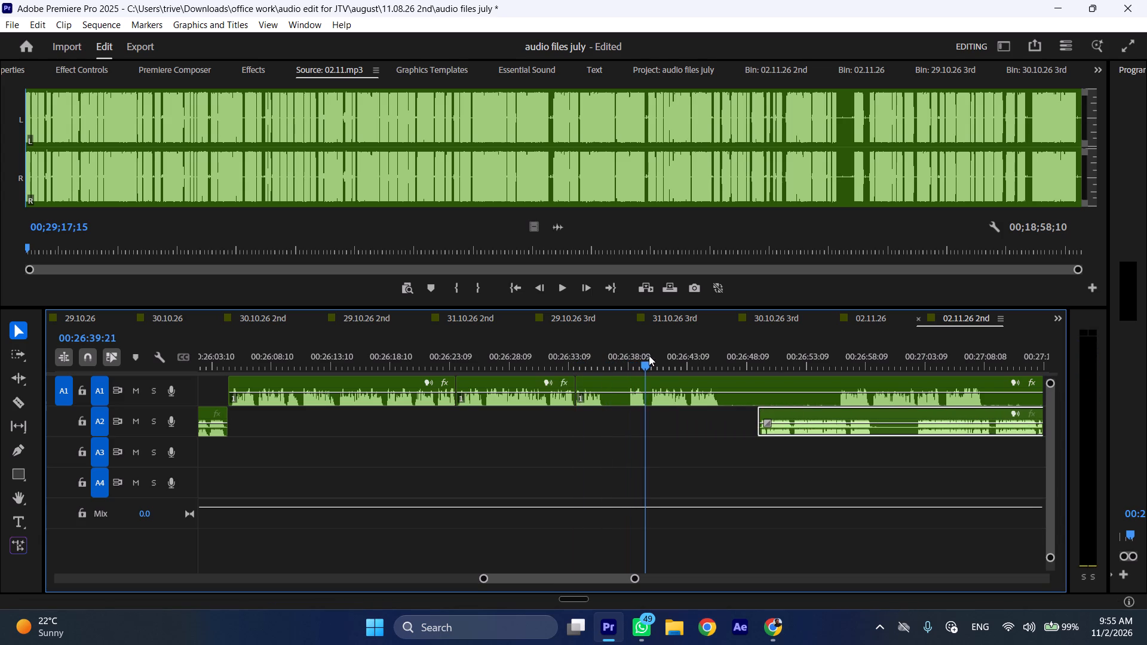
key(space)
Cut the A1 clip at 00:26:31:16 and about 00:26:40, and ripple delete everything between these cuts.
click(548, 358)
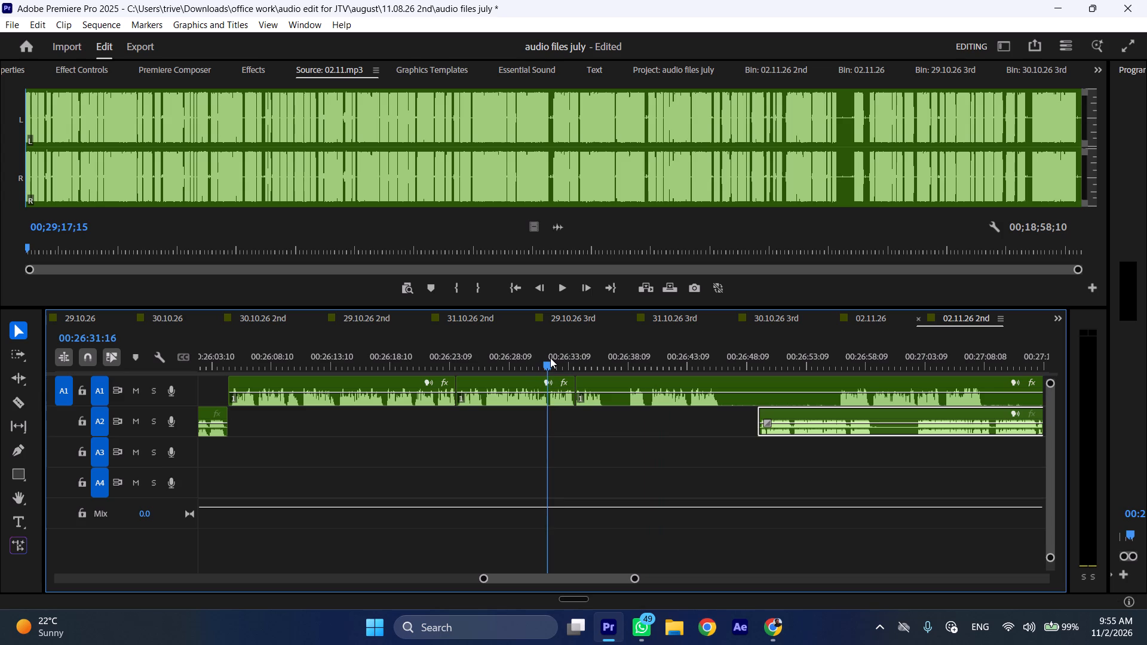
key(shift+c)
key(space)
drag(642, 346, 651, 348)
click(657, 380)
key(shift+c)
drag(561, 413, 615, 393)
key(ctrl+shift+d)
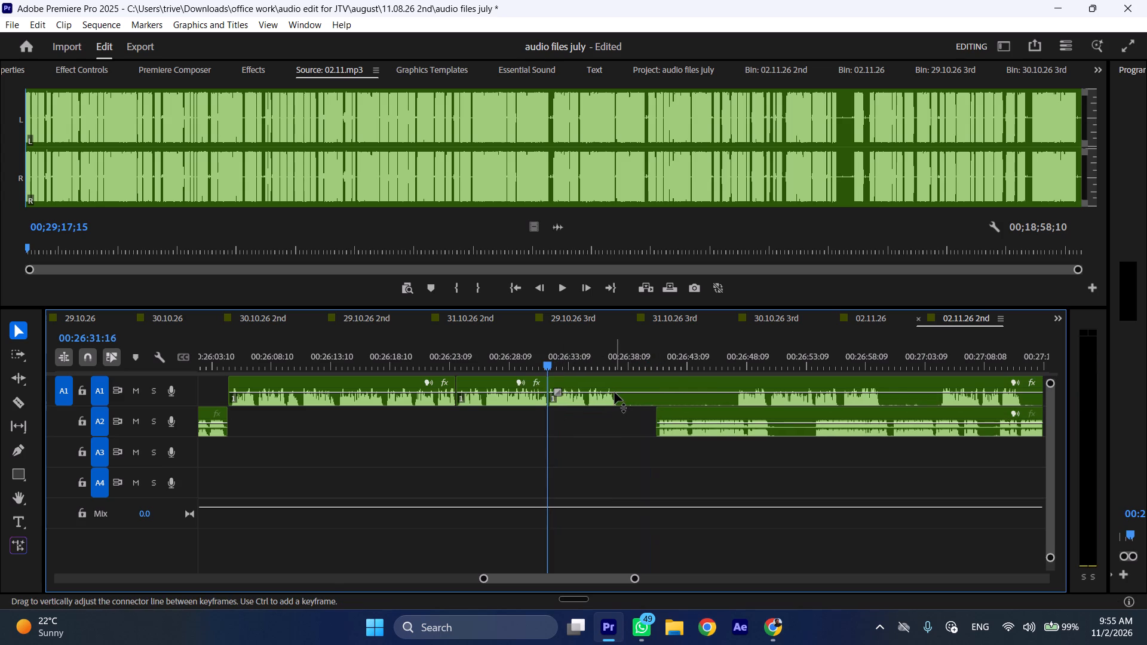
Play A1 onward, cut it at 00:26:37:17 where the speech ends, and move the next A2 clip to start at that cut.
key(space)
key(l)
scroll(600, 407, down, 6)
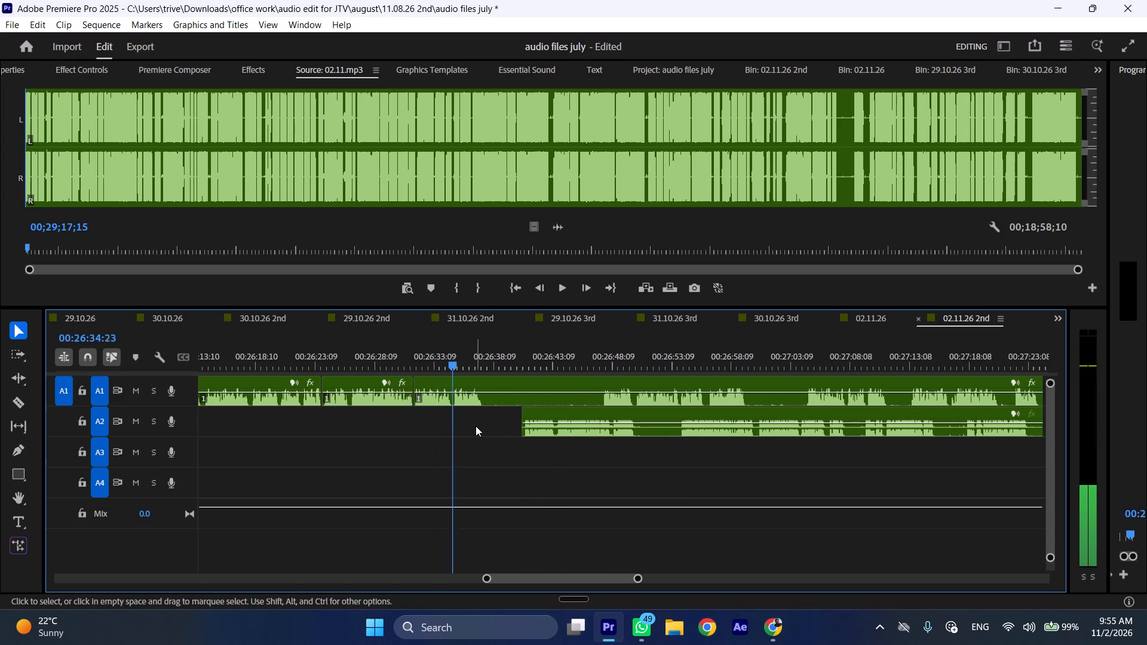
key(space)
text(C)
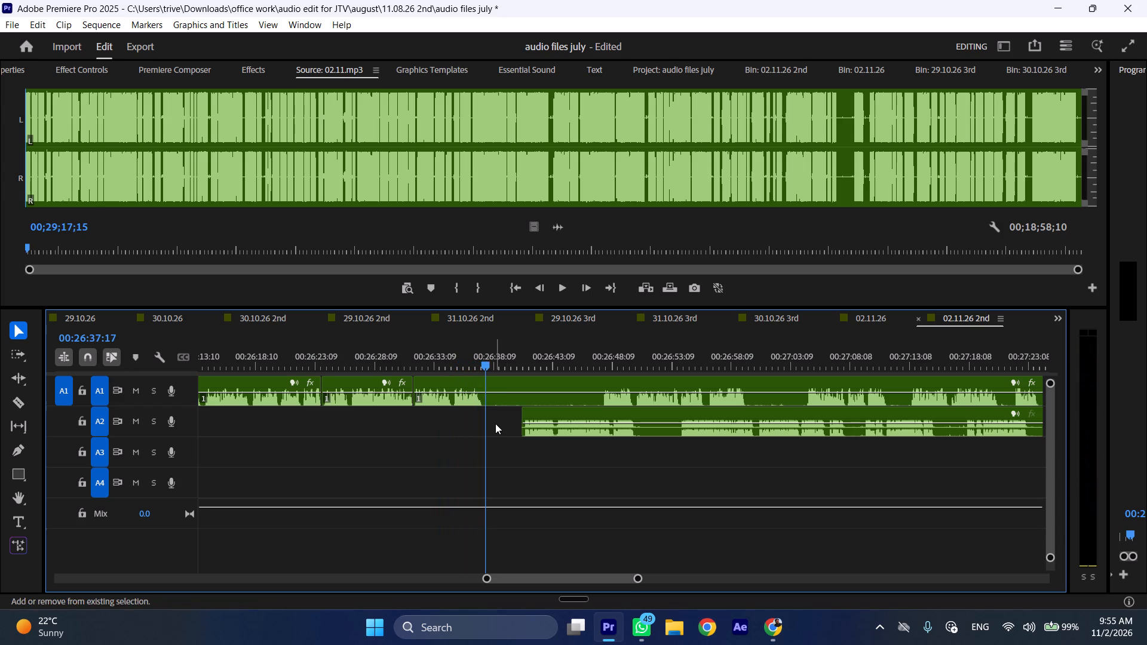
drag(549, 413, 512, 414)
Trim the silence off the start of the A1 clip after the cut, and move the clip to start at about 00:26:59.
drag(495, 380, 573, 380)
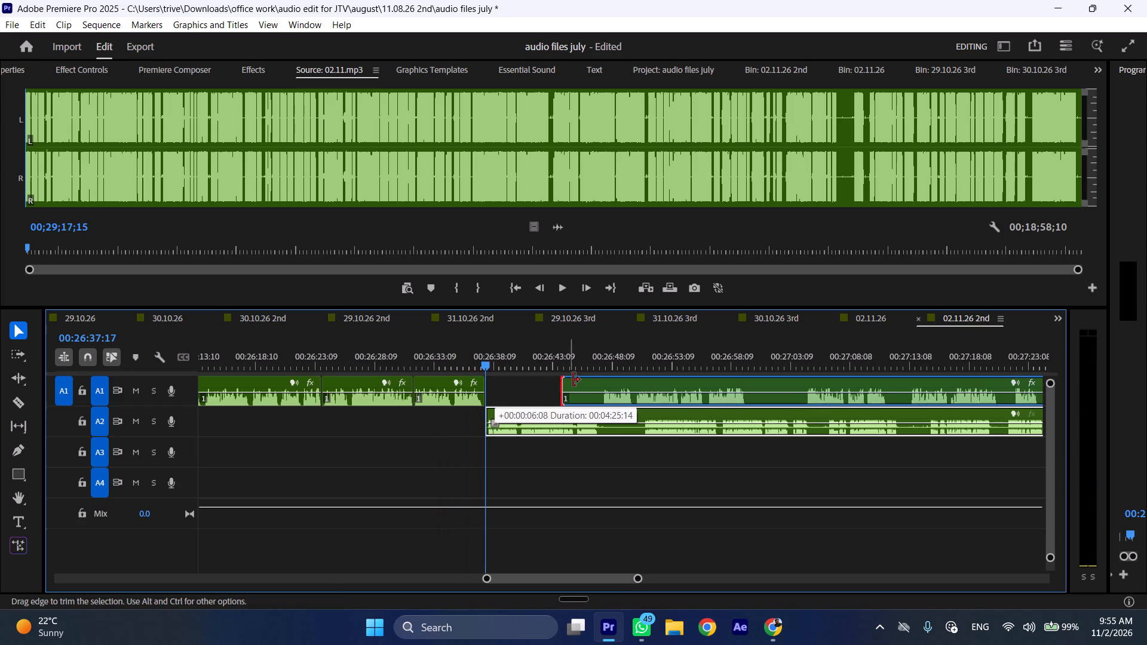
drag(573, 380, 609, 380)
drag(619, 381, 765, 385)
Play the A2 clip from 00:26:37:17 to check the transition from A1.
key(space)
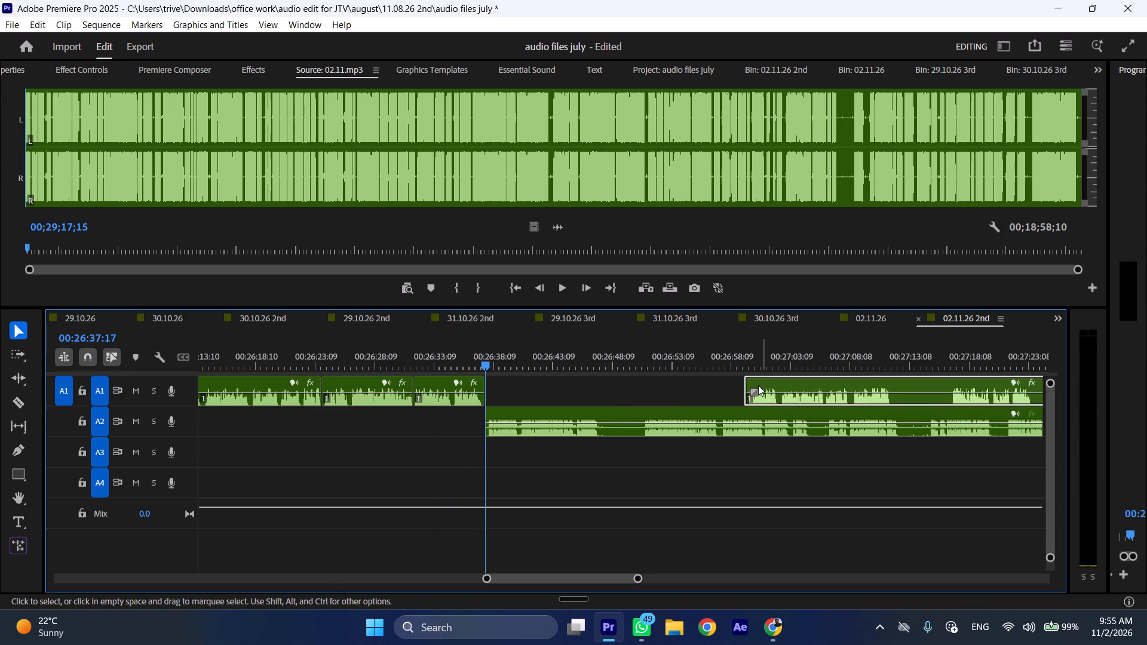
key(l)
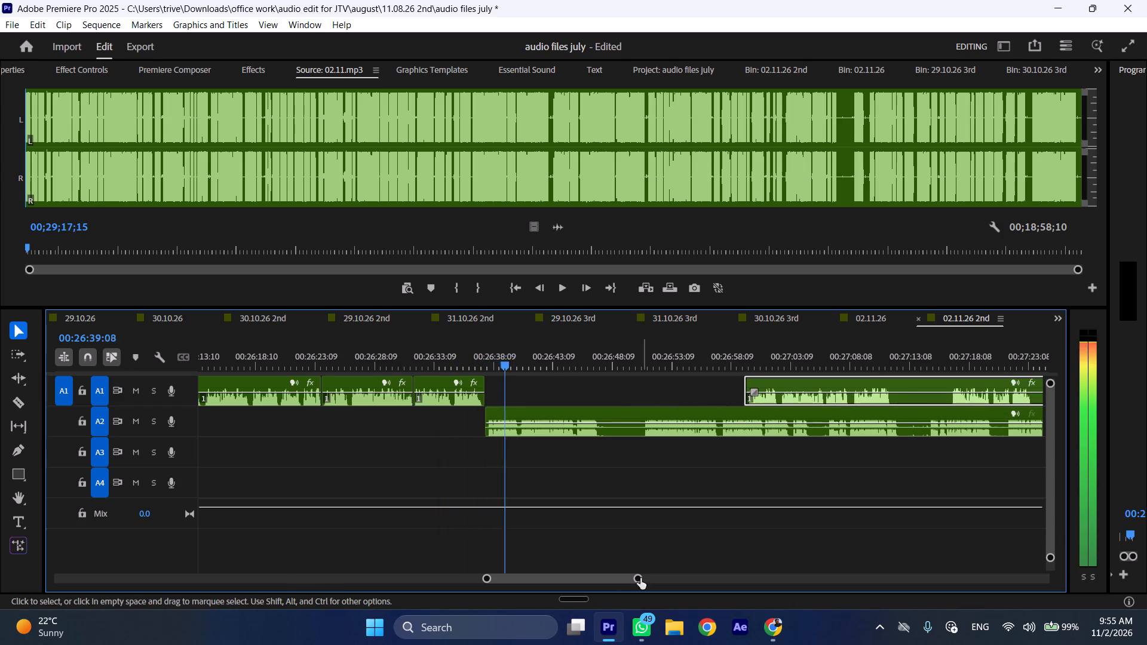
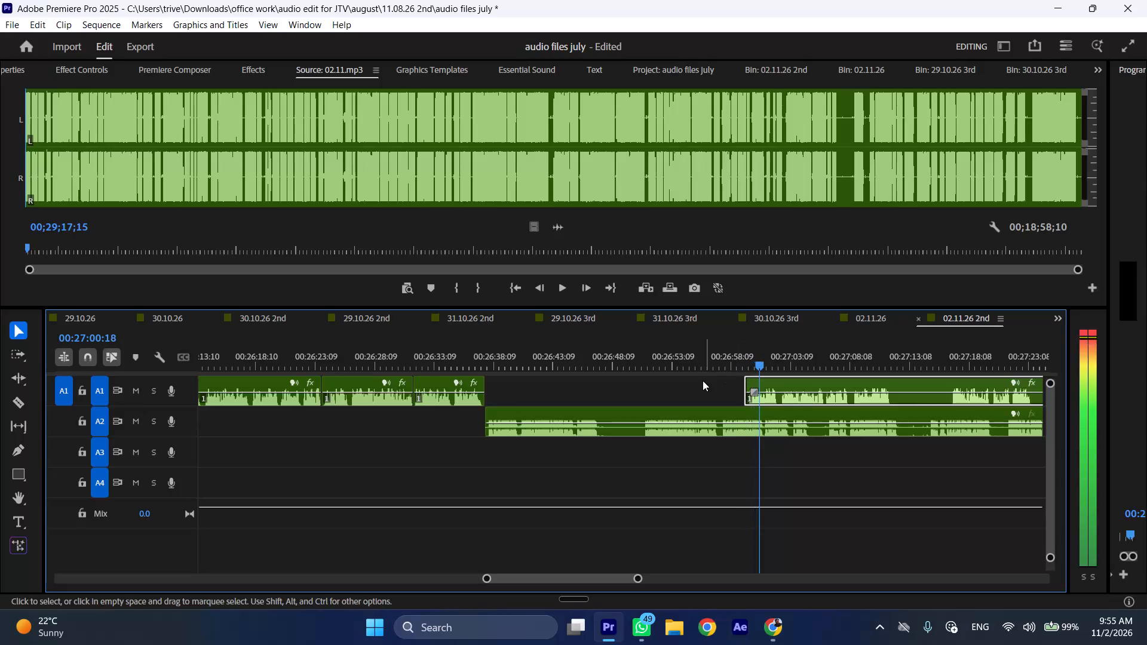
Move the later A1 clip back to start at the 00:26:37:17 cut, and shift the A2 clip to start at about 00:26:52.
key(space)
drag(772, 382, 518, 388)
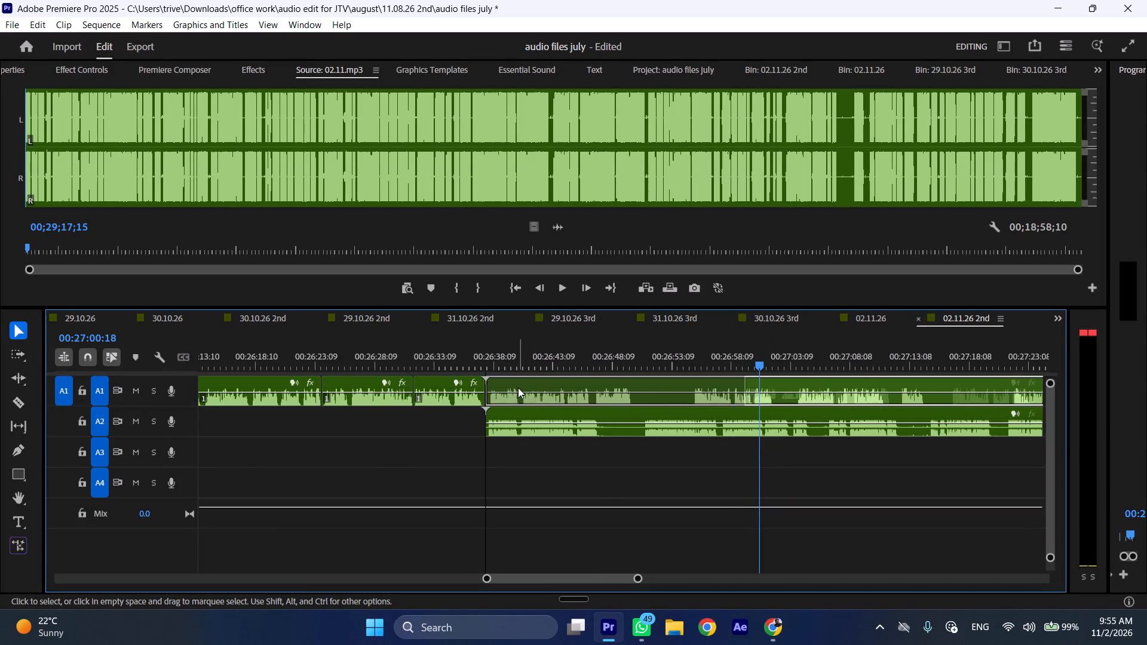
drag(550, 416, 719, 416)
Play the A1 audio from 00:26:37:15 to check the transition into the moved clip.
click(483, 355)
key(space)
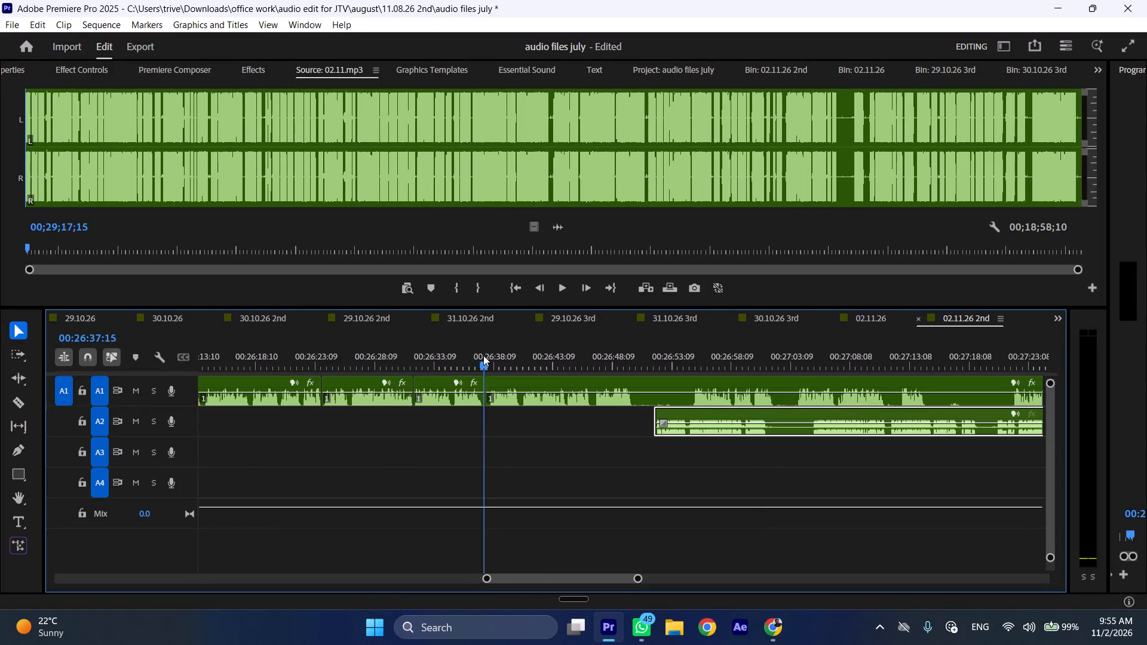
text(l)
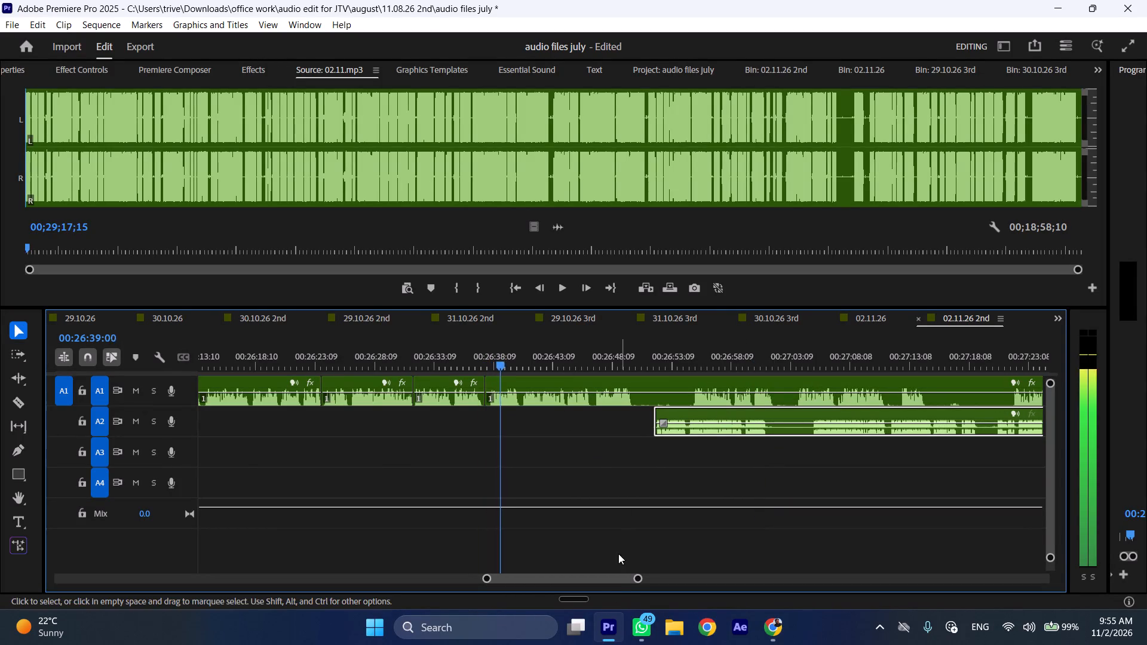
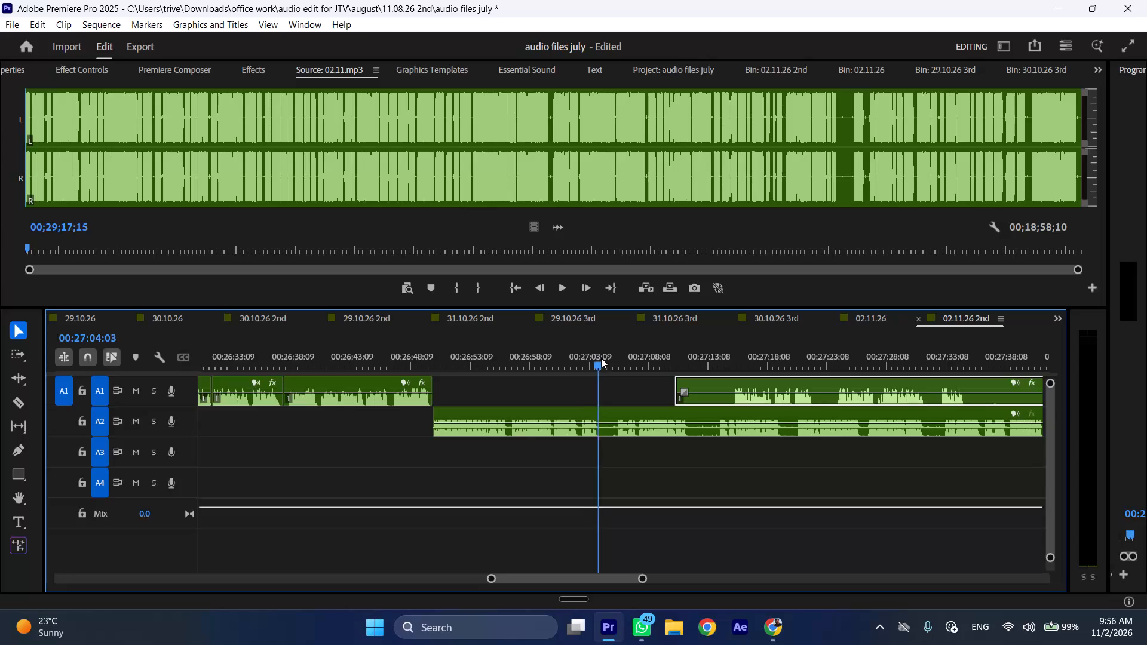
Split the A2 audio clip at about 00:27:04, in the pause before the next spoken section.
key(shift+c)
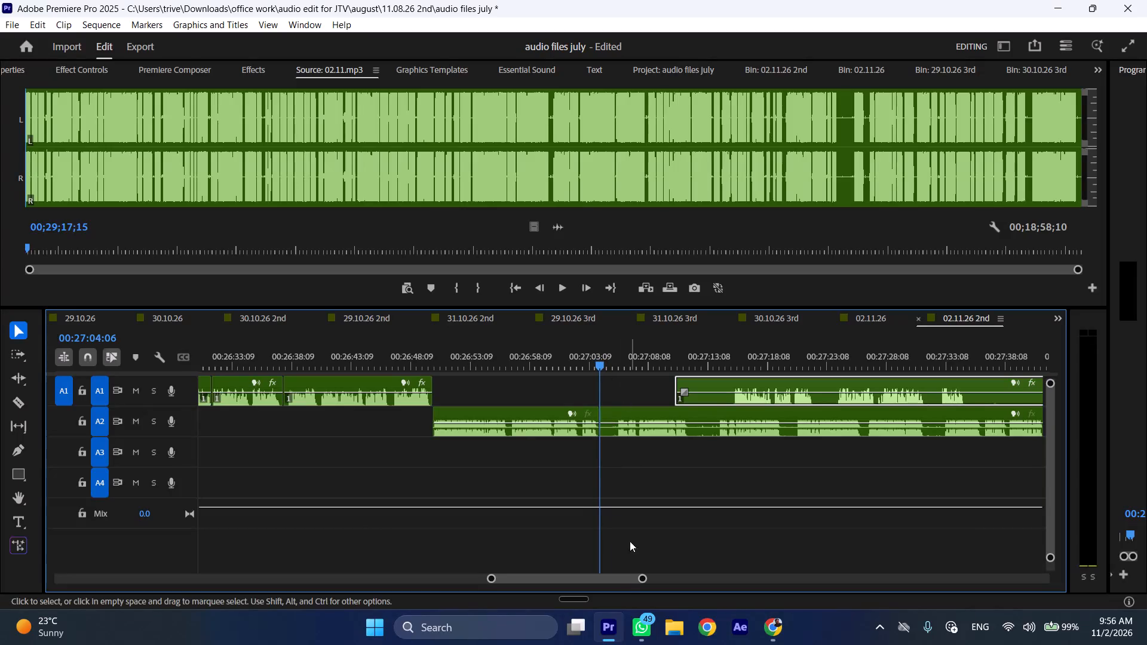
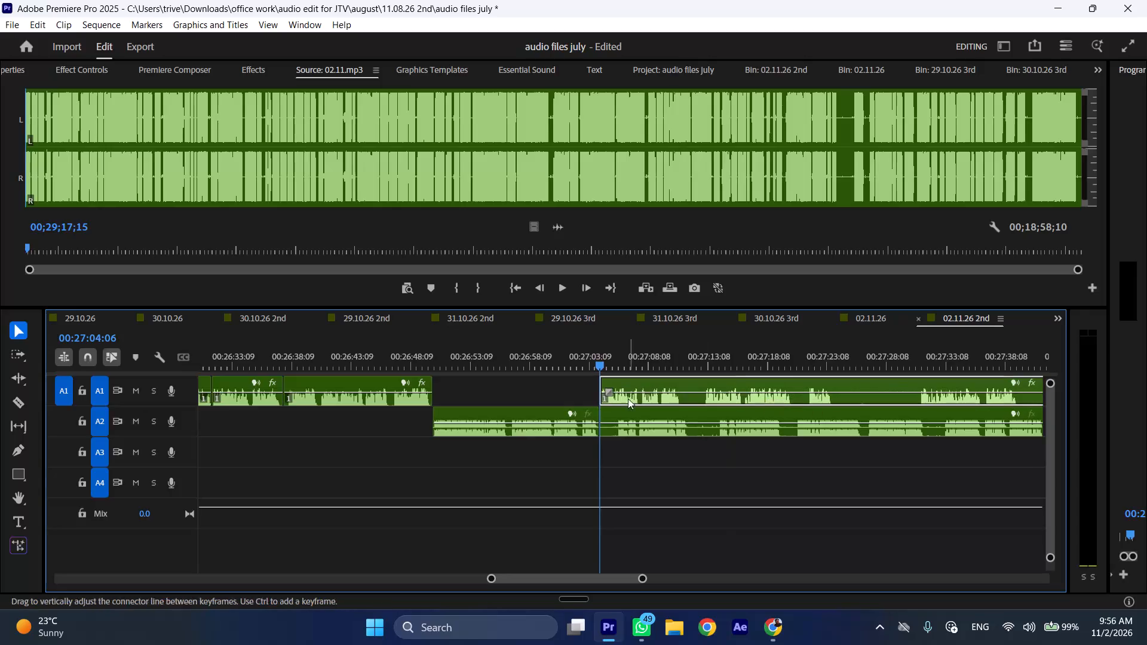
Move the A2 section after the 00:27:04 cut later to clear space, and split the A1 clip at 00:27:11:03.
drag(628, 412, 760, 420)
click(685, 368)
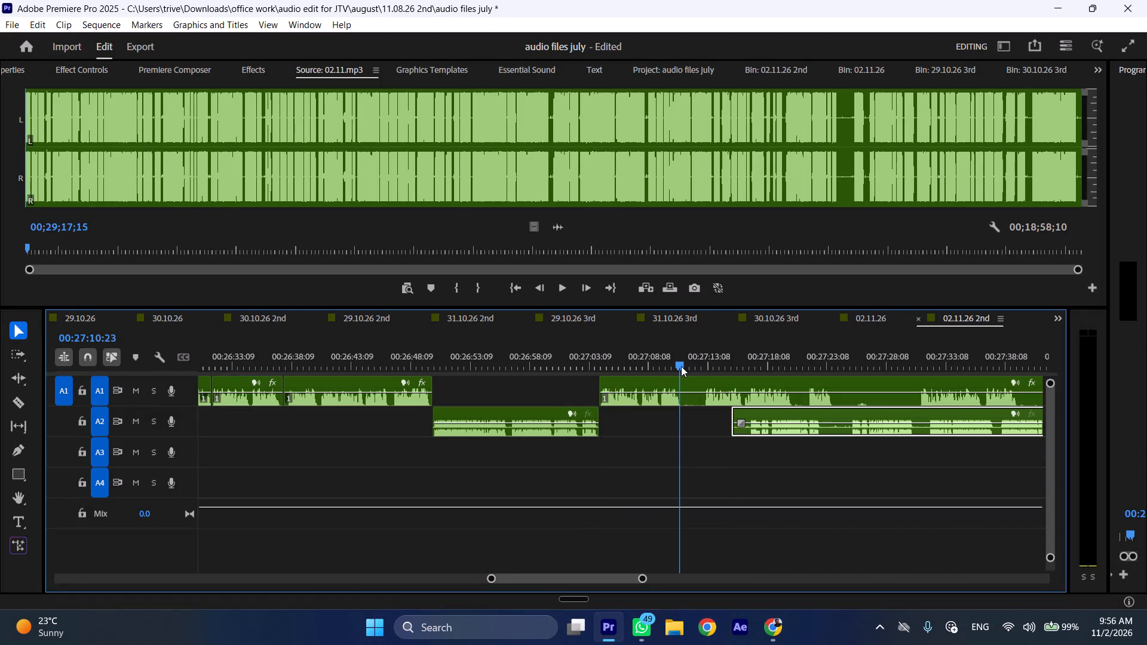
key(shift+c)
Trim the silent start of the later A2 clip and move it back so it begins at the 00:27:11:03 cut.
drag(736, 414, 747, 416)
click(747, 416)
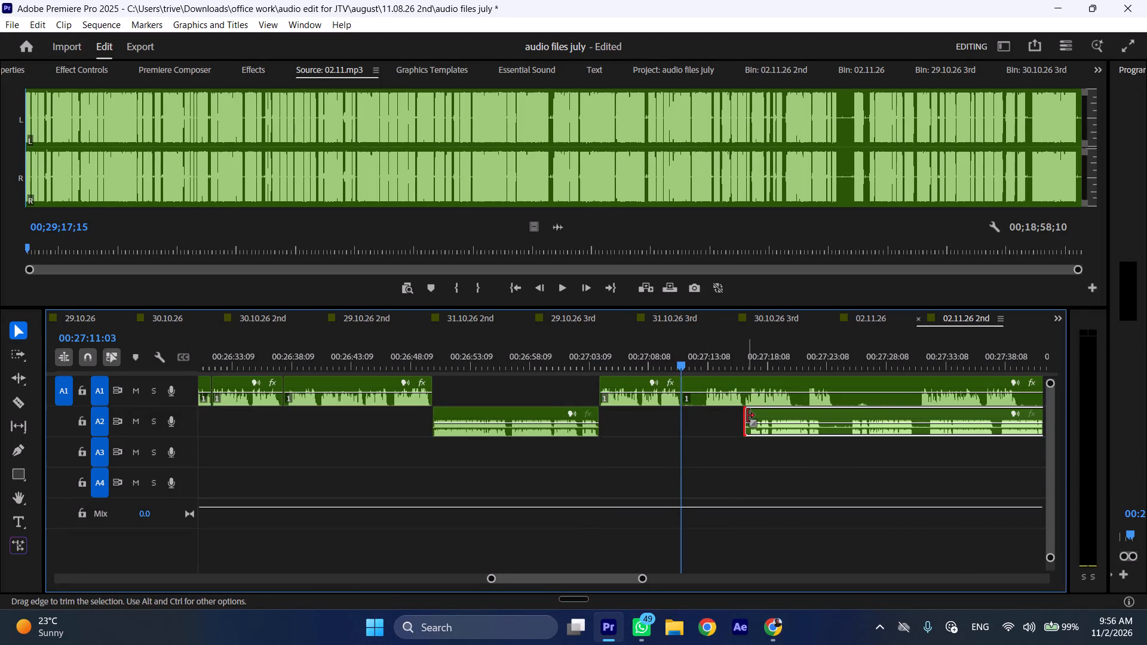
drag(766, 415, 698, 422)
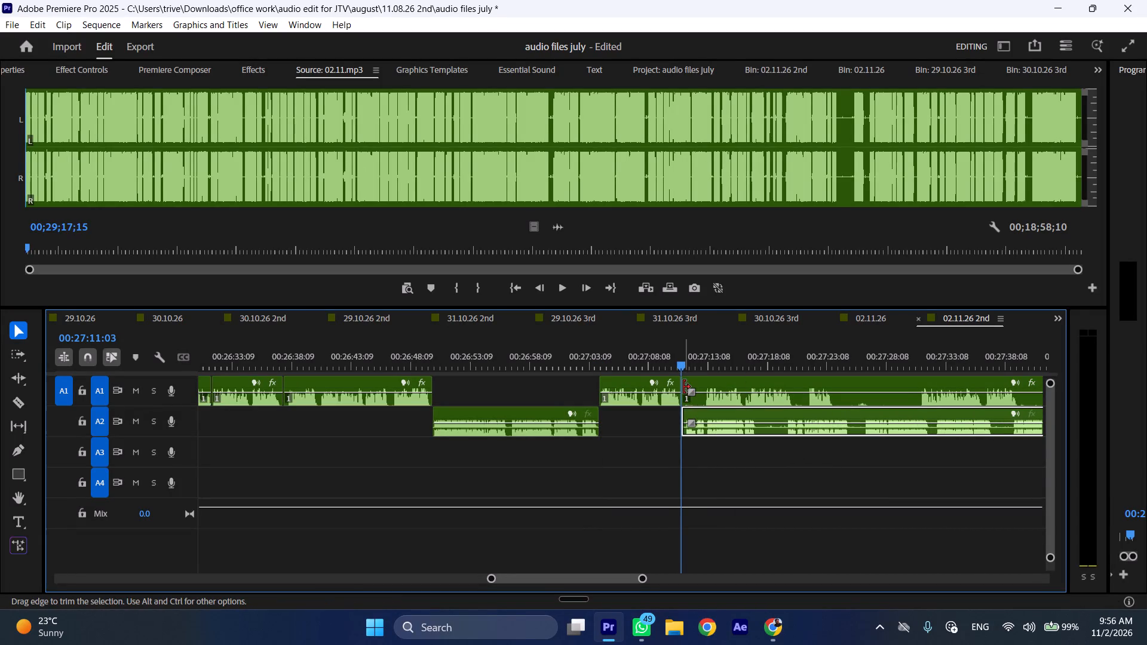
Trim the start of the A1 clip after the 00:27:11:03 cut and move it about 22:19 later on A1.
drag(685, 379, 706, 379)
drag(723, 382, 994, 382)
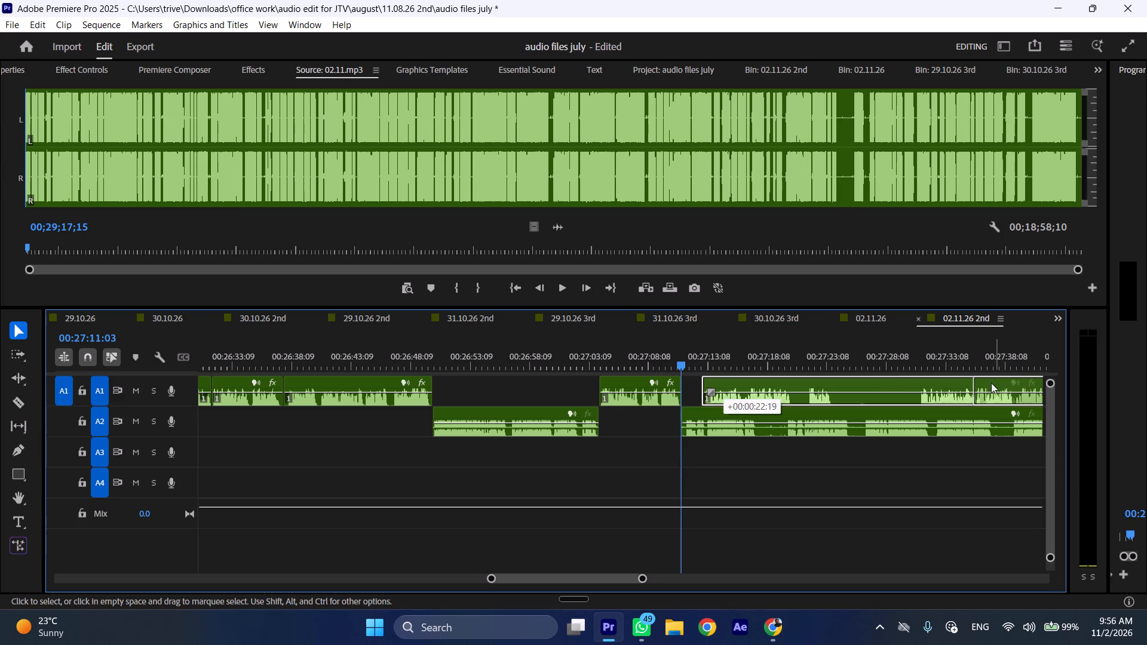
Play the sequence from about 00:27:01 at increased speed to check the transitions between the A2 and A1 clips.
drag(596, 351, 557, 355)
key(space)
key(l)
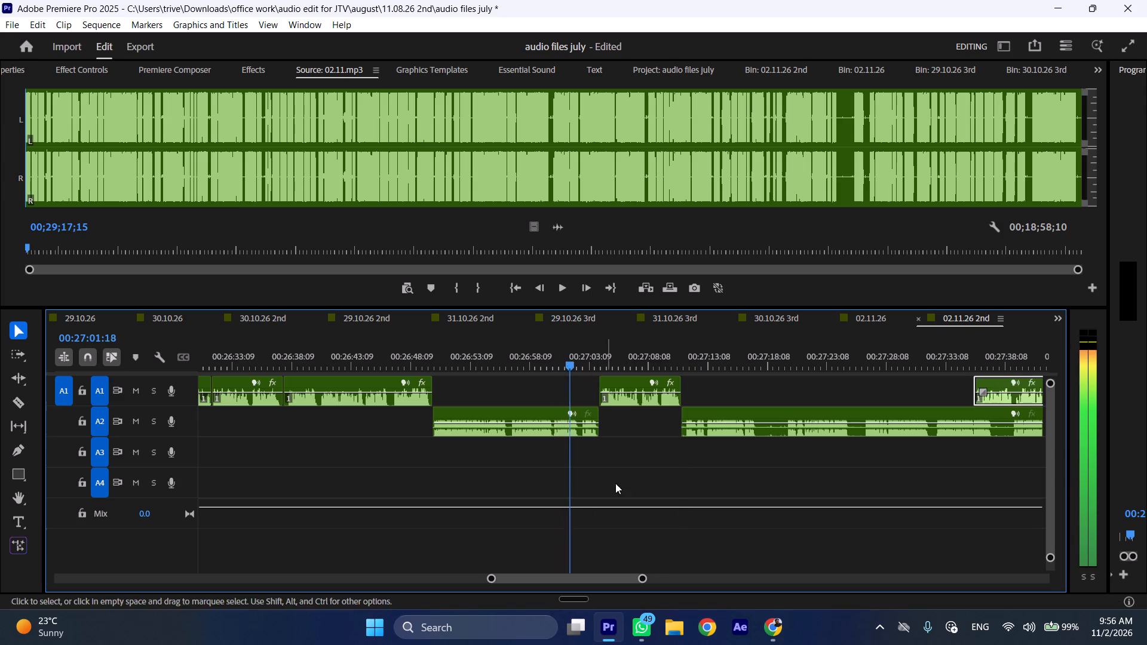
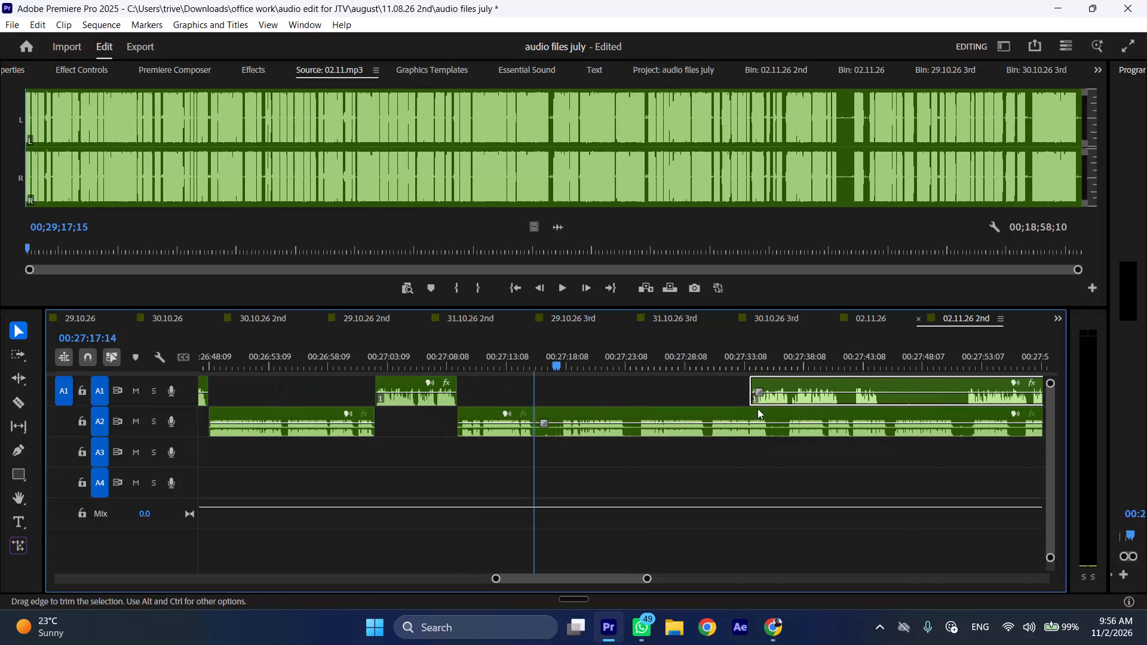
Move the later A1 clip back to start at 00:27:17:14, and shift the A2 section following that cut later to clear space.
drag(772, 382, 548, 393)
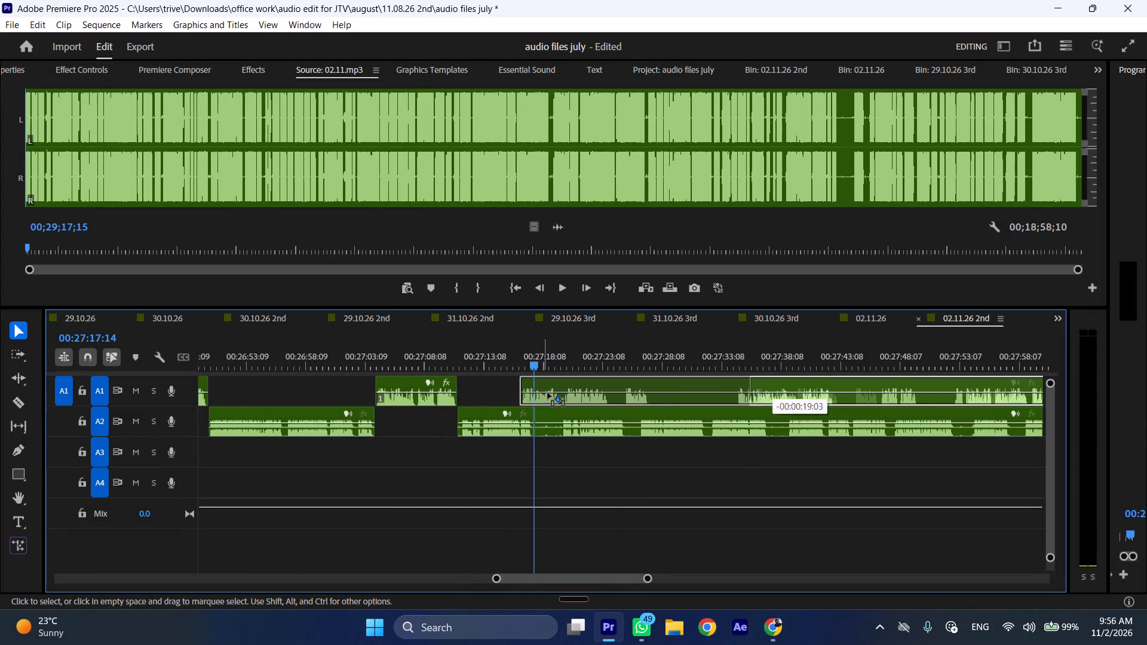
drag(548, 393, 551, 394)
drag(544, 414, 571, 414)
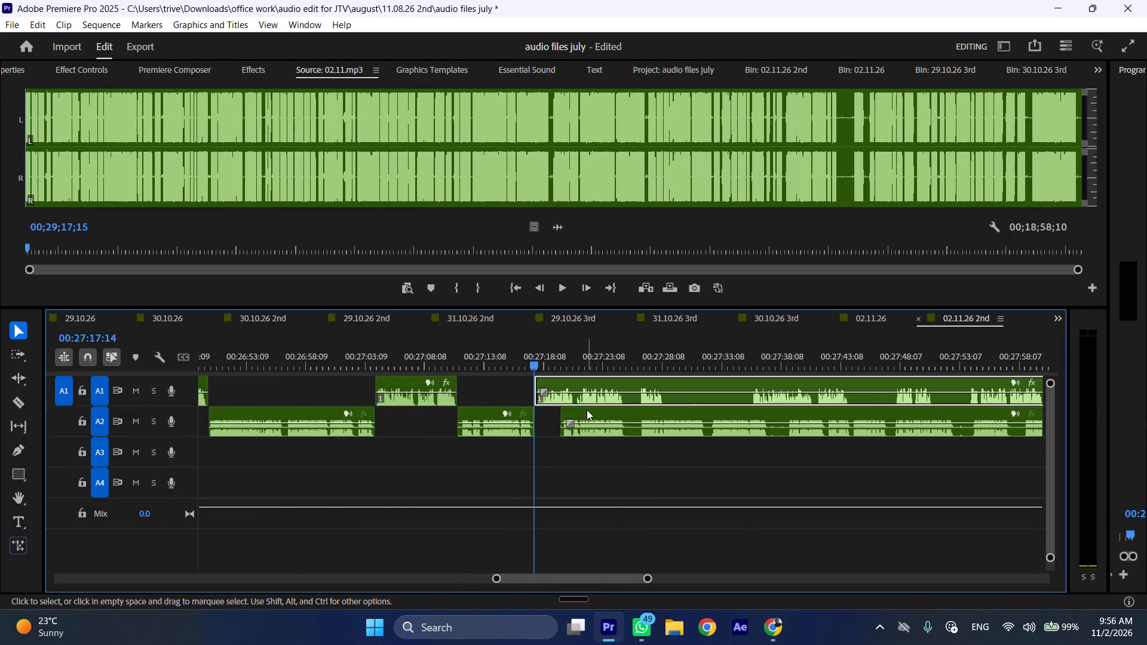
drag(588, 410, 755, 411)
Play the moved A1 clip from 00:27:17:14 at increased speed and split it at 00:27:25:03.
key(space)
key(l)
scroll(683, 460, down, 6)
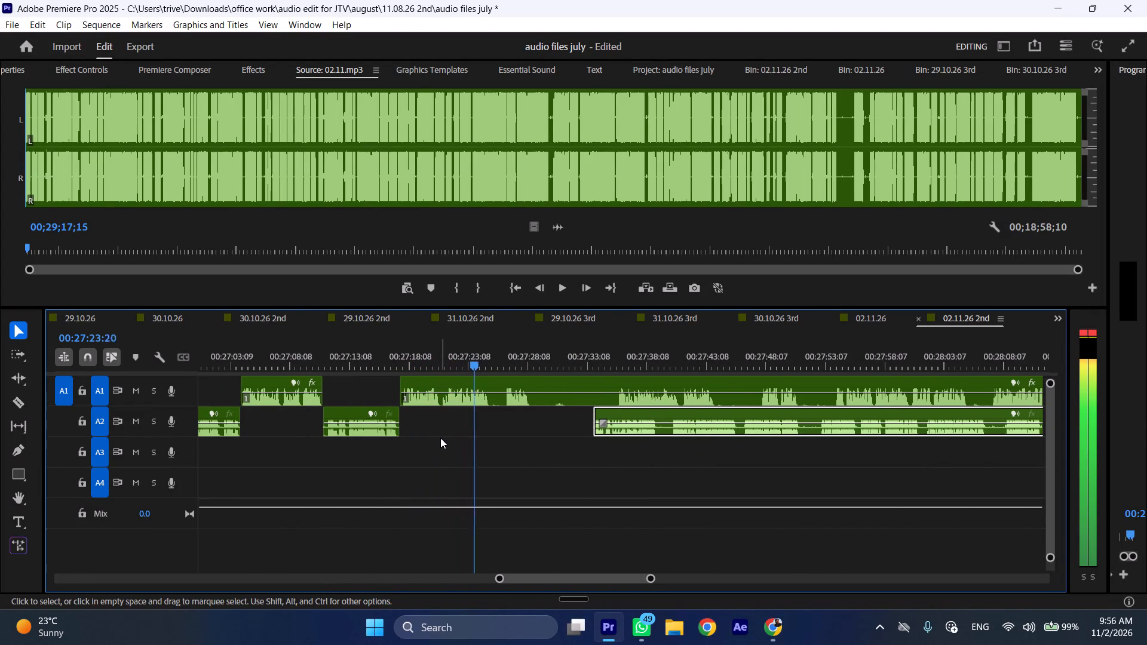
click(489, 356)
key(shift+c)
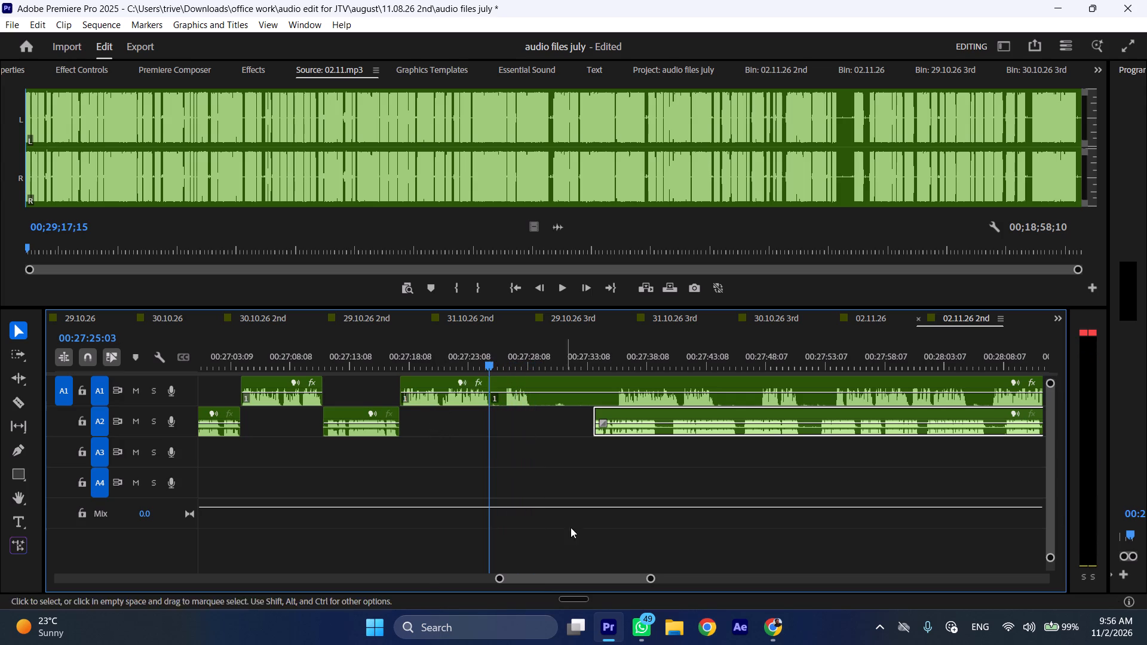
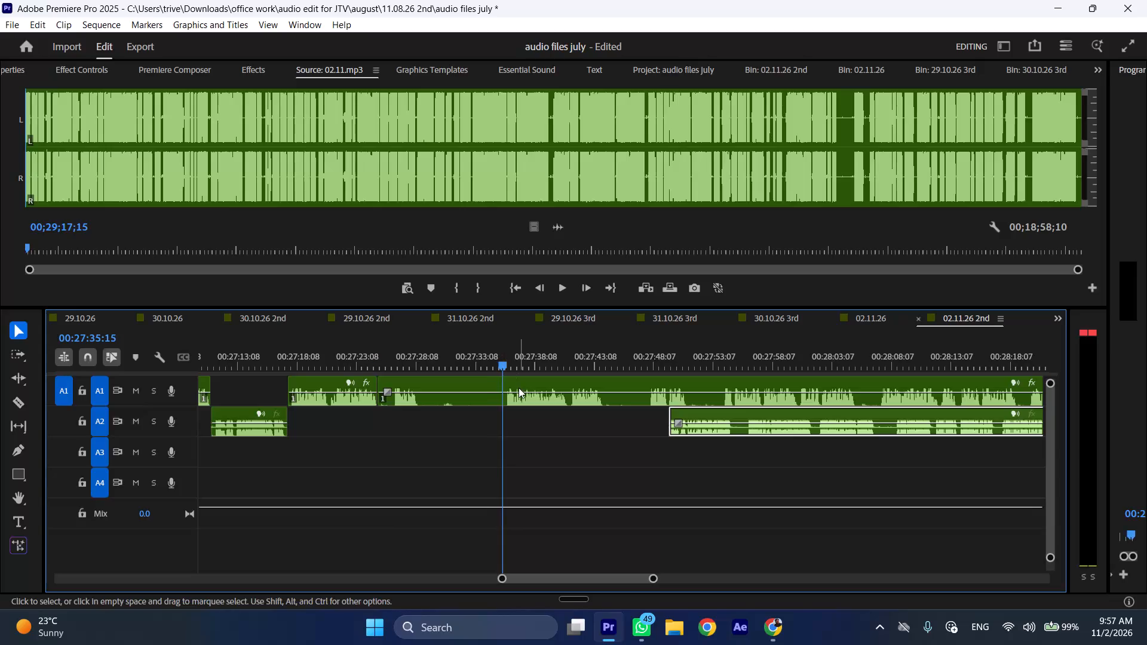
Ripple-delete the A1 audio between the cut at 00:27:25:03 and 00:27:35:15, closing the gap.
click(519, 388)
key(shift+c)
key(ctrl+shift+d)
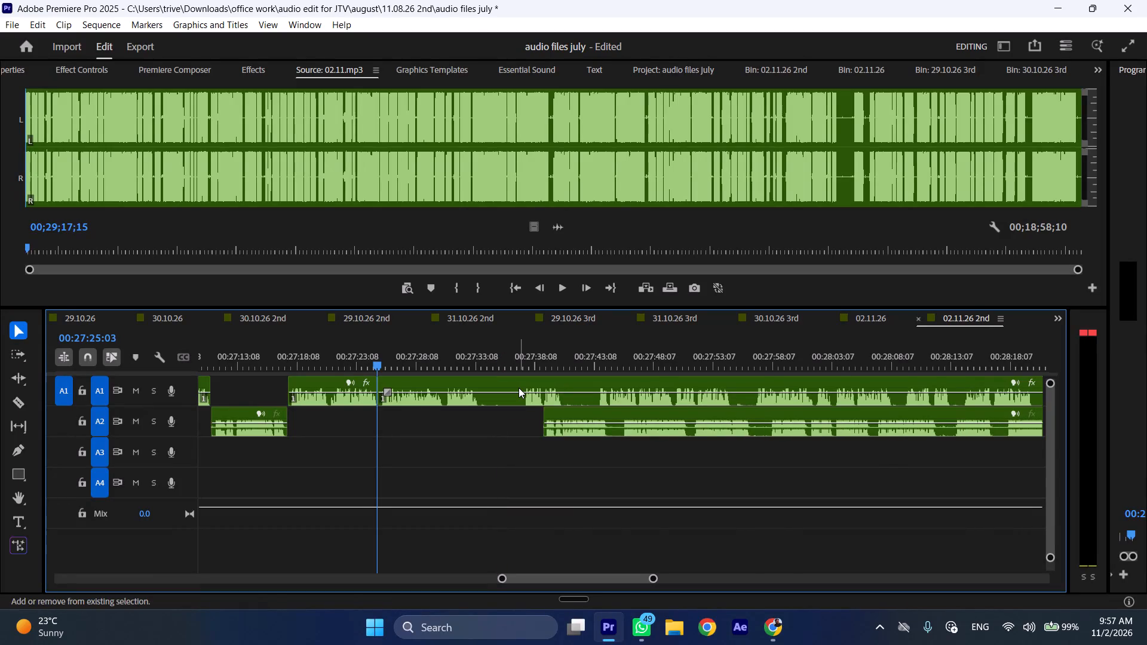
Play on from 00:27:25:03 at increased speed, locate the end of the speech, and split the A1 clip at 00:27:33:16.
key(space)
key(l)
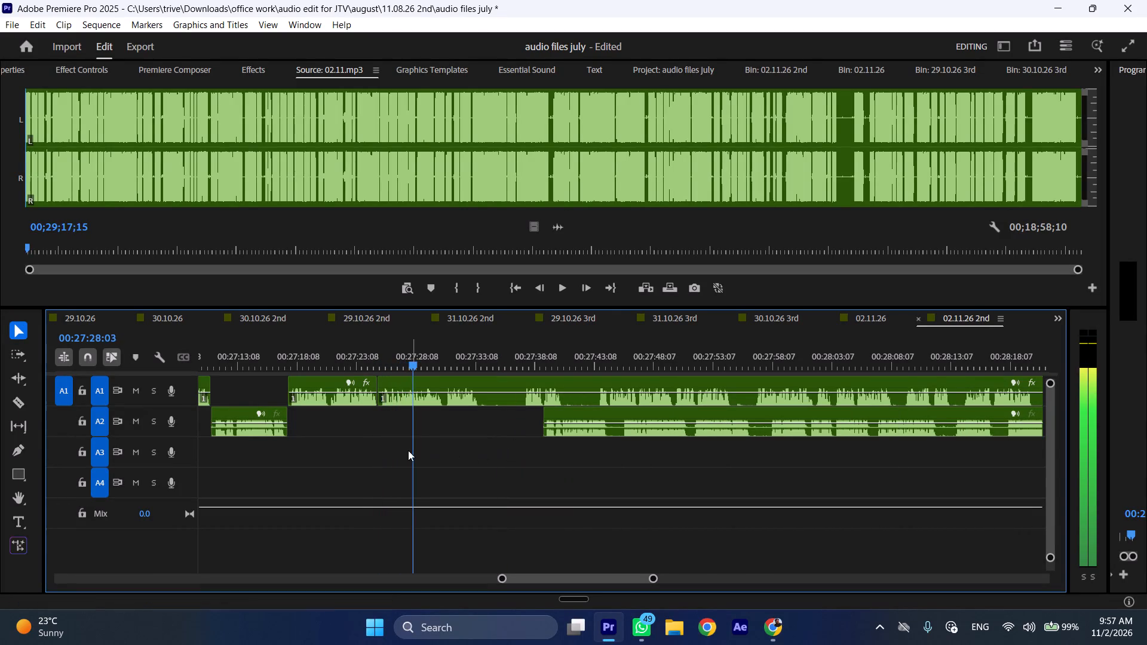
scroll(408, 450, down, 2)
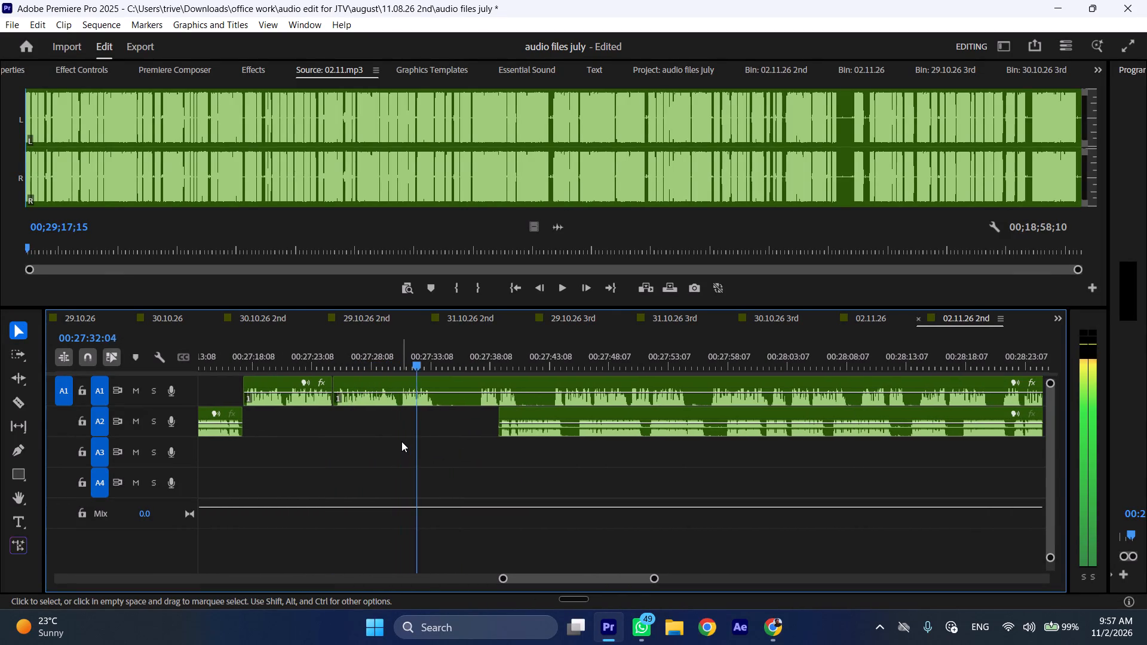
key(space)
key(space)
key(space)
key(space)
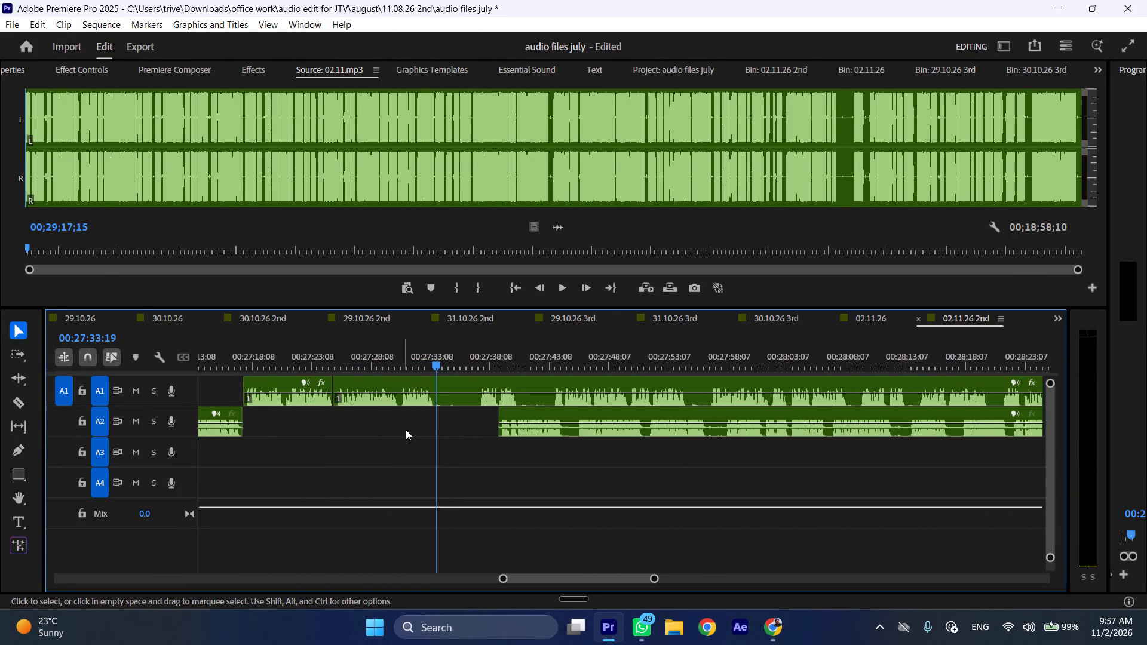
key(space)
click(431, 355)
key(space)
key(space)
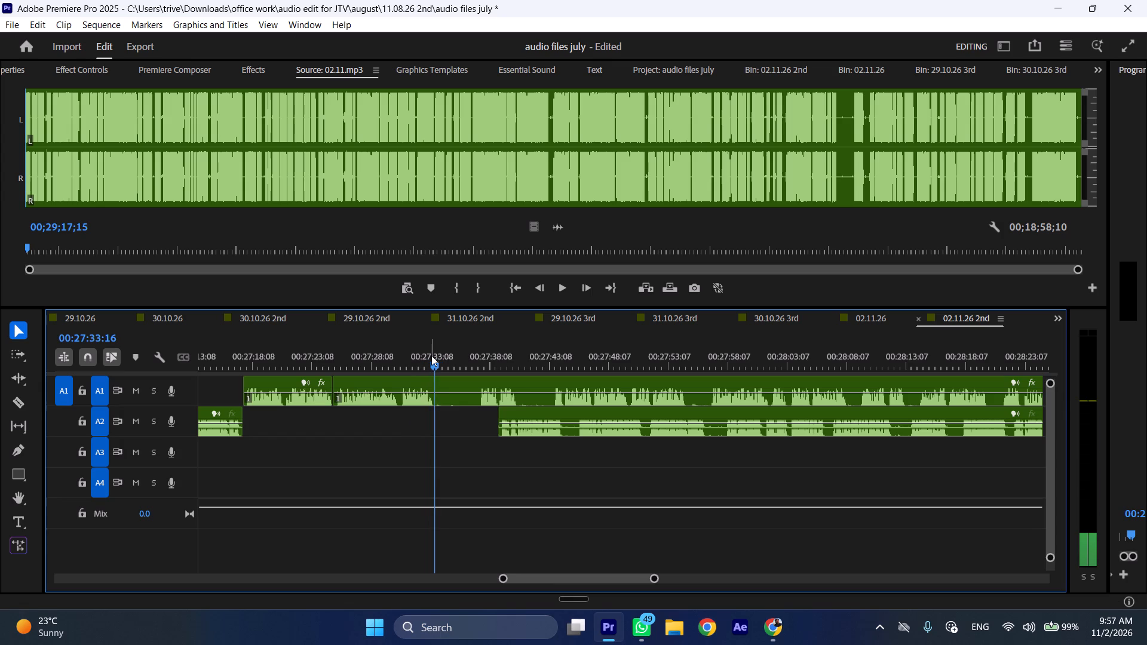
text(C)
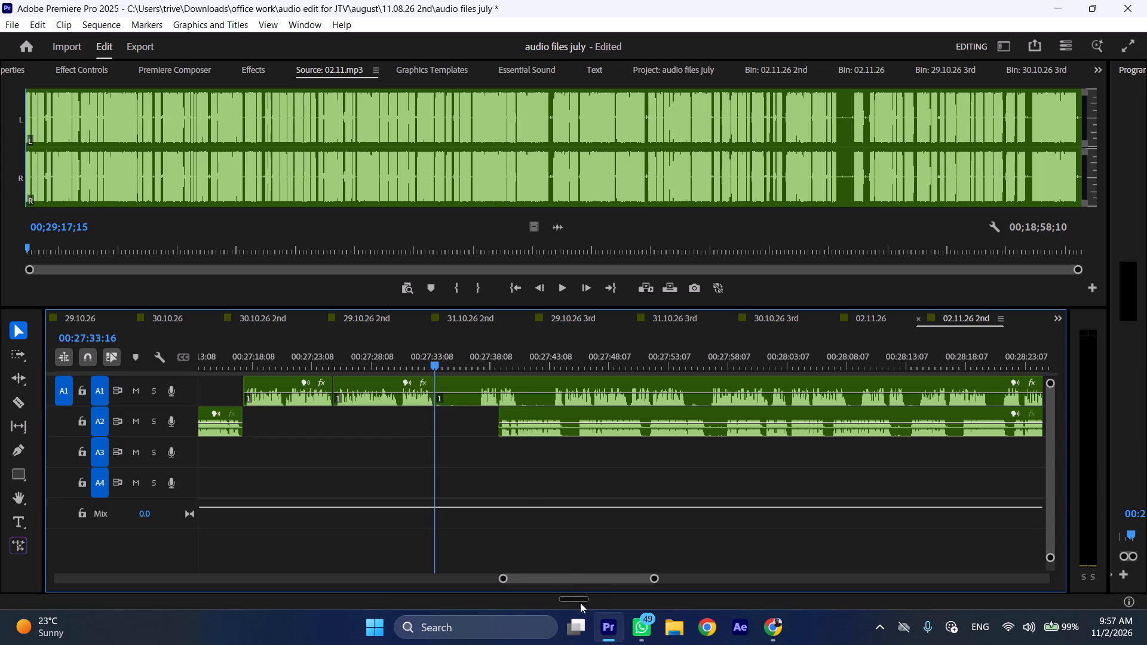
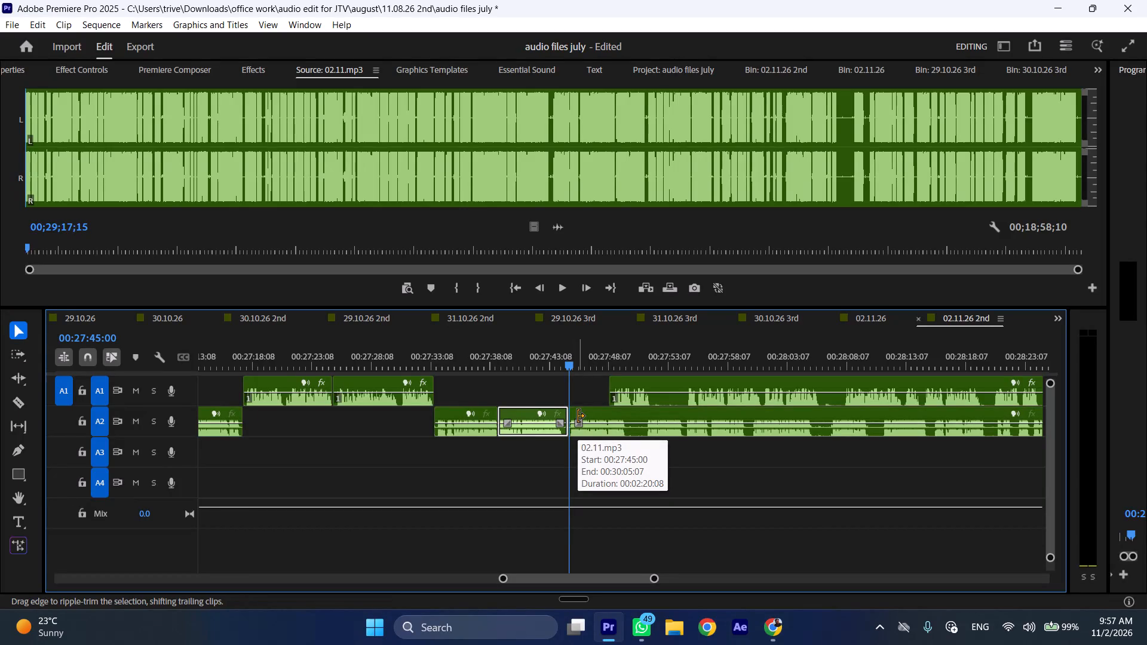
Ripple-delete the selected A2 segment that ends at 00:27:45:00, closing the gap.
key(ctrl+shift+s)
click(934, 363)
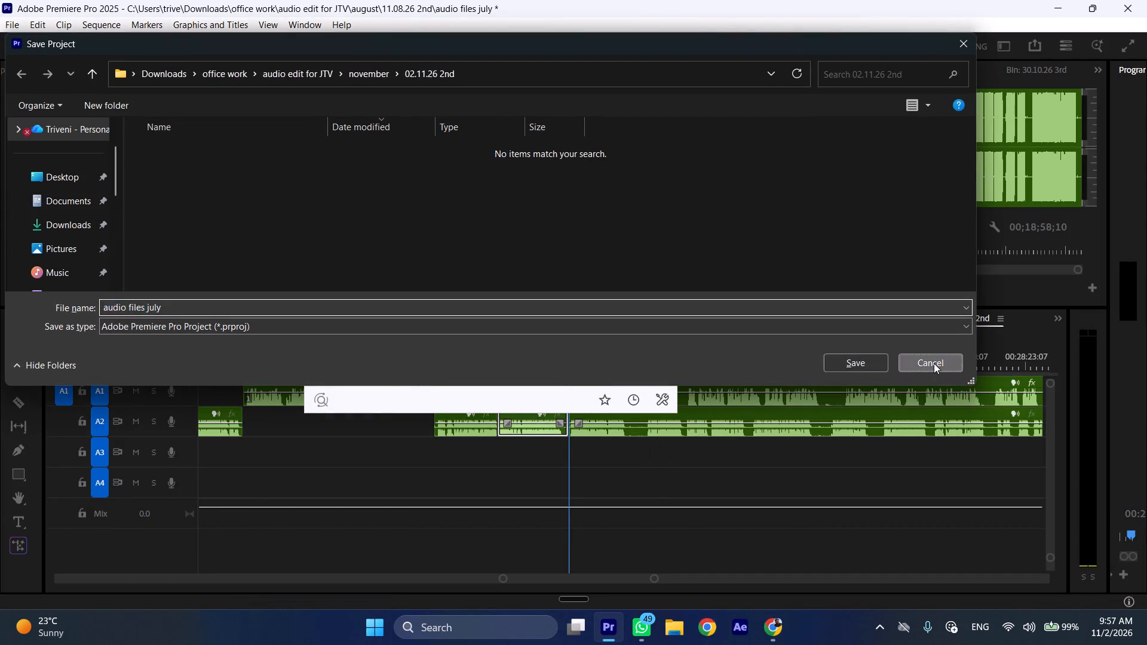
key(ctrl+shift+d)
Play on at increased speed from the new A2 join and move the following A1 clip later, starting at about 00:27:52.
key(space)
key(l)
drag(591, 380, 713, 382)
Stop playback where the A2 speech ends and split the A2 clip at 00:27:44:00.
key(space)
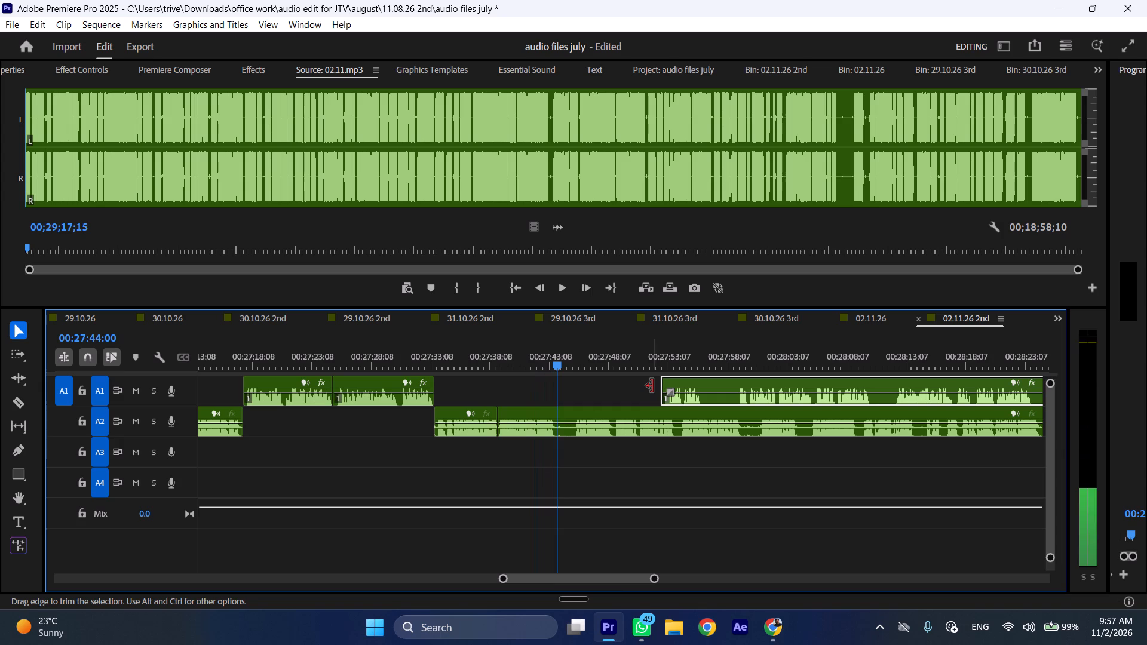
text(C)
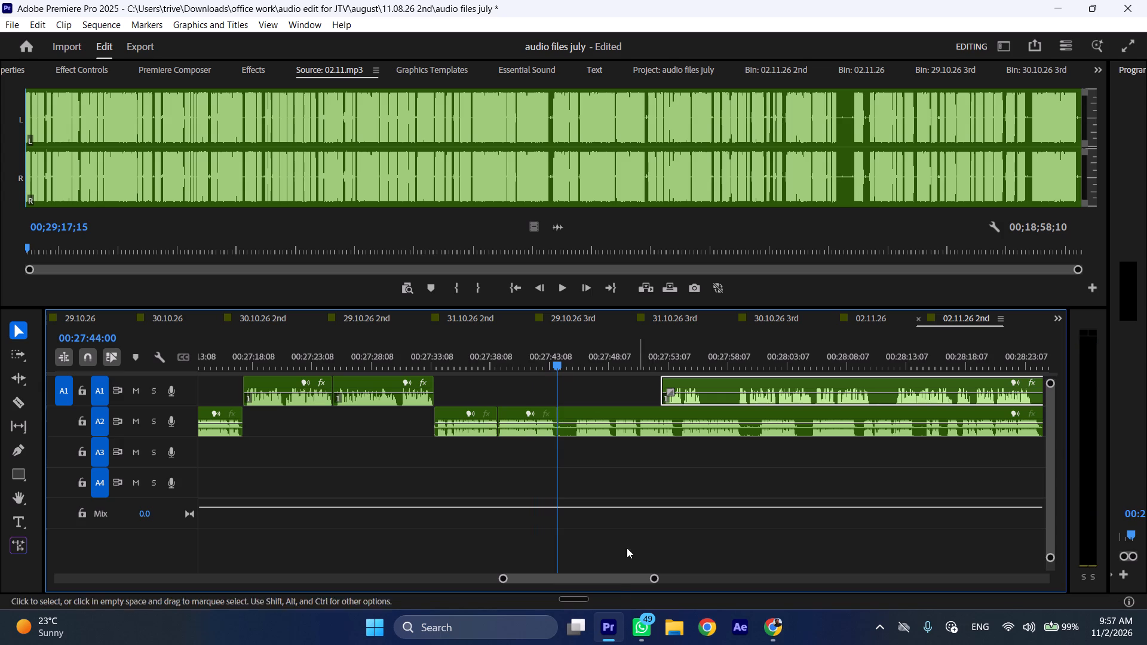
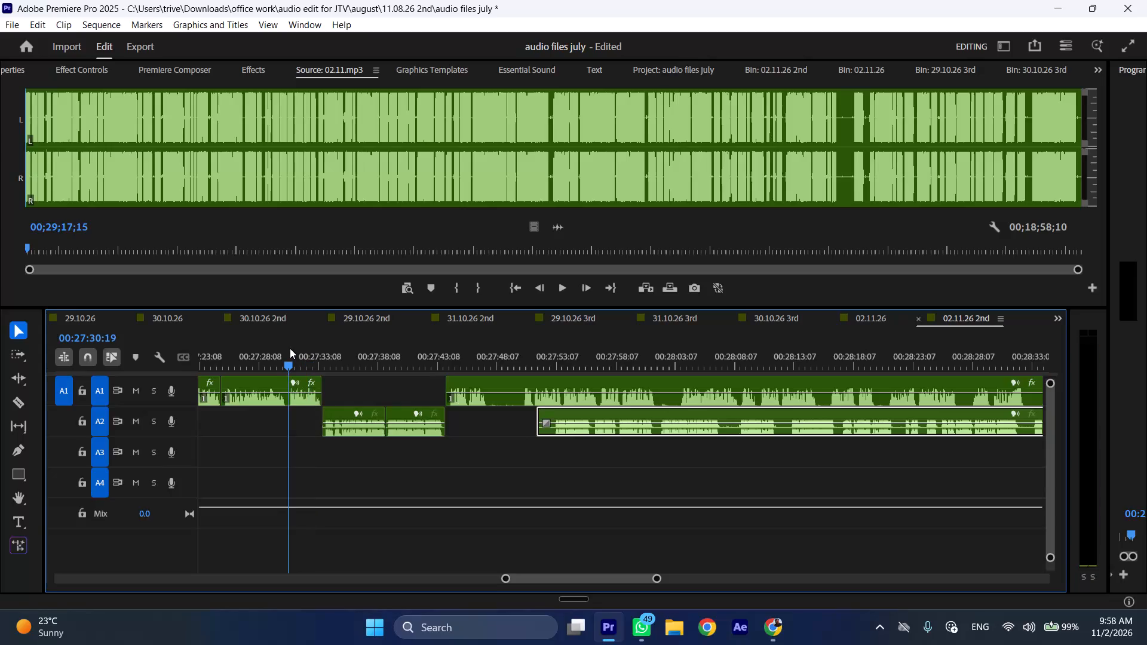
Split the A1 audio at 00:27:30:19 and again in the pause at about 00:27:47:11.
text(C)
key(space)
drag(484, 350, 489, 350)
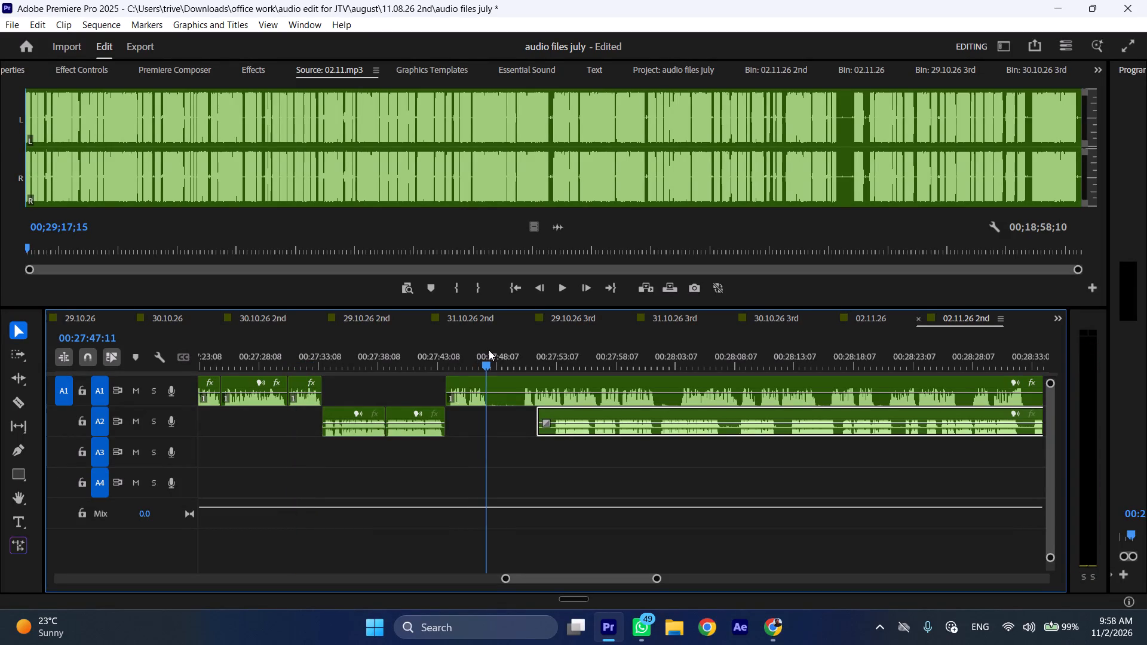
drag(489, 350, 490, 350)
key(shift+c)
Play the short A1 segment from about 00:27:44 and move it back to 00:27:30:19, overwriting the A1 audio there.
click(452, 351)
key(space)
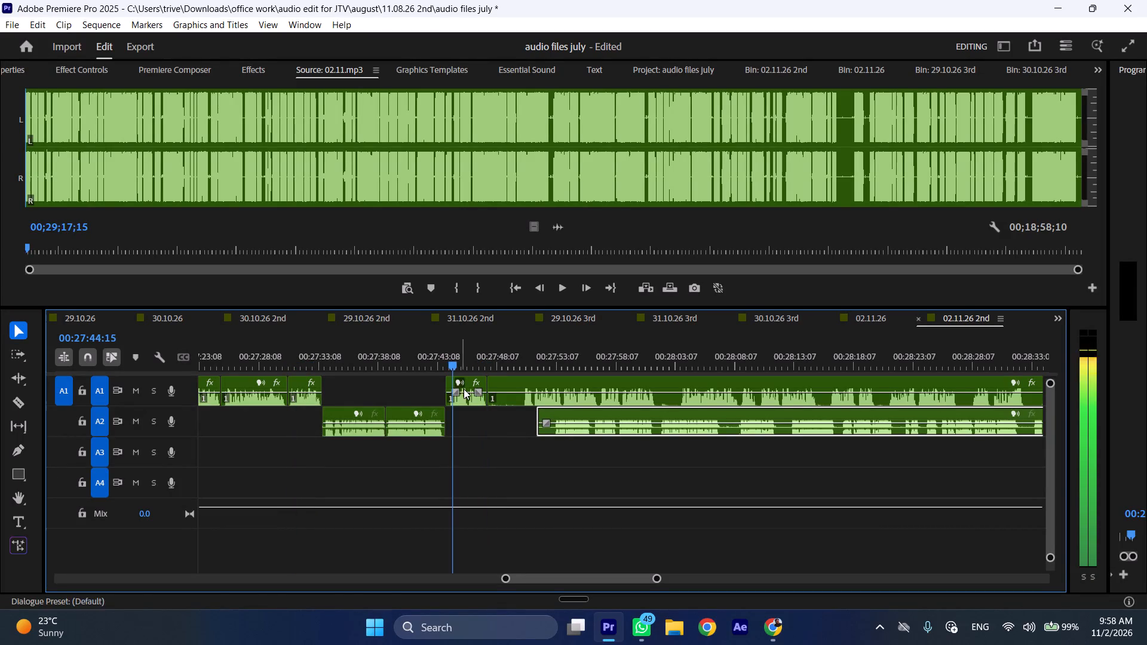
key(space)
drag(466, 402, 314, 399)
Select the two short A2 clips together and move them 16 frames later, to start where the relocated A1 segment ends.
drag(350, 452, 410, 416)
click(410, 429)
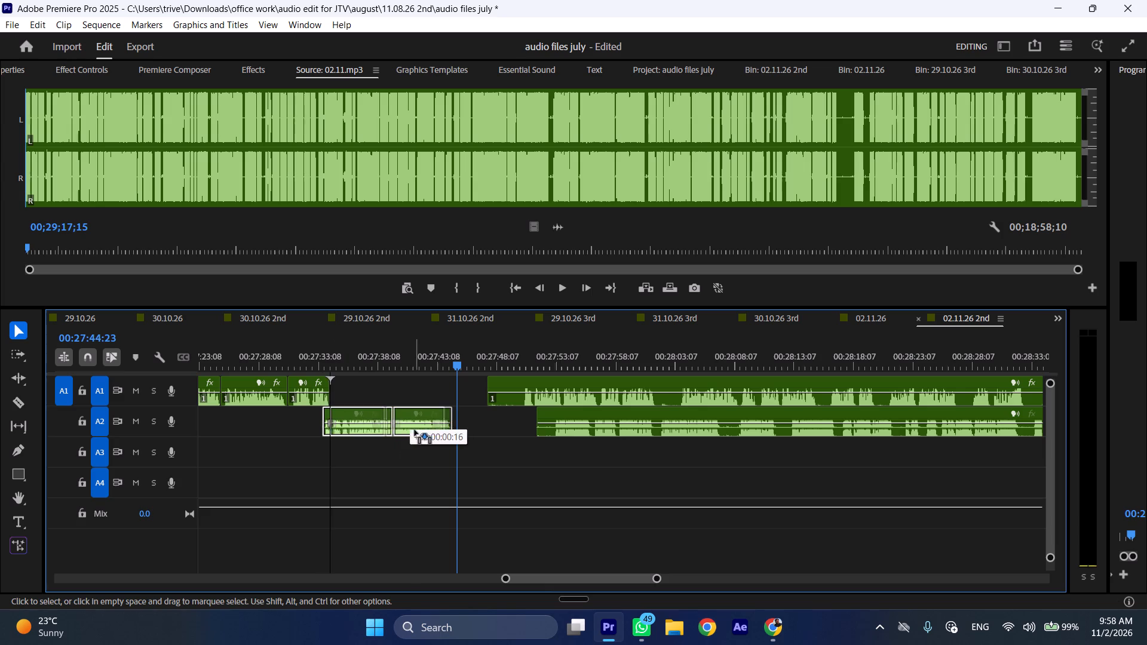
Trim the silent start off the following A1 clip and move it earlier to meet the end of the two A2 clips.
scroll(416, 431, down, 4)
drag(403, 379, 420, 380)
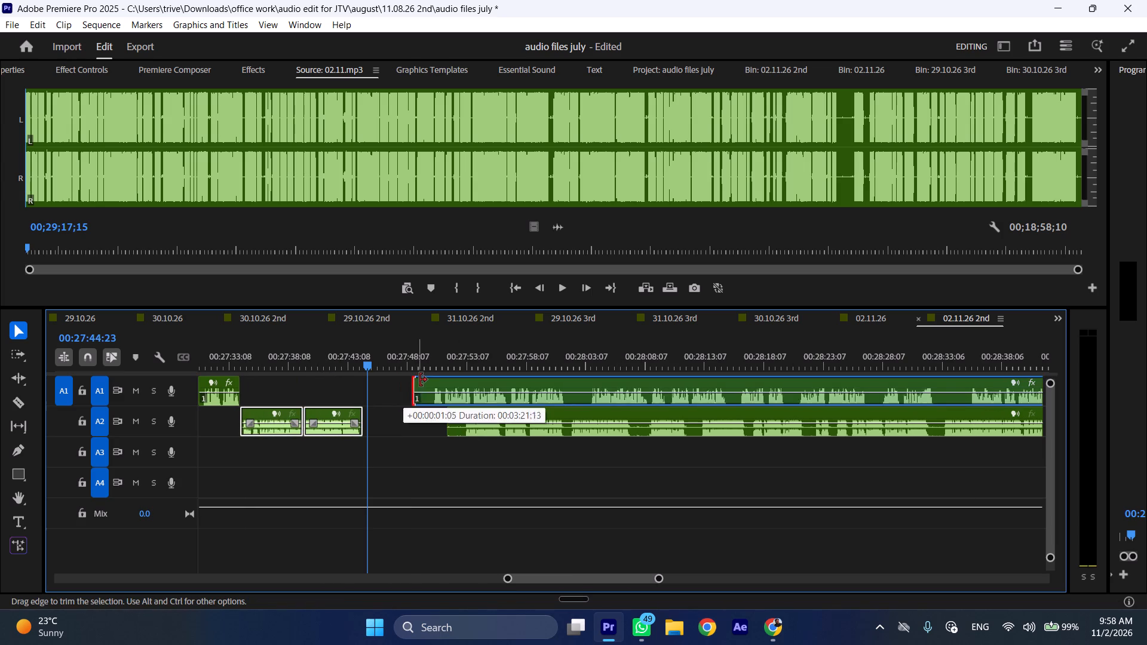
drag(420, 380, 438, 380)
drag(462, 377, 392, 382)
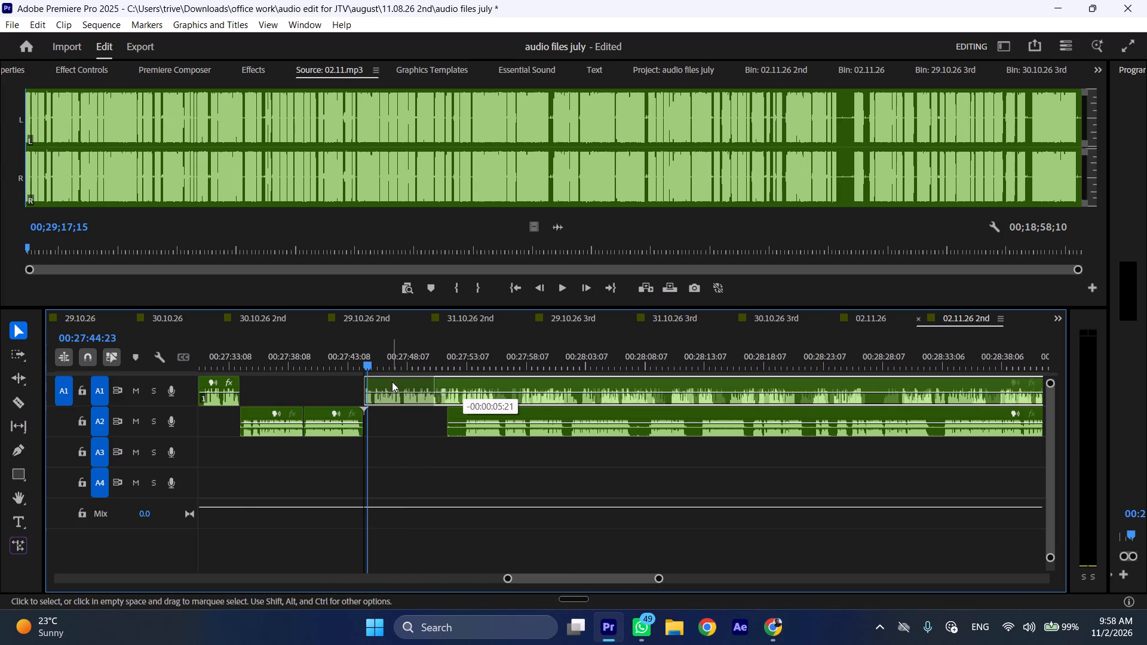
Play on at increased speed from the new A1 join and move the long A2 clip later, starting at about 00:27:59.
click(361, 351)
key(space)
key(l)
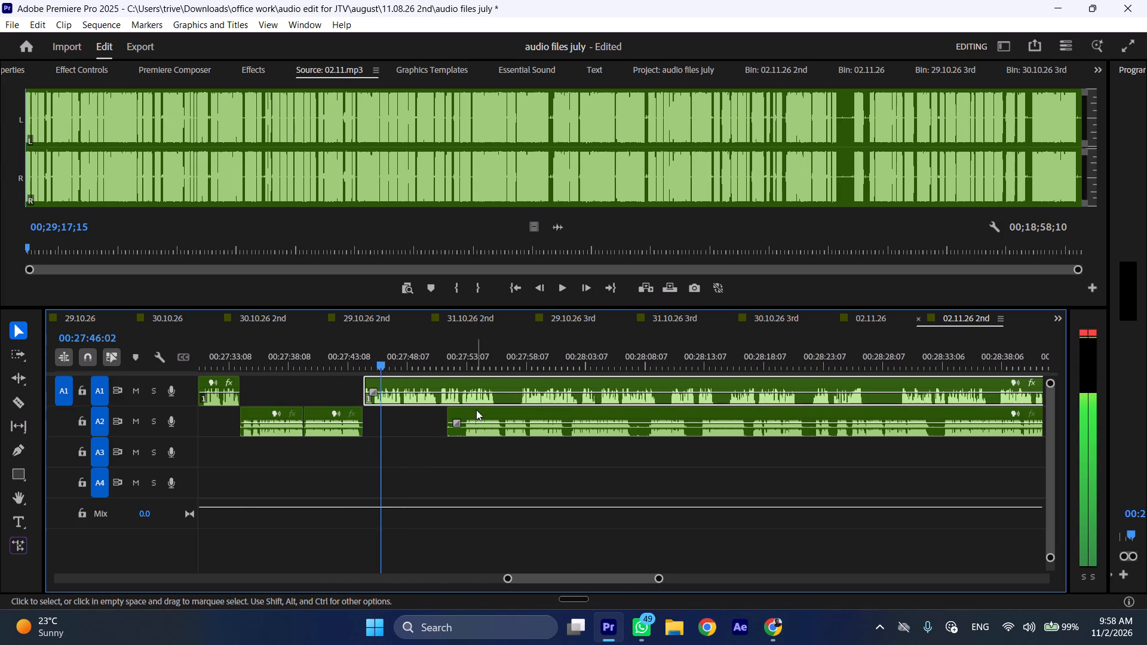
drag(476, 410, 551, 410)
drag(530, 410, 545, 412)
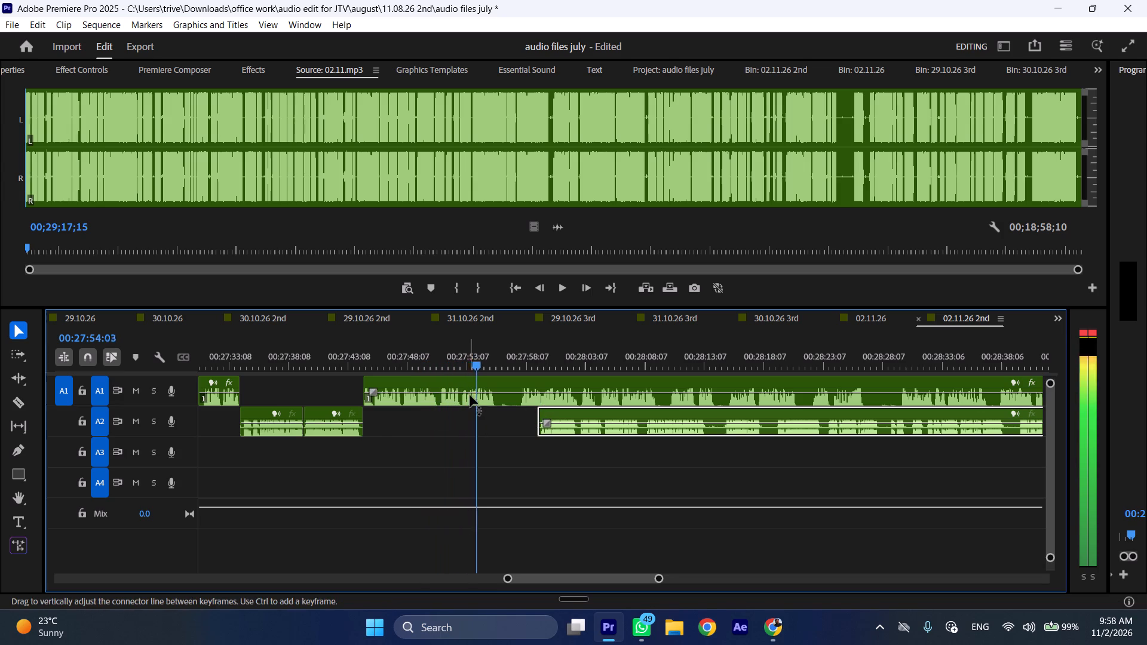
Stop playback at the pause in the A1 speech and split the A1 clip at 00:27:55:19.
key(space)
click(501, 364)
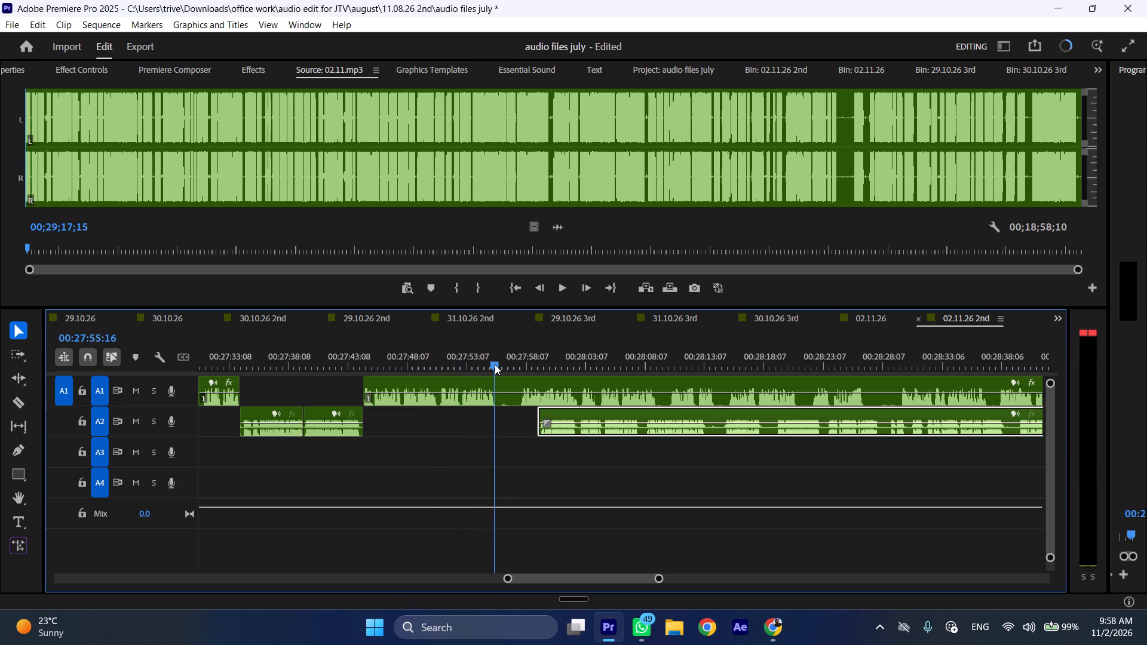
key(shift+c)
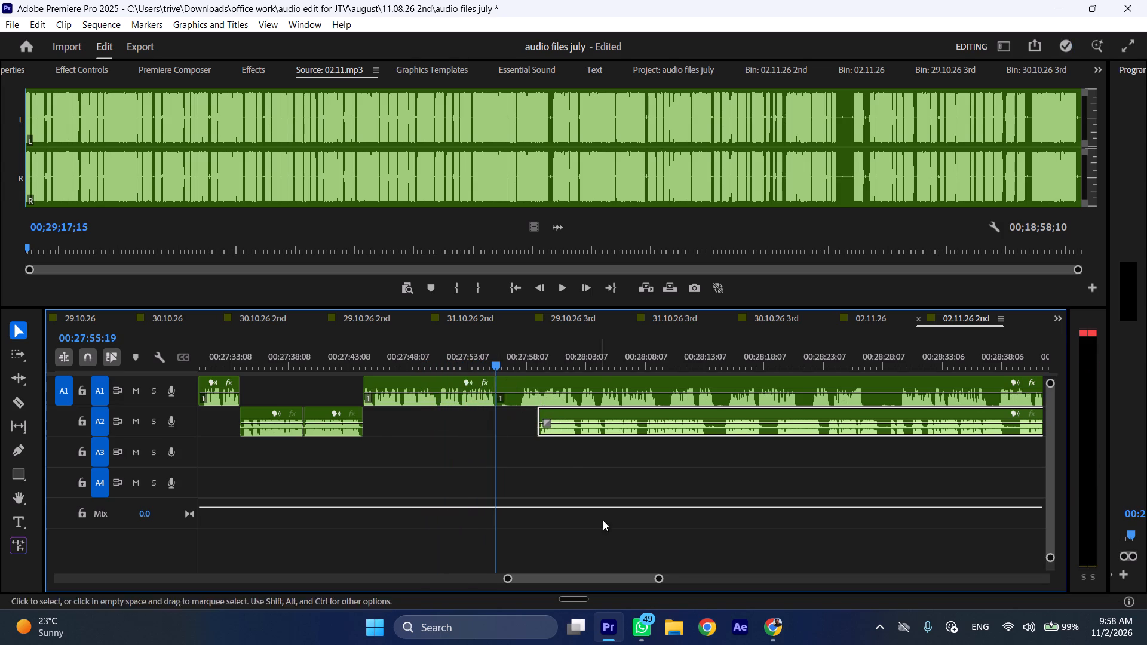
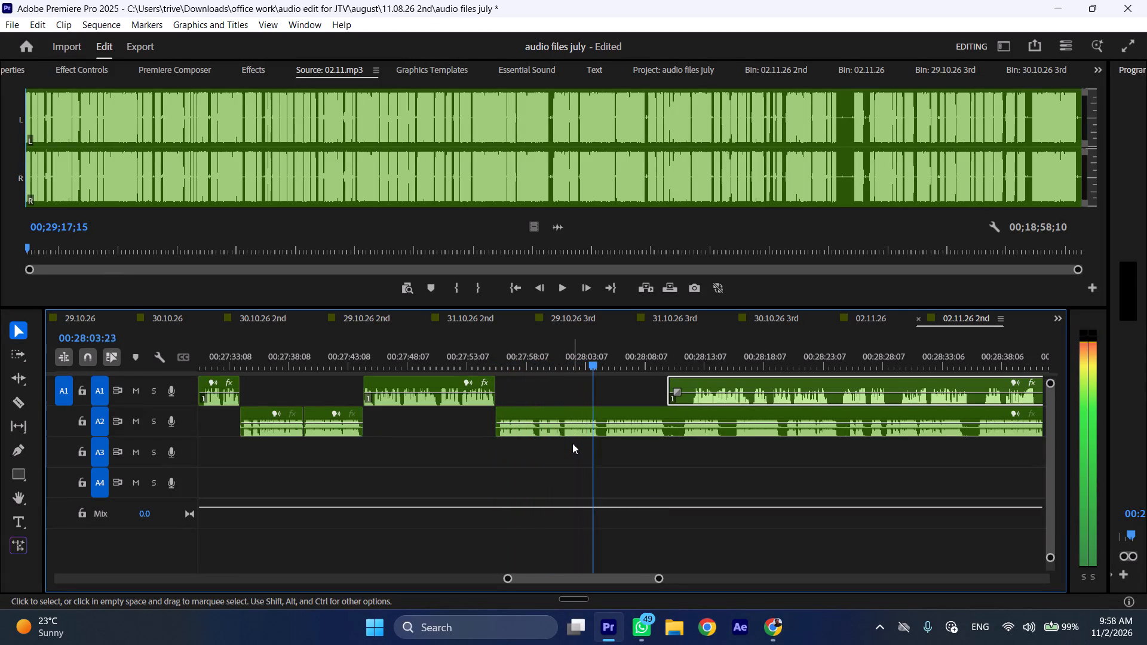
Cut the unwanted start of the long A2 clip up to about 00:28:05 and close the gap on both tracks.
click(609, 355)
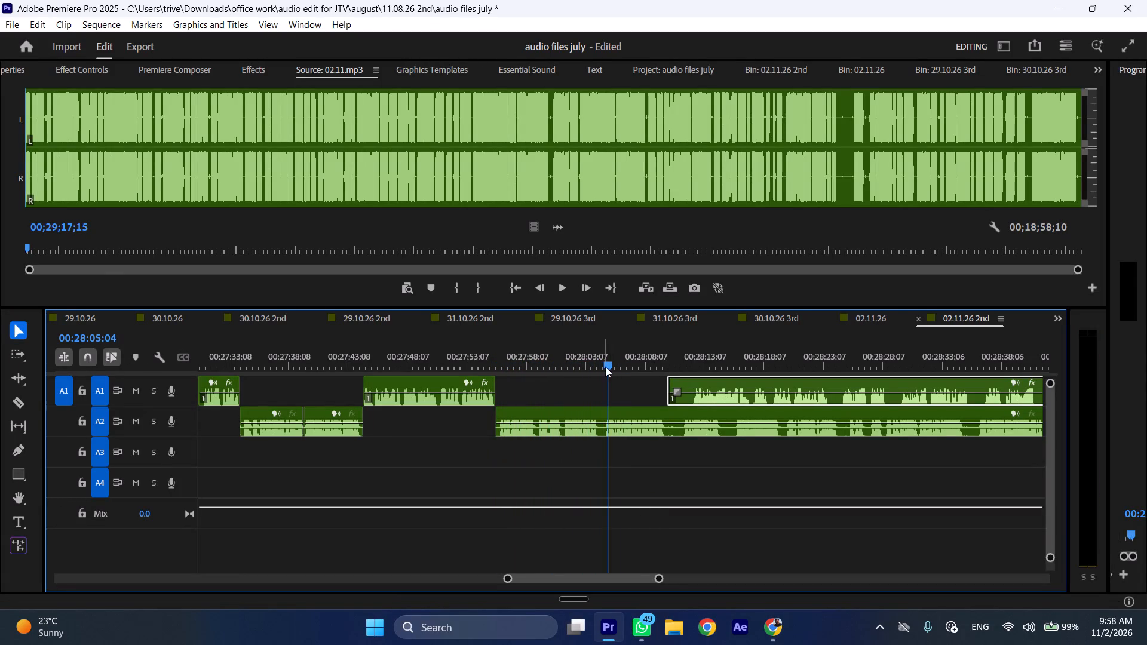
click(605, 361)
click(610, 428)
key(shift+c)
key(ctrl+shift+d)
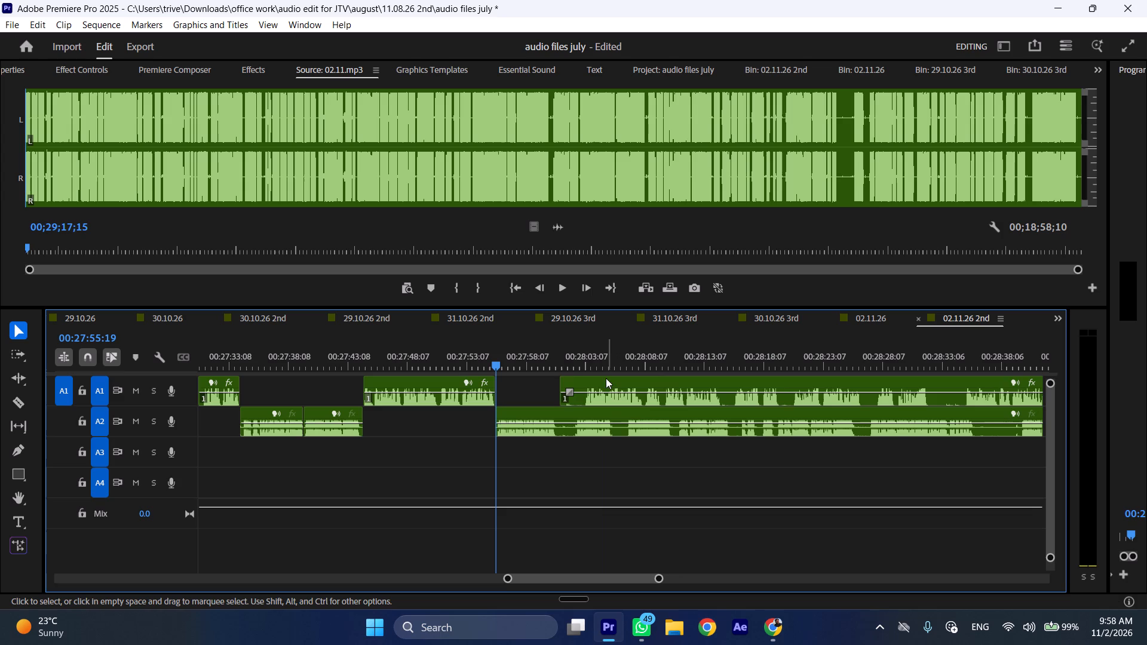
Move the following A1 clip later, play from the A2 join at increased speed, and trim the A1 clip's silent start to about 00:28:17.
drag(584, 379, 756, 381)
key(space)
key(l)
drag(729, 380, 731, 380)
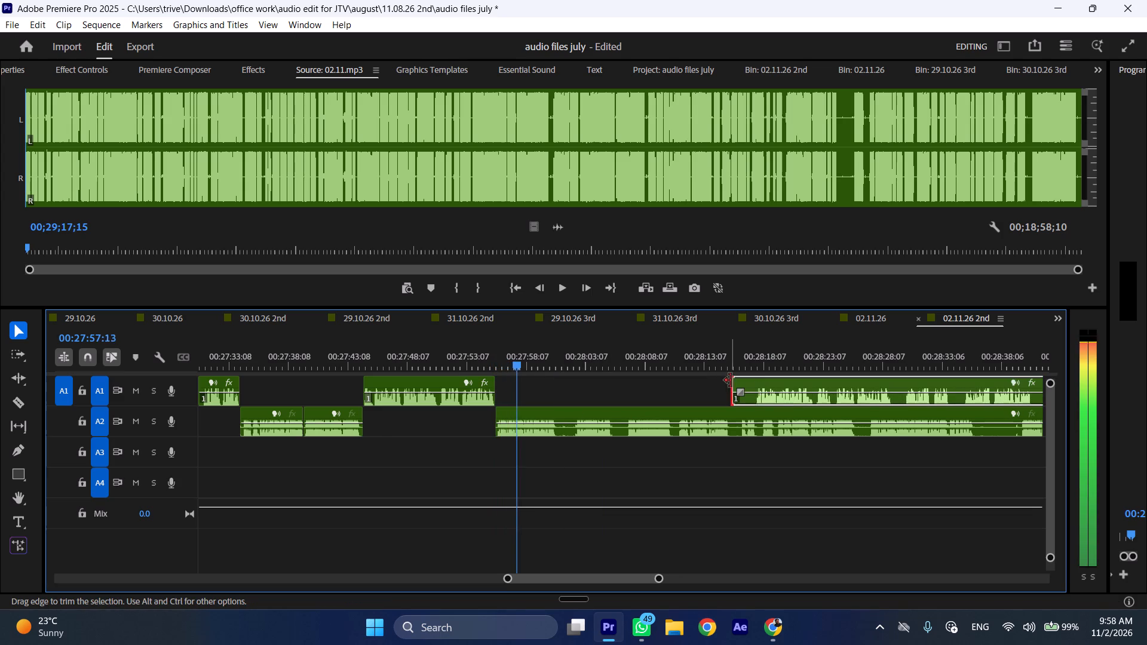
drag(731, 380, 750, 380)
Split the long A2 clip at 00:28:01:00 and move the trimmed A1 clip earlier to start at that split.
scroll(574, 465, down, 4)
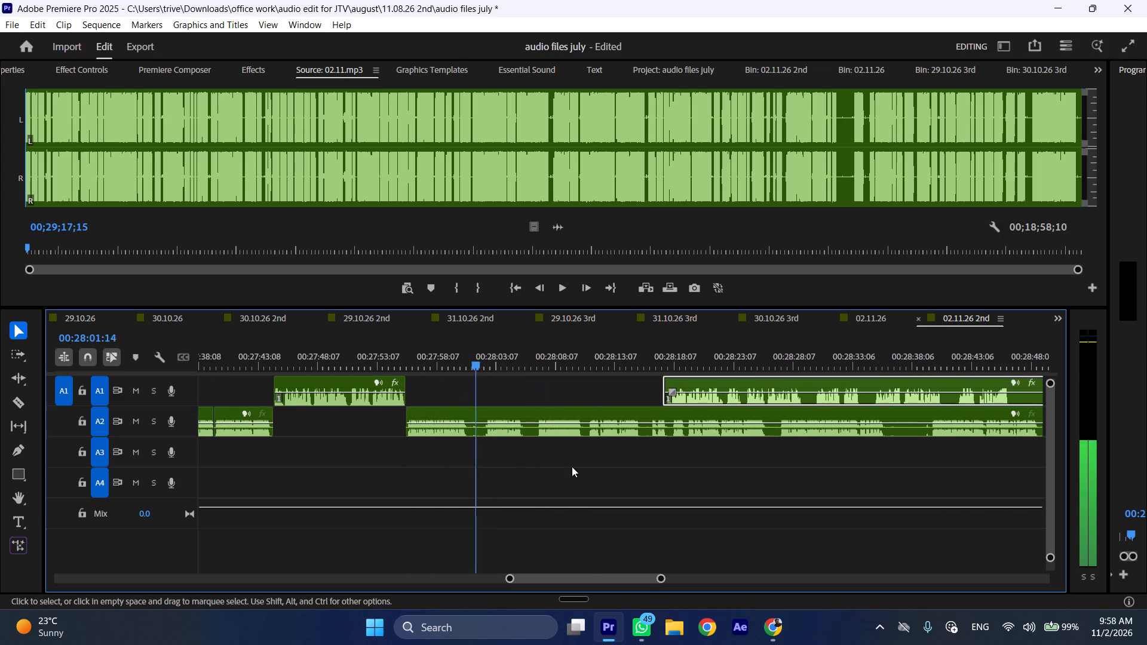
click(469, 360)
key(shift+c)
drag(687, 379, 500, 391)
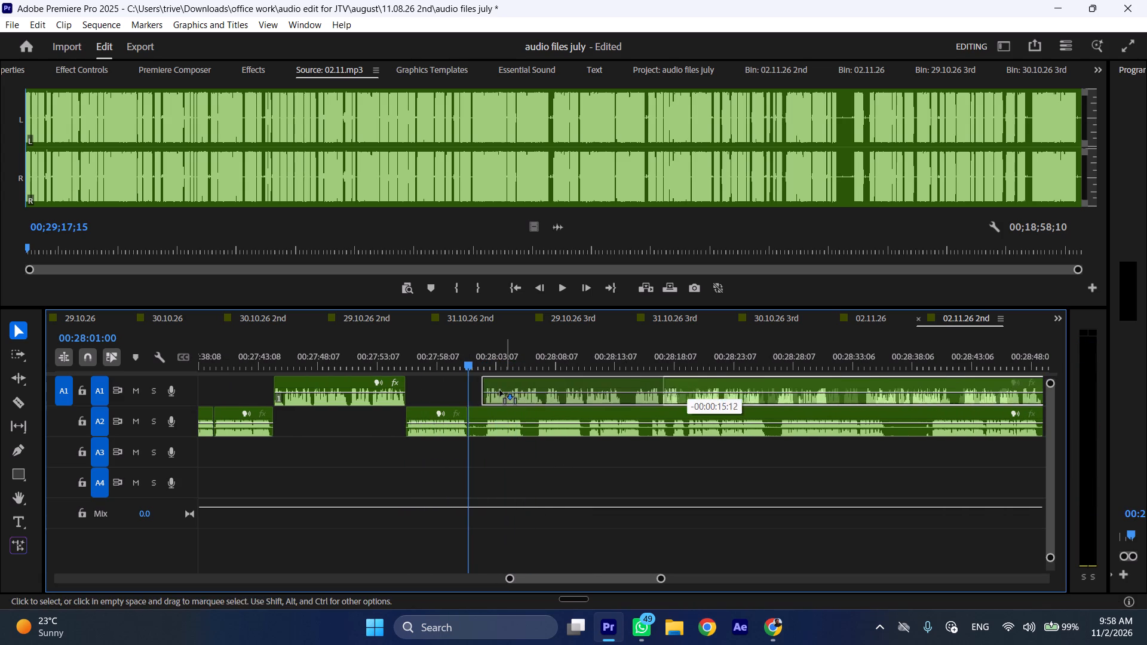
drag(500, 391, 498, 391)
Move the remaining A2 segment later, starting at about 00:28:21, and play on from the new A1 join at increased speed.
drag(493, 410, 737, 411)
key(space)
key(l)
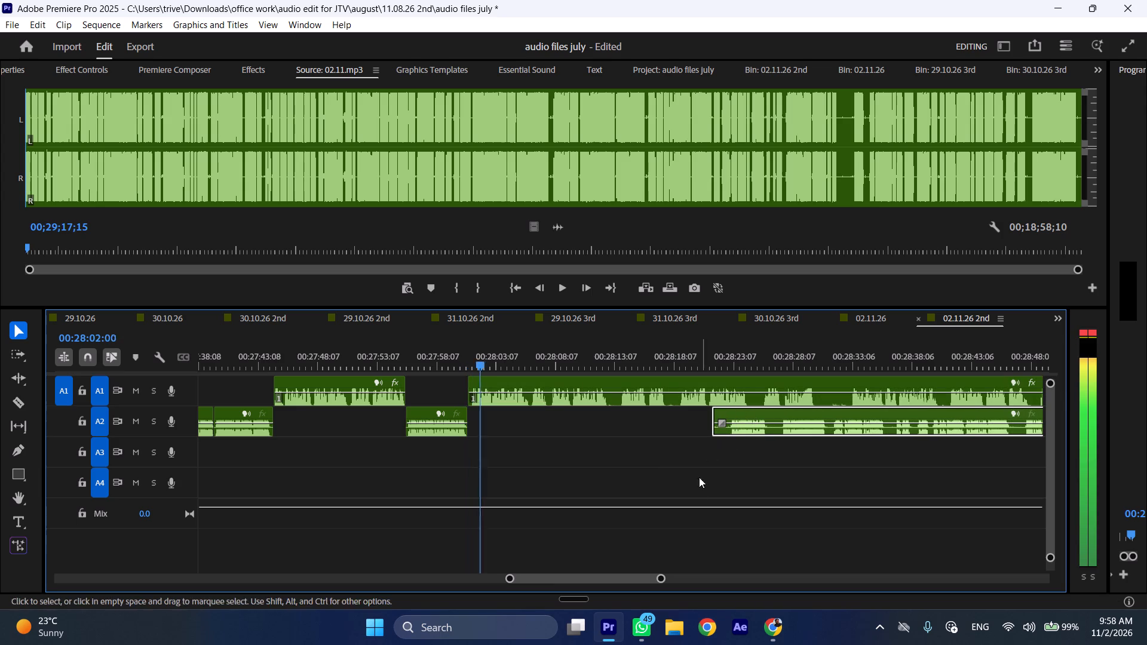
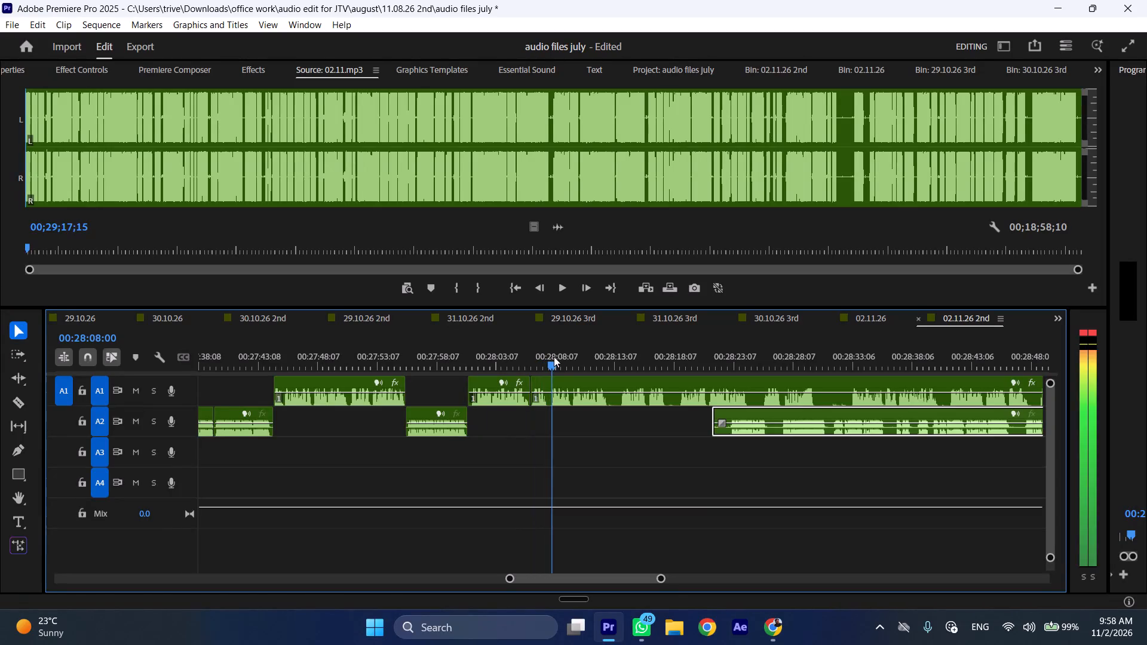
Cut the unwanted start of the long A1 clip up to 00:28:07:21 and close the gap on both tracks.
click(560, 391)
click(553, 352)
key(shift+c)
key(ctrl+shift+d)
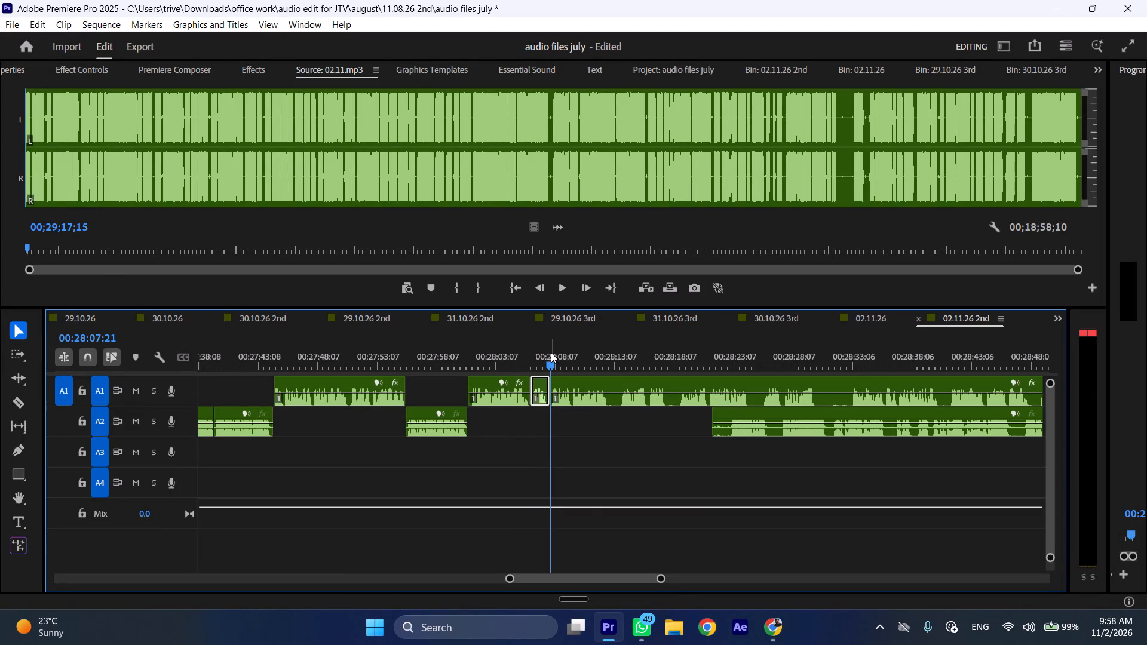
Split the long A1 clip at 00:28:11:07 and move the A2 clip, with its silent start trimmed off, to begin at that split.
drag(584, 353, 593, 354)
key(shift+c)
drag(696, 414, 707, 414)
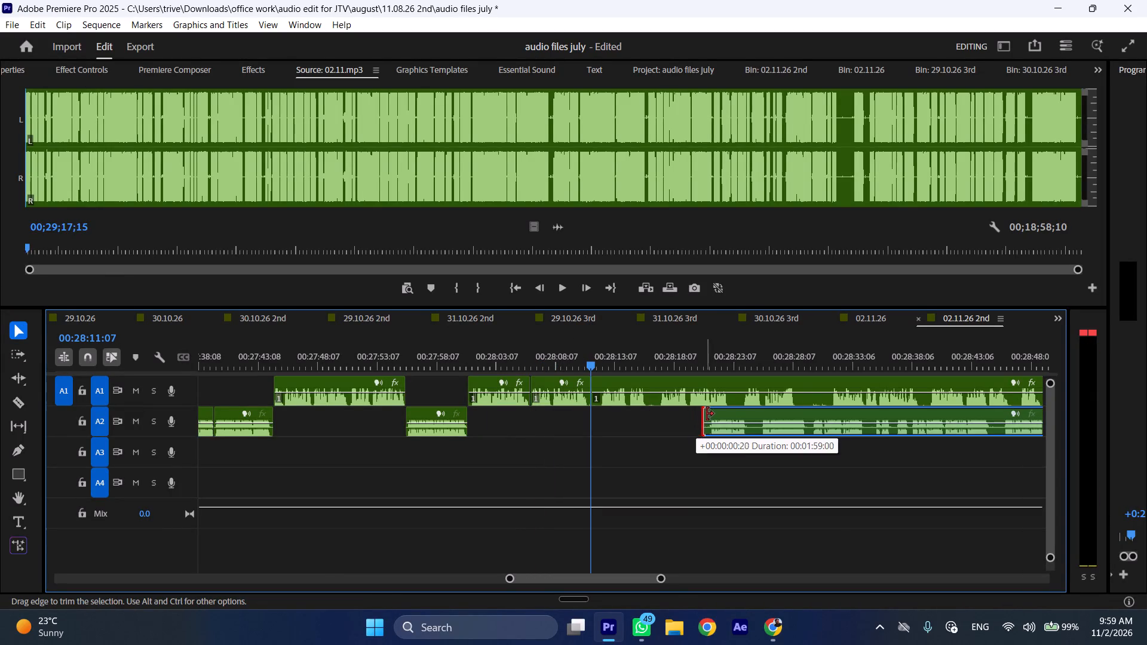
drag(707, 414, 711, 414)
drag(729, 412, 612, 419)
Move the remaining A1 segment later, starting at about 00:28:30, and play on from the new A2 join.
drag(611, 381, 777, 381)
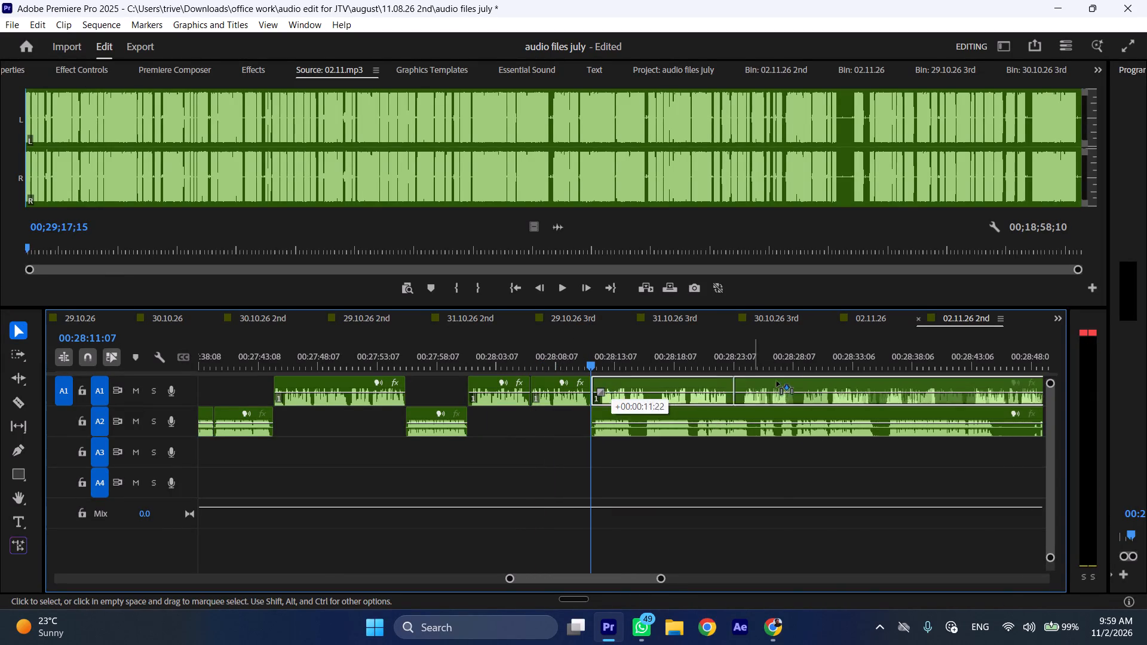
drag(777, 381, 837, 379)
key(space)
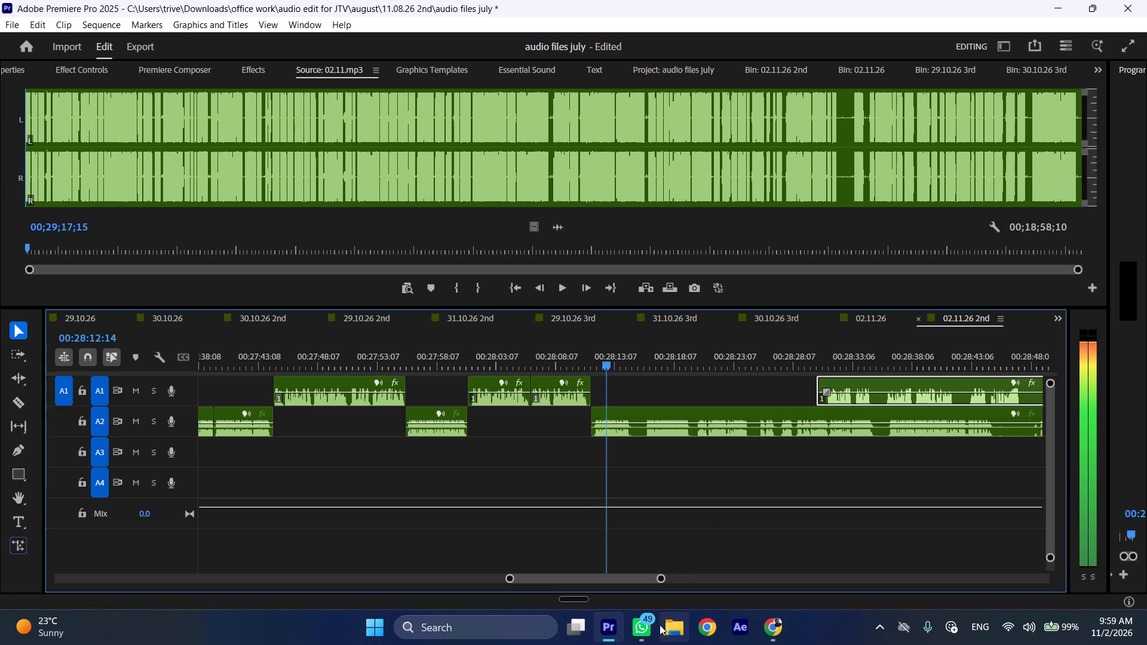
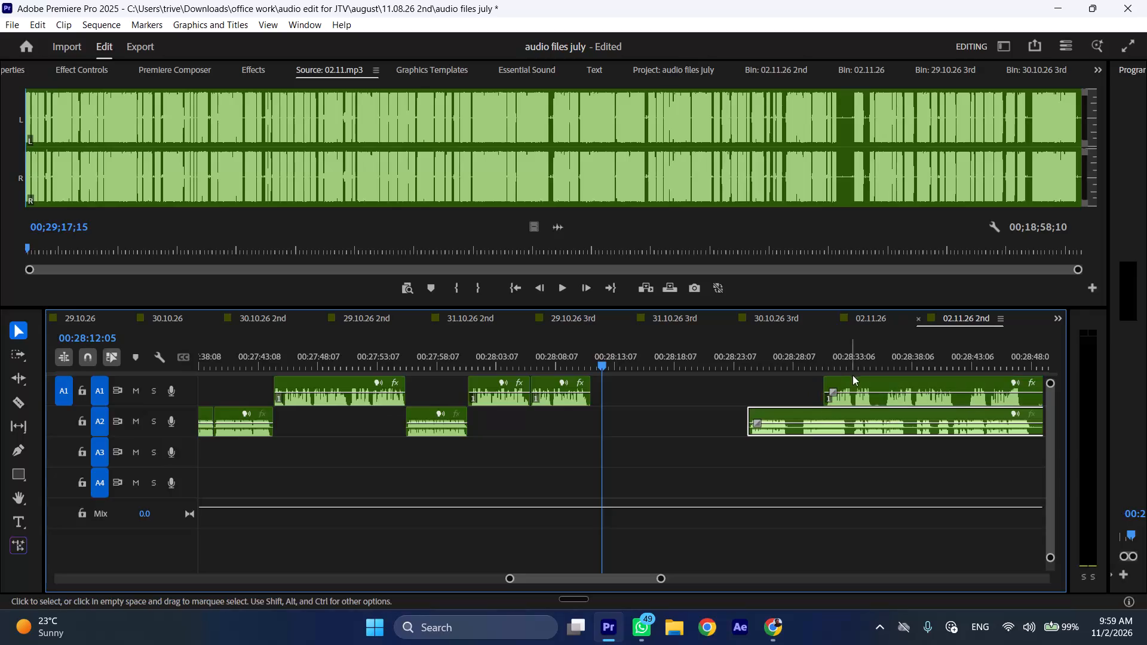
Split the long A1 clip at 00:28:34:19 and move its first piece to directly follow the previous A1 clip at about 00:28:11.
click(872, 357)
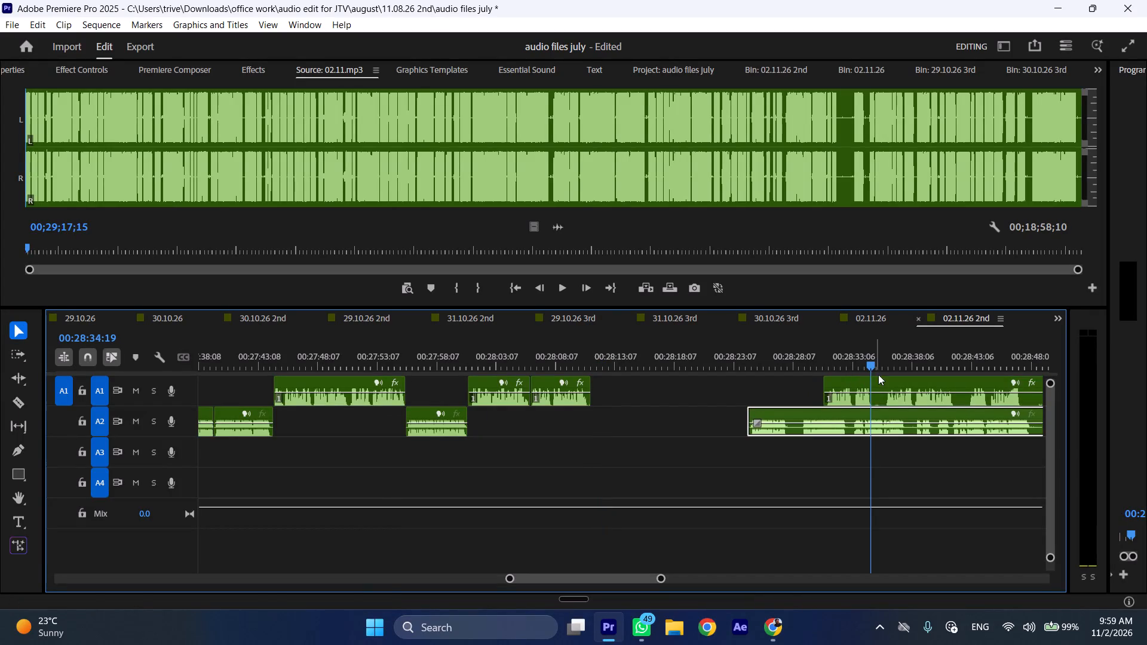
click(880, 379)
key(shift+c)
click(847, 396)
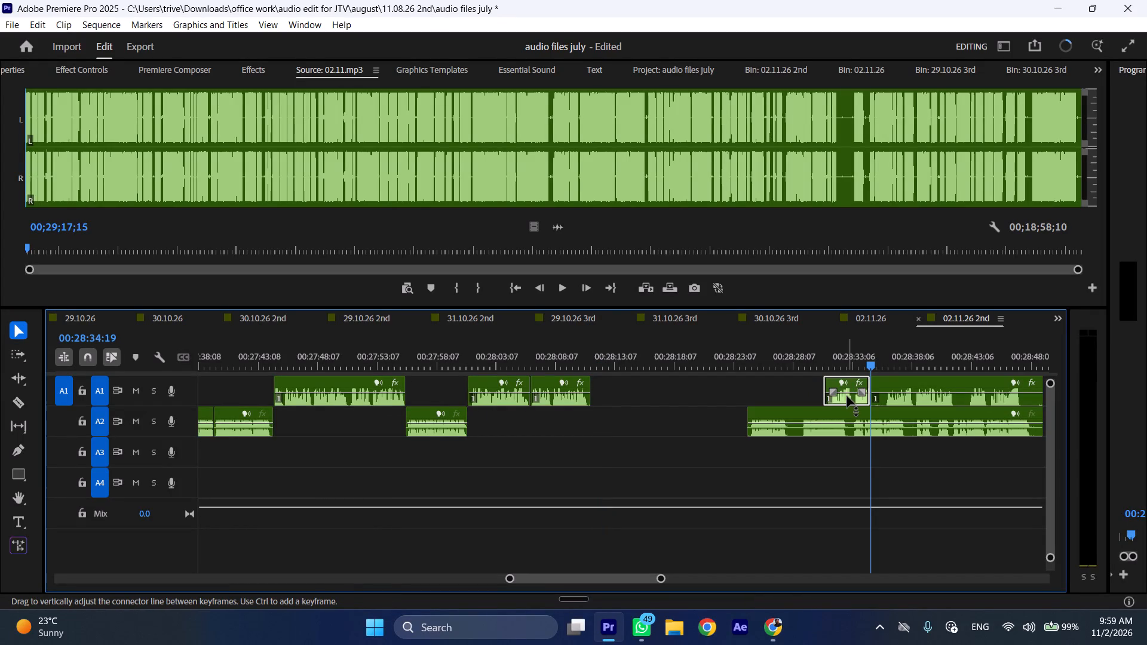
drag(847, 397, 617, 398)
Move the long A2 clip earlier to begin where the moved A1 piece ends, and play from about 00:28:11.
drag(777, 416, 667, 415)
click(591, 357)
key(space)
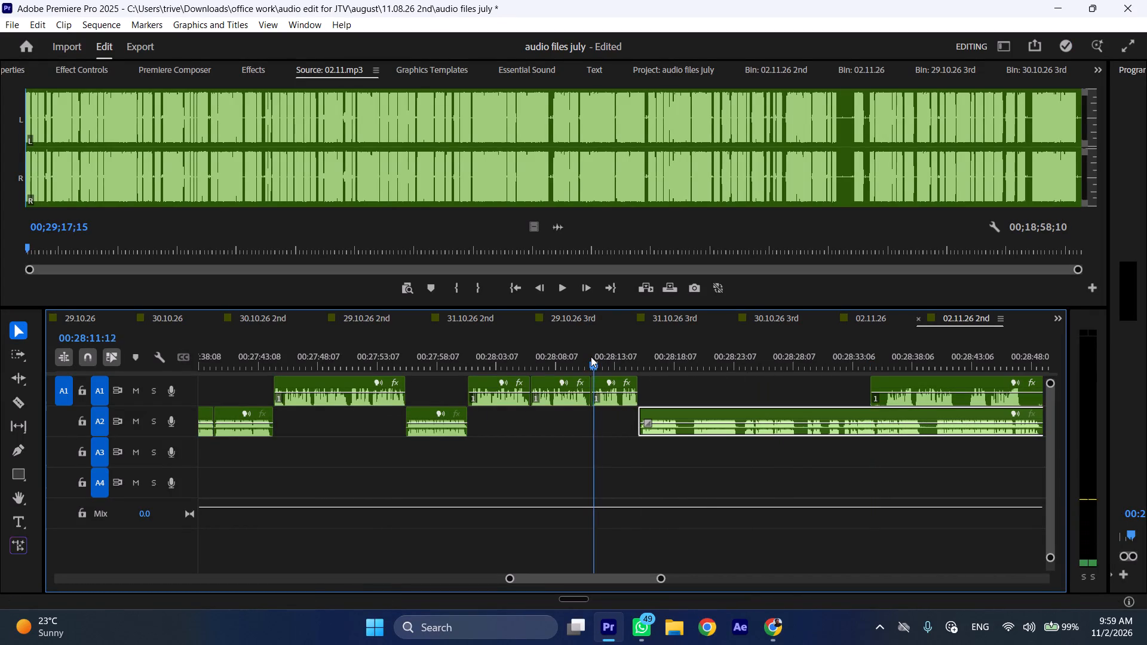
key(l)
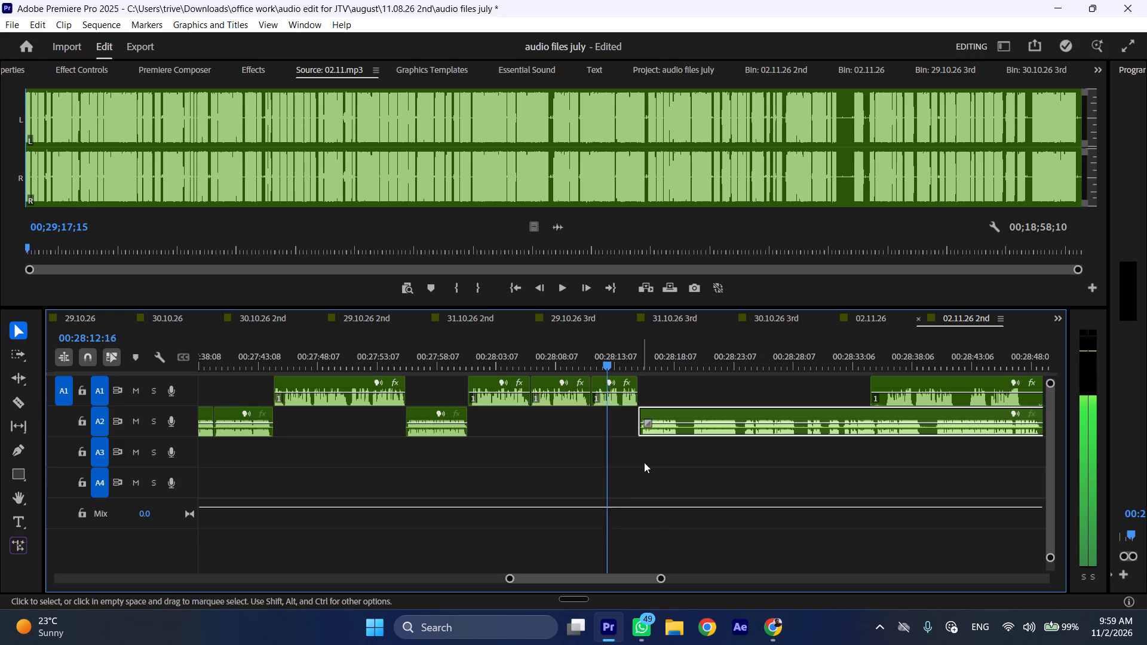
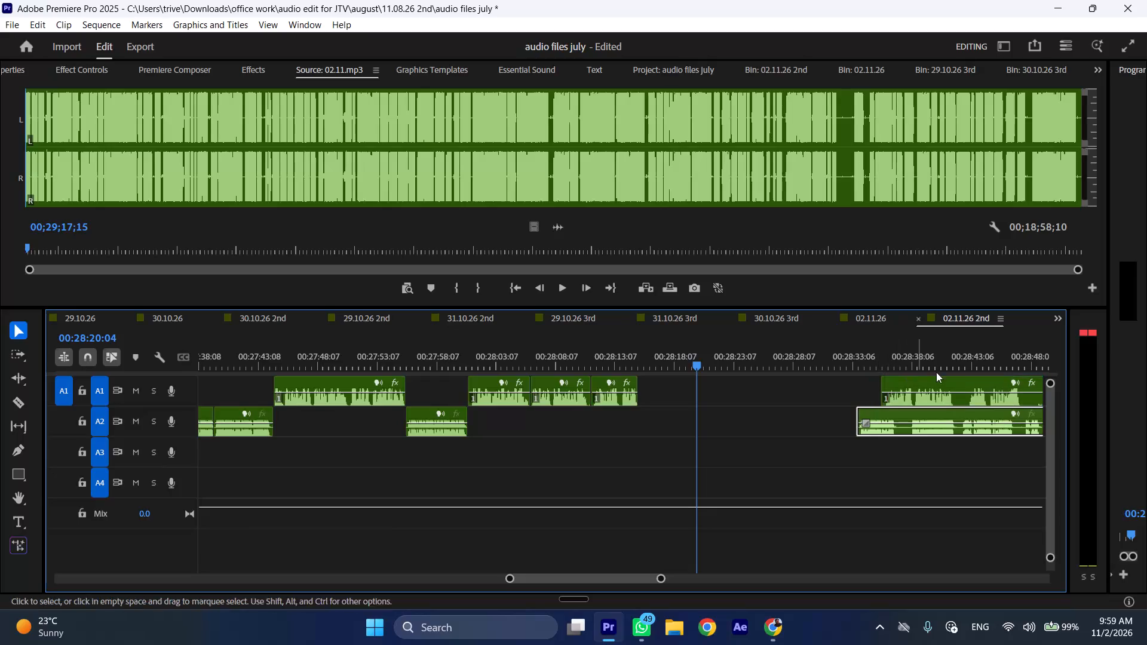
Split the long A1 clip at 00:28:41:19 and move its first piece to directly follow the previous A1 clip at about 00:28:15.
click(959, 366)
click(955, 360)
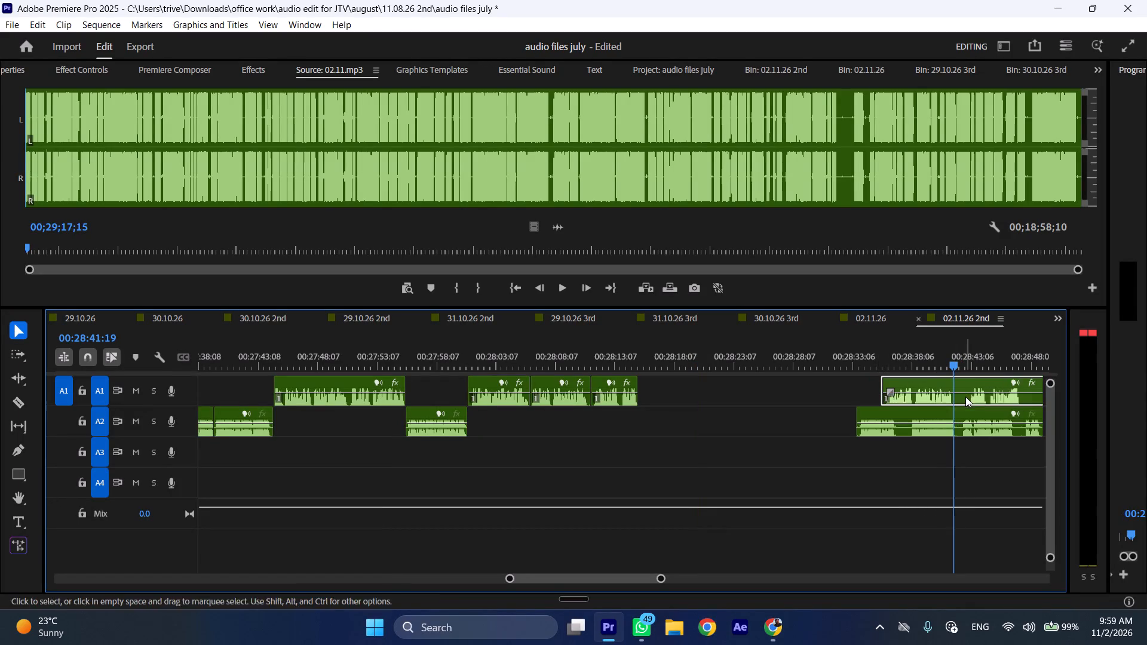
click(965, 397)
key(shift+c)
drag(904, 379, 657, 391)
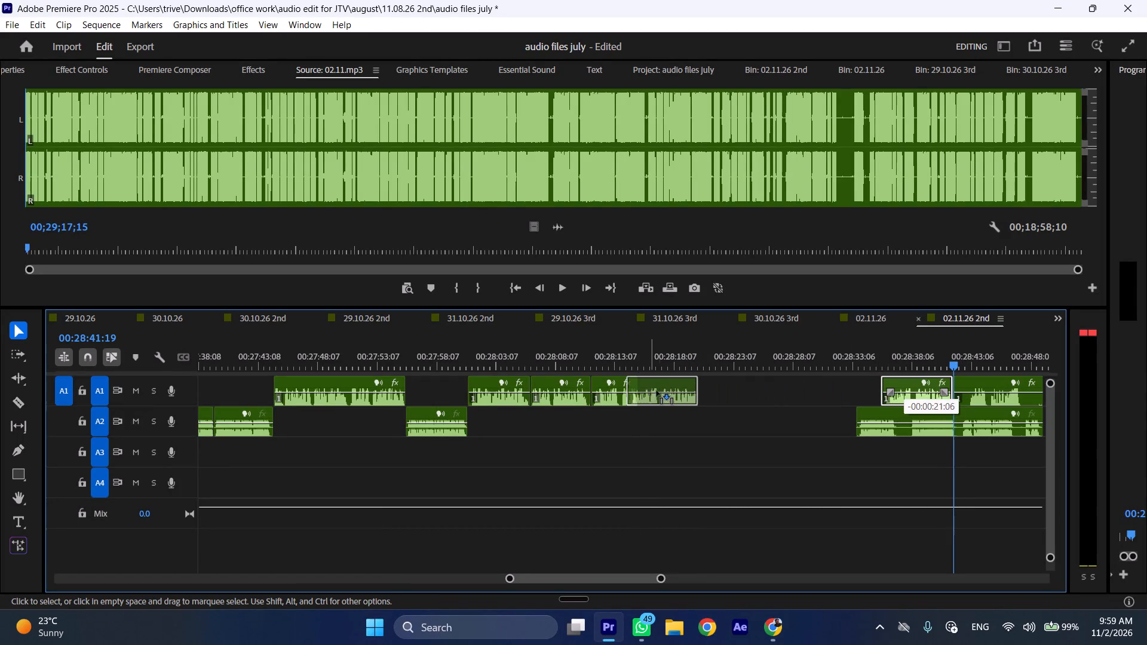
drag(657, 391, 660, 391)
Move the long A2 clip earlier to begin where the moved A1 piece ends, at about 00:28:21, and play from about 00:28:14.
drag(875, 413, 731, 408)
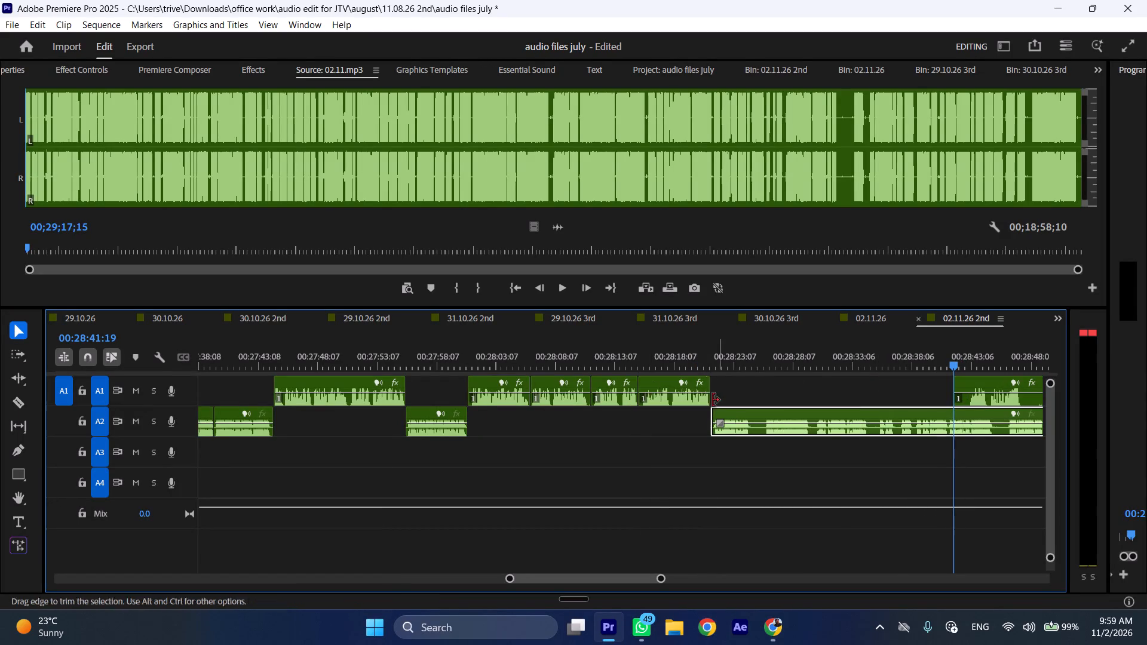
click(628, 362)
key(space)
text(l)
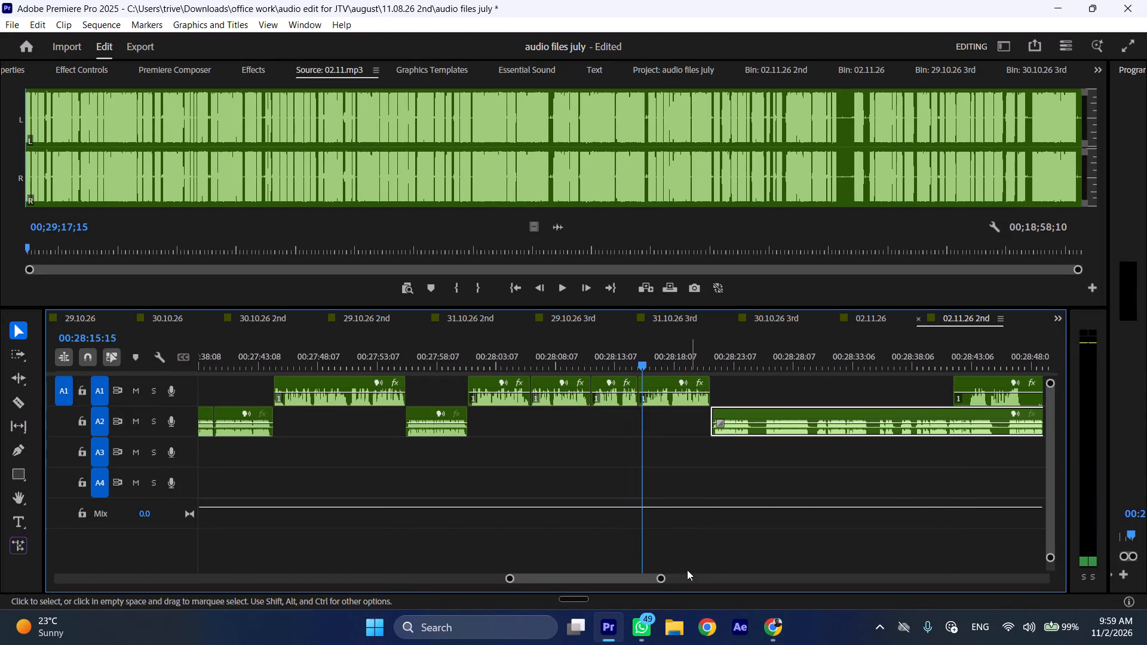
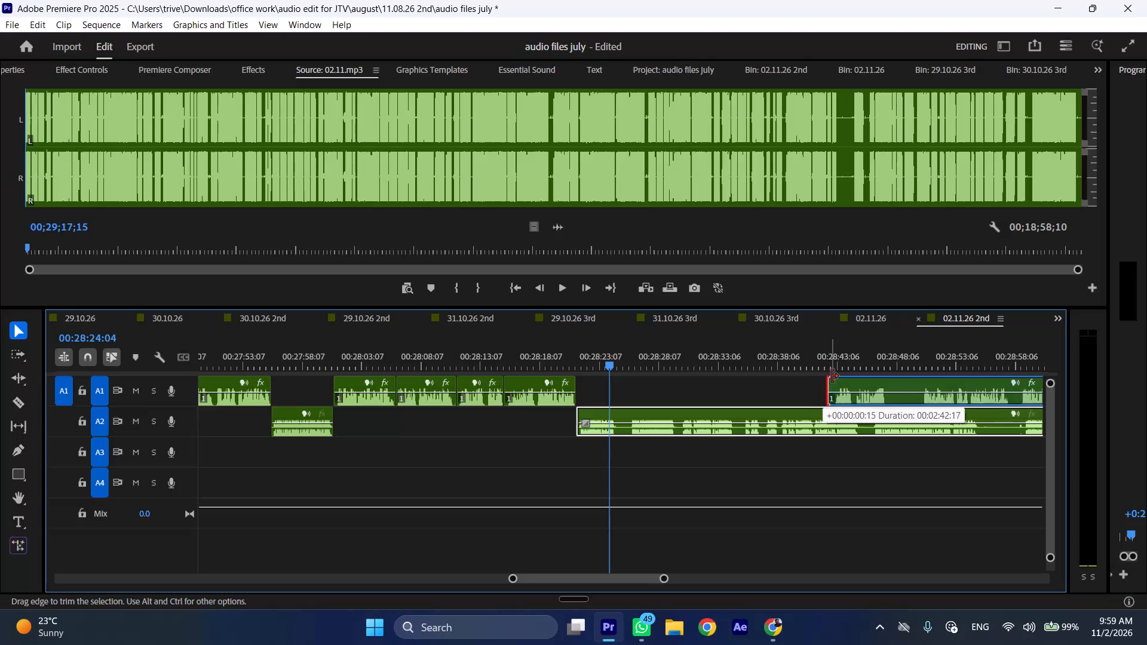
Play the start of the remaining long A1 clip at about 00:28:42 and split that clip at 00:28:47:12.
click(835, 365)
key(space)
key(space)
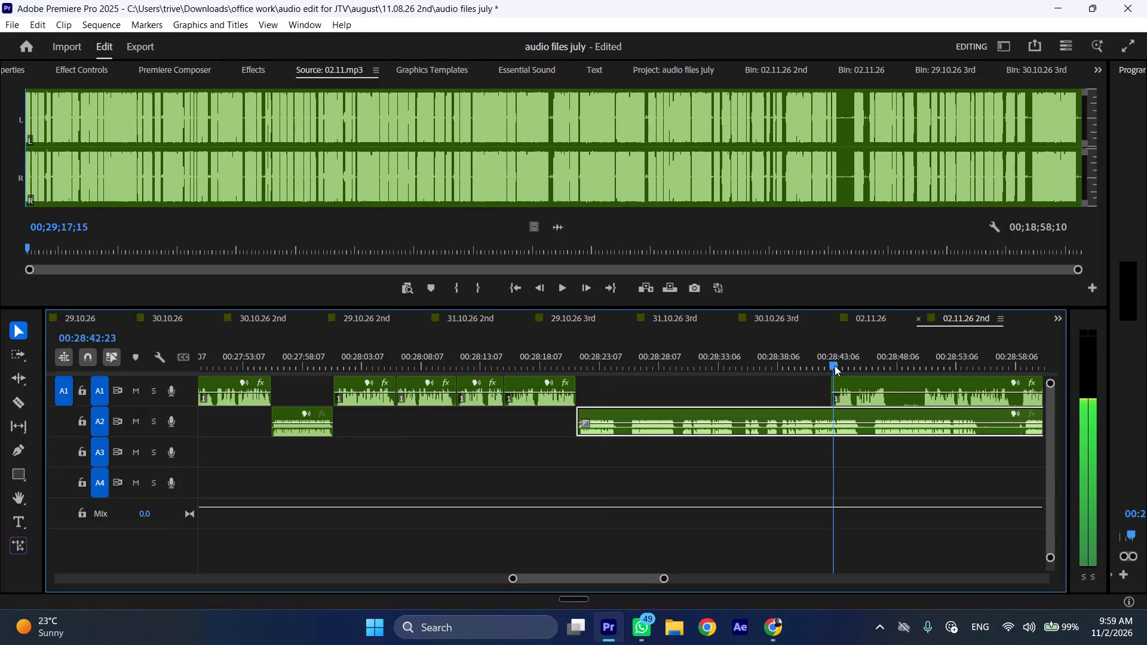
click(887, 362)
click(894, 391)
key(shift+c)
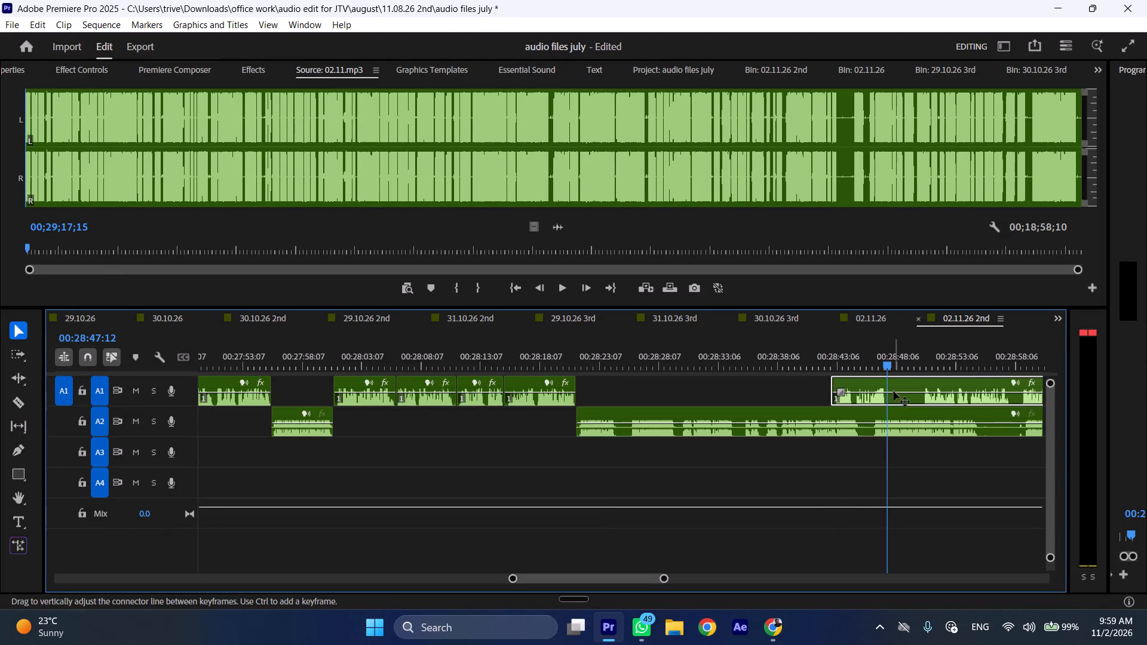
Split the A1 clip before the gap at 00:28:18:00 and delete its second part.
click(538, 358)
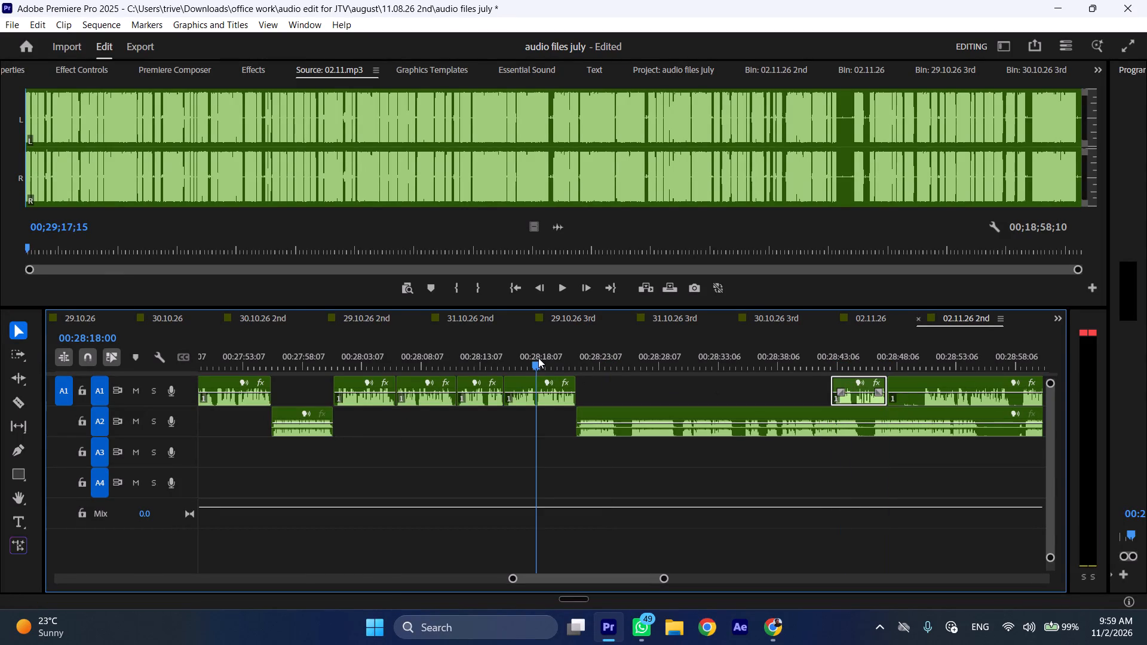
text(C)
key(space)
click(554, 400)
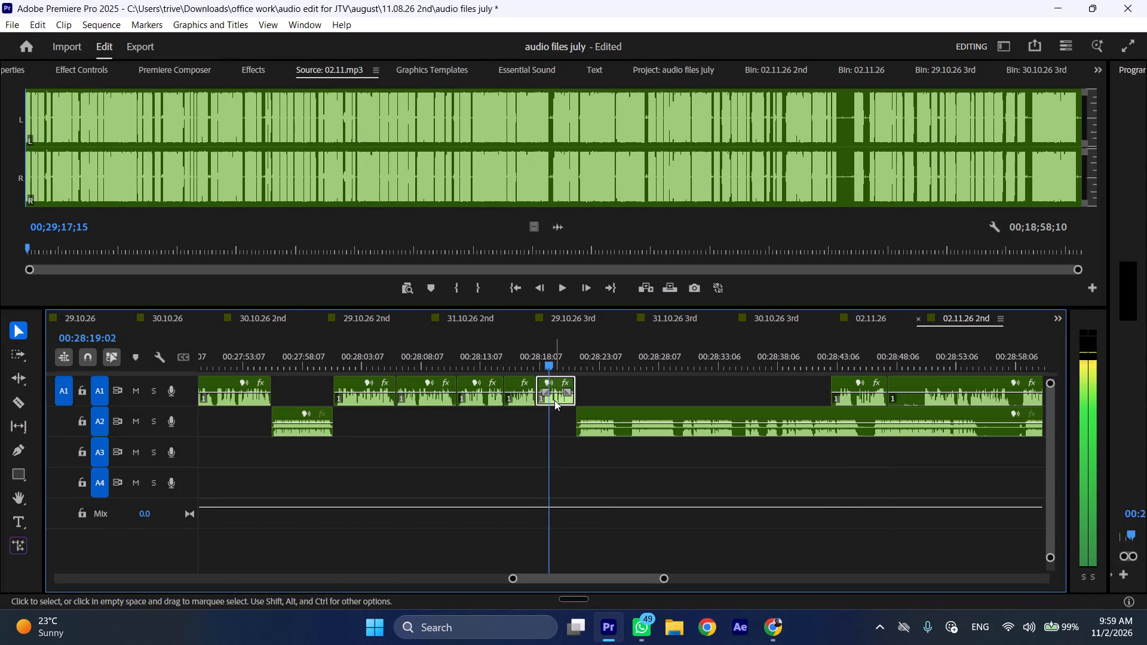
key(BackSpace)
key(space)
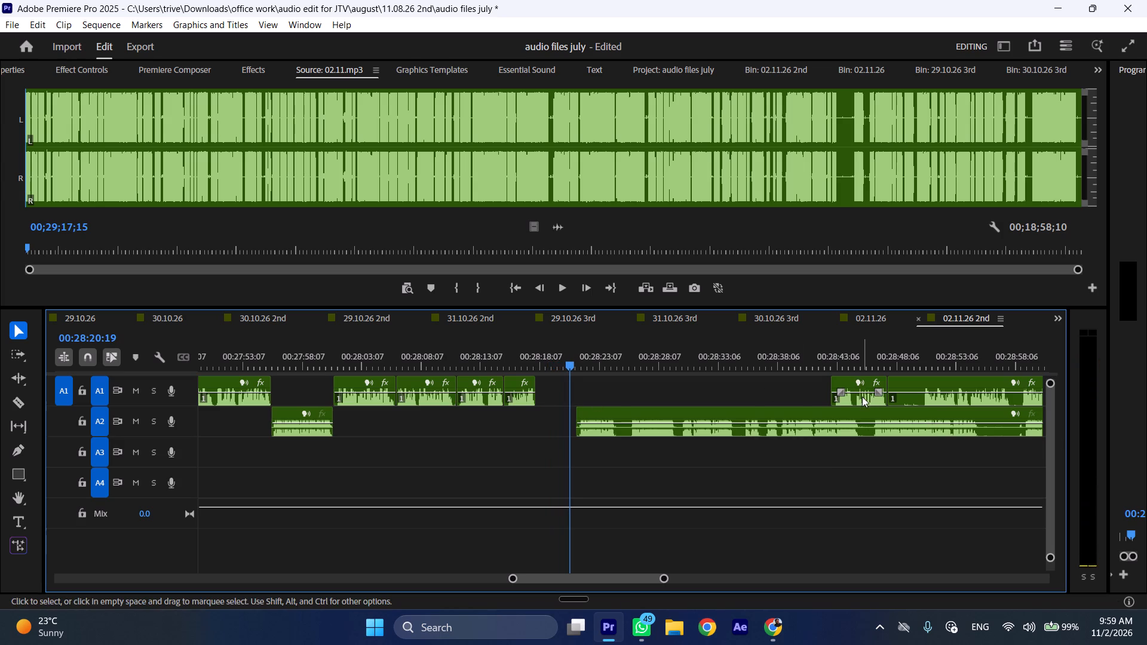
Move the short A1 piece starting at about 00:28:42 to directly follow the trimmed A1 clip at 00:28:18:00.
drag(862, 397, 562, 397)
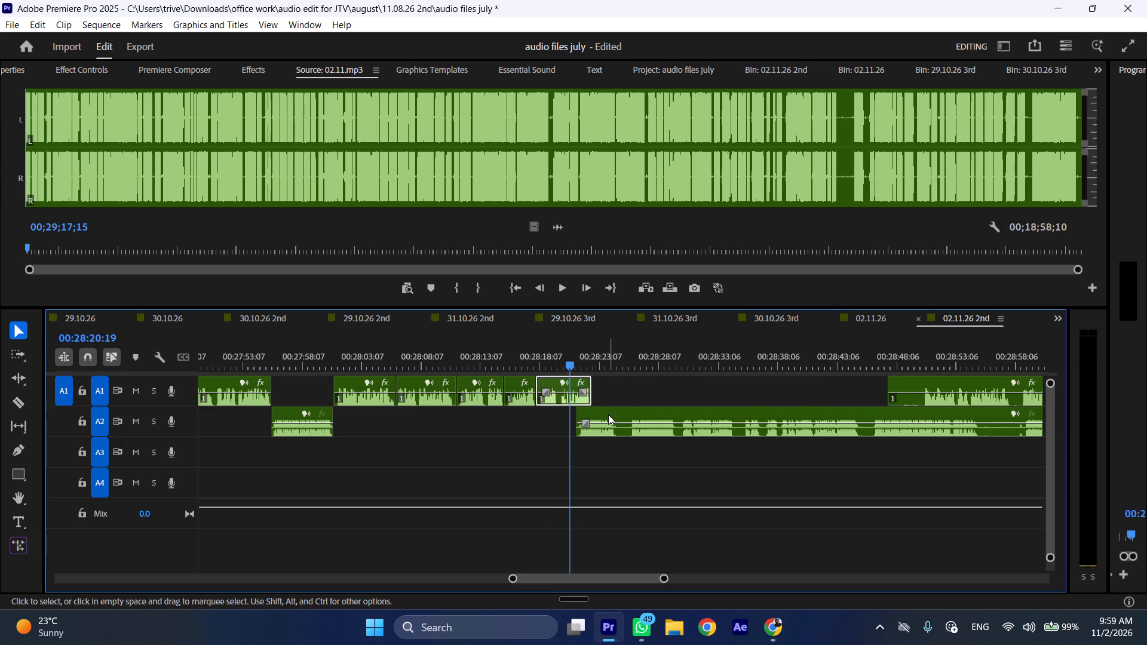
Move the long A2 clip later to begin where the moved A1 piece ends, at about 00:28:22, and play from about 00:28:16.
drag(610, 414, 624, 414)
click(519, 351)
key(space)
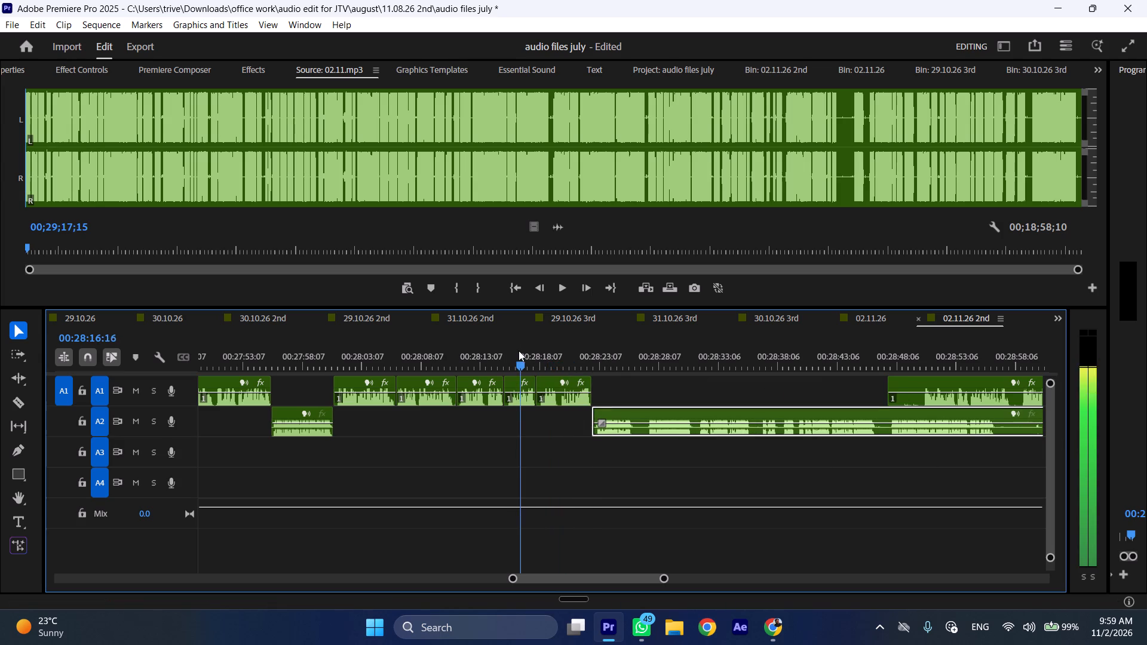
key(l)
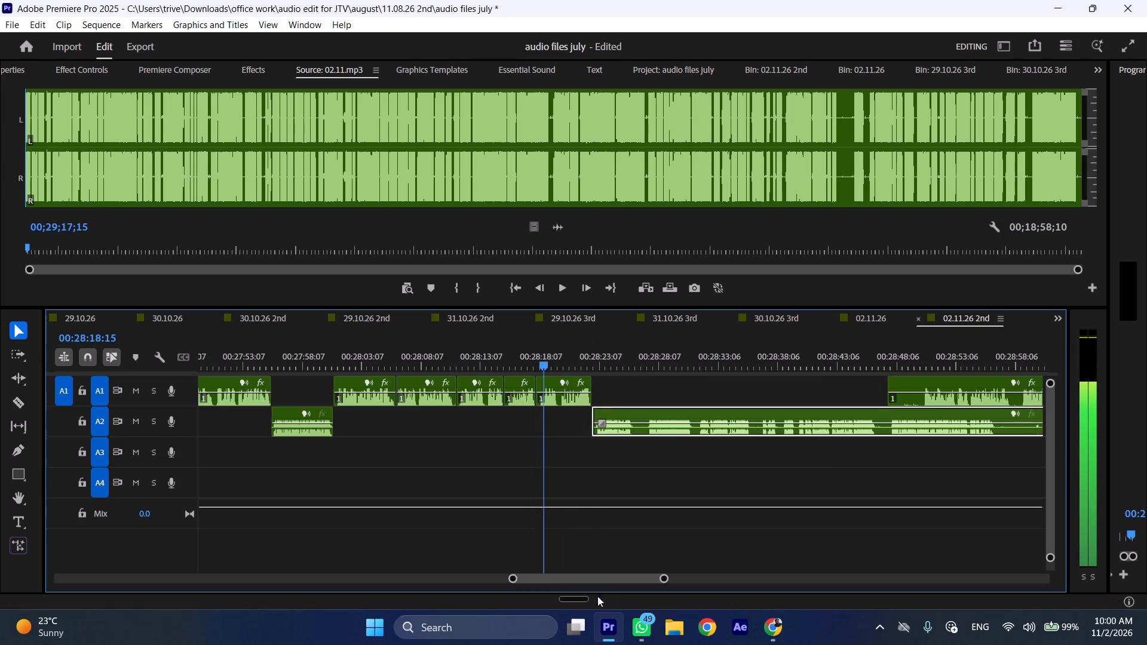
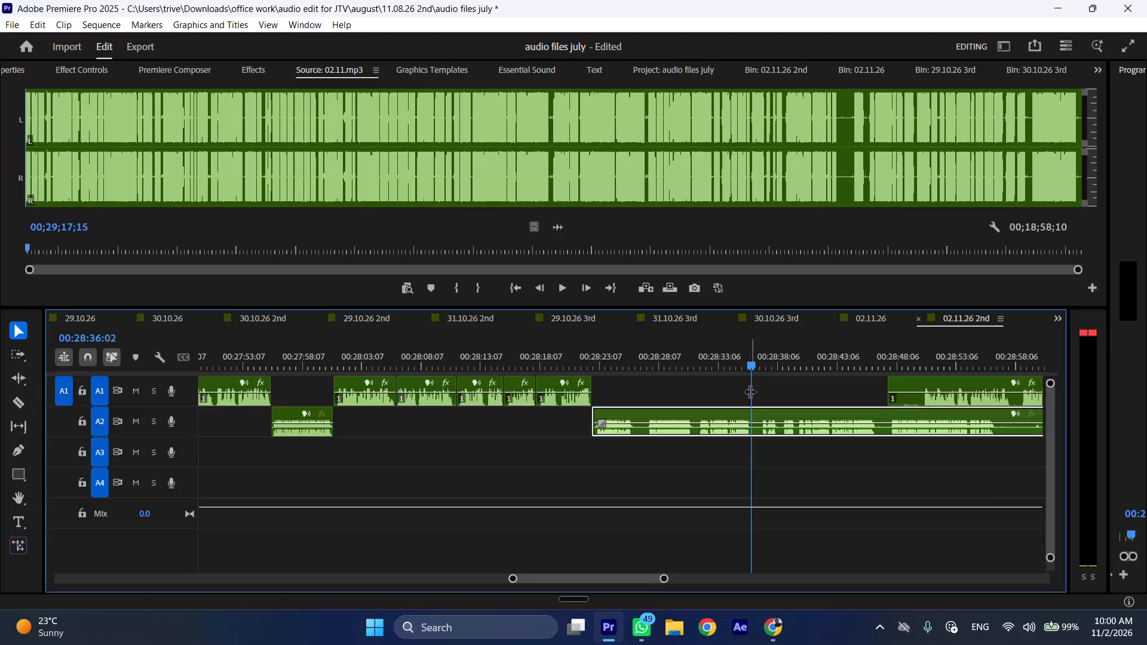
Split the long A2 clip at 00:28:36:02 and move its second part later to begin at about 00:28:56.
key(shift+c)
scroll(724, 437, down, 6)
drag(643, 411, 870, 412)
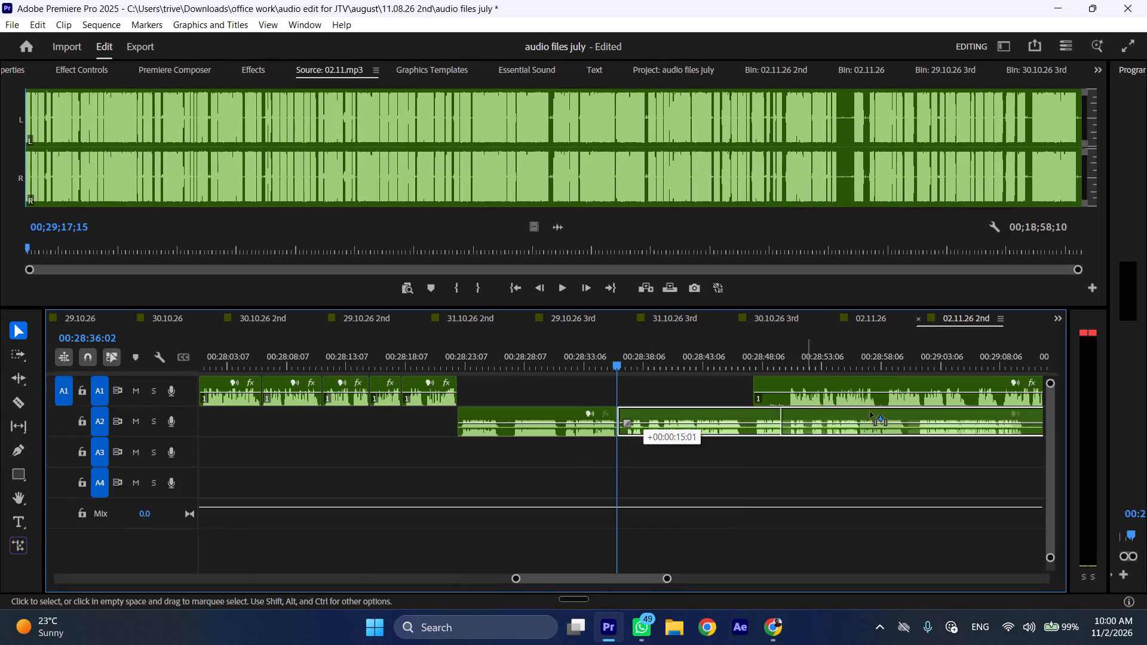
drag(870, 412, 878, 412)
drag(860, 411, 866, 411)
Move the long A1 clip earlier to begin where the shortened A2 clip ends, at 00:28:36:02.
drag(752, 381, 757, 381)
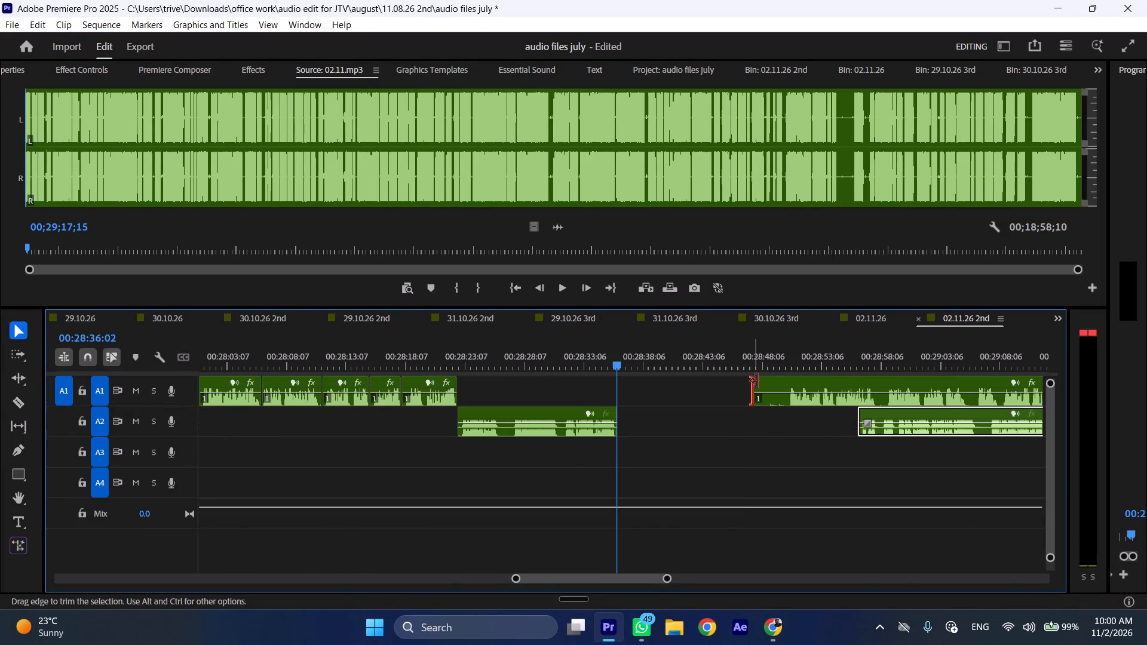
drag(757, 381, 787, 381)
drag(818, 379, 649, 383)
Cut the two pauses ending at 00:28:27:04 and 00:28:31:15 out of the A2 clip and ripple-delete them to close the gaps.
drag(493, 358, 514, 358)
key(shift+c)
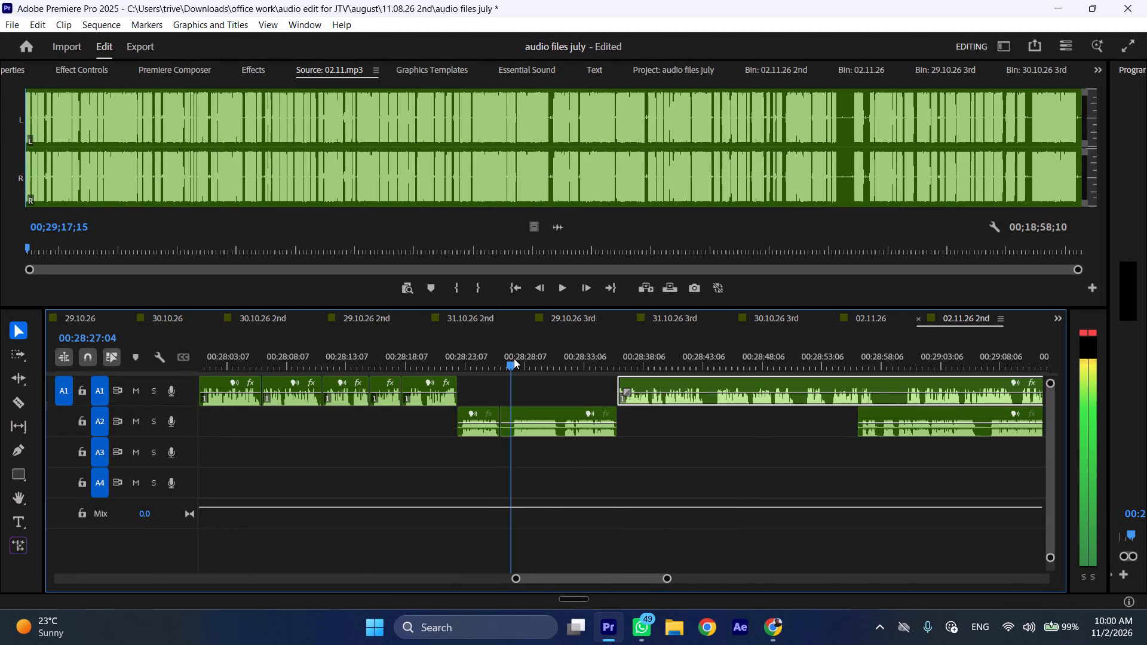
drag(514, 358, 566, 358)
key(shift+c)
key(shift+c)
key(shift+c)
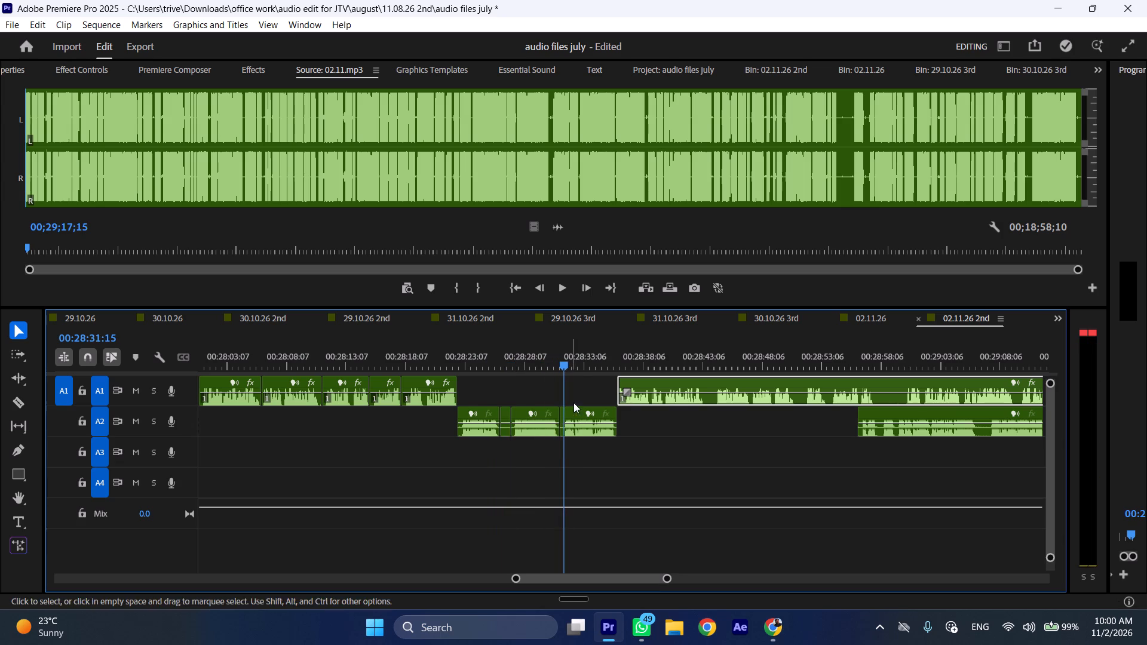
click(562, 413)
shift+click(507, 410)
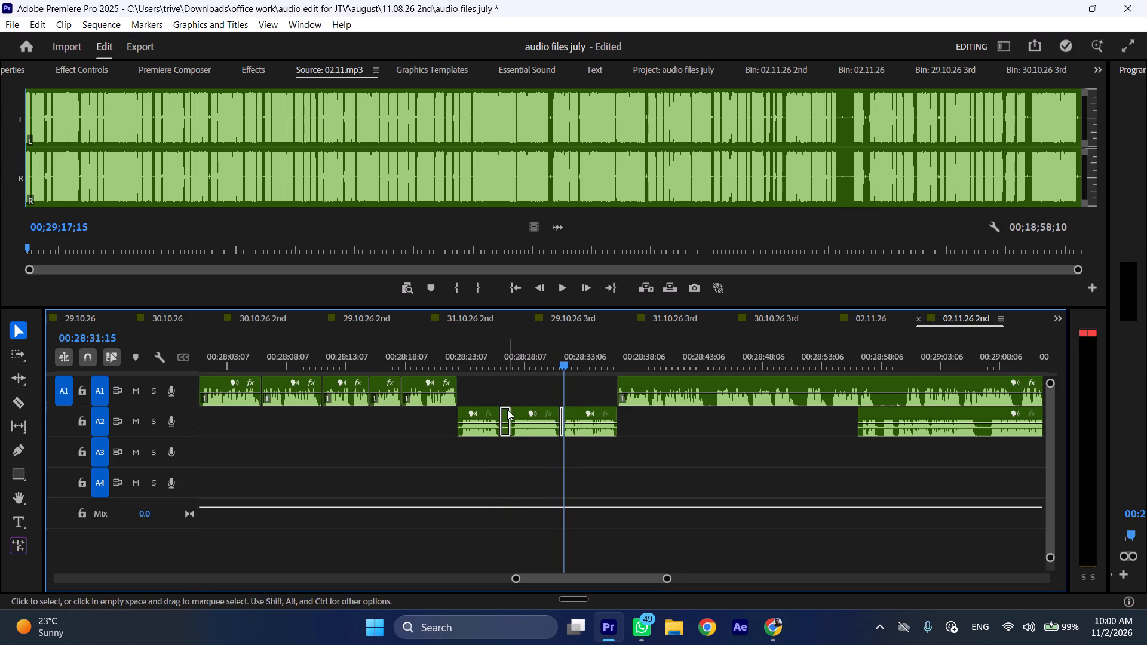
key(ctrl+shift+d)
Play the sequence from about 00:28:32 toward the start of the long A1 clip.
click(569, 356)
key(space)
key(l)
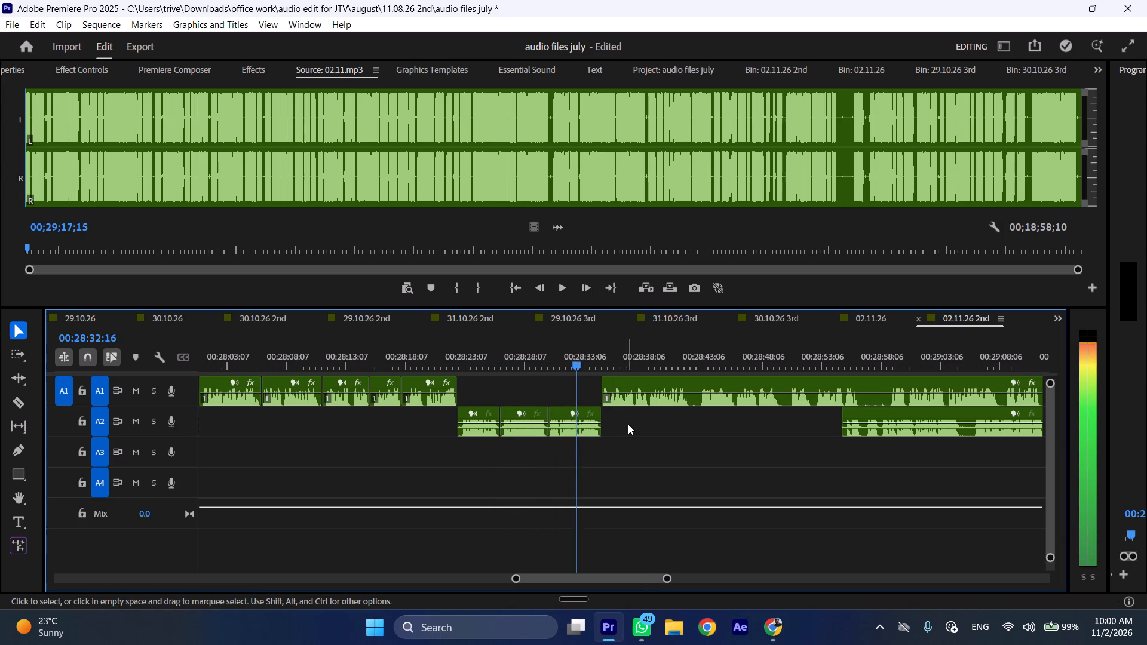
scroll(632, 434, down, 6)
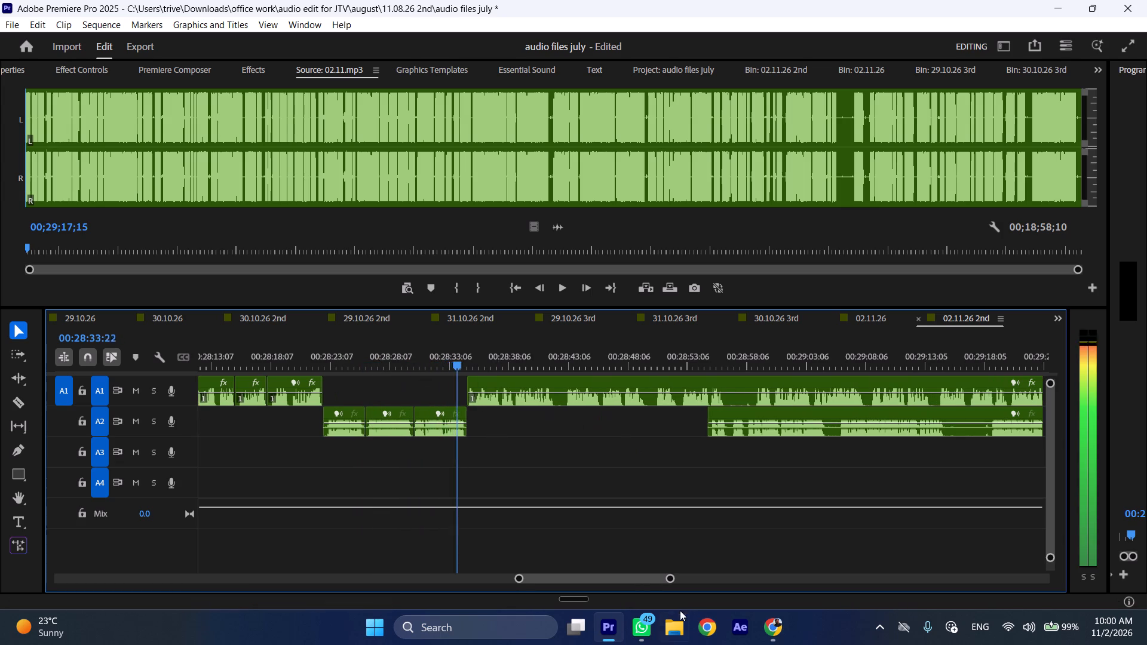
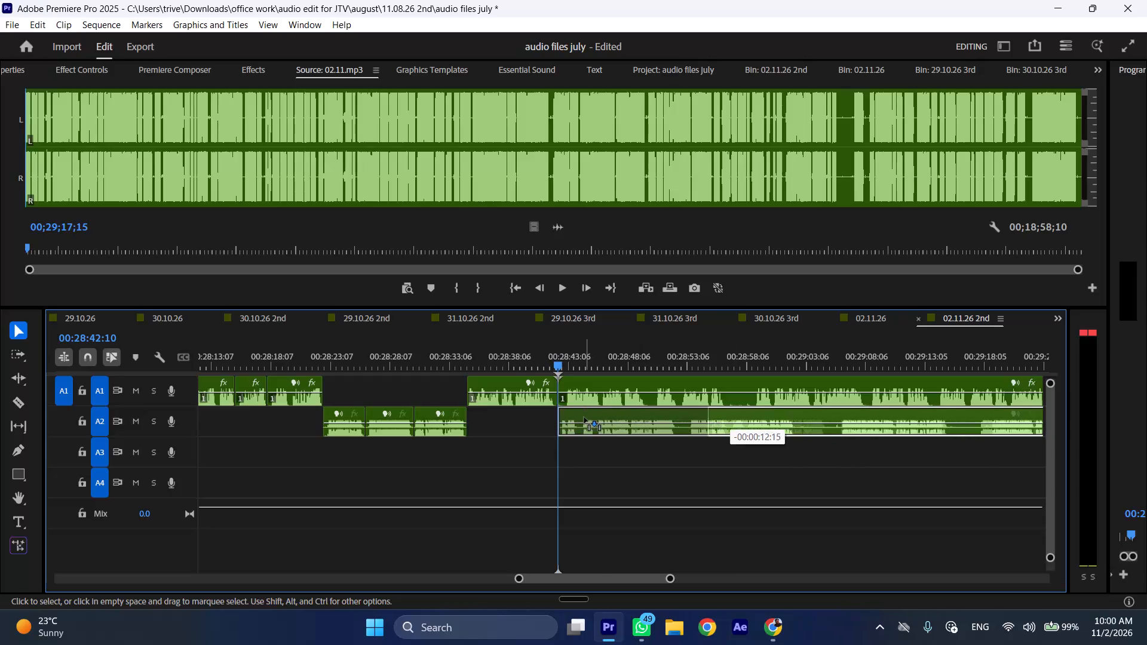
Move the long A1 clip that starts at 00:28:42:09 later, so it begins at about 00:29:23.
scroll(584, 417, down, 3)
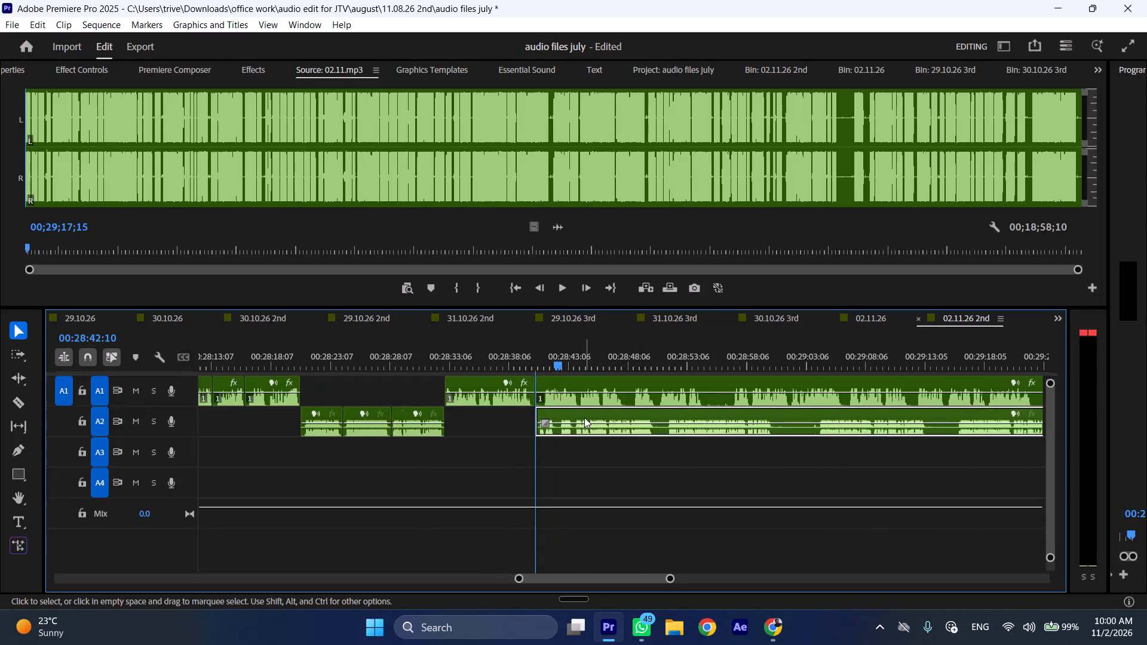
scroll(584, 417, down, 3)
drag(459, 381, 947, 381)
Split the long A2 clip at 00:28:45:12 and ripple-delete its opening part of about 3 seconds.
key(l)
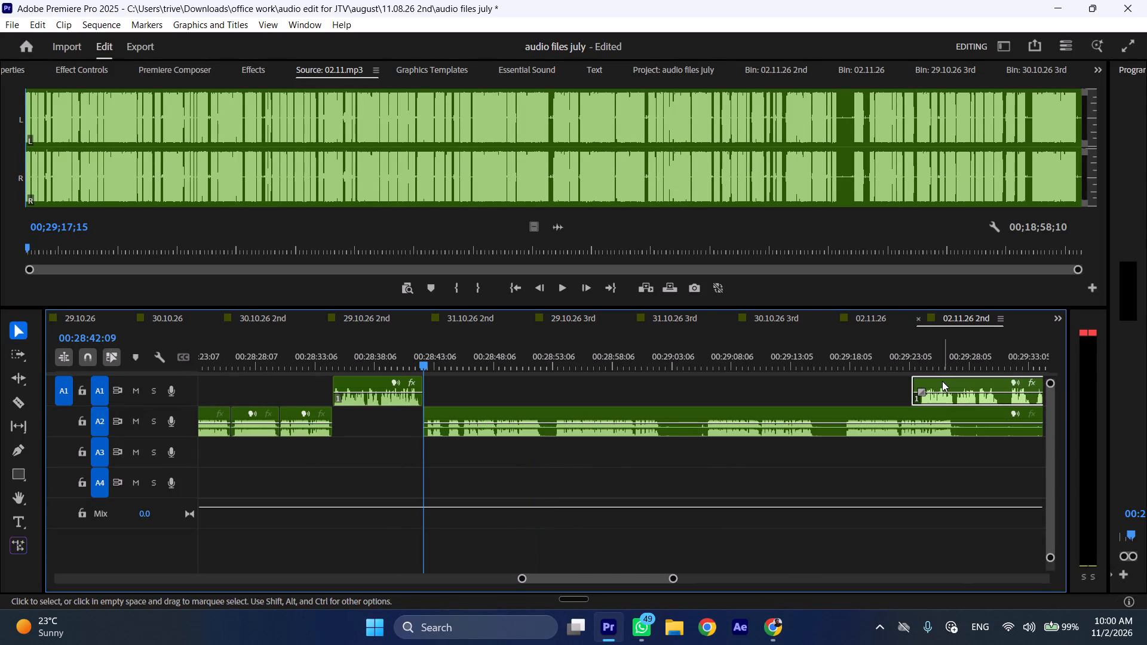
key(l)
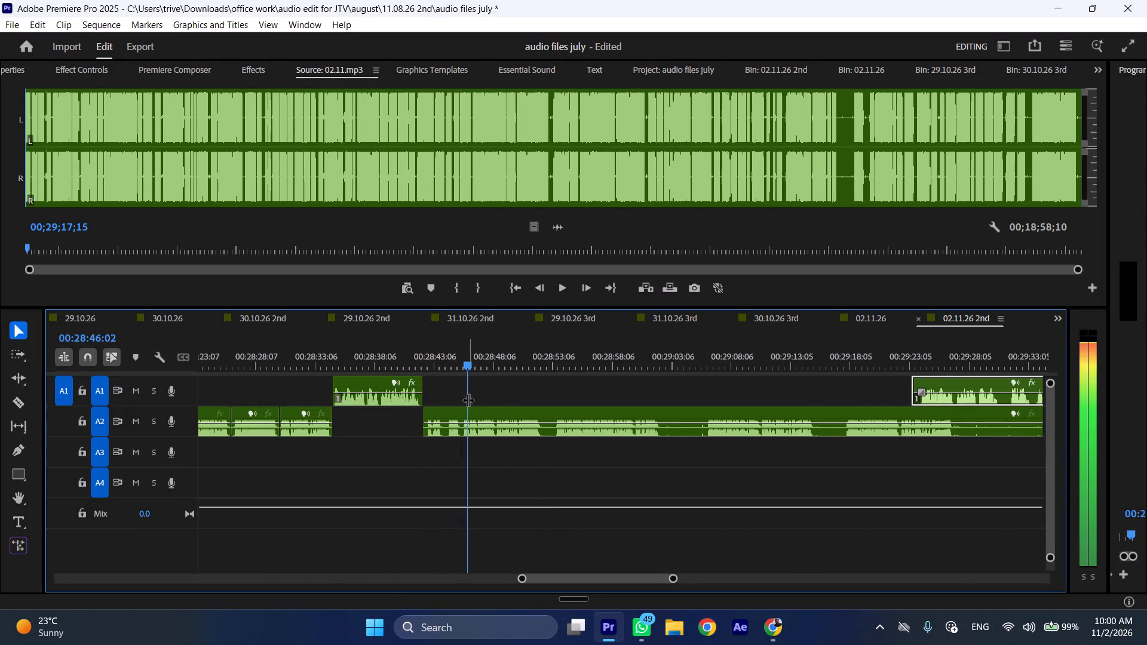
click(459, 363)
click(478, 403)
key(shift+c)
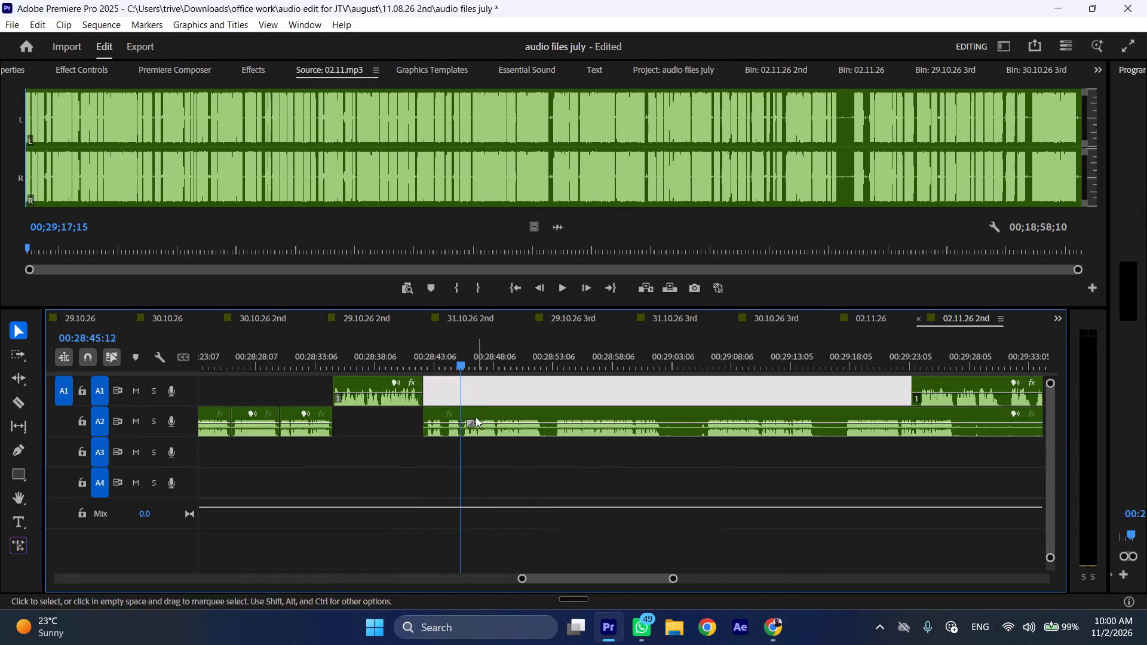
click(452, 429)
key(ctrl+shift+d)
Play the sequence from the start of the trimmed A2 clip at about 00:28:42 to check the audio.
key(space)
key(l)
scroll(452, 429, down, 6)
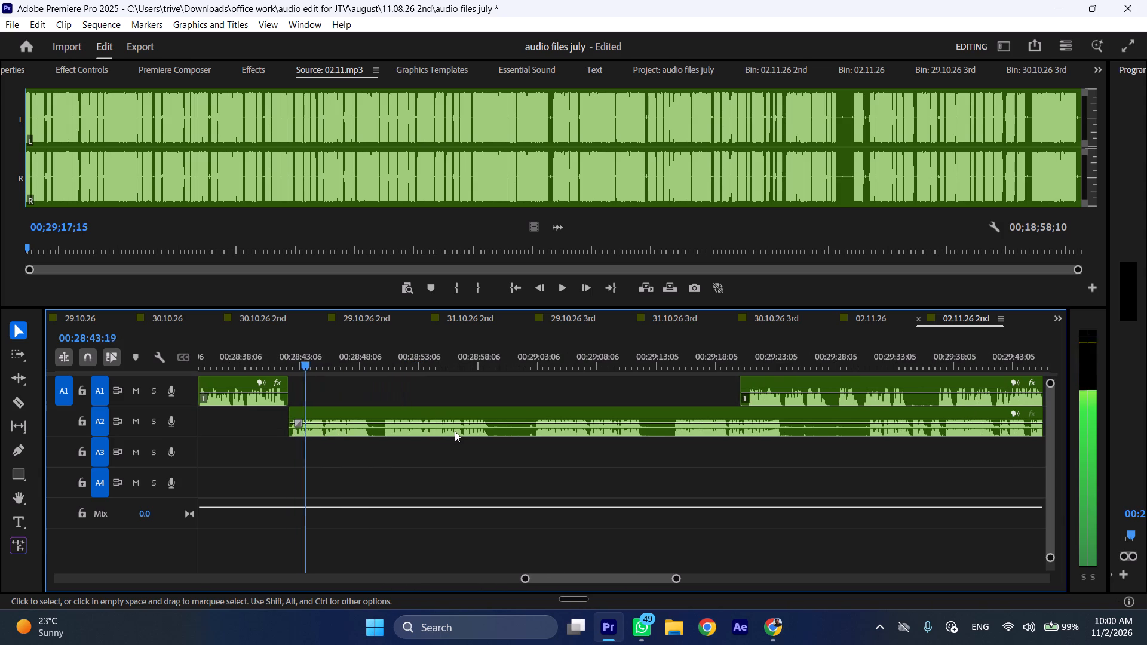
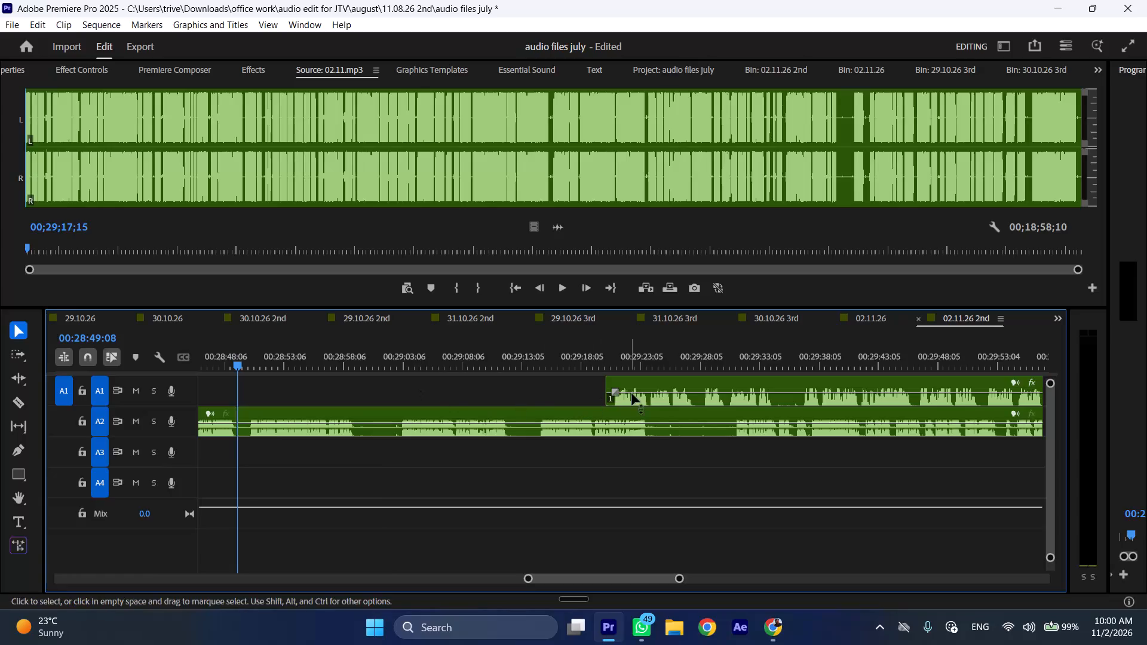
Move the long A1 clip earlier to start at 00:28:49:08 and the A2 clip later to start at about 00:29:07.
drag(635, 383, 262, 391)
drag(263, 409, 471, 410)
Listen from the new join, cut the A1 clip at 00:28:49:21, and ripple-delete the short piece before the cut.
key(space)
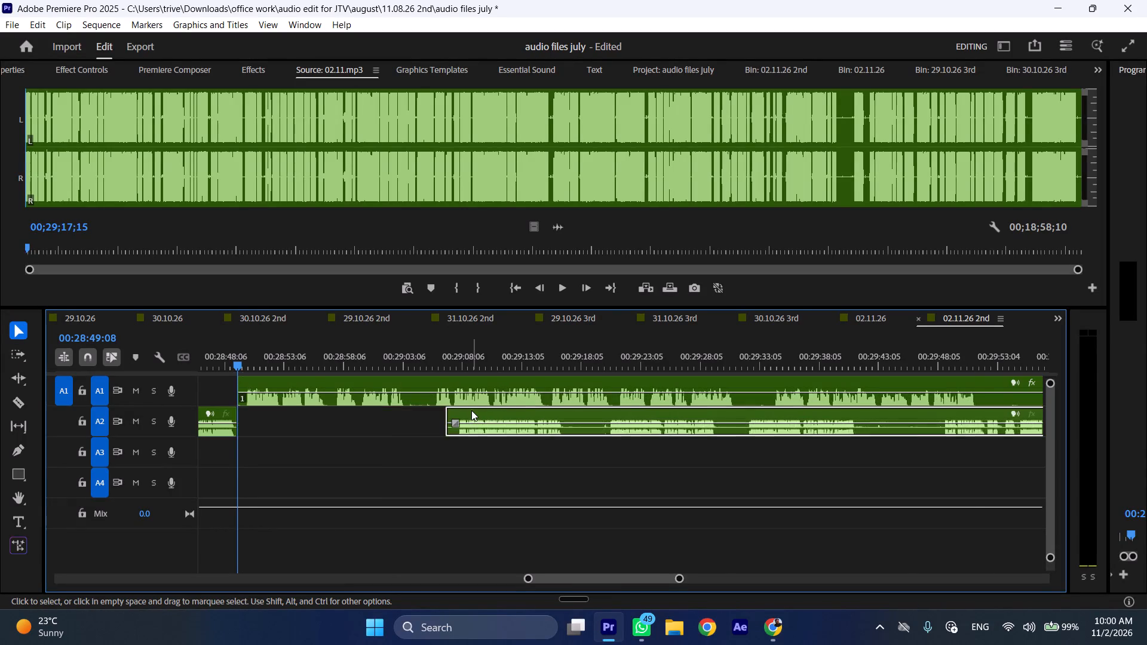
text(l)
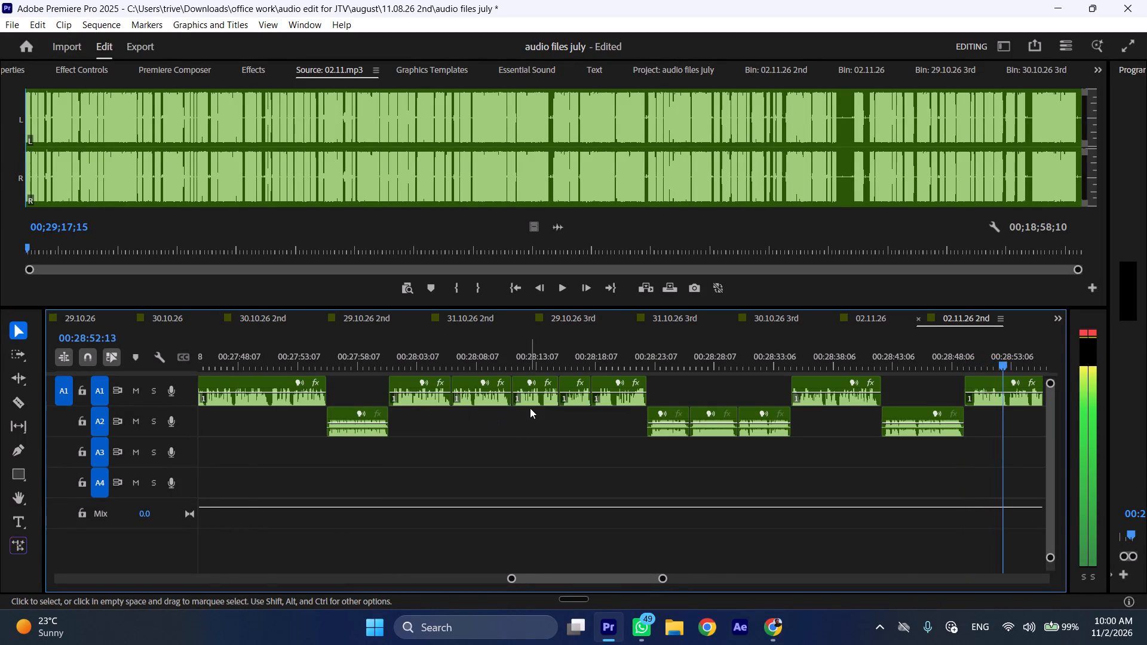
scroll(390, 432, up, 9)
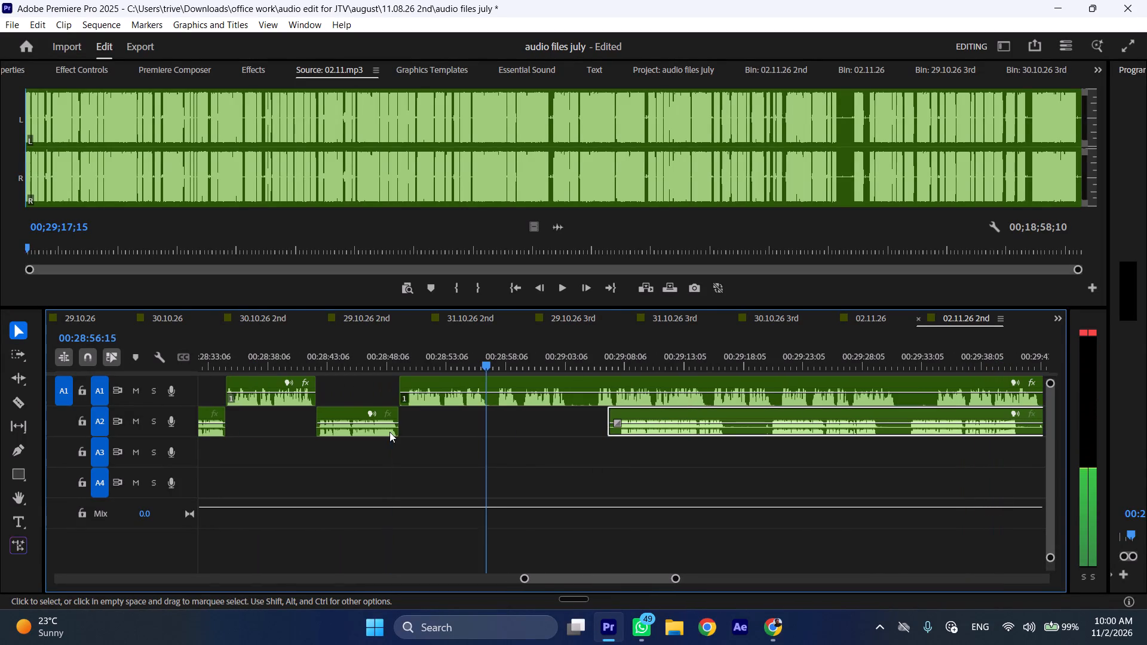
click(407, 358)
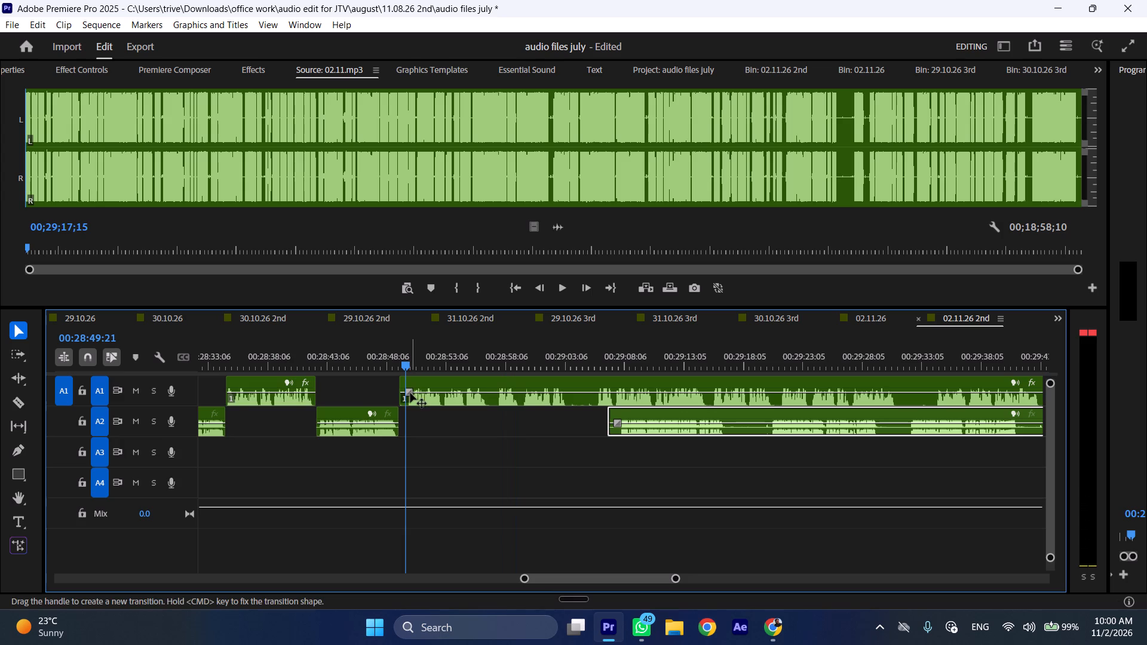
click(410, 393)
click(425, 392)
key(shift+c)
key(ctrl+shift+d)
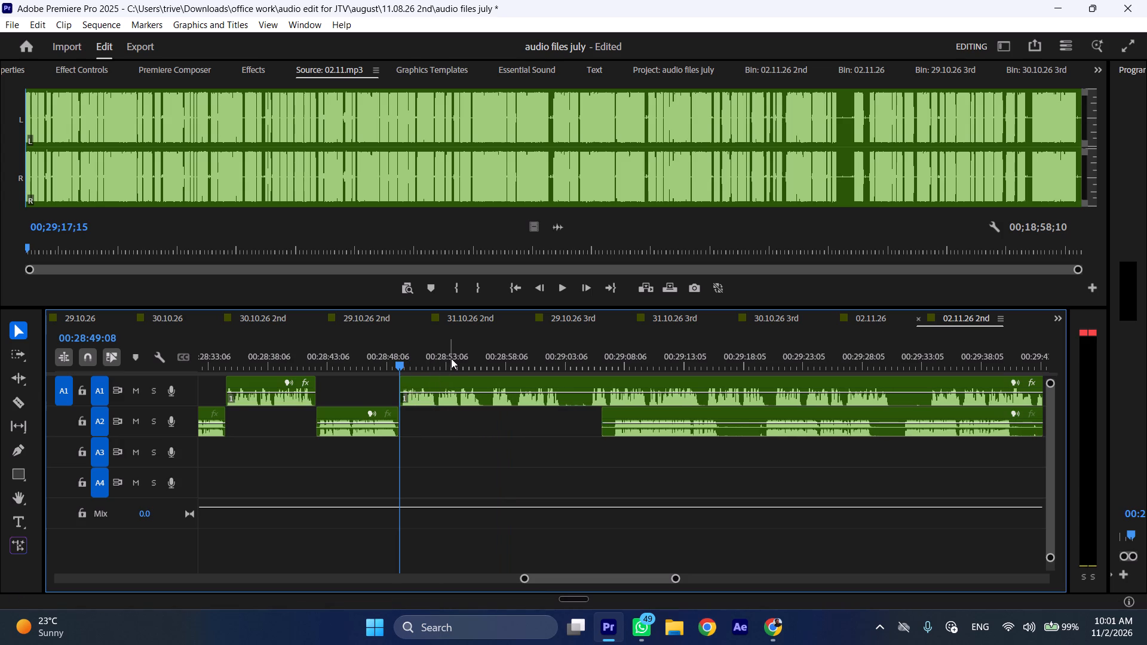
Cut the A1 clip at about 00:28:54 and at 00:28:57:02, and ripple-delete the section in between.
click(456, 358)
key(shift+c)
drag(489, 354, 494, 354)
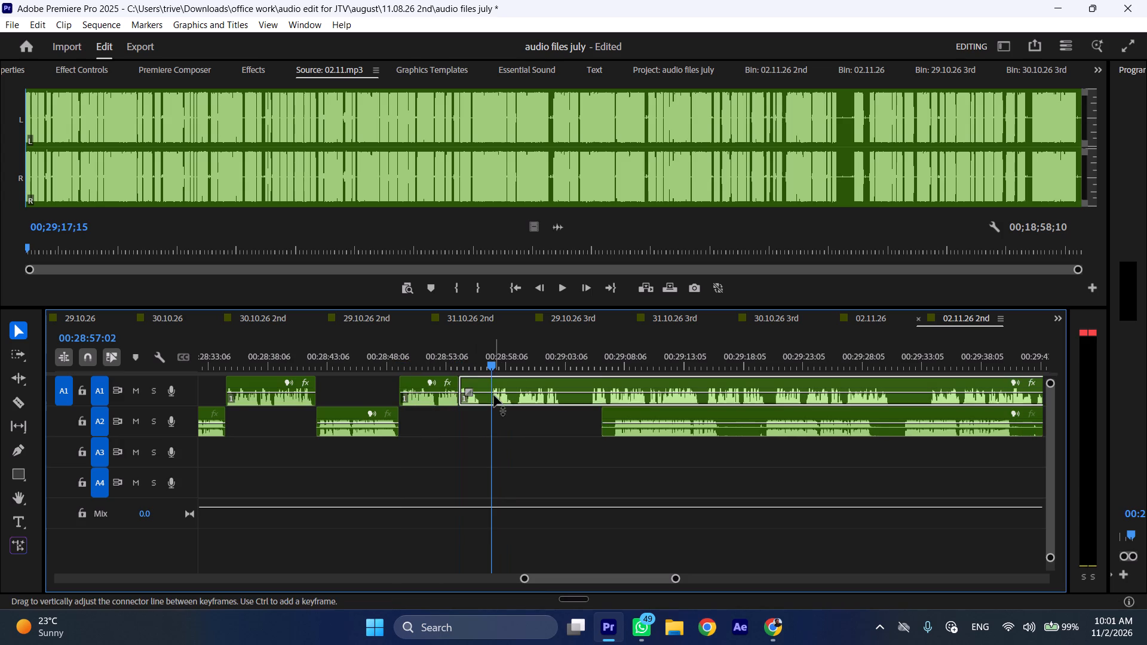
click(494, 395)
key(shift+c)
key(ctrl+shift+d)
Listen on from the last edit and split the A1 clip at 00:29:00:07, where the pause begins.
key(space)
text(l)
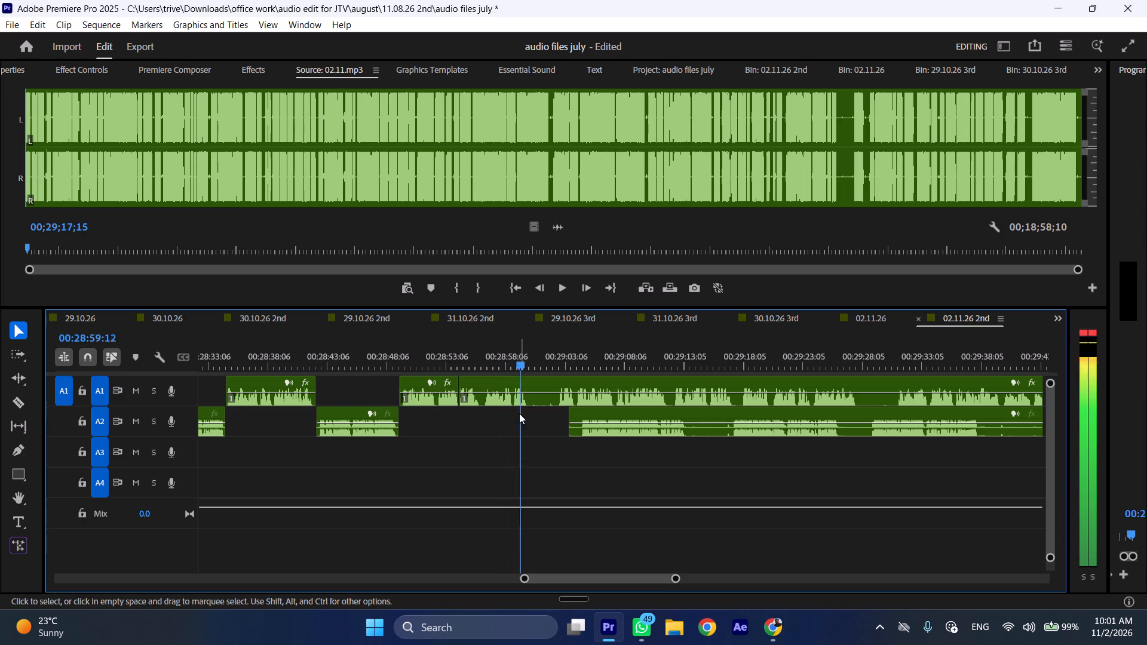
key(space)
text(C)
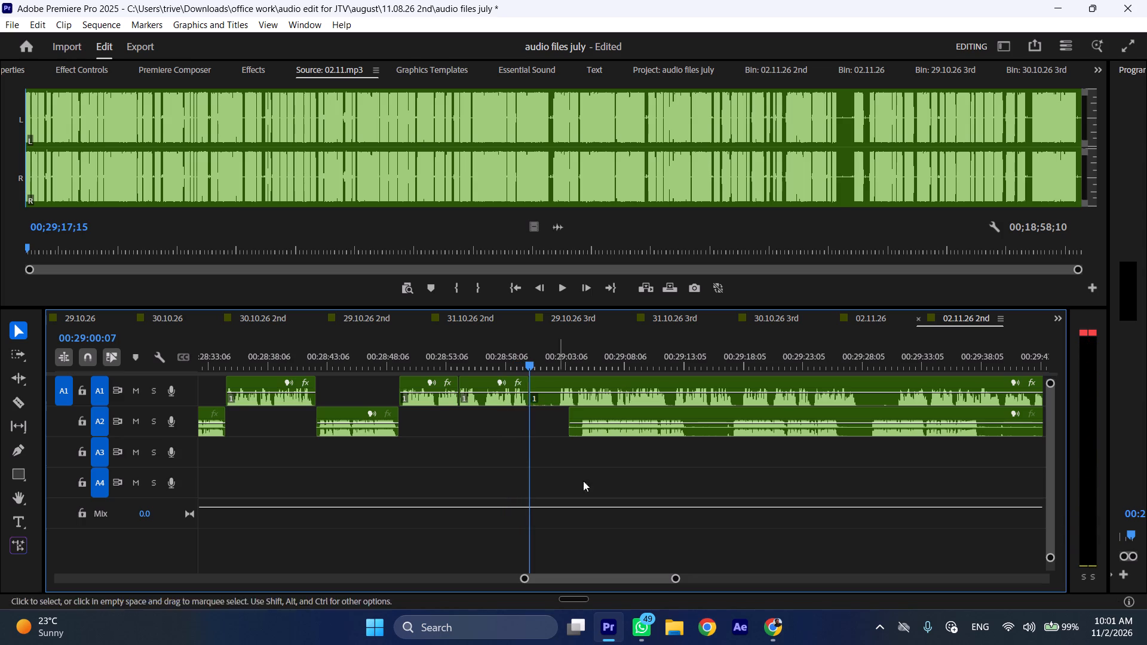
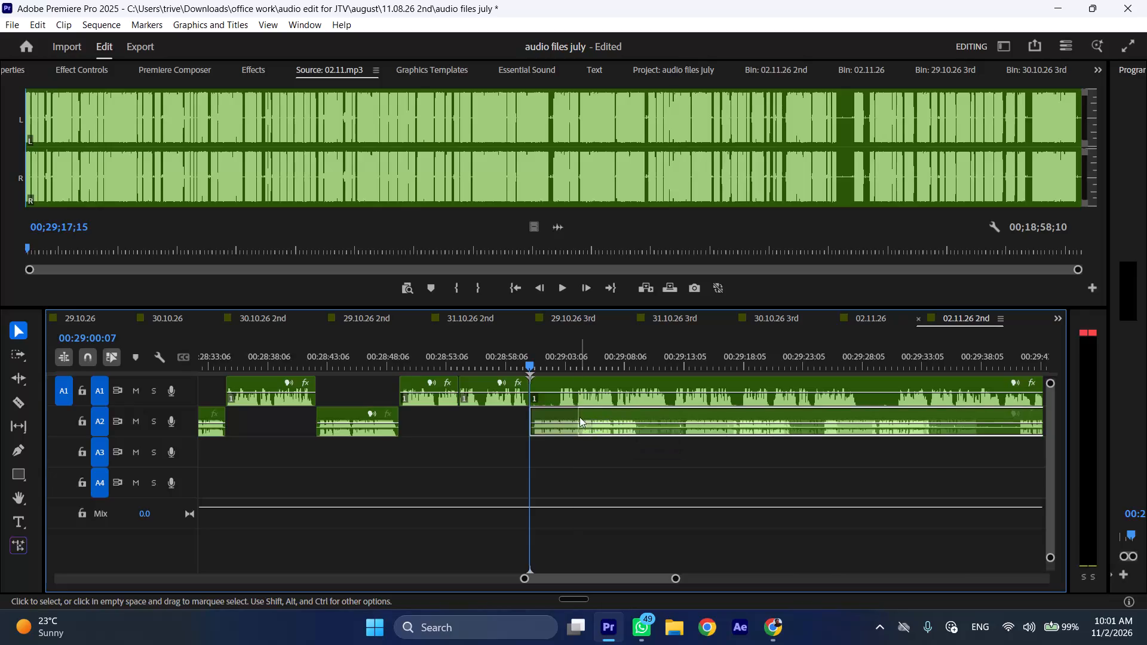
Move the long A1 clip after the 00:29:00:07 cut later on its track and trim its start to about 00:29:14.
drag(546, 381, 692, 383)
drag(679, 381, 703, 381)
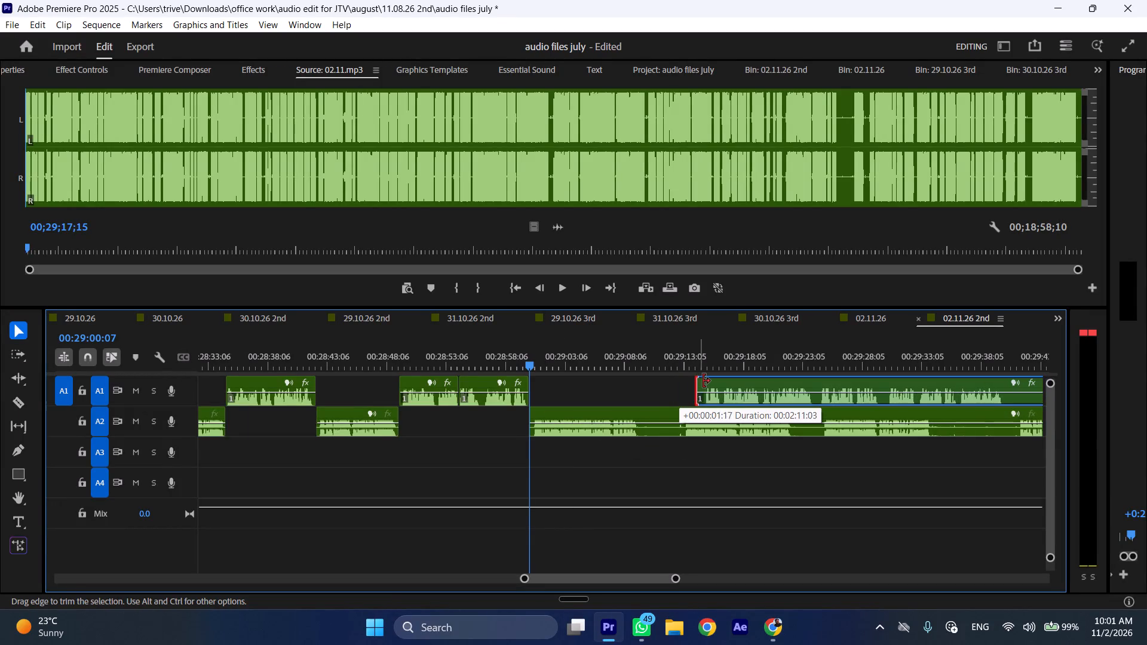
drag(703, 381, 705, 381)
Listen to the A2 clip from 00:29:00:07 at increased speed to find the next edit point.
key(space)
text(l)
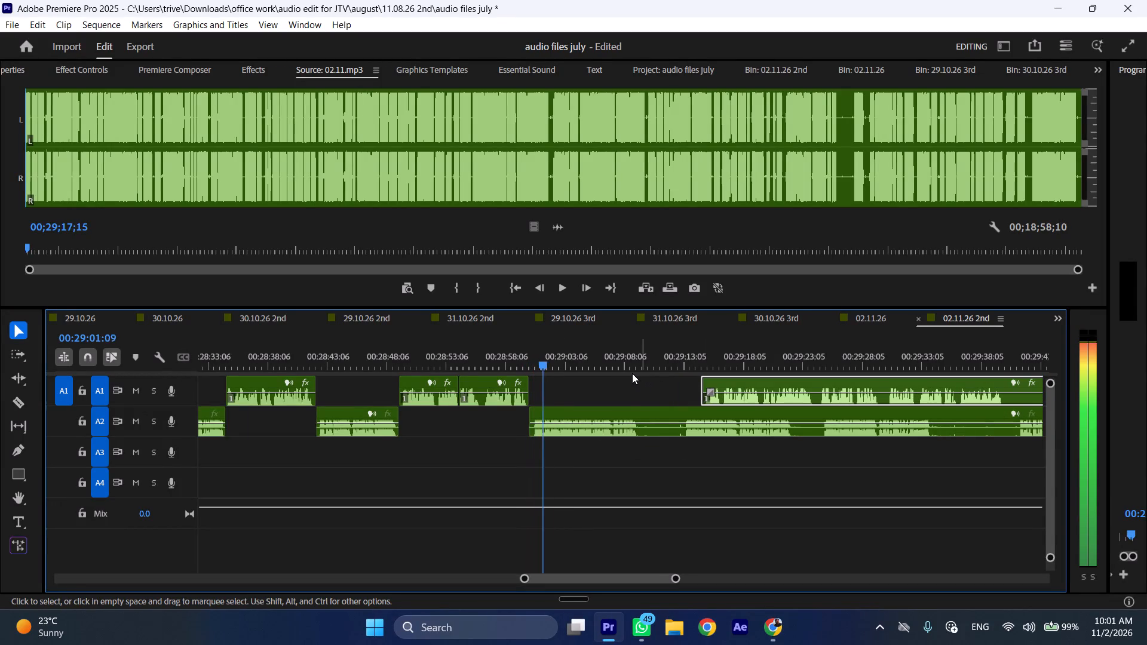
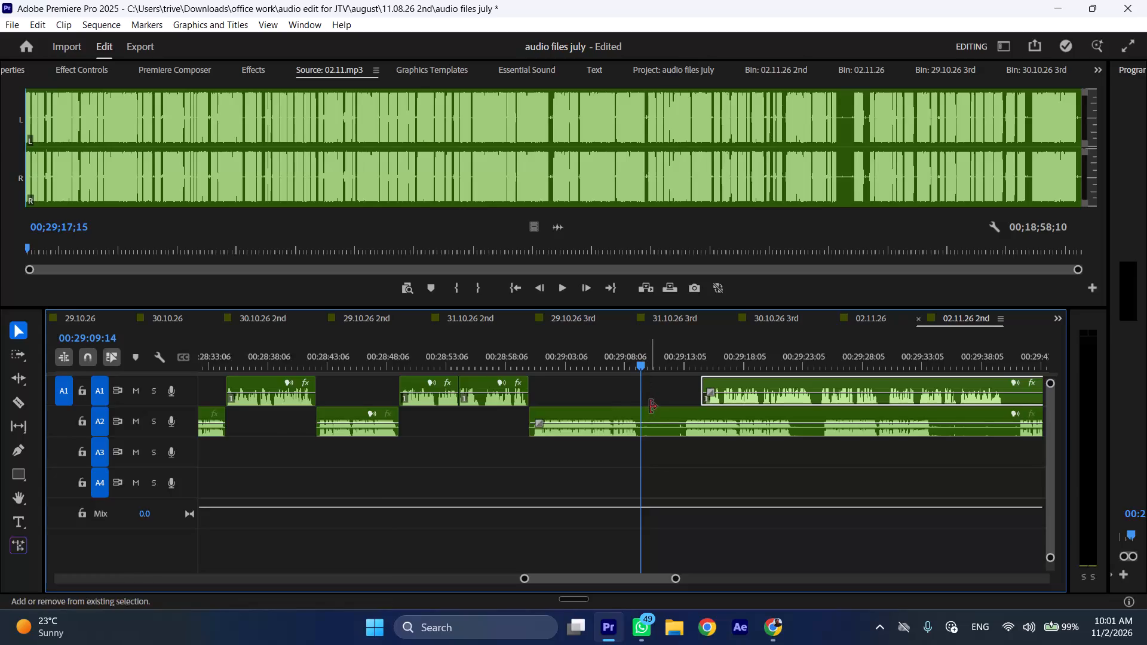
Move the long A1 clip to start at 00:29:09:14 and shift the A2 clip after that cut later to about 00:29:39.
scroll(652, 425, down, 5)
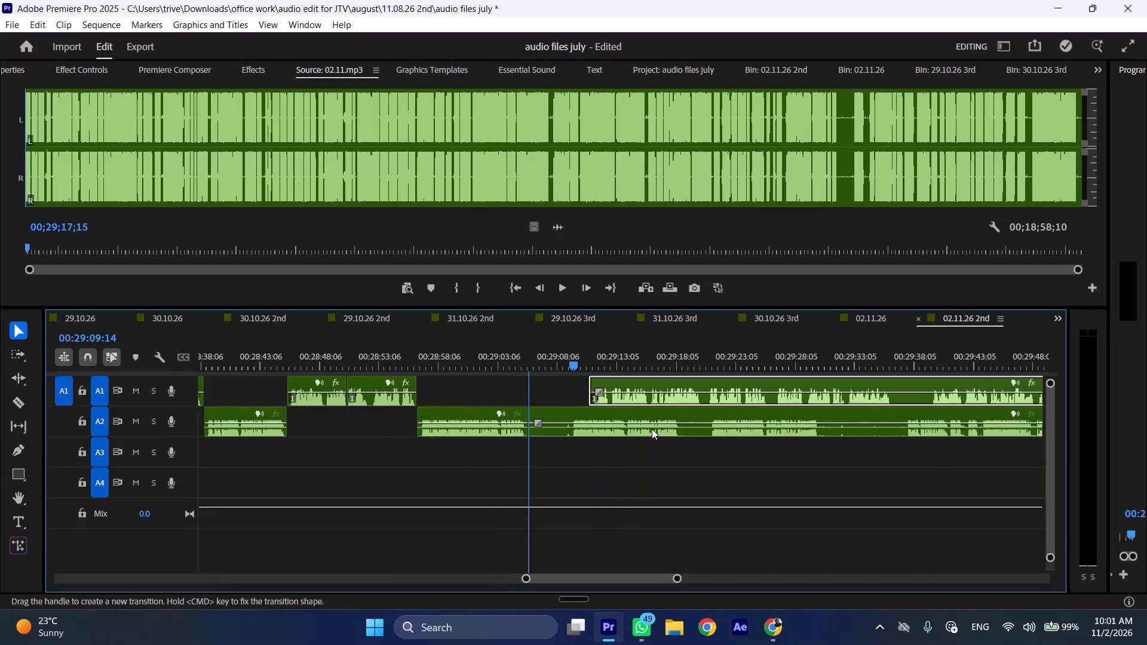
scroll(652, 429, down, 1)
drag(531, 410, 841, 412)
drag(809, 380, 758, 385)
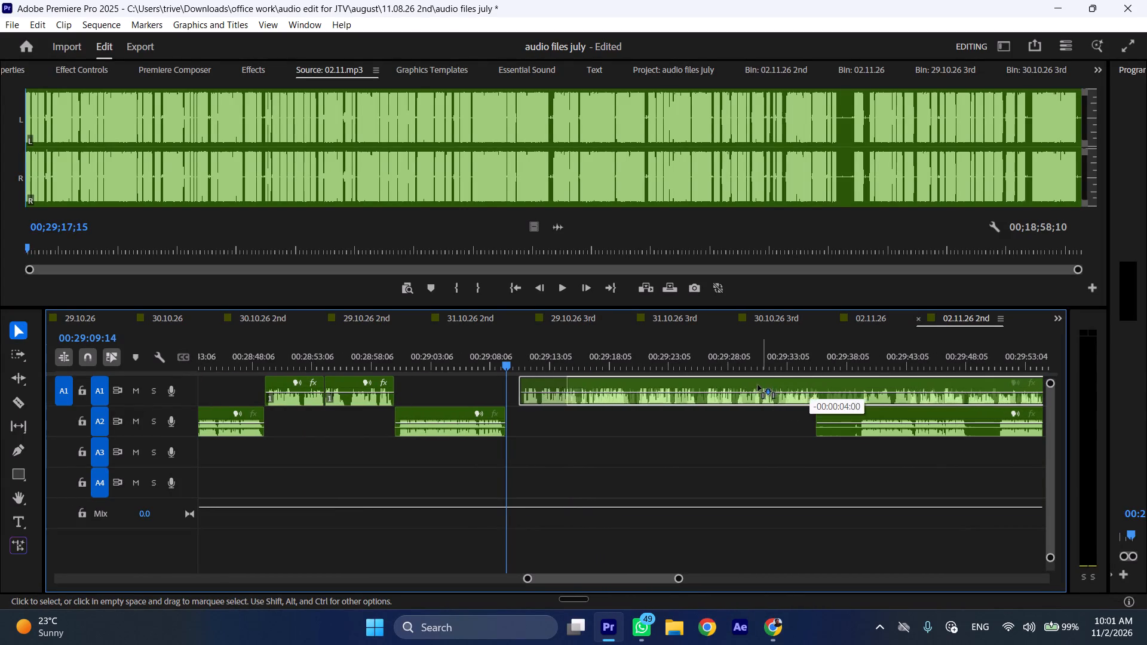
drag(758, 385, 756, 386)
key(space)
text(l)
scroll(594, 480, down, 6)
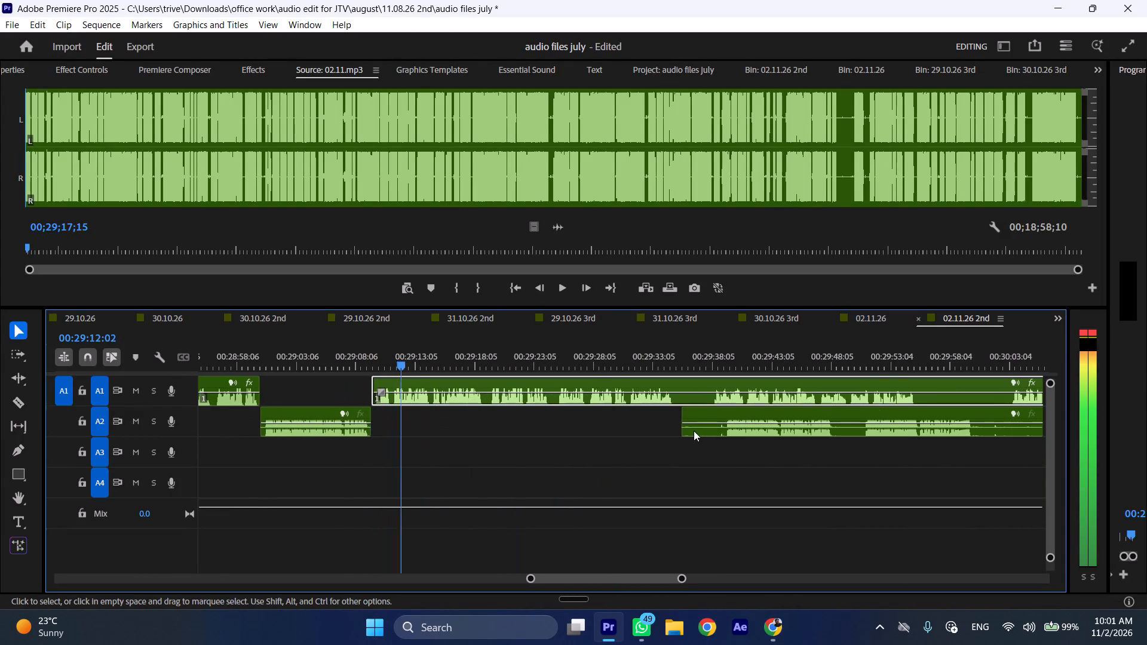
drag(686, 410, 726, 410)
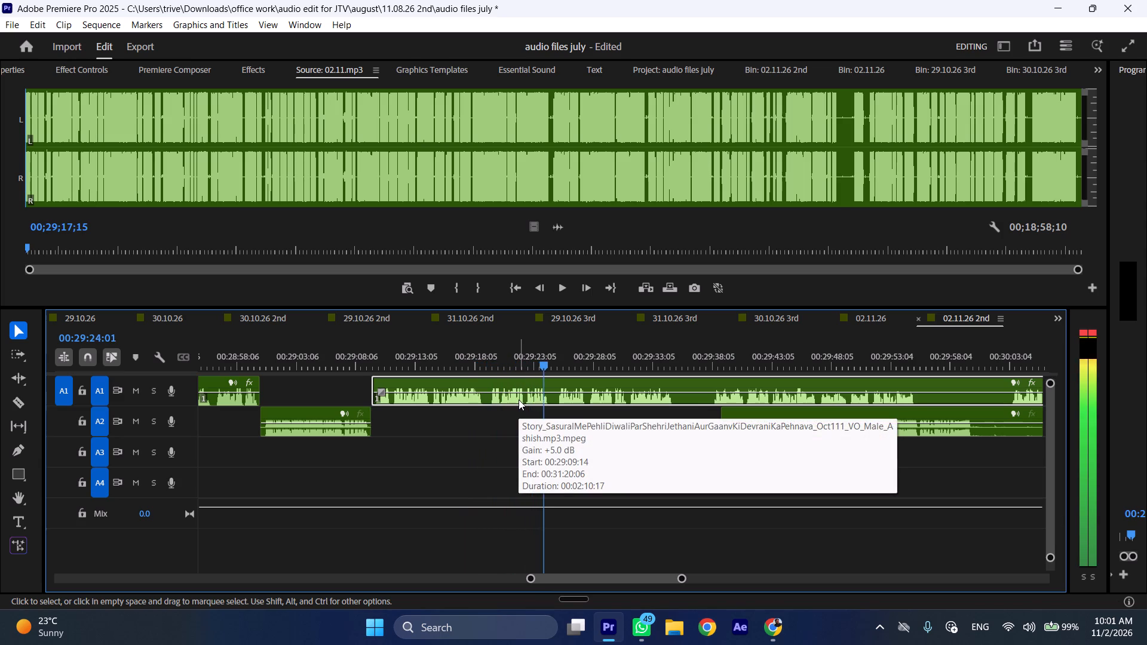
Cut the A1 clip around 00:29:19 and ripple-delete the short pause there.
click(489, 361)
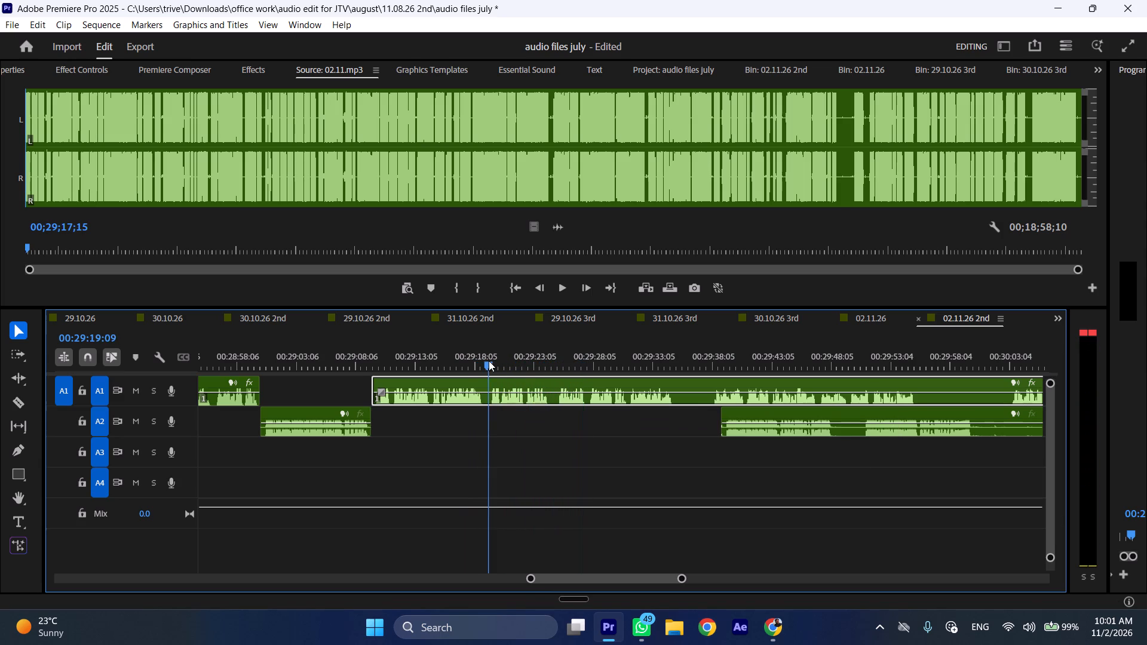
key(shift+c)
click(507, 387)
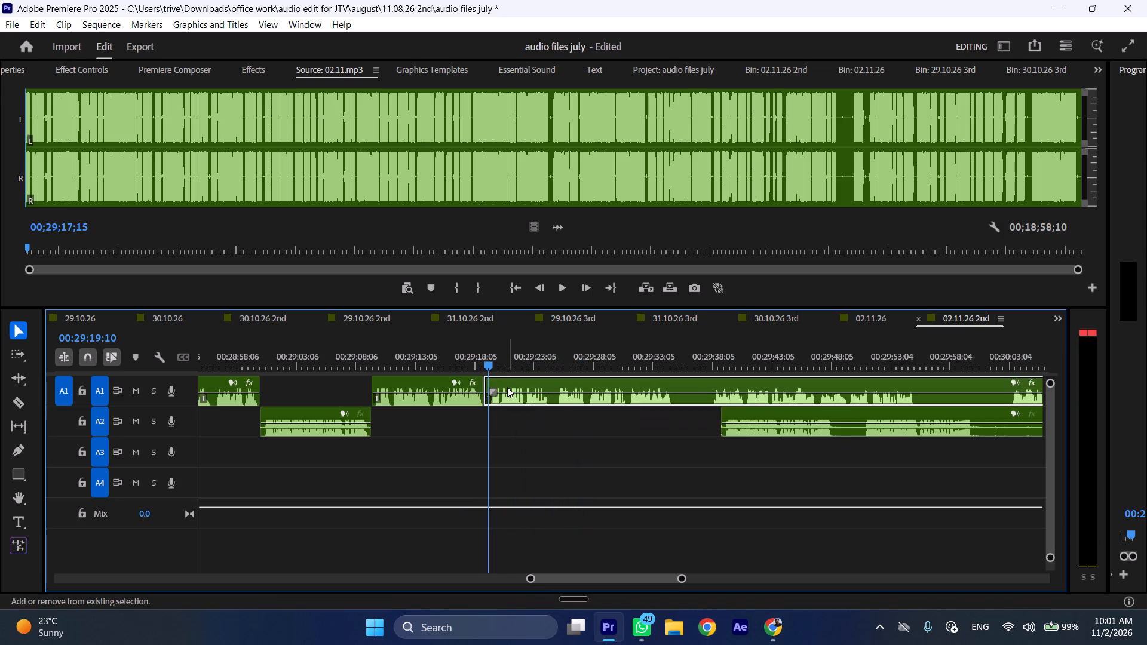
key(shift+c)
key(ctrl+shift+d)
Cut the A1 clip around 00:29:24 and ripple-delete the short pause there.
drag(537, 354, 547, 354)
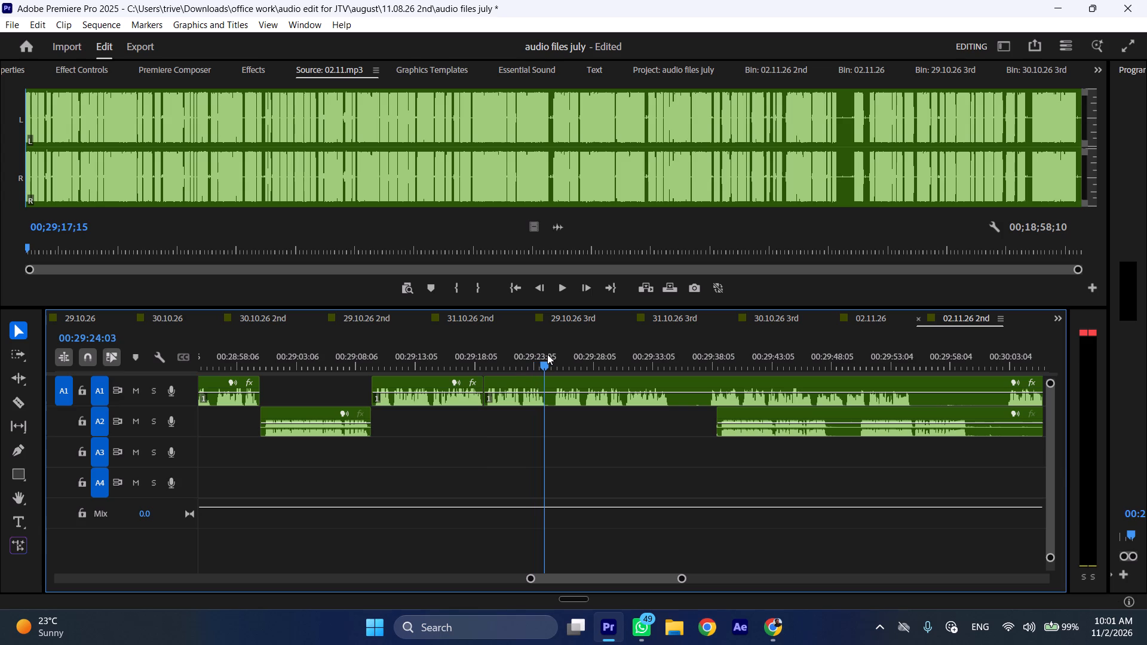
drag(547, 354, 553, 354)
key(shift+c)
click(568, 389)
key(shift+c)
key(ctrl+shift+d)
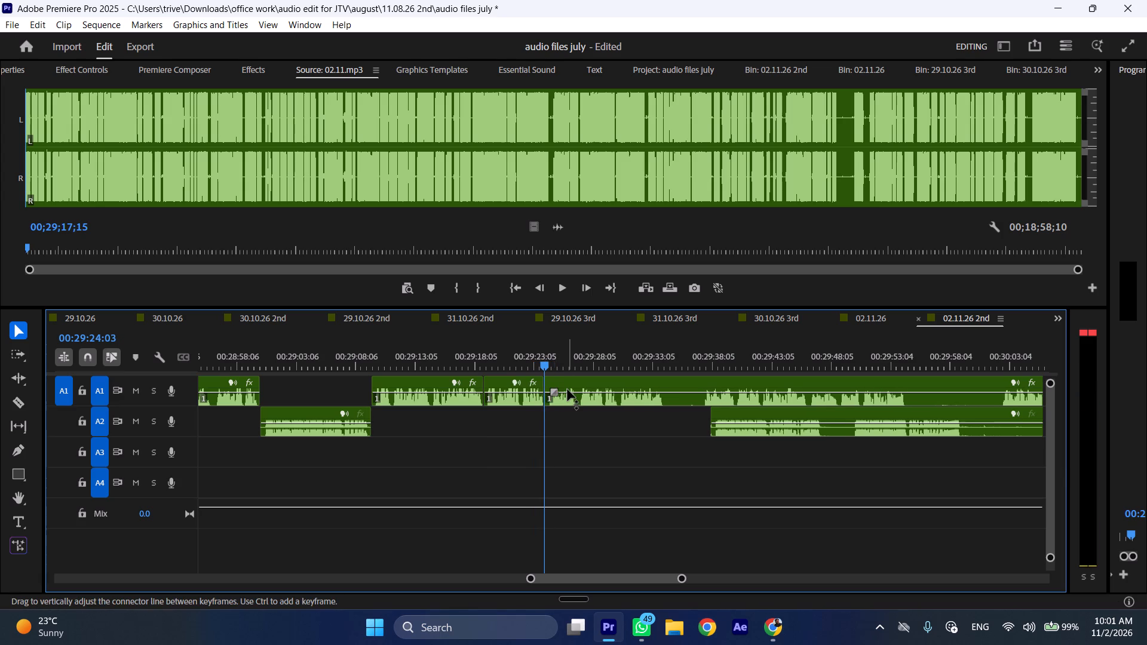
Listen on from 00:29:24, cut A1 at 00:29:27:02, and ripple-delete the unwanted section between about 00:29:24 and that cut.
key(space)
text(l)
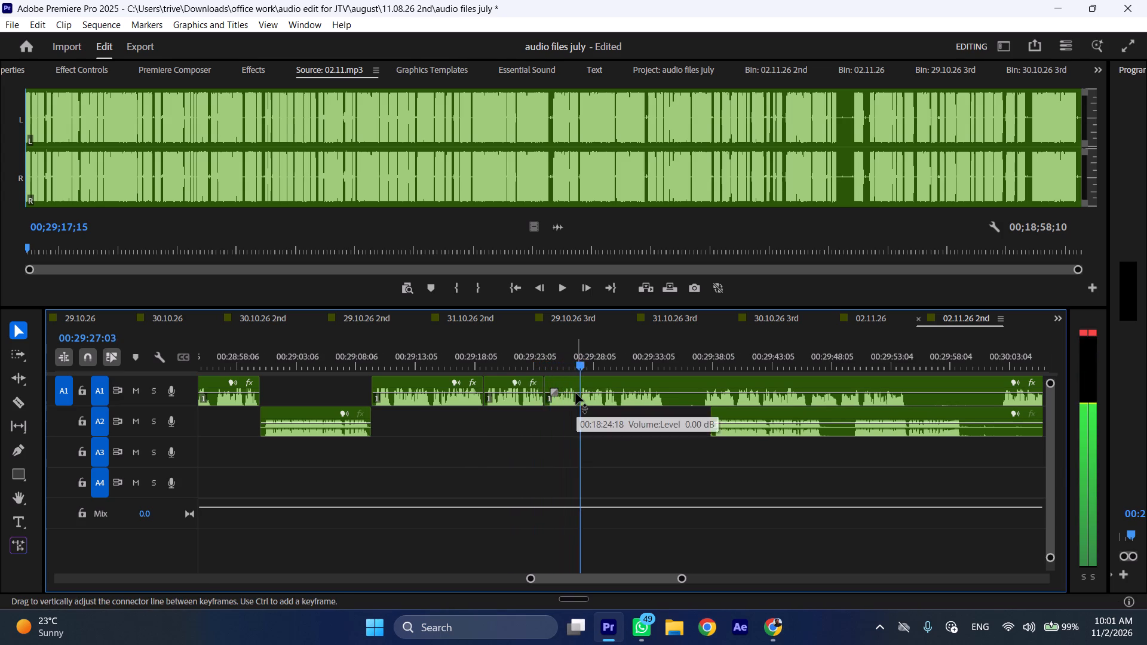
scroll(576, 393, down, 5)
click(470, 361)
click(477, 384)
key(shift+c)
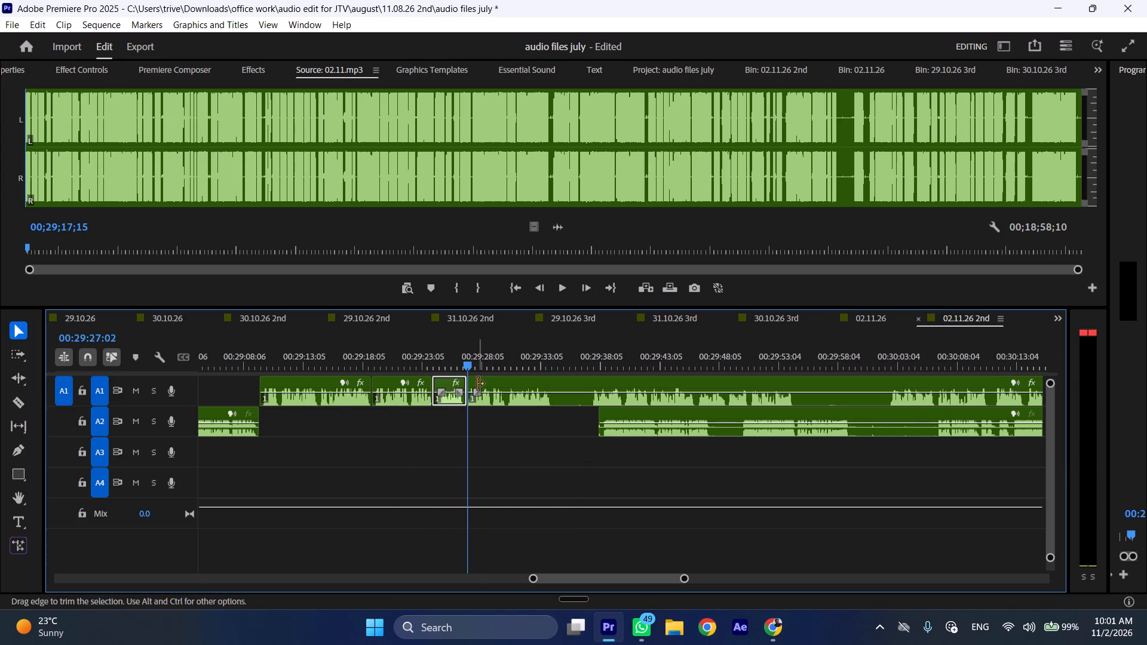
key(ctrl+shift+d)
Shift the A2 clip later to about 00:29:55 and split the A1 clip at 00:29:31:08, where the spoken passage ends.
key(space)
text(l)
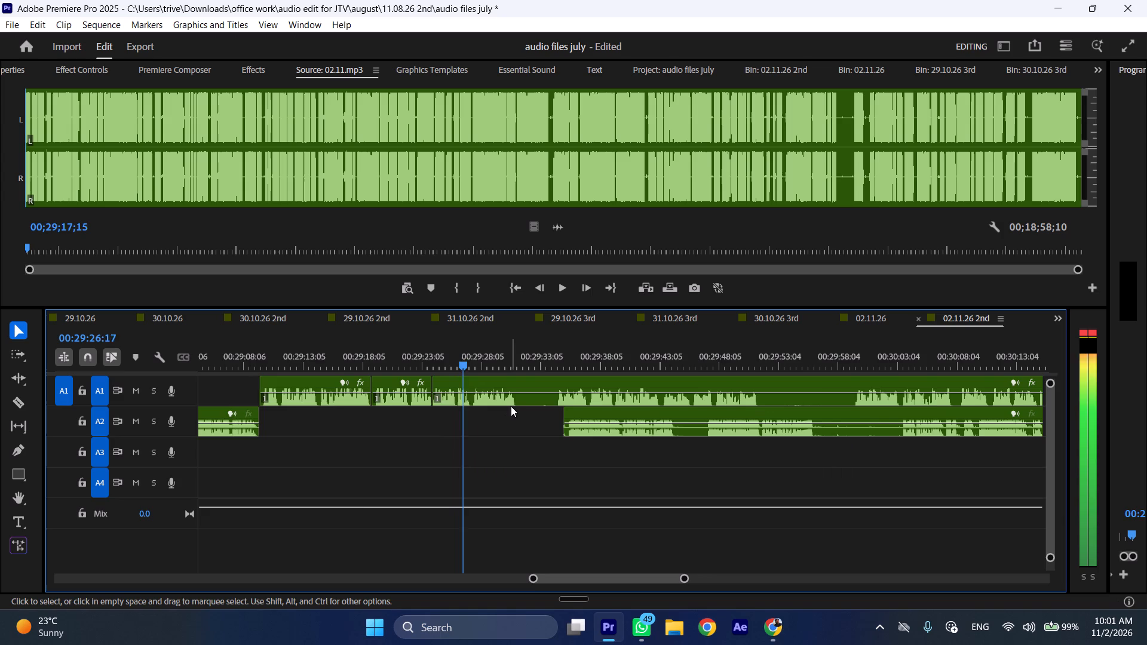
scroll(511, 406, down, 5)
drag(508, 410, 750, 417)
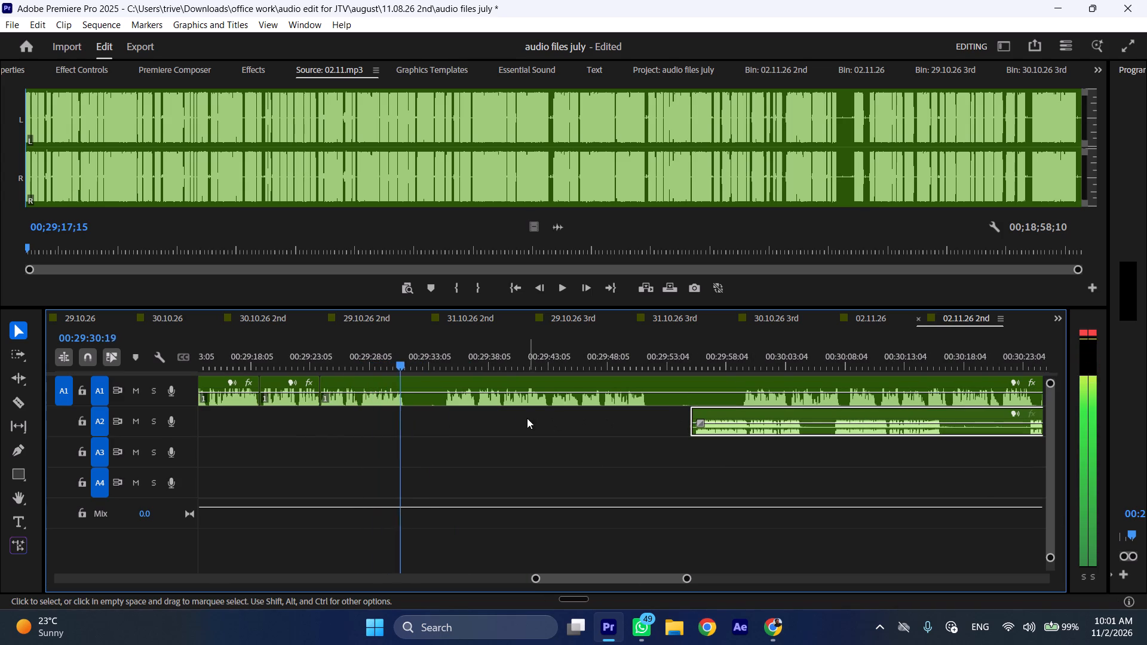
key(space)
text(C)
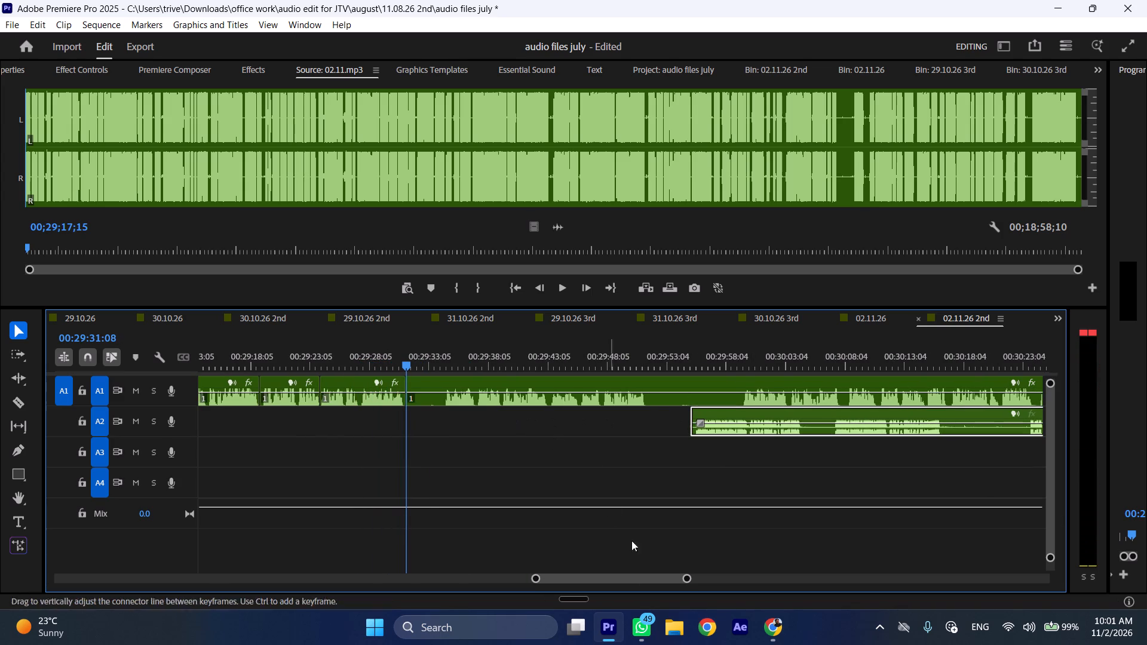
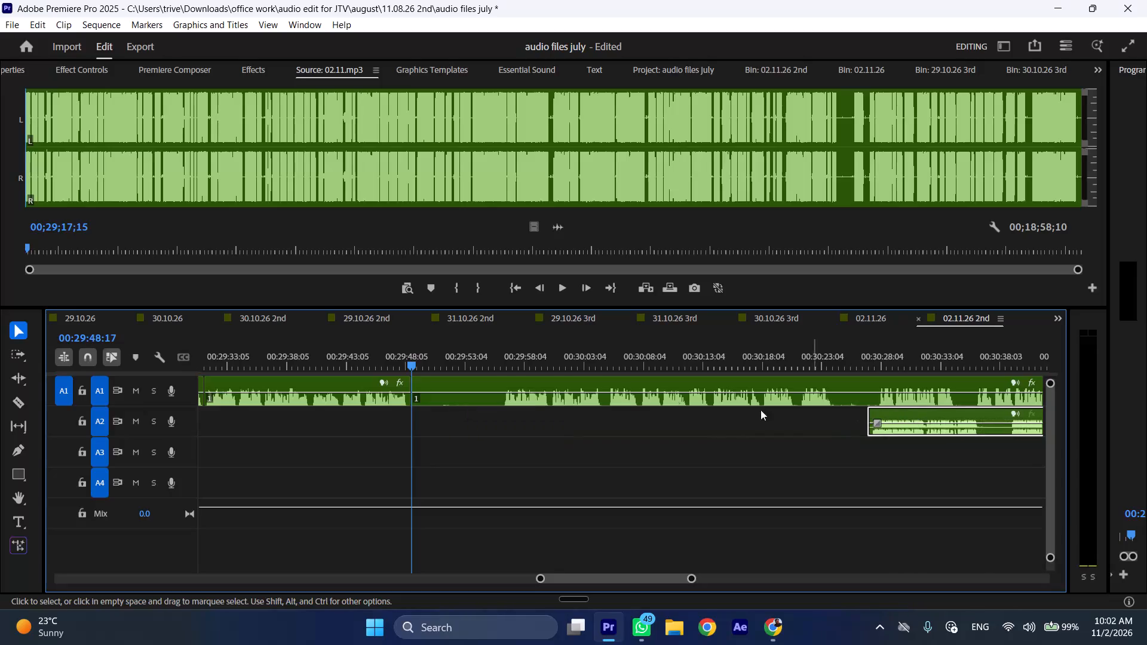
Cut the A1 clip at about 00:29:56 and ripple-delete the silent section from 00:29:48:17 up to that cut.
click(502, 364)
click(518, 382)
key(shift+c)
key(ctrl+shift+d)
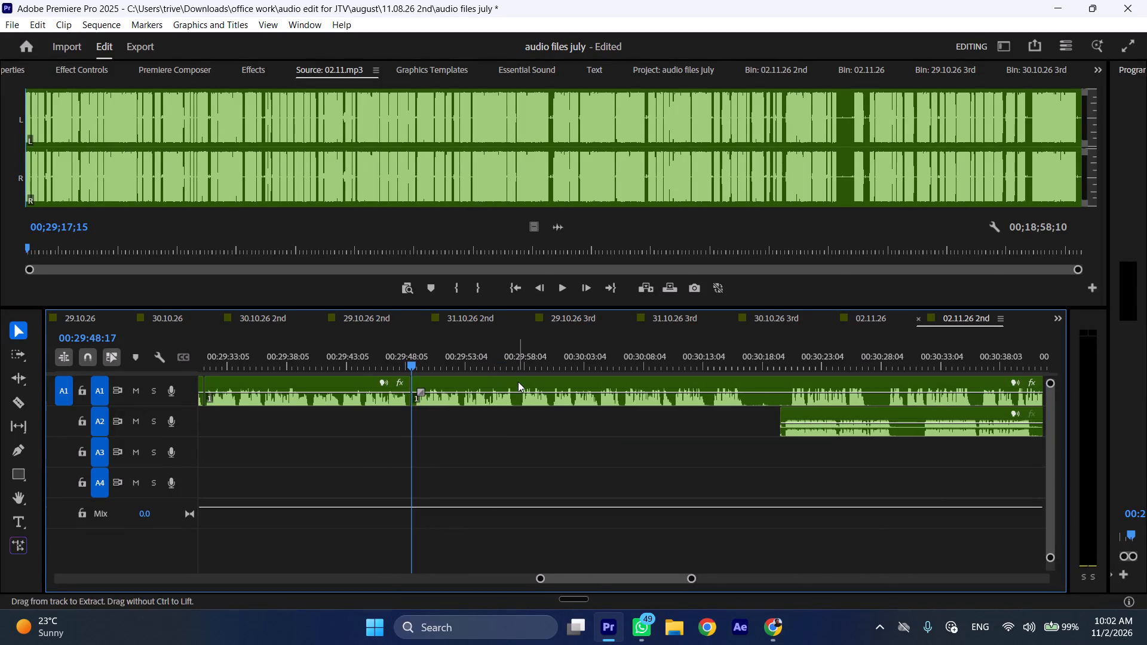
Listen on from 00:29:48:17, cut A1 at 00:29:57:08 and about 00:30:00, and ripple-delete the section between the cuts.
key(space)
text(l)
scroll(567, 408, down, 6)
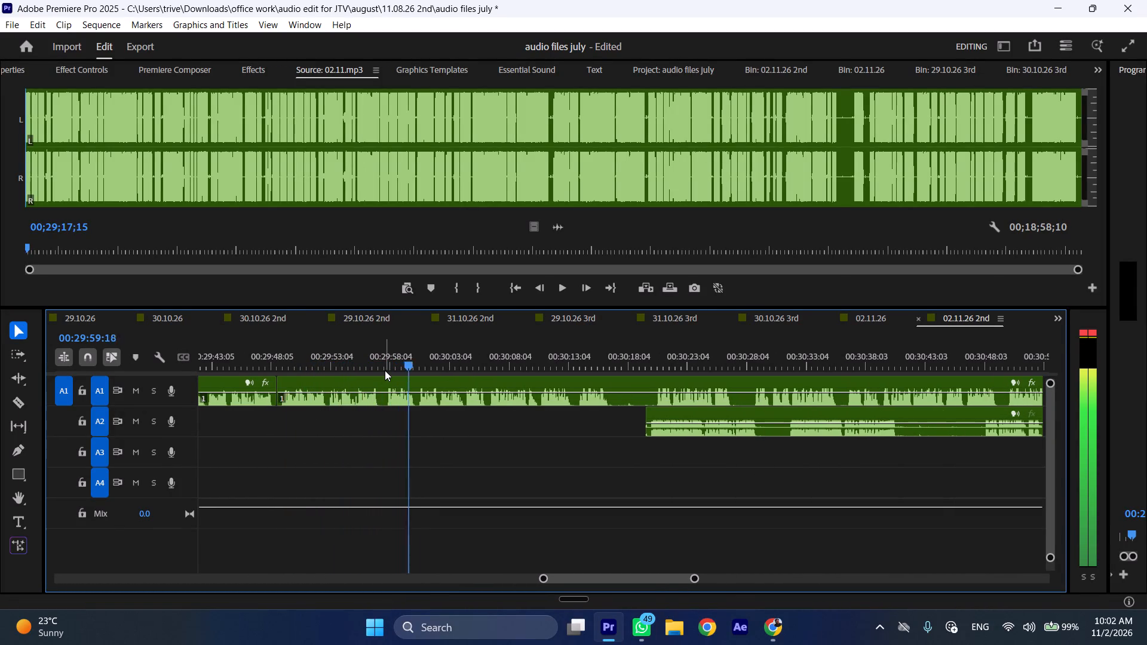
drag(379, 356, 382, 356)
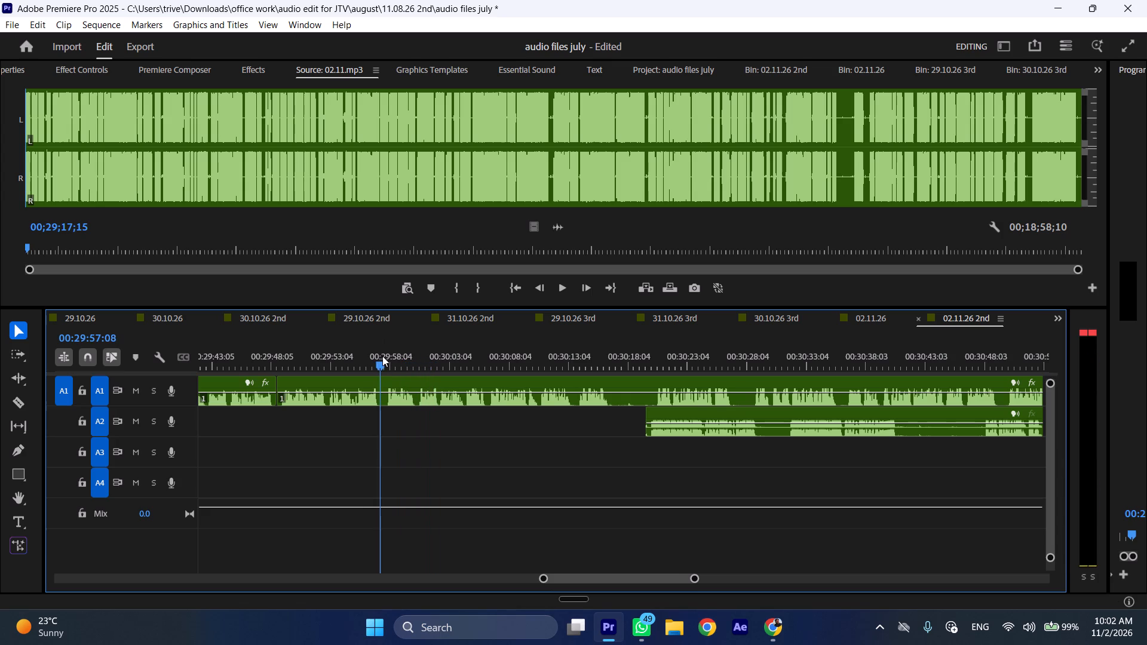
drag(382, 356, 421, 356)
key(shift+c)
click(435, 391)
key(shift+c)
key(ctrl+shift+d)
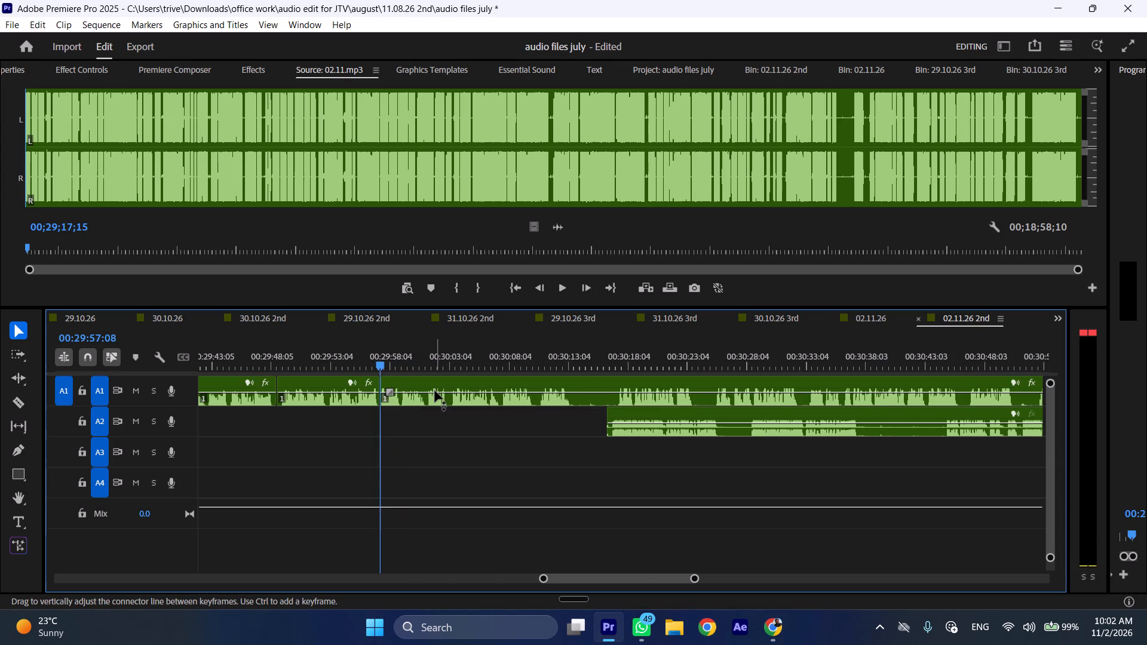
Listen on from 00:29:57:08, cut A1 at 00:30:01:08 and about 00:30:03, and ripple-delete the section between the cuts.
key(space)
text(l)
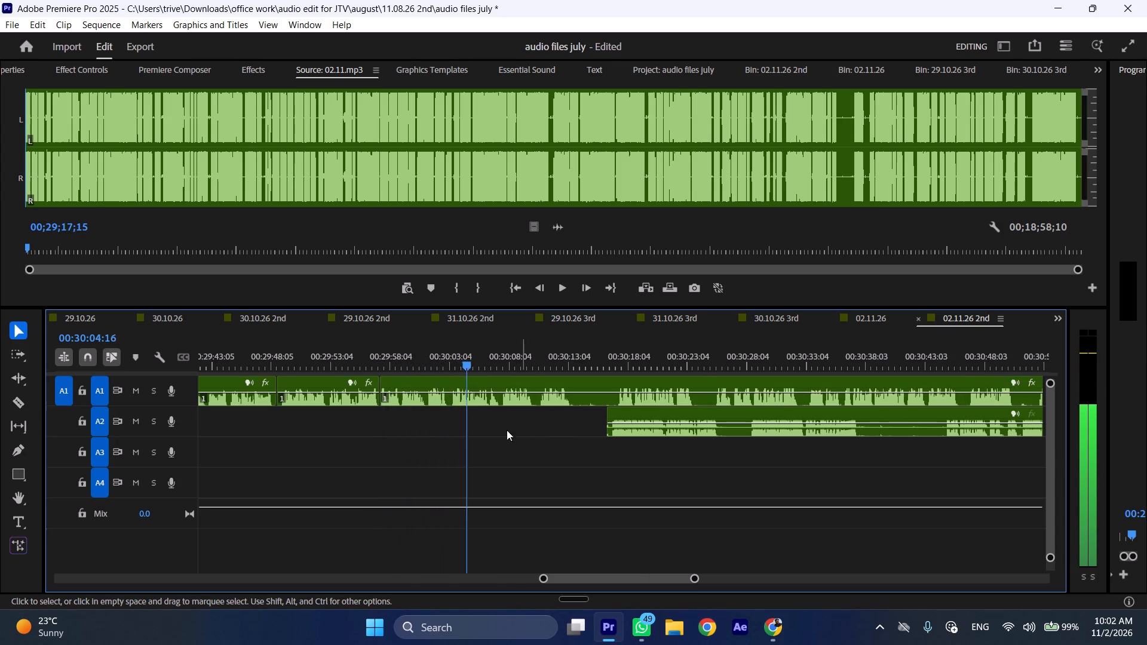
drag(430, 353, 446, 355)
key(shift+c)
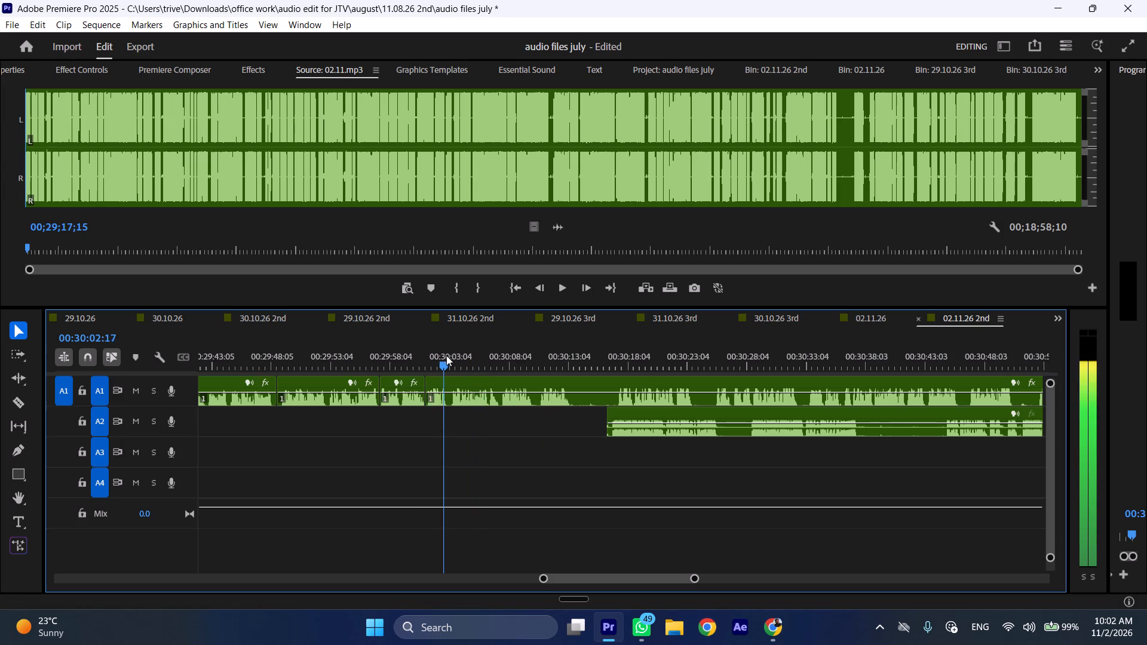
drag(446, 355, 451, 355)
click(469, 377)
key(shift+c)
key(ctrl+shift+d)
Listen on from 00:30:01:08 at increased playback speed to check the A1 speech for further unwanted sections.
key(space)
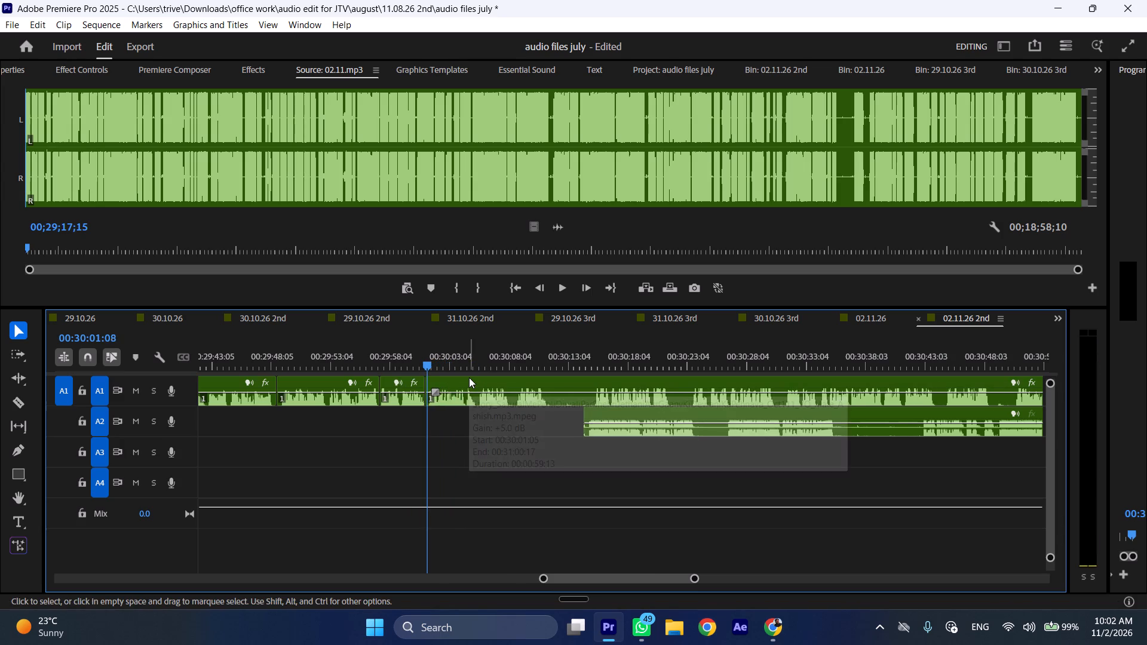
text(l)
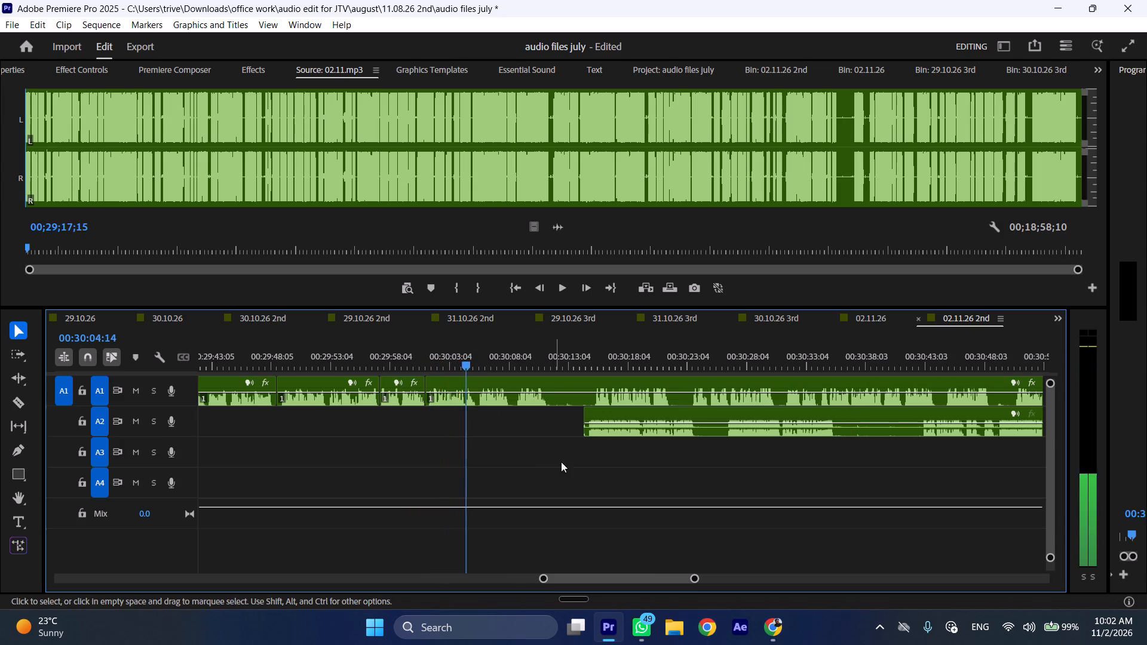
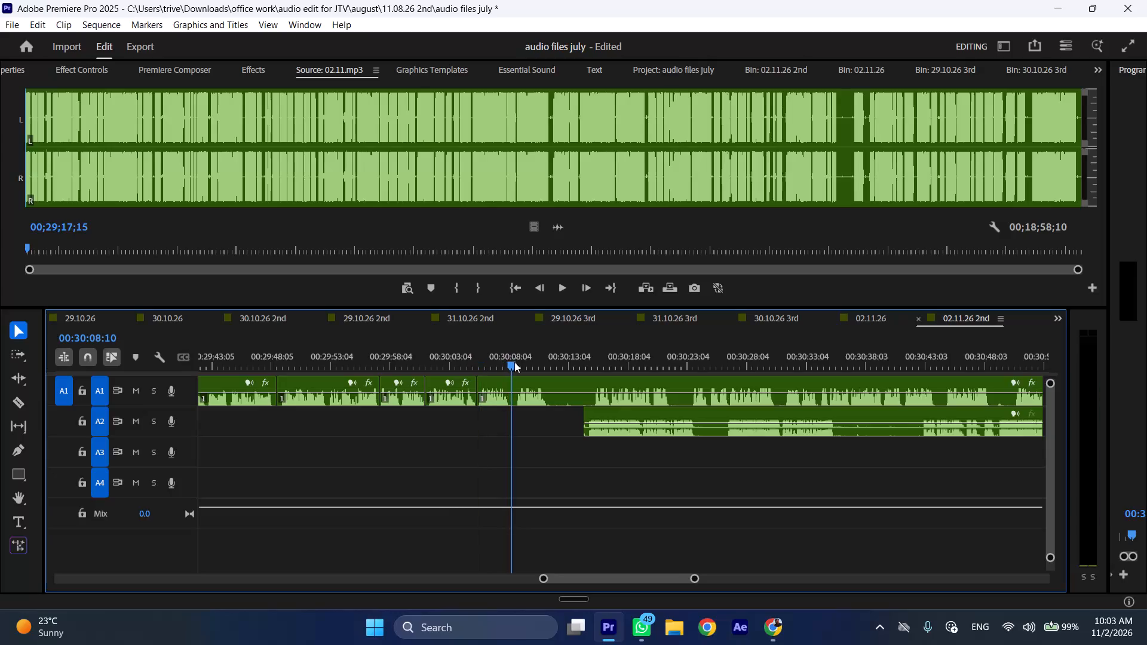
Cut the A1 clip at 00:30:08:12 and ripple-delete the section from about 00:30:05 up to that cut.
click(529, 392)
key(shift+c)
key(ctrl+shift+d)
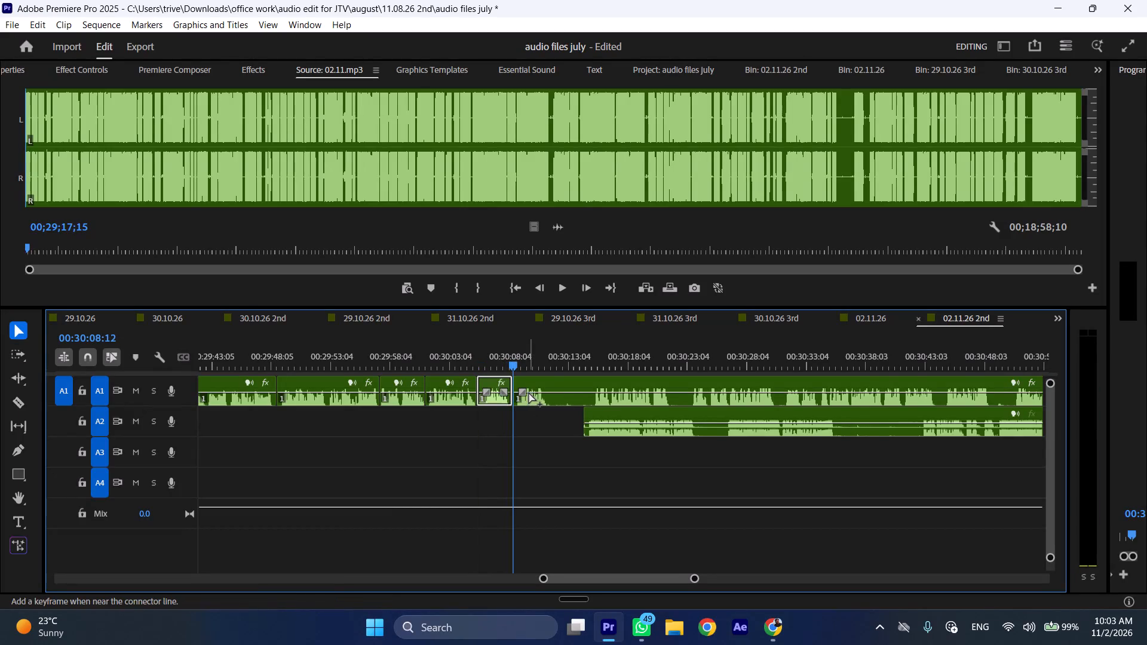
Cut A1 at 00:30:08:13, at the end of the speech, and move the A2 clip to start at that cut.
key(space)
text(l)
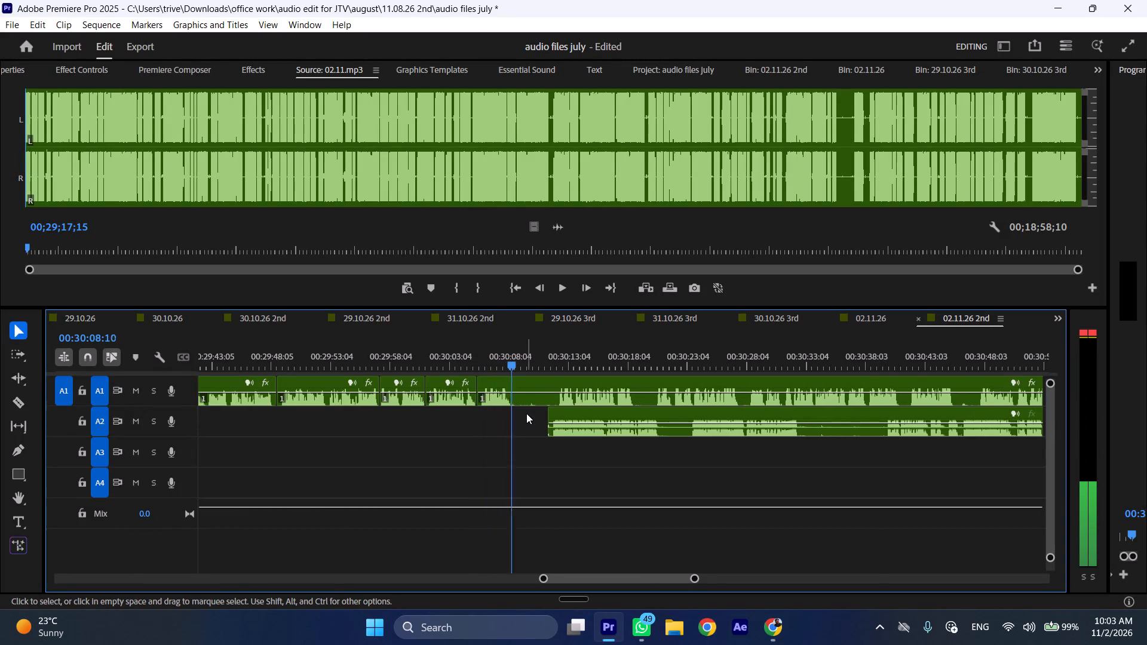
key(space)
key(shift+c)
drag(575, 412, 547, 419)
Move the A1 clip following the 00:30:08:13 cut to about 00:30:35 and trim its silent beginning to about 00:30:38.
scroll(547, 419, down, 6)
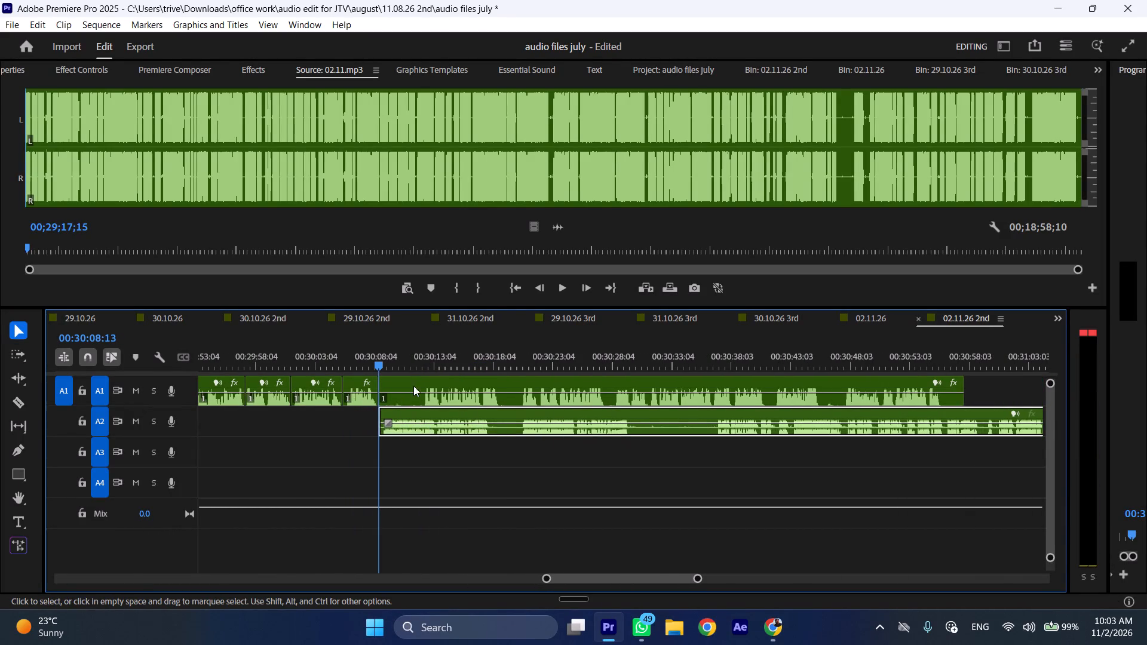
drag(416, 383, 731, 383)
key(space)
text(l)
drag(702, 376, 725, 376)
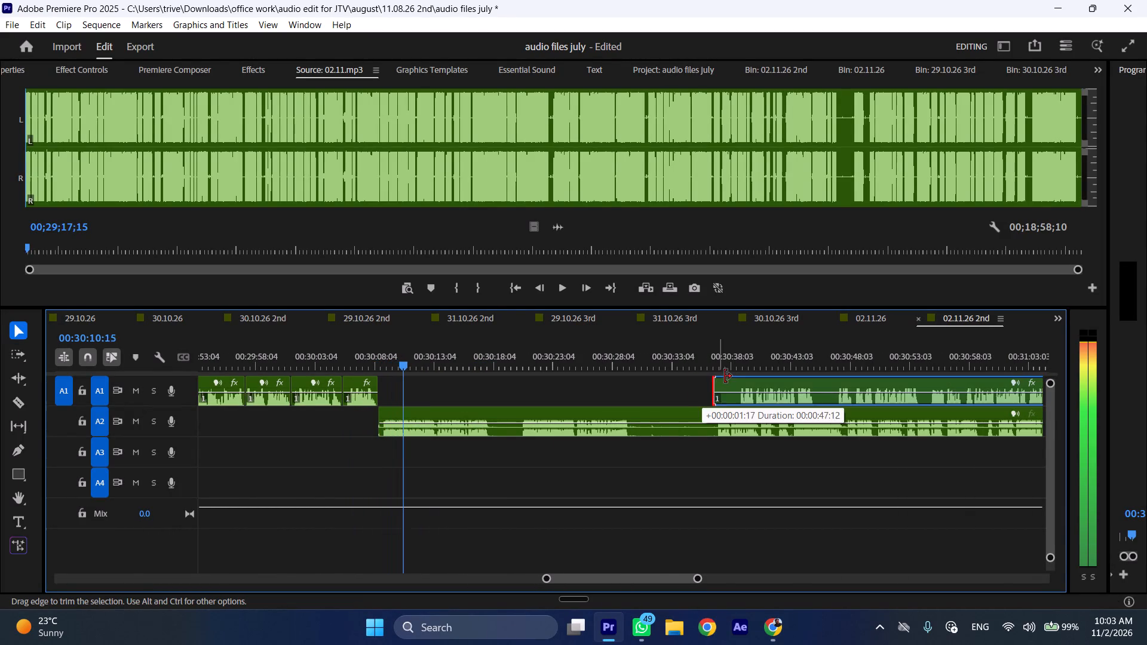
drag(725, 376, 741, 376)
scroll(535, 434, up, 5)
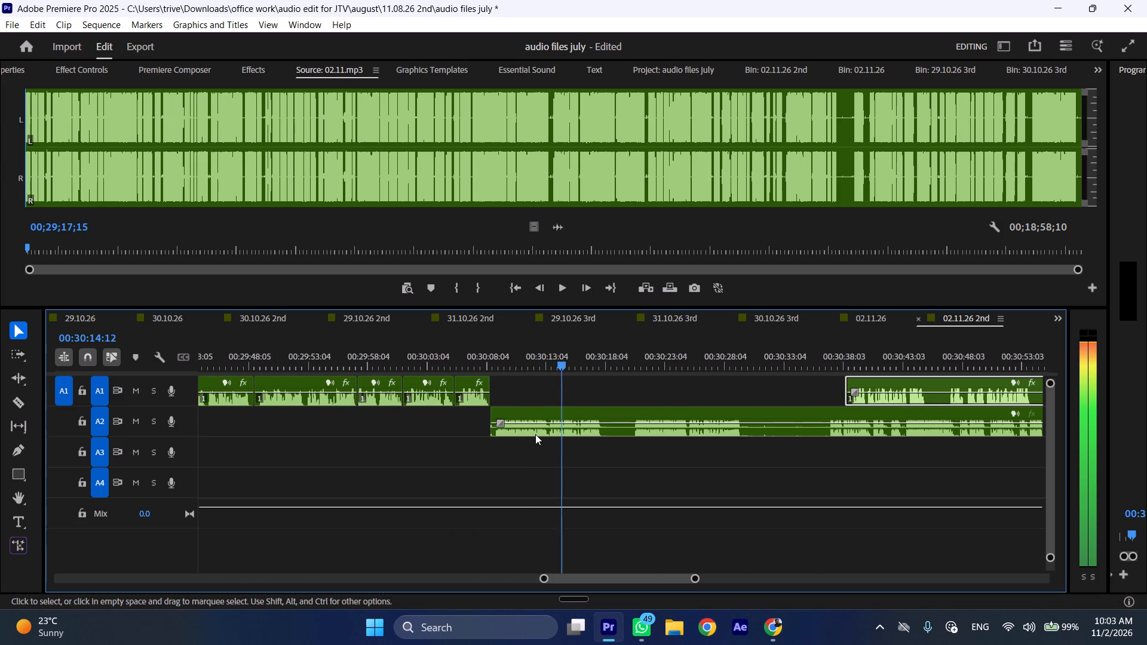
key(space)
Listen again from about 00:29:31 at increased playback speed and cut the A1 clip at 00:29:40:04.
scroll(535, 435, up, 5)
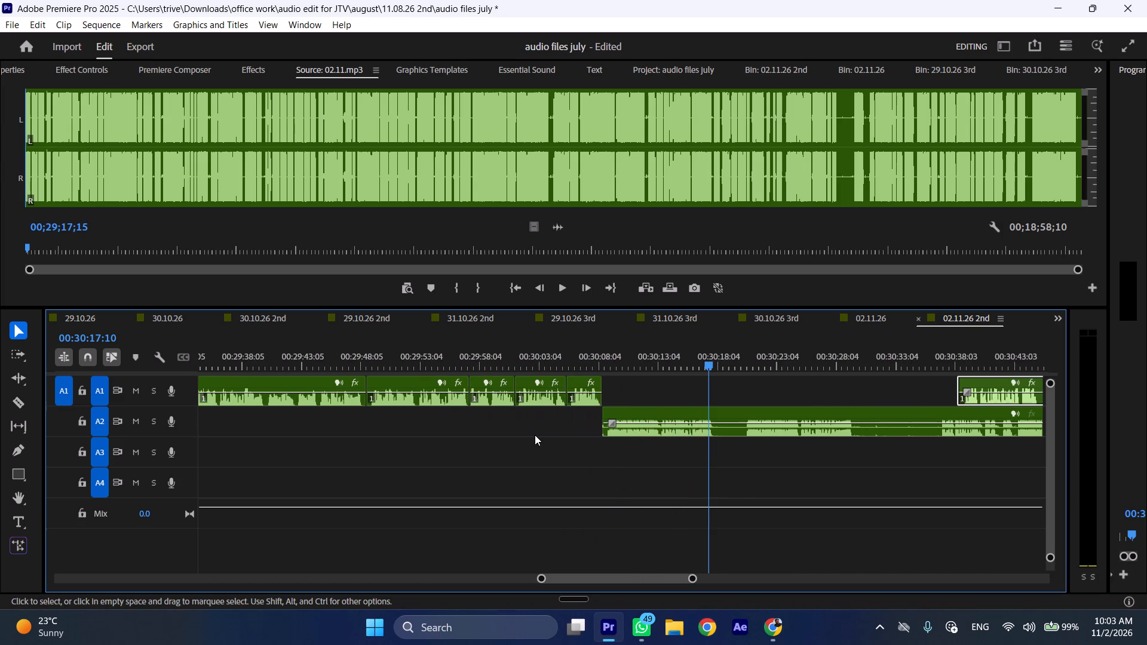
scroll(535, 435, up, 4)
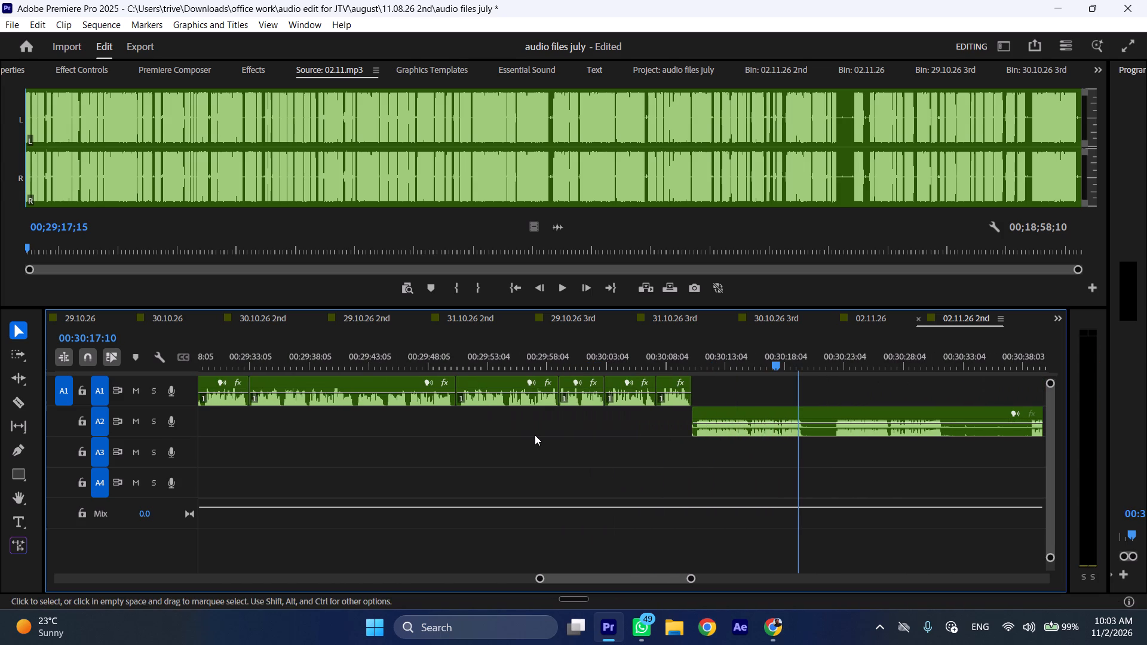
scroll(425, 413, up, 3)
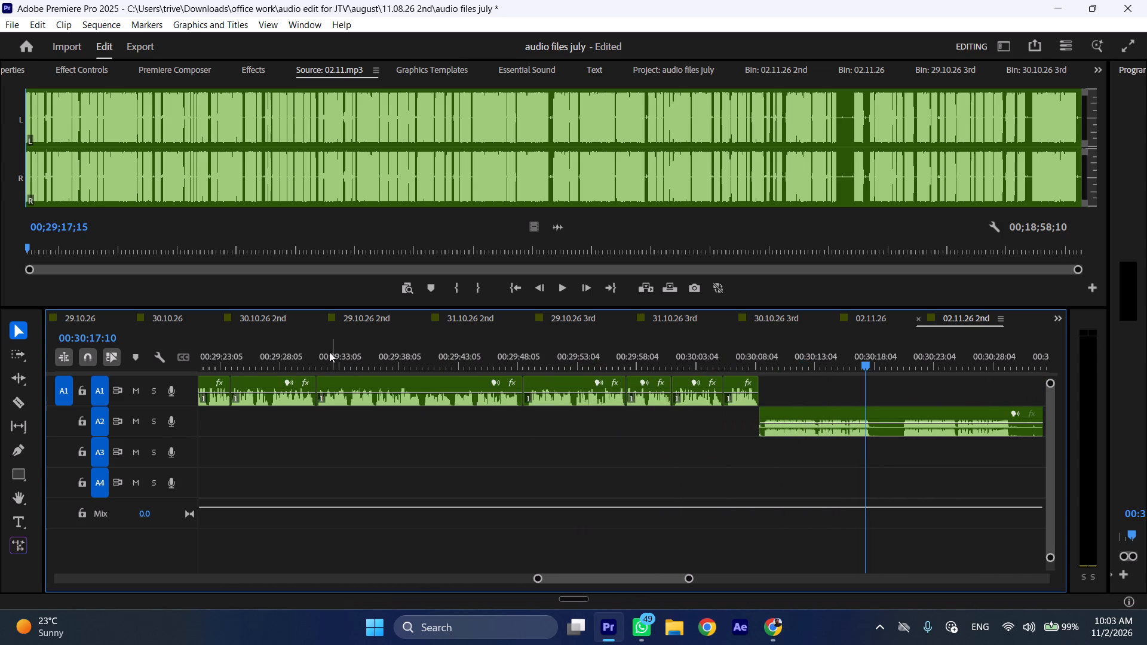
click(320, 352)
key(space)
key(l)
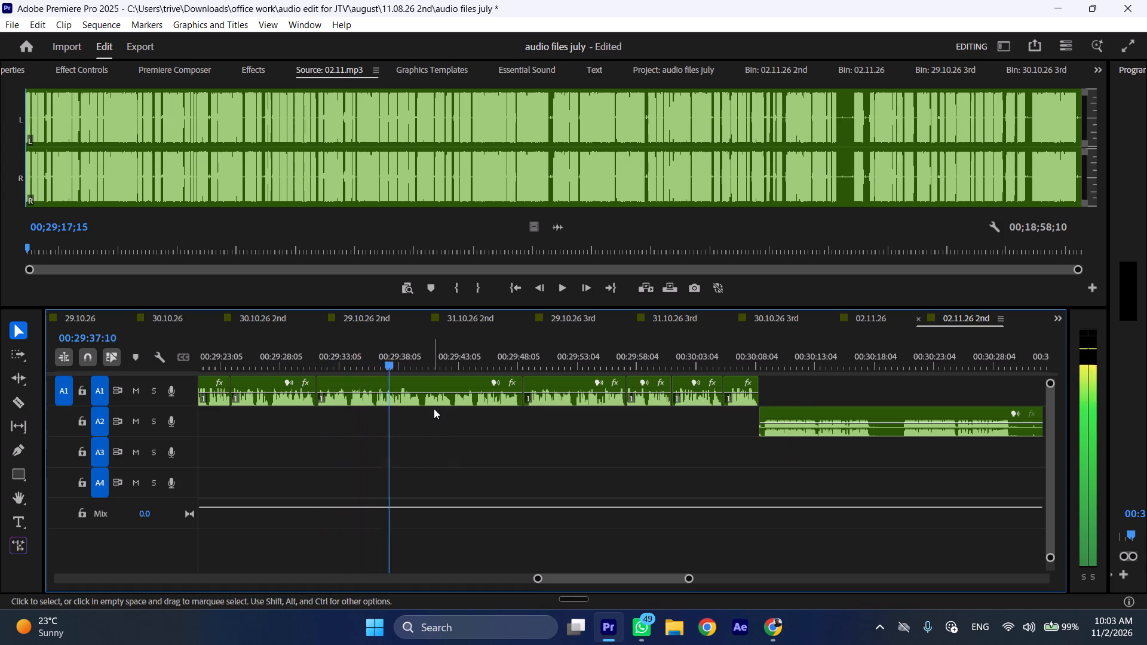
key(space)
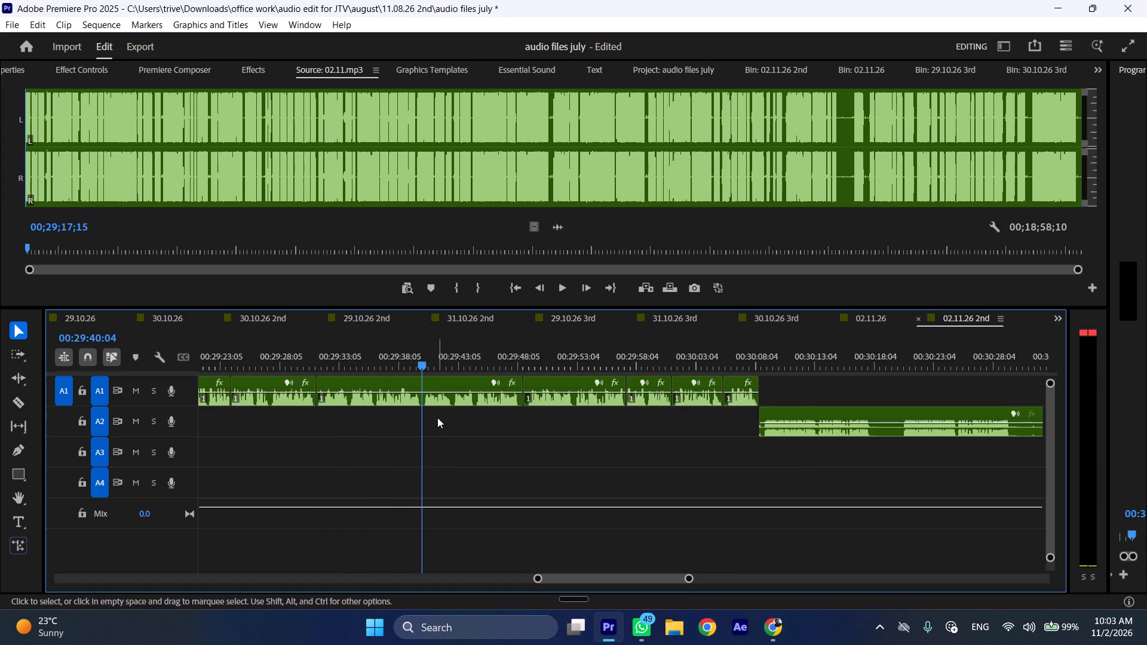
key(shift+c)
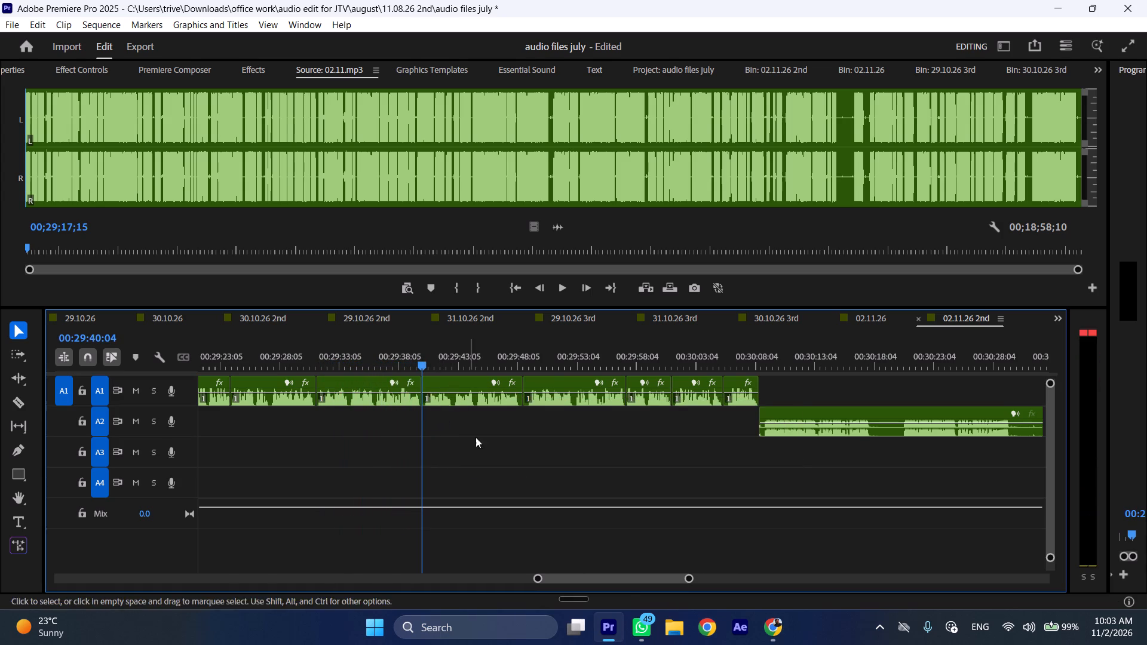
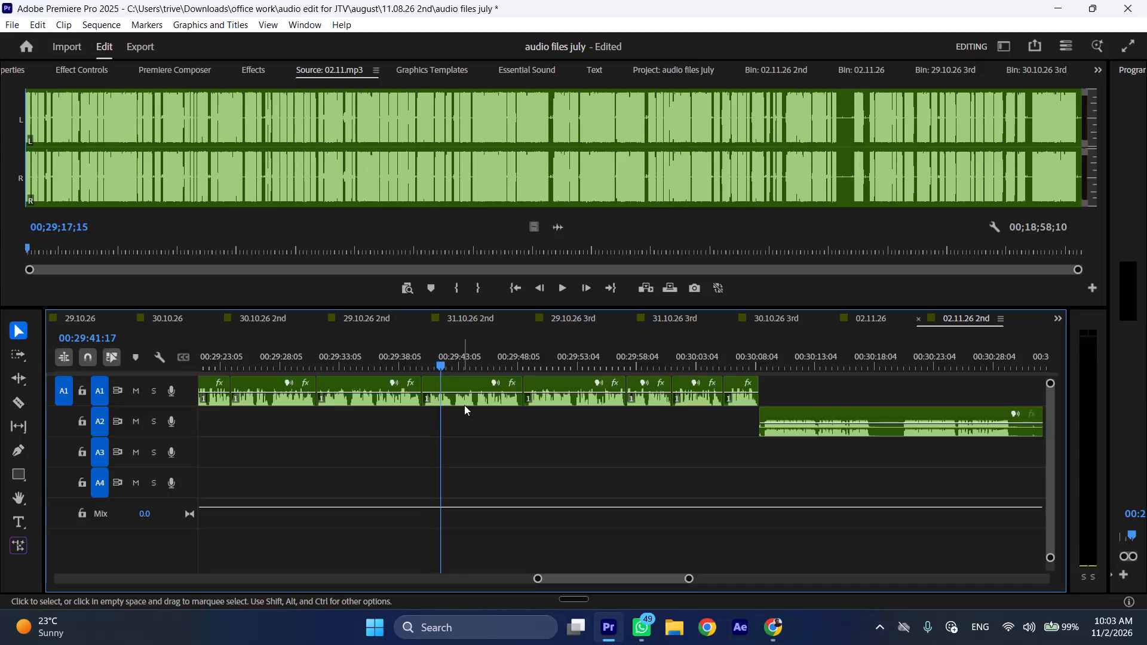
Delete the A1 clip that starts at 00:29:40:04, leaving its gap open, and listen to the speech leading up to it.
click(464, 405)
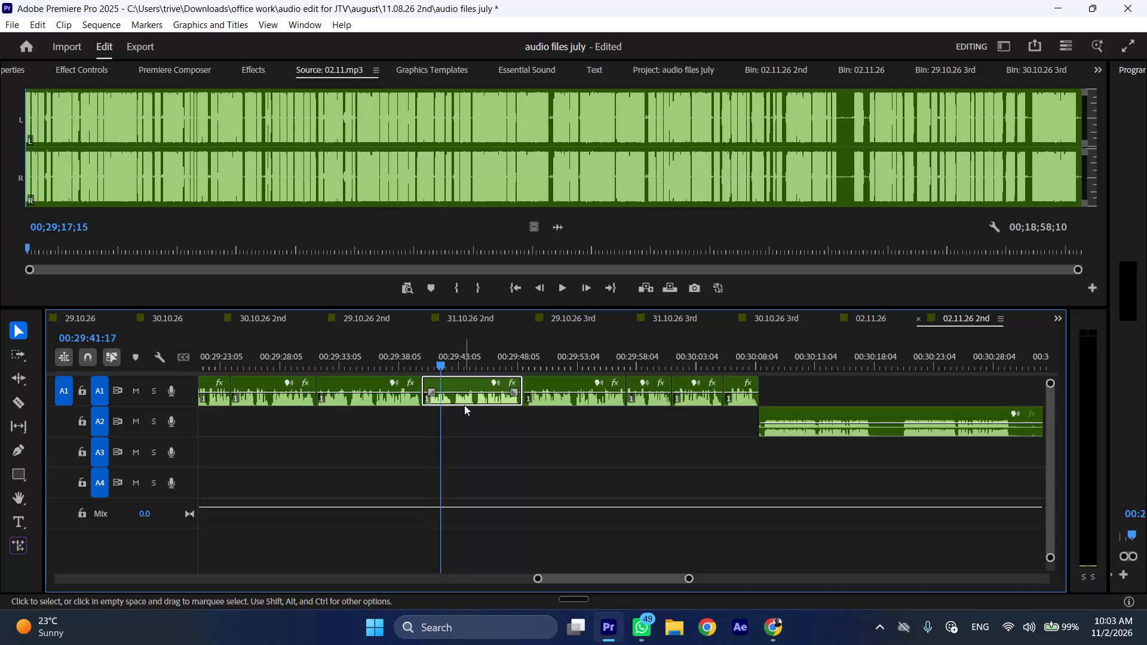
key(BackSpace)
click(390, 357)
key(space)
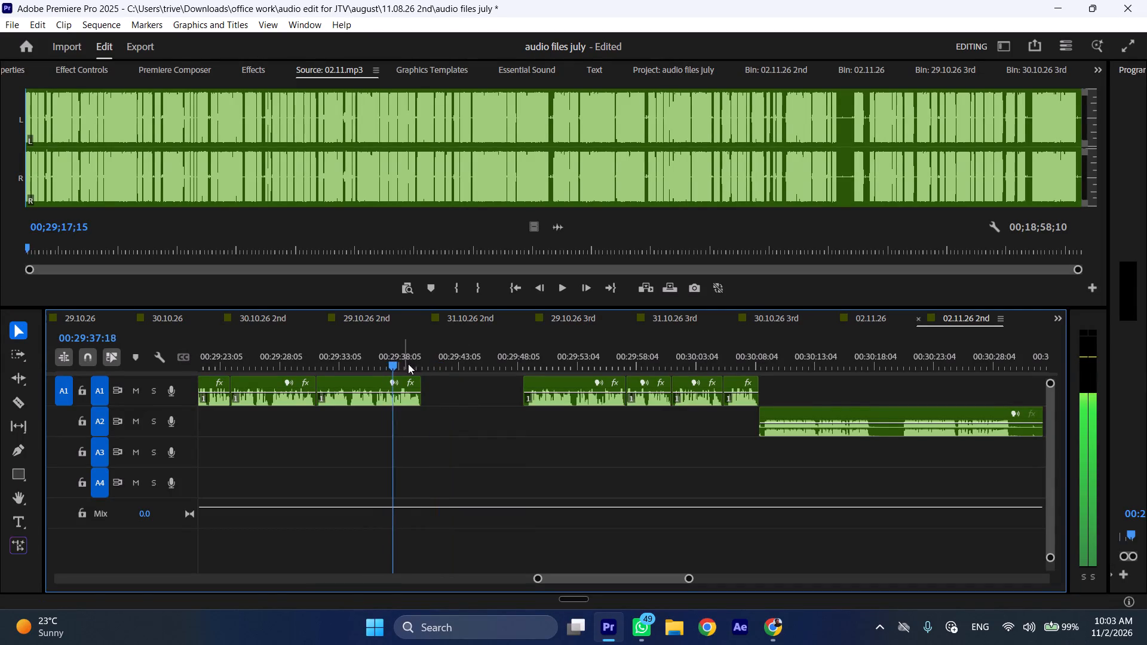
Move the A2 clip starting at 00:30:08:13 to about 00:30:10 and trim the silence from its beginning, checking the pause near 00:30:20.
drag(761, 417, 766, 417)
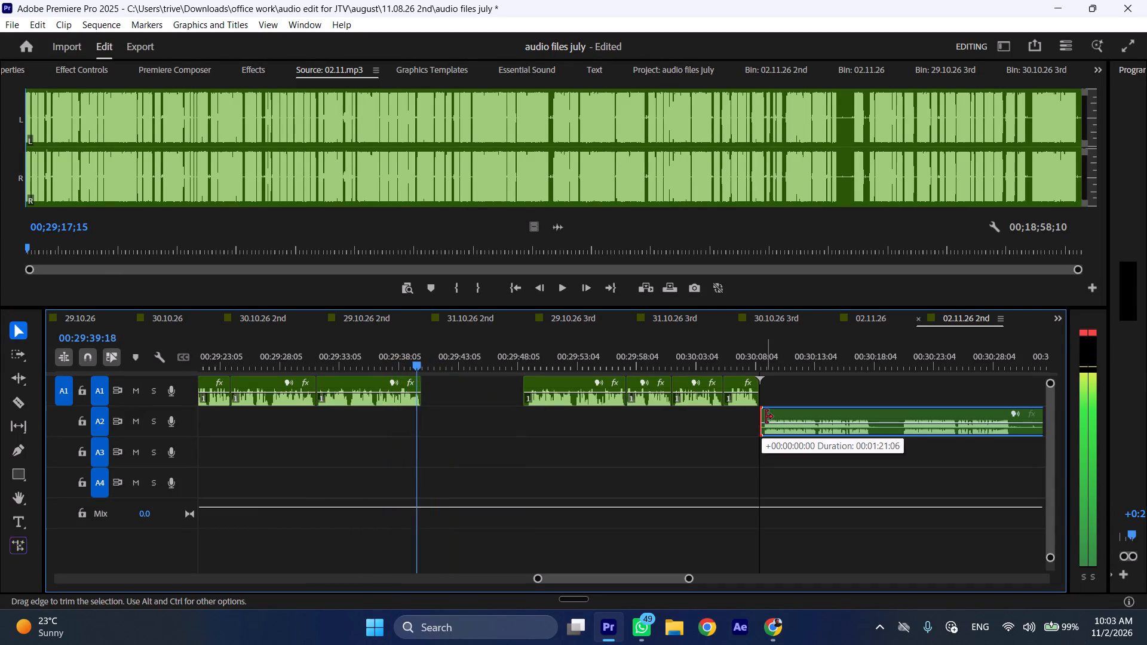
drag(766, 417, 769, 417)
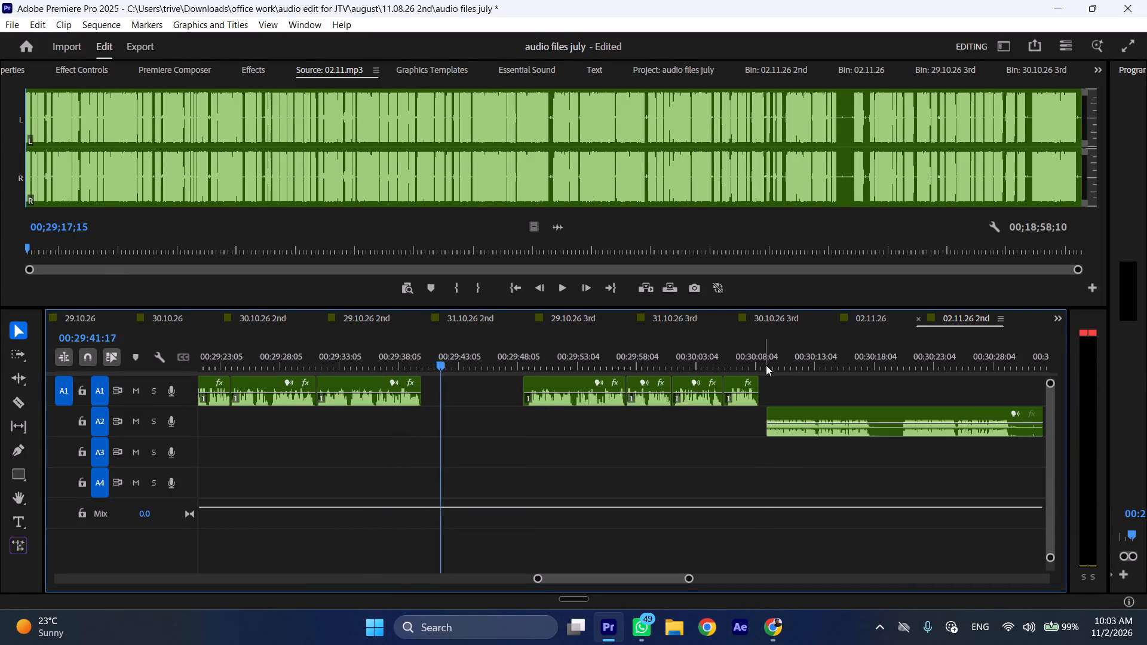
click(766, 365)
key(space)
key(space)
click(899, 357)
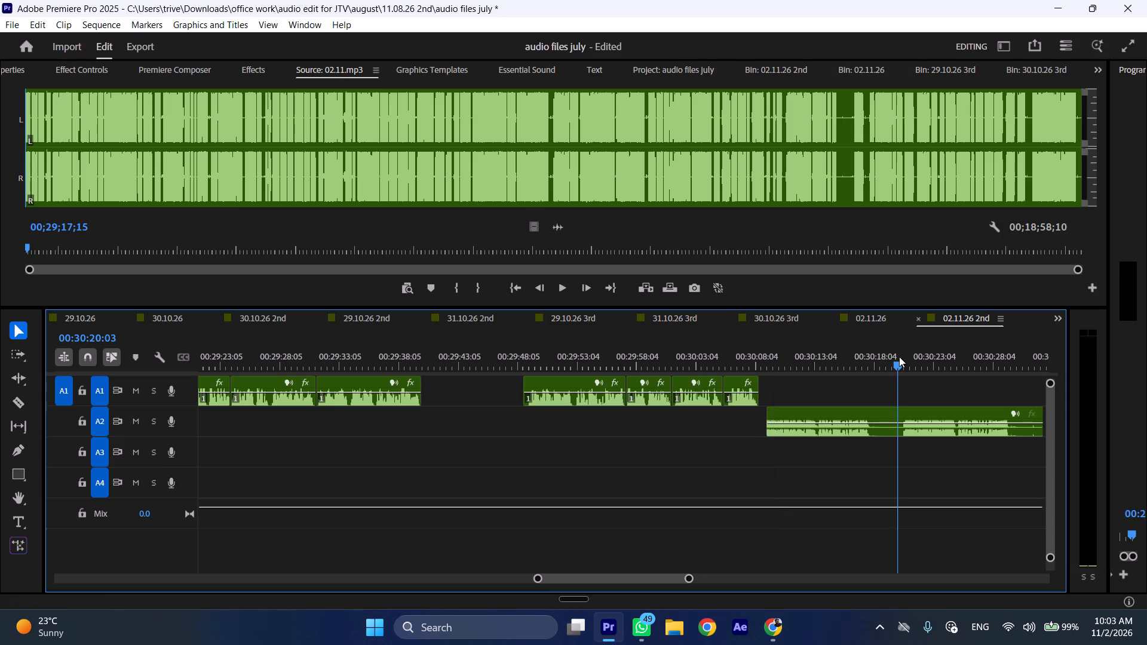
key(space)
drag(900, 357, 902, 357)
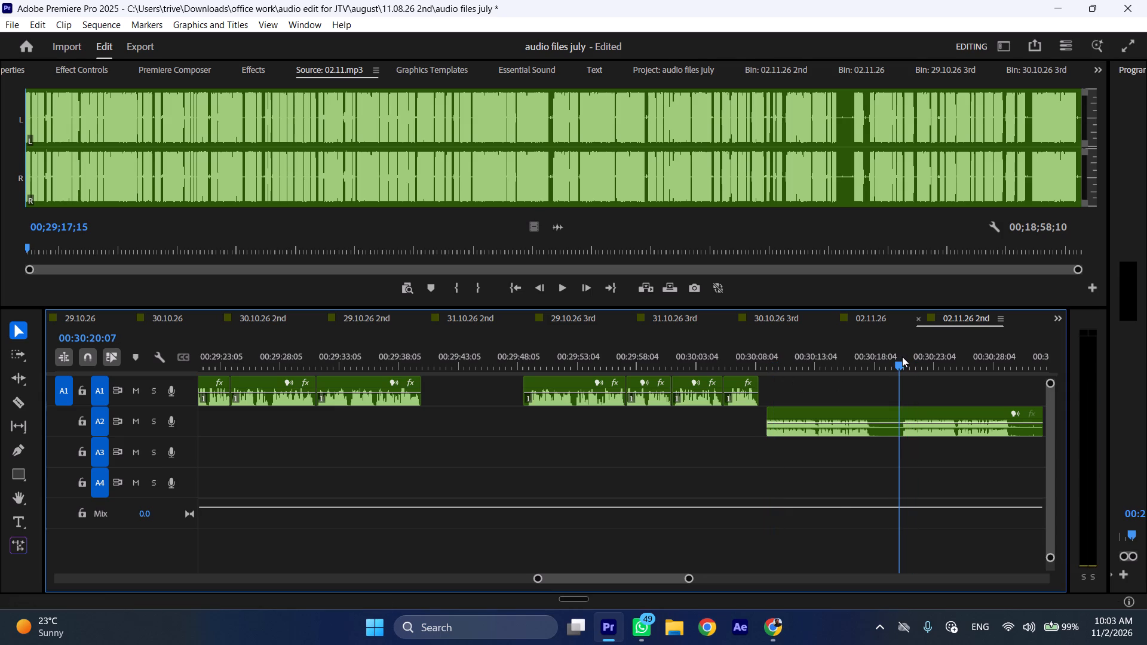
drag(902, 357, 832, 370)
click(772, 409)
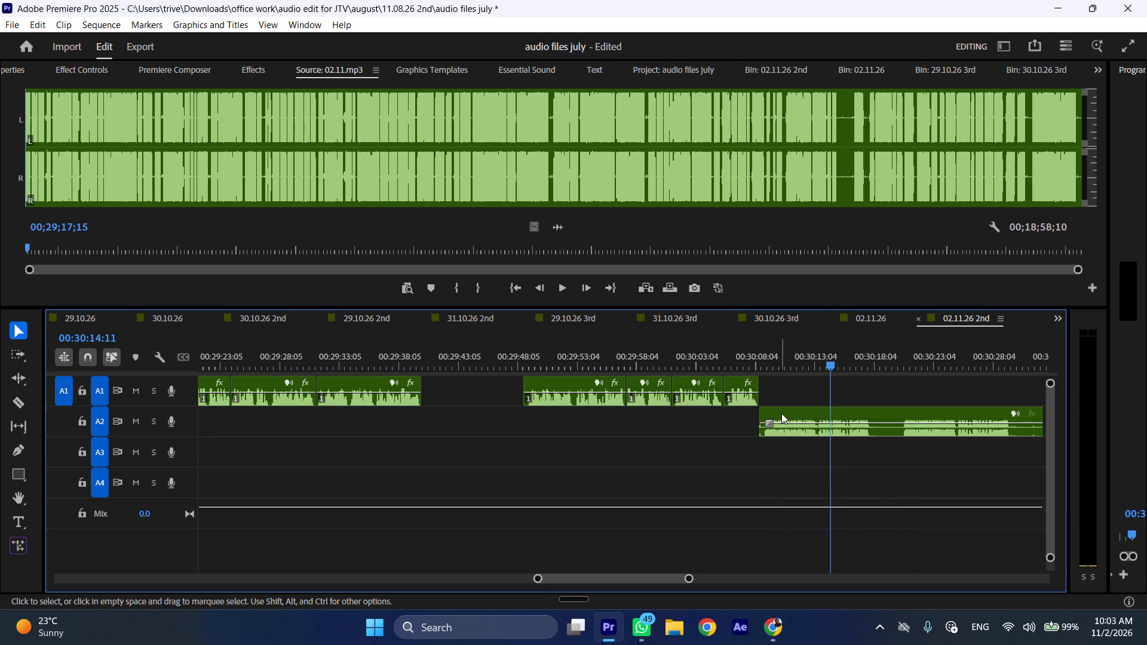
drag(784, 413, 808, 413)
click(784, 413)
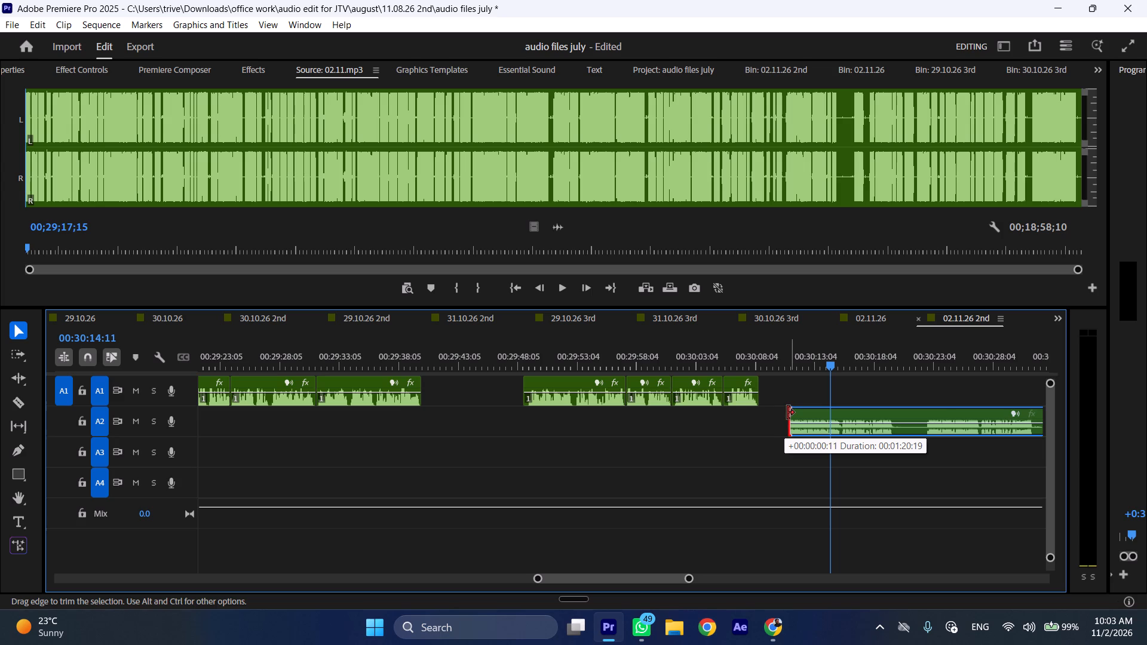
Cut the A2 clip at 00:30:20:01 and move the section before the cut to start at the beginning of the A1 gap, 00:29:40:04.
click(897, 358)
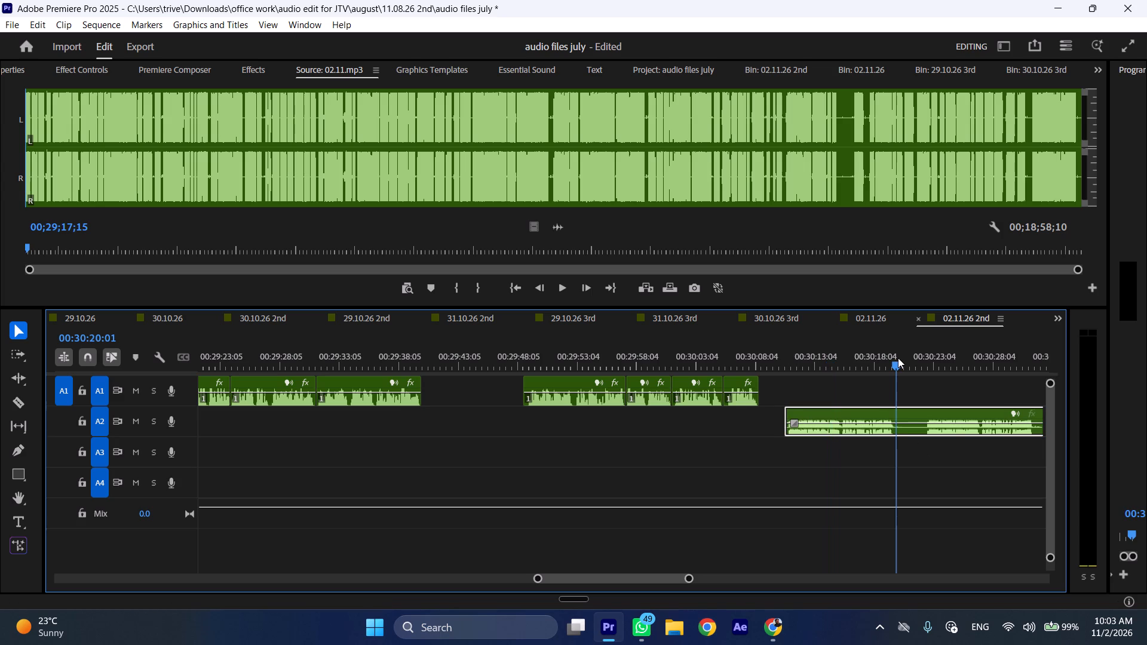
key(shift+c)
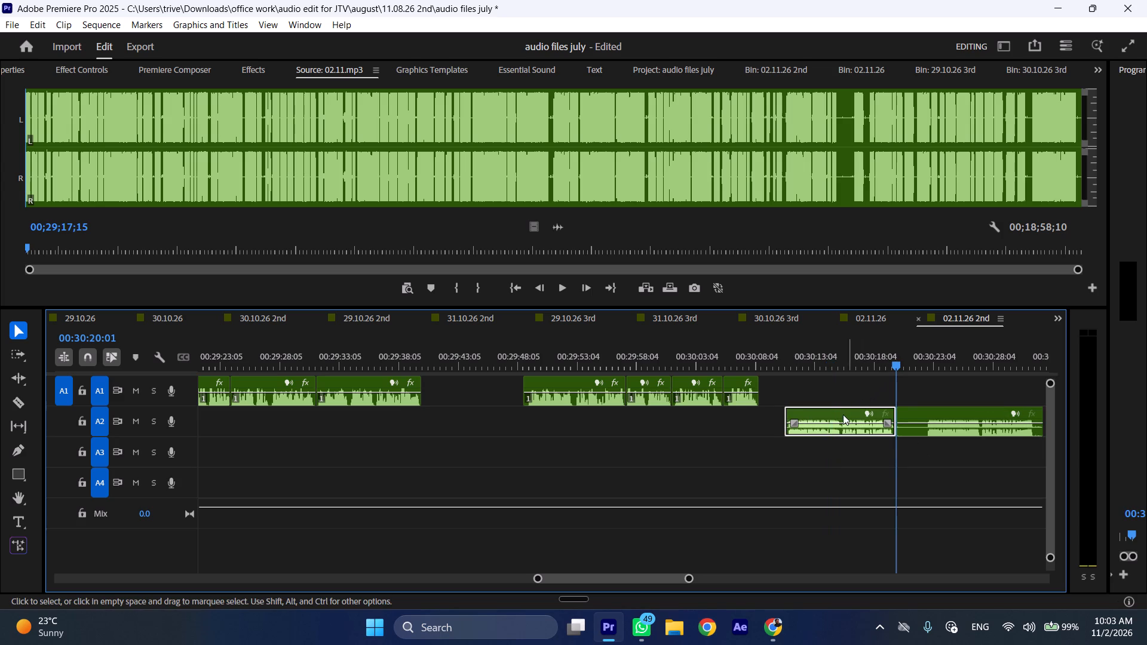
drag(832, 414, 465, 417)
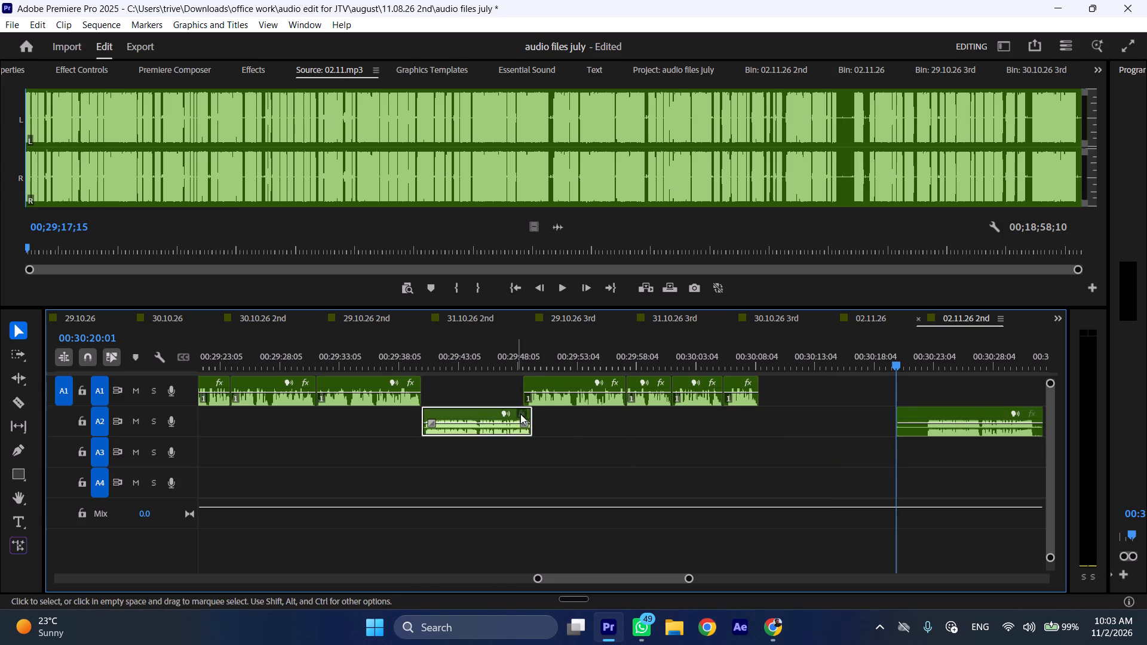
Shift the four A1 clips following the gap together so they start where the moved A2 section ends.
drag(571, 420, 748, 403)
drag(740, 403, 751, 403)
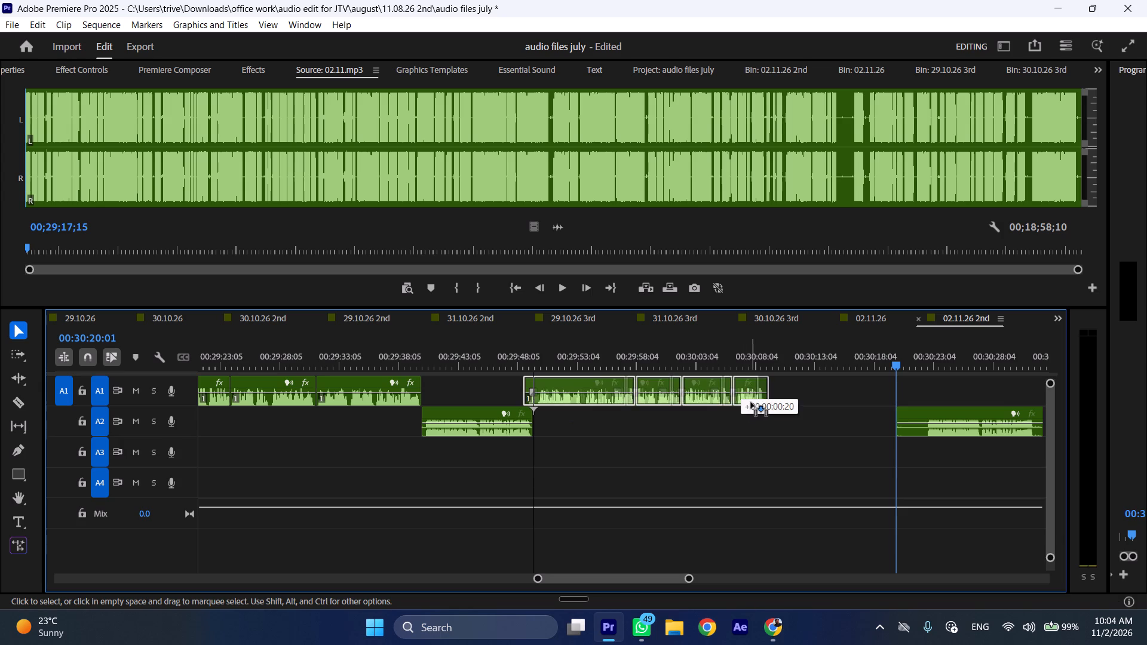
drag(751, 403, 753, 402)
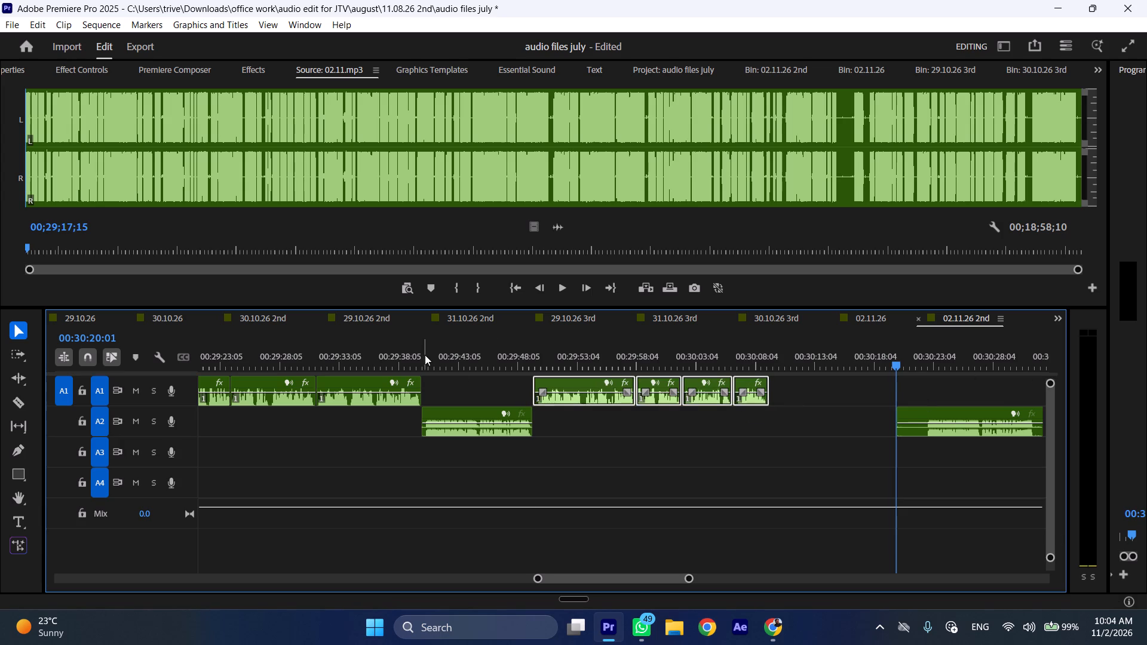
Listen from about 00:29:38 at increased playback speed through the moved A2 section and the A1 clips following it.
click(405, 352)
key(space)
key(l)
scroll(571, 475, down, 6)
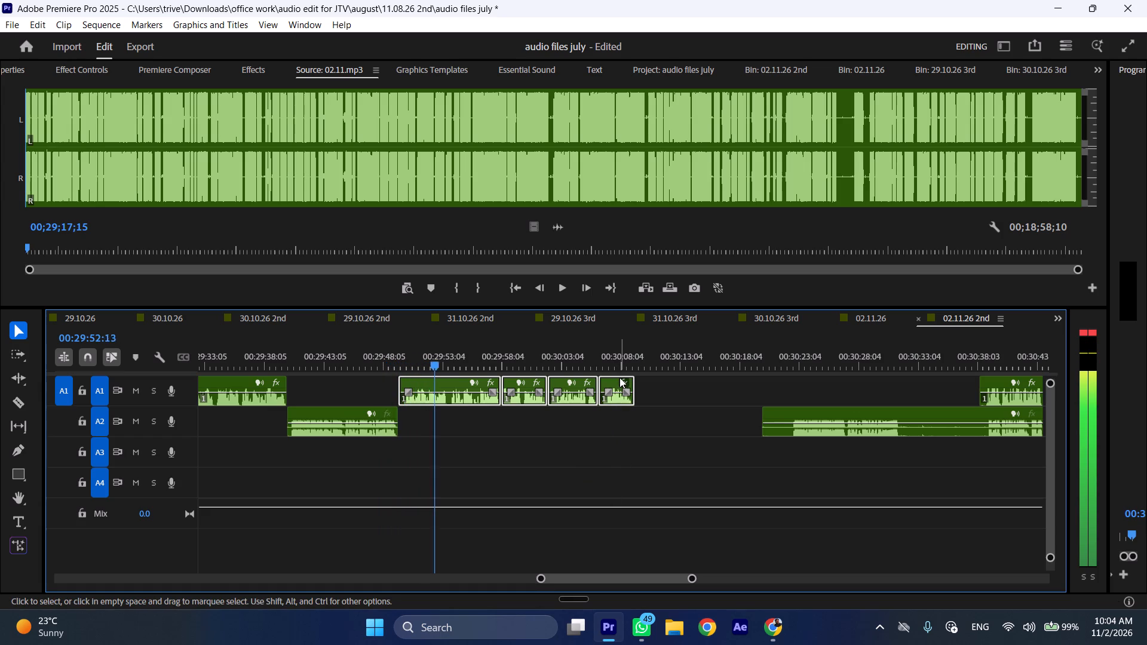
scroll(597, 471, down, 5)
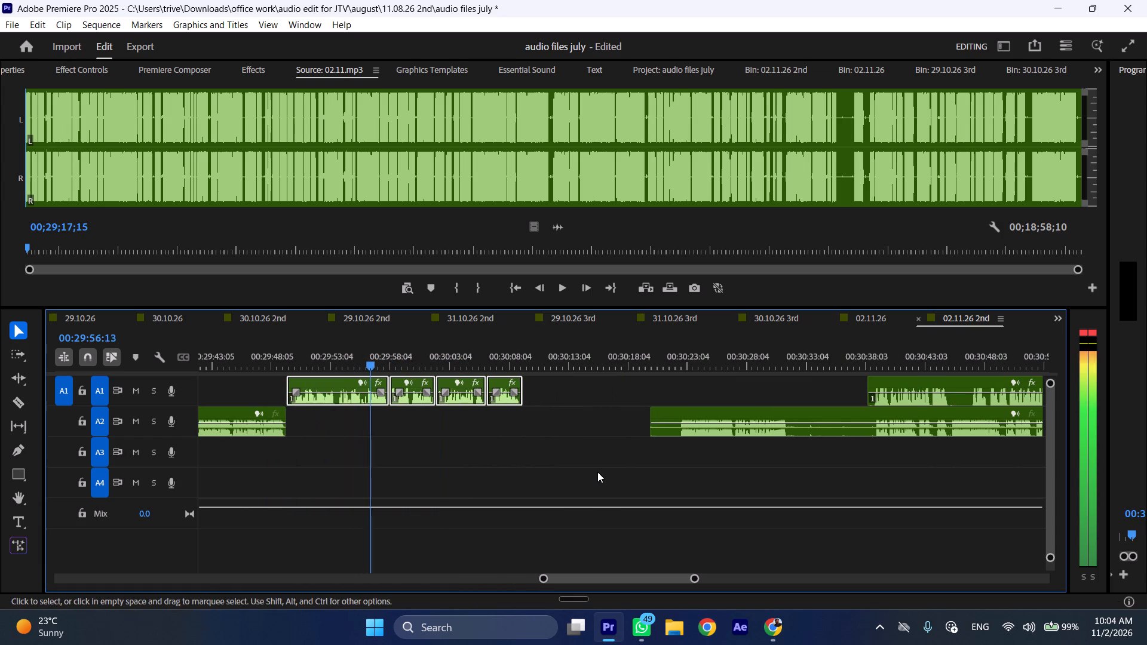
scroll(597, 472, down, 5)
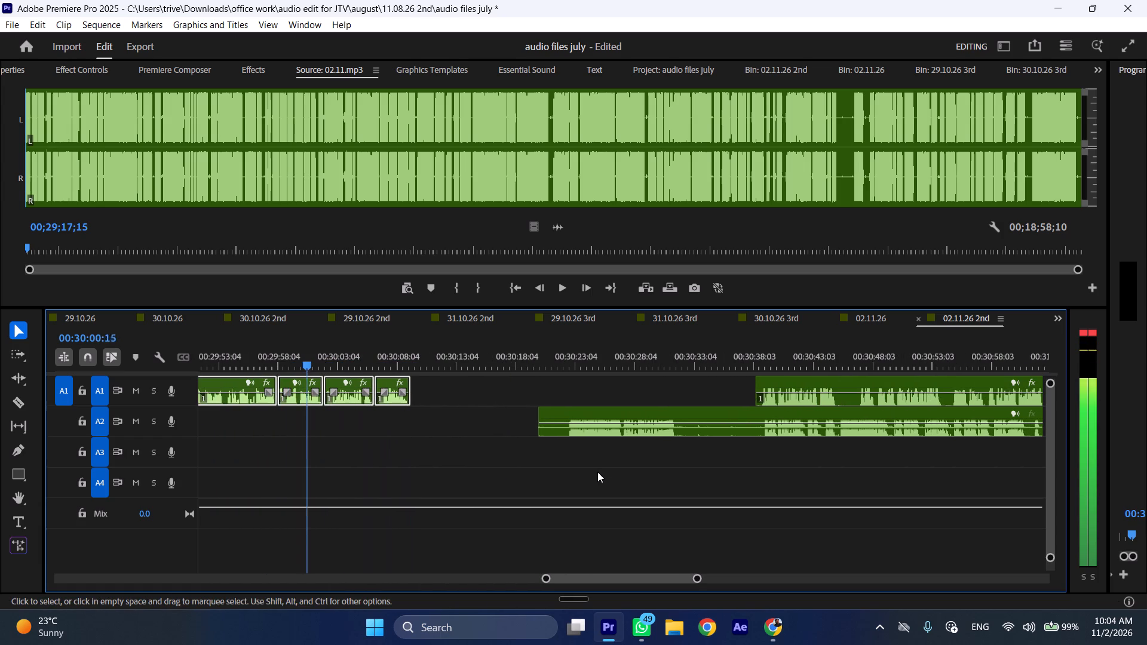
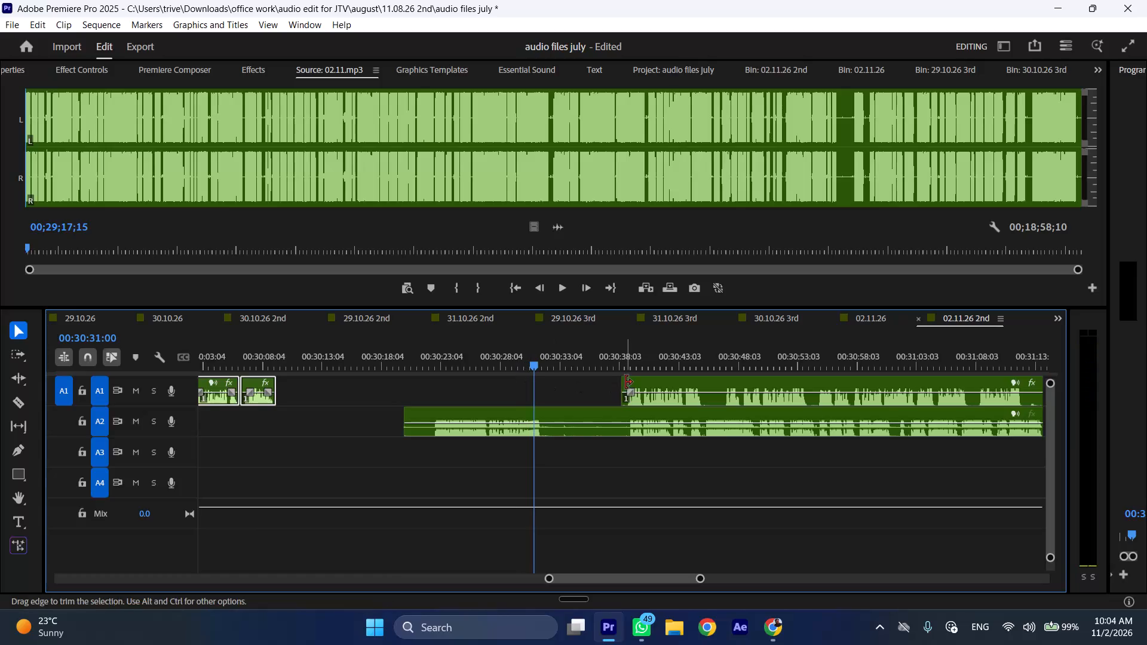
Move the A1 clip starting near 00:30:38 to about 00:30:53 and ripple delete the A2 section from 00:30:20:01 to 00:30:38:19.
drag(649, 382, 823, 382)
click(628, 357)
click(654, 409)
key(shift+c)
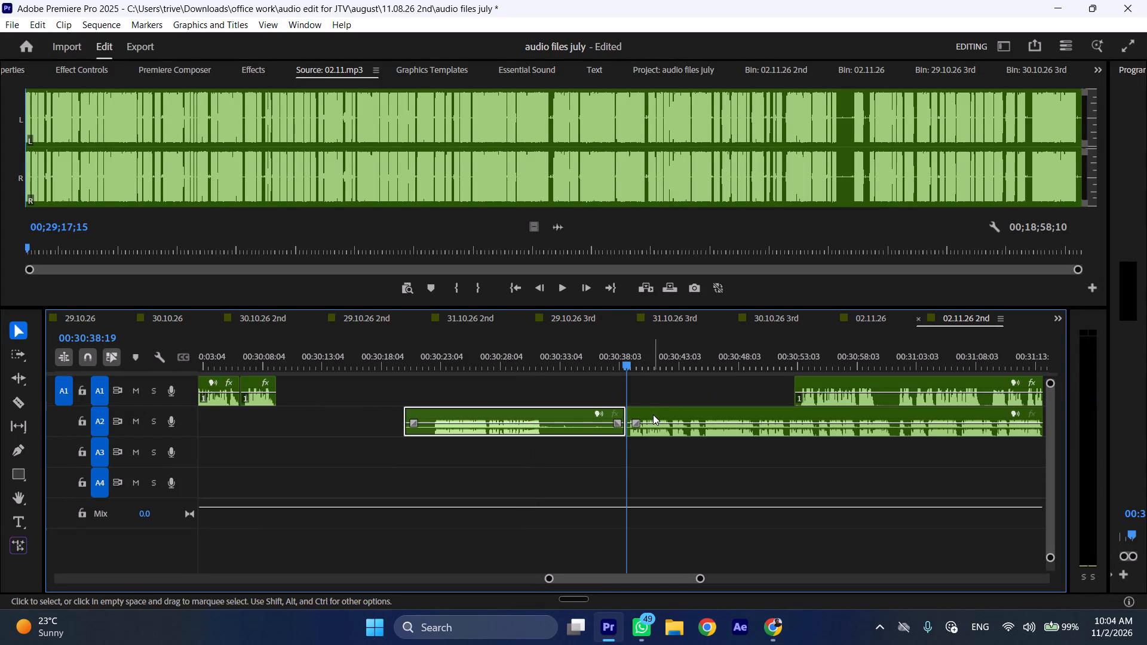
key(ctrl+shift+d)
Move the remaining A2 clip to start where the preceding A1 clip ends, at about 00:30:09.
drag(468, 414, 341, 413)
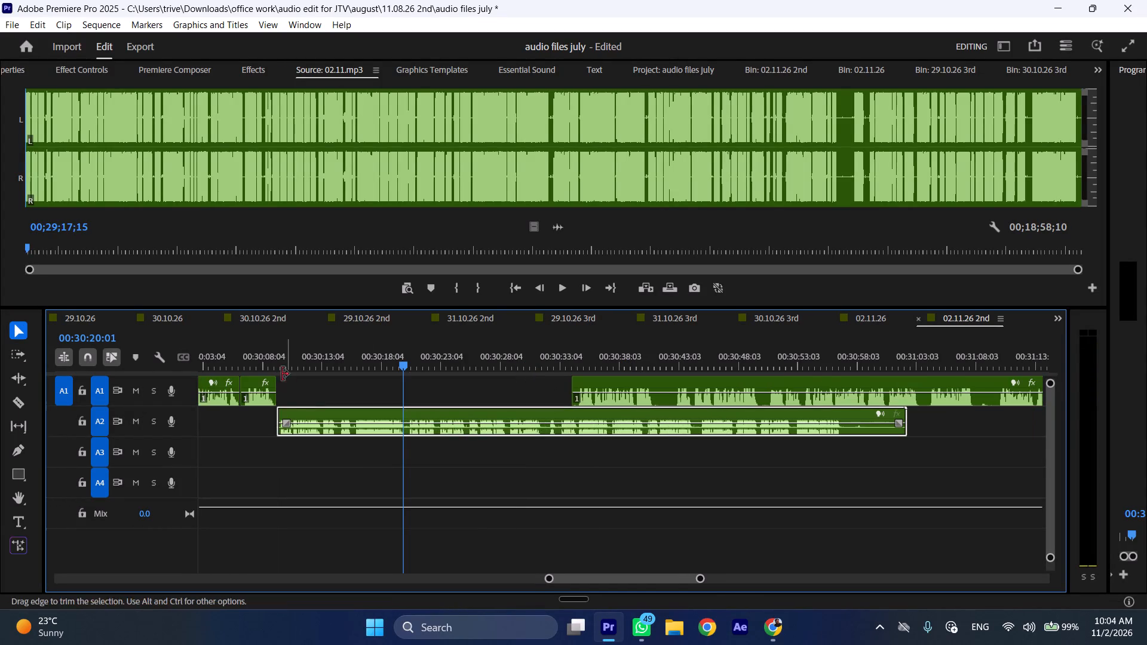
Listen to the moved A2 clip from its start and ripple delete its section from 00:30:14:15 to about 00:30:16.
click(275, 358)
key(space)
text(l)
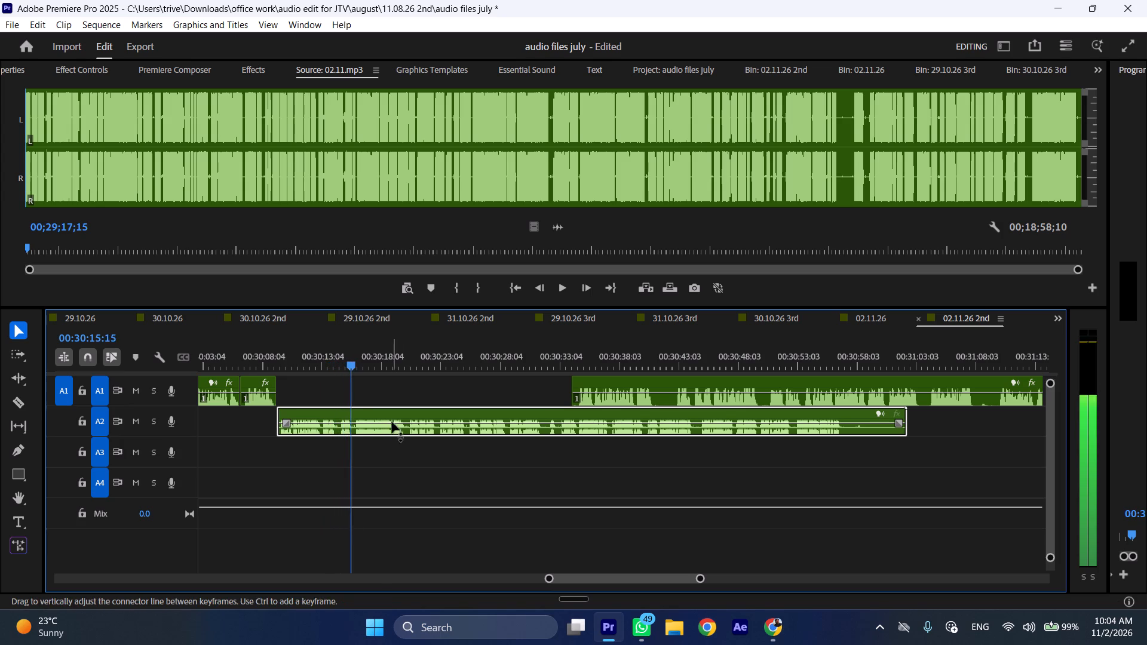
drag(338, 364, 343, 364)
key(shift+c)
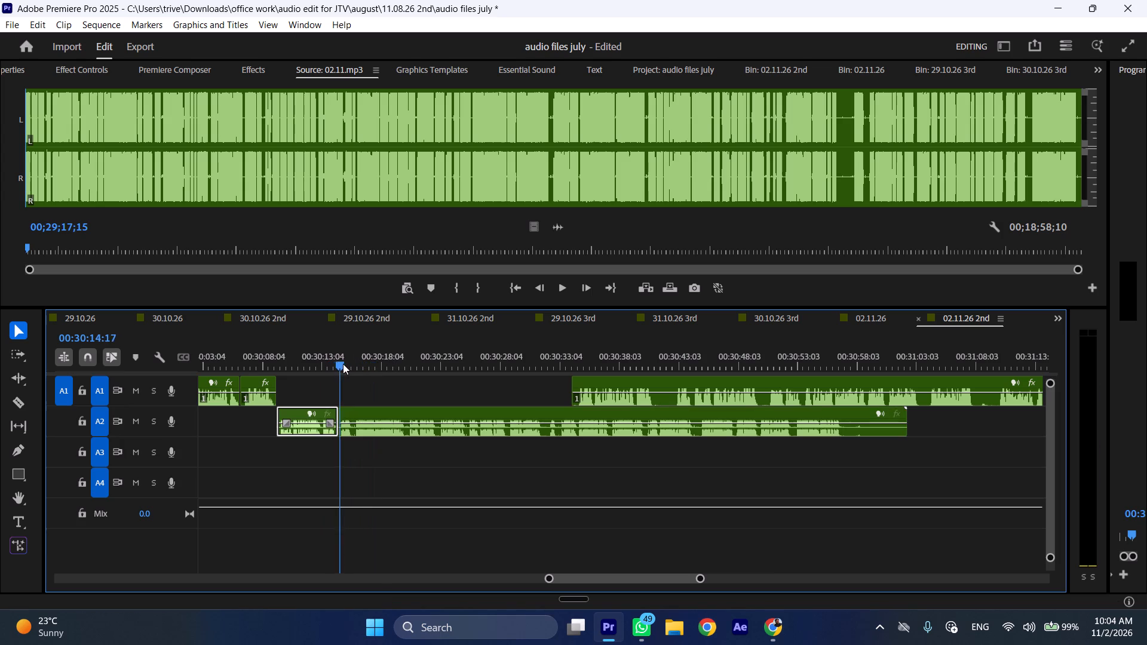
drag(343, 364, 355, 364)
click(373, 422)
key(shift+c)
key(ctrl+shift+d)
Listen on from 00:30:14:15 at increased speed and ripple delete about 2.5 seconds of A2 audio starting at 00:30:19:02.
key(space)
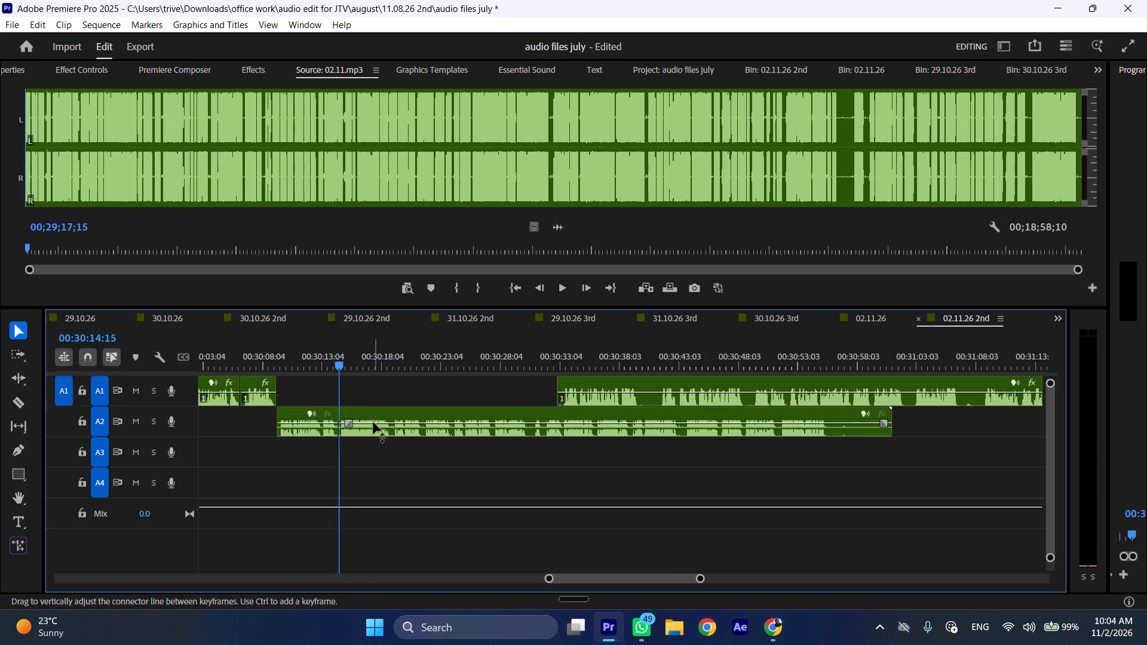
text(l)
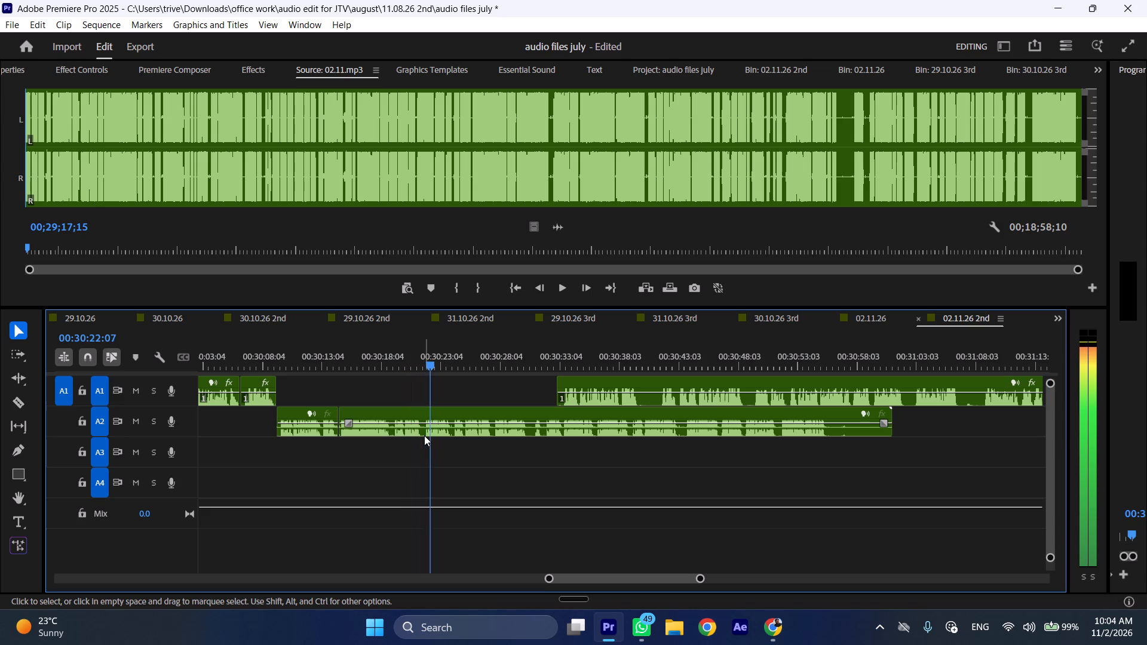
drag(395, 353, 395, 353)
key(shift+c)
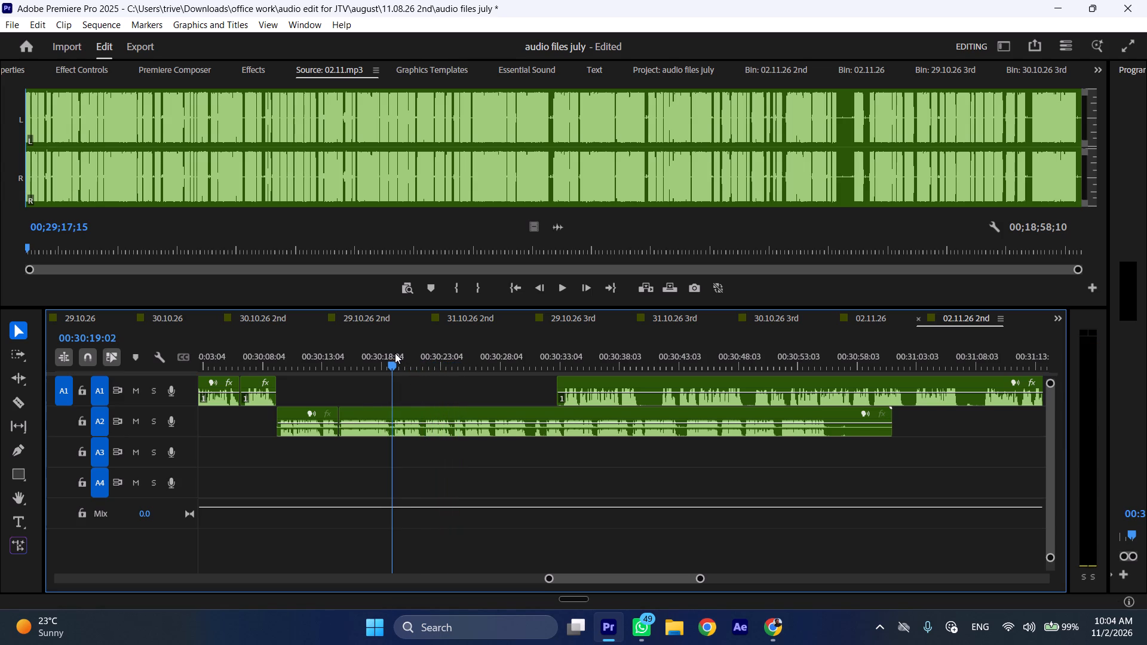
drag(395, 353, 425, 354)
click(438, 416)
key(shift+c)
key(ctrl+shift+d)
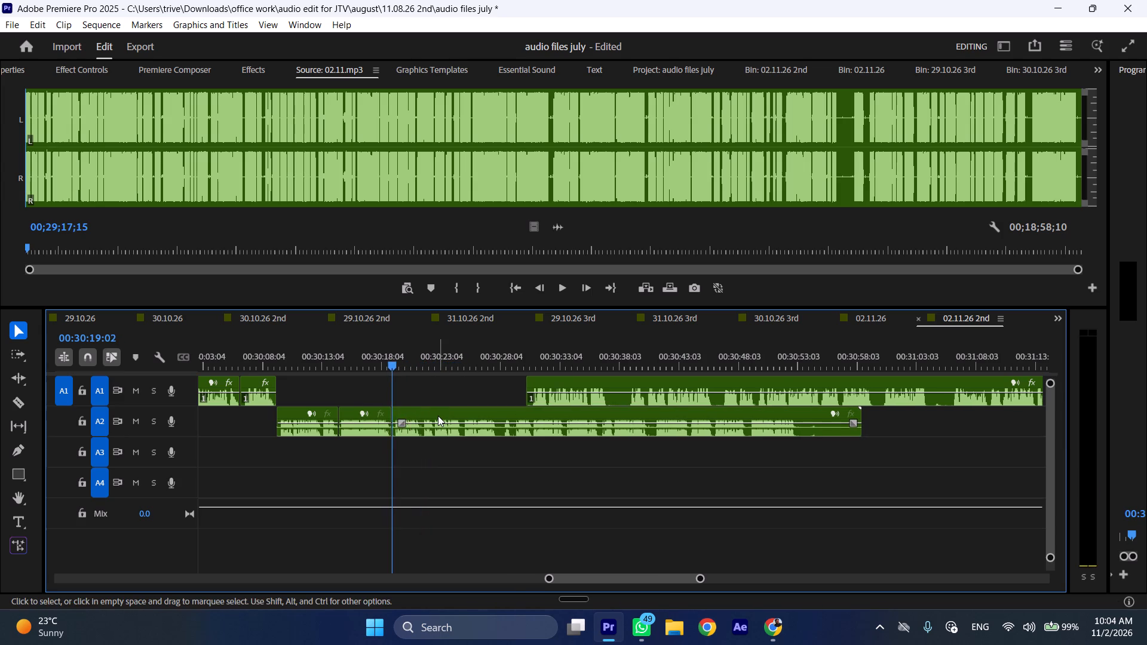
Continue listening from 00:30:19:02 and move the A1 clip following the gap to start at about 00:30:41.
key(space)
text(l)
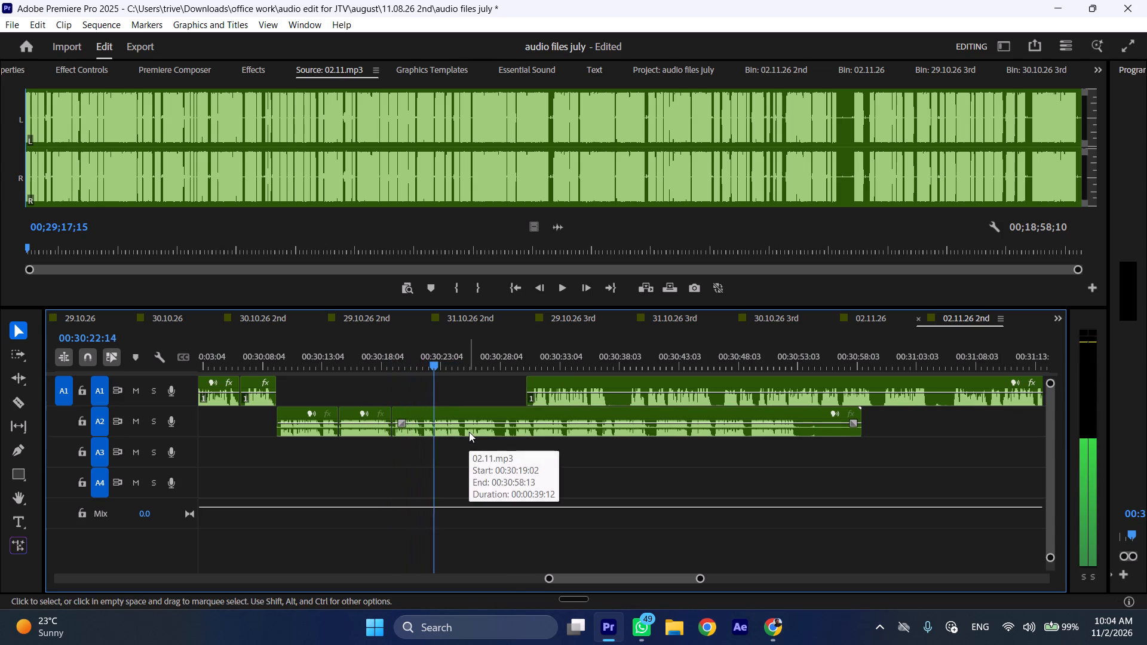
drag(553, 376, 685, 379)
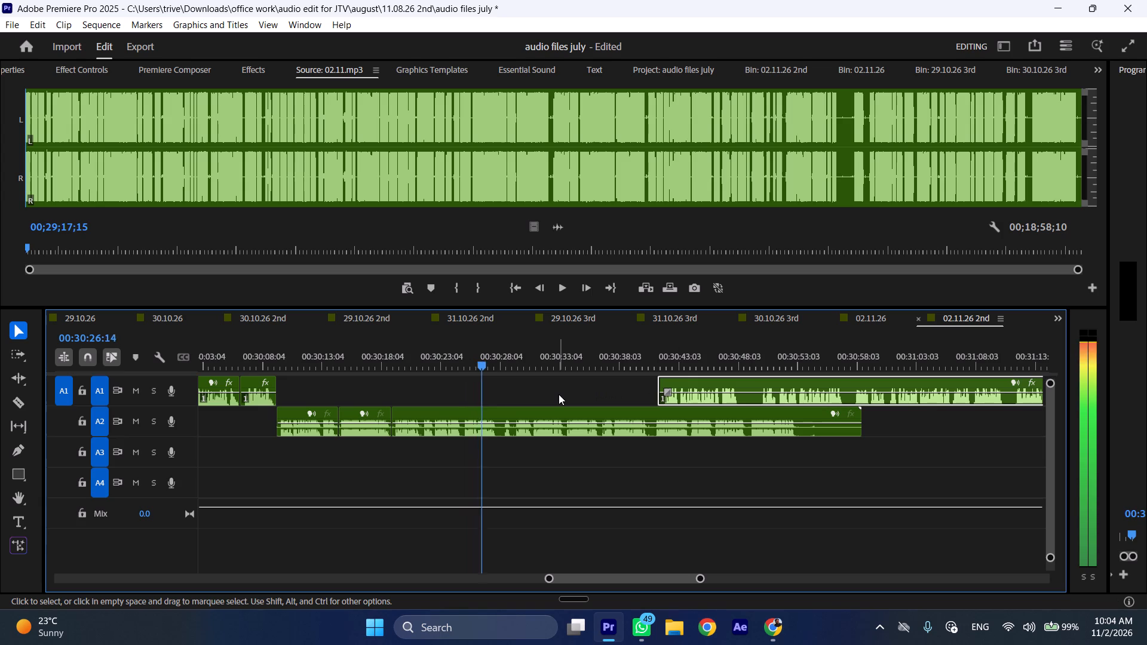
Stop playback and cut the A2 clip at 00:30:27:21.
key(space)
text(C)
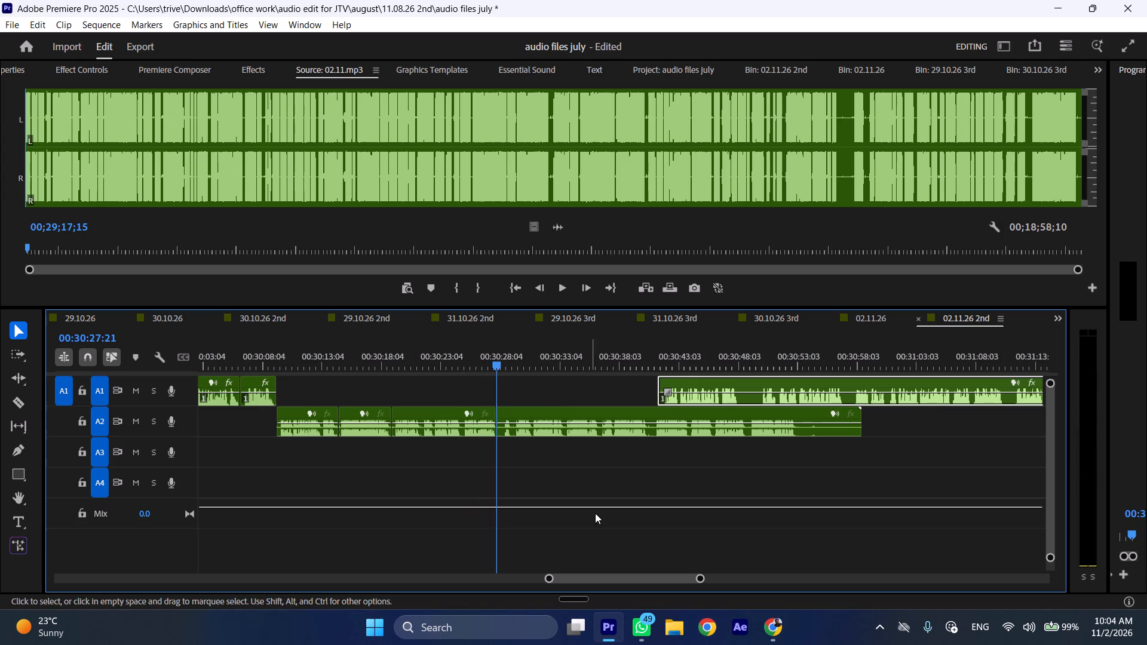
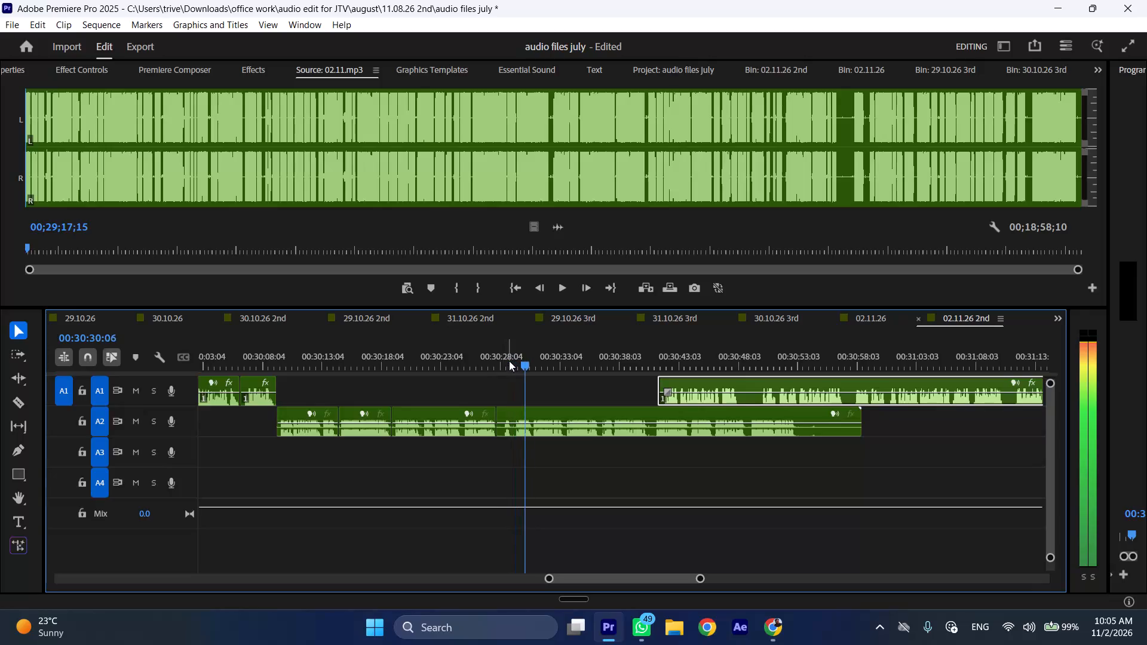
Ripple delete the short A2 section from the cut at 00:30:27:21 to 00:30:28:09.
click(504, 357)
click(523, 418)
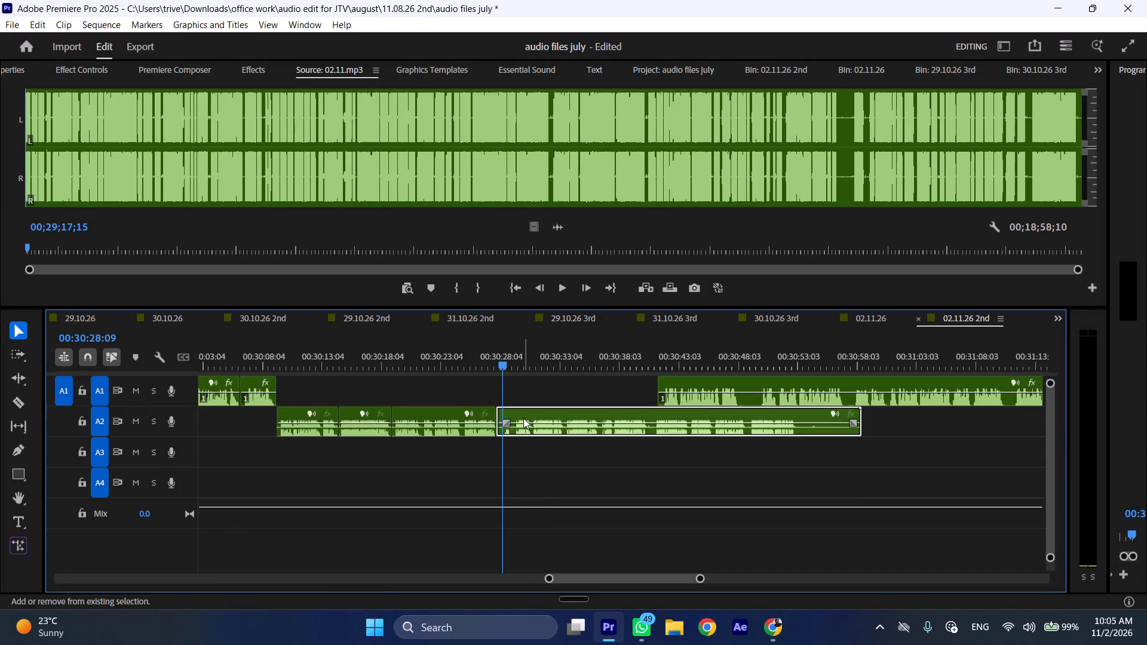
key(shift+c)
key(ctrl+shift+d)
Listen on from 00:30:27:21 at increased speed and move the A1 clip later so it starts at about 00:31:03.
key(space)
text(l)
scroll(585, 461, down, 6)
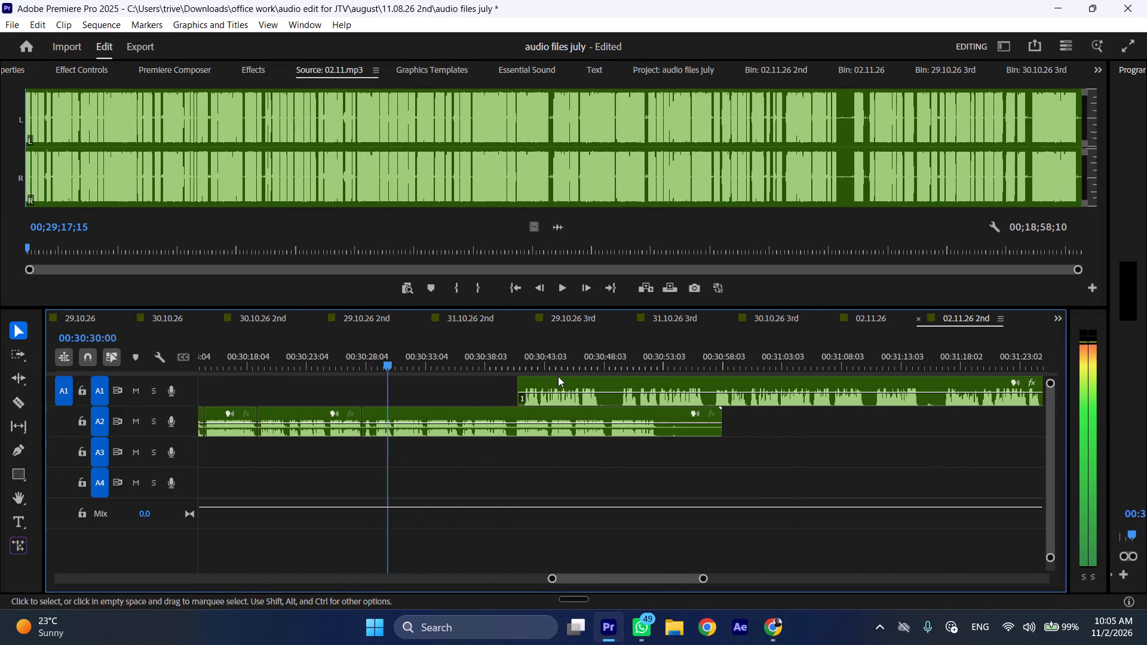
drag(557, 376, 817, 379)
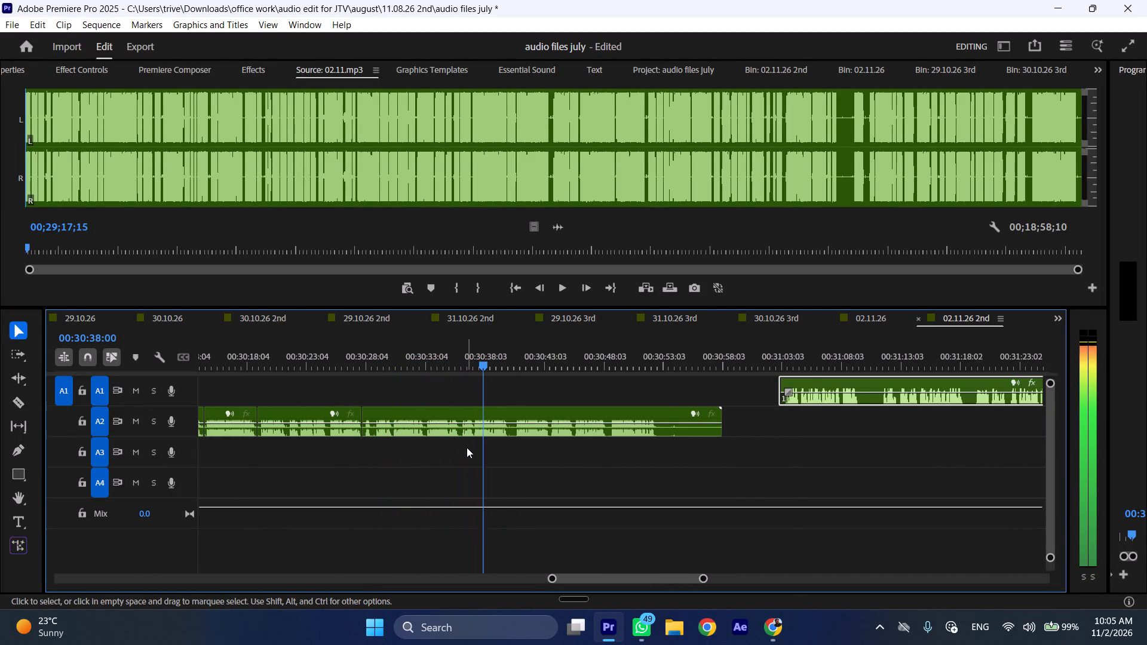
Cut the A2 clip at about 00:30:40 and ripple delete its short section up to 00:30:40:13.
click(511, 355)
key(shift+c)
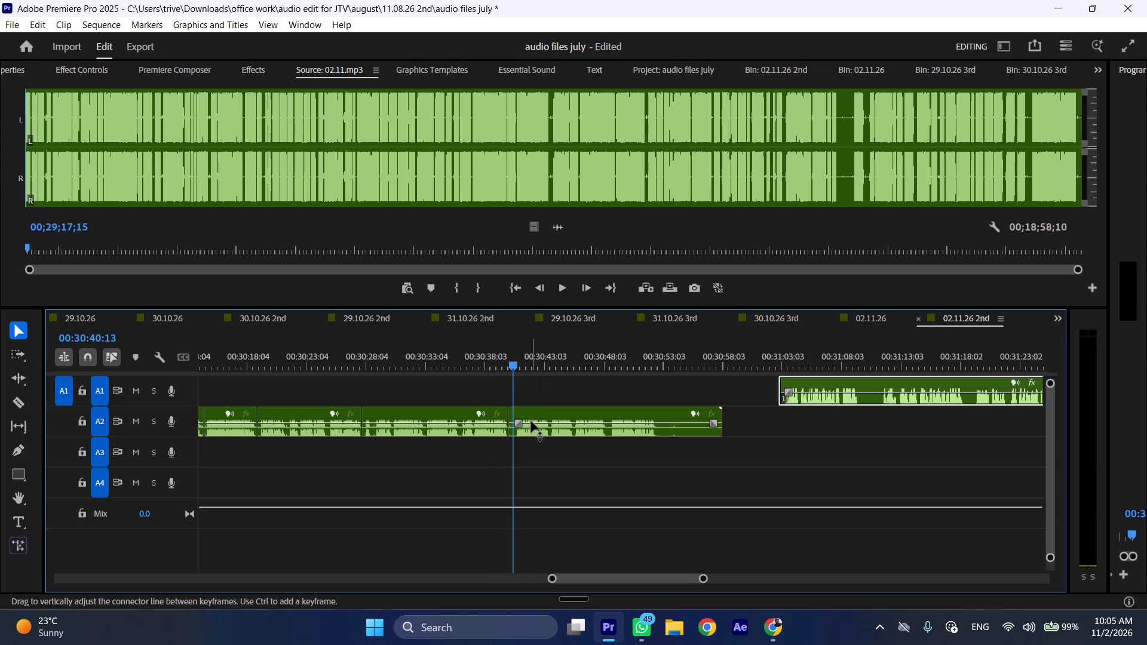
click(531, 421)
key(shift+c)
key(ctrl+shift+d)
Listen on from about 00:30:40 at increased speed and stop playback at 00:30:52:09, where the A2 speech ends.
key(space)
text(l)
scroll(582, 472, down, 4)
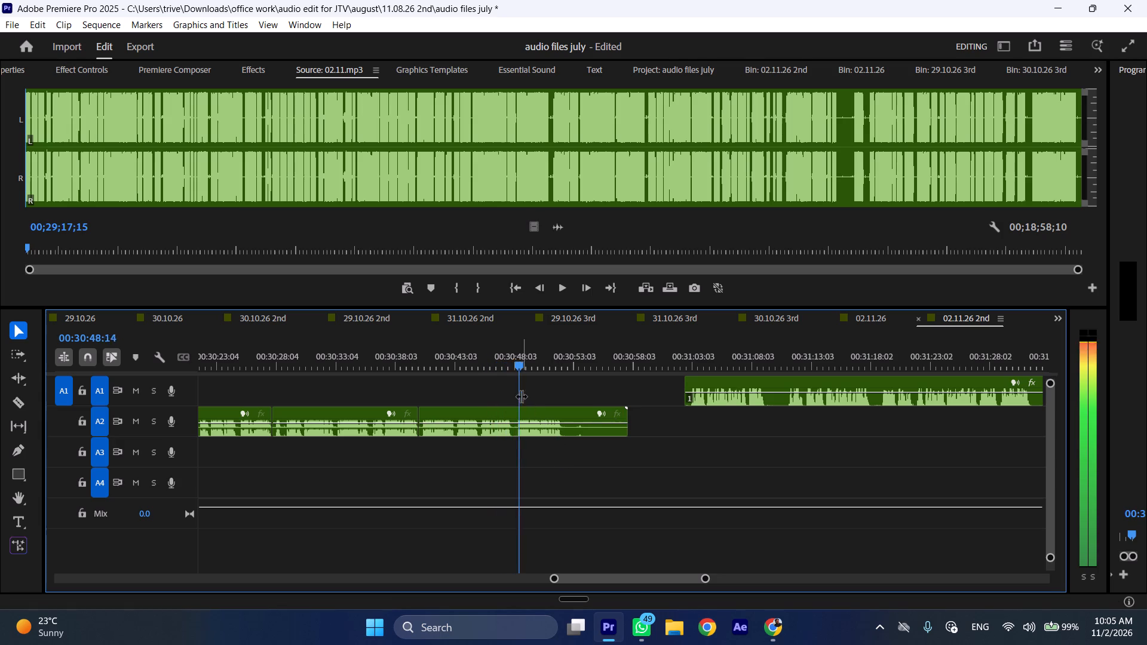
key(space)
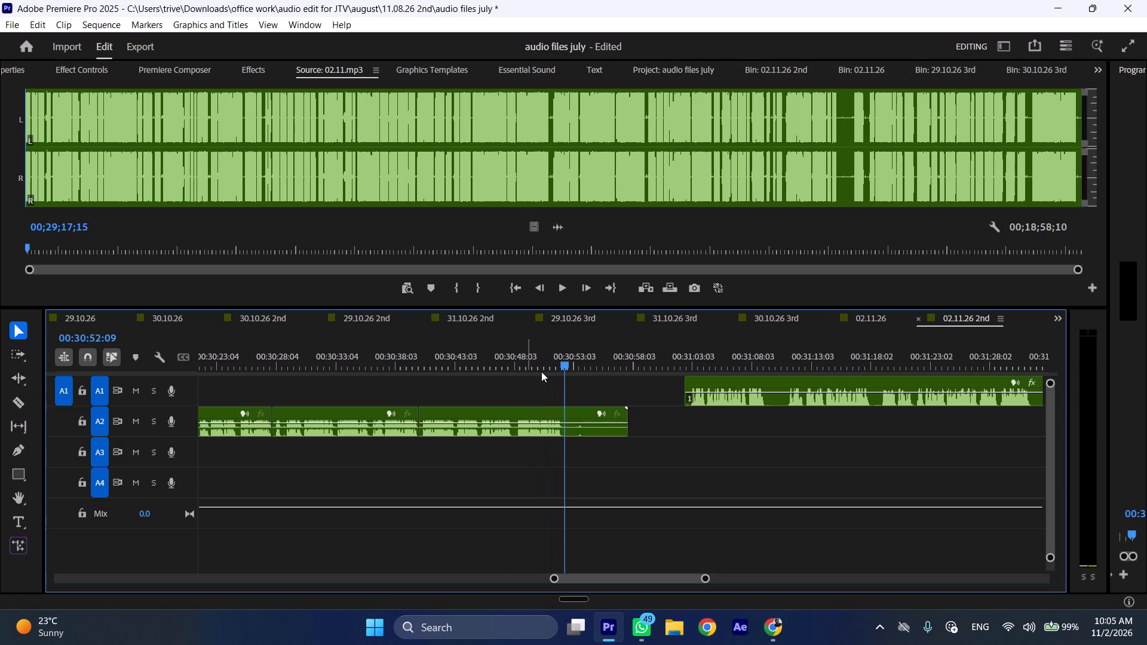
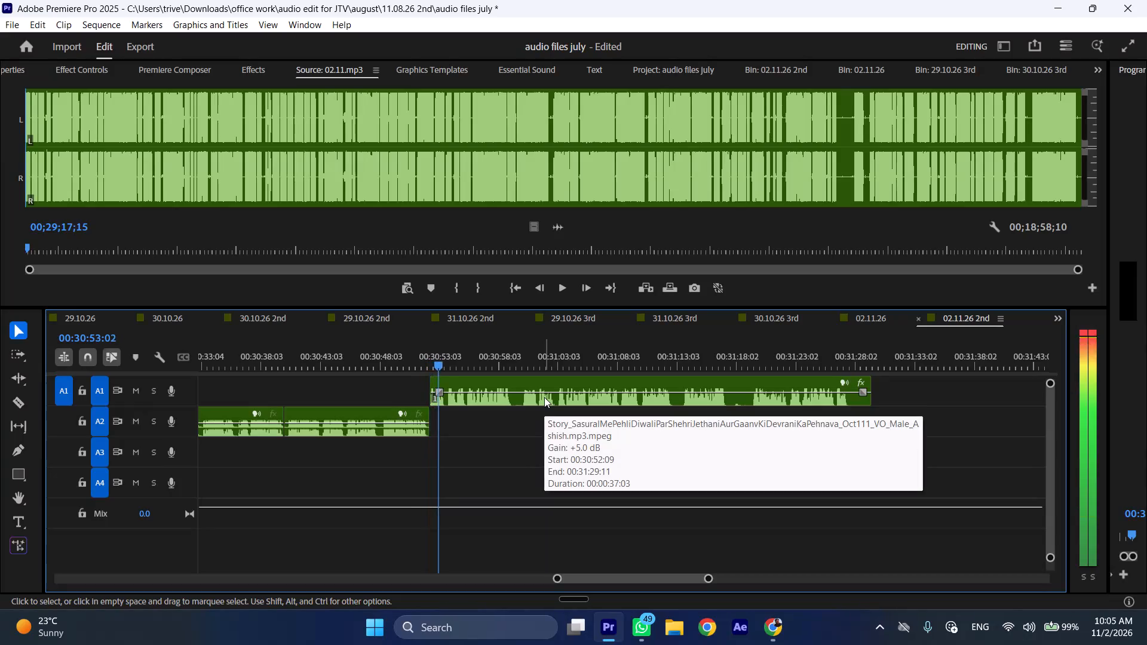
Listen on from 00:30:53 and ripple delete the short A1 pause from about 00:30:59:14 to 00:31:00:03.
key(l)
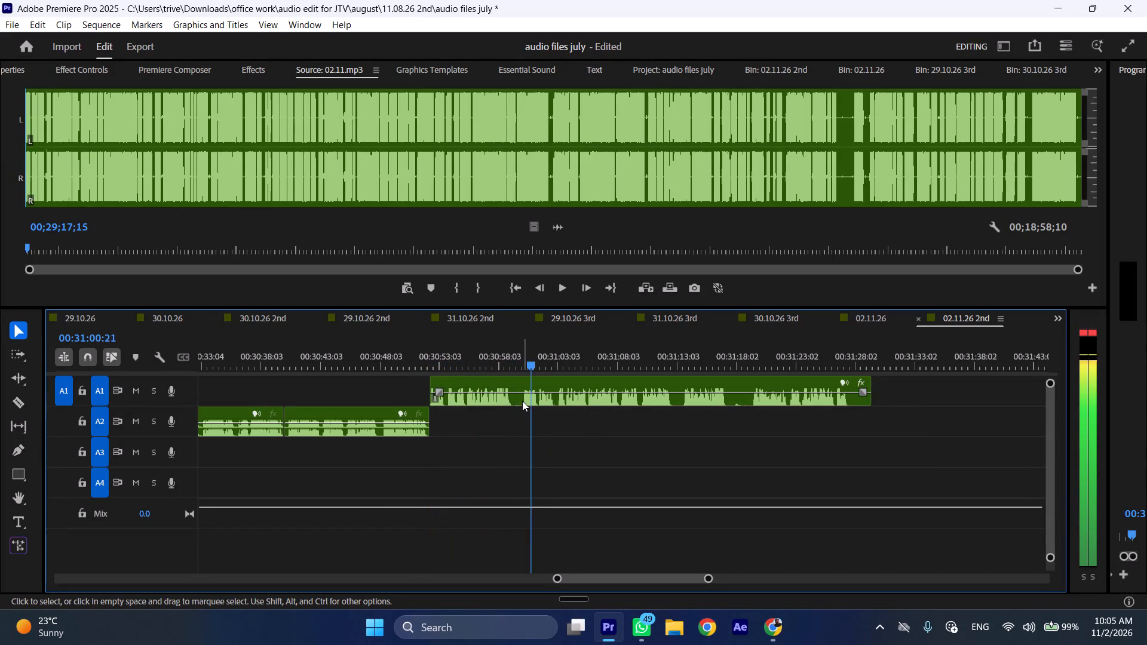
drag(517, 348, 524, 348)
key(shift+c)
click(530, 380)
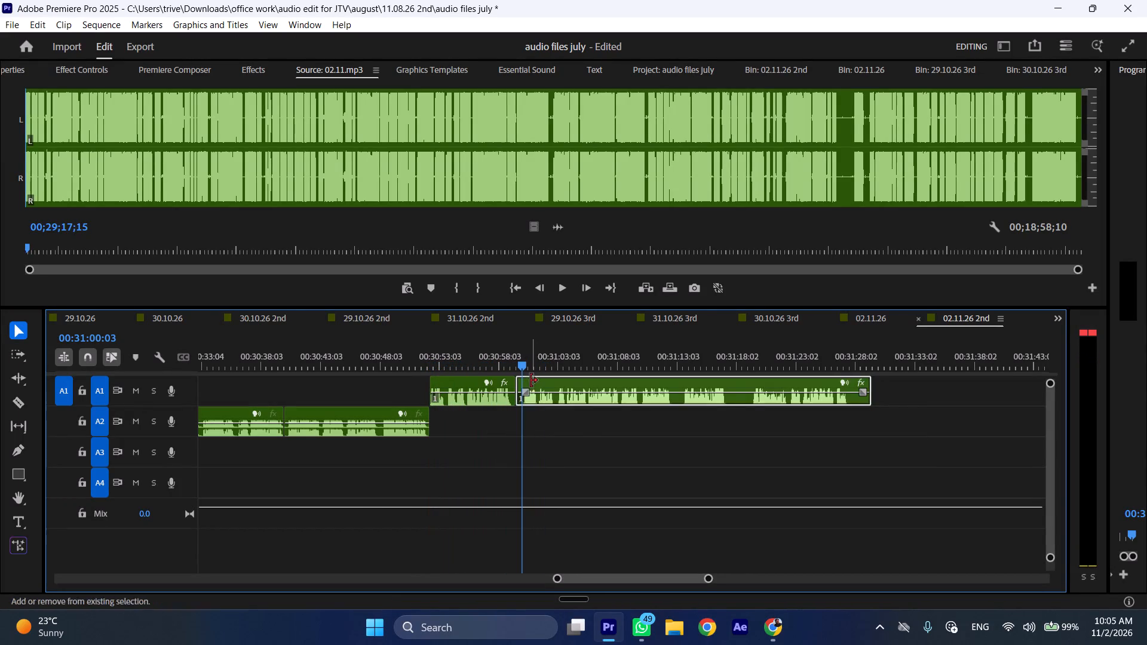
key(shift+c)
key(ctrl+shift+d)
Listen on briefly and ripple delete the A1 section from the cut at 00:30:59:14 up to 00:31:02:17.
key(space)
text(l)
scroll(548, 424, down, 4)
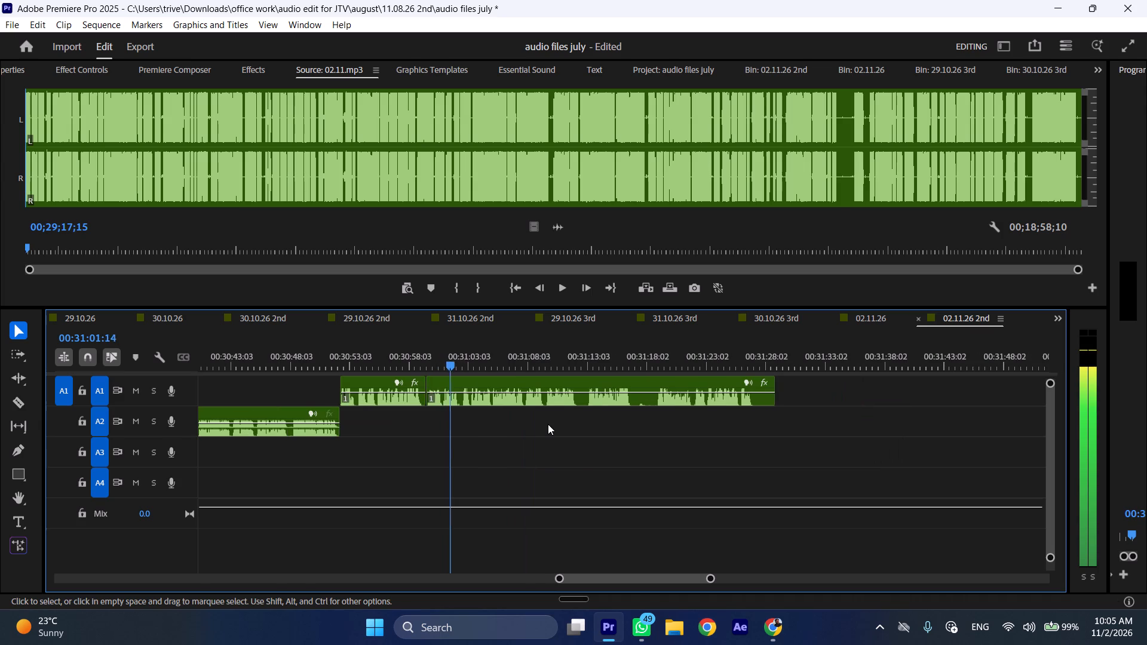
click(465, 347)
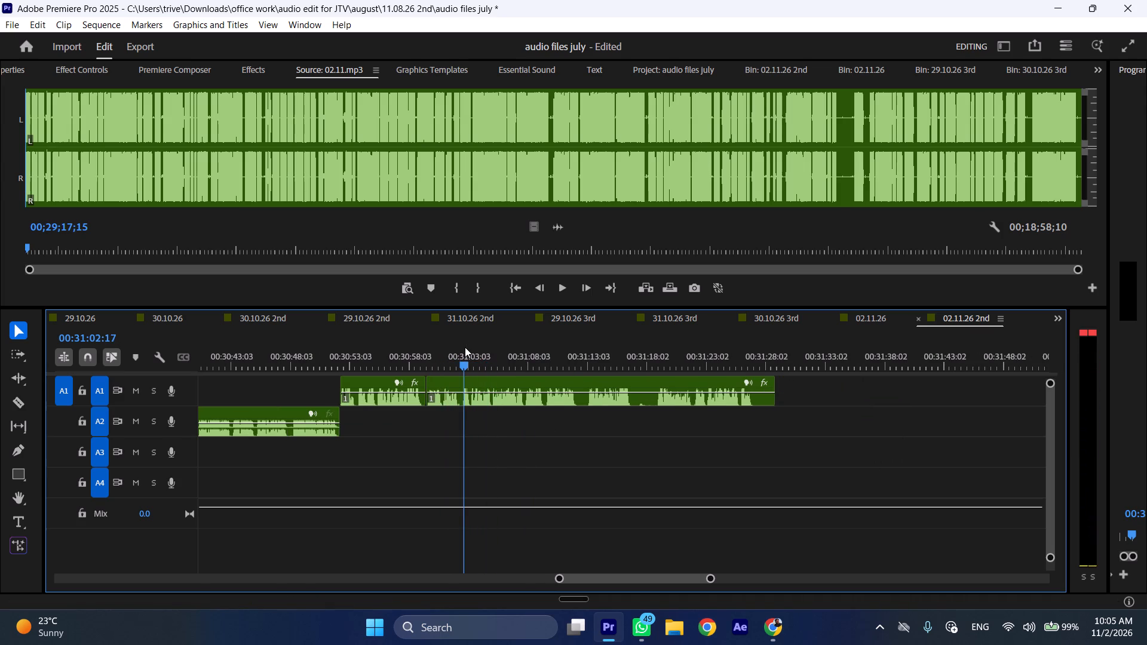
shift+click(485, 386)
key(shift+c)
key(ctrl+shift+d)
Listen on from 00:30:59:14 at increased speed and ripple delete the short A1 pause starting at about 00:31:09:06.
key(space)
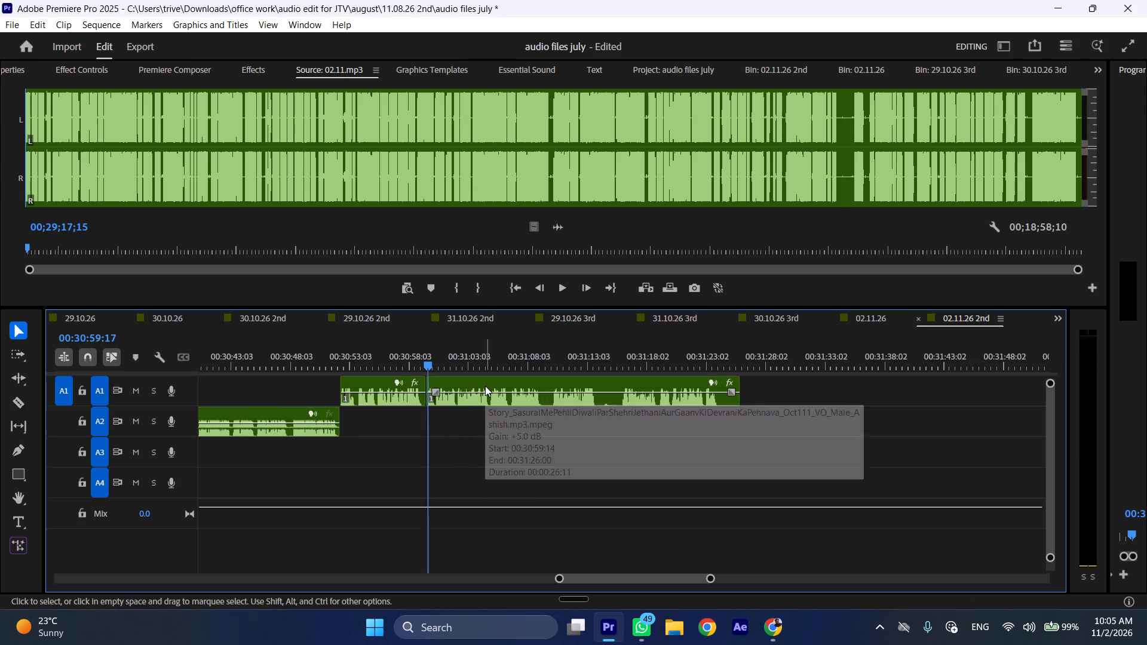
text(l)
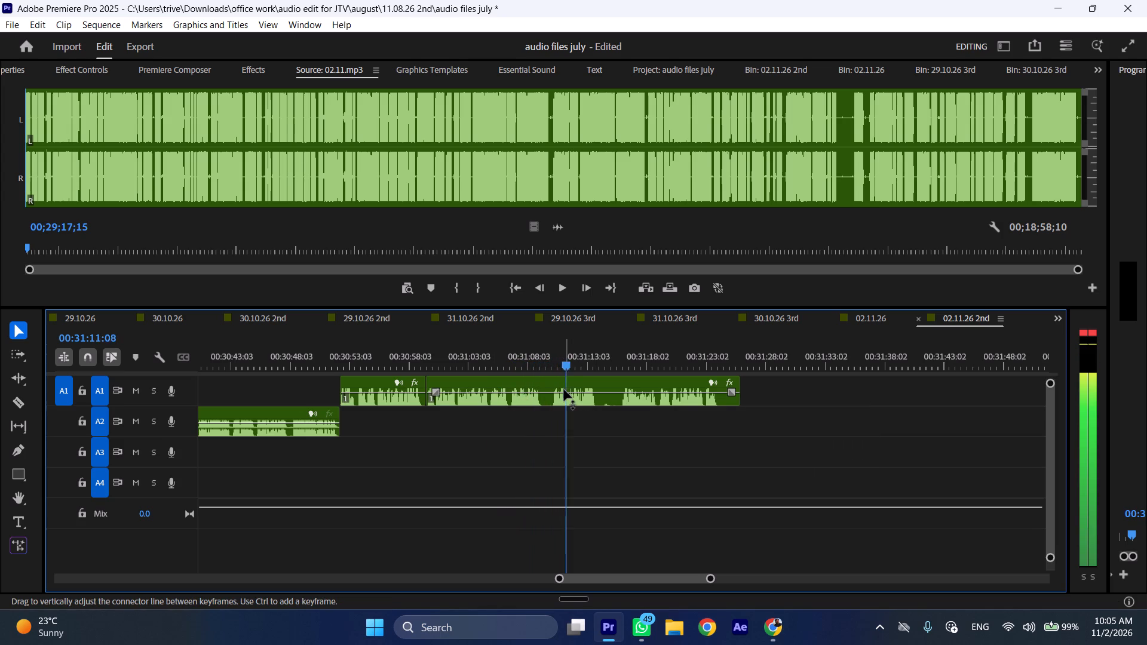
drag(540, 355, 543, 355)
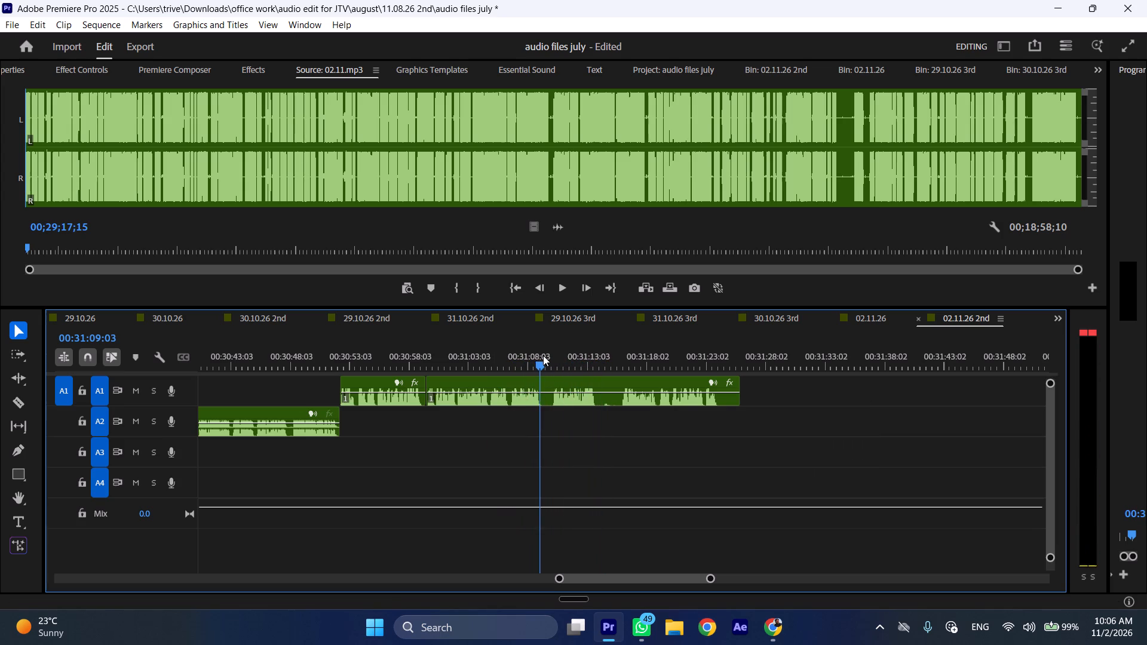
drag(543, 355, 553, 355)
key(shift+c)
click(566, 385)
key(shift+c)
key(ctrl+shift+d)
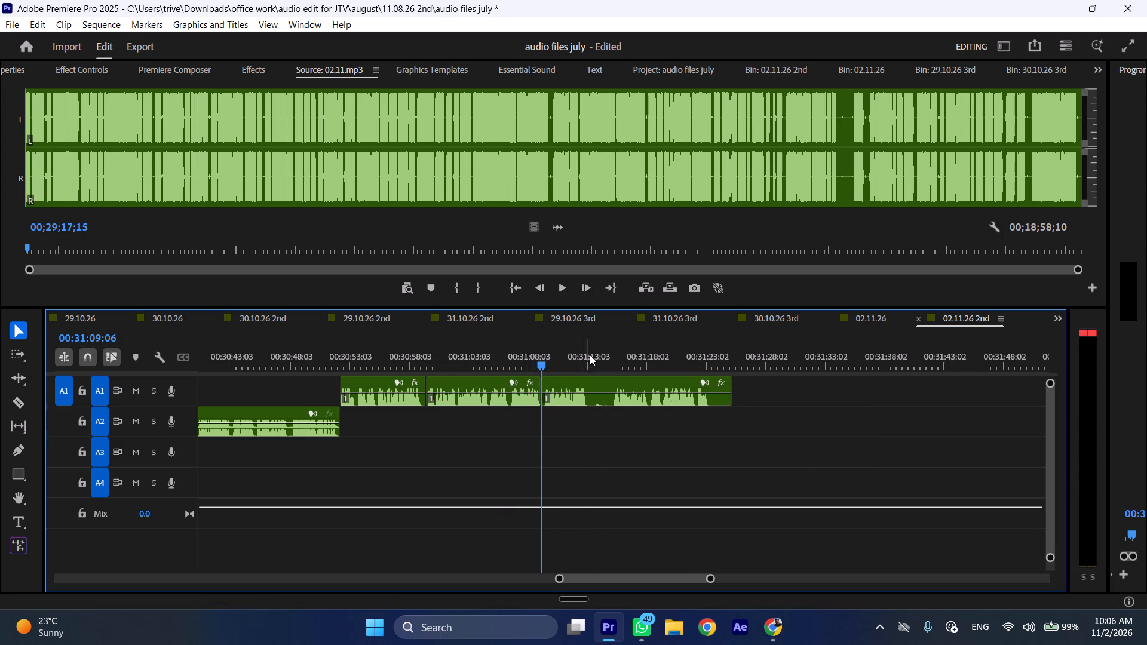
Ripple delete the silent A1 section from about 00:31:13 to 00:31:15:08.
drag(594, 351, 616, 349)
key(shift+c)
click(619, 389)
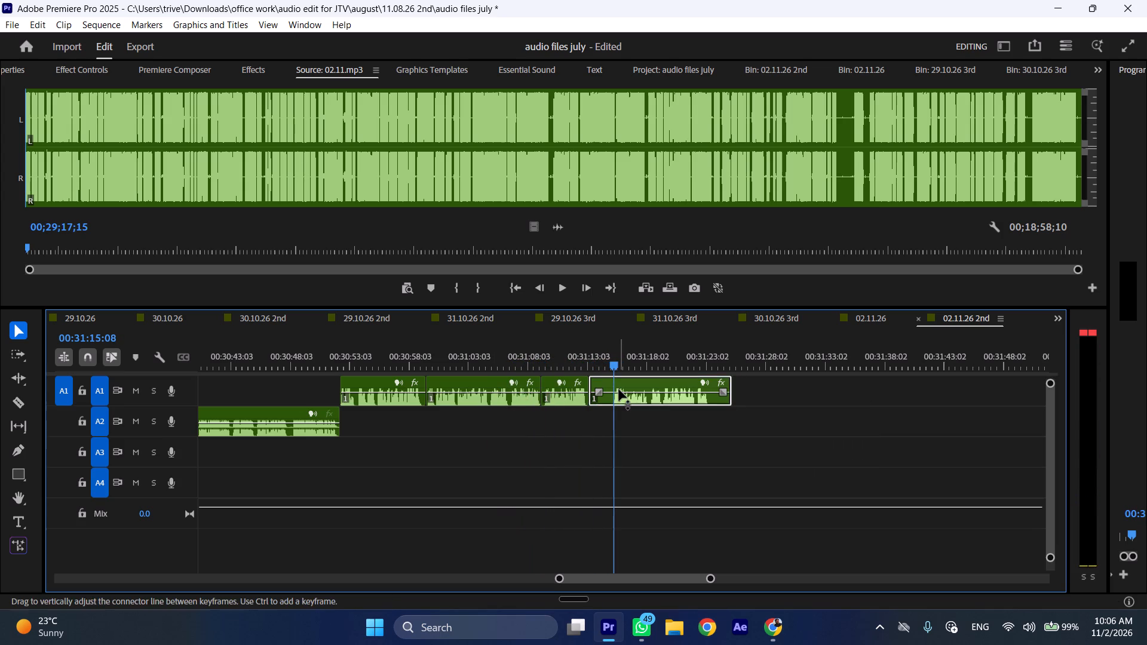
key(shift+c)
key(ctrl+shift+d)
Listen on to the end of the speech and trim the last A1 clip to end at about 00:31:22.
key(space)
text(l)
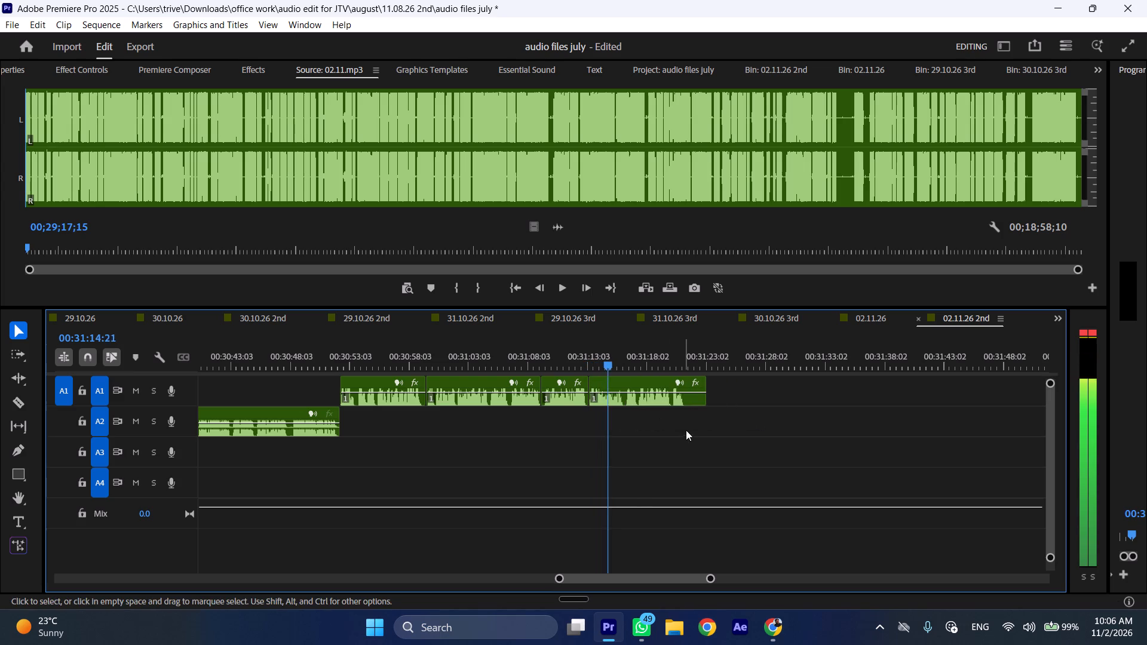
drag(708, 384, 692, 386)
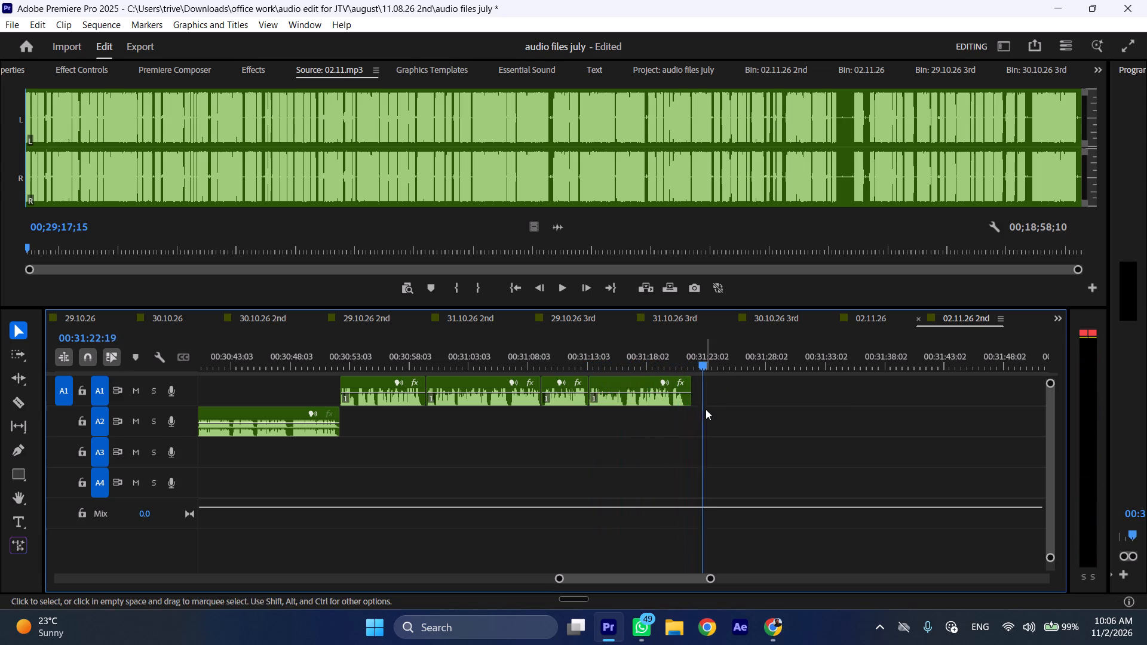
key(space)
Select all clips in the sequence and mark the in and out points around the whole selection.
key(ctrl+shift+x)
key(ctrl+shift+x)
key(ctrl+shift+x)
key(ctrl+shift+x)
key(ctrl+shift+x)
key(ctrl+shift+x)
key(ctrl+shift+x)
key(ctrl+shift+x)
key(ctrl+shift+x)
key(ctrl+shift+x)
key(ctrl+shift+x)
key(ctrl+shift+x)
key(ctrl+shift+x)
key(ctrl+shift+x)
key(ctrl+shift+x)
key(ctrl+shift+x)
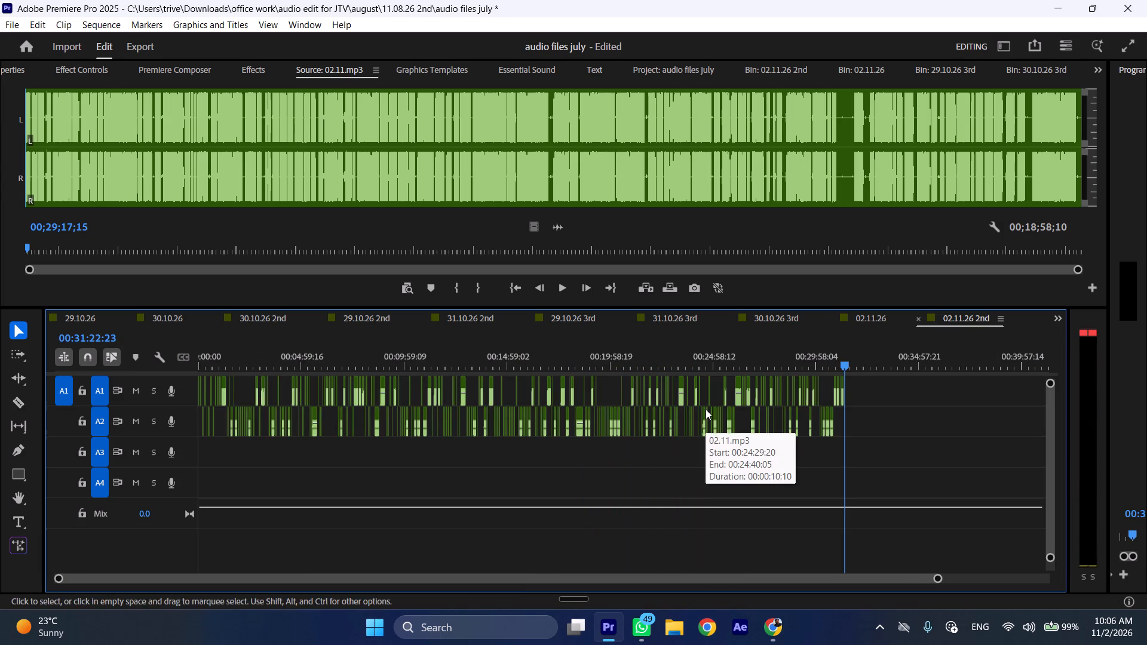
key(ctrl+a)
key(slash)
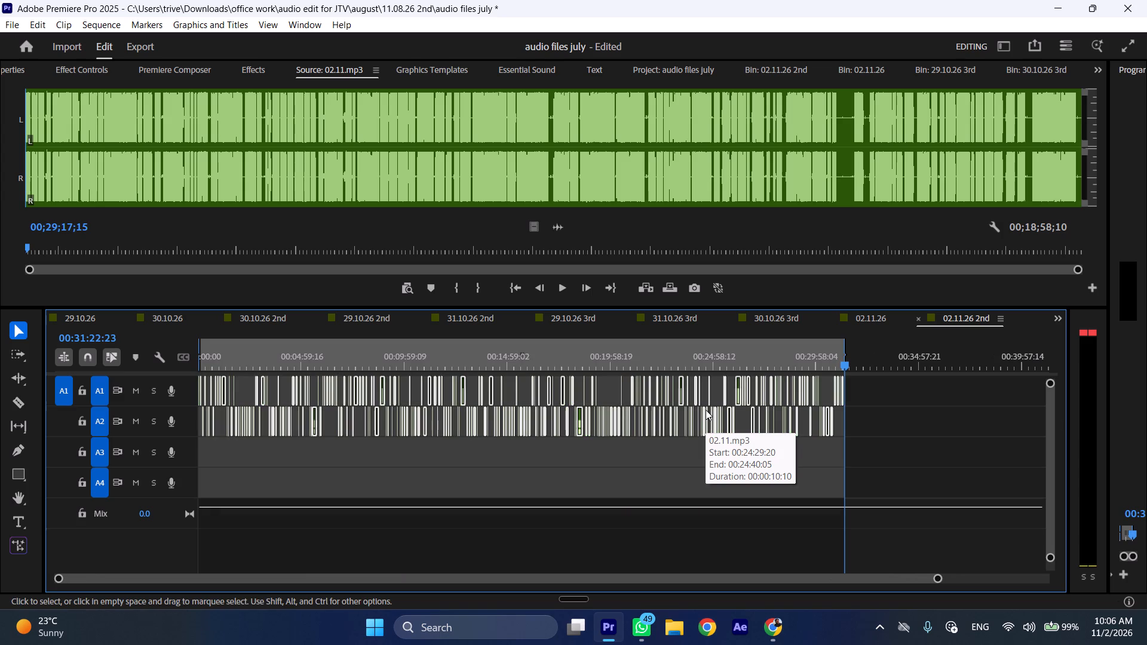
Open the export settings for the 02.11.26 2nd sequence and open the save location of the MP3 file.
key(ctrl+m)
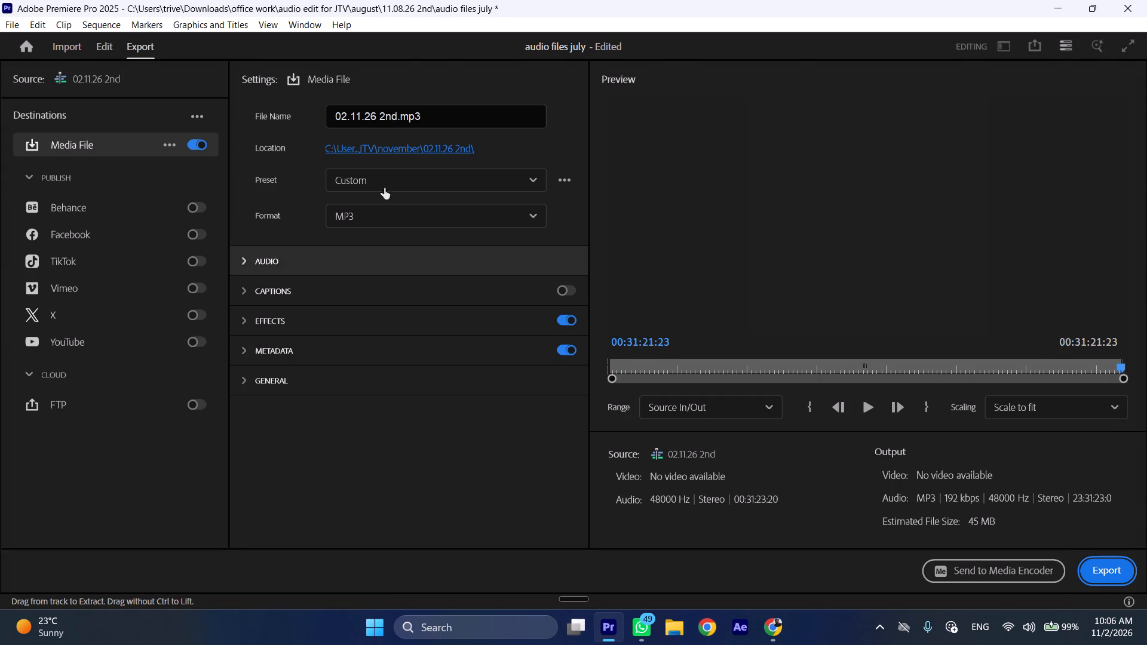
click(393, 145)
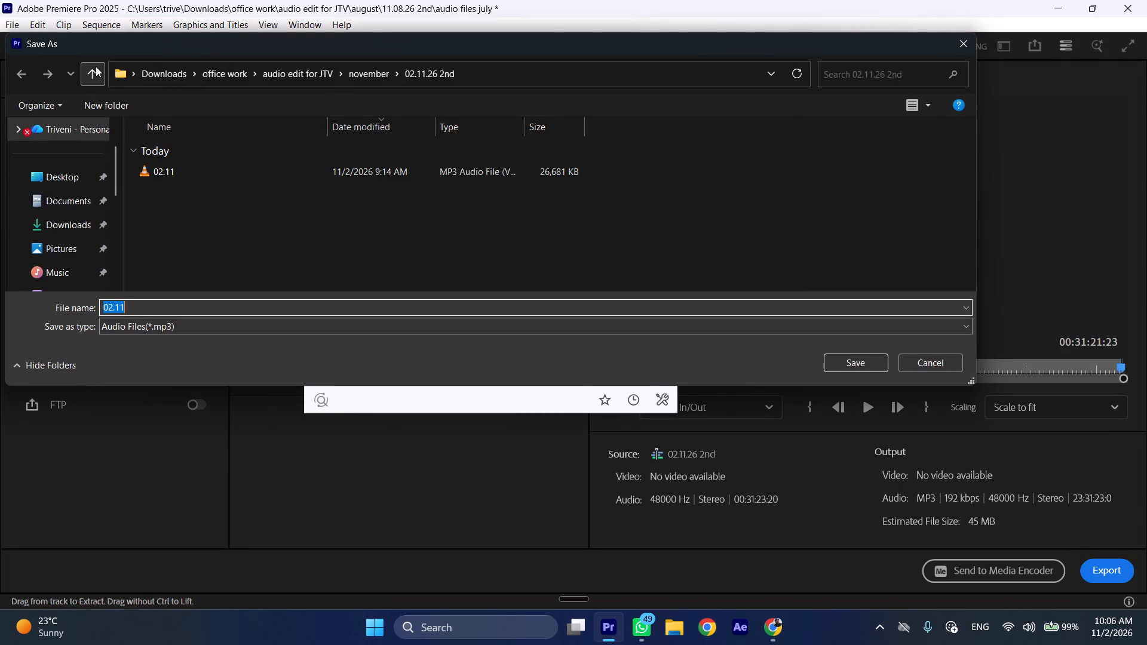
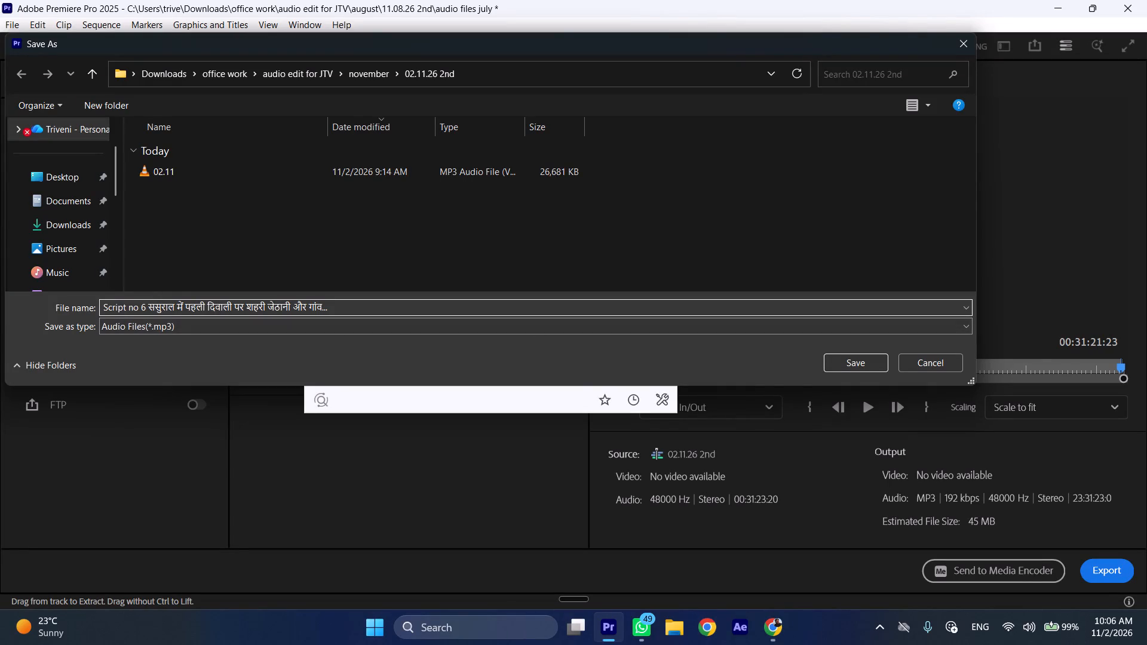
Change the start of the output file name to "Script no - 6", save it in the 02.11.26 2nd folder, and export the MP3.
click(140, 308)
key(minus)
key(space)
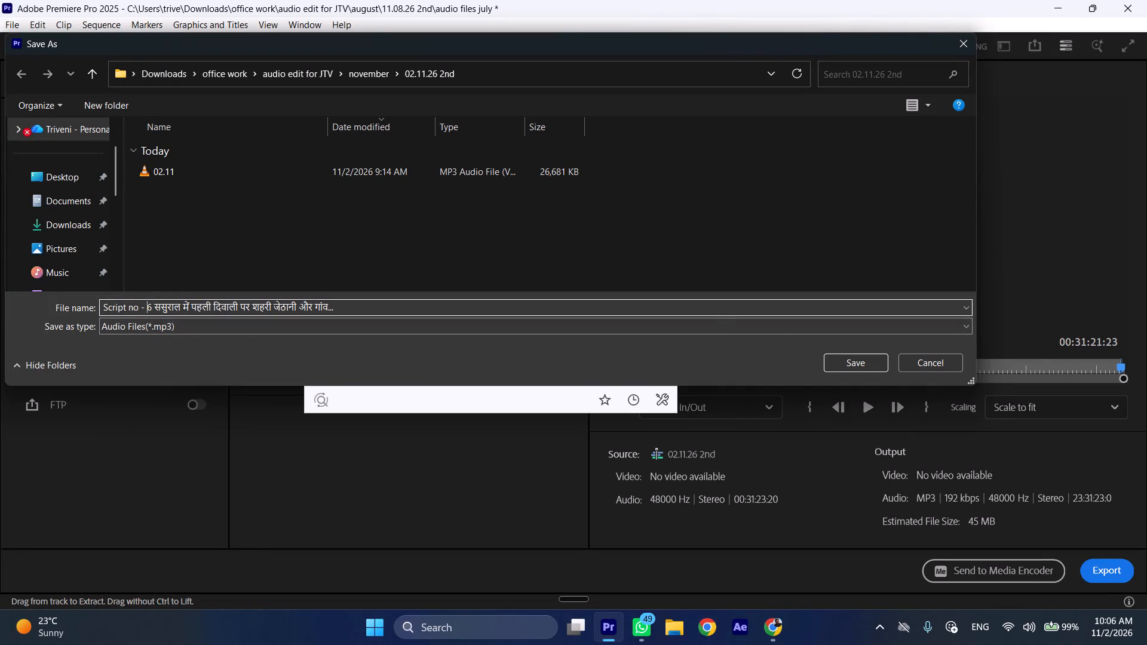
click(838, 363)
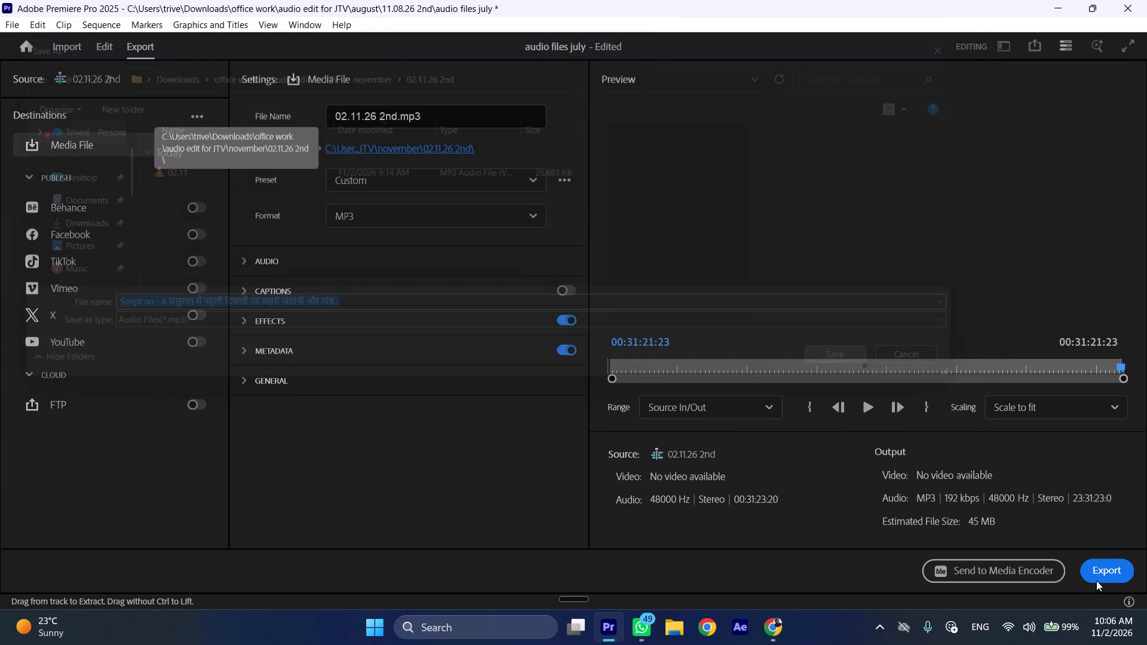
click(1109, 572)
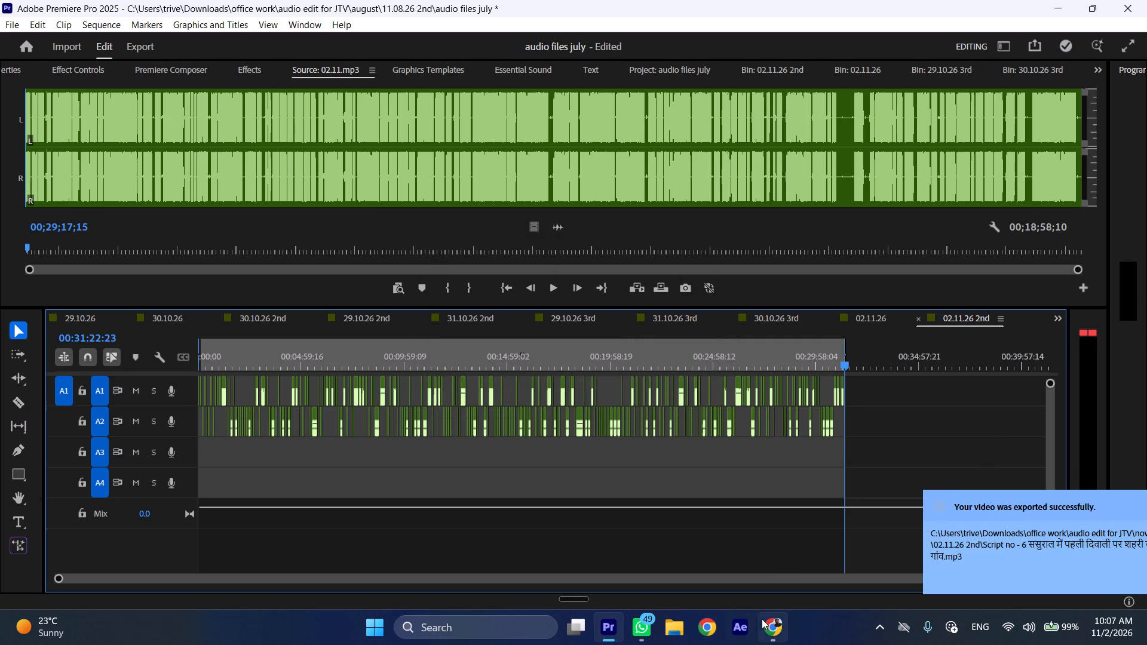
Switch to Adobe Podcast Enhance in Chrome and upload the "Script no - 6" MP3 from the november folder's 02.11.26 2nd subfolder.
click(769, 627)
click(277, 307)
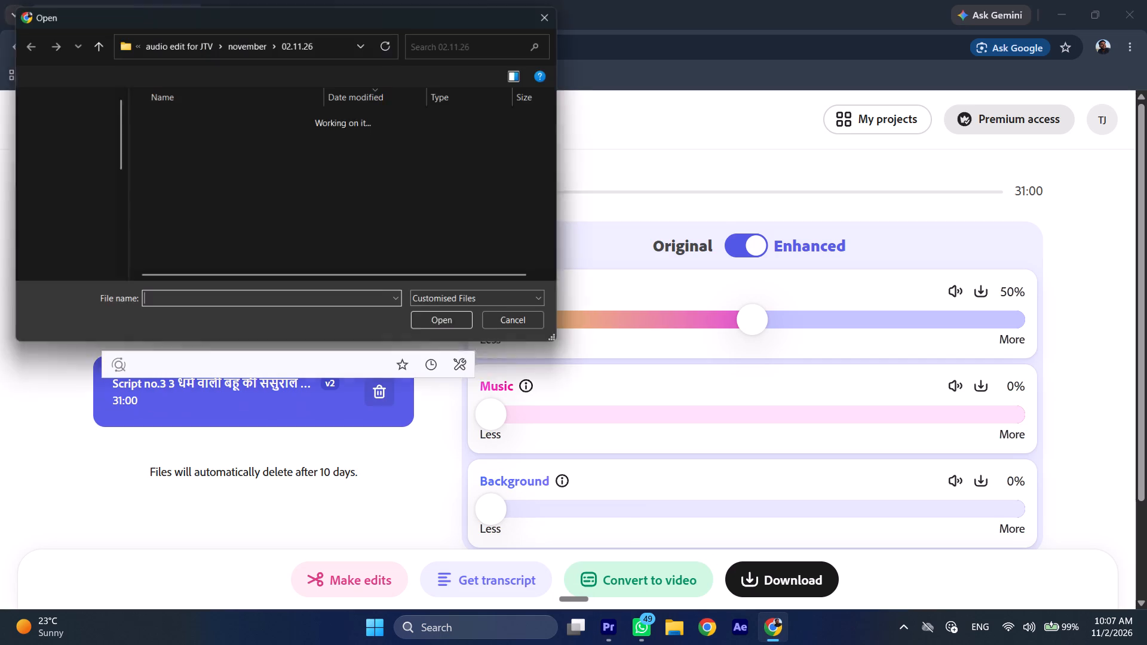
click(81, 41)
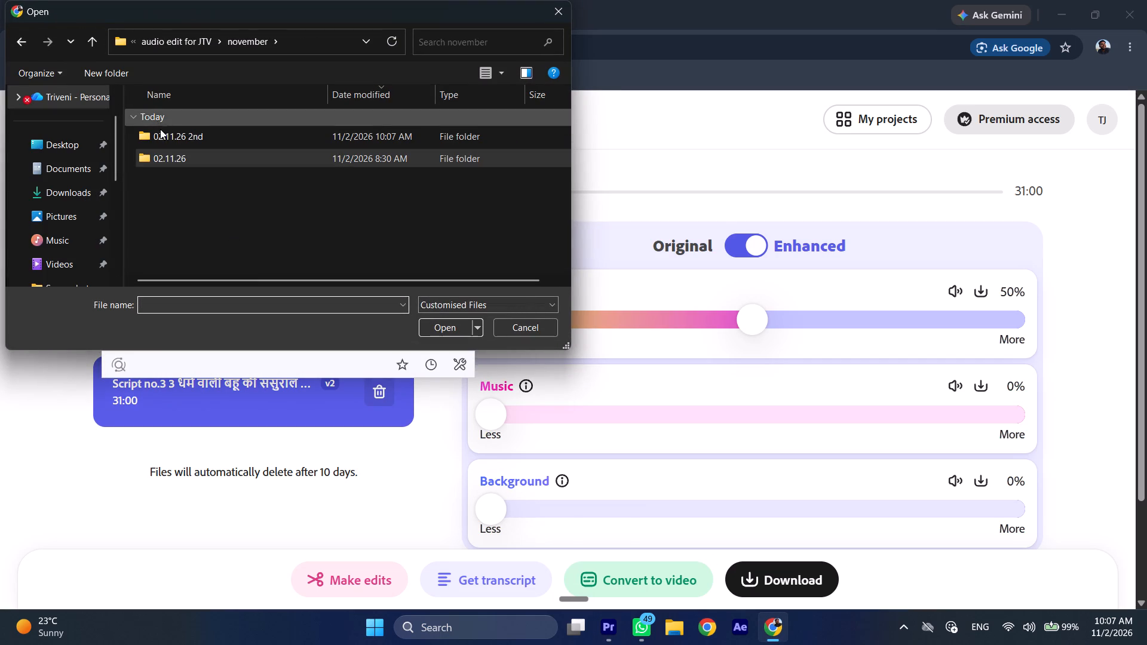
triple_click(162, 136)
click(162, 136)
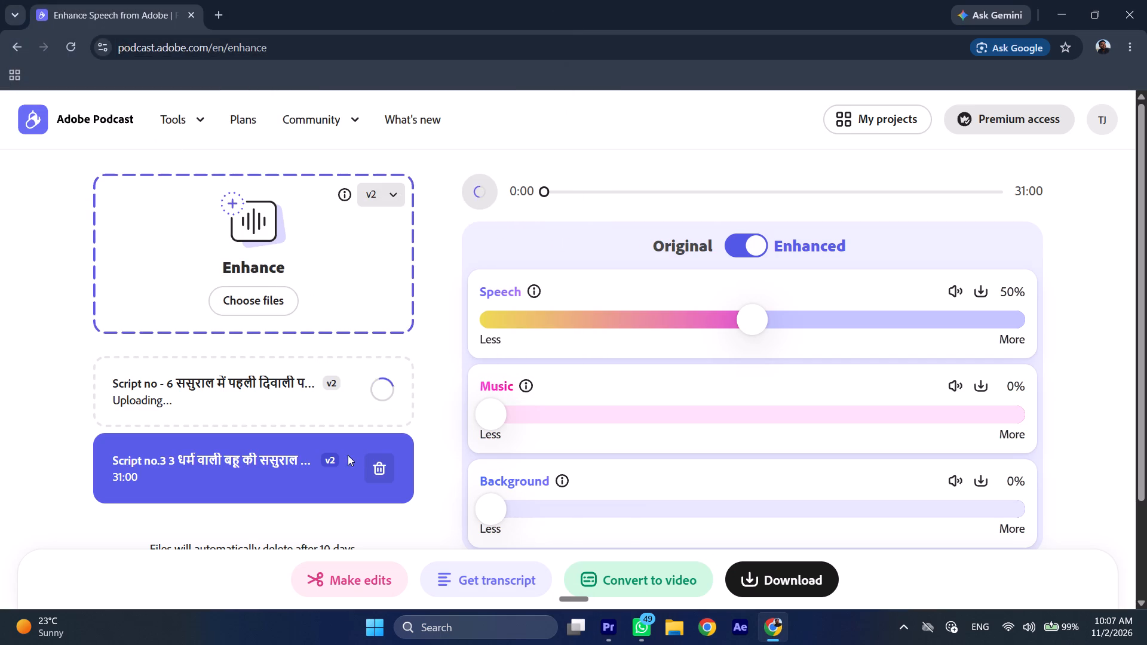
Delete the older "Script no.3" file from the Enhance file list.
click(378, 466)
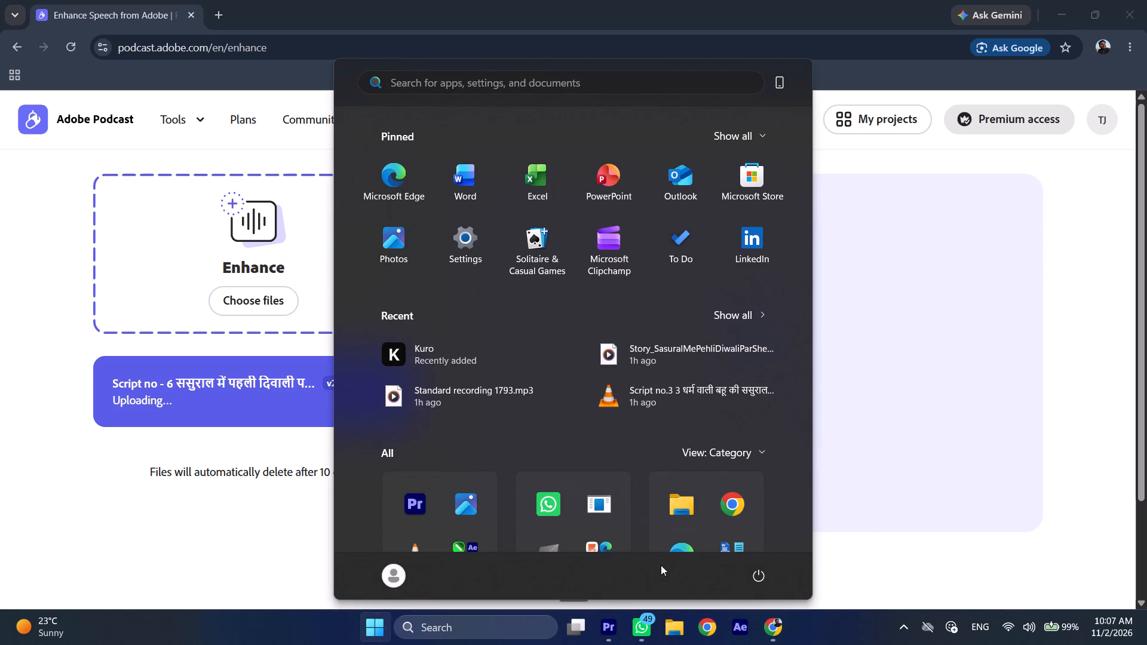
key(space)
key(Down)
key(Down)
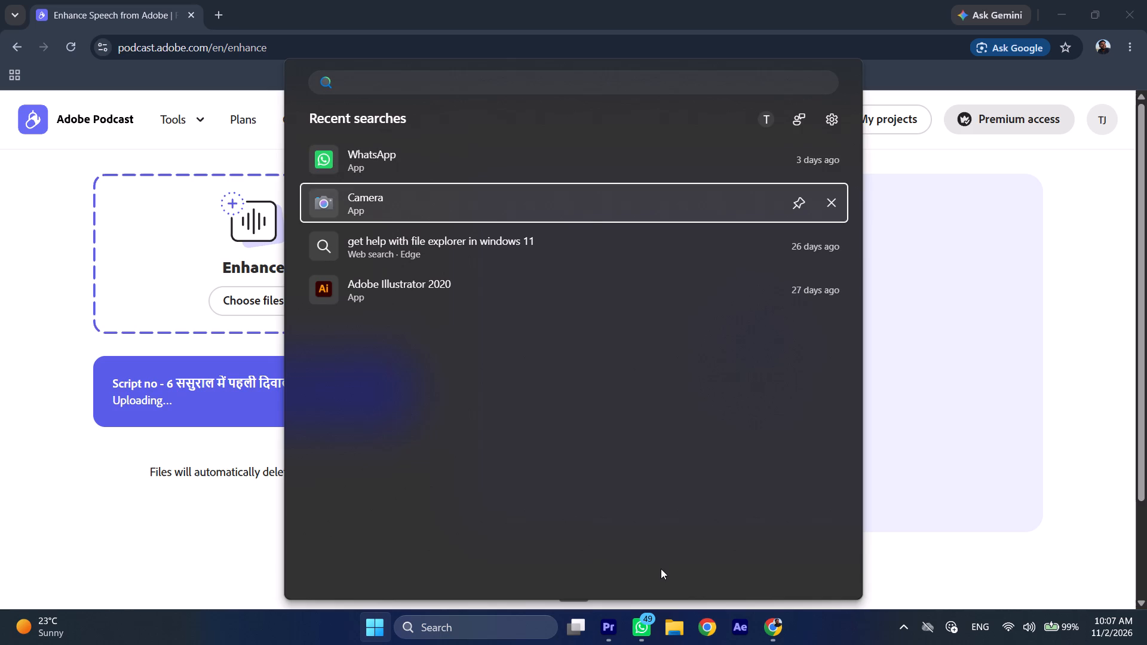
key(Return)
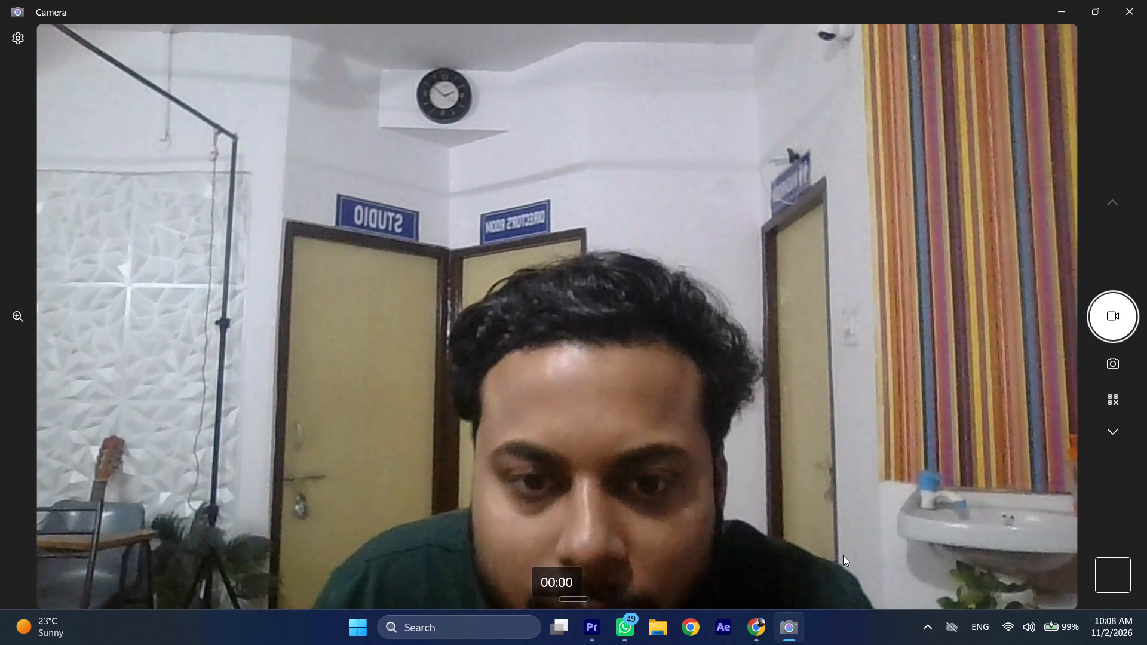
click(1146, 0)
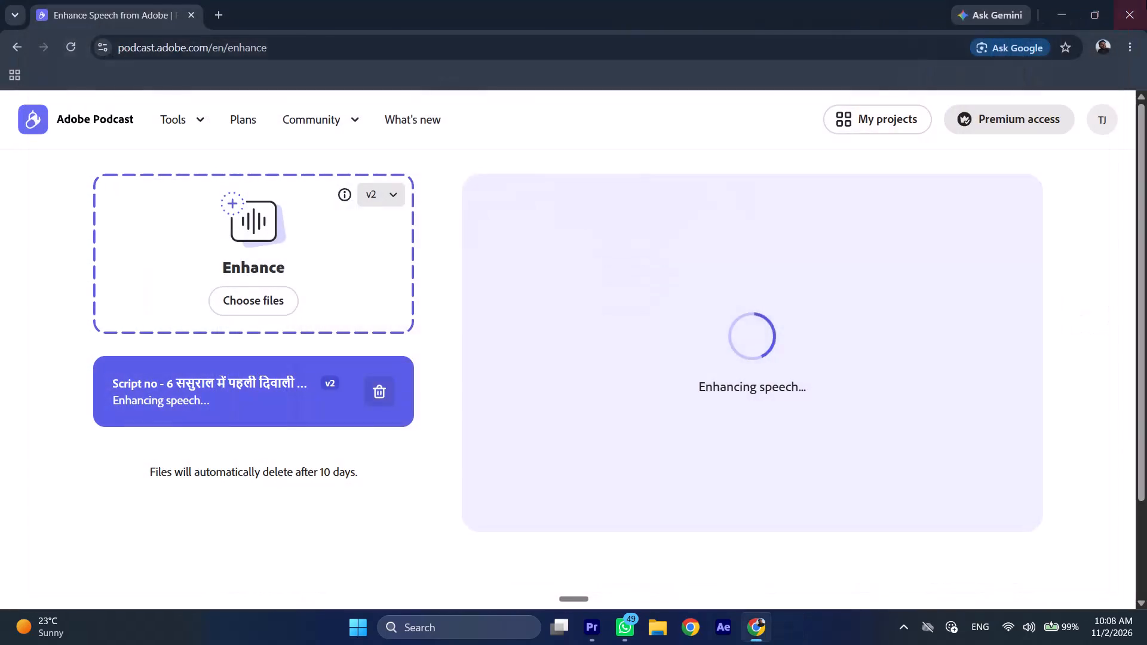
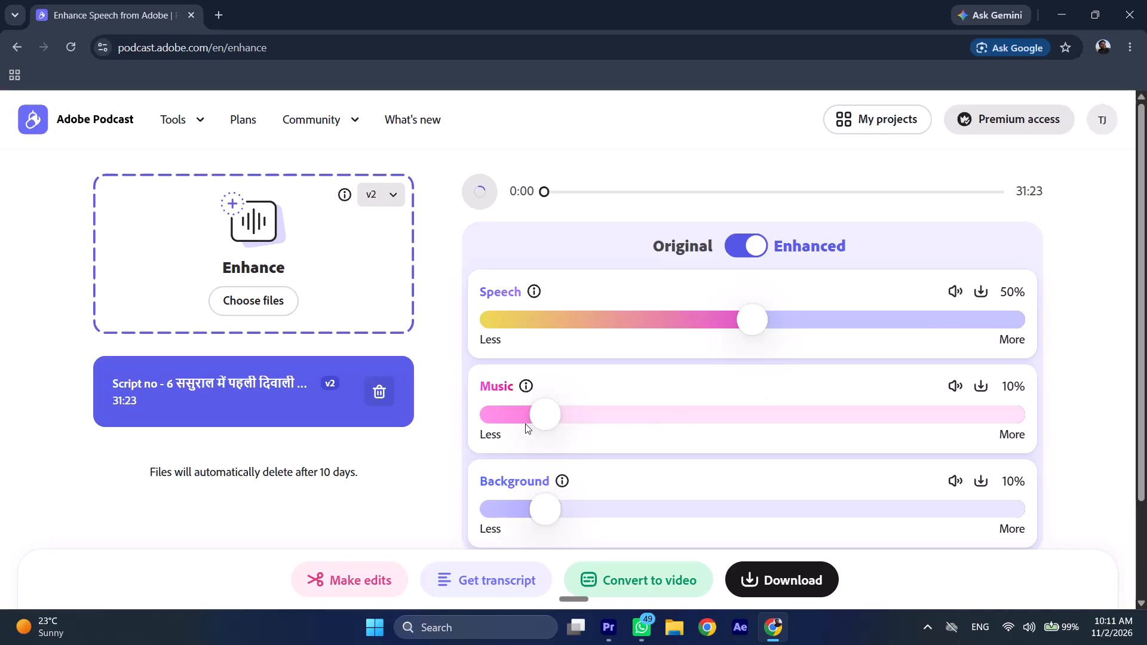
Set both the Music and Background levels of the enhanced "Script no - 6" audio to 0%.
drag(549, 408, 434, 408)
drag(540, 512, 513, 512)
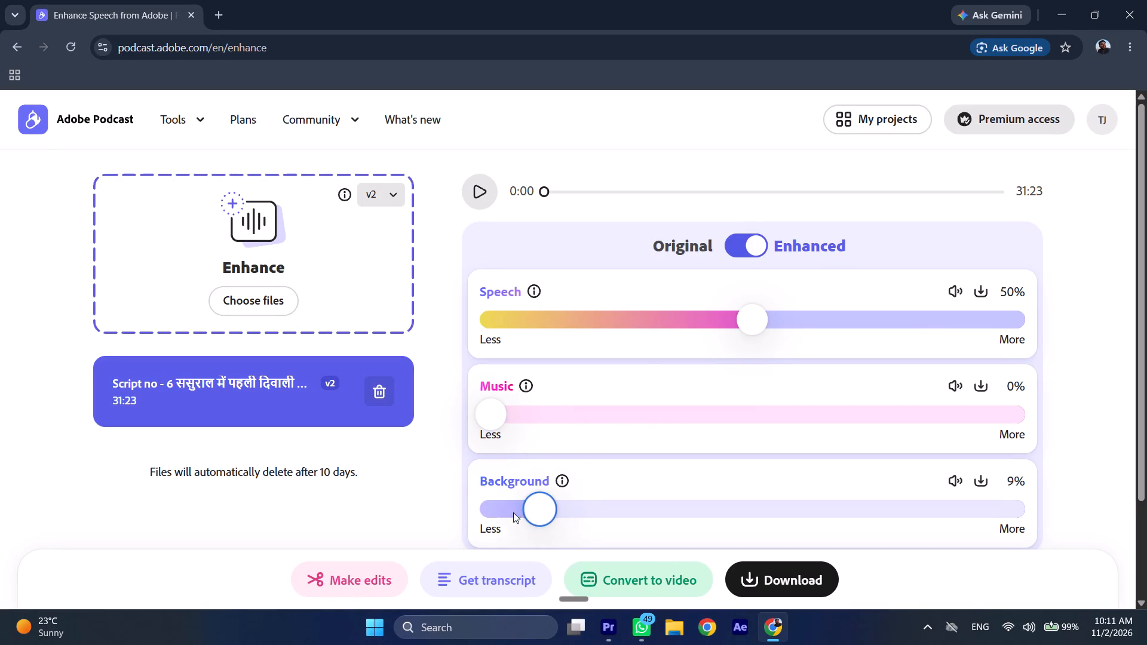
drag(513, 512, 434, 512)
Download only the enhanced Speech track of the "Script no - 6" file.
click(985, 285)
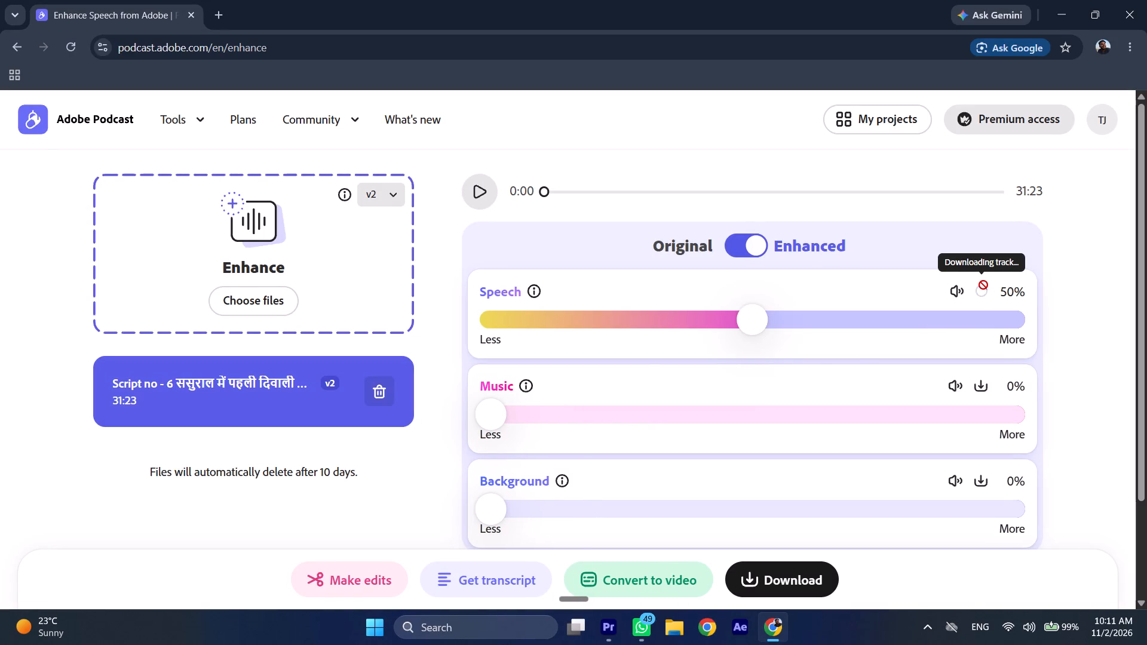
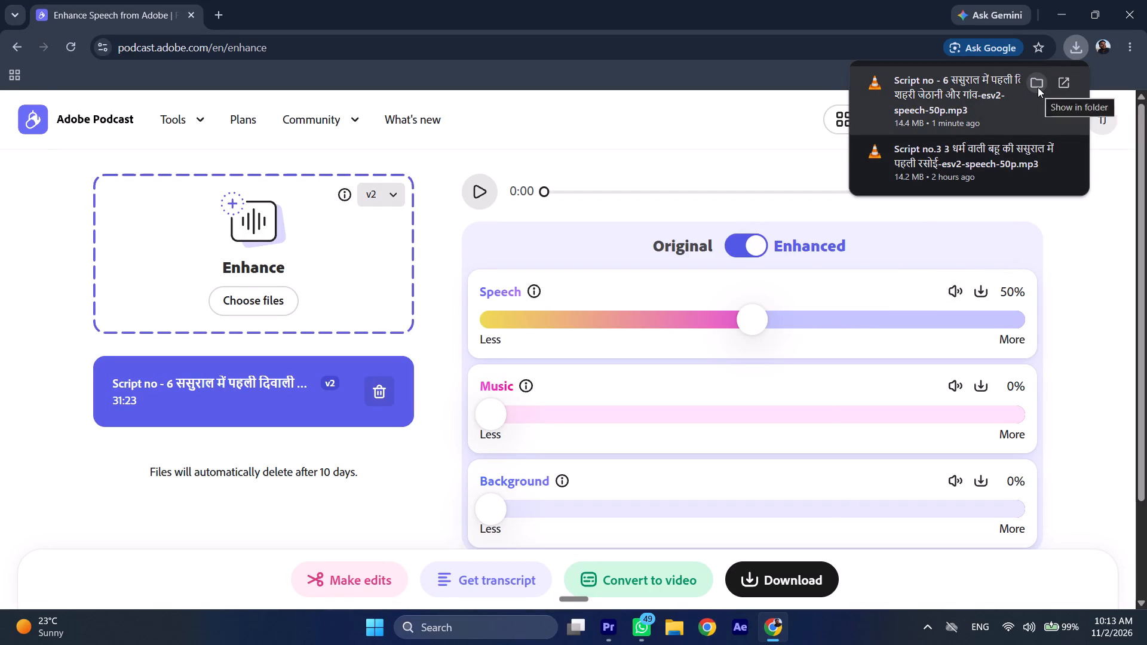
Show the downloaded enhanced "Script no - 6" speech MP3 in its folder in File Explorer.
click(1038, 87)
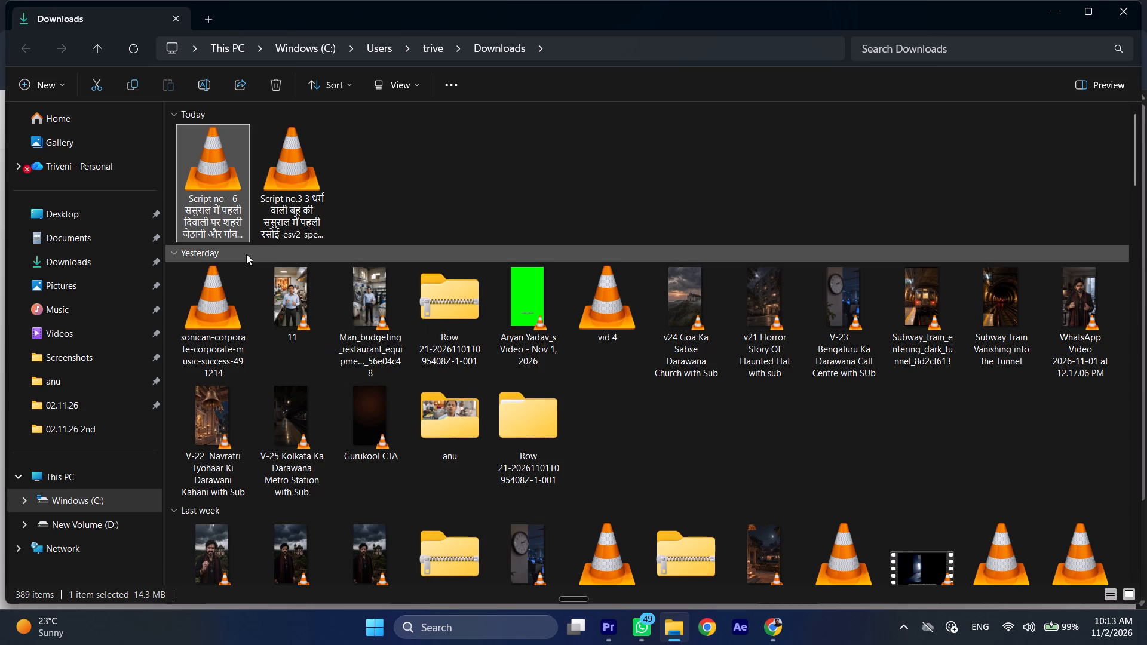
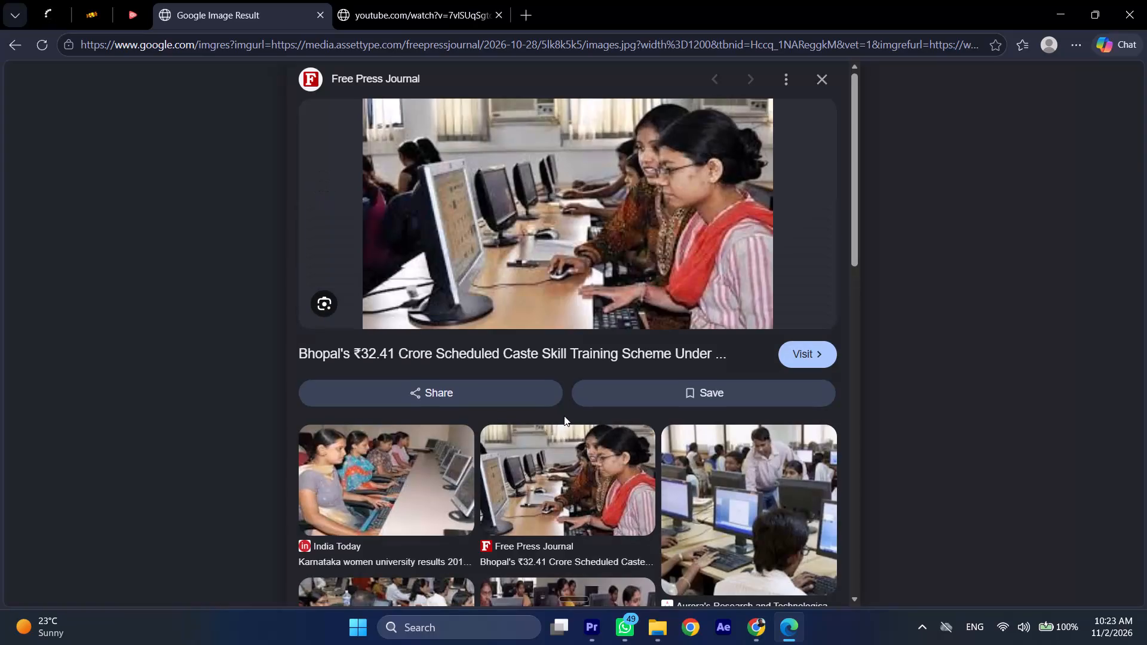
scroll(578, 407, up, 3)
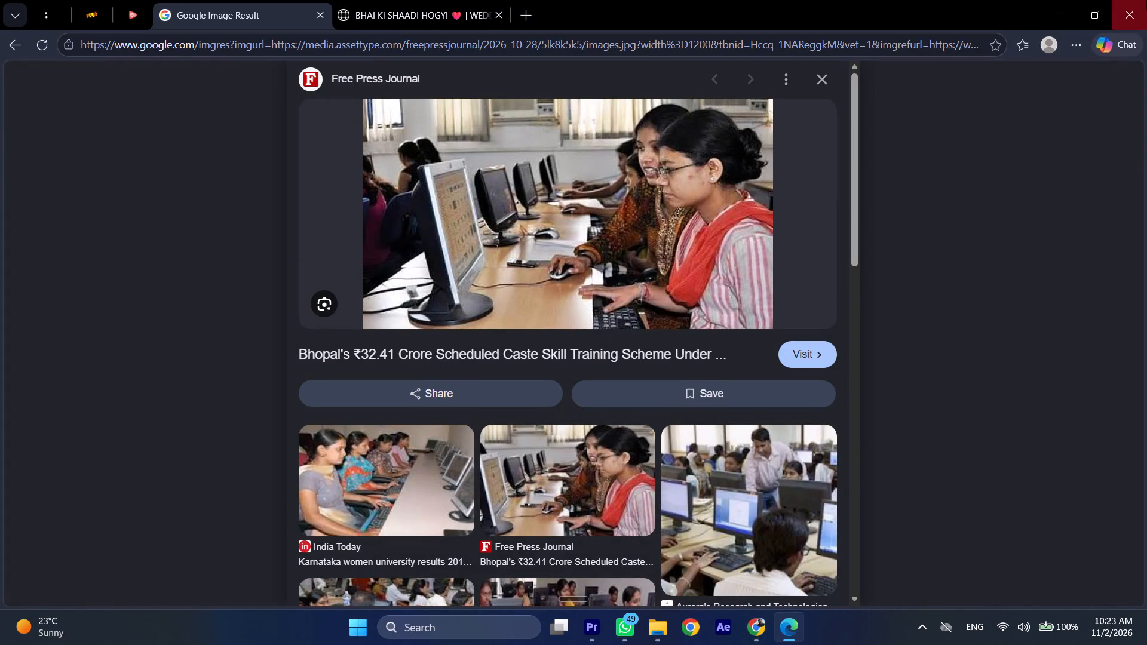
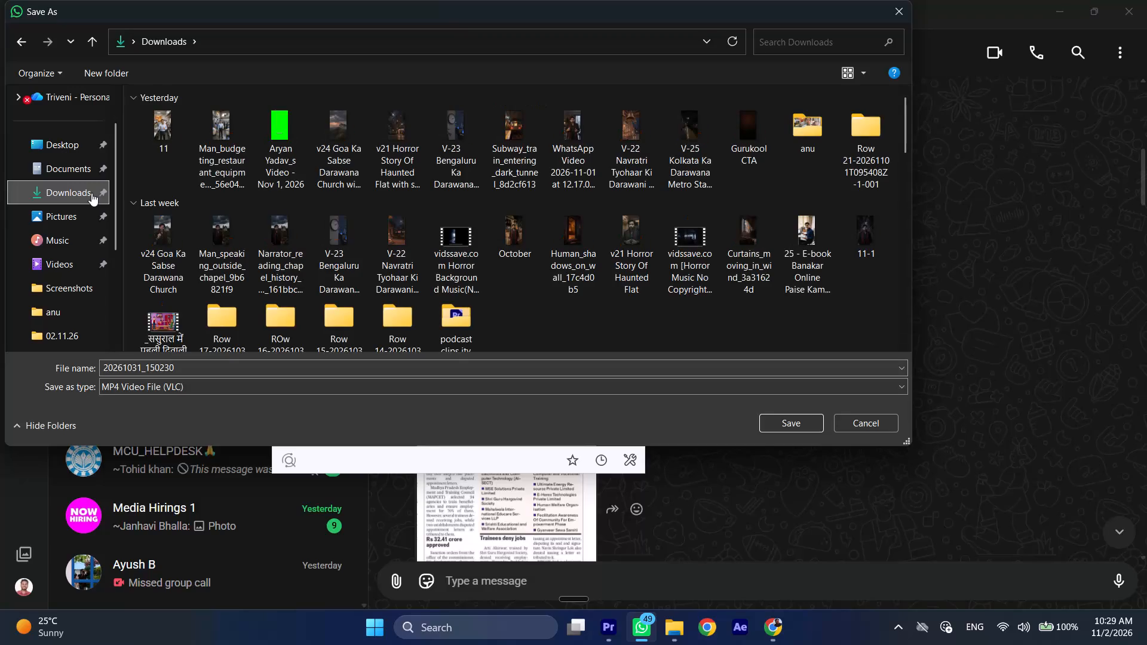
Open the office work folder inside Downloads as the save location for the 20261031_150230 video.
scroll(461, 331, up, 5)
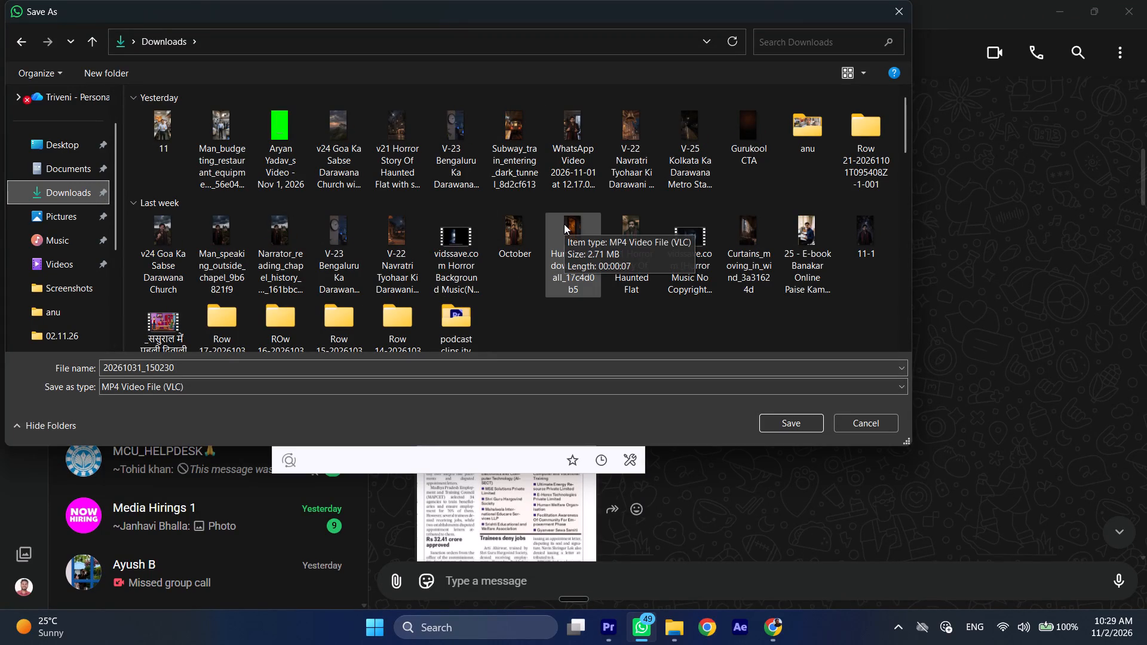
scroll(564, 224, down, 5)
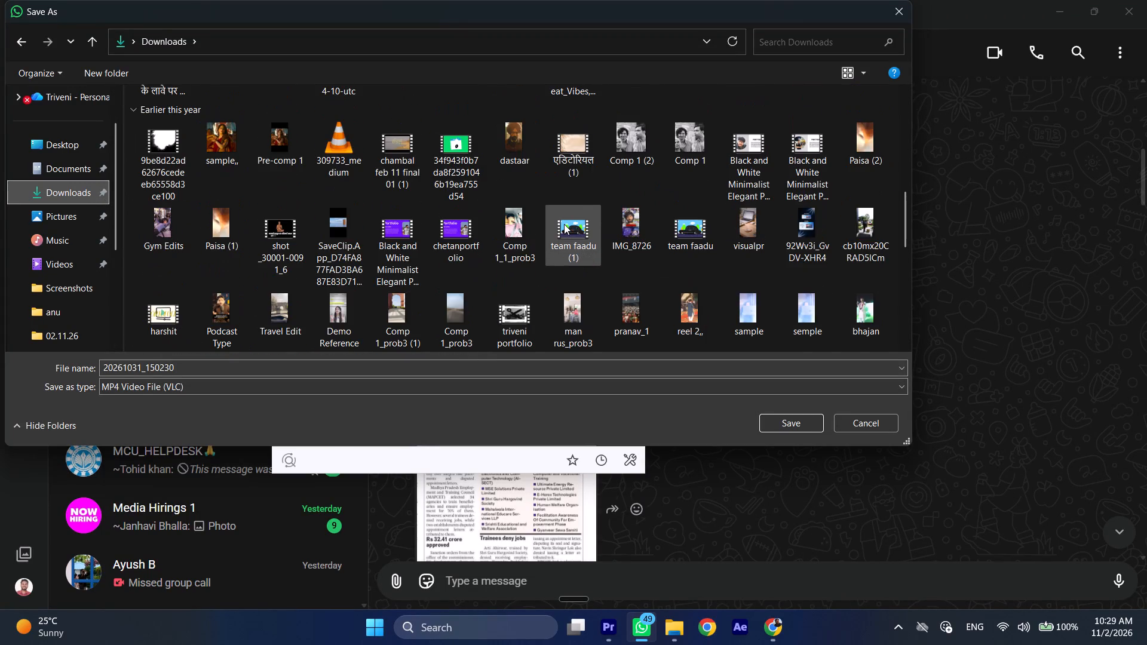
scroll(564, 224, down, 2)
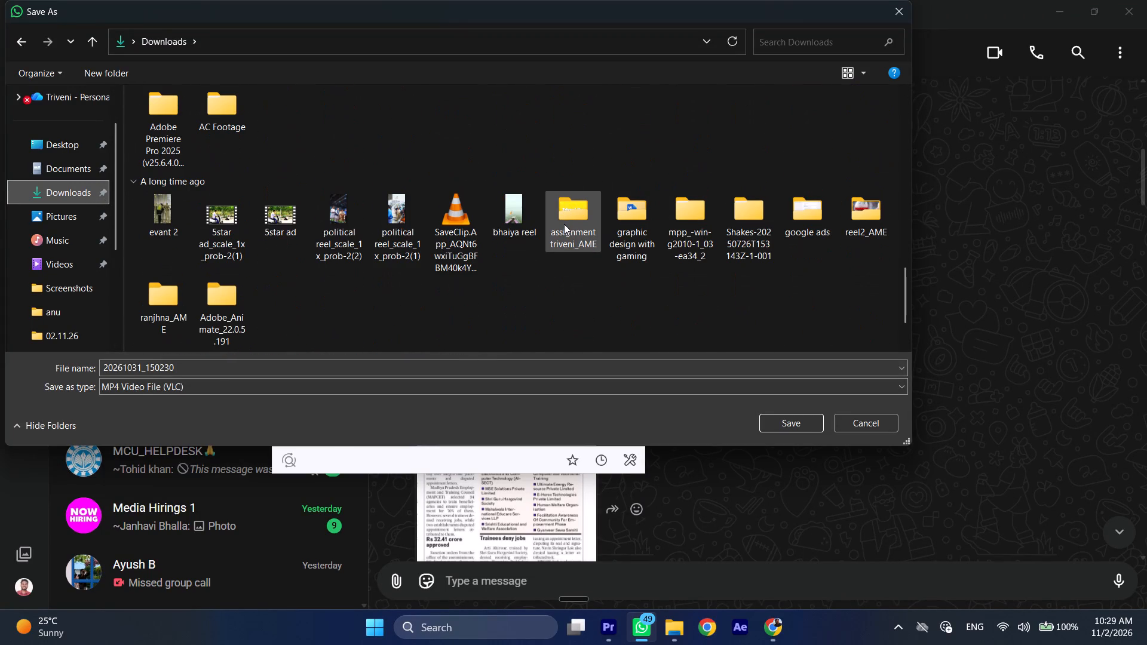
scroll(564, 224, down, 4)
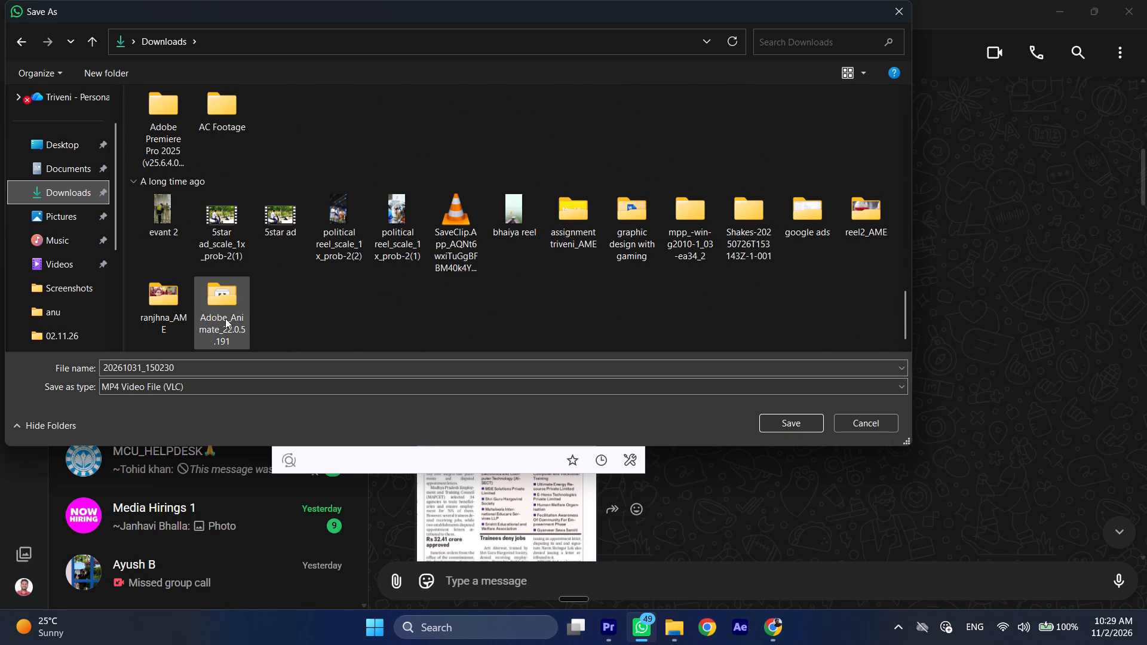
scroll(225, 318, up, 2)
scroll(327, 277, up, 1)
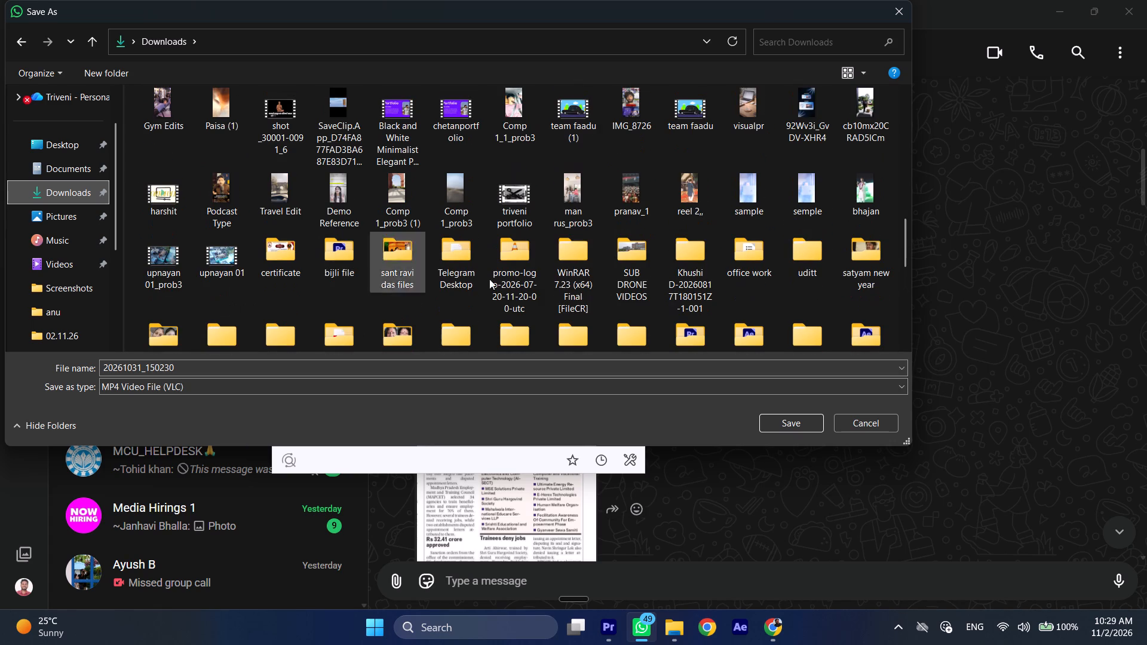
double_click(744, 247)
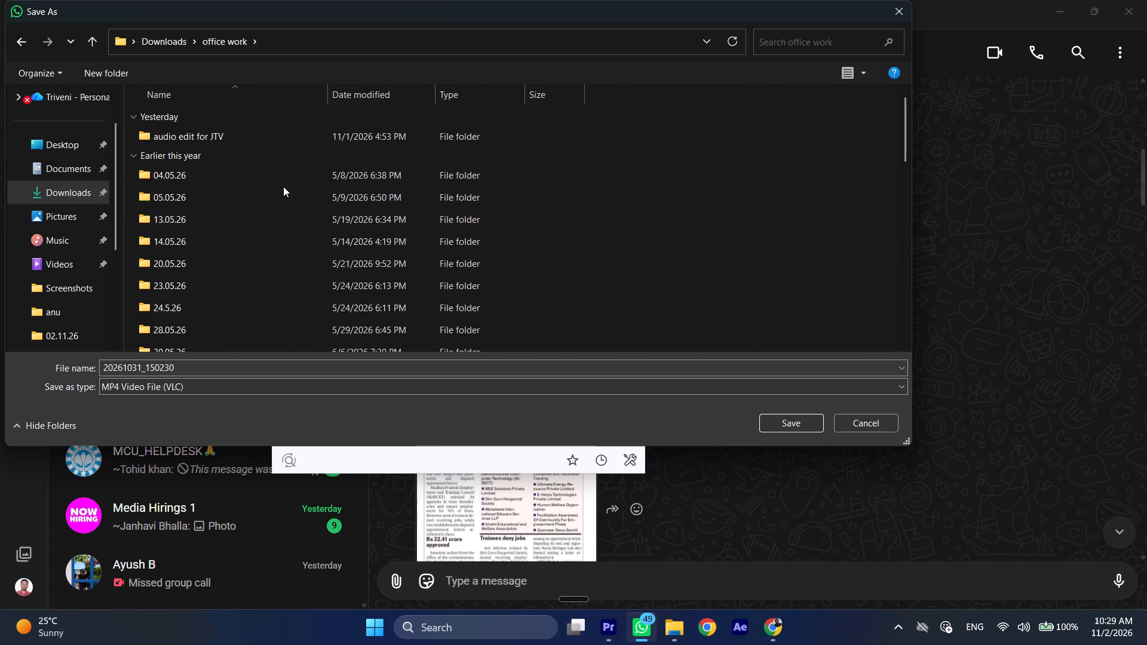
Create a new folder in office work and start its name with "11.".
key(ctrl+shift+n)
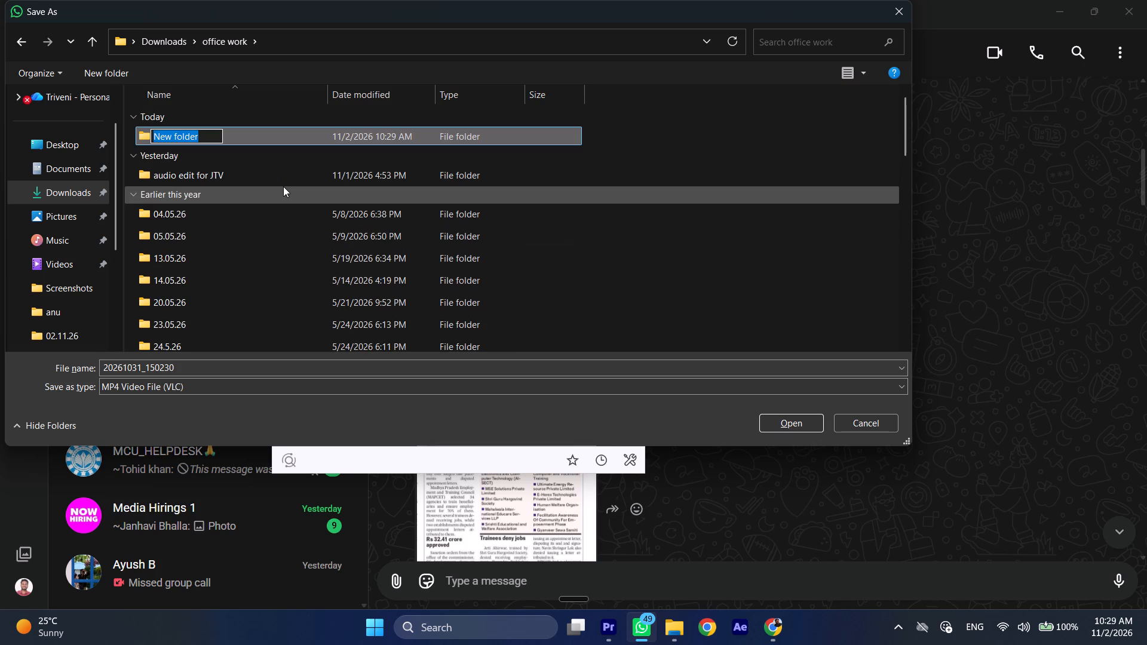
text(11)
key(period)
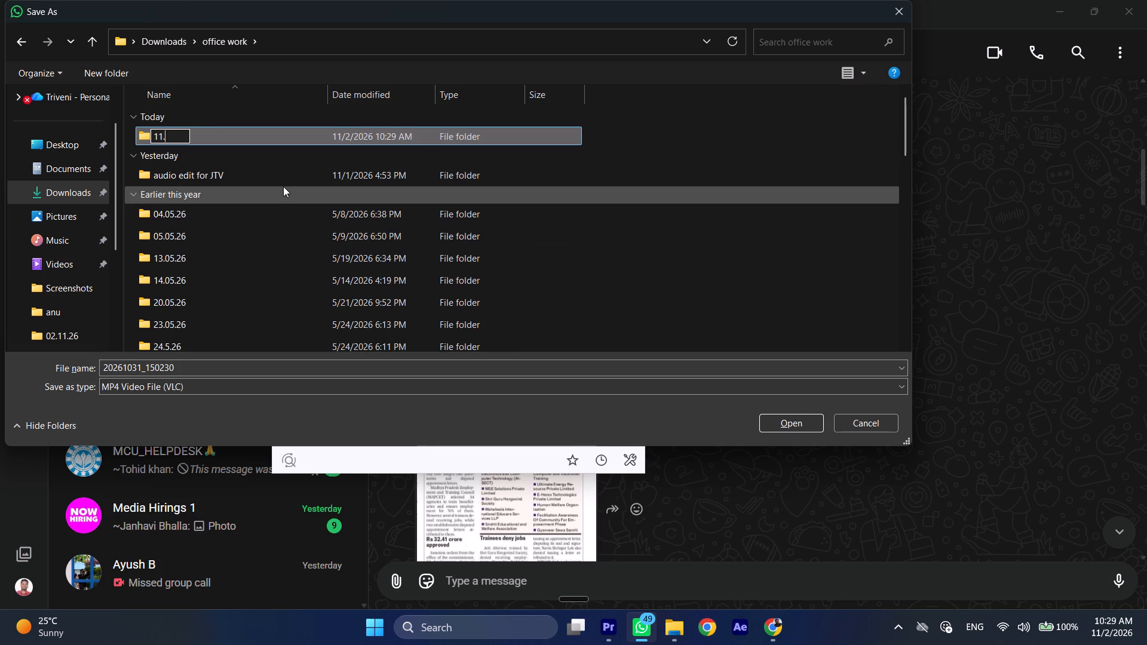
Name the new folder in office work 02.11.26 and open it as the save location for the 20261031_150230 video.
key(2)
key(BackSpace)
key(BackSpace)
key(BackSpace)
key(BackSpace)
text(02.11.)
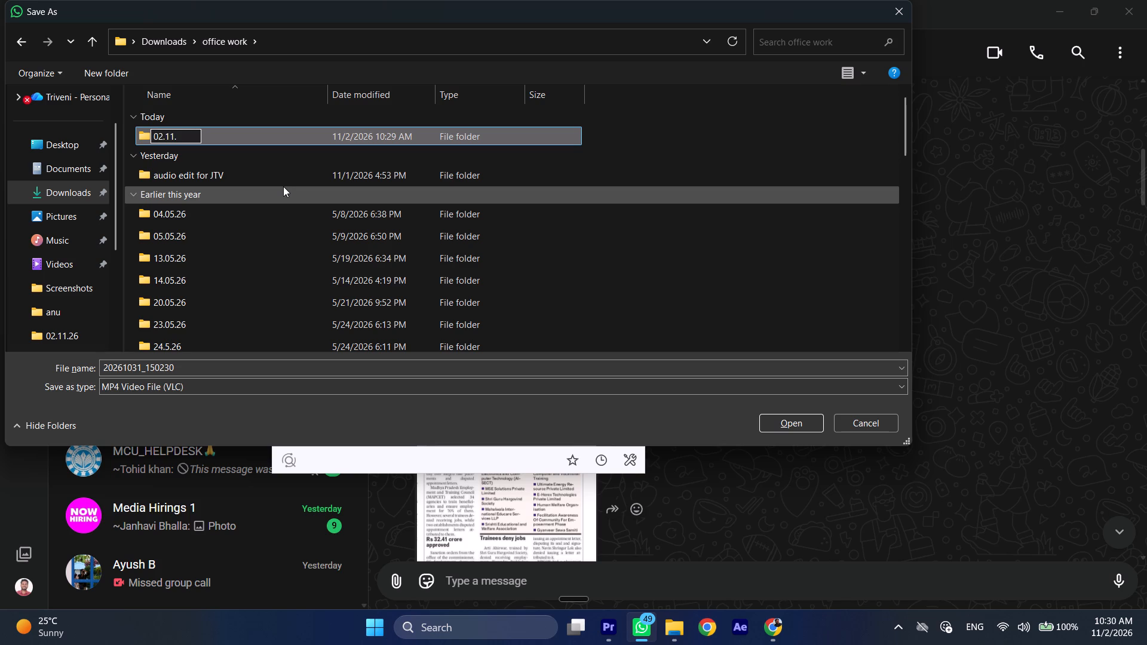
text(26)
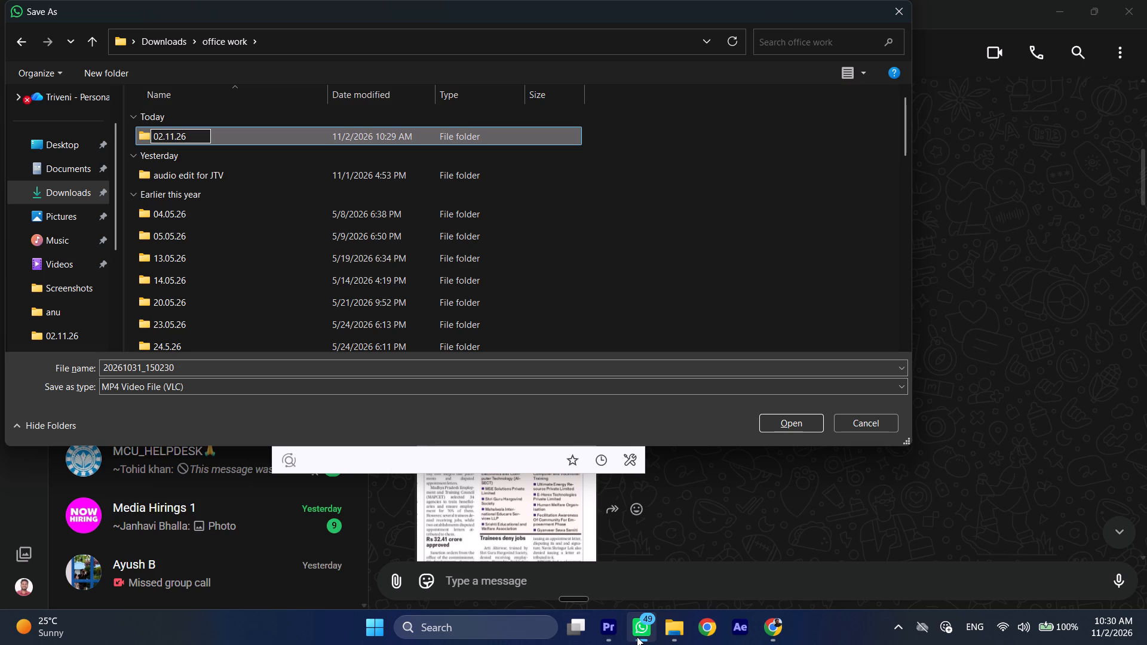
double_click(268, 134)
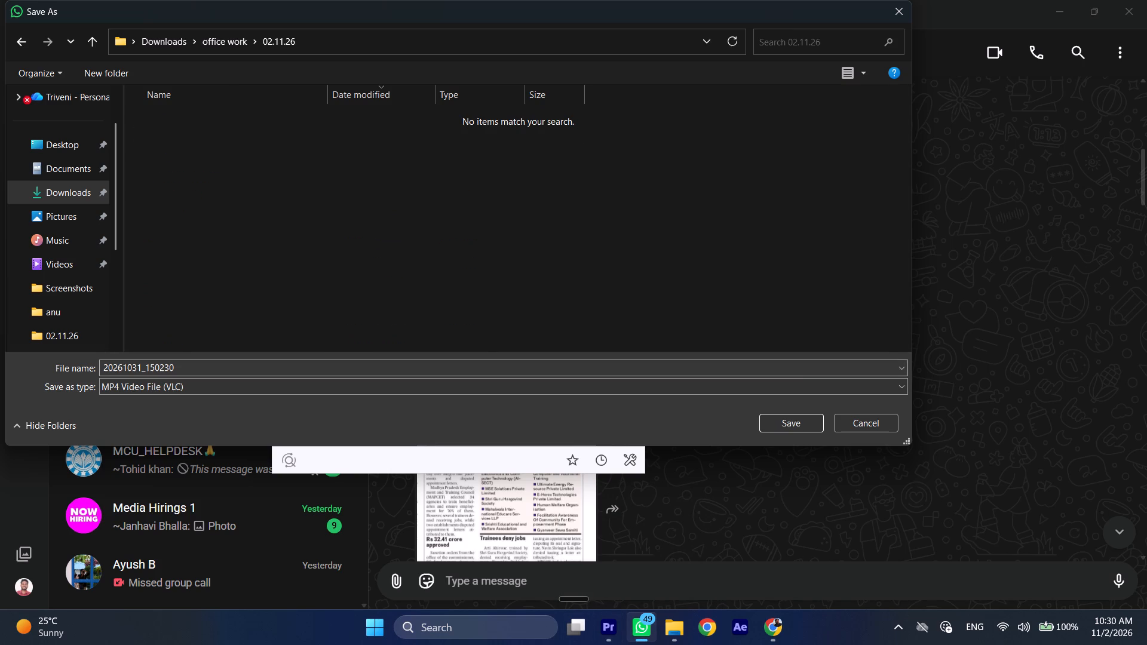